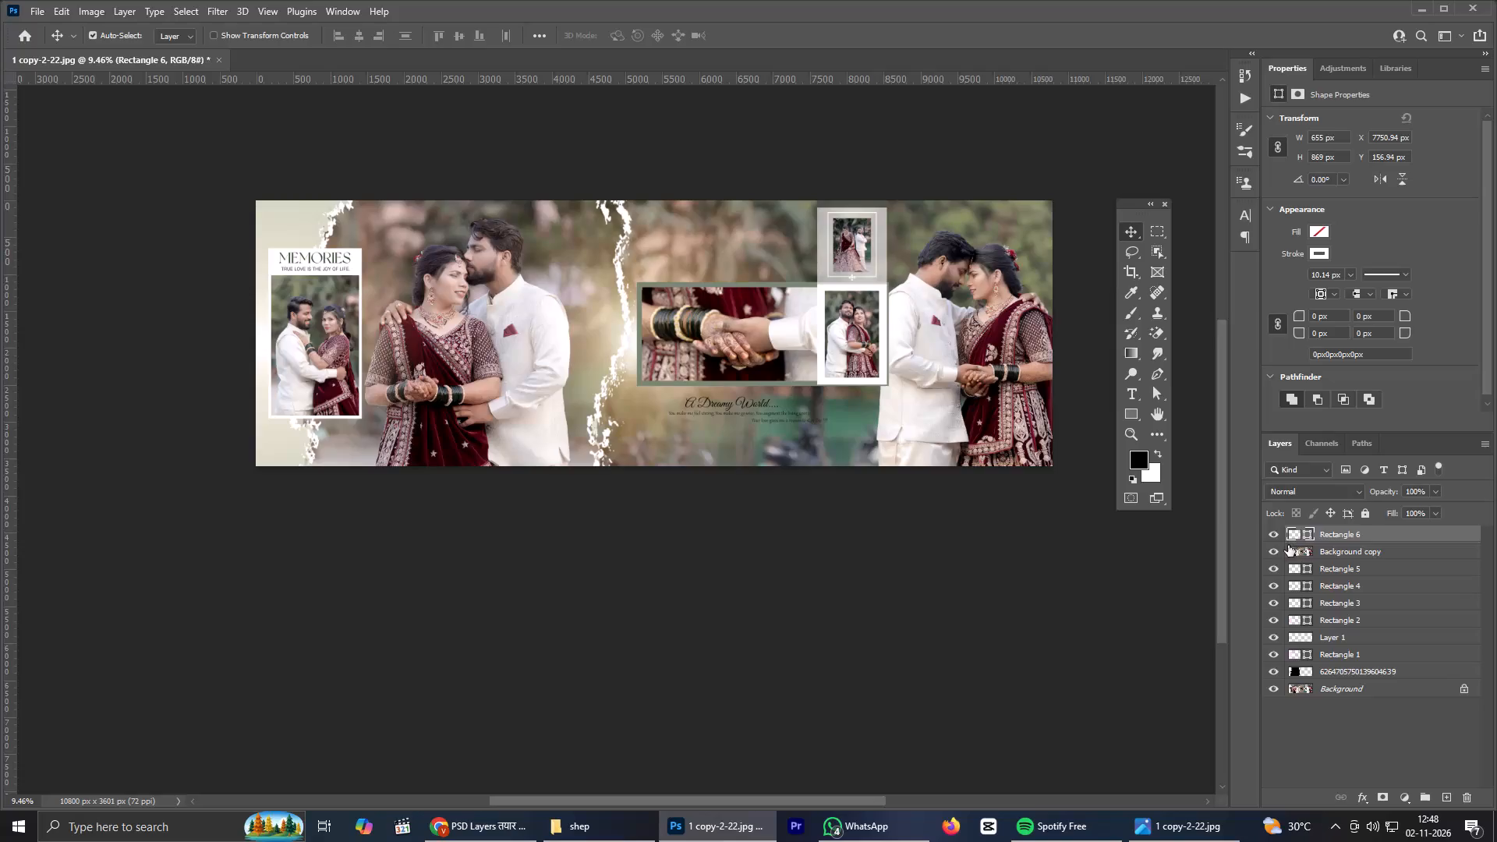
Hide the Background copy layer and unlock the Background layer at the bottom of the layer stack.
left_click(1276, 551)
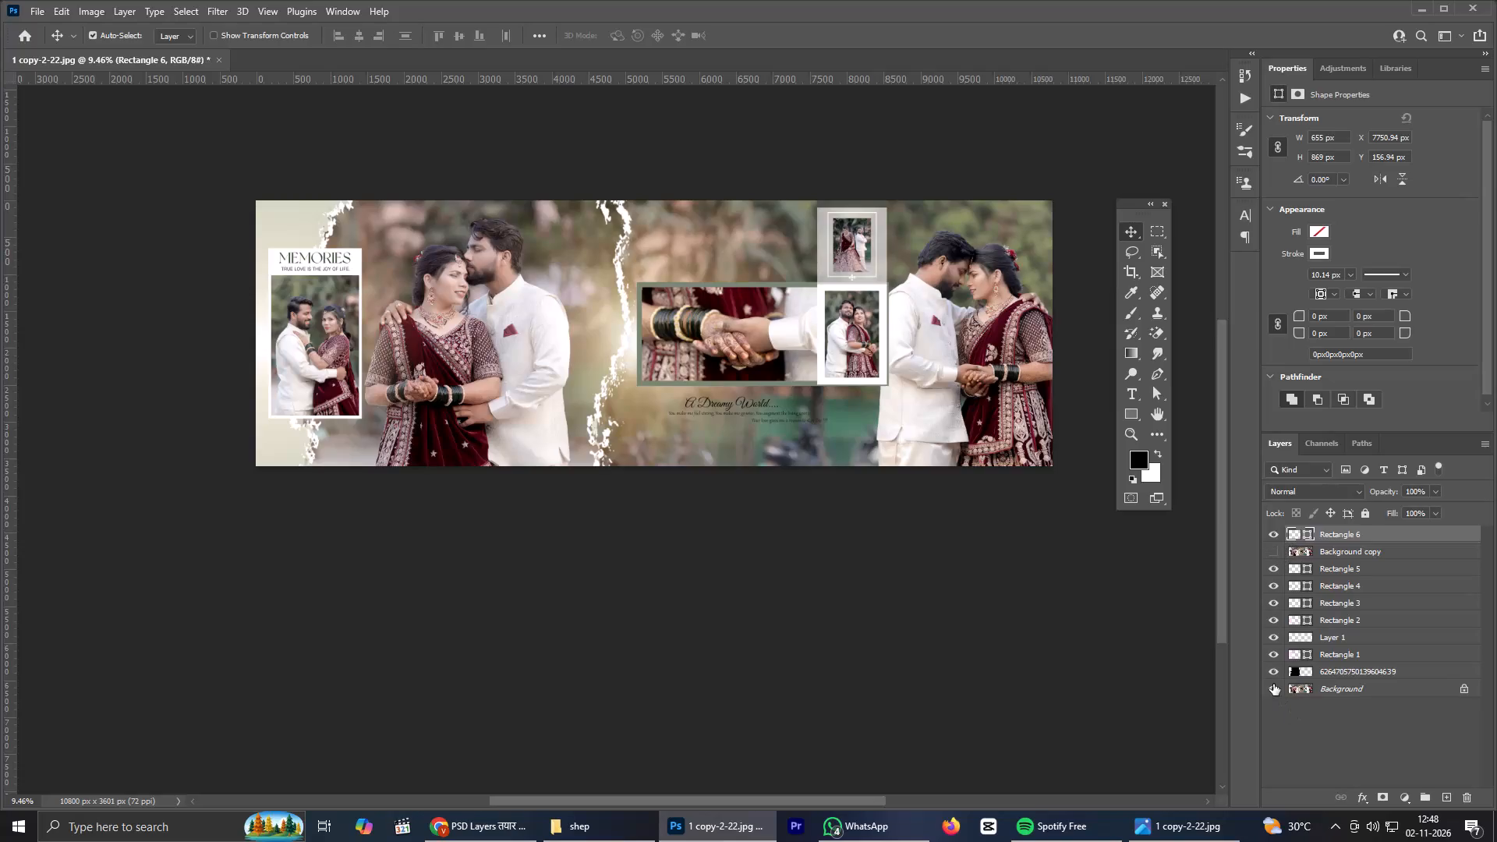
left_click(1273, 686)
left_click(1274, 685)
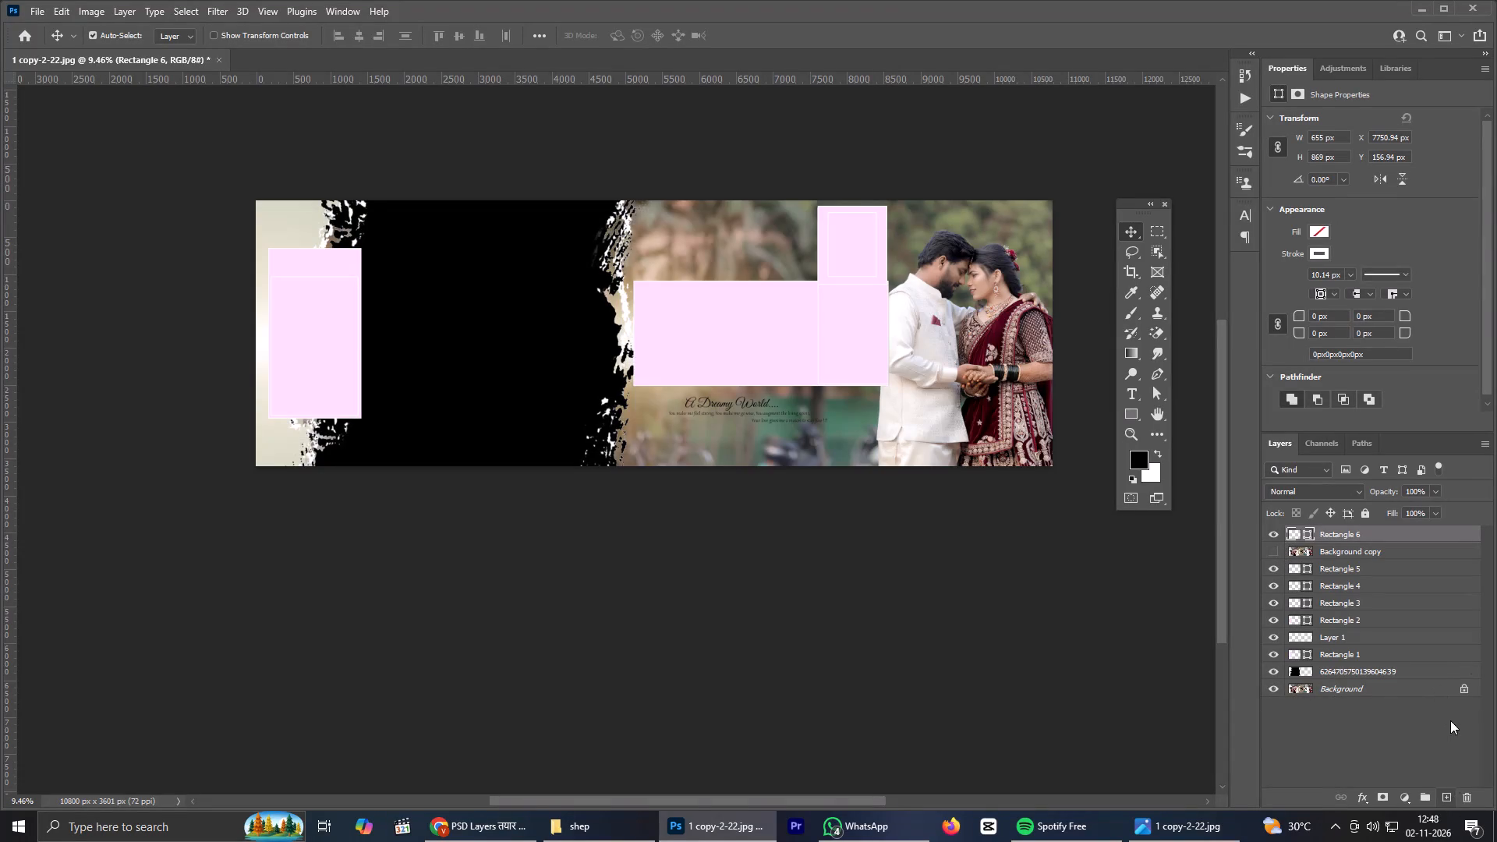
left_click(1468, 688)
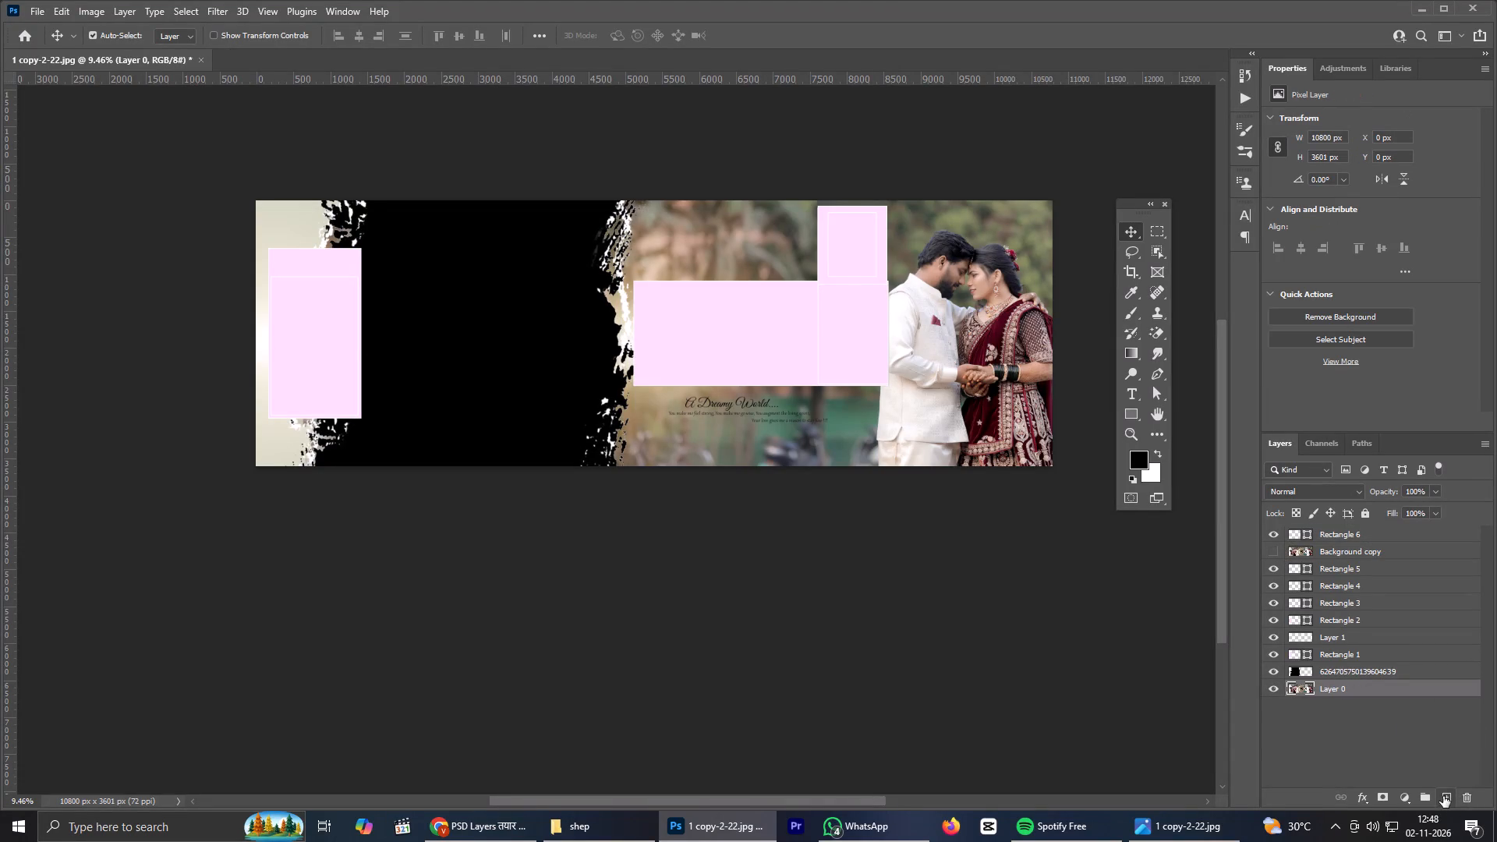
Add a solid colour fill layer beneath Layer 0, using an olive tone sampled from the album photo below the caption text.
left_click(1443, 796)
left_click_drag(1352, 692, 1367, 716)
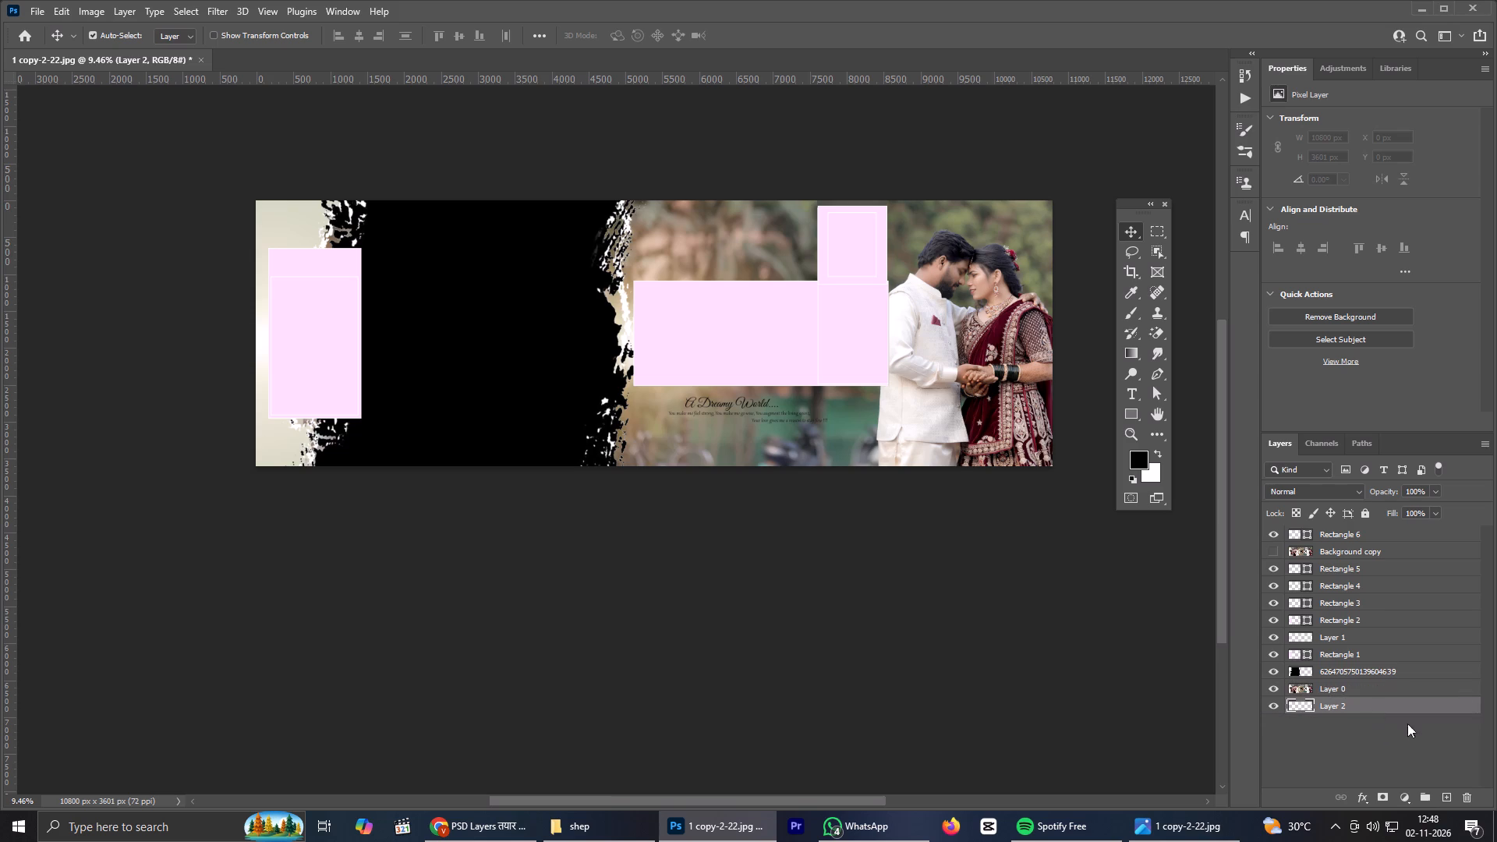
left_click(1412, 799)
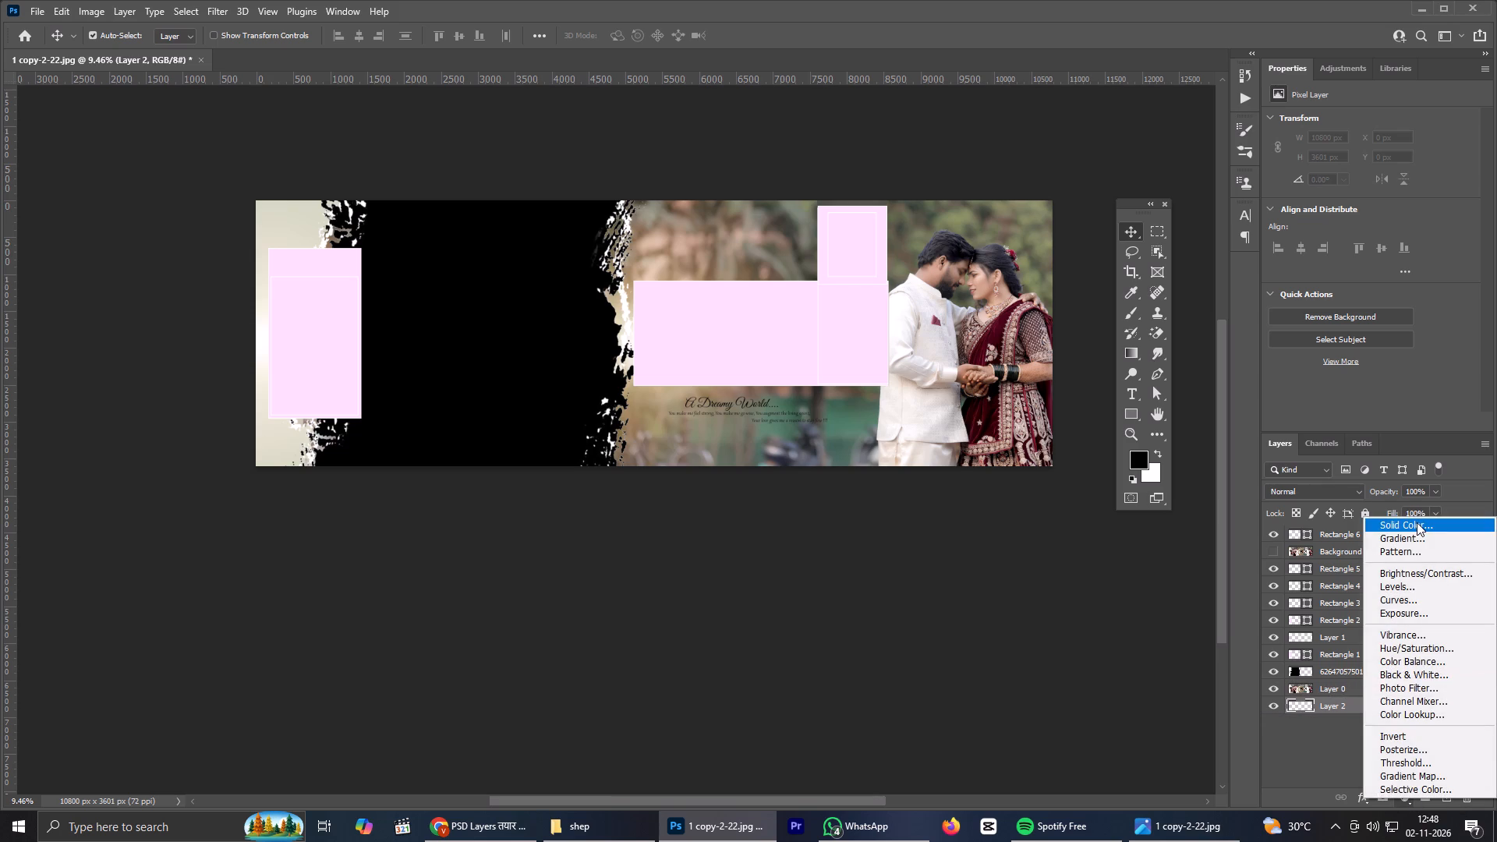
left_click(1417, 522)
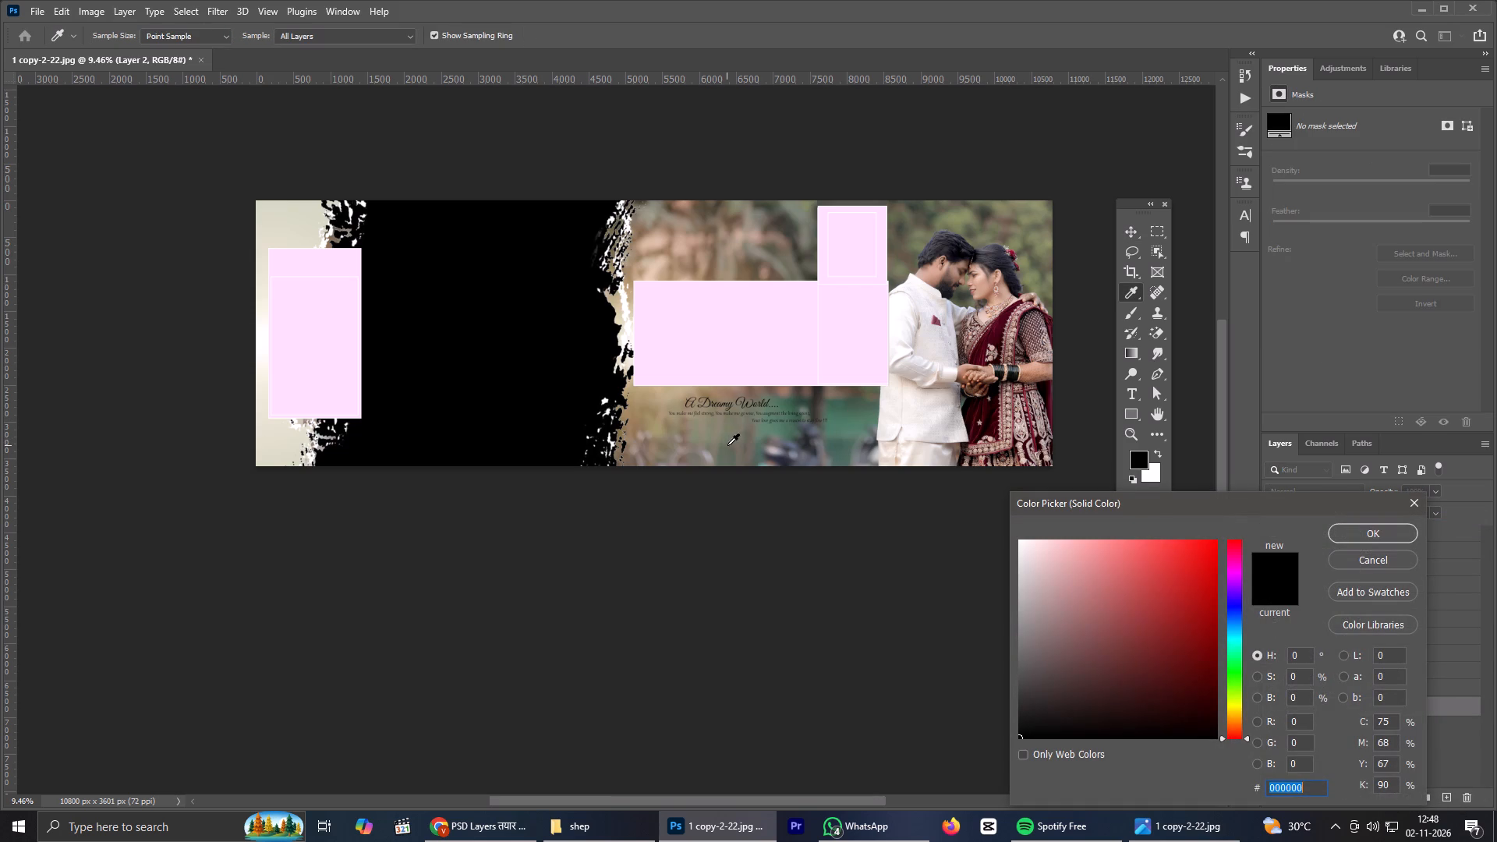
left_click(728, 445)
left_click(1372, 530)
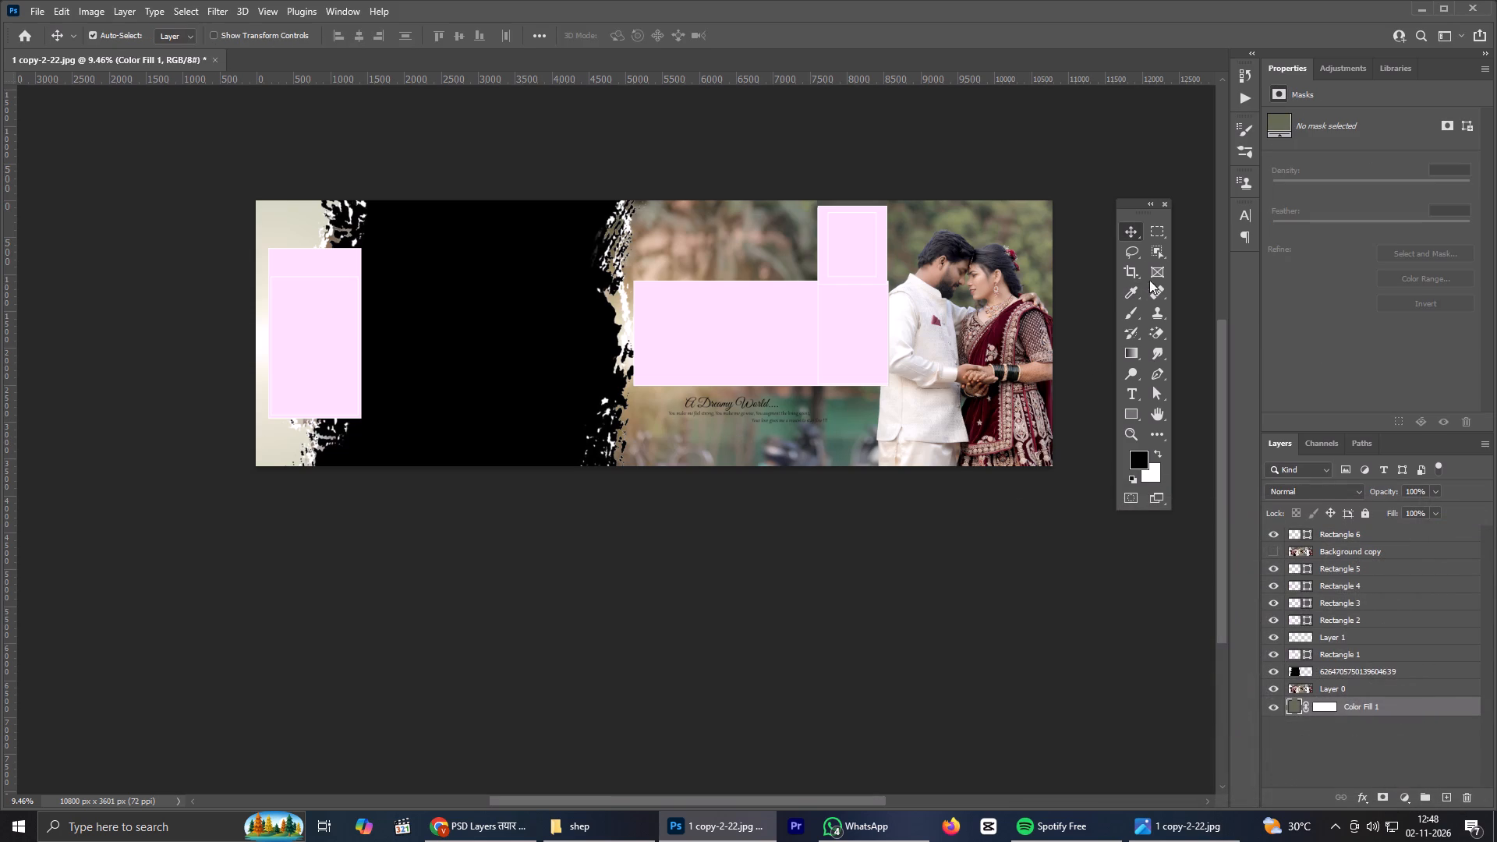
Toggle the visibility of Layer 0 and the colour fill layer to examine the placeholders against the fill.
left_click(1280, 692)
scroll(1024, 423, "up", 1)
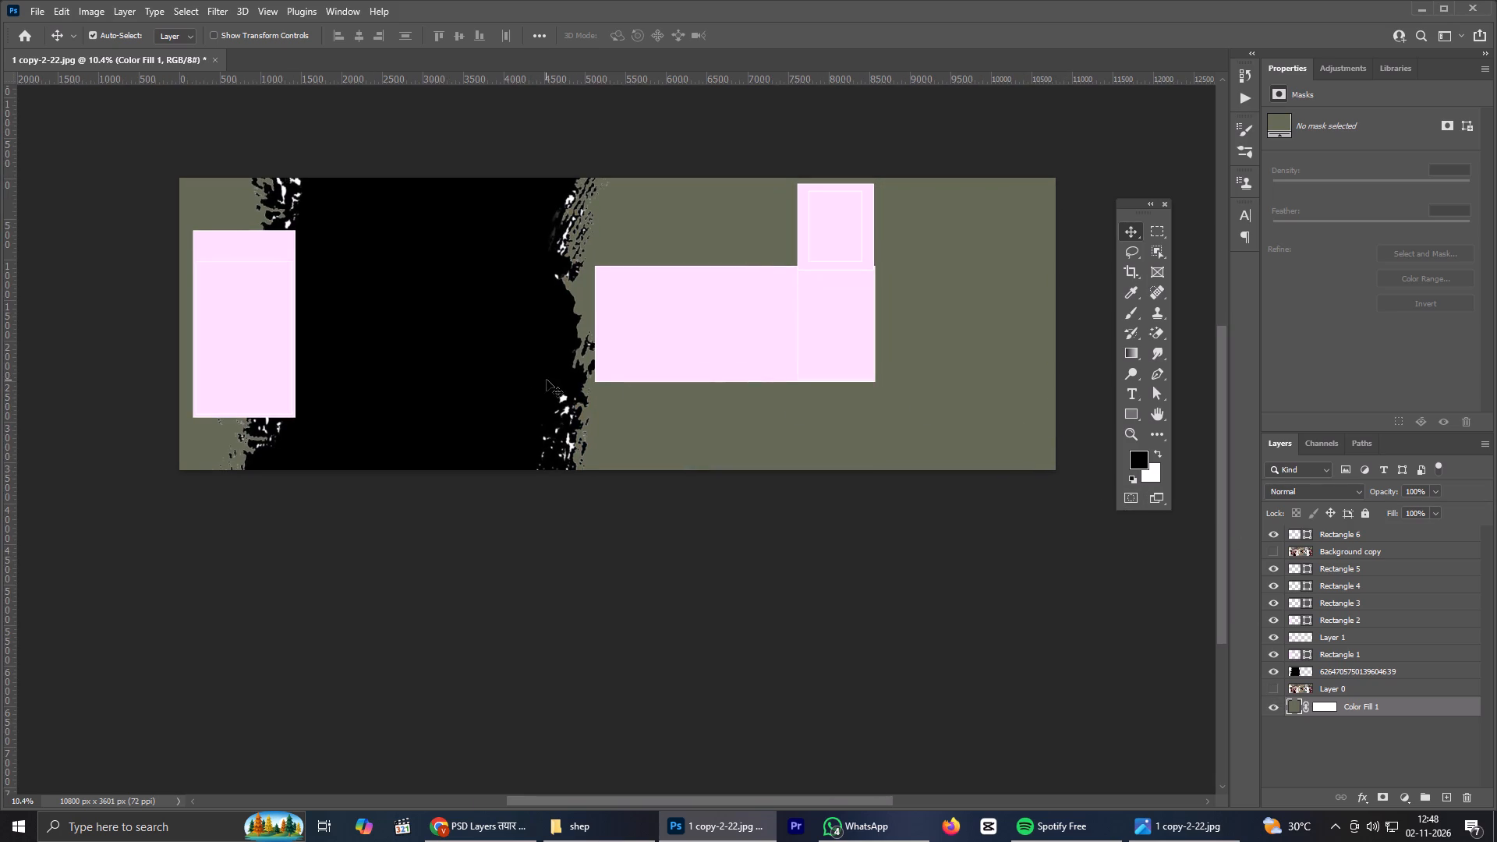
left_click(1279, 704)
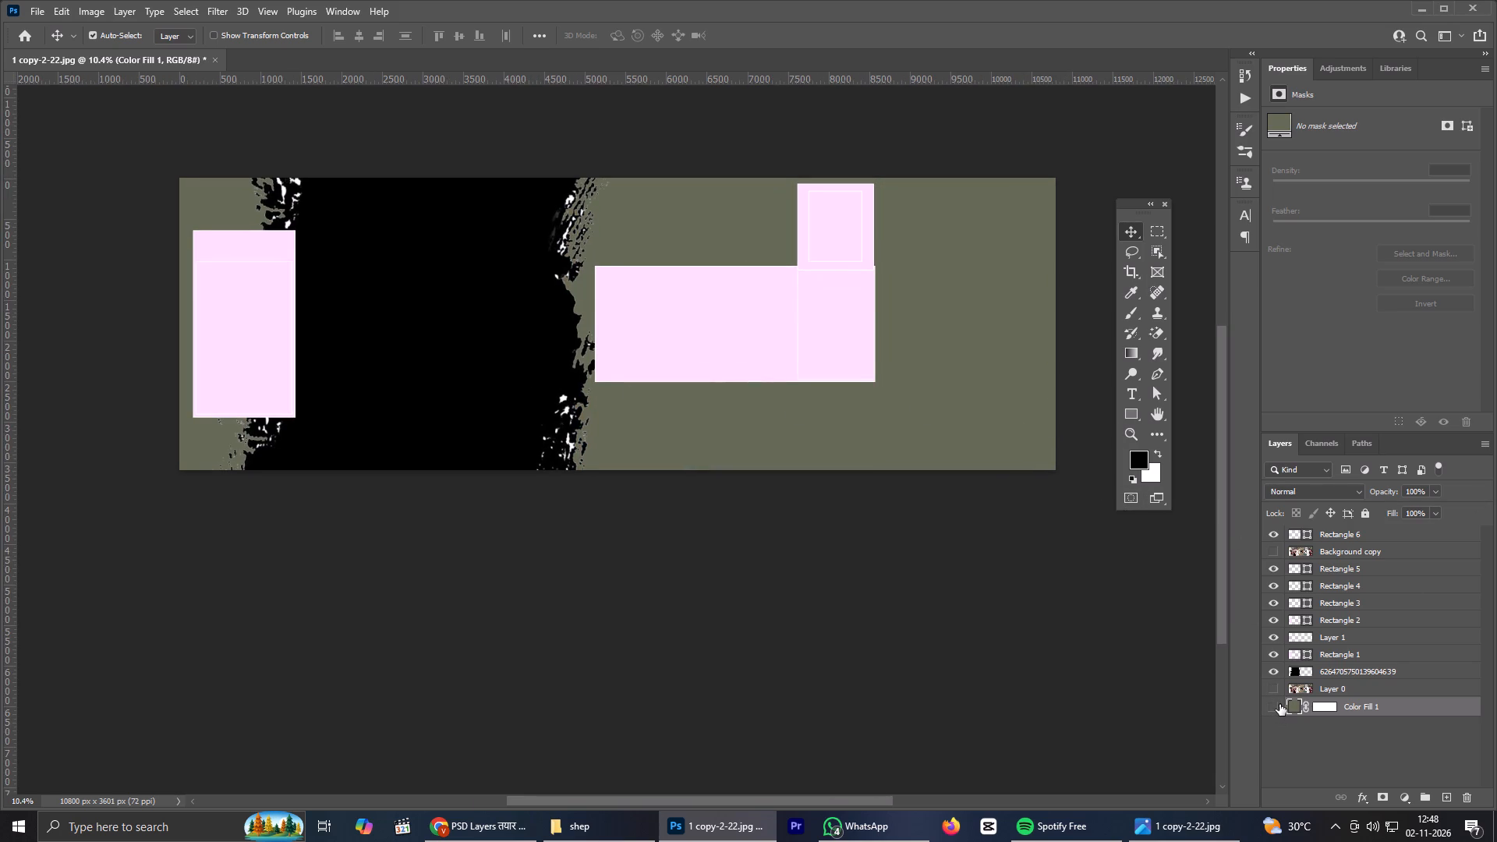
left_click(1276, 709)
left_click(1270, 692)
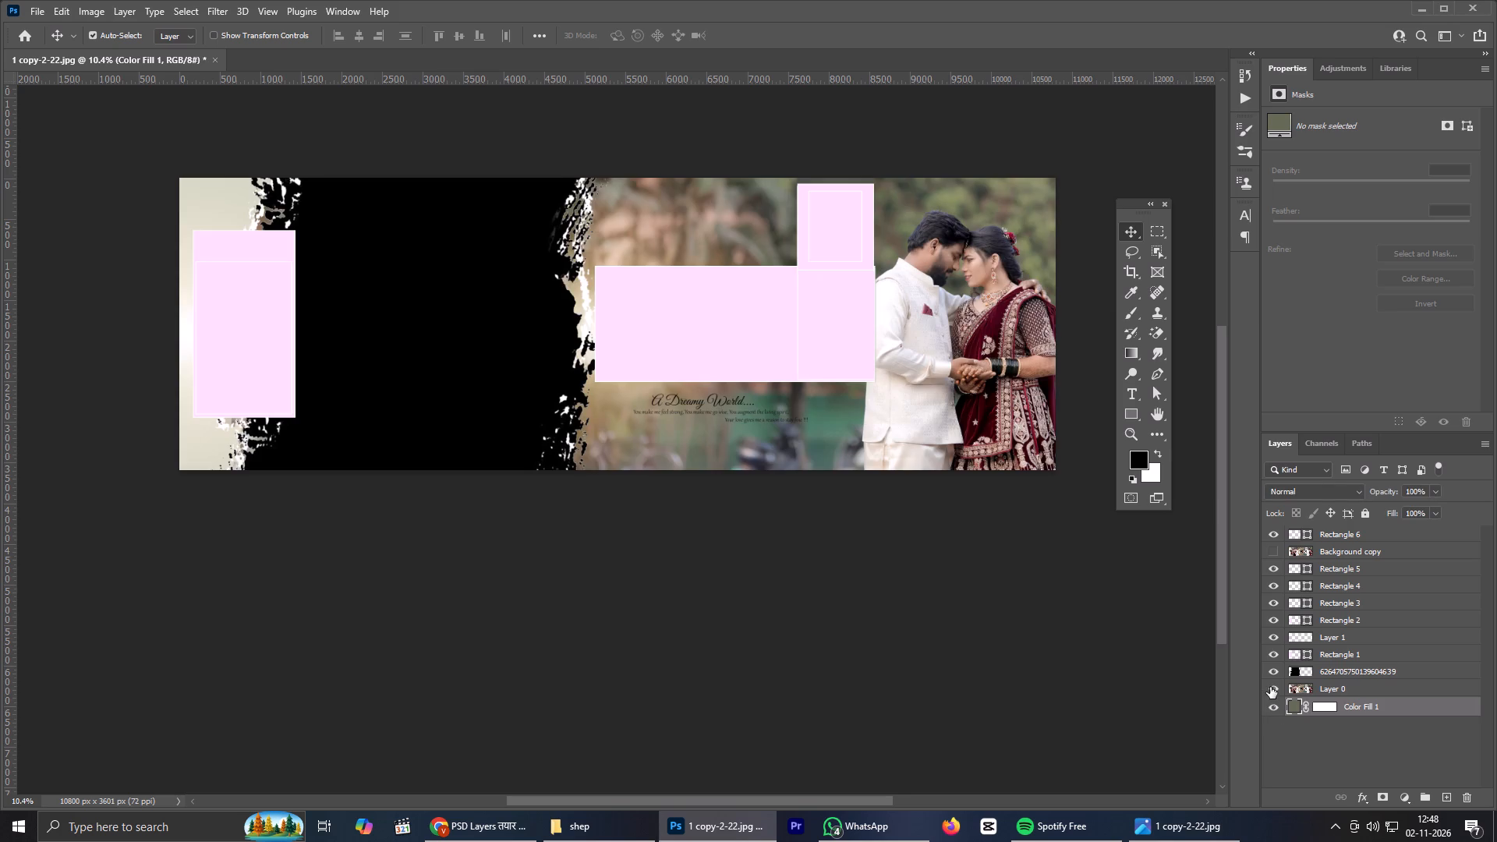
Show the Background copy layer and move it above Rectangle 6 to the top of the layer stack.
left_click(1272, 544)
left_click_drag(1354, 551, 1355, 530)
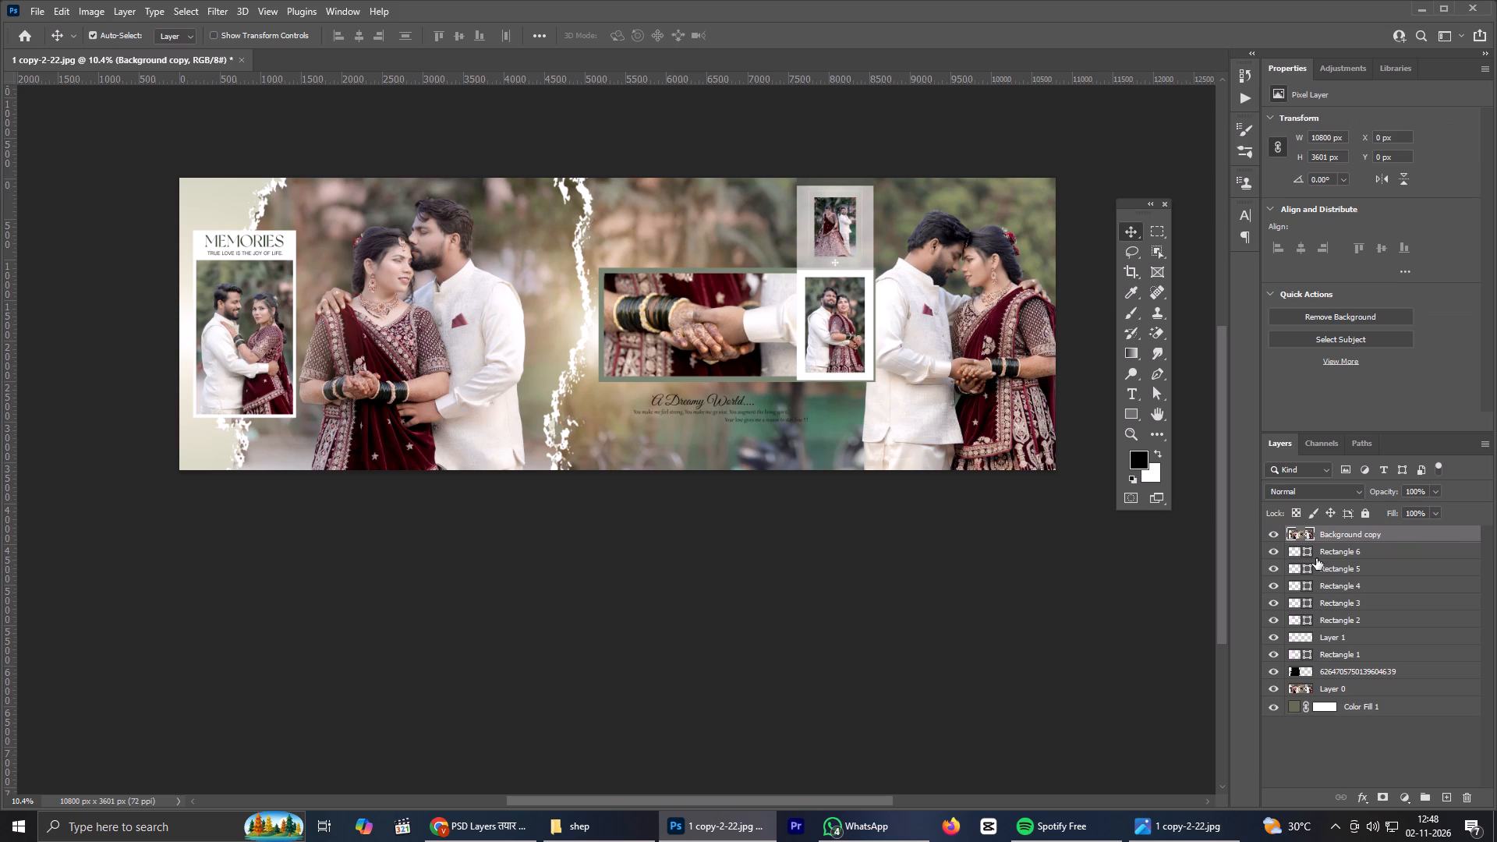
Recolour the fill layer to the pale beige dbdac6, sampled from the album's background above the MEMORIES frame.
left_click(1291, 709)
double_click(1293, 709)
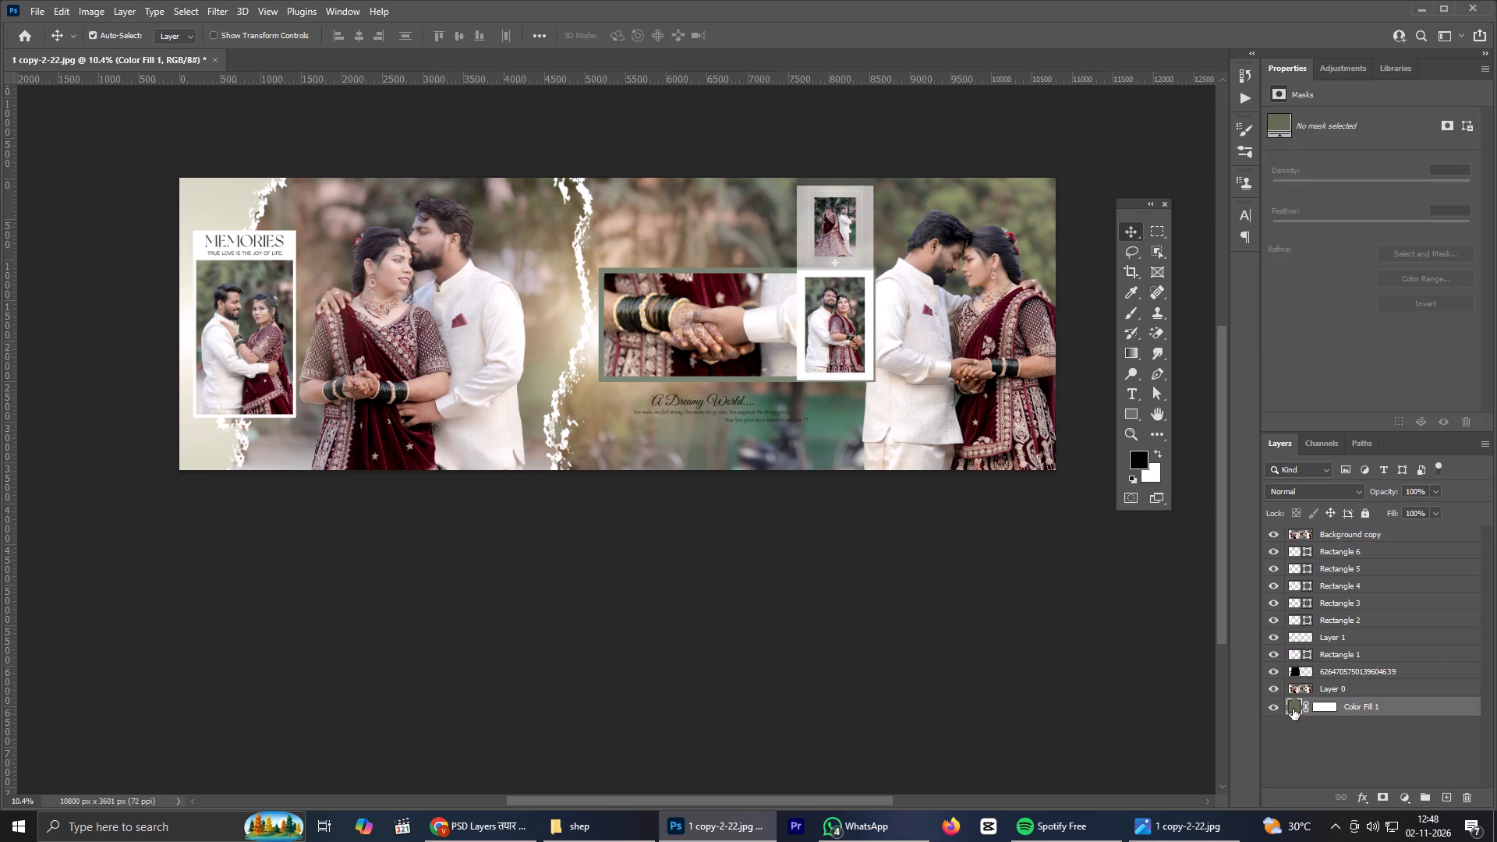
left_click(212, 201)
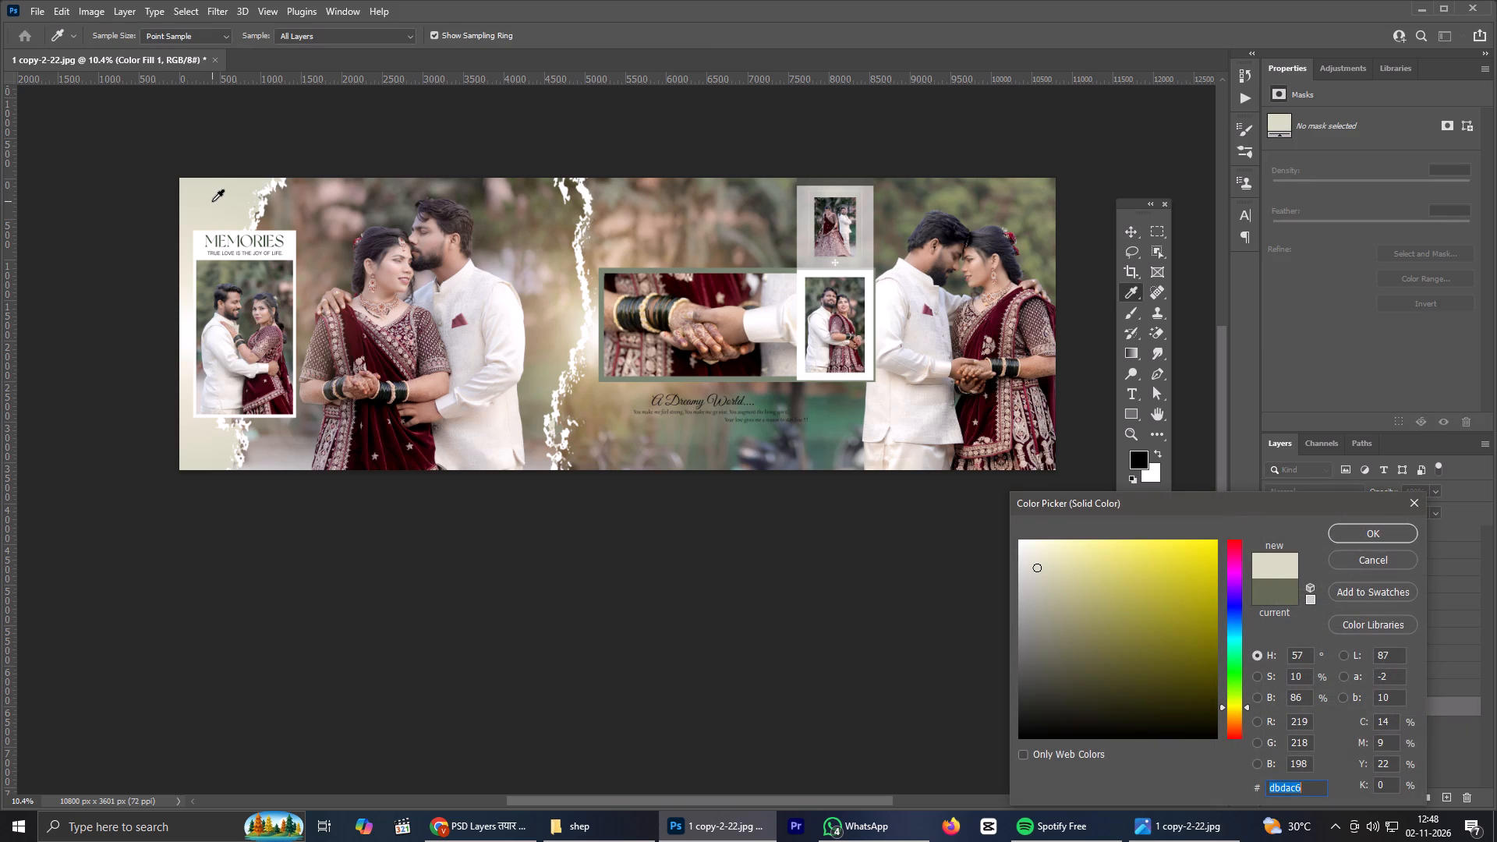
left_click(1339, 532)
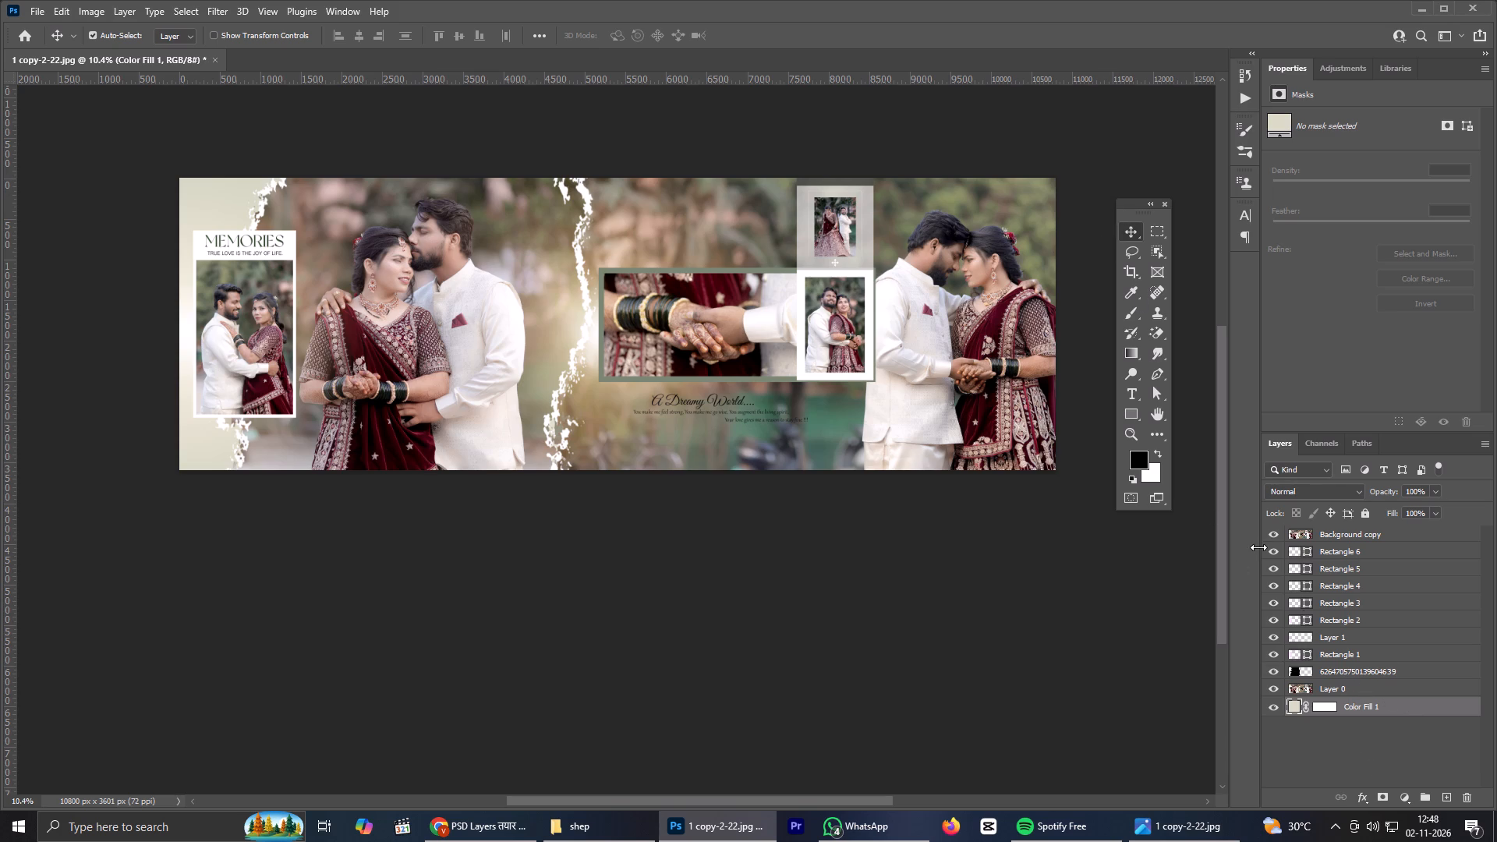
Hide the Background copy layer and select the large Rectangle 2 placeholder of the MEMORIES frame.
left_click(1272, 529)
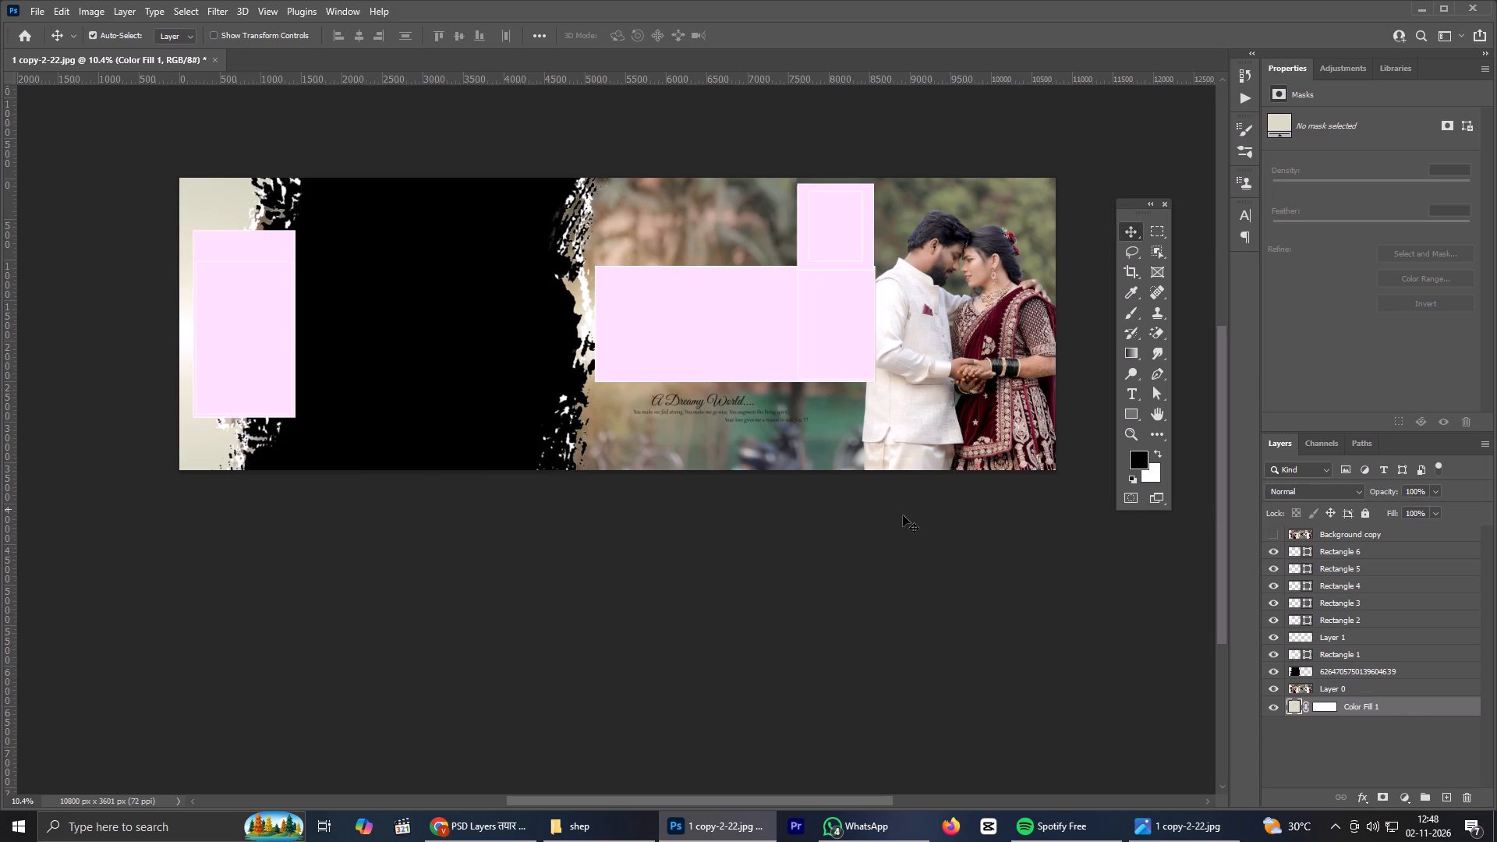
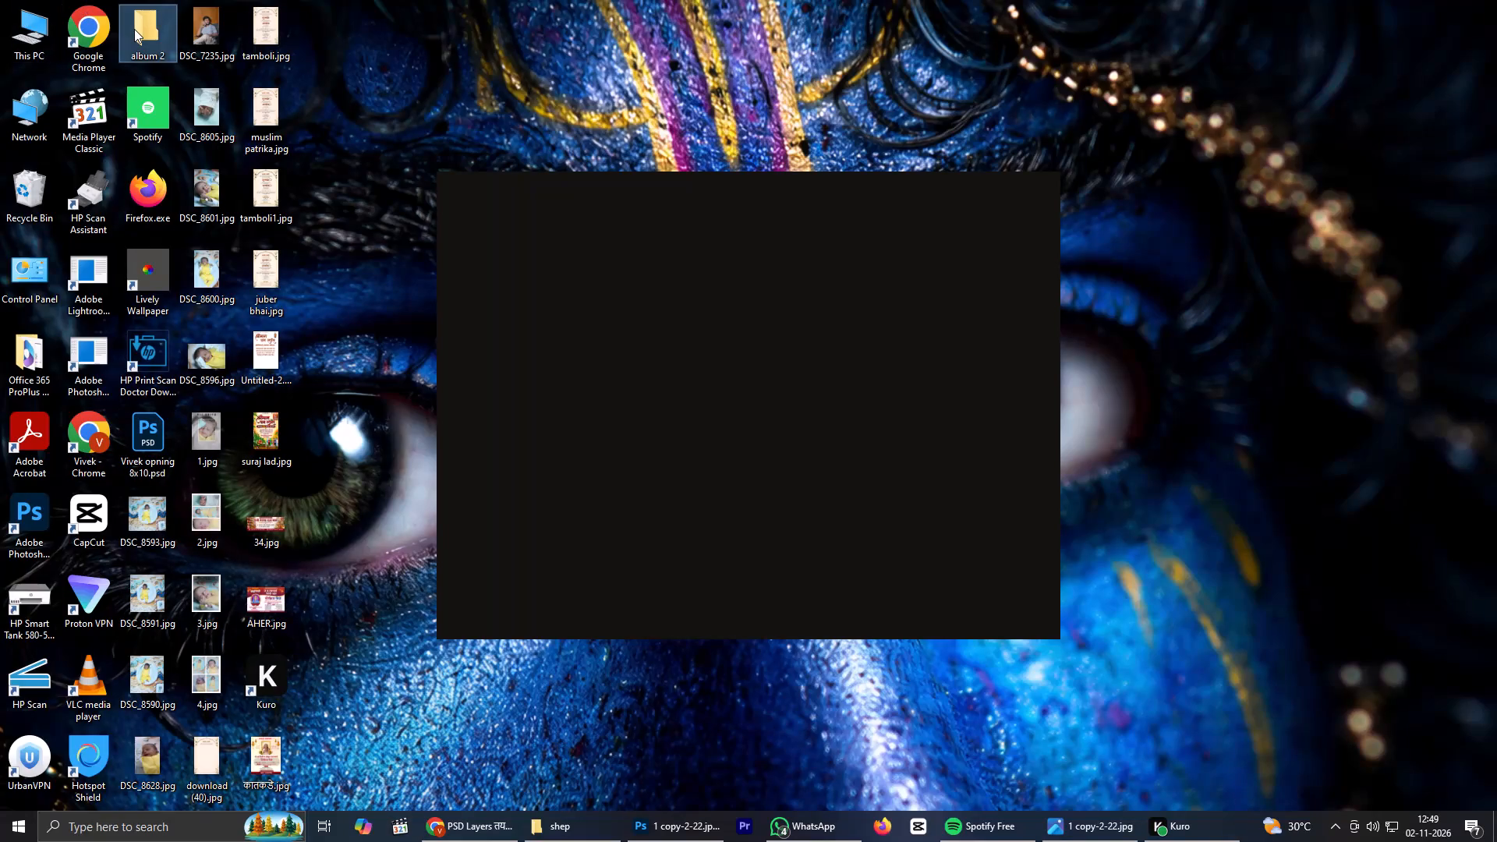
left_click(833, 33)
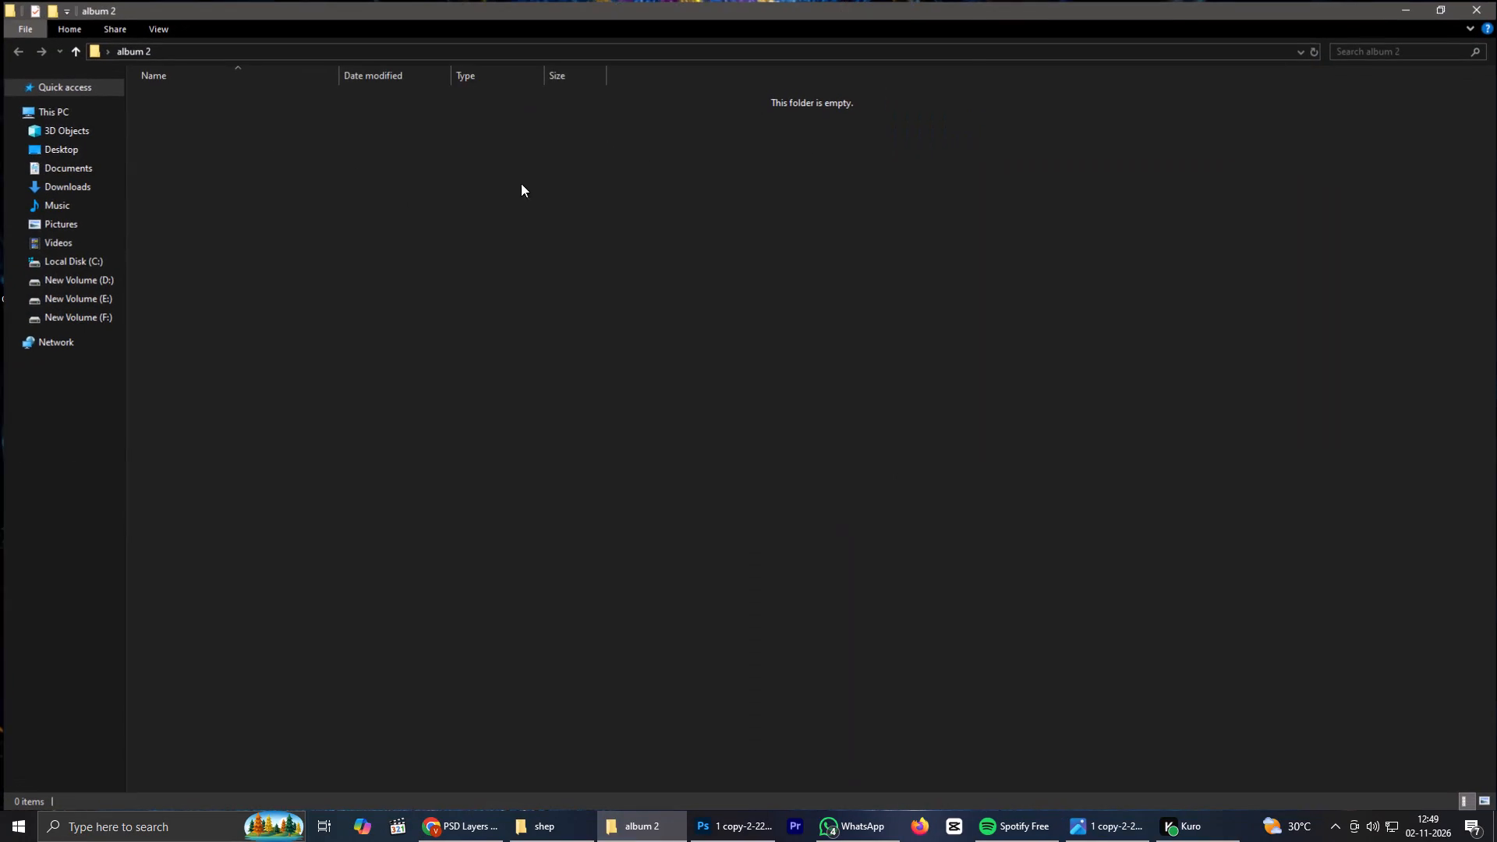
left_click(58, 312)
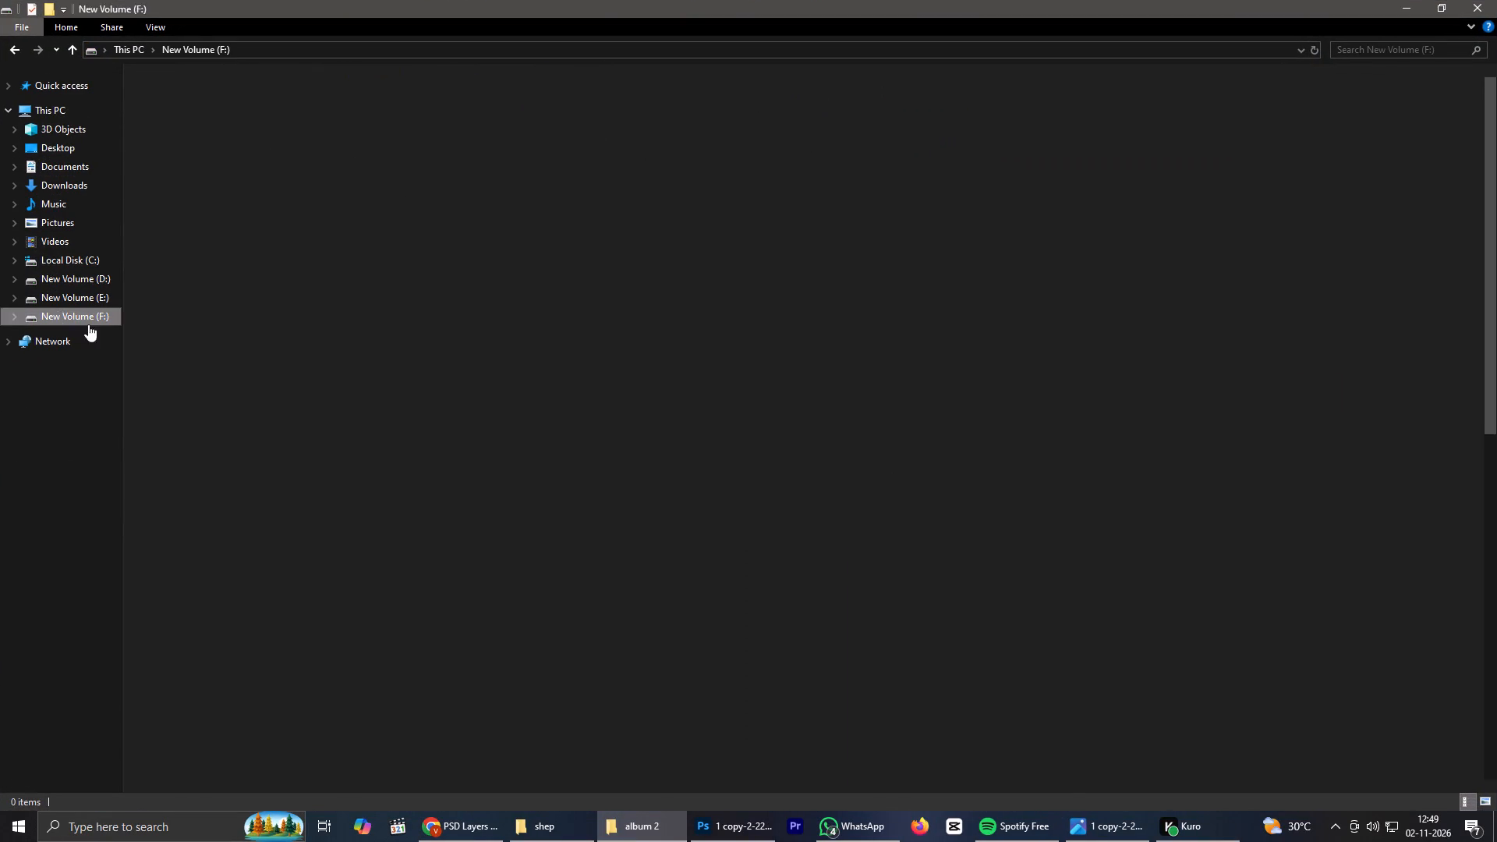
double_click(1371, 182)
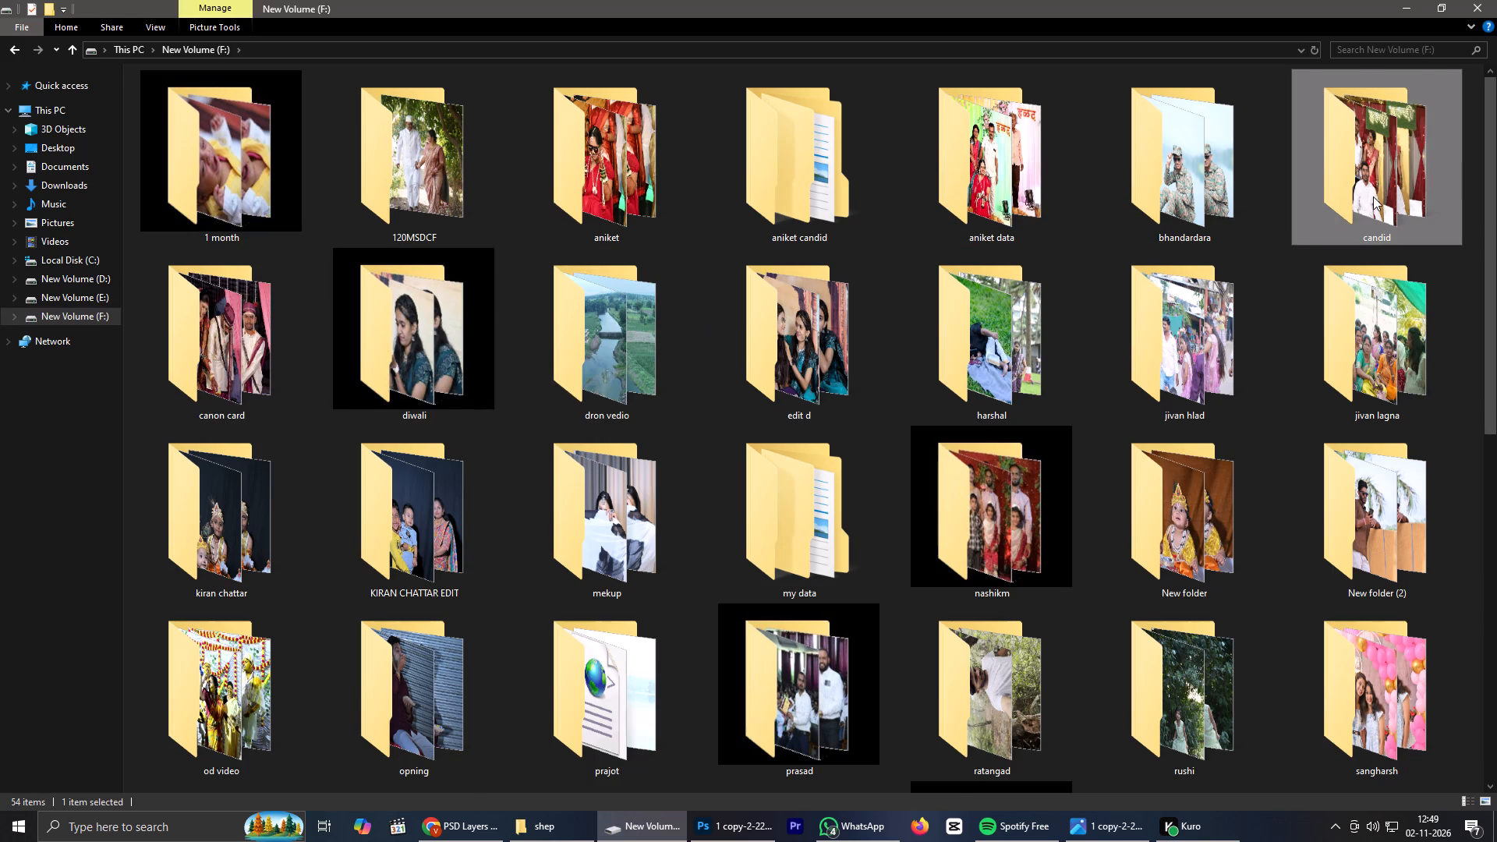
triple_click(1373, 196)
Browse the wedding photos in the candid folder for a couple portrait that suits the MEMORIES frame.
scroll(1141, 348, "down", 20)
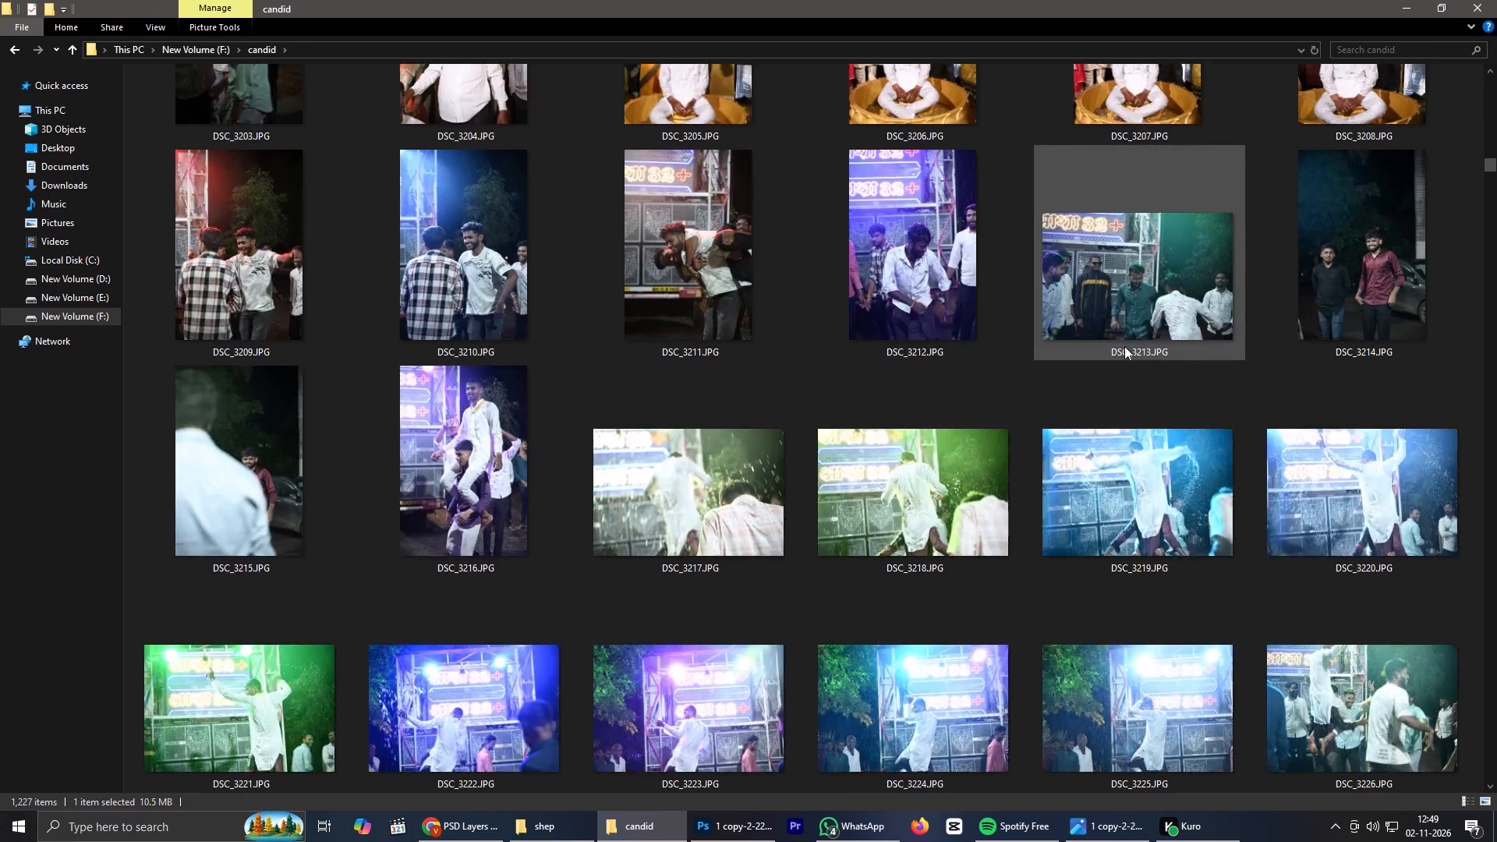
scroll(1124, 345, "down", 20)
scroll(1124, 345, "down", 20)
scroll(1124, 345, "down", 5)
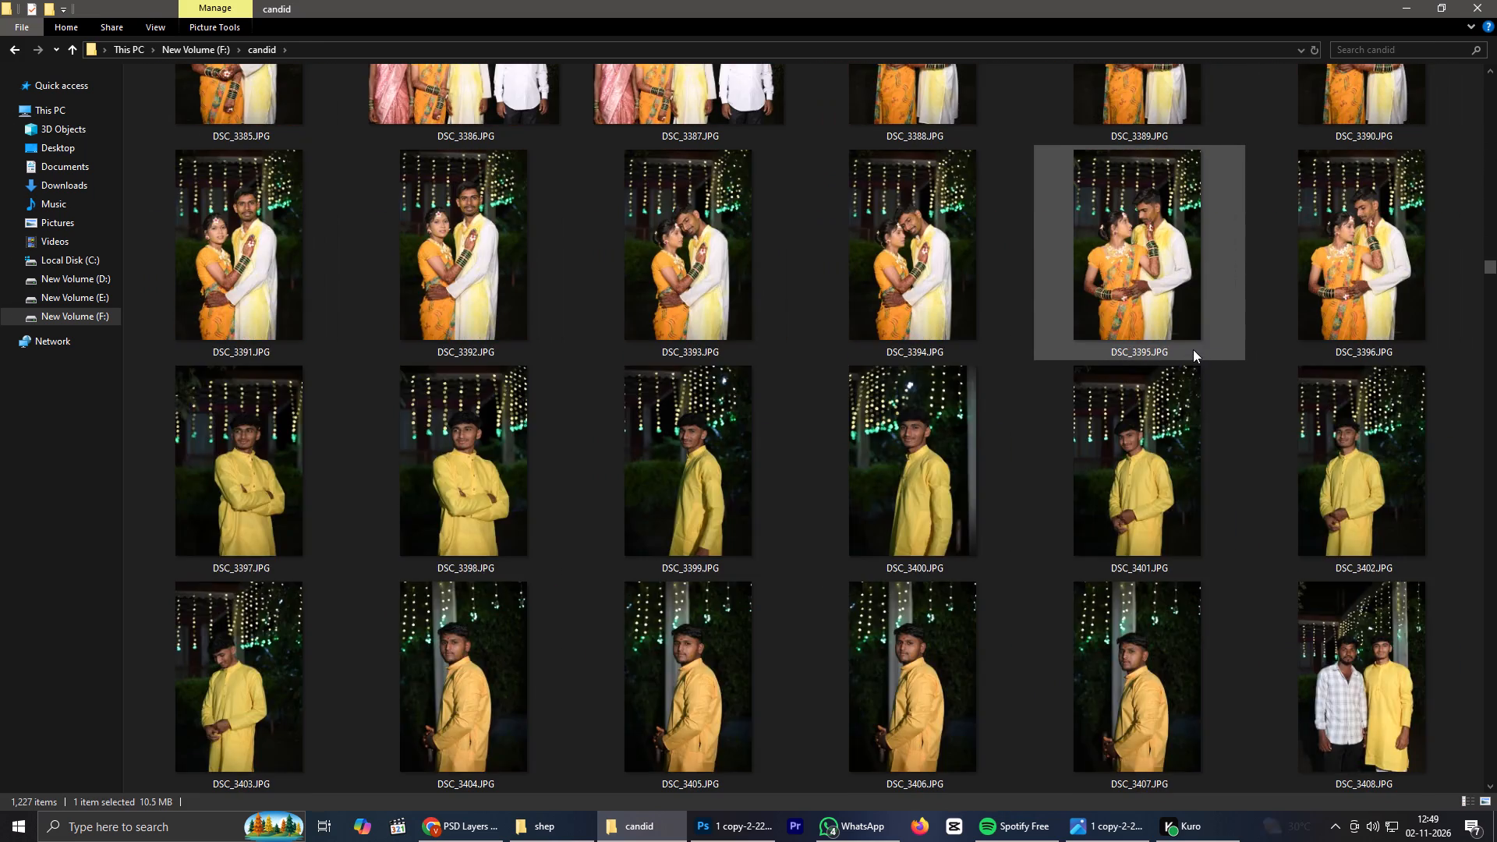
scroll(1191, 348, "down", 12)
scroll(1196, 356, "up", 2)
scroll(1186, 363, "down", 3)
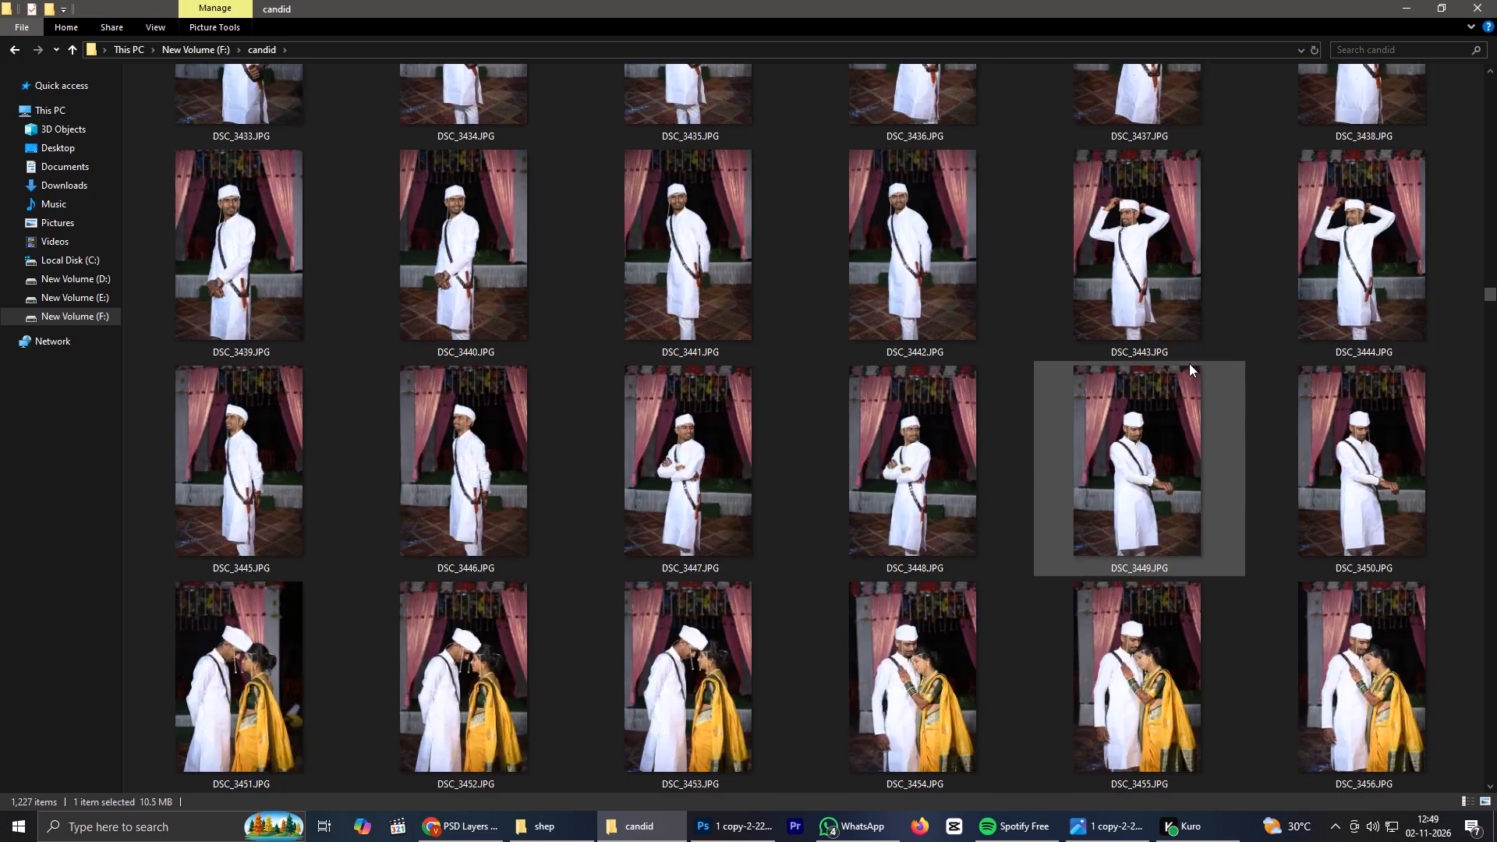
scroll(1189, 363, "down", 16)
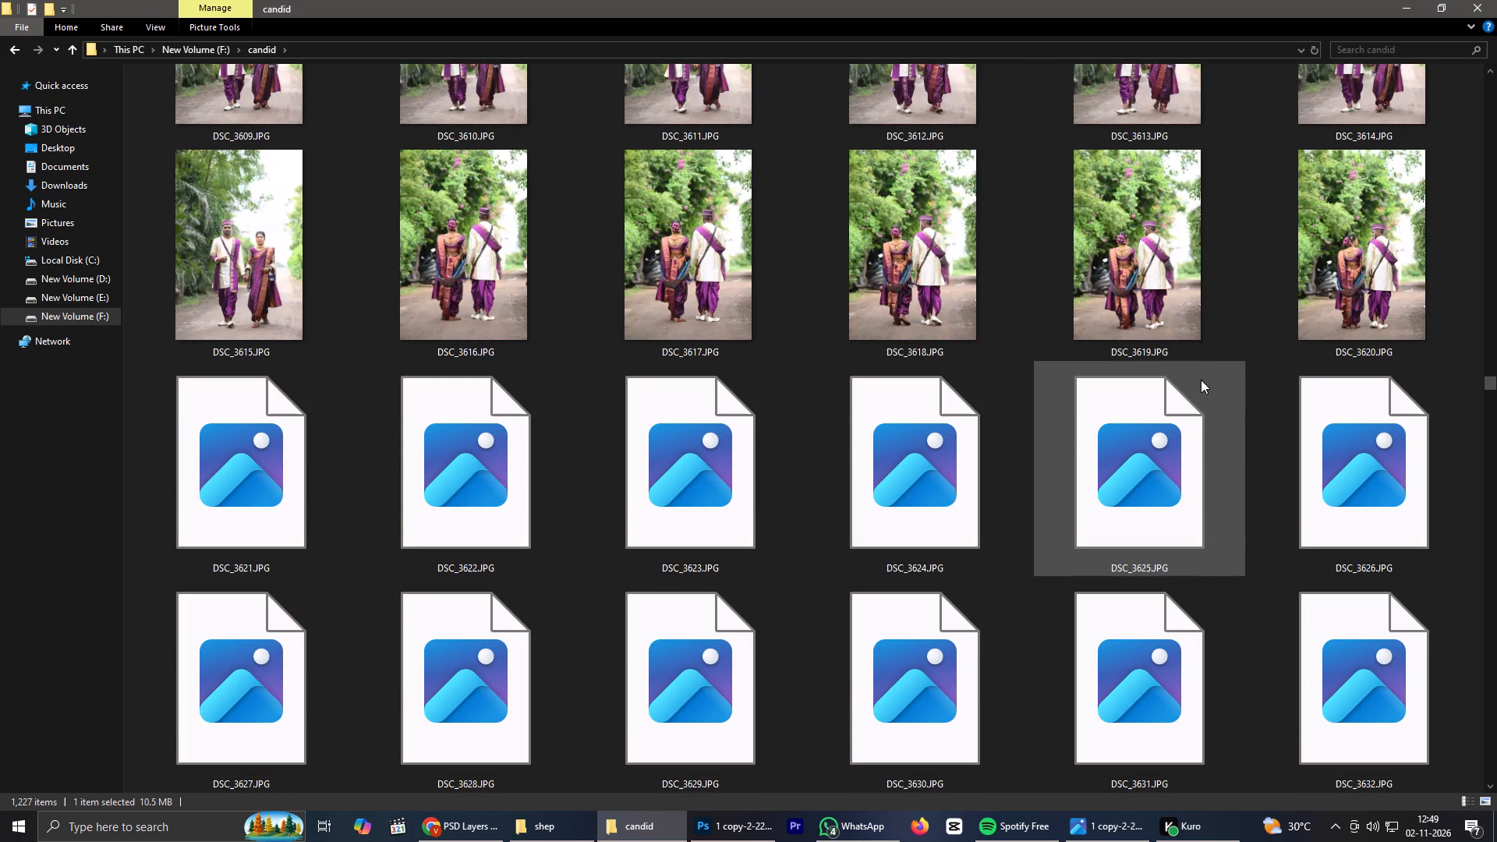
scroll(1201, 380, "down", 20)
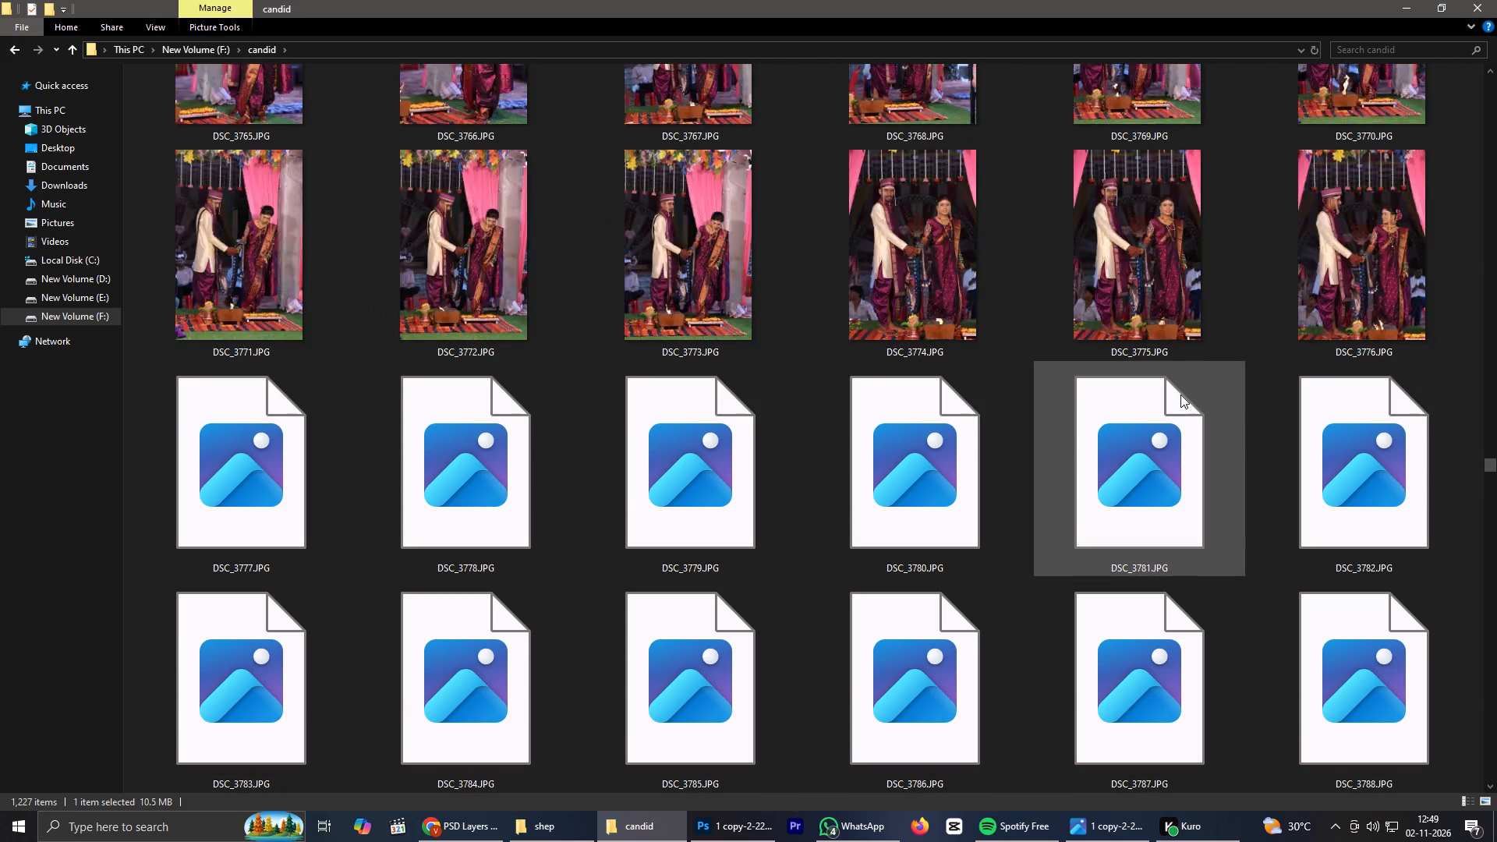
scroll(1180, 394, "down", 19)
scroll(1187, 399, "down", 8)
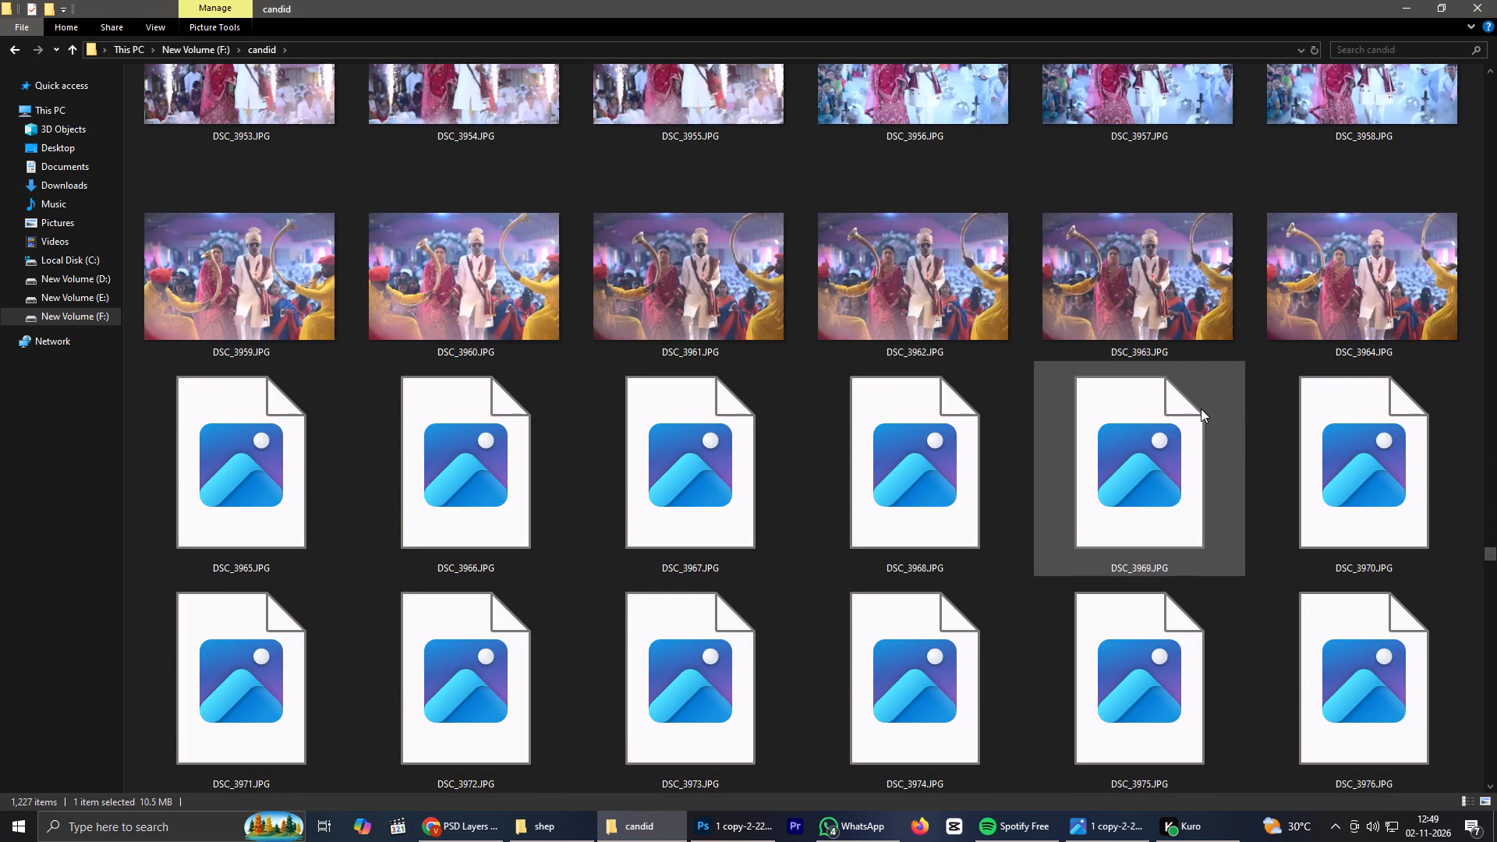
scroll(1198, 409, "down", 19)
scroll(1214, 439, "down", 8)
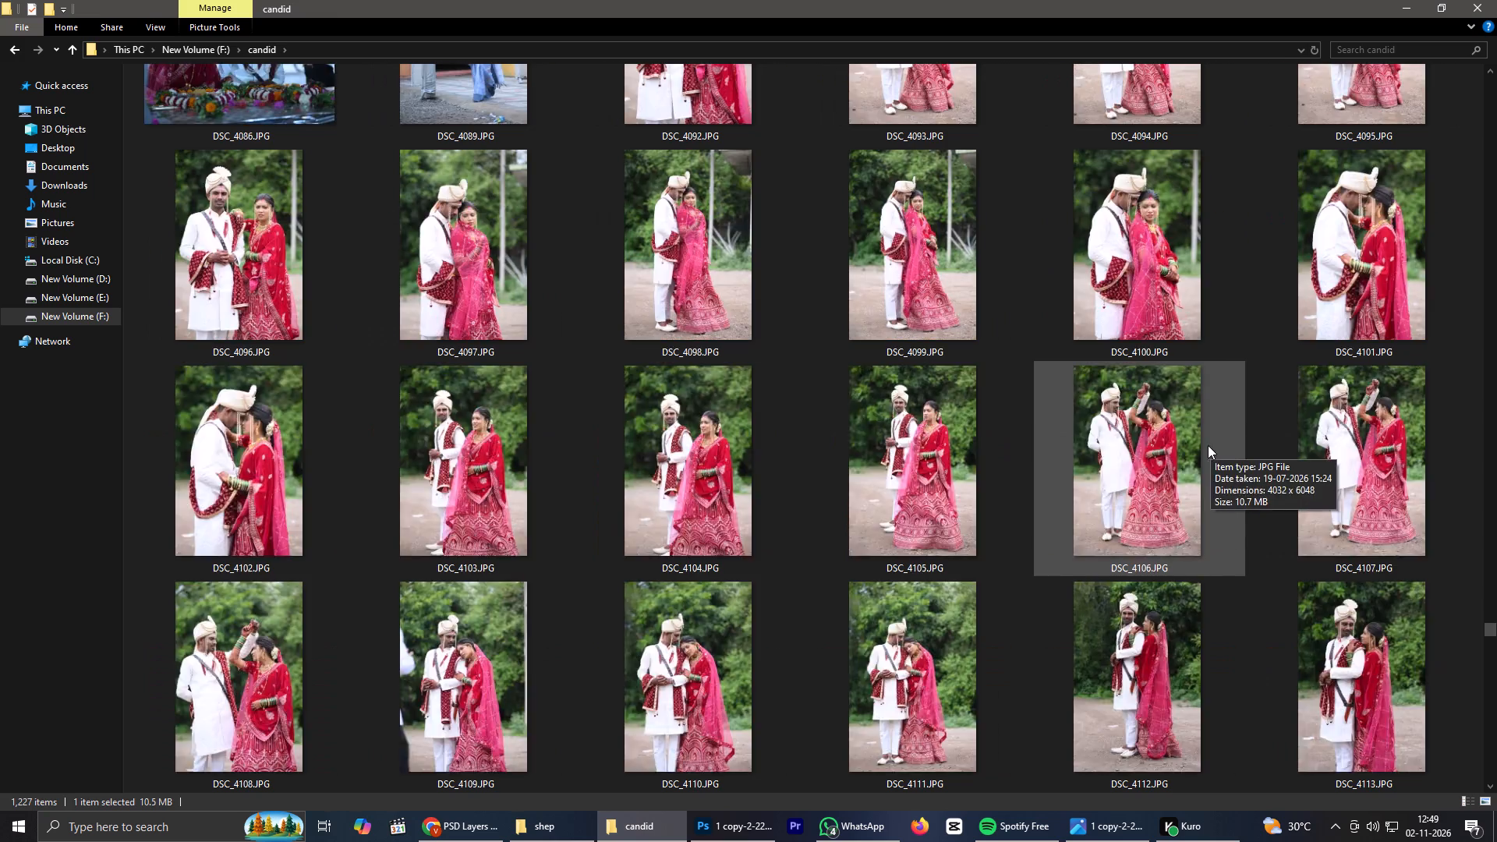
scroll(1205, 446, "down", 10)
scroll(1196, 448, "up", 4)
scroll(1194, 449, "down", 1)
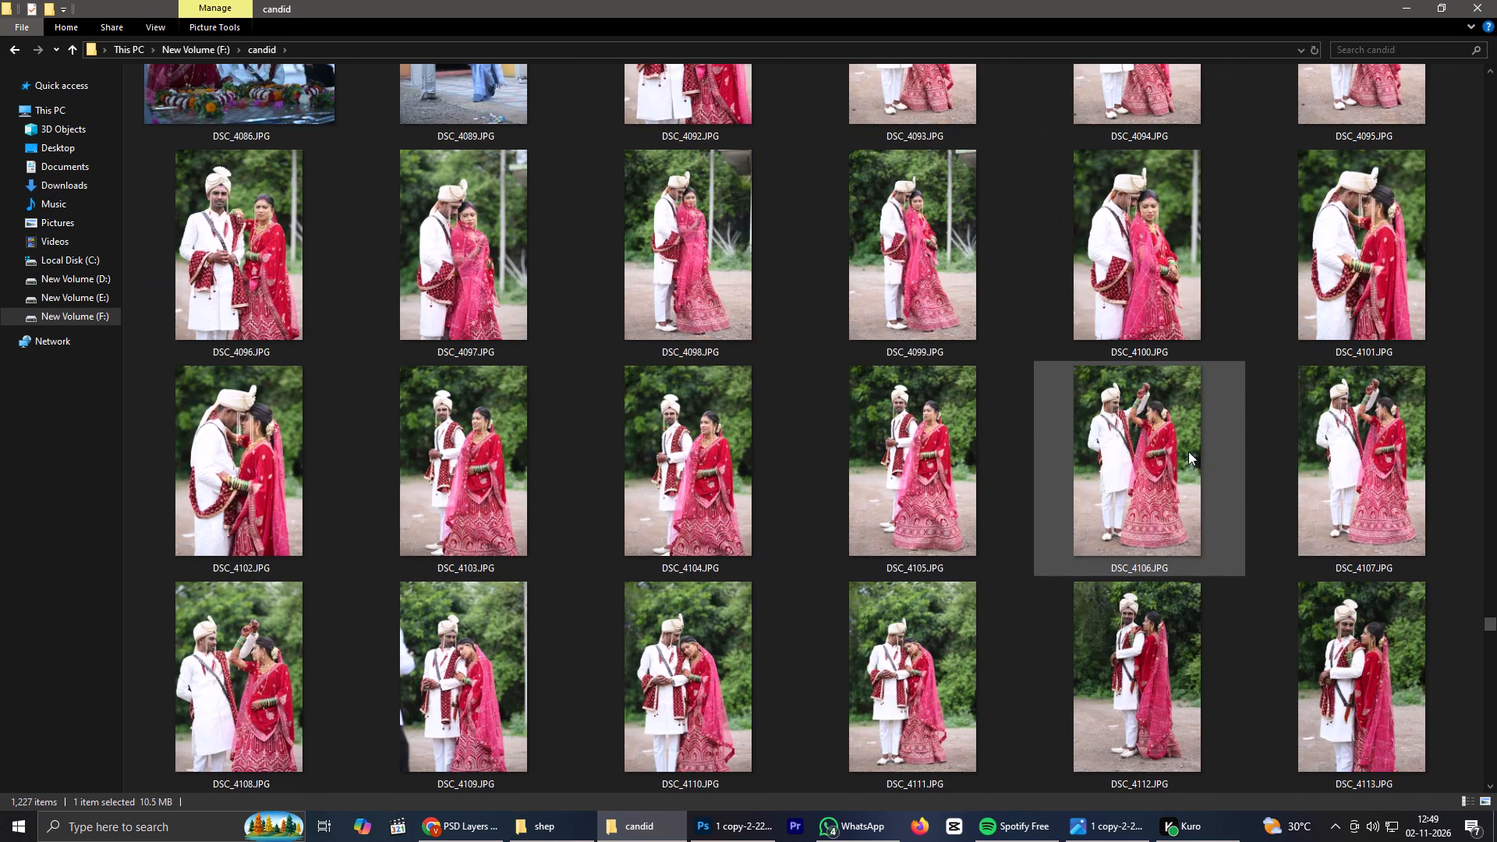
Switch to Photoshop and briefly show the Background copy layer to check the original album layout.
left_click(751, 839)
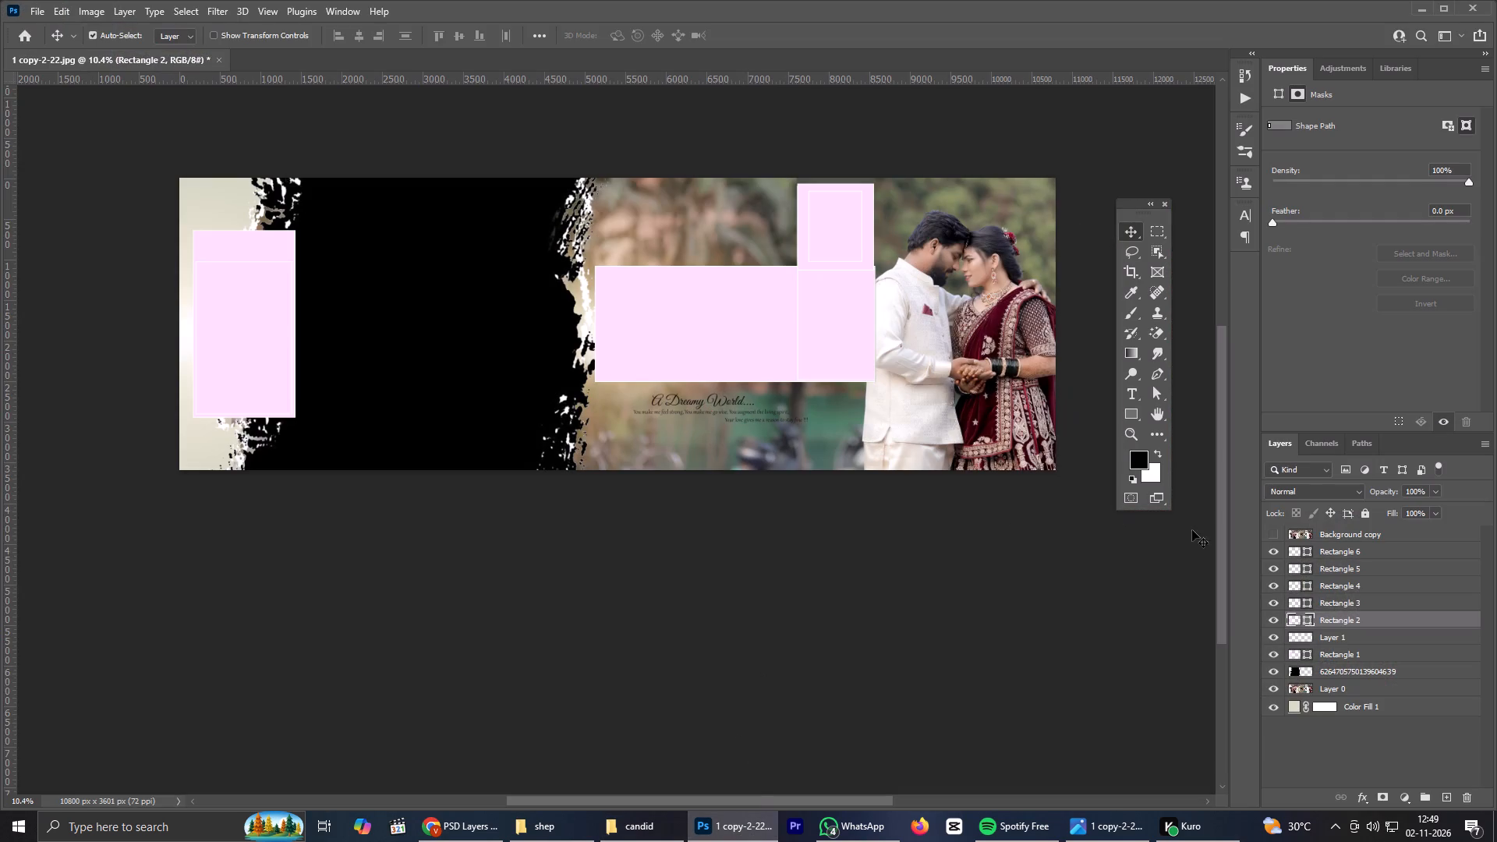
left_click(1269, 536)
left_click(1269, 536)
Return to the candid folder and place the photo DSC_4112.JPG into the Photoshop album document above Rectangle 2.
left_click(621, 826)
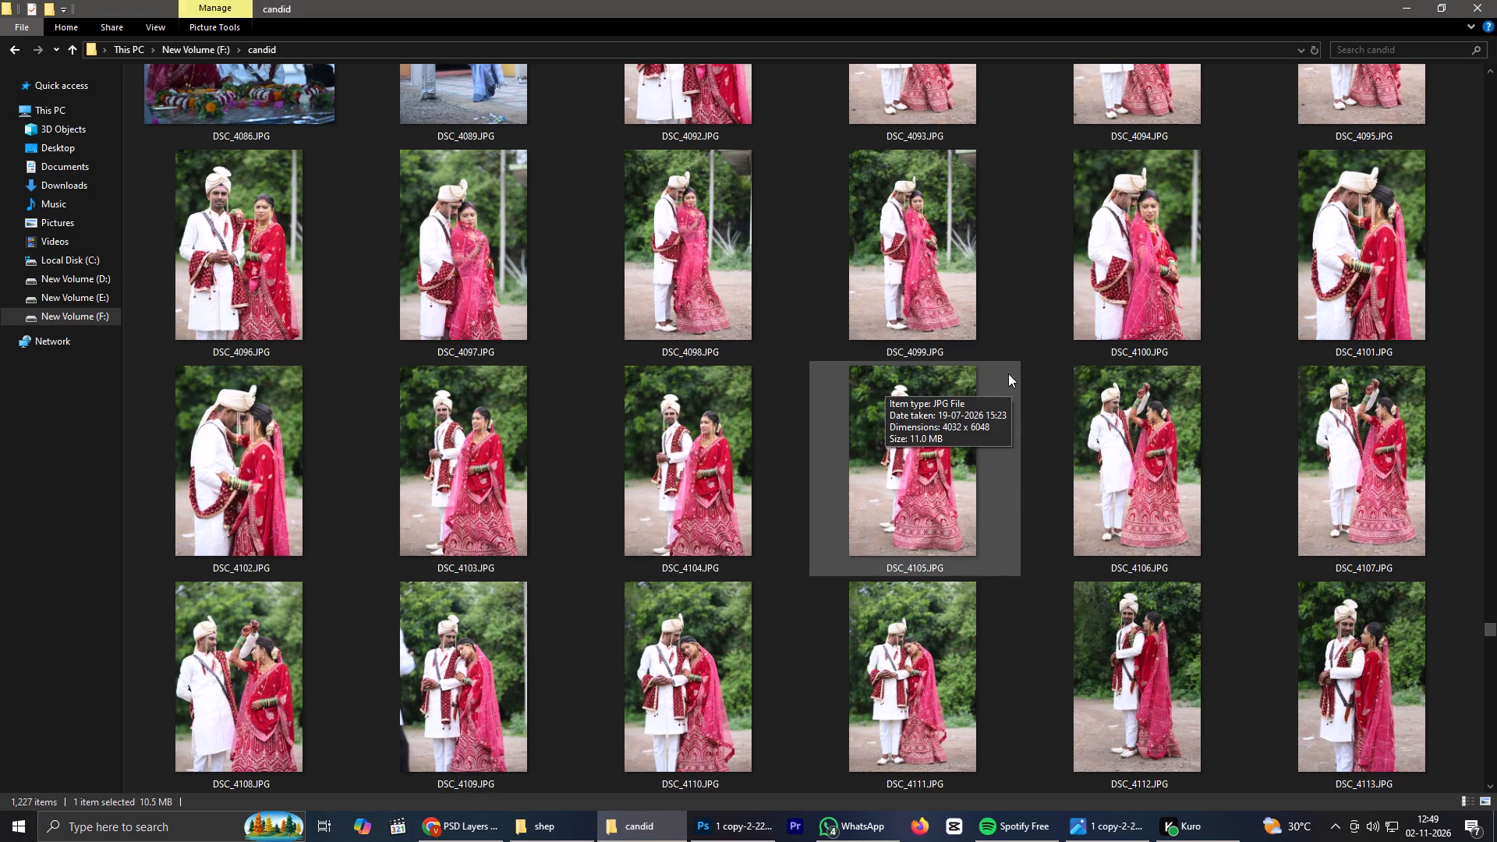
scroll(1013, 392, "down", 1)
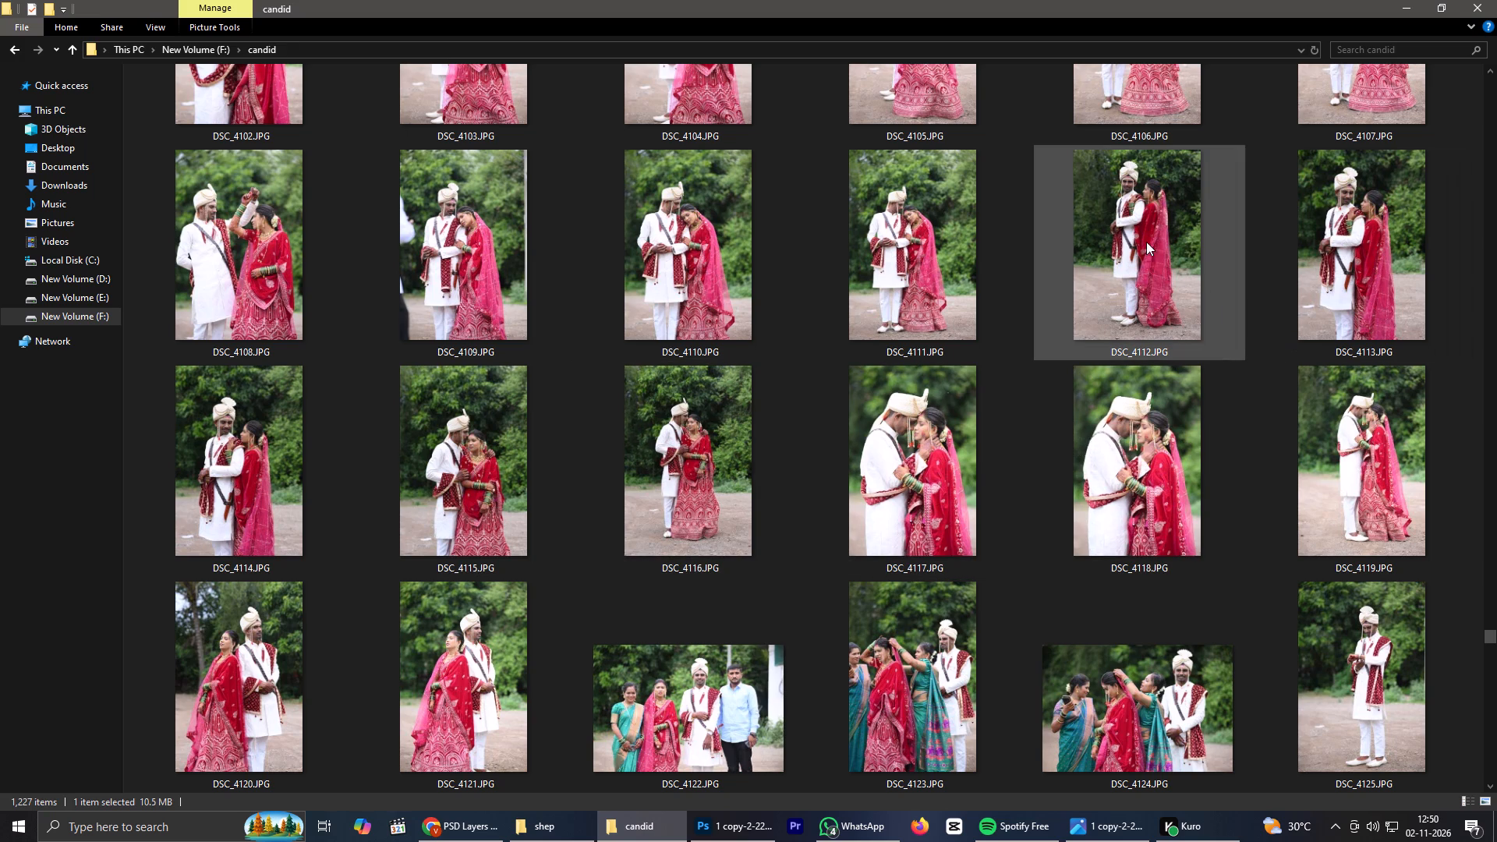
left_click_drag(1141, 242, 751, 841)
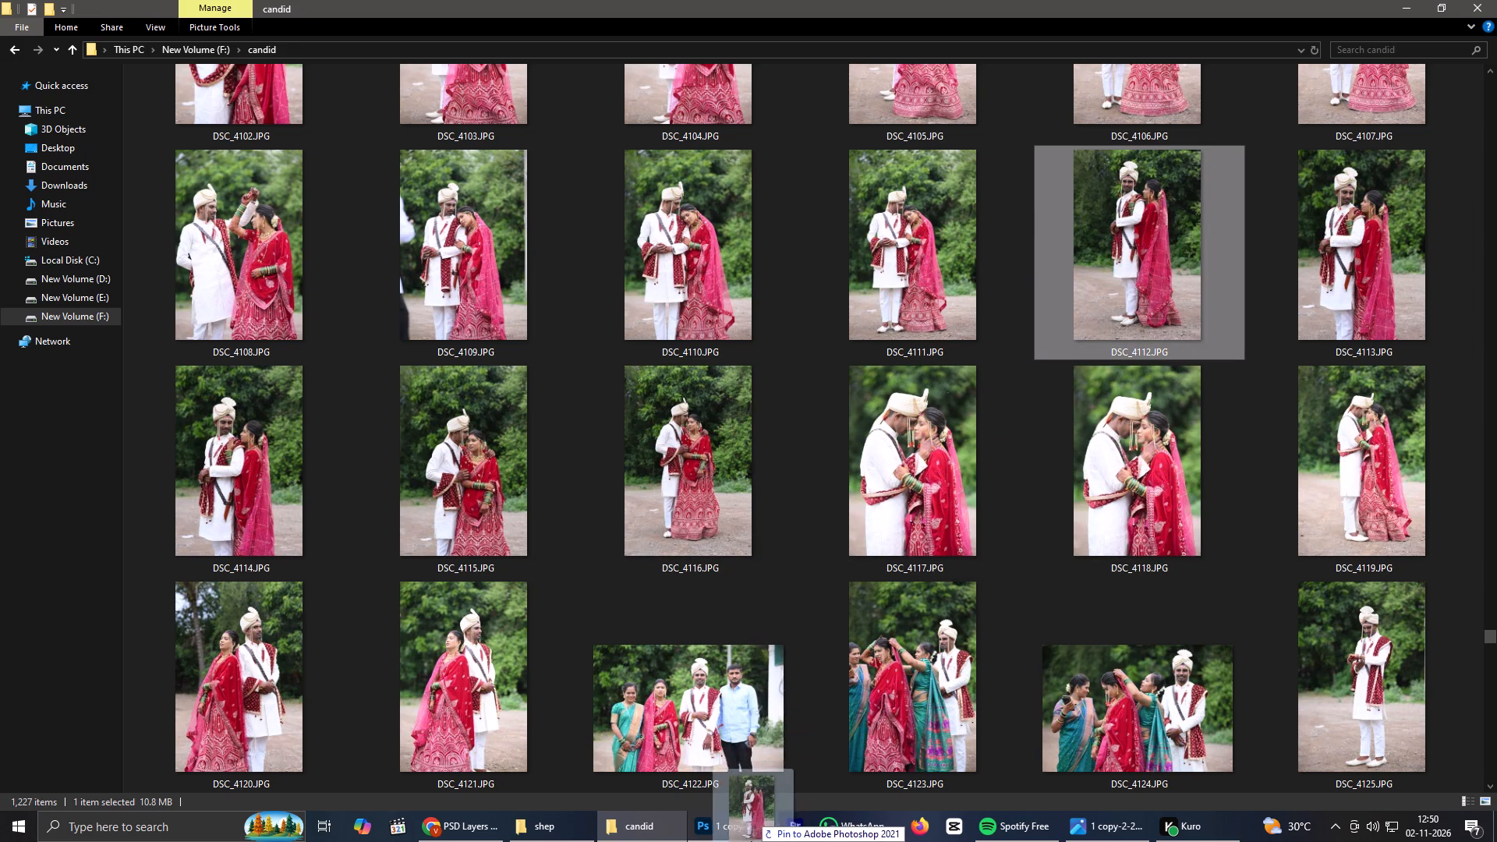
left_click_drag(751, 841, 240, 331)
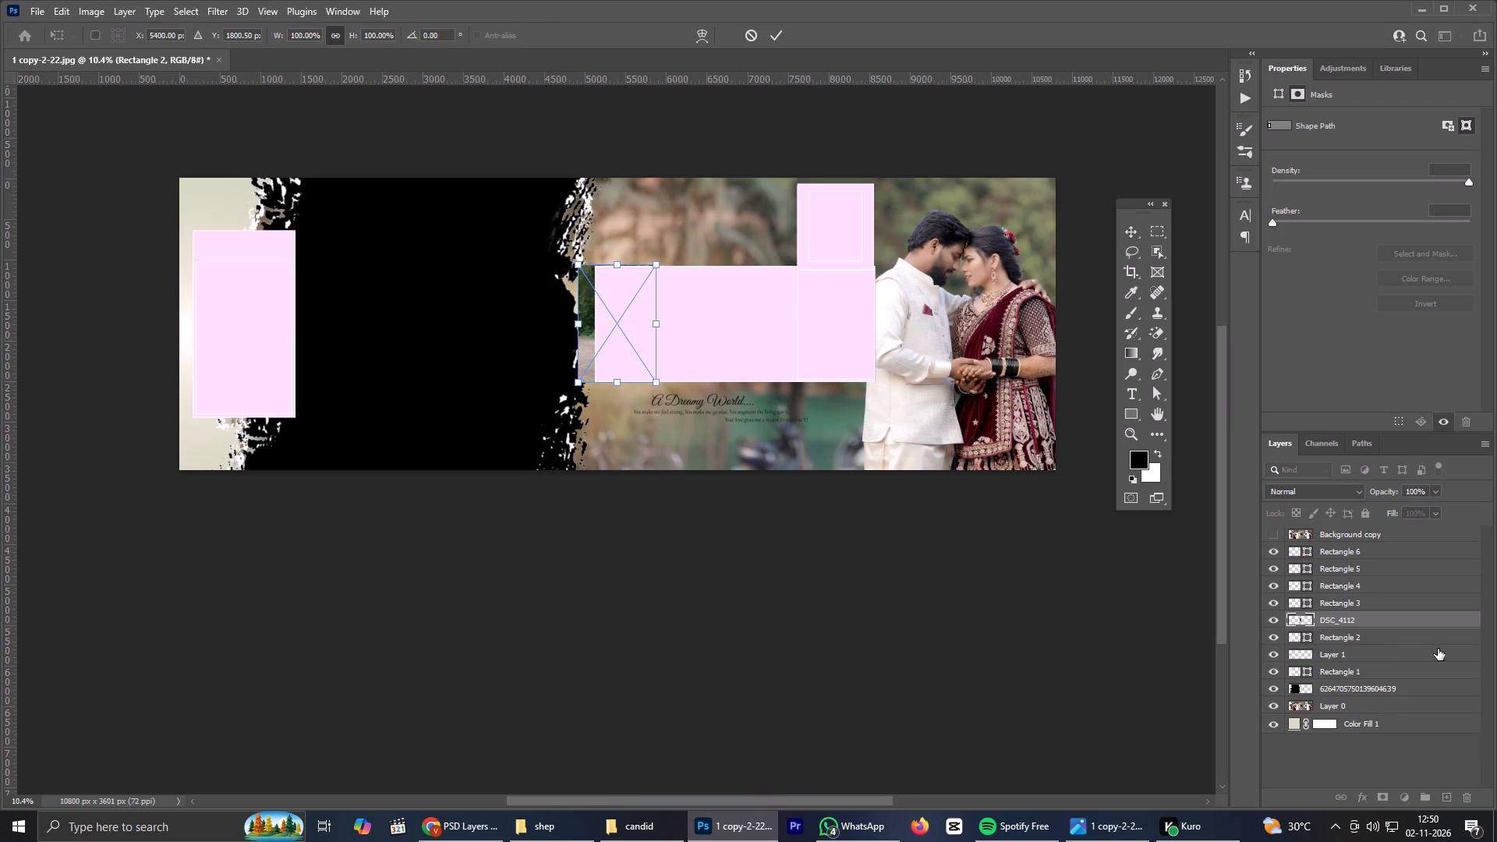
left_click(1365, 624)
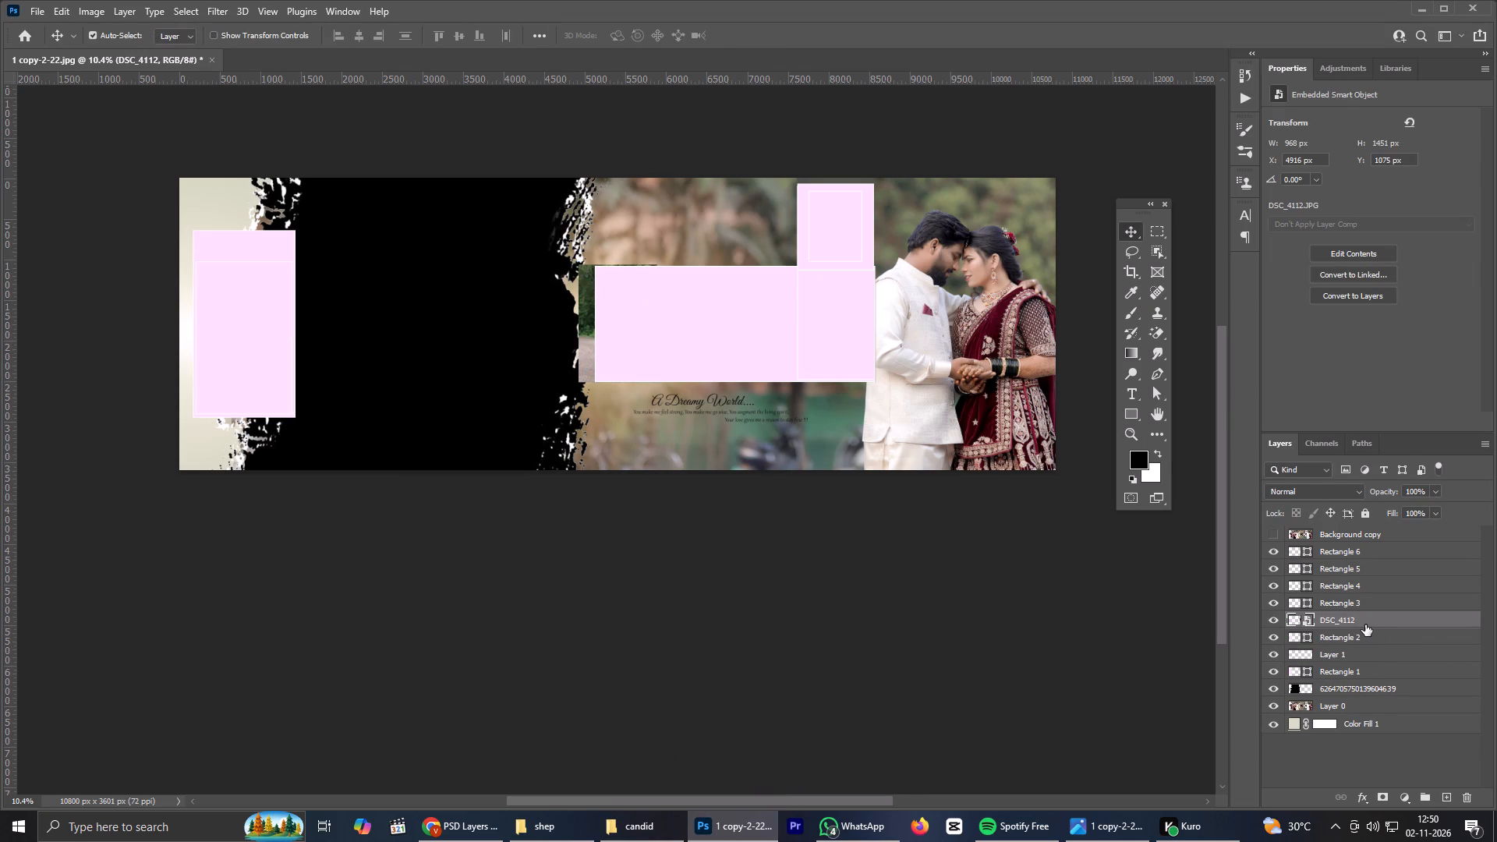
Clip the DSC_4112 photo to Rectangle 2 and move it over the MEMORIES frame's photo placeholder.
left_click(1364, 626, "alt")
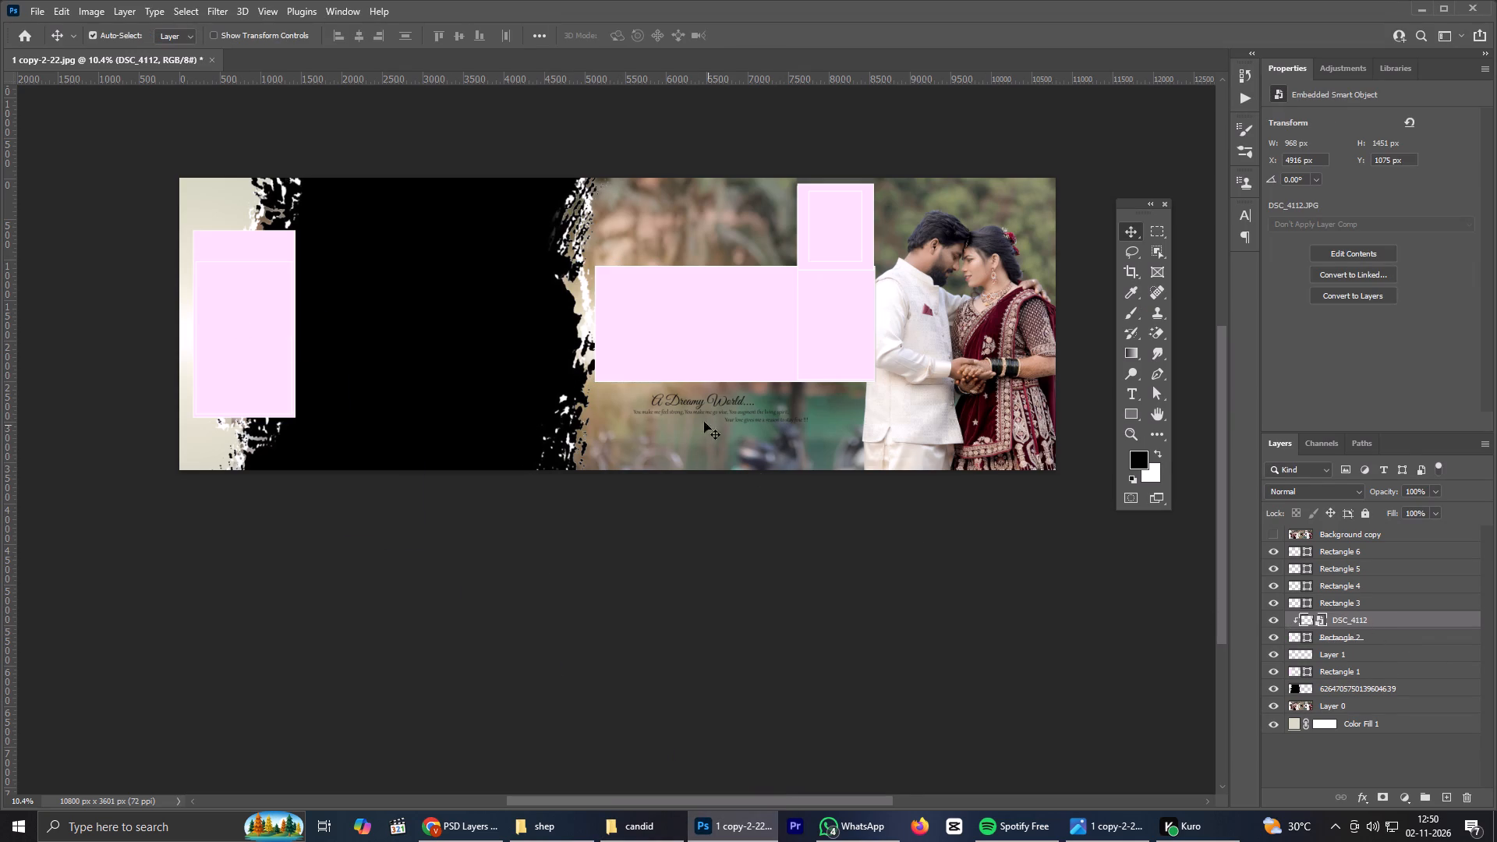
left_click_drag(628, 345, 264, 347, "ctrl")
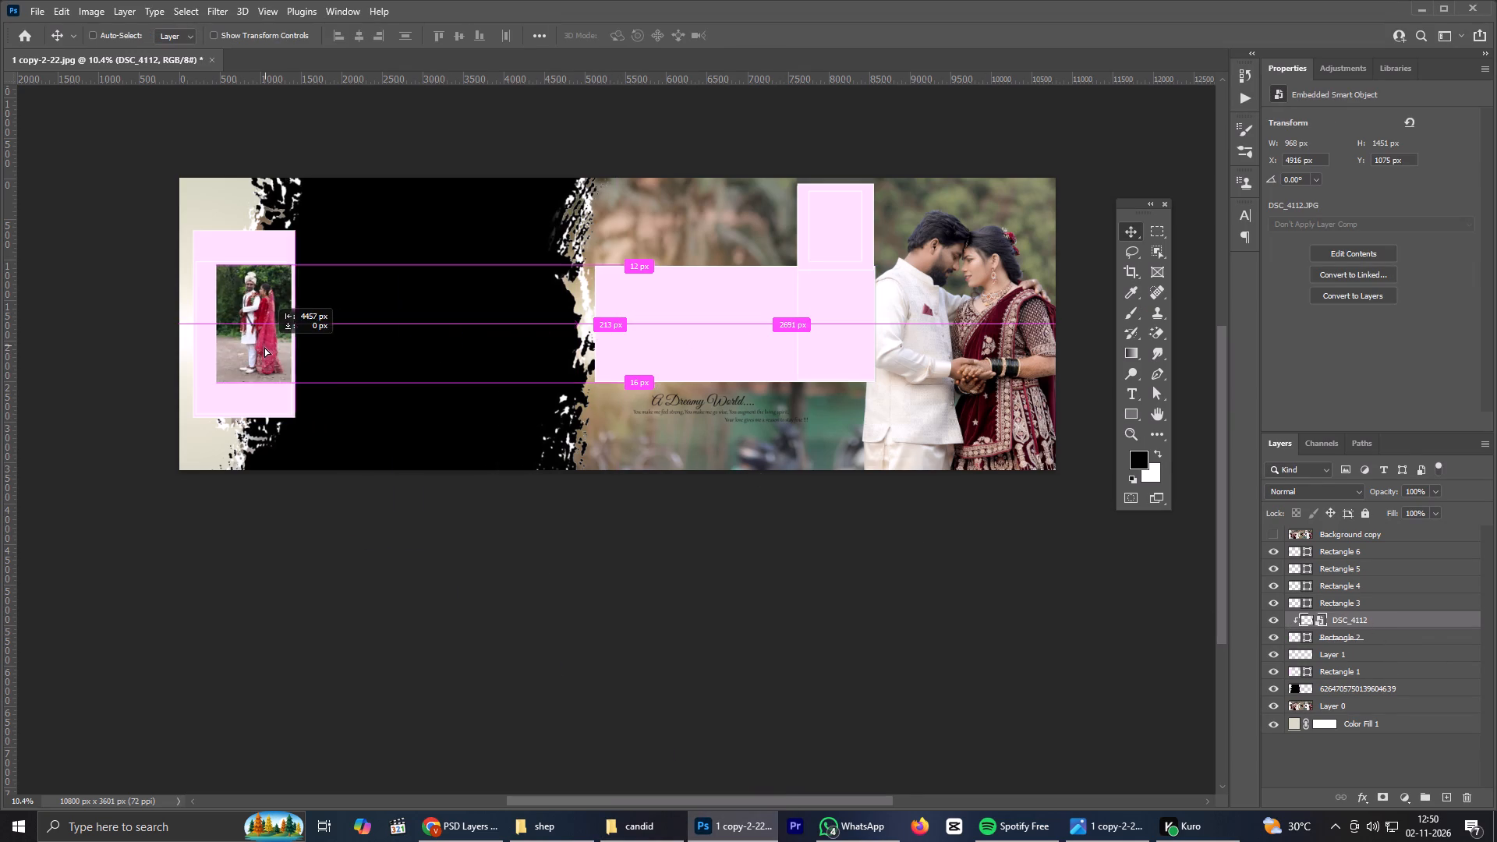
left_click_drag(264, 347, 257, 362, "ctrl")
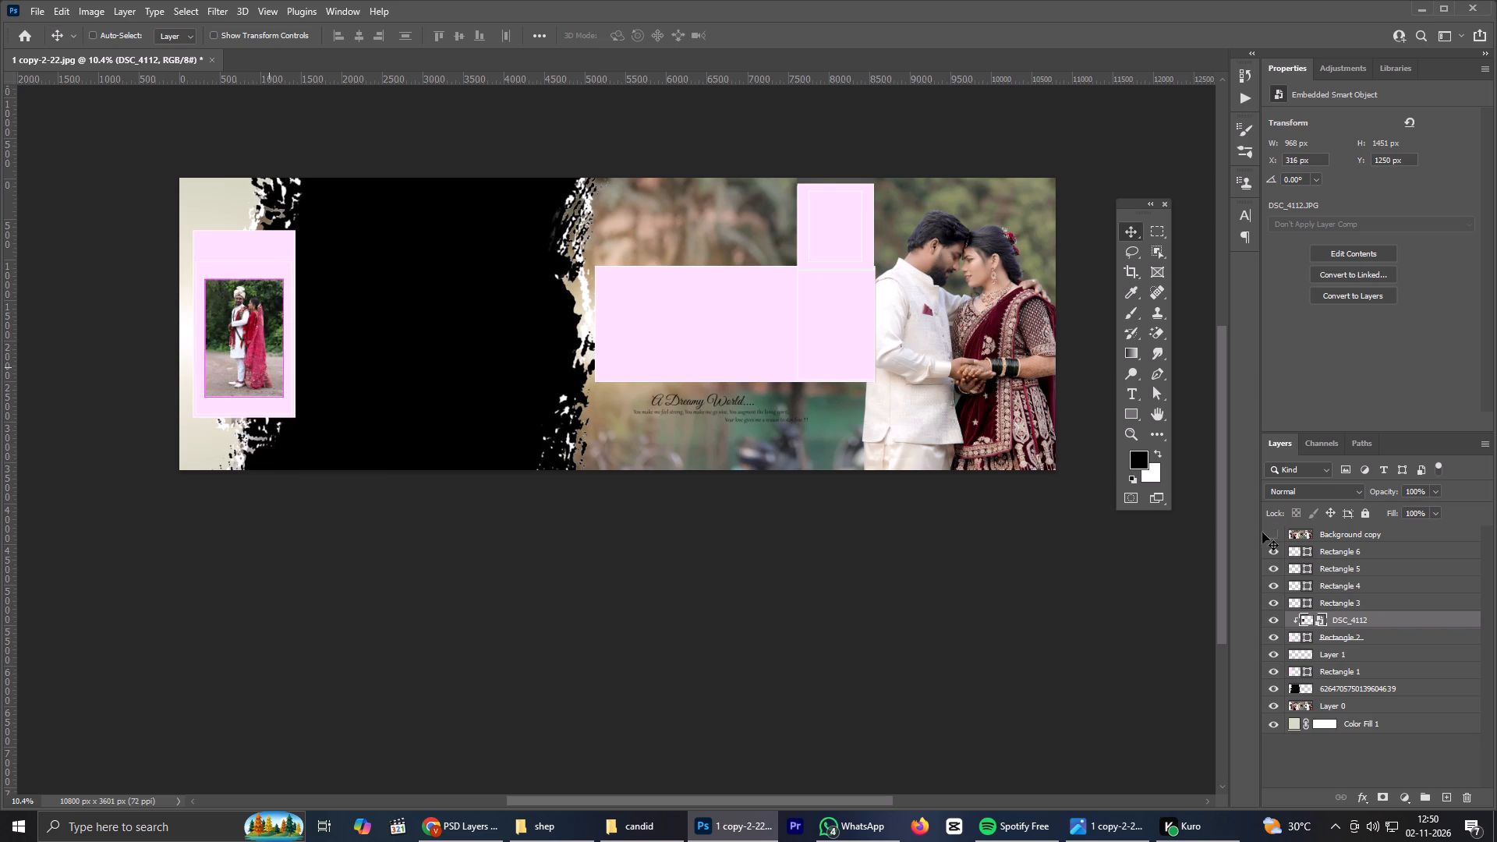
Compare with the original spread, then scale the DSC_4112 photo to about 142% and position it to fill Rectangle 2.
left_click(1269, 537)
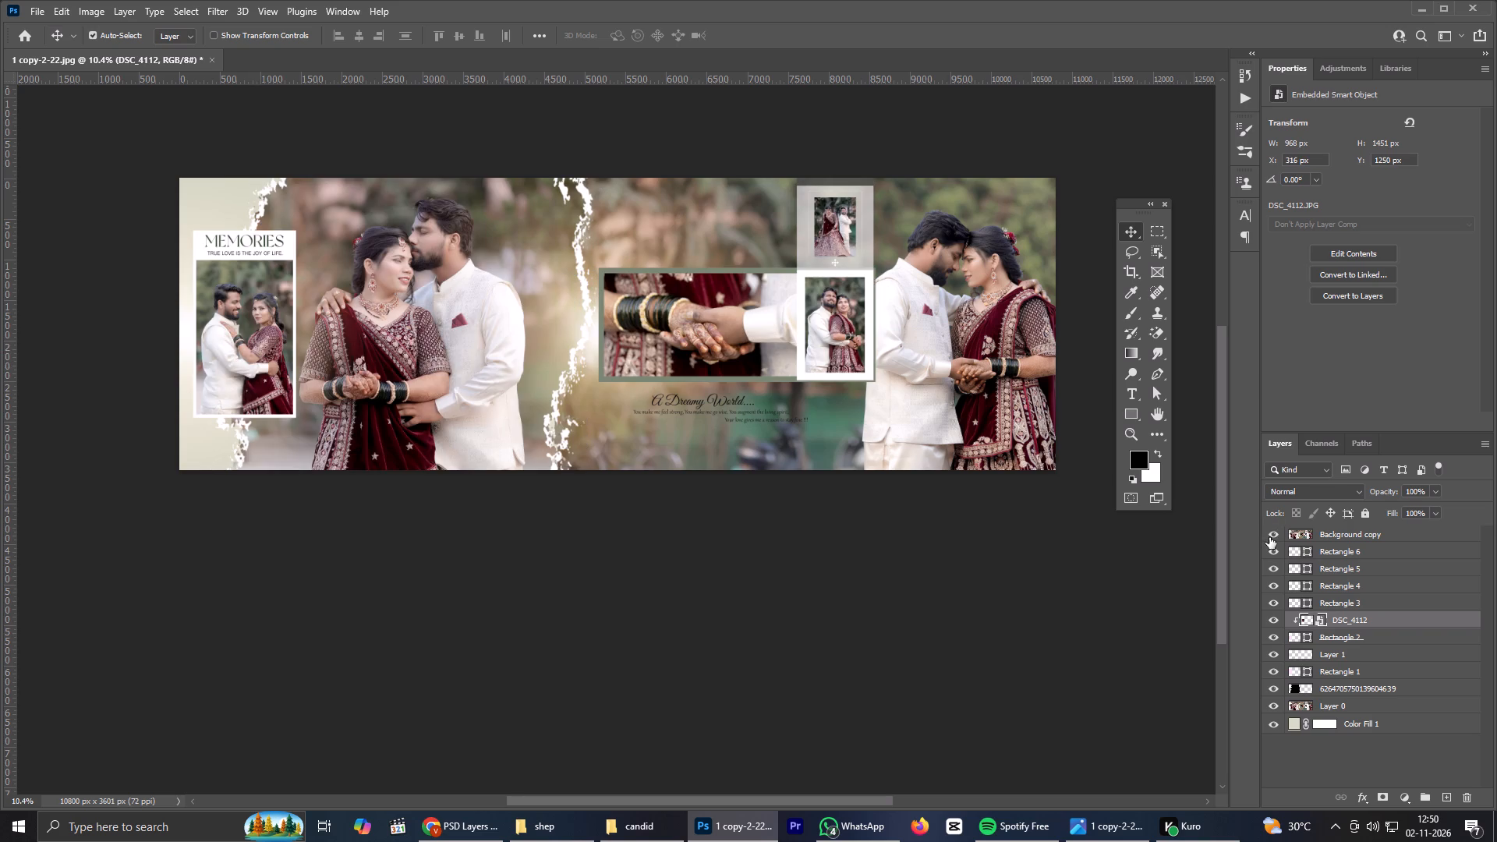
left_click(1269, 537)
key("ctrl+t")
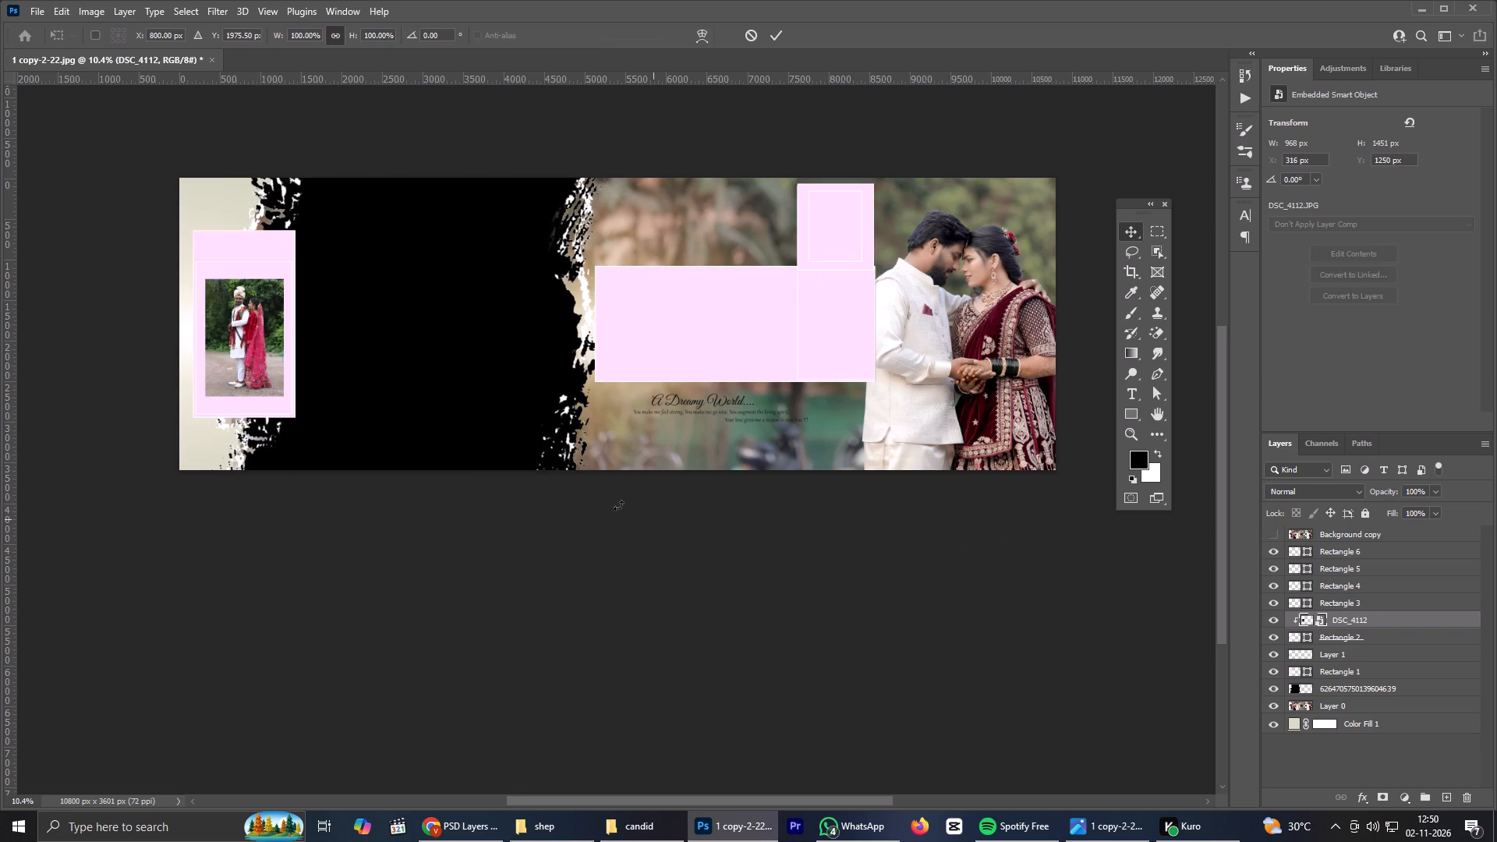
left_click_drag(282, 394, 299, 413)
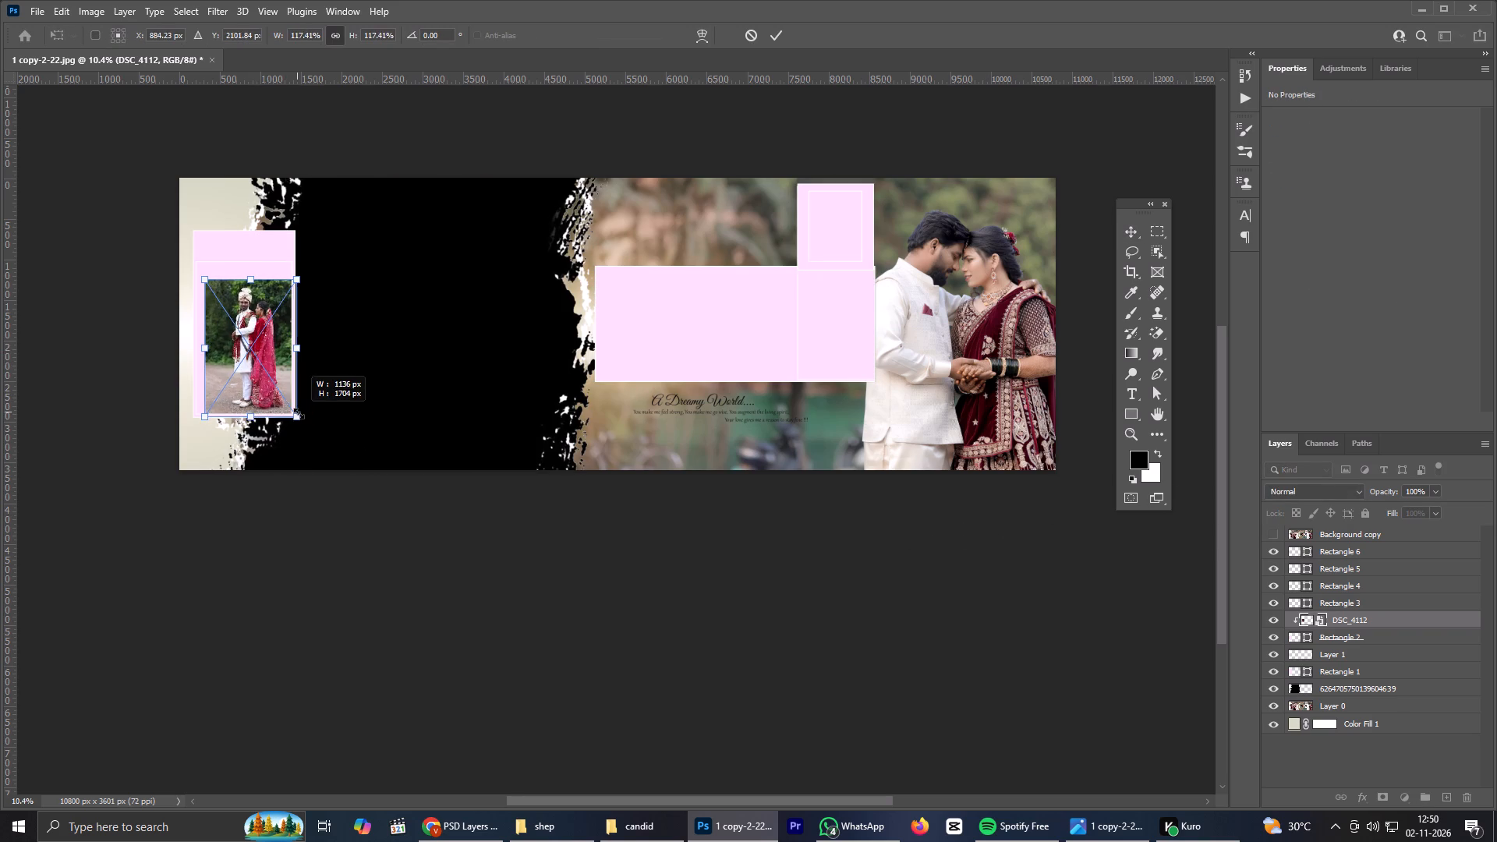
left_click_drag(299, 413, 296, 412)
left_click_drag(207, 279, 191, 264)
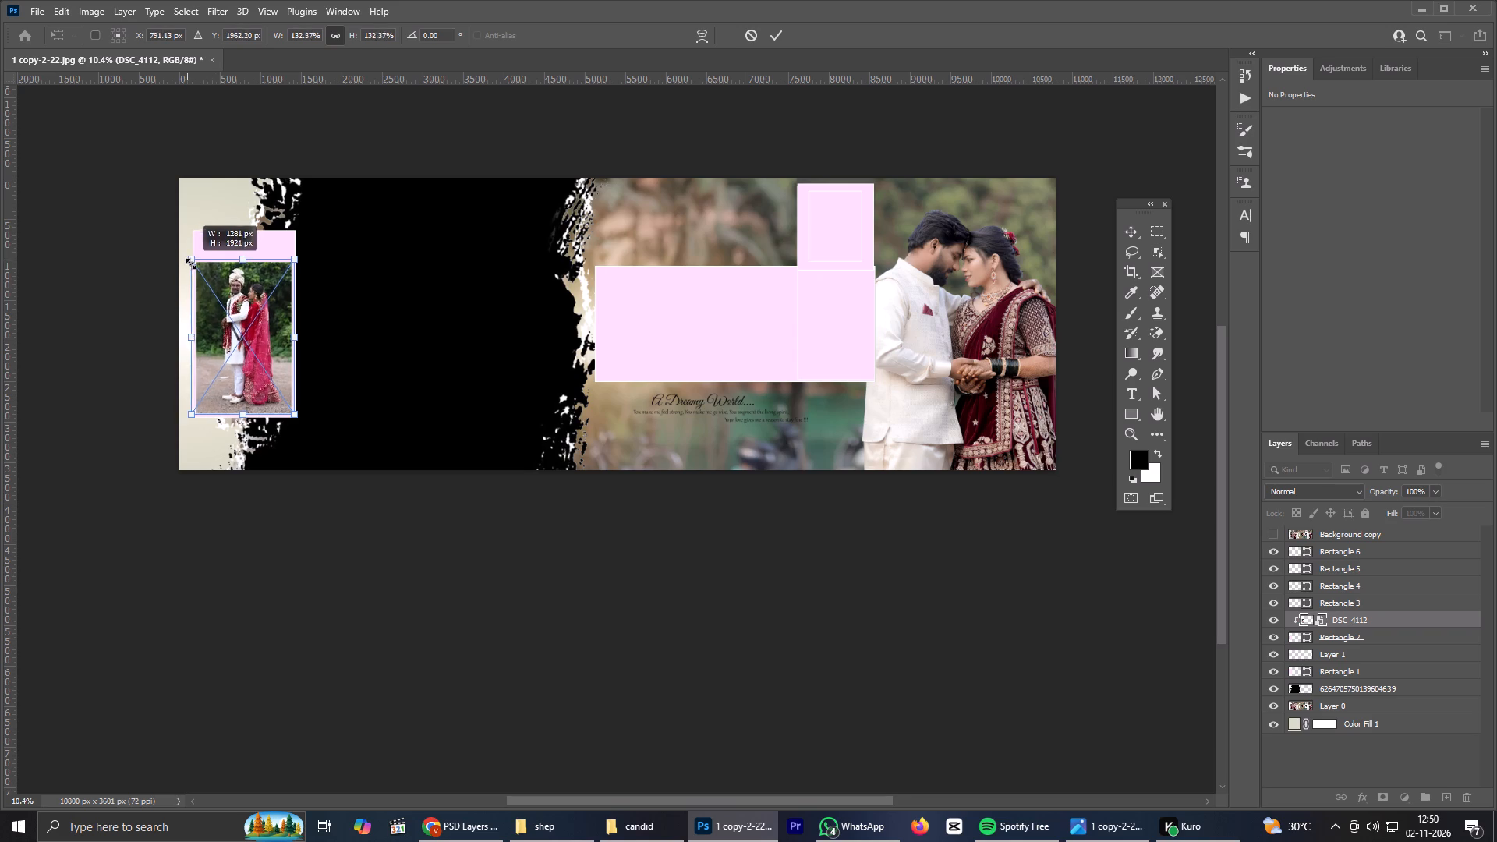
left_click_drag(191, 264, 188, 263)
left_click(248, 310)
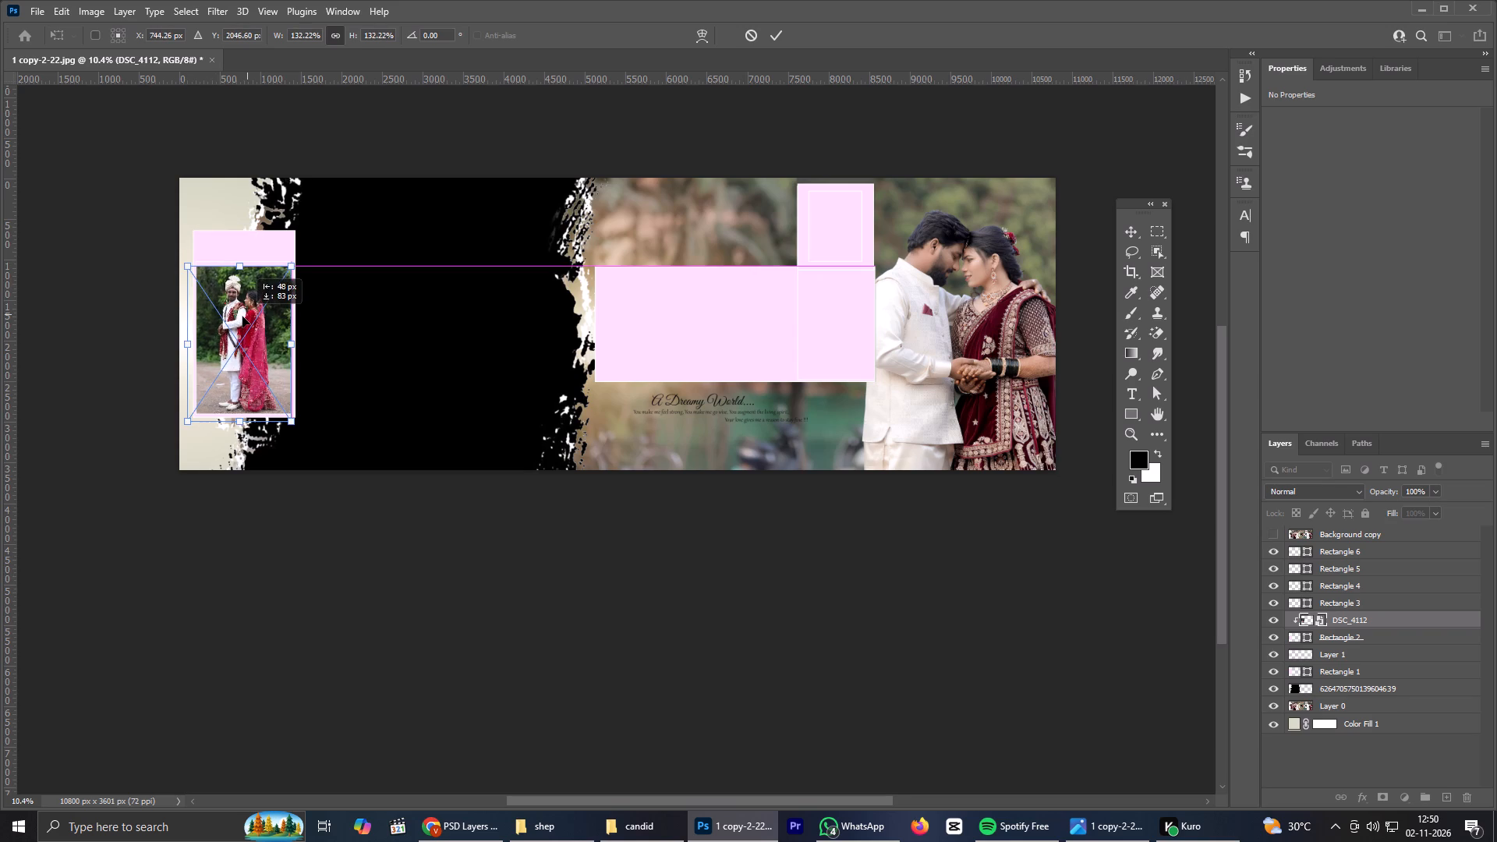
left_click(295, 421, "alt")
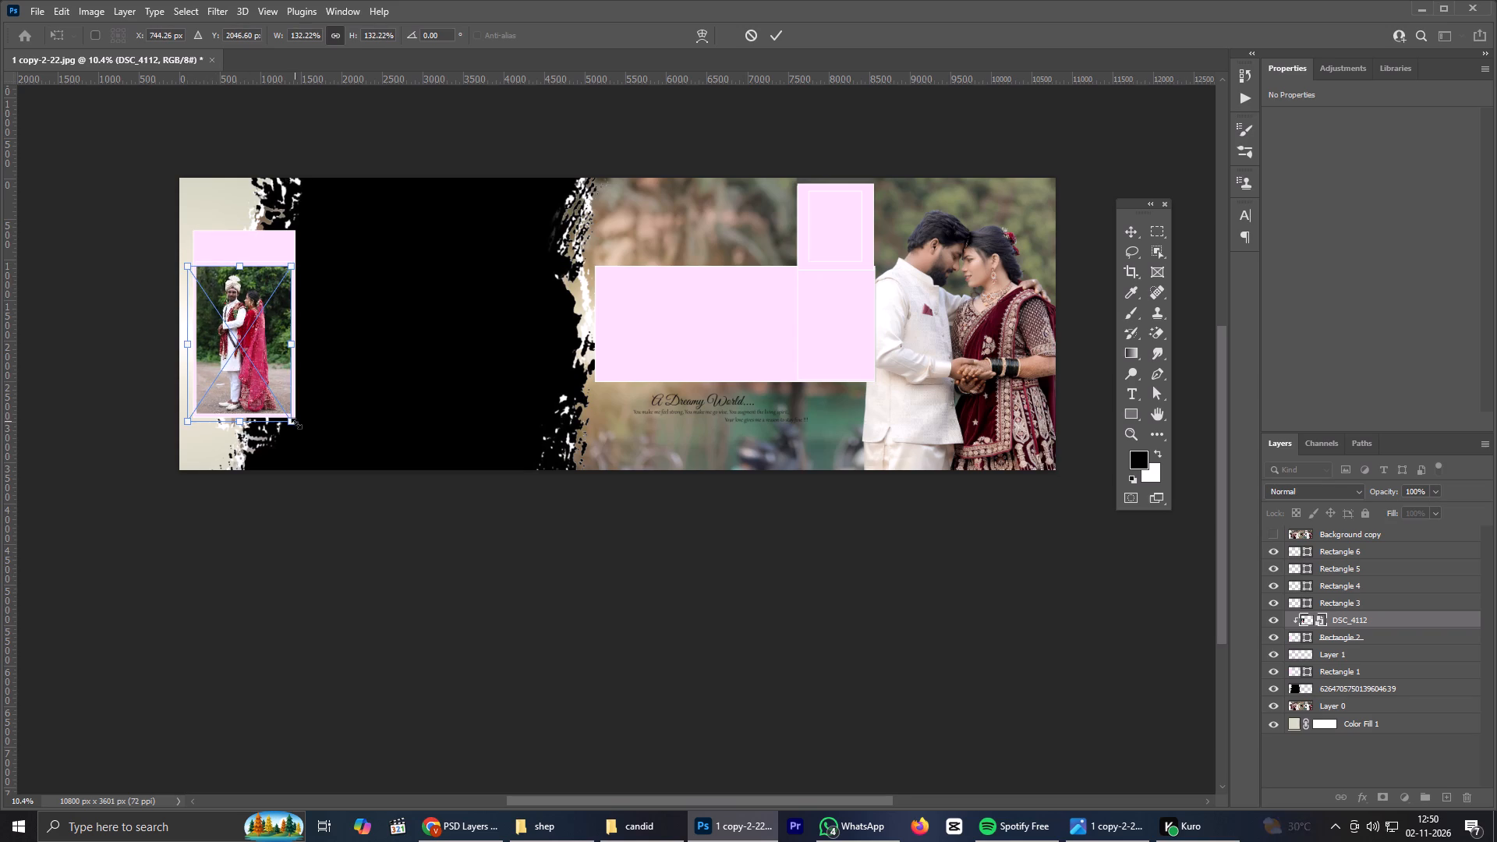
left_click(782, 36)
Recolour the fill of Rectangle 1, the outer MEMORIES frame behind the photo, to white.
scroll(189, 360, "up", 7)
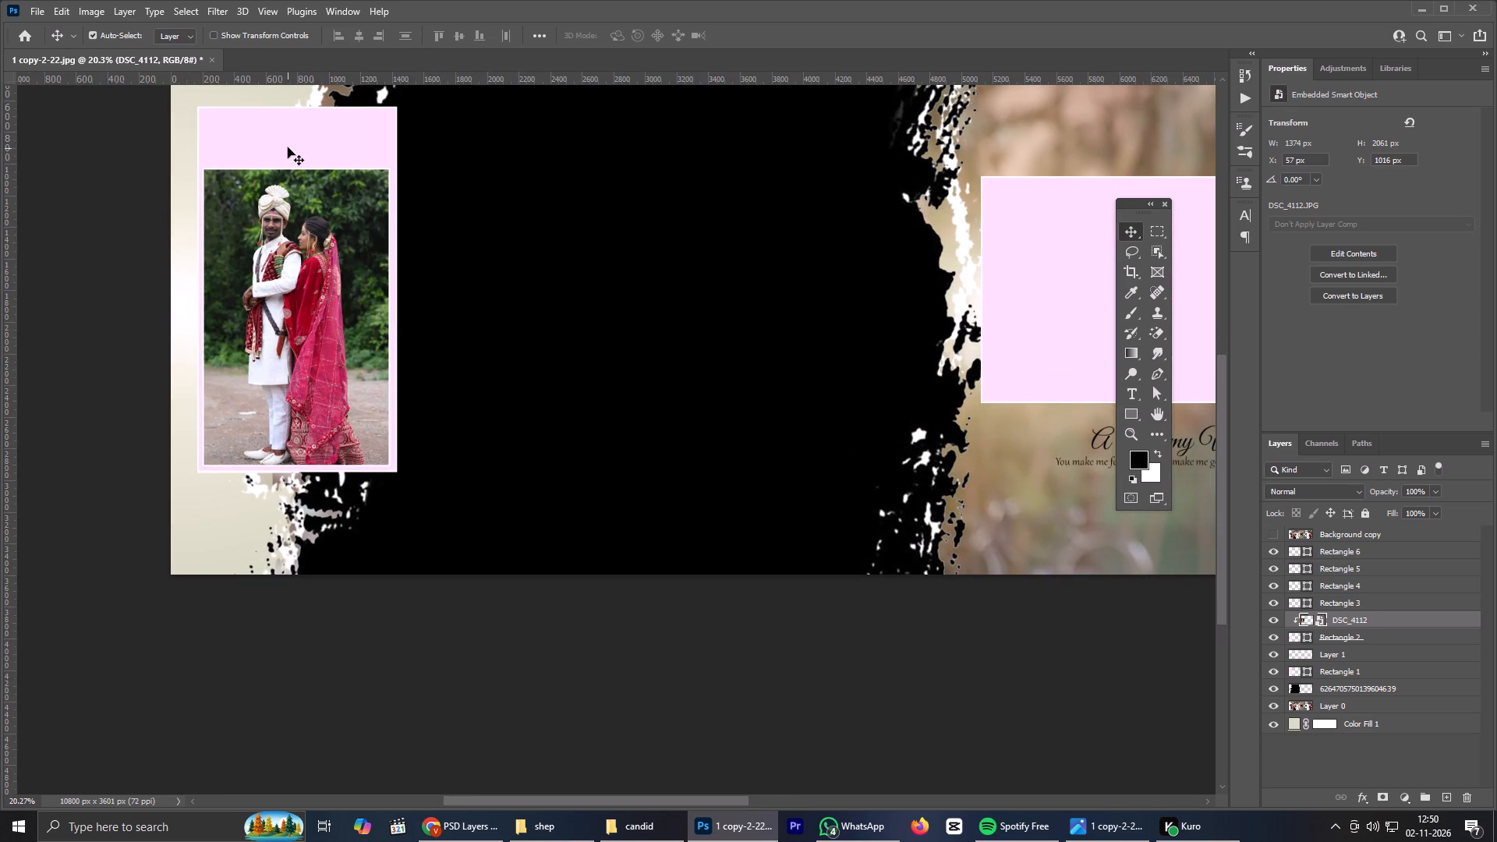
left_click(288, 147)
left_click(1312, 226)
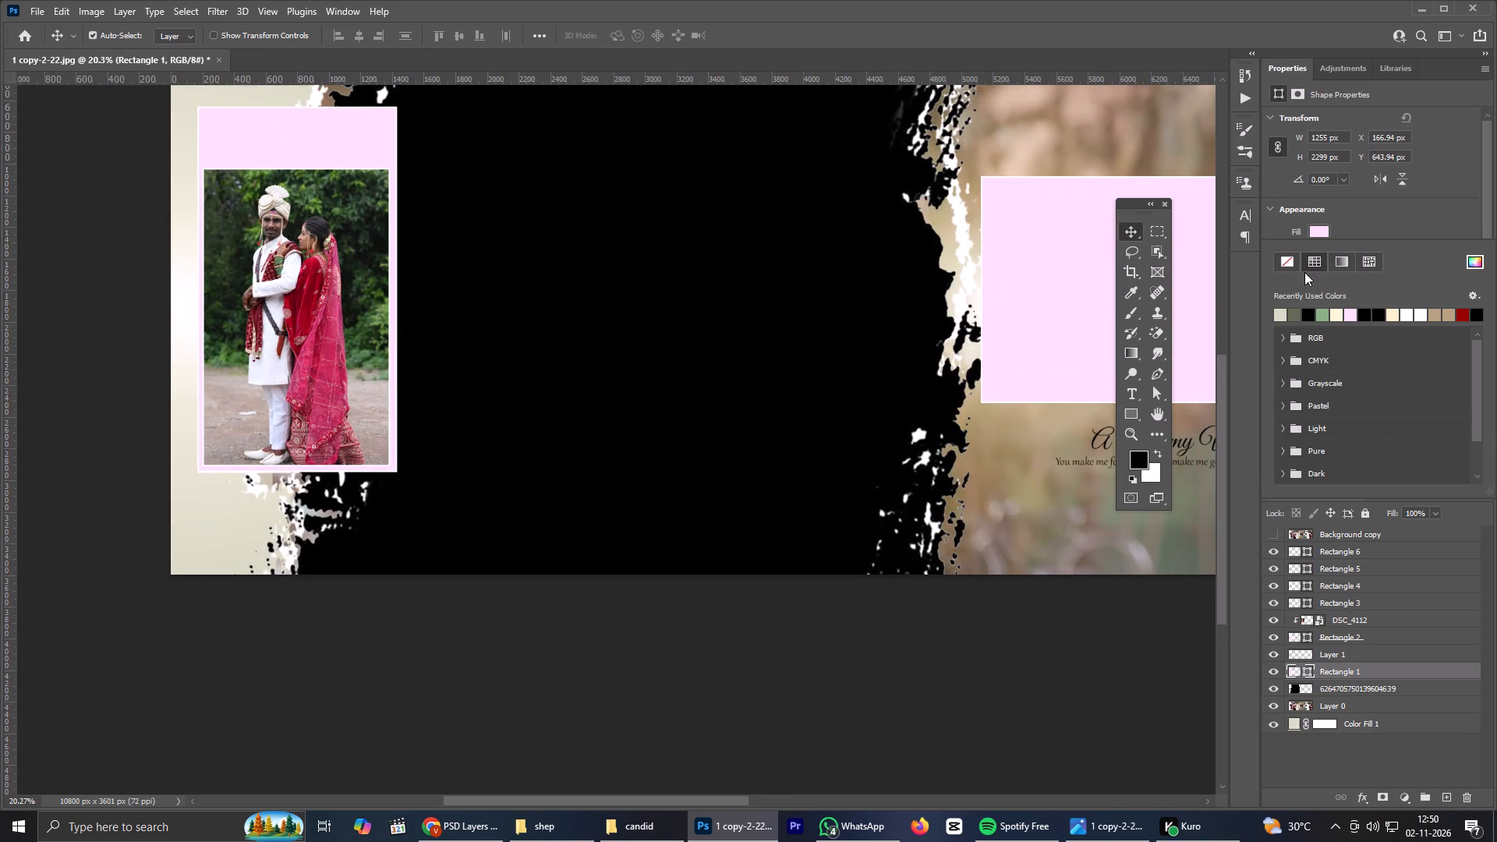
left_click(1420, 314)
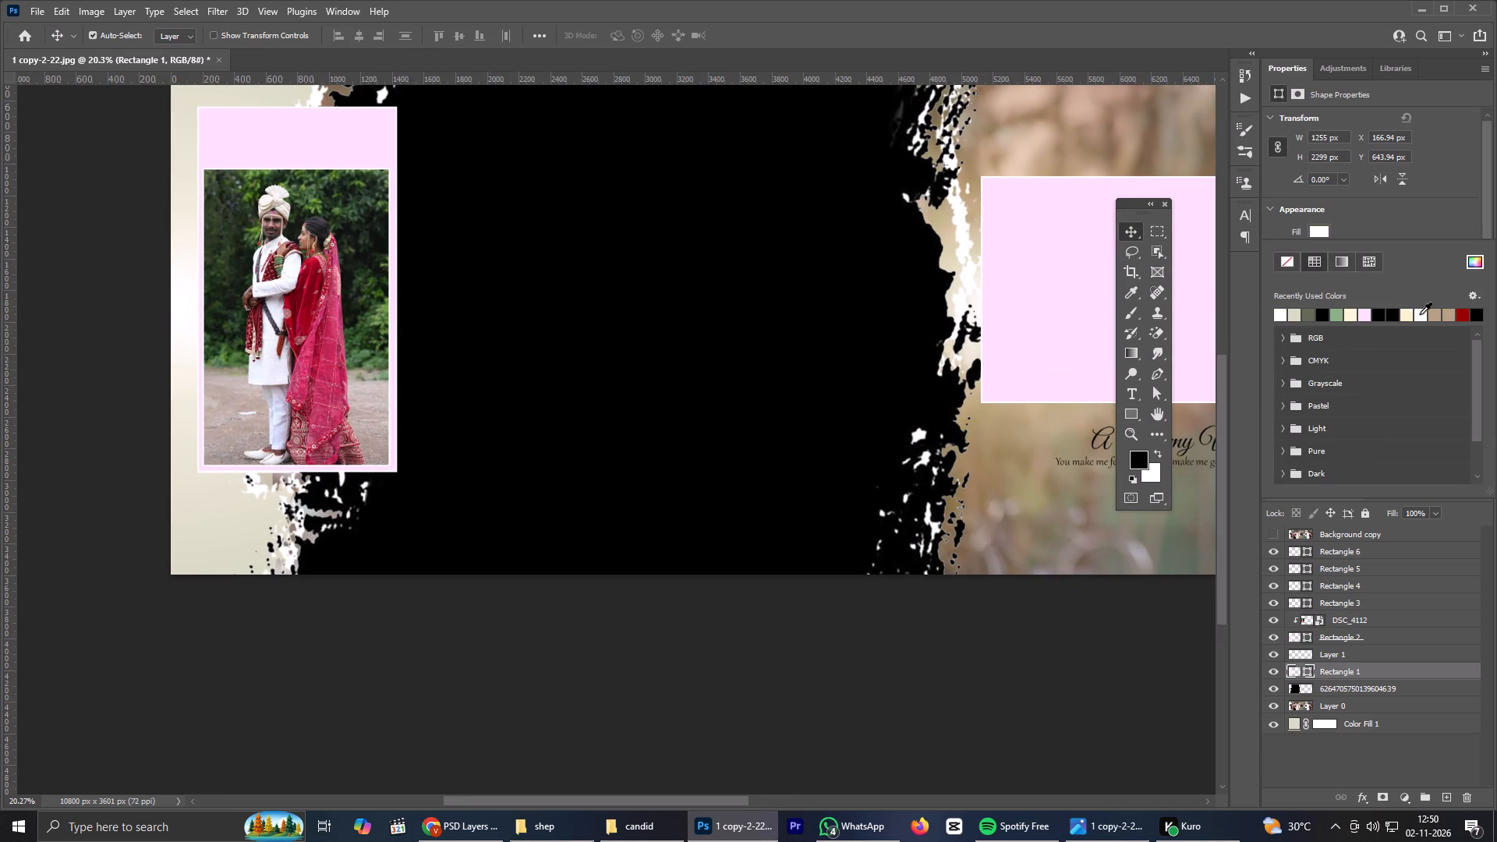
left_click(1134, 231)
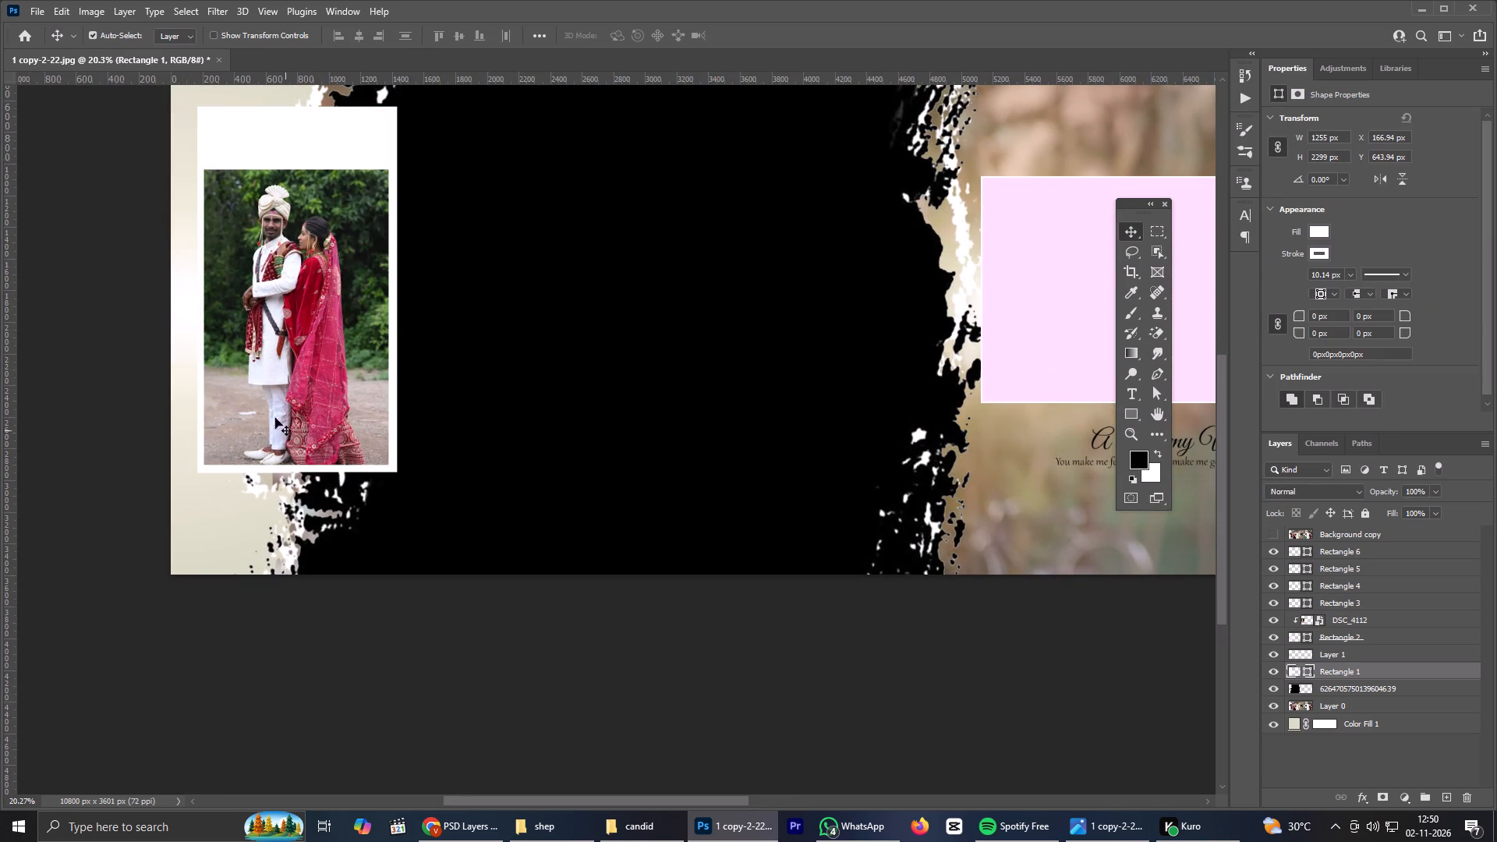
Select the DSC_4112 photo together with Rectangle 2 and nudge them right within the white frame, to an X position of 63 px.
scroll(223, 339, "up", 5)
scroll(223, 338, "down", 5)
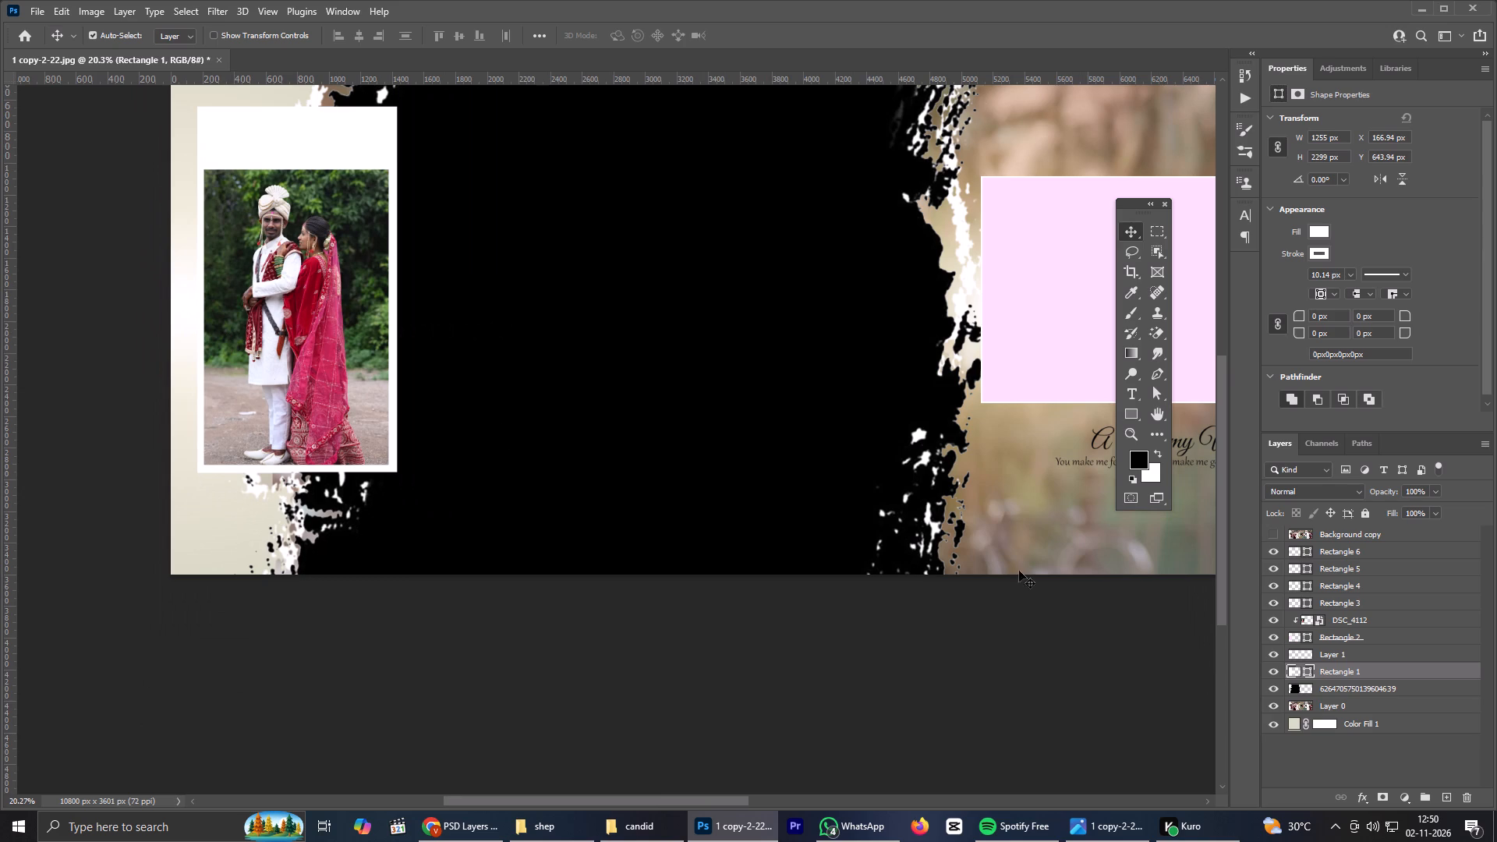
left_click(1376, 620)
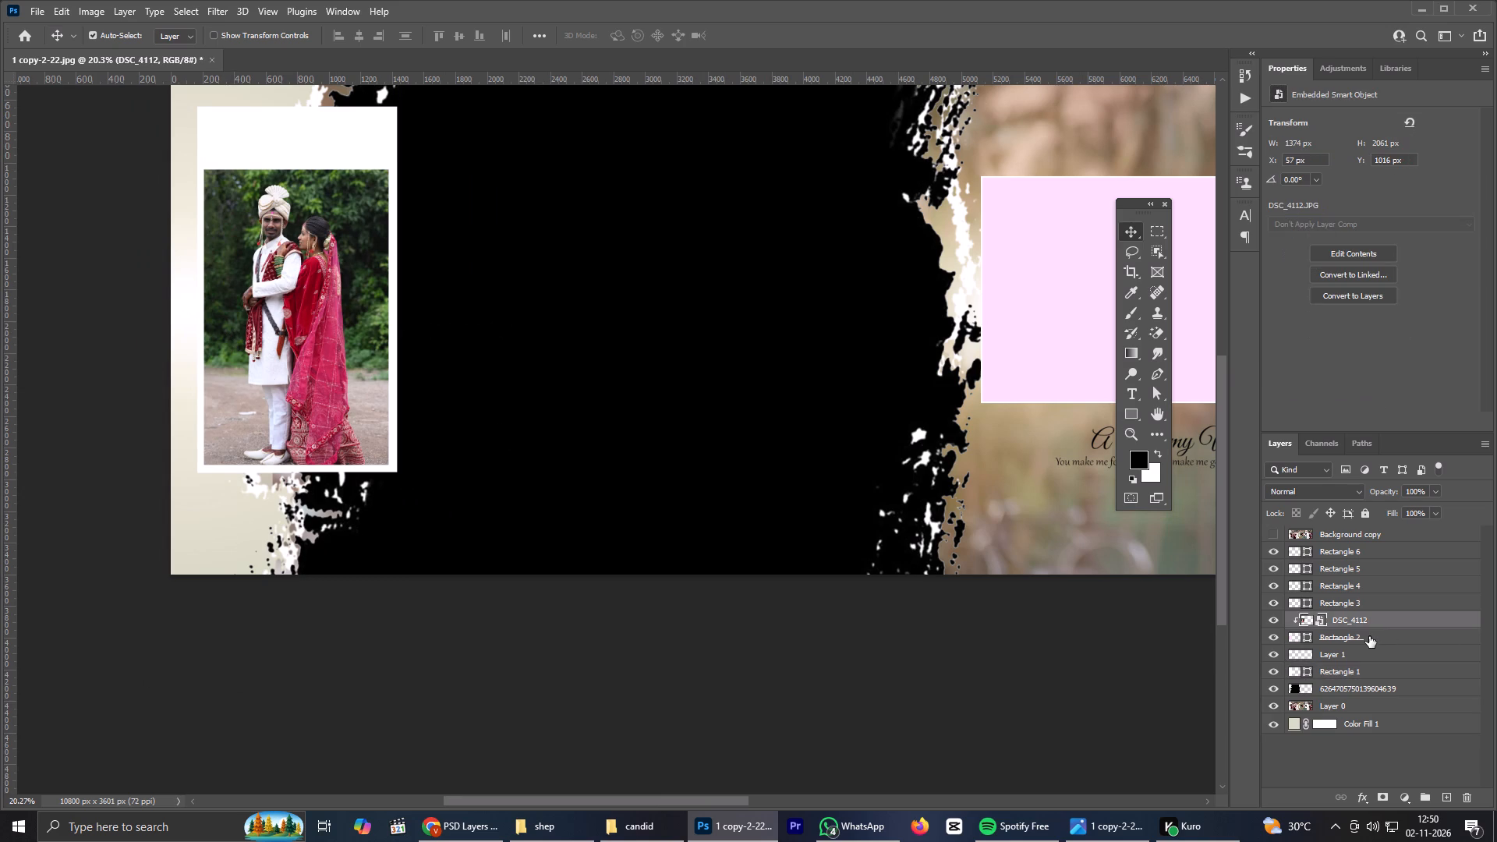
left_click(1369, 637, "ctrl")
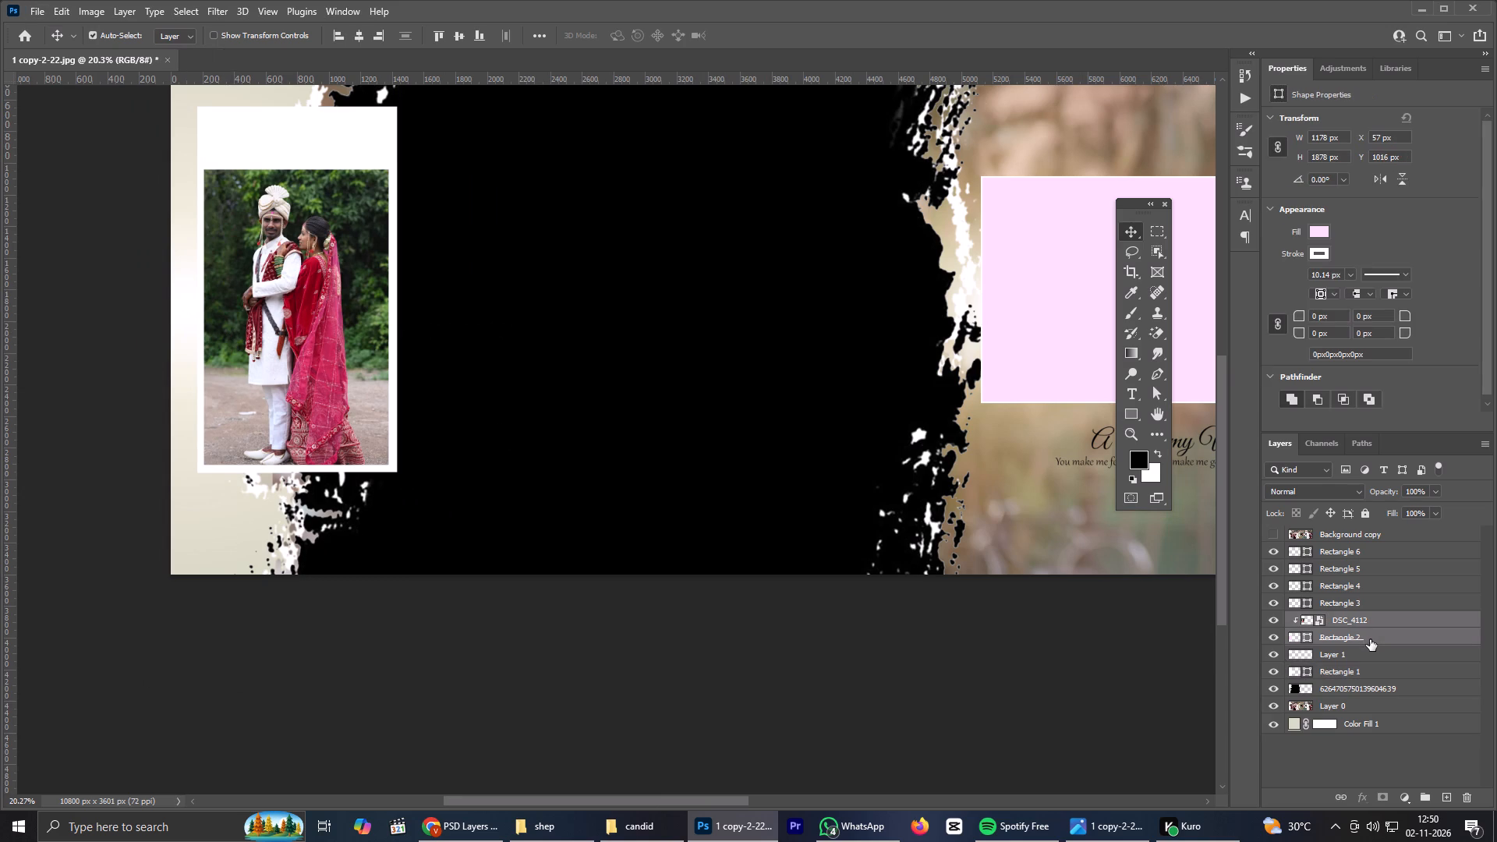
key("Right")
key("Right")
key("Right")
key("Right")
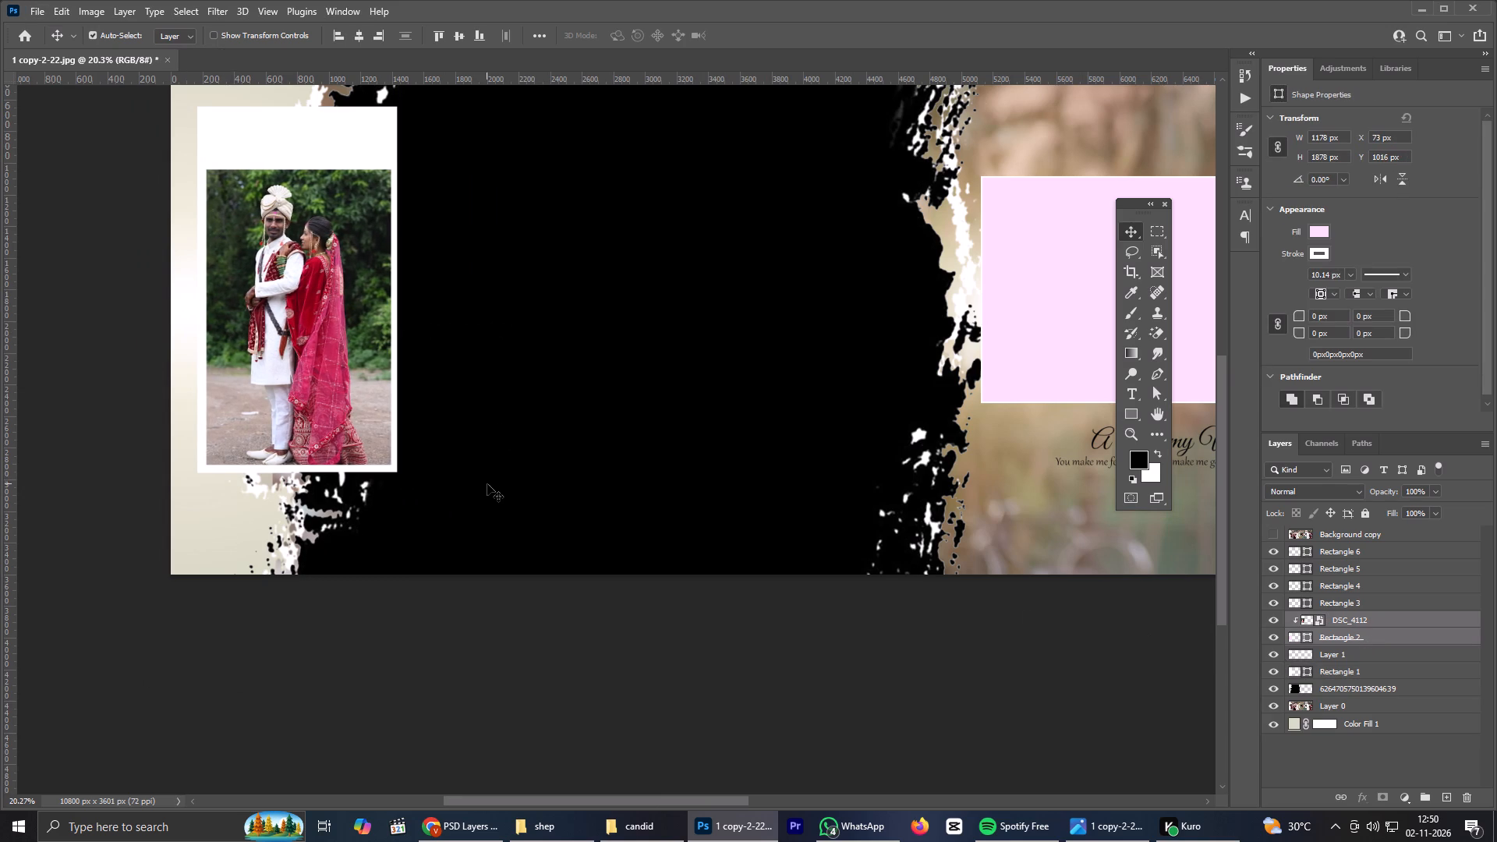
key("Left")
key("Left")
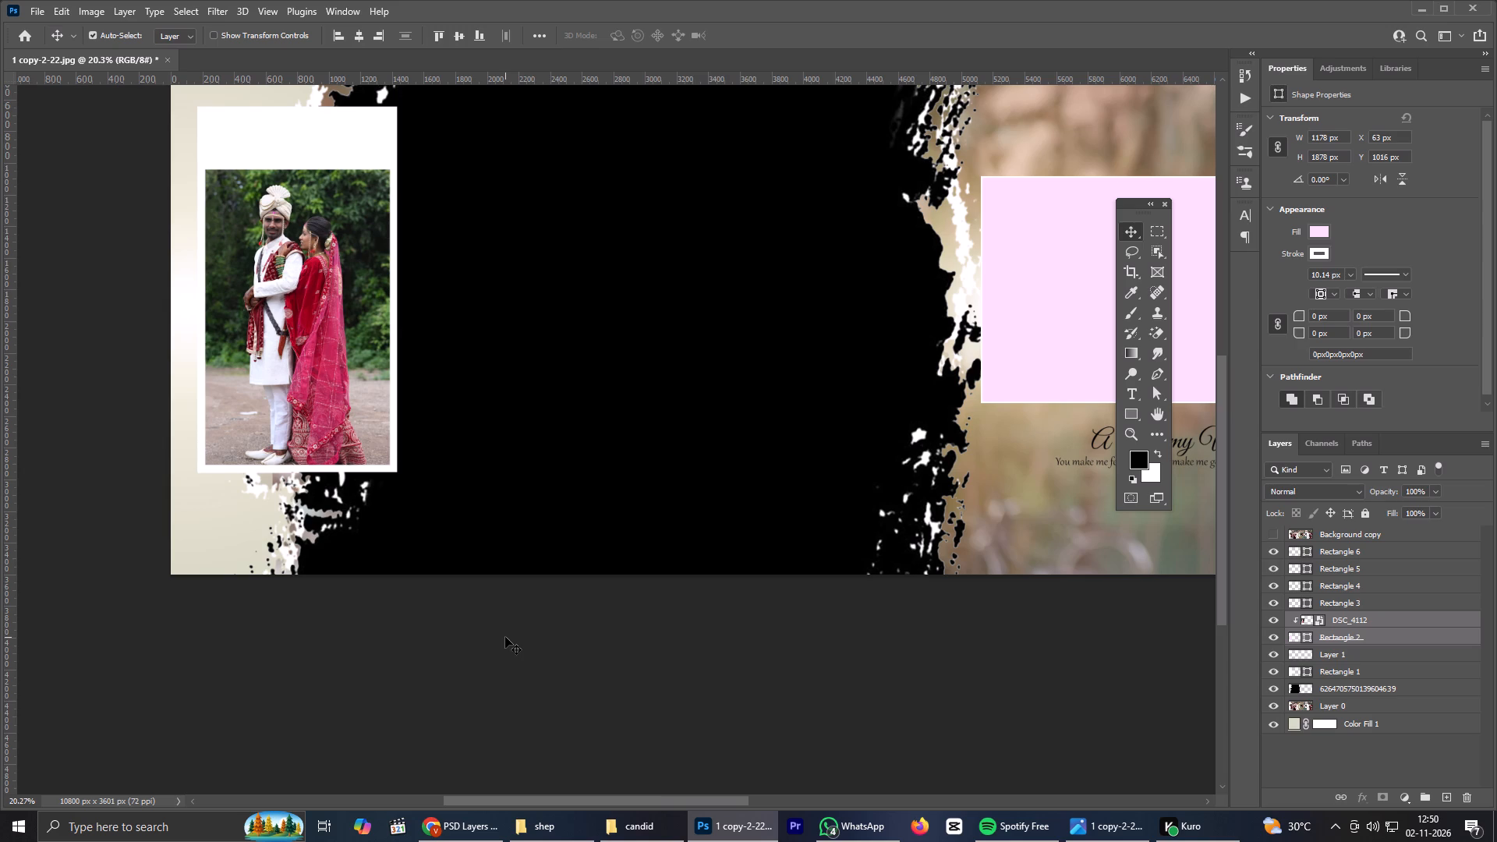
left_click(506, 637)
Open the DSC_4112 photo layer in the Camera Raw Filter.
scroll(270, 256, "up", 3)
left_click(270, 263)
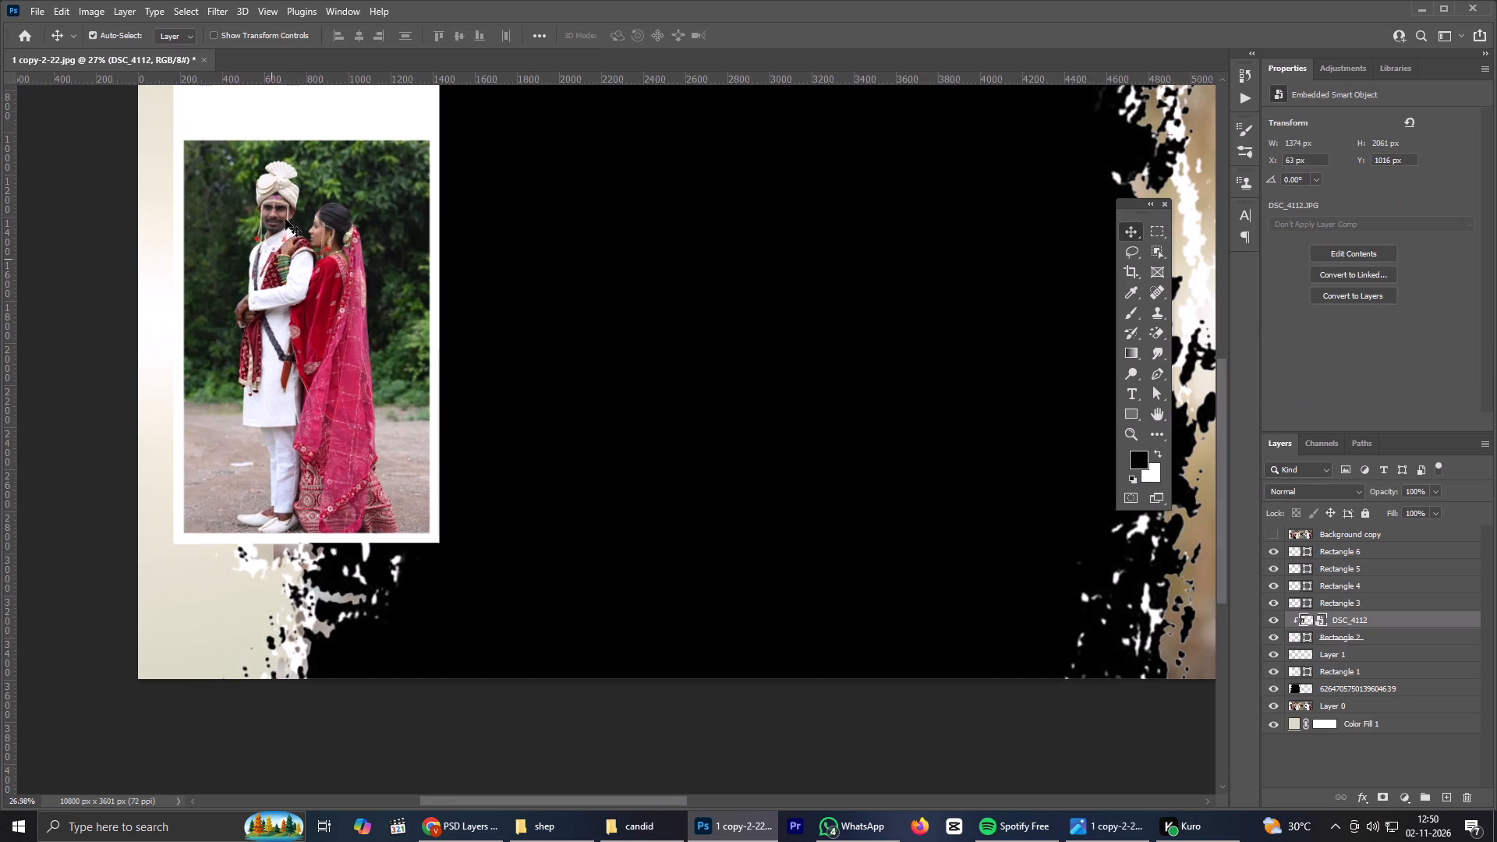
scroll(284, 116, "up", 4)
scroll(288, 278, "up", 11)
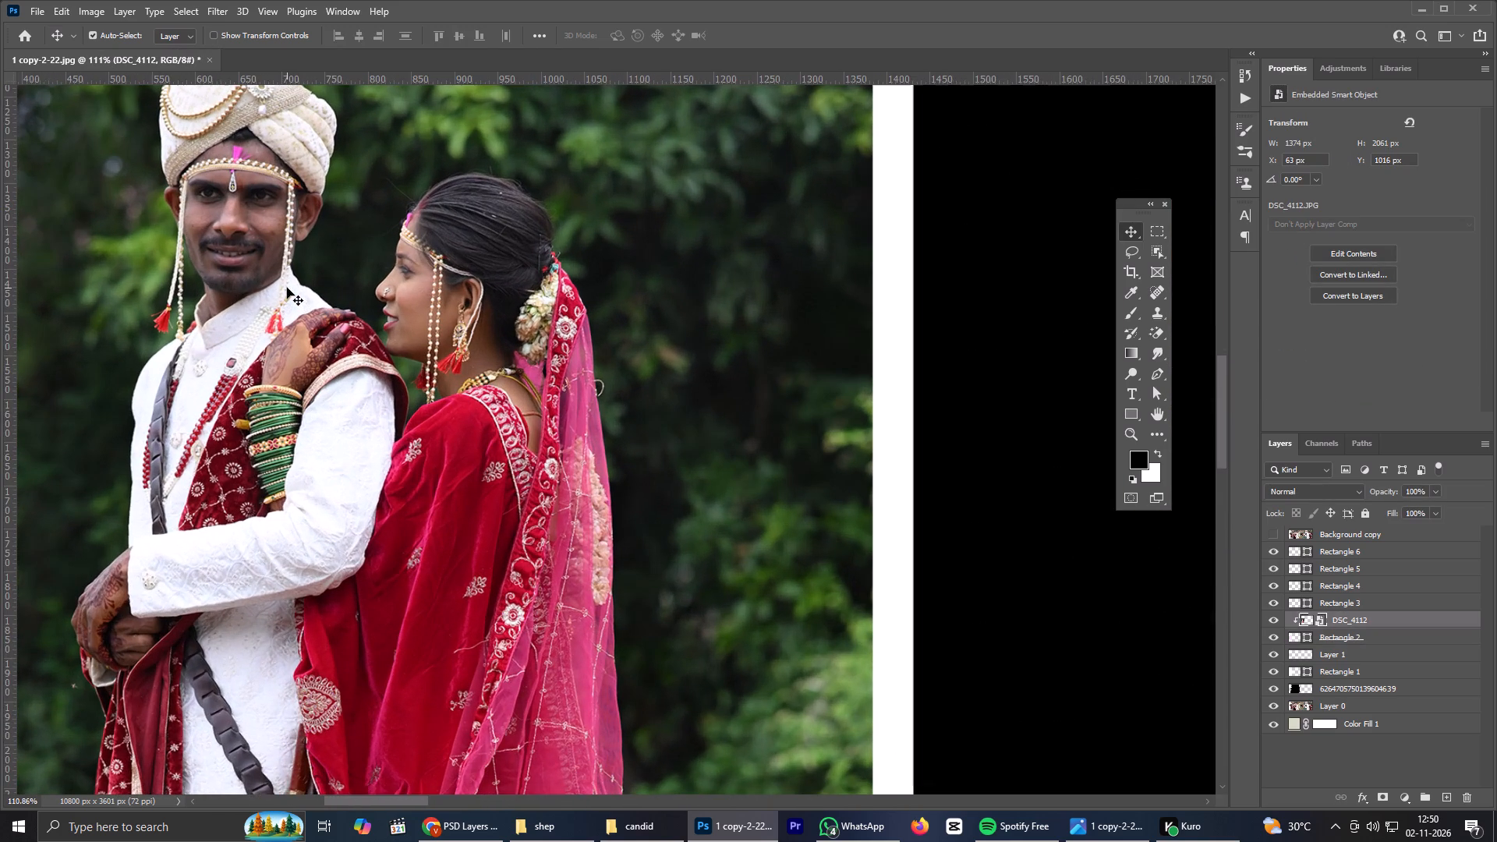
scroll(288, 288, "down", 20)
scroll(288, 288, "down", 3)
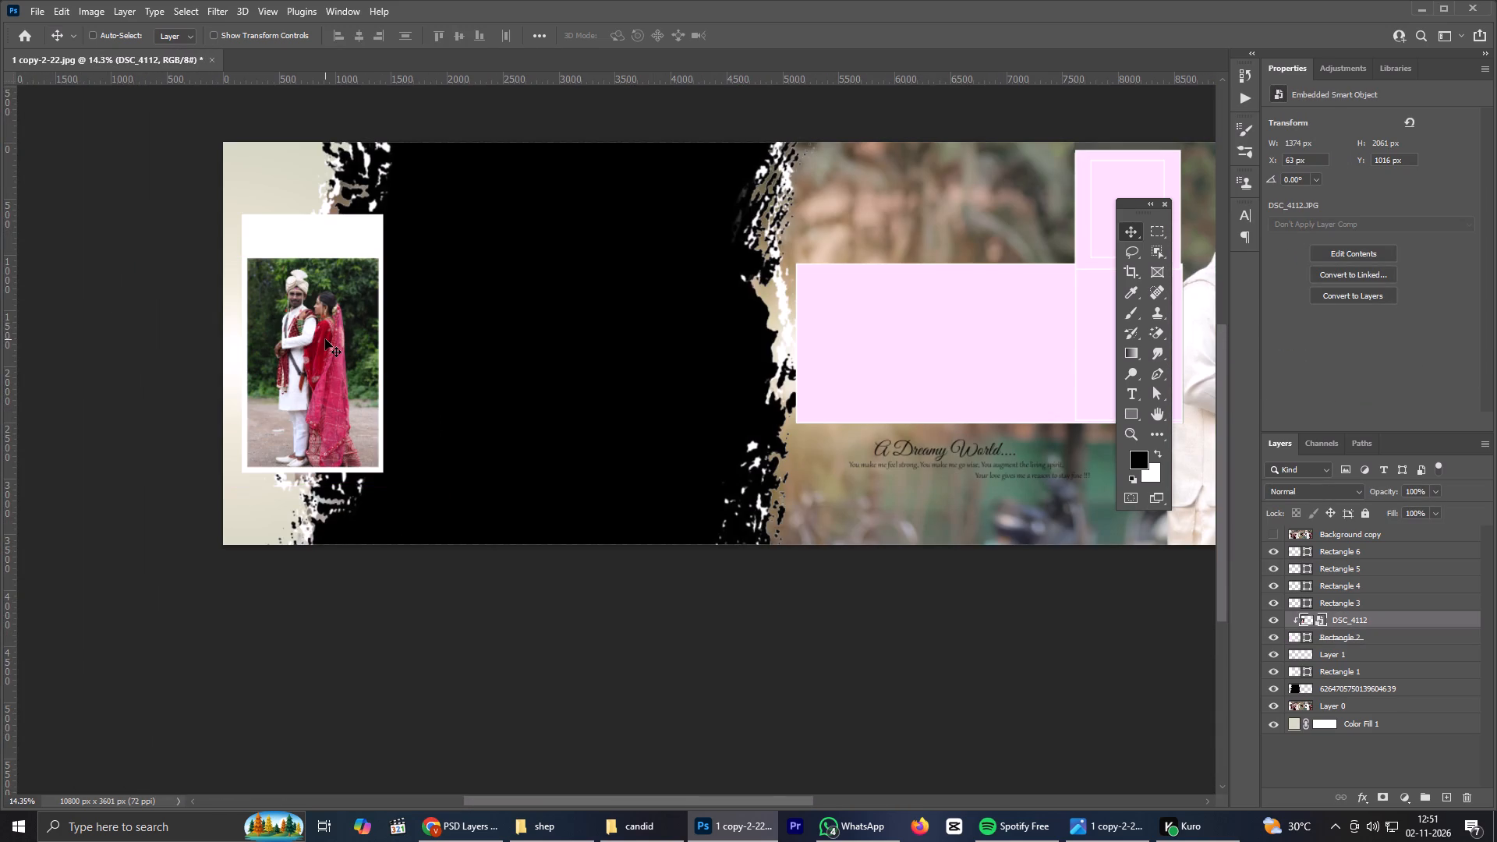
key("ctrl+shift+a")
Brighten the couple's photo with Exposure +0.50 and soften it with Contrast -6.
left_click_drag(143, 390, 209, 390)
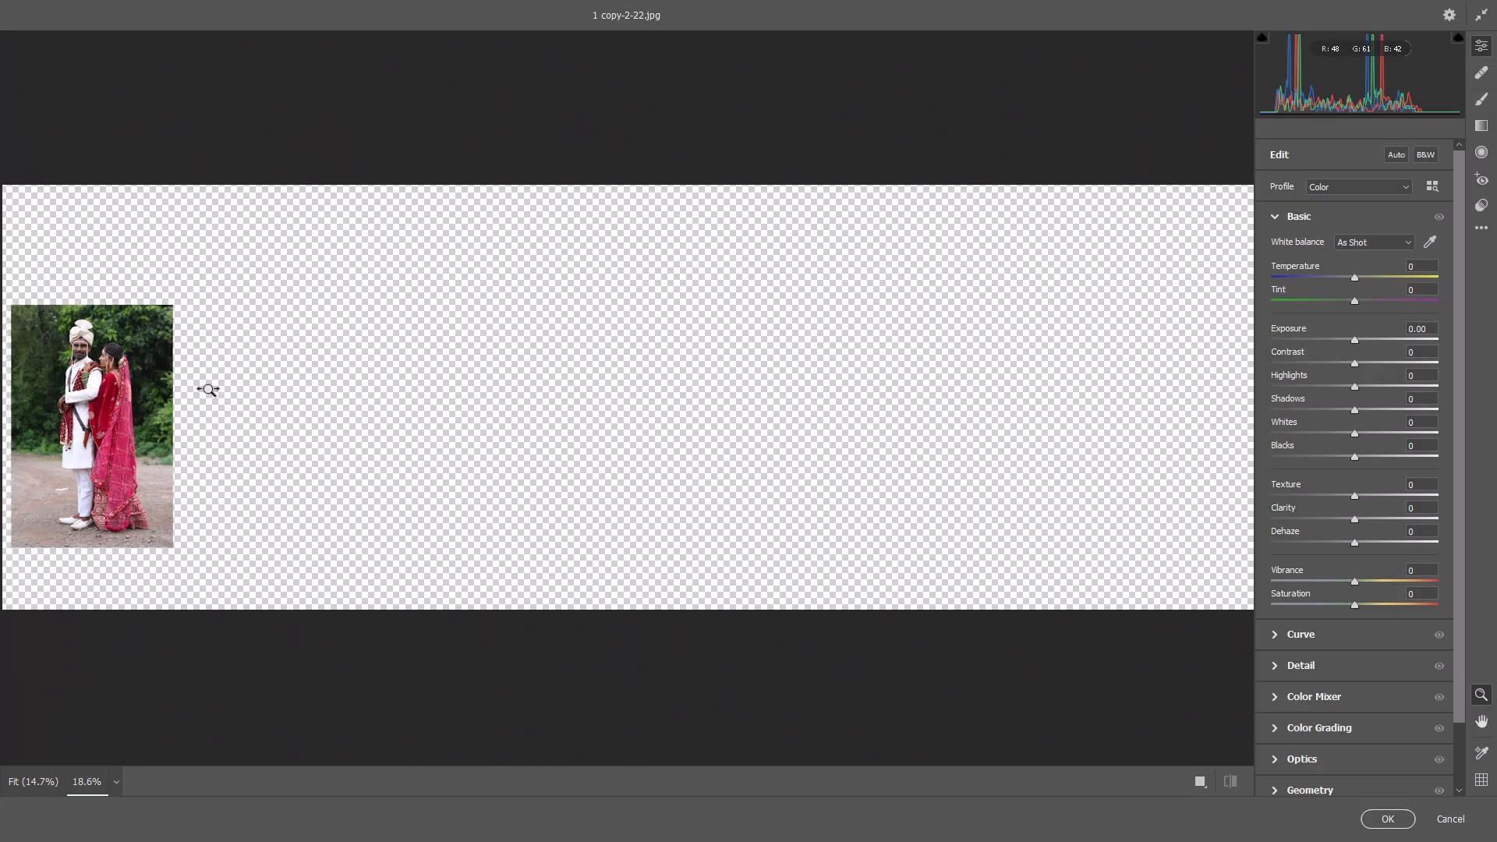
left_click_drag(209, 390, 286, 390)
key("space")
key("space")
key("space")
key("space")
key("space")
key("space")
key("space")
key("space")
key("space")
key("space")
key("space")
key("space")
key("space")
key("space")
key("space")
key("space")
key("space")
key("space")
key("space")
key("space")
left_click_drag(278, 377, 875, 336)
left_click_drag(610, 172, 621, 172)
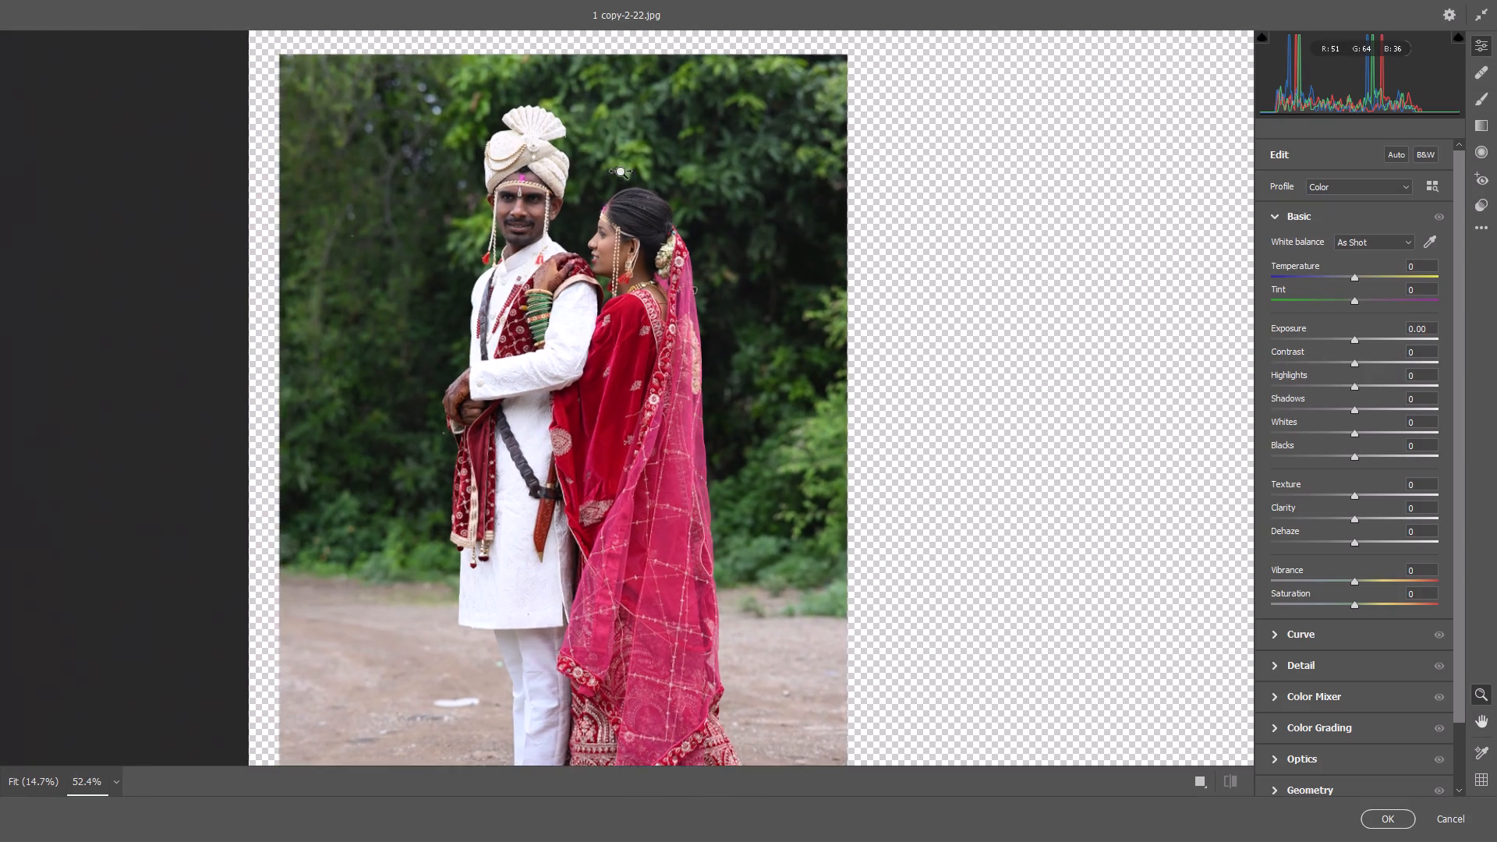
left_click_drag(621, 172, 656, 179)
left_click(1488, 203)
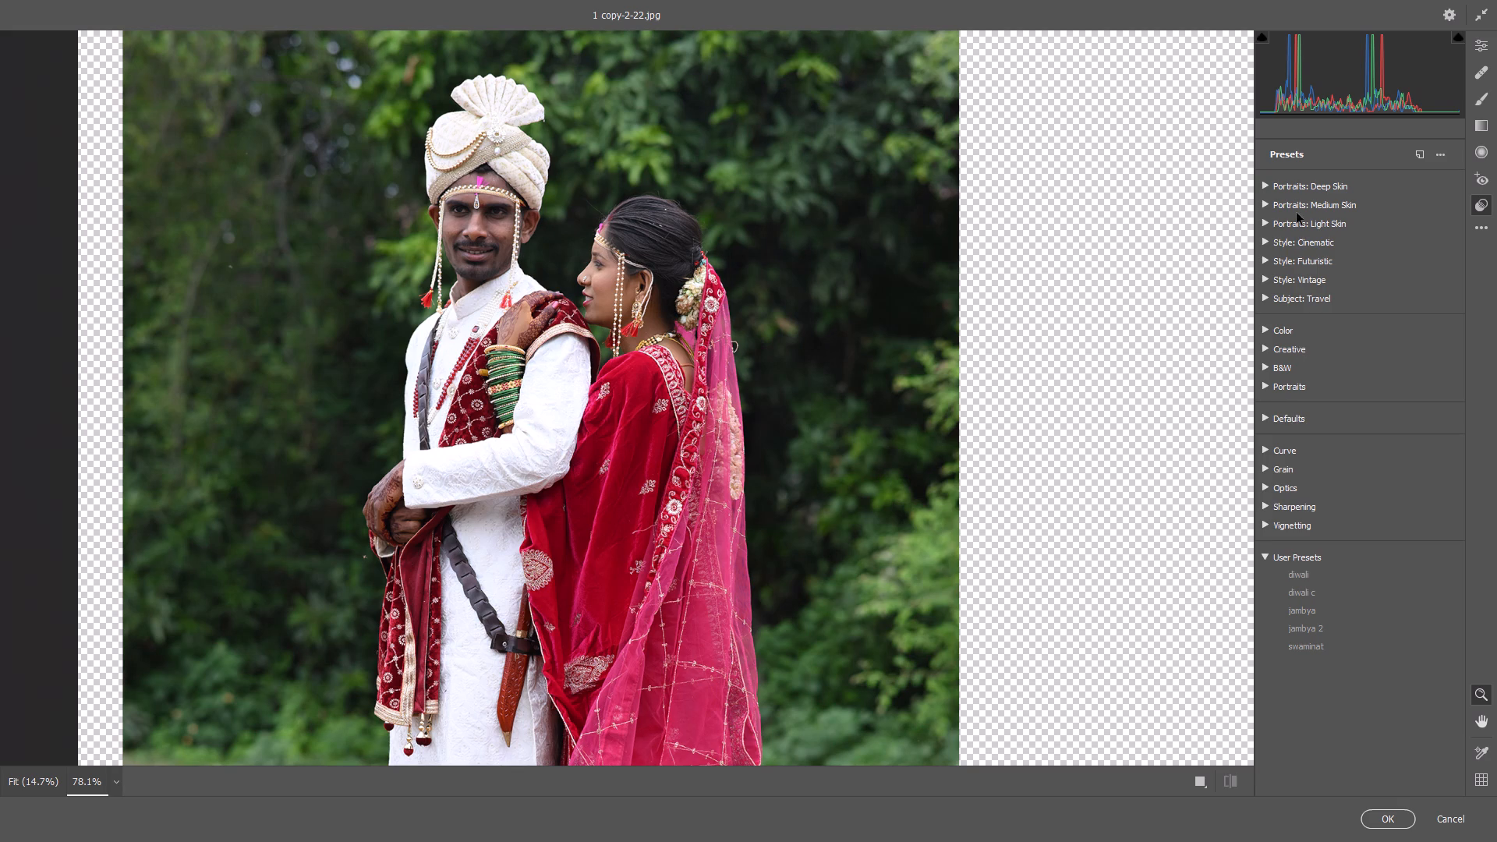
left_click(1480, 50)
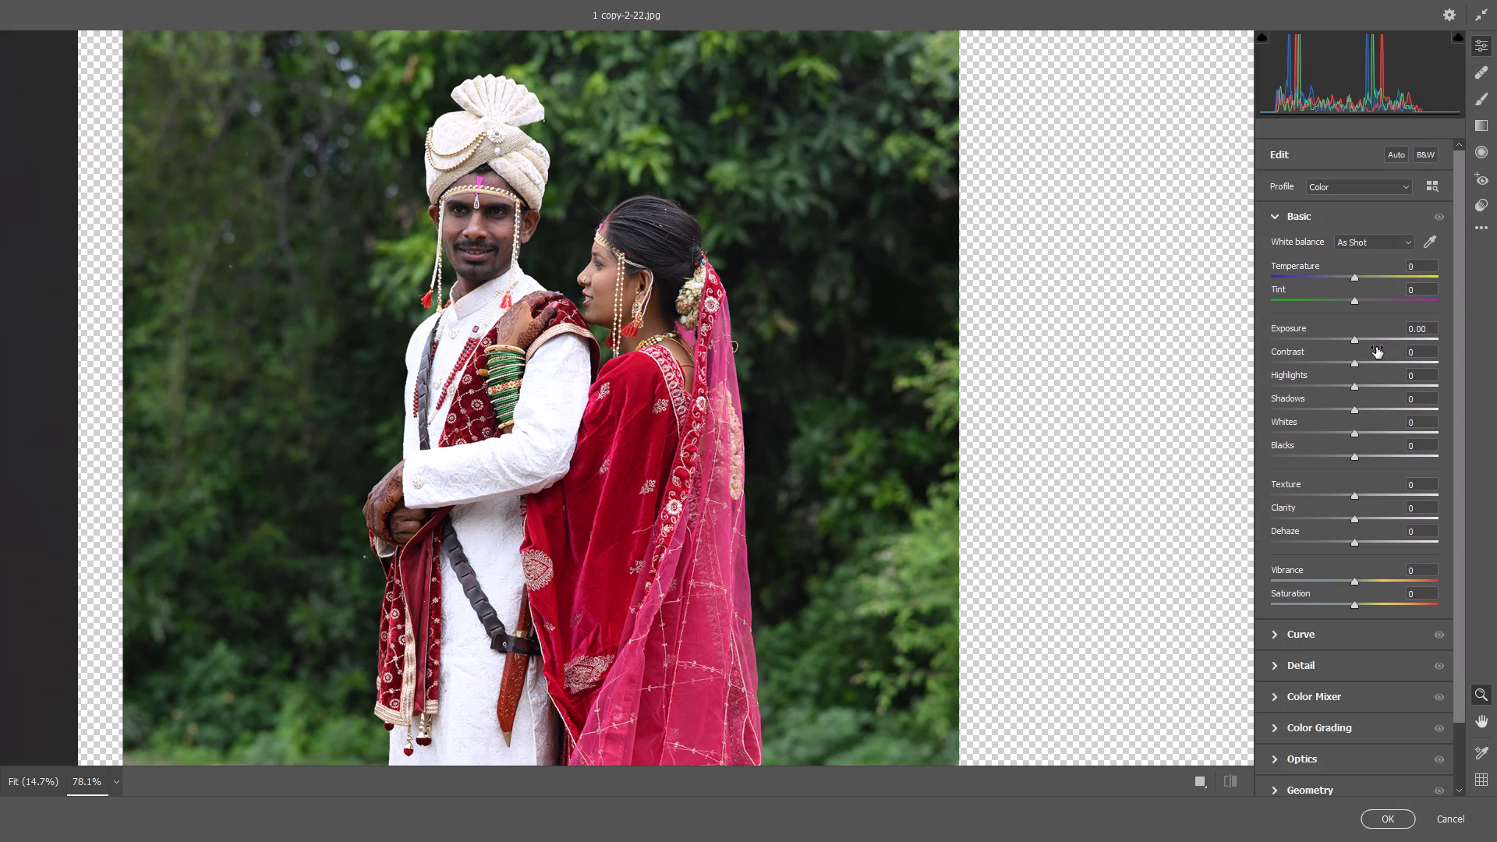
left_click_drag(1357, 335, 1372, 345)
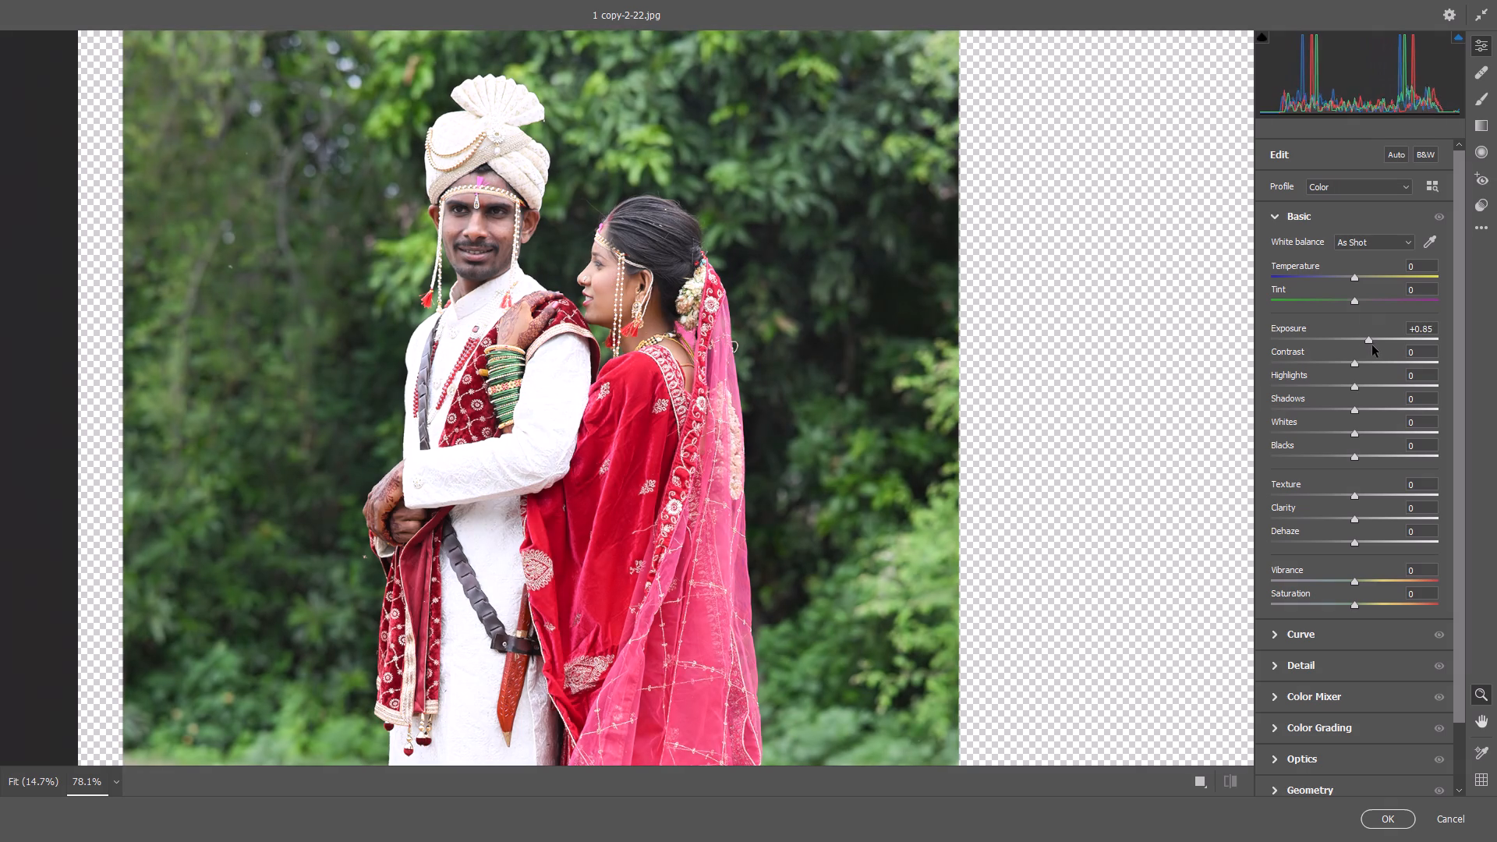
left_click_drag(1372, 345, 1365, 346)
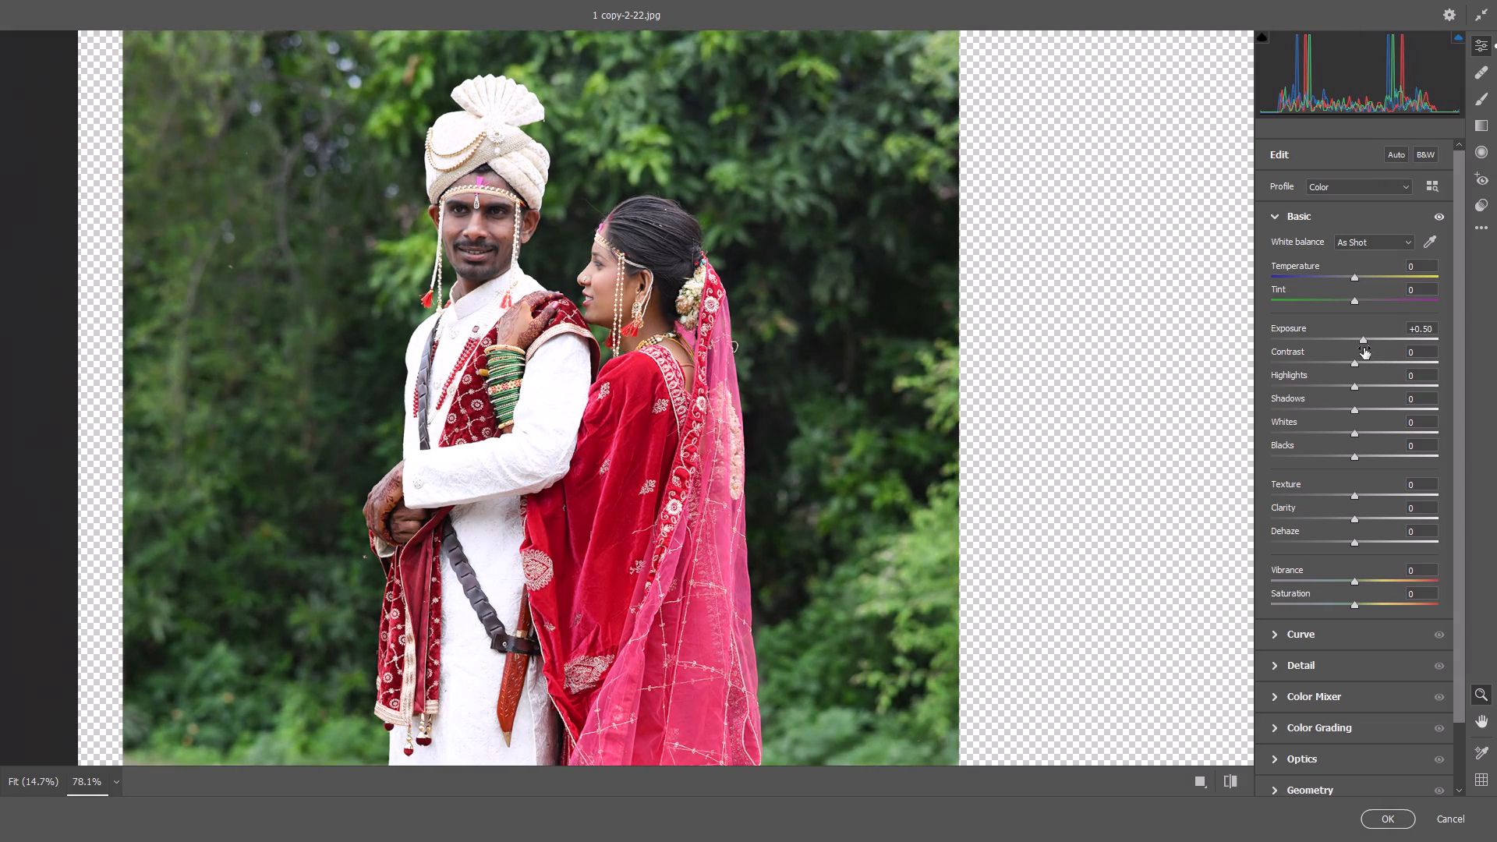
left_click_drag(1357, 361, 1336, 366)
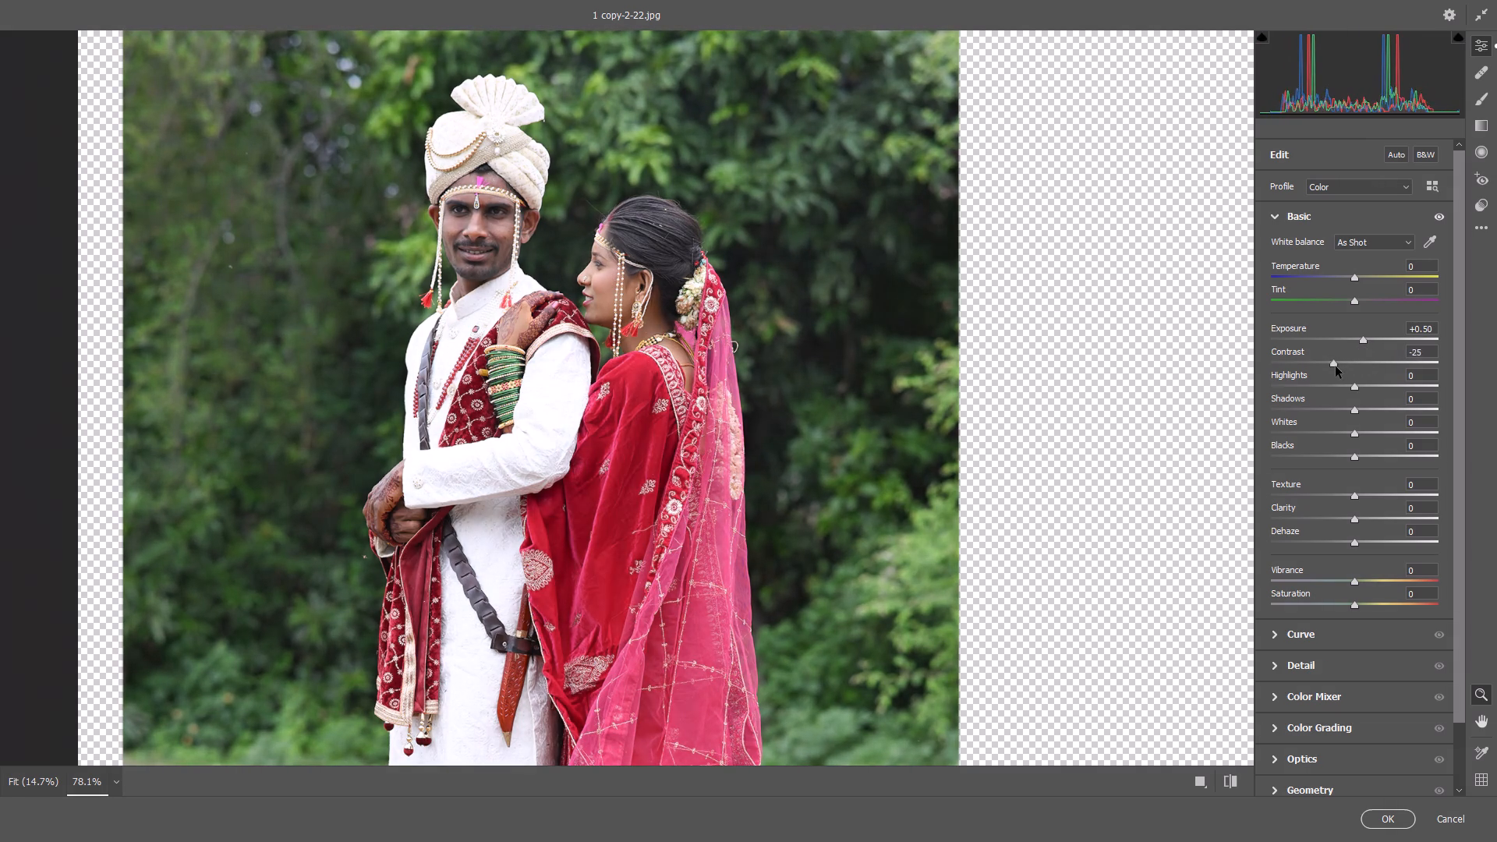
left_click_drag(1336, 366, 1352, 374)
Recover the photo's bright and dark detail by setting Highlights to -50 and Shadows to +50.
left_click_drag(1354, 384, 1336, 390)
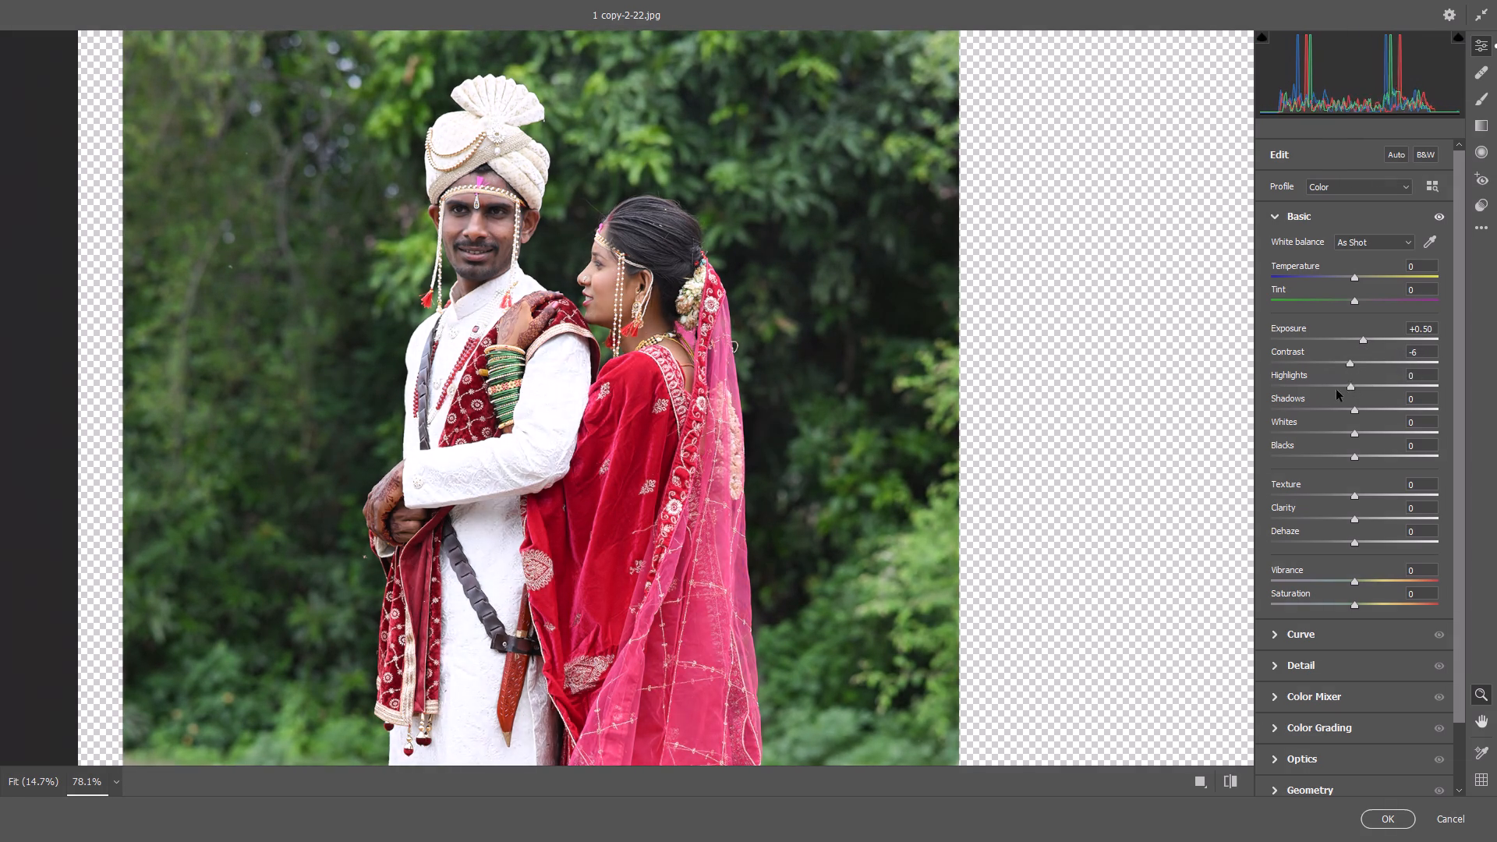
left_click_drag(1336, 390, 1312, 384)
left_click_drag(1354, 406, 1357, 417)
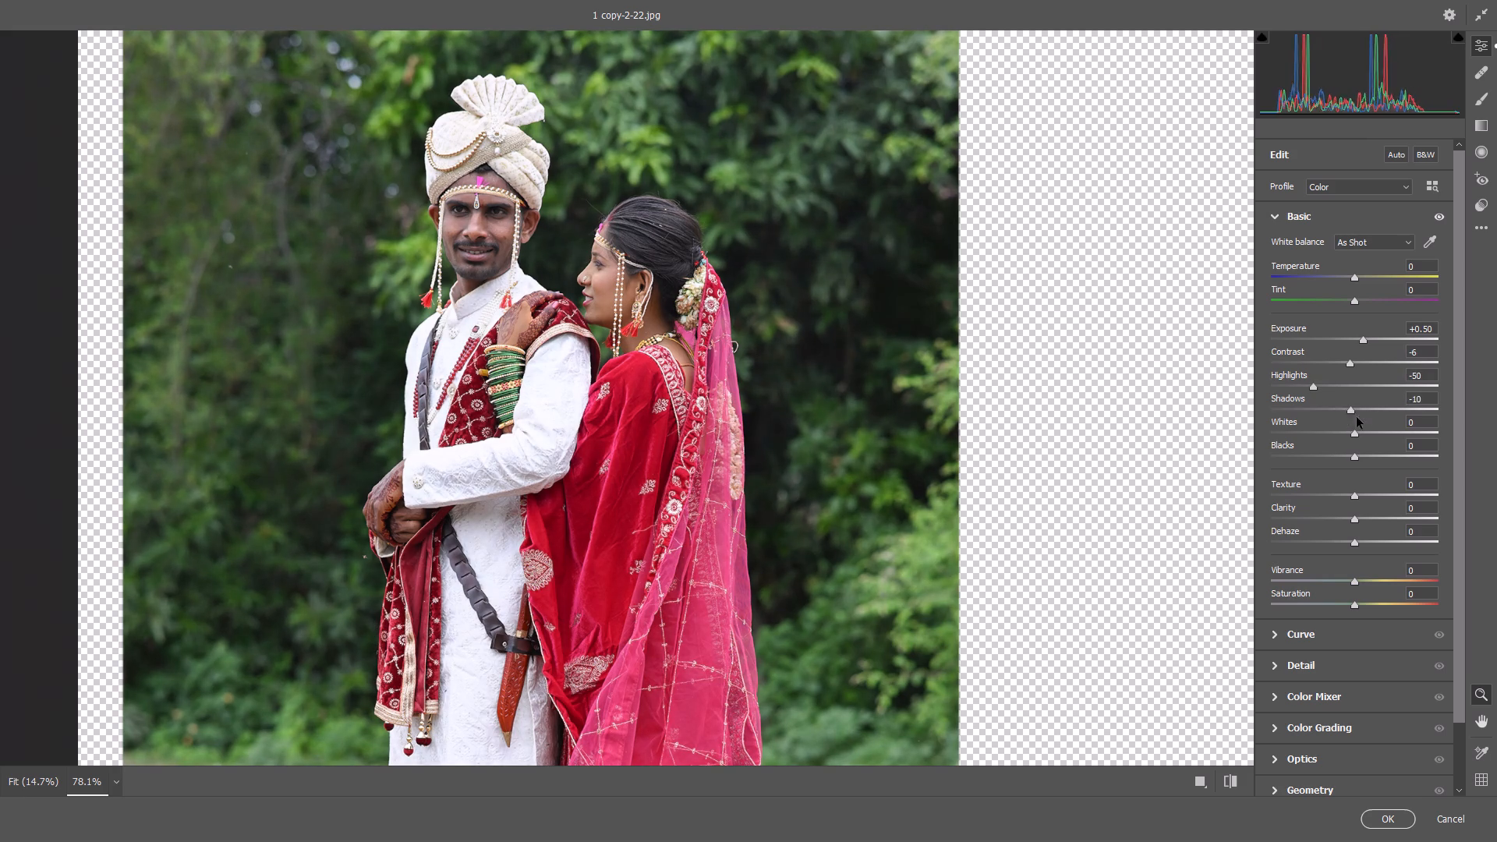
left_click_drag(1357, 417, 1344, 416)
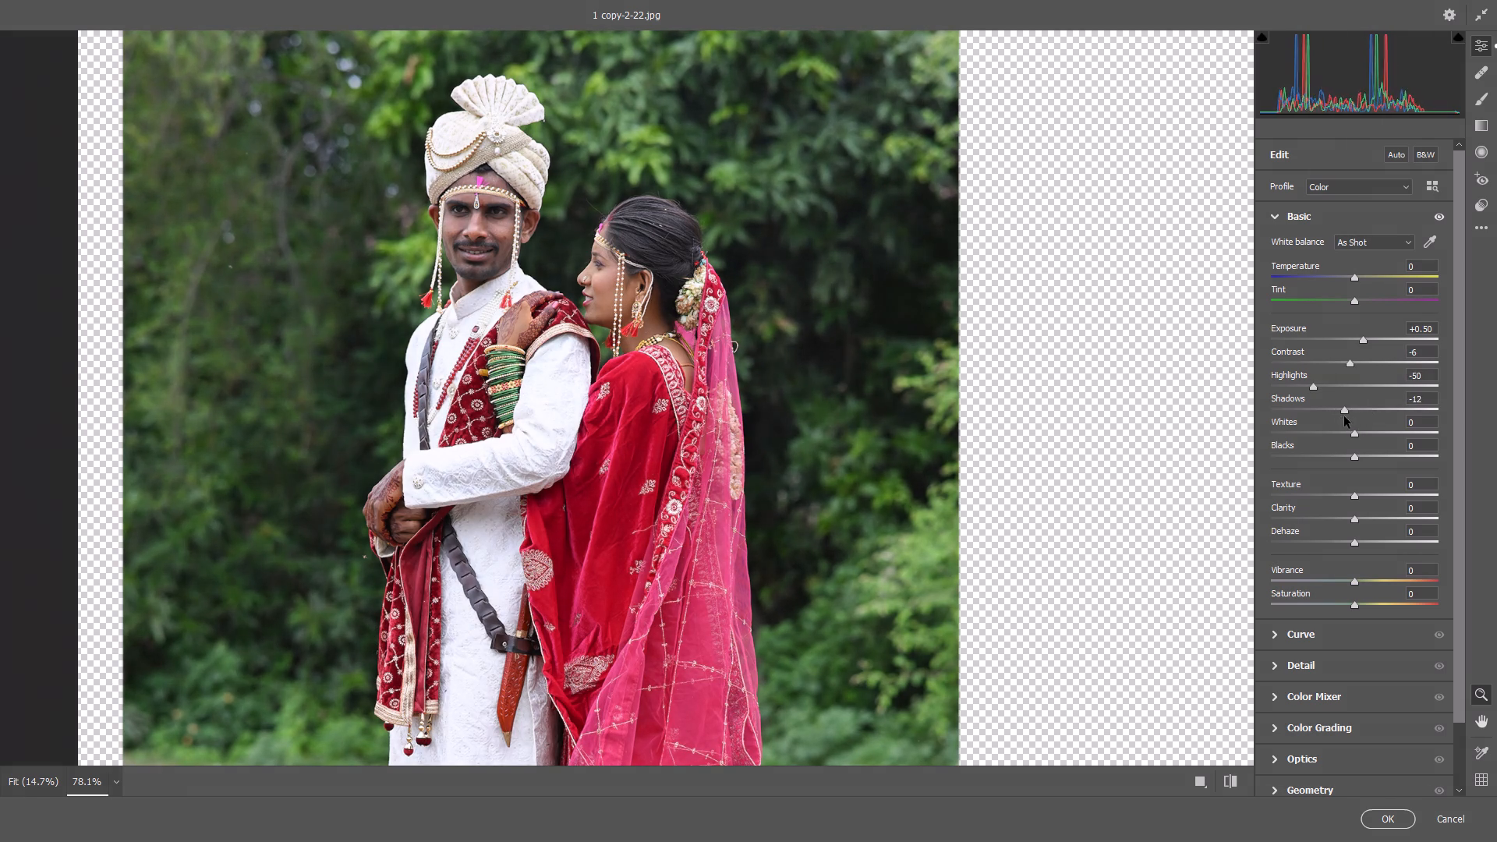
left_click_drag(1344, 416, 1403, 439)
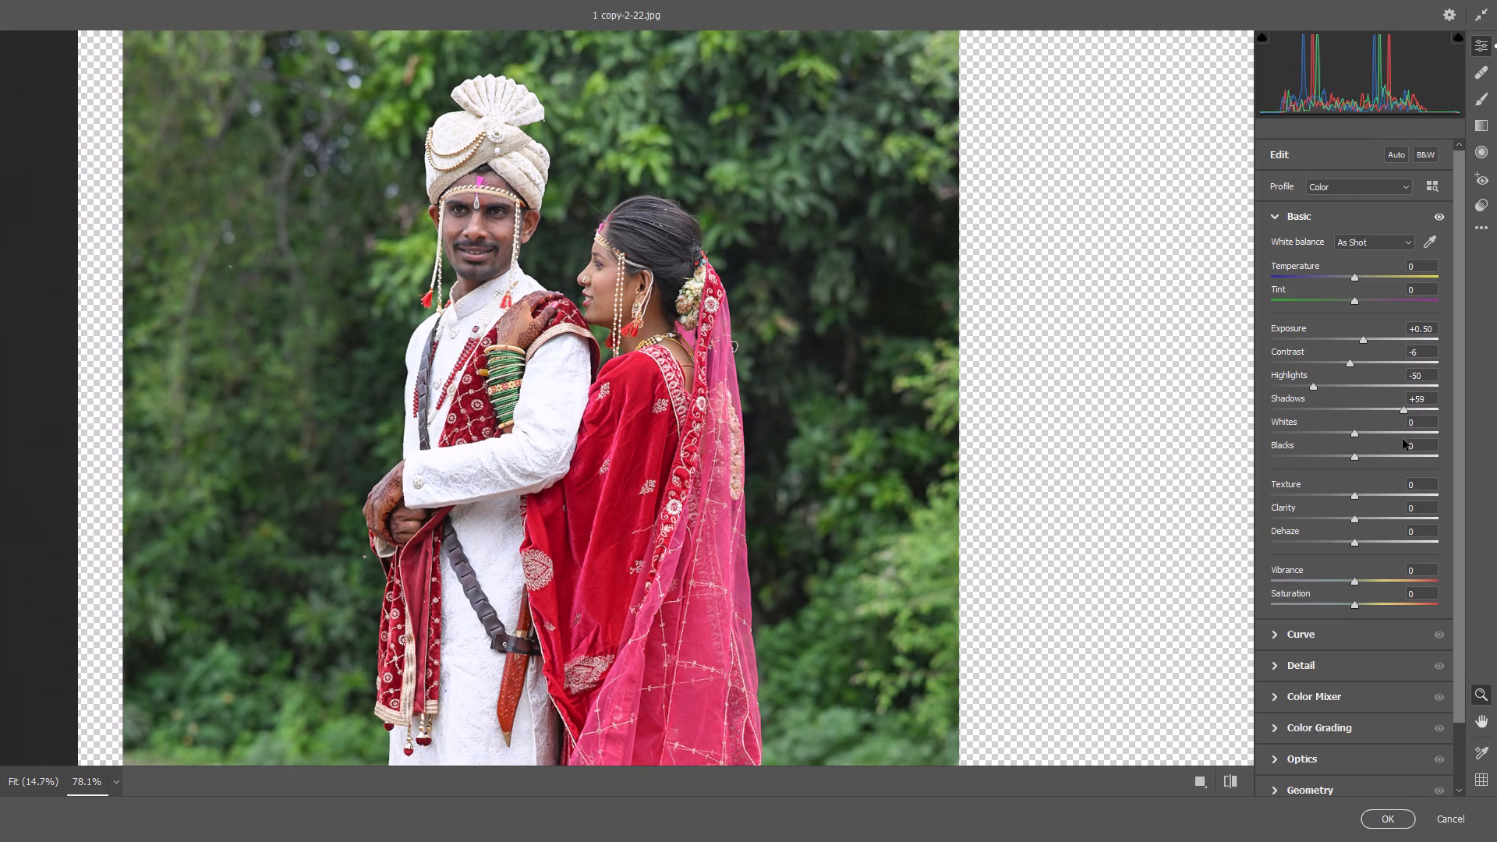
left_click_drag(1403, 439, 1392, 437)
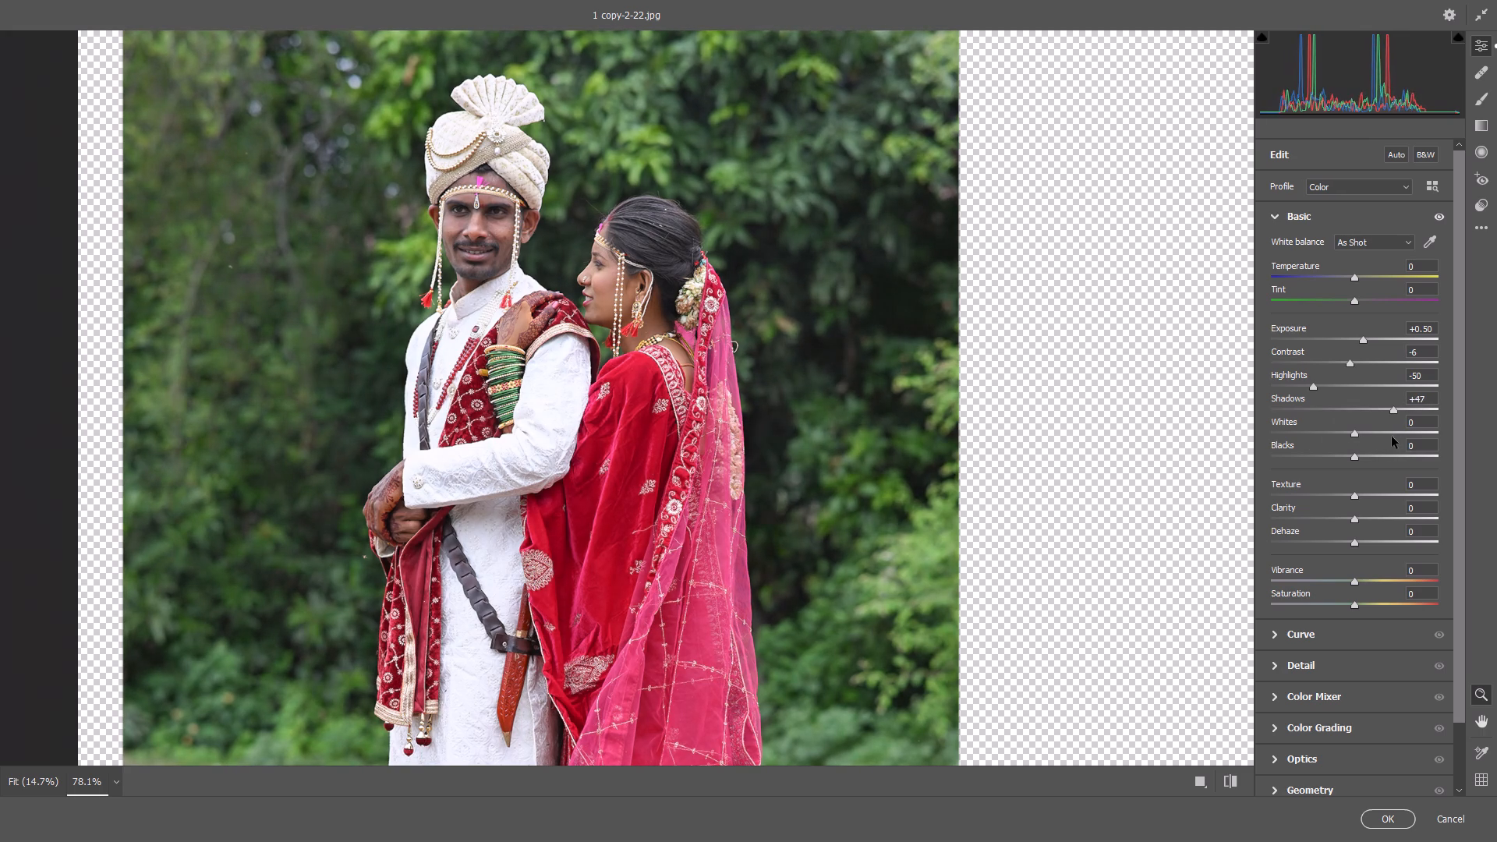
left_click_drag(1392, 437, 1395, 438)
Adjust the photo's tonal end points, setting Whites to -60 and Blacks to +12.
left_click_drag(1354, 435, 1322, 448)
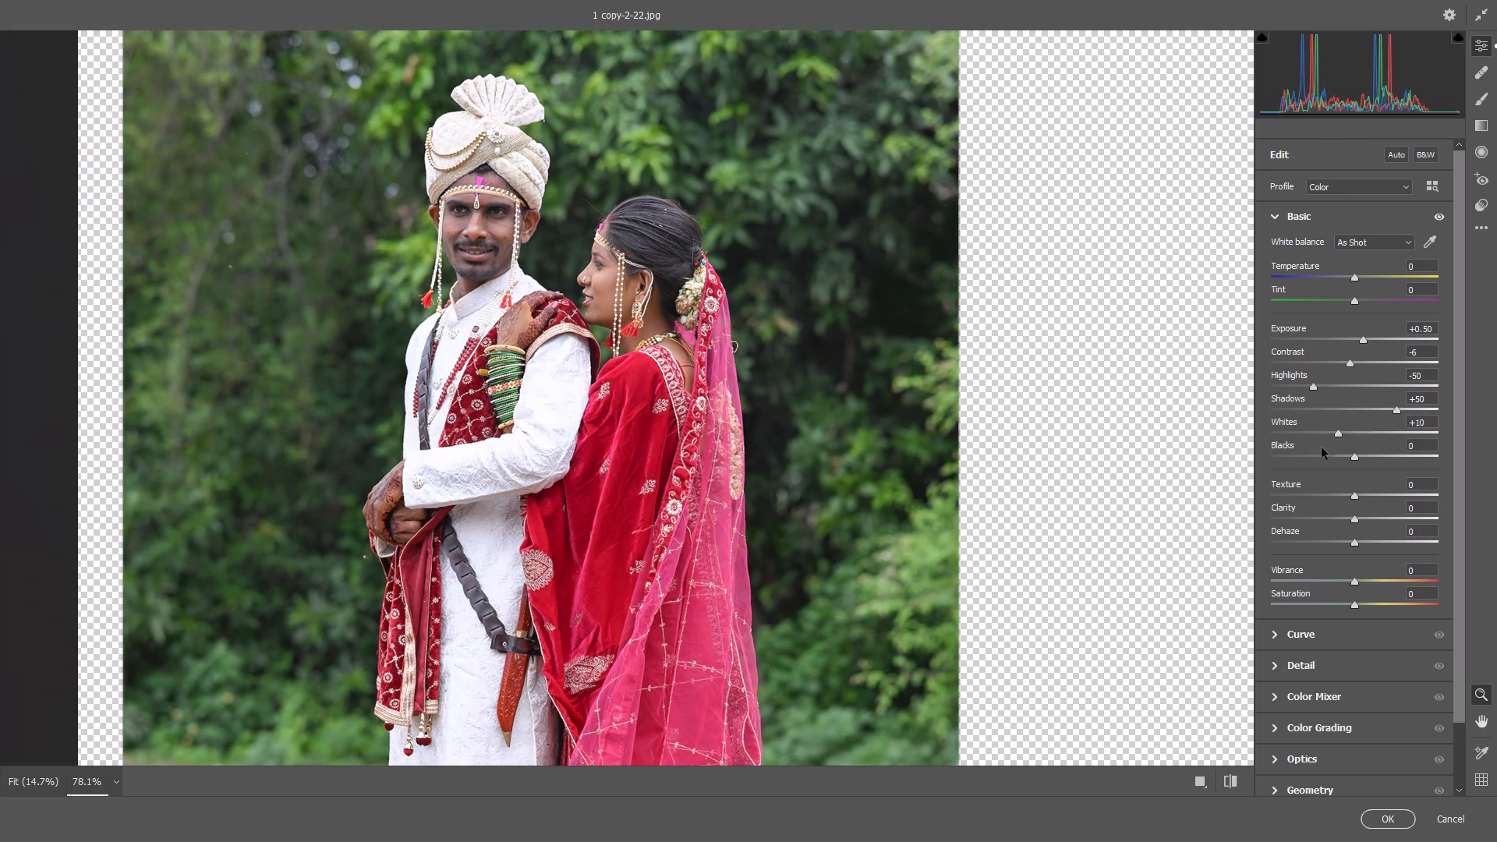
left_click_drag(1322, 448, 1304, 448)
left_click_drag(1357, 457, 1350, 456)
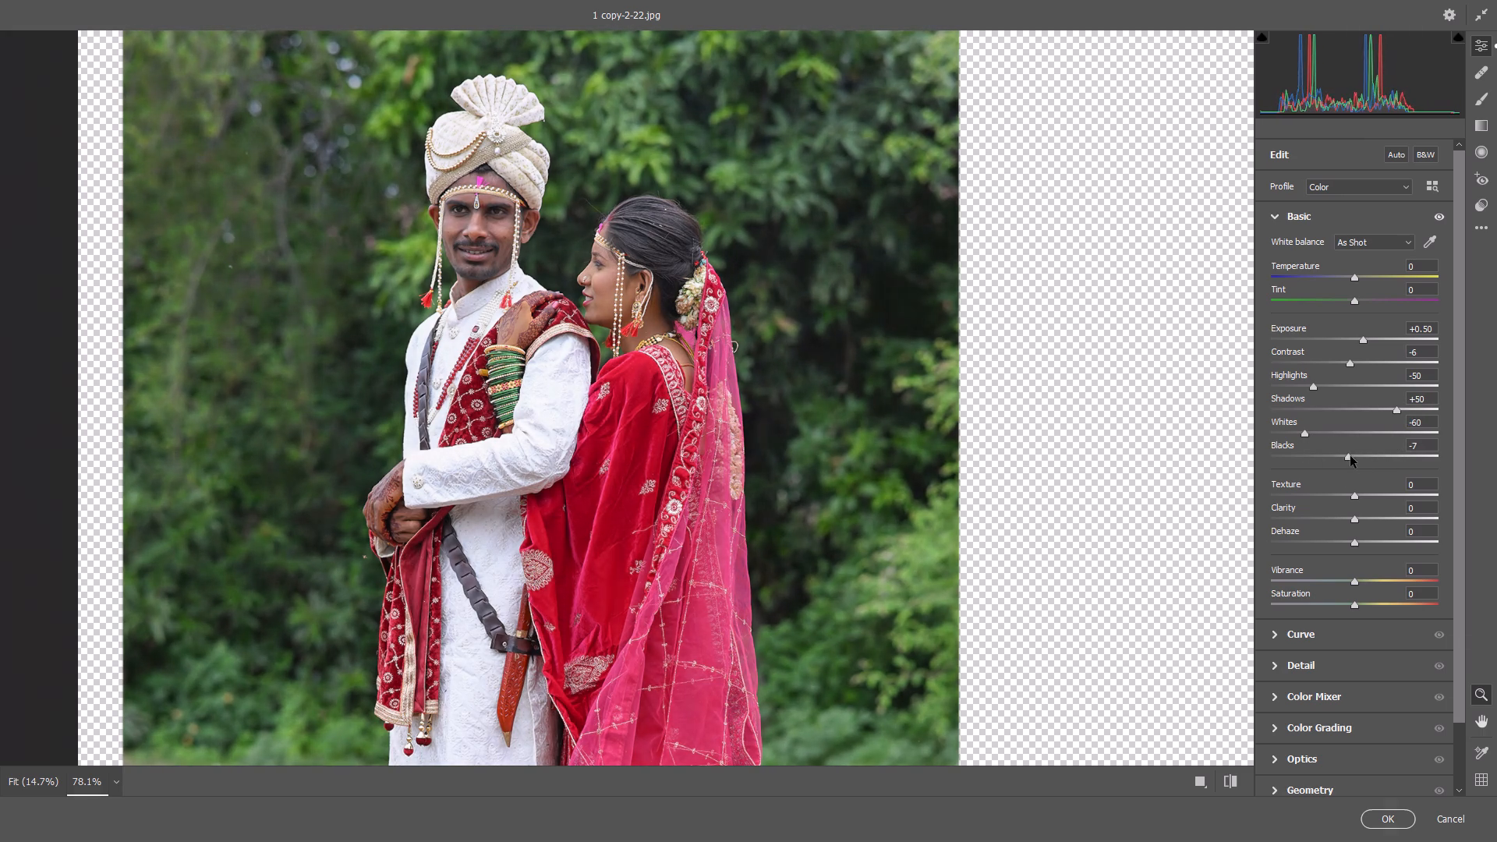
left_click_drag(1350, 456, 1367, 459)
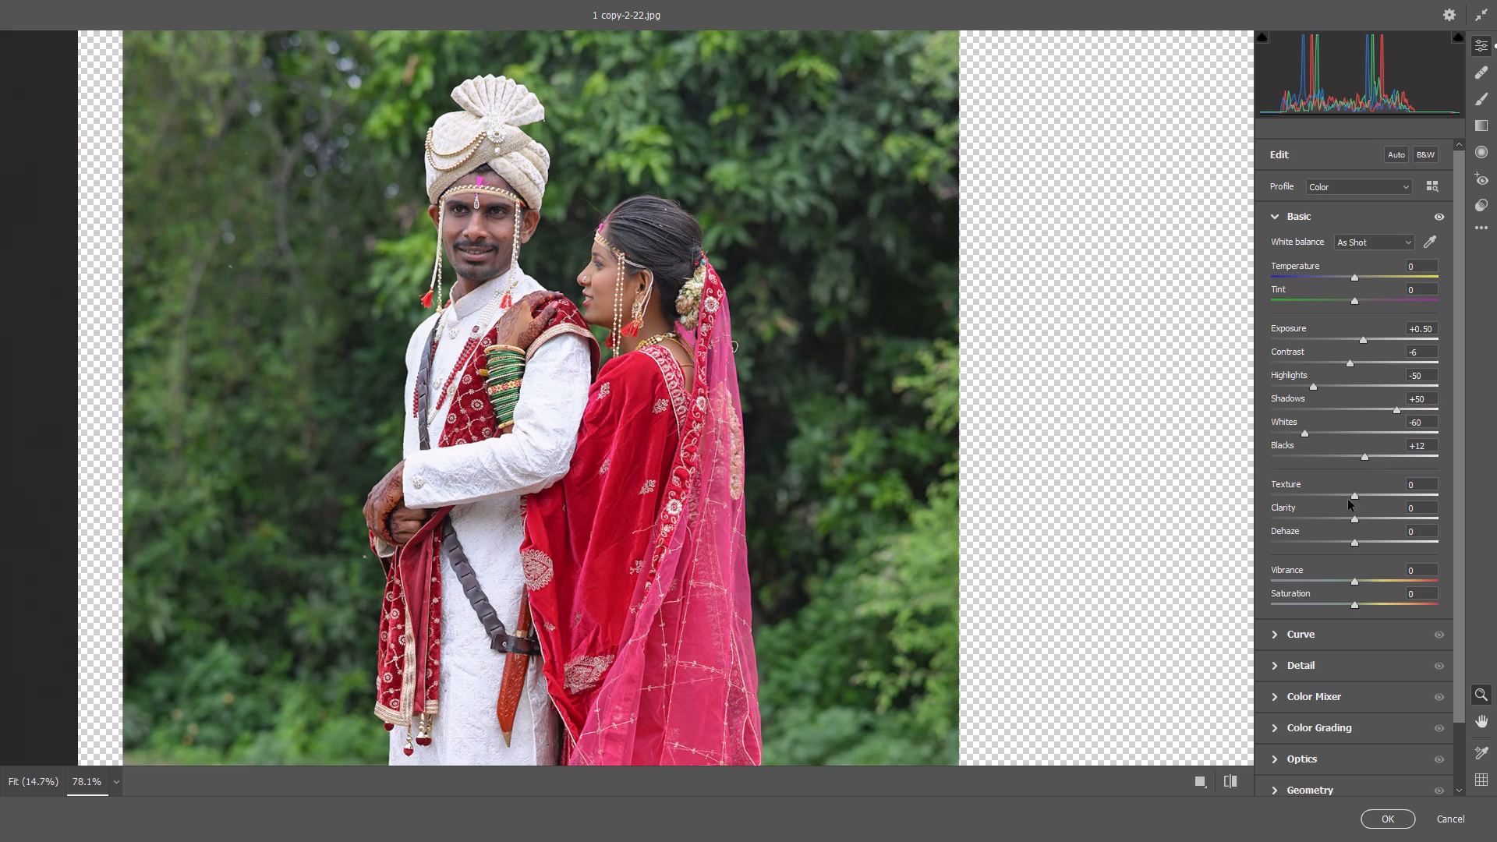
Soften the photo's detail by setting Texture to -12 and Clarity to -14.
left_click_drag(1353, 497, 1343, 497)
left_click_drag(1355, 519, 1335, 520)
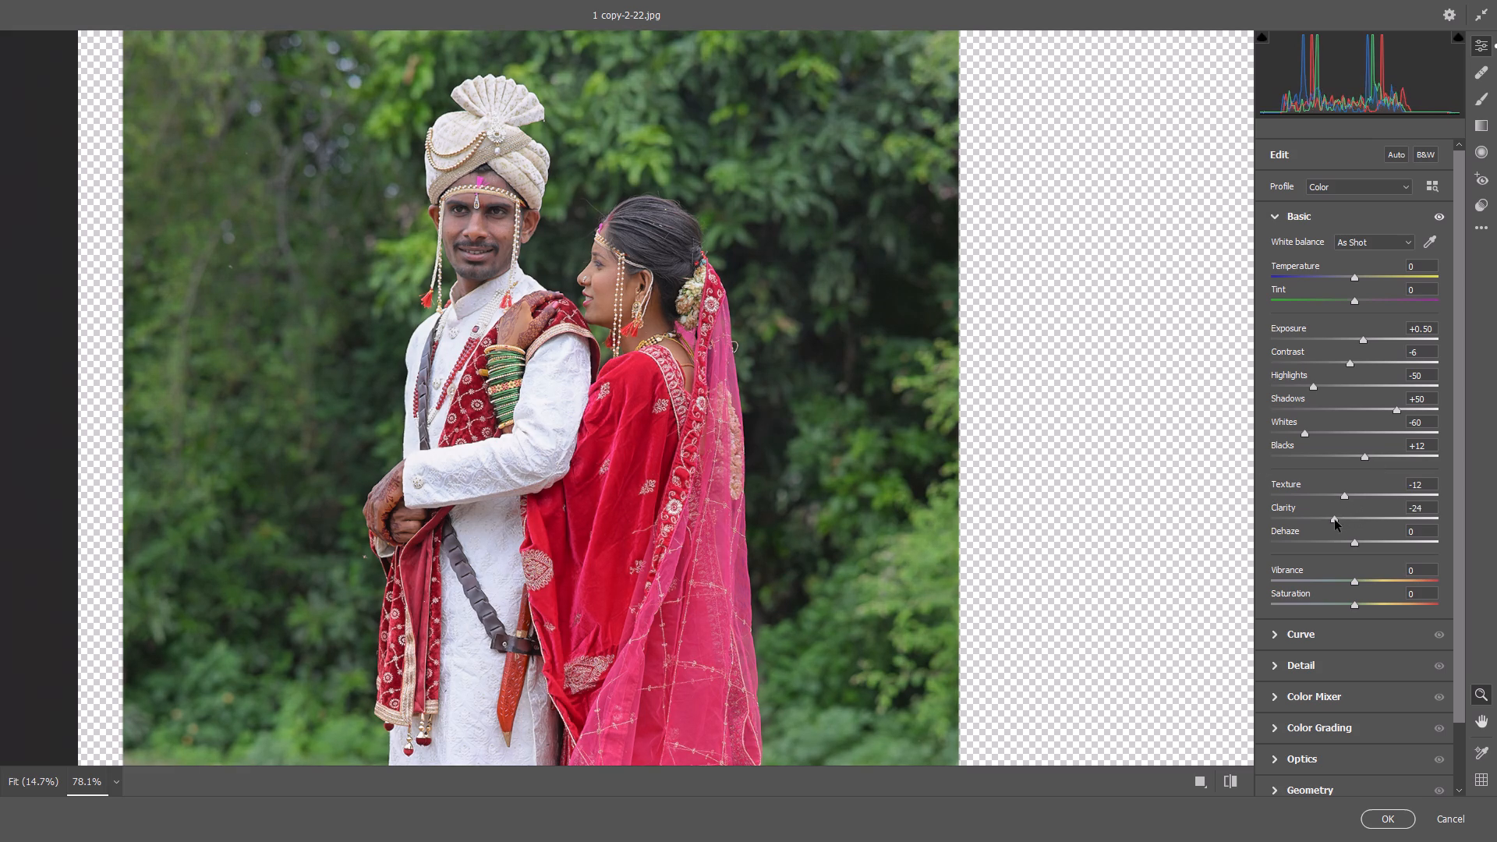
left_click_drag(1335, 520, 1343, 522)
Examine the groom's face and turban up close to check the skin tone and softened detail.
left_click_drag(414, 186, 549, 200)
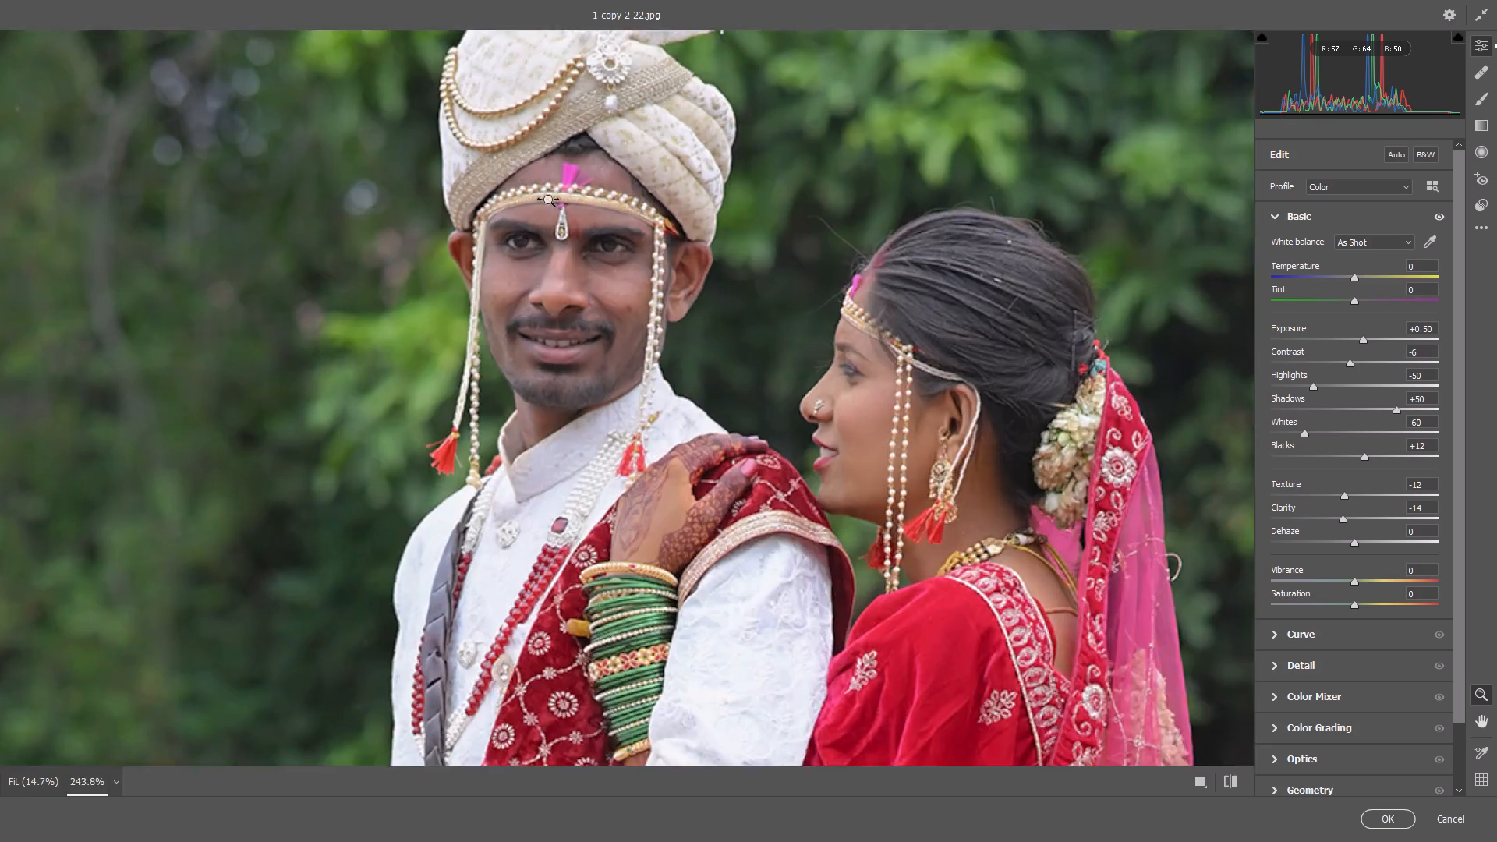
left_click_drag(549, 200, 629, 212)
left_click_drag(869, 444, 840, 442)
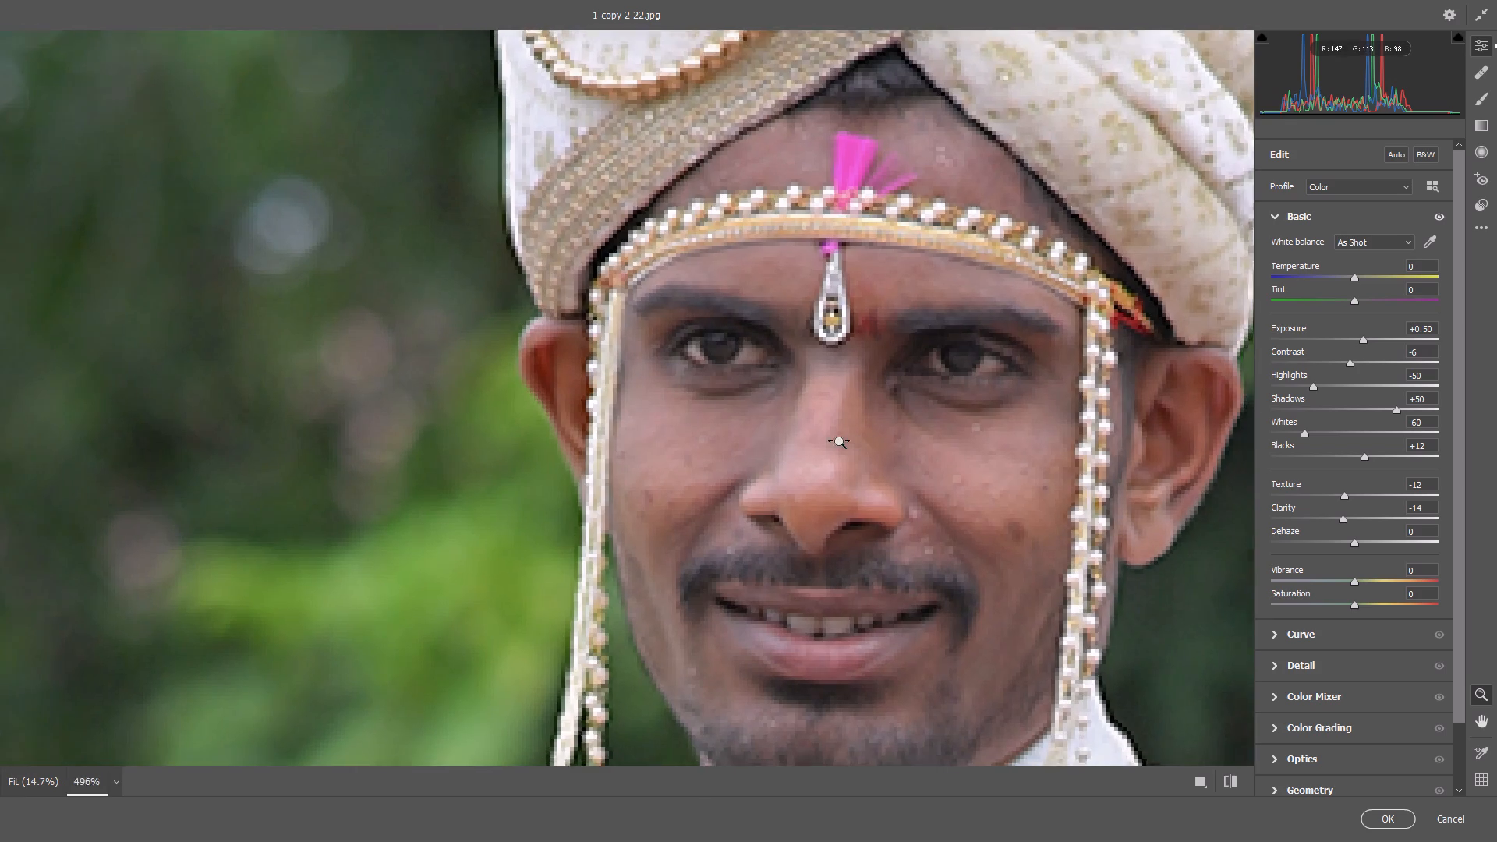
left_click_drag(840, 442, 785, 437)
left_click_drag(880, 493, 837, 488)
left_click_drag(900, 504, 883, 504)
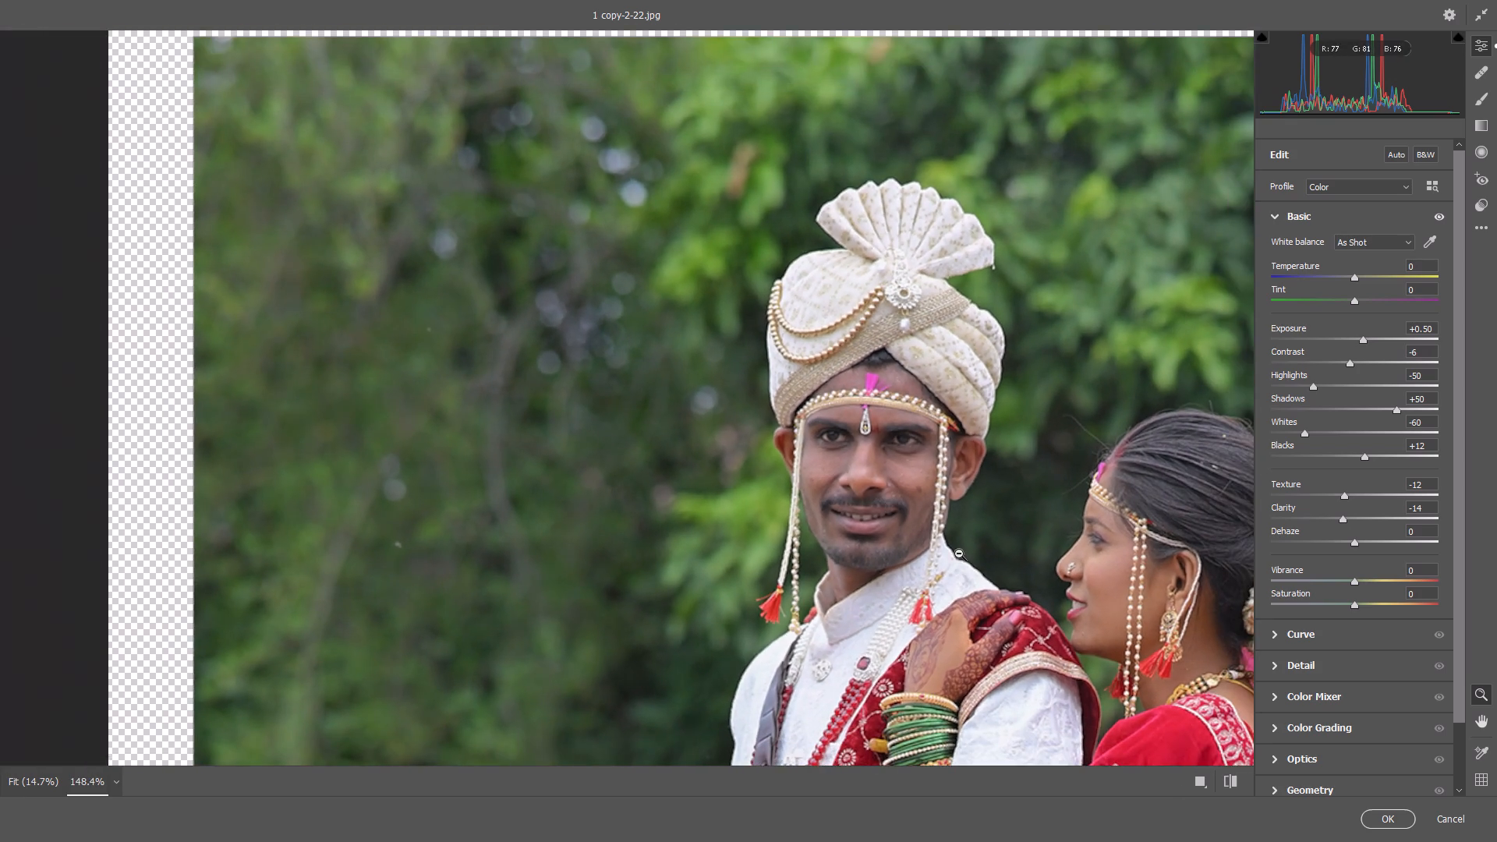
left_click_drag(959, 554, 894, 517)
left_click_drag(900, 520, 1029, 543)
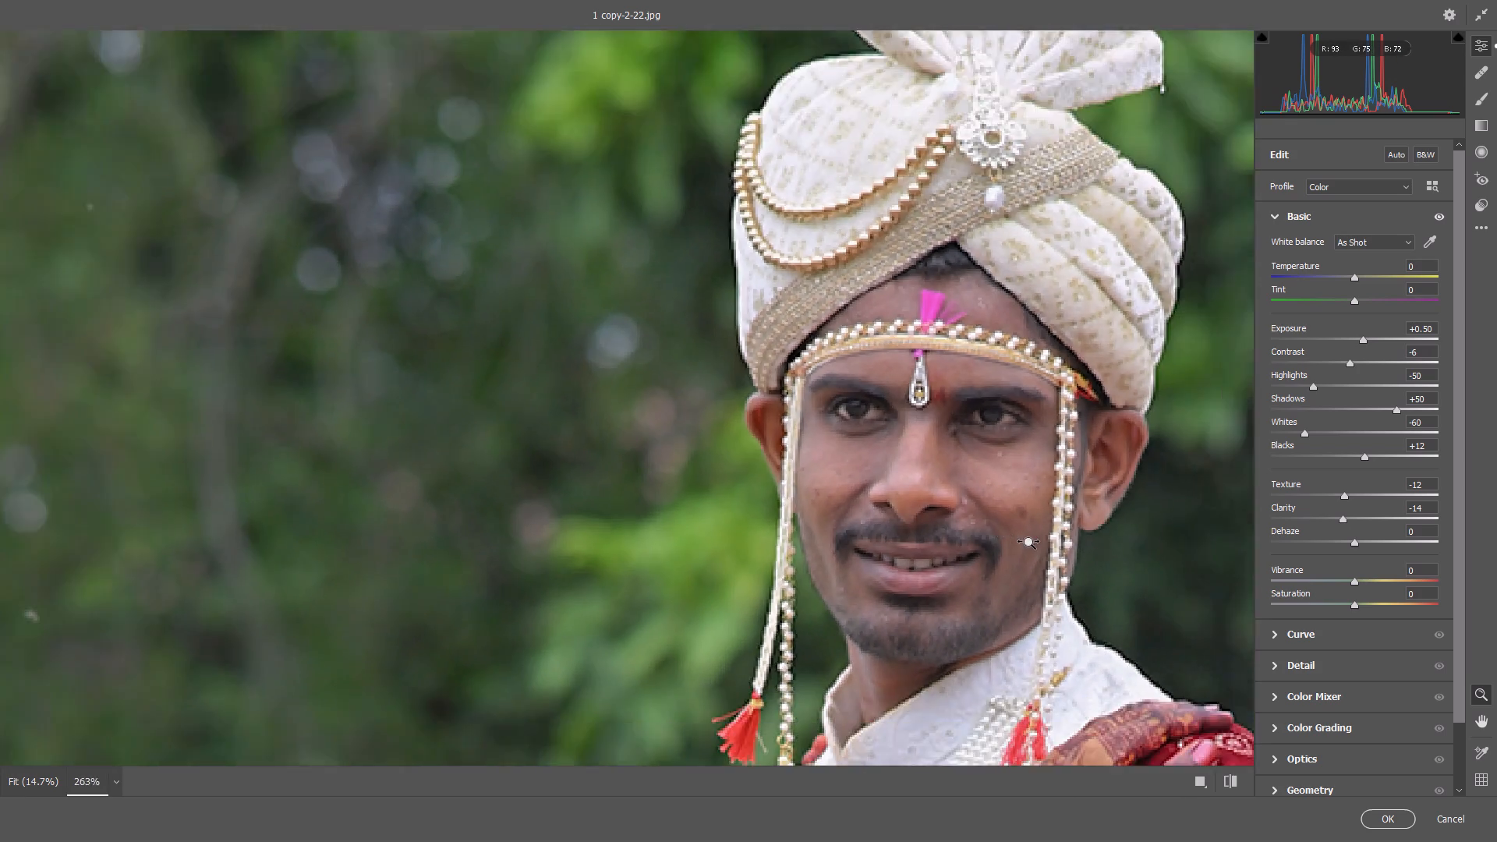
left_click_drag(1029, 543, 955, 540)
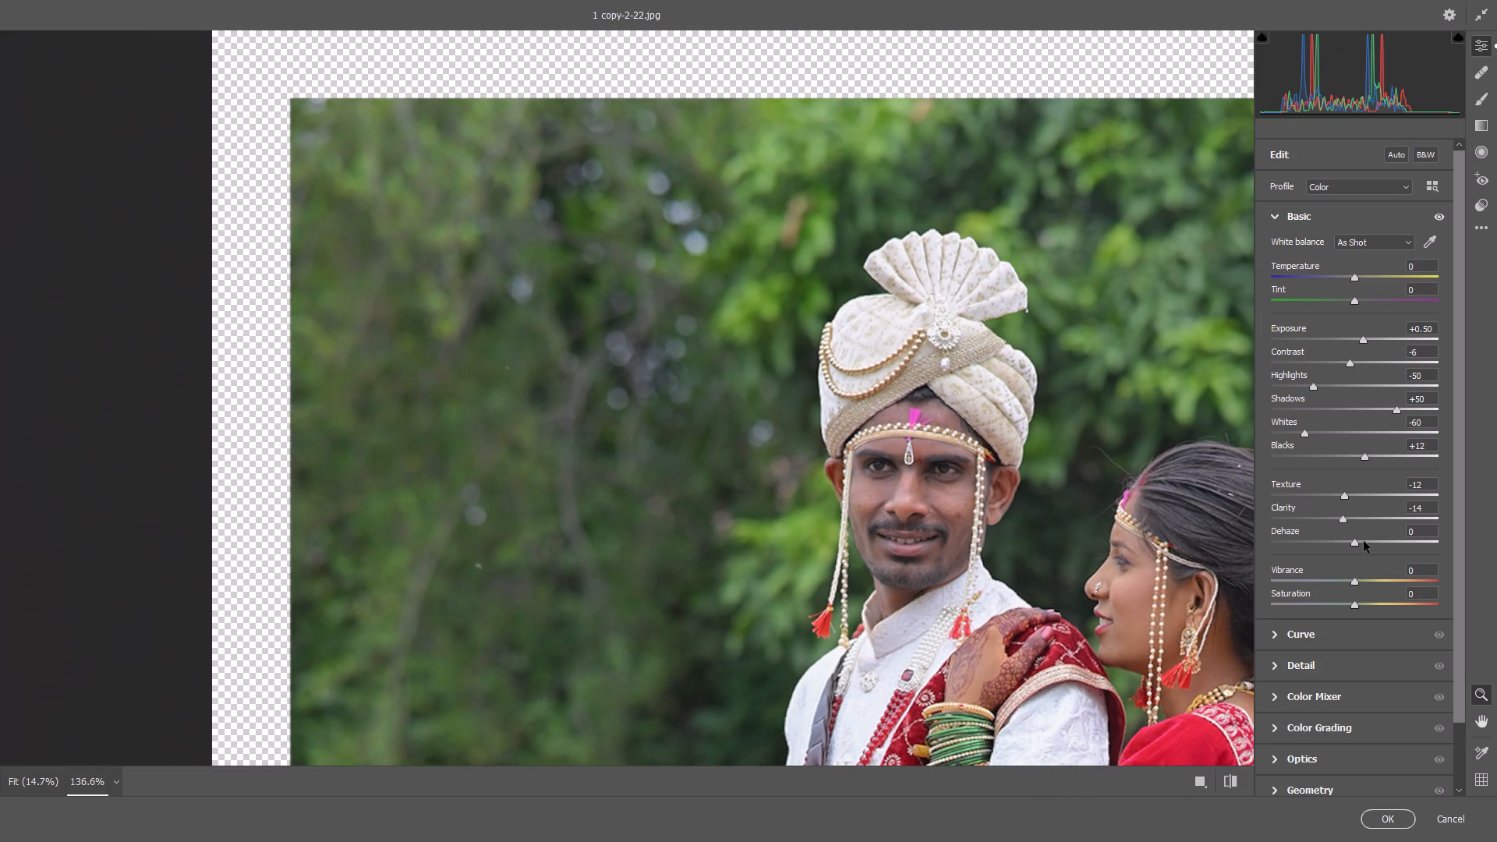
Add Dehaze to the photo, check its effect on the couple, and settle the amount at +7.
left_click_drag(1356, 542, 1367, 545)
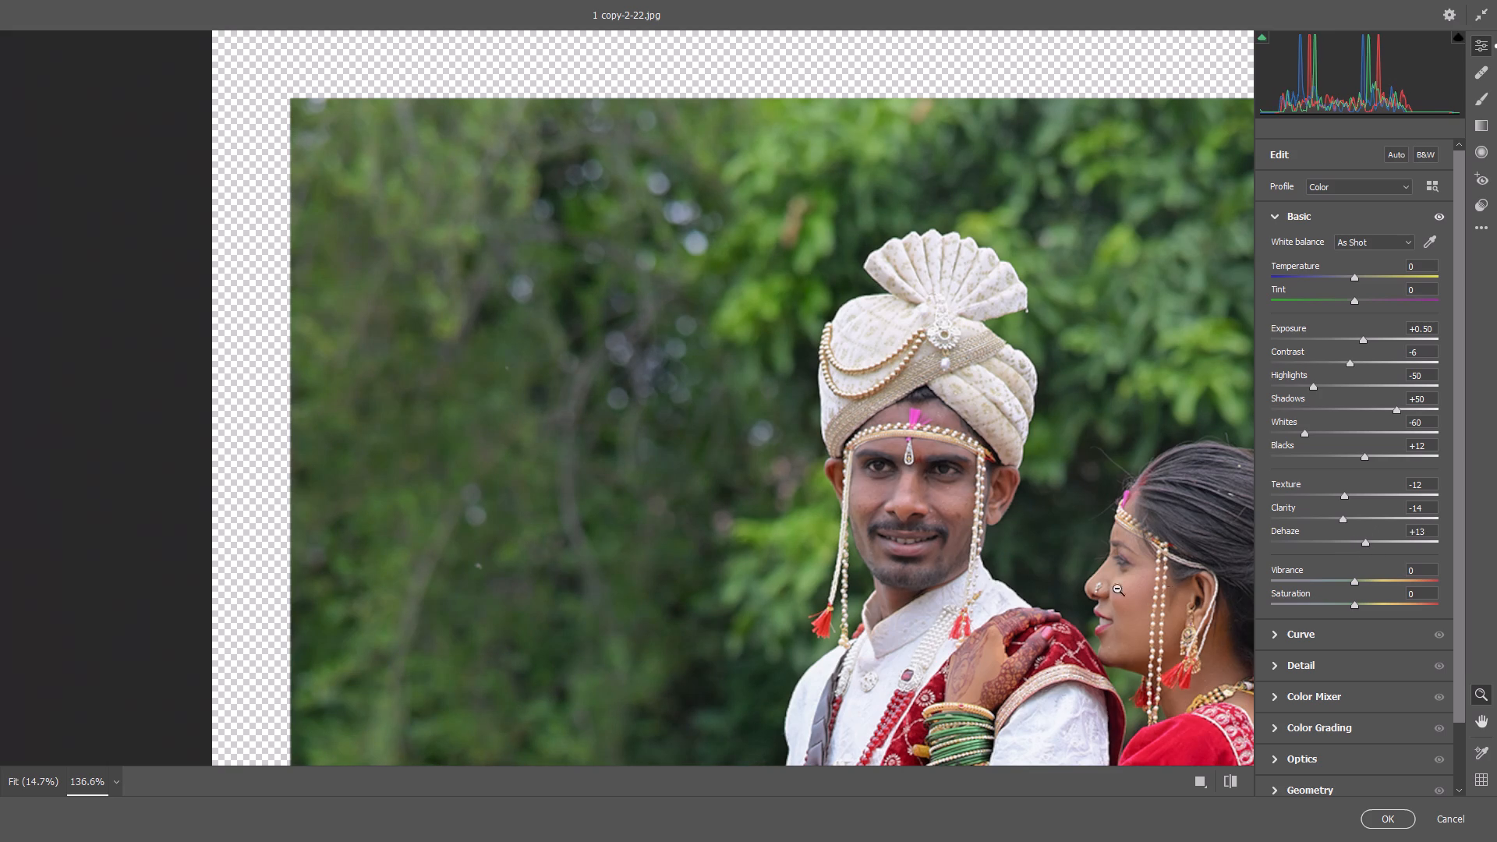
left_click_drag(1103, 587, 1028, 583)
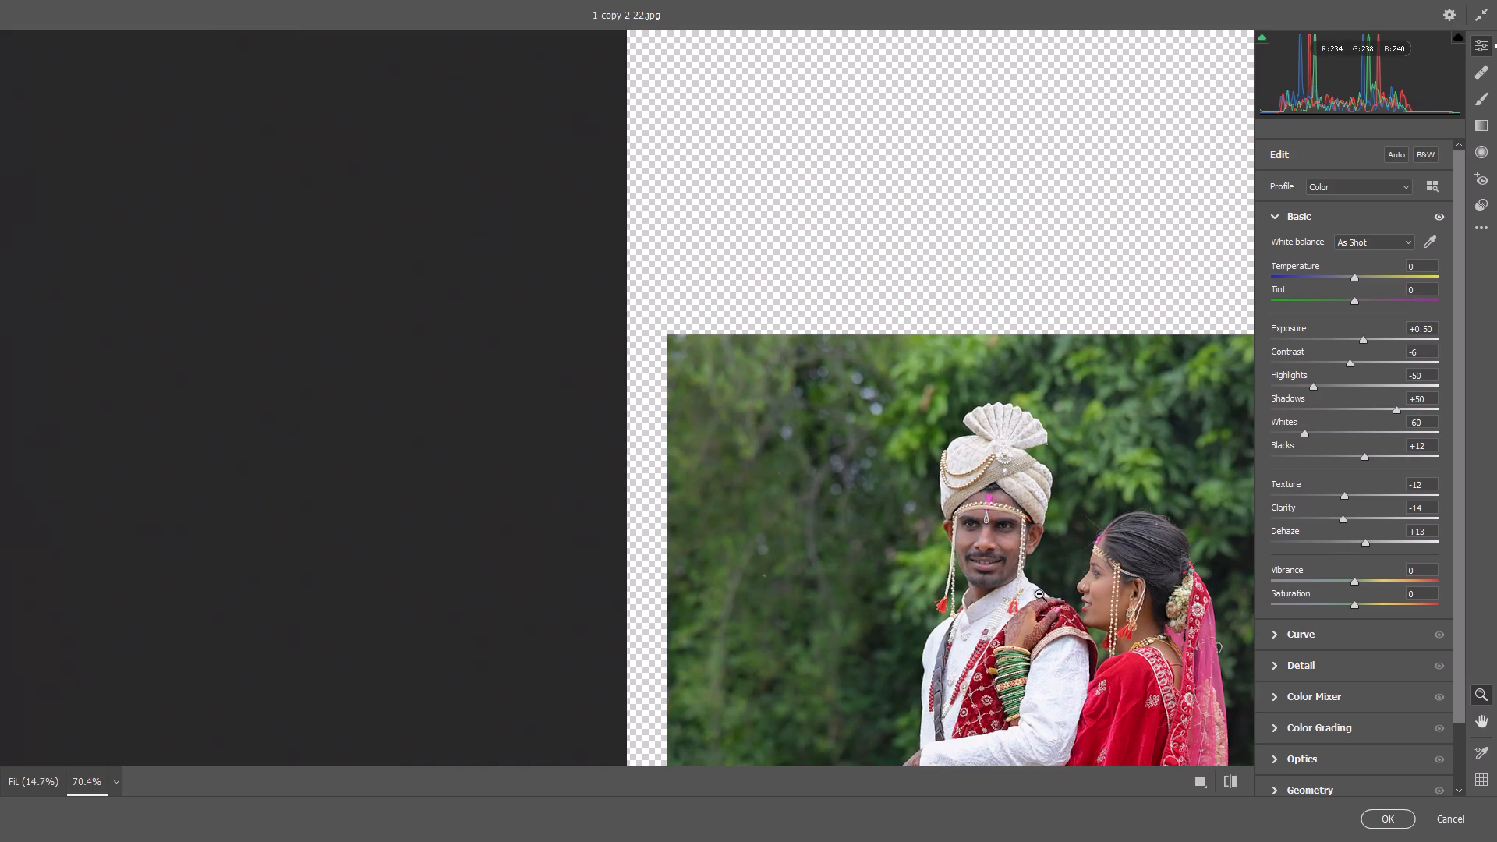
key("space")
key("space")
key("space")
key("space")
key("space")
key("space")
key("space")
key("space")
key("space")
key("space")
key("space")
key("space")
key("space")
key("space")
key("space")
key("space")
key("space")
key("space")
key("space")
key("space")
left_click_drag(1039, 593, 795, 281)
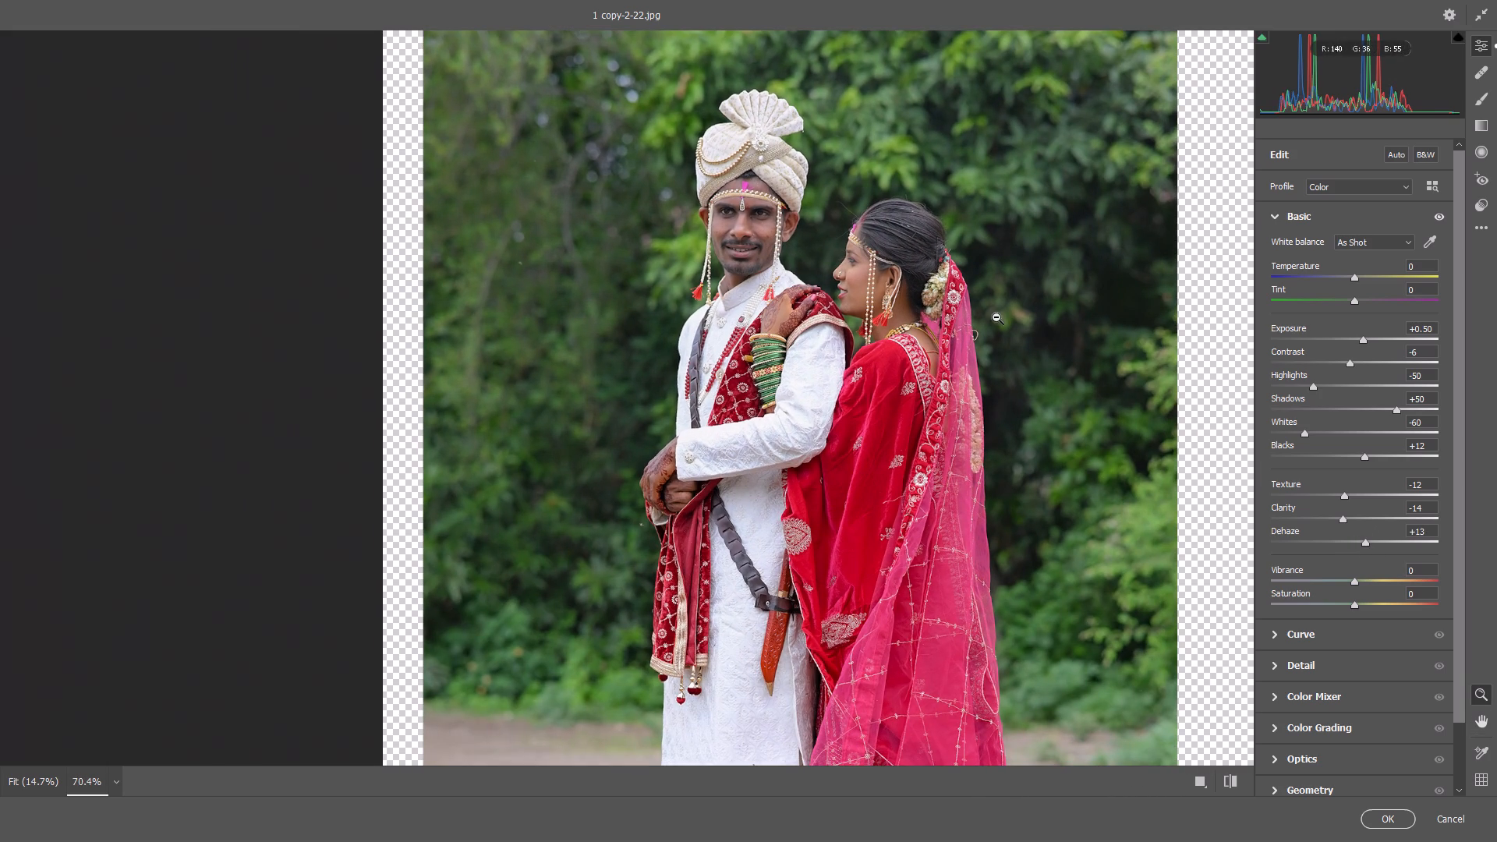
left_click_drag(827, 196, 922, 178)
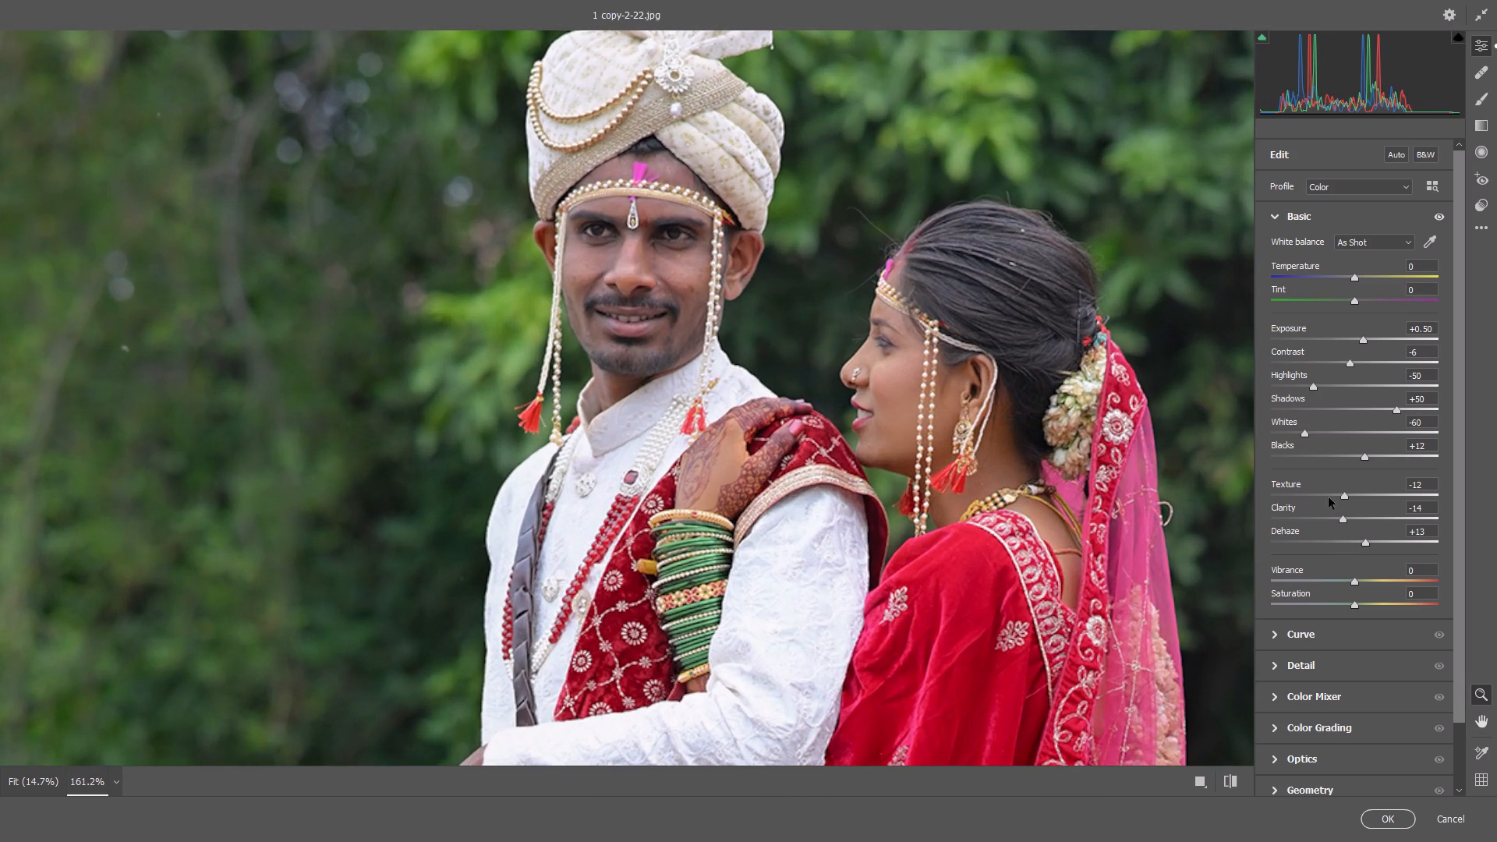
left_click(1364, 542)
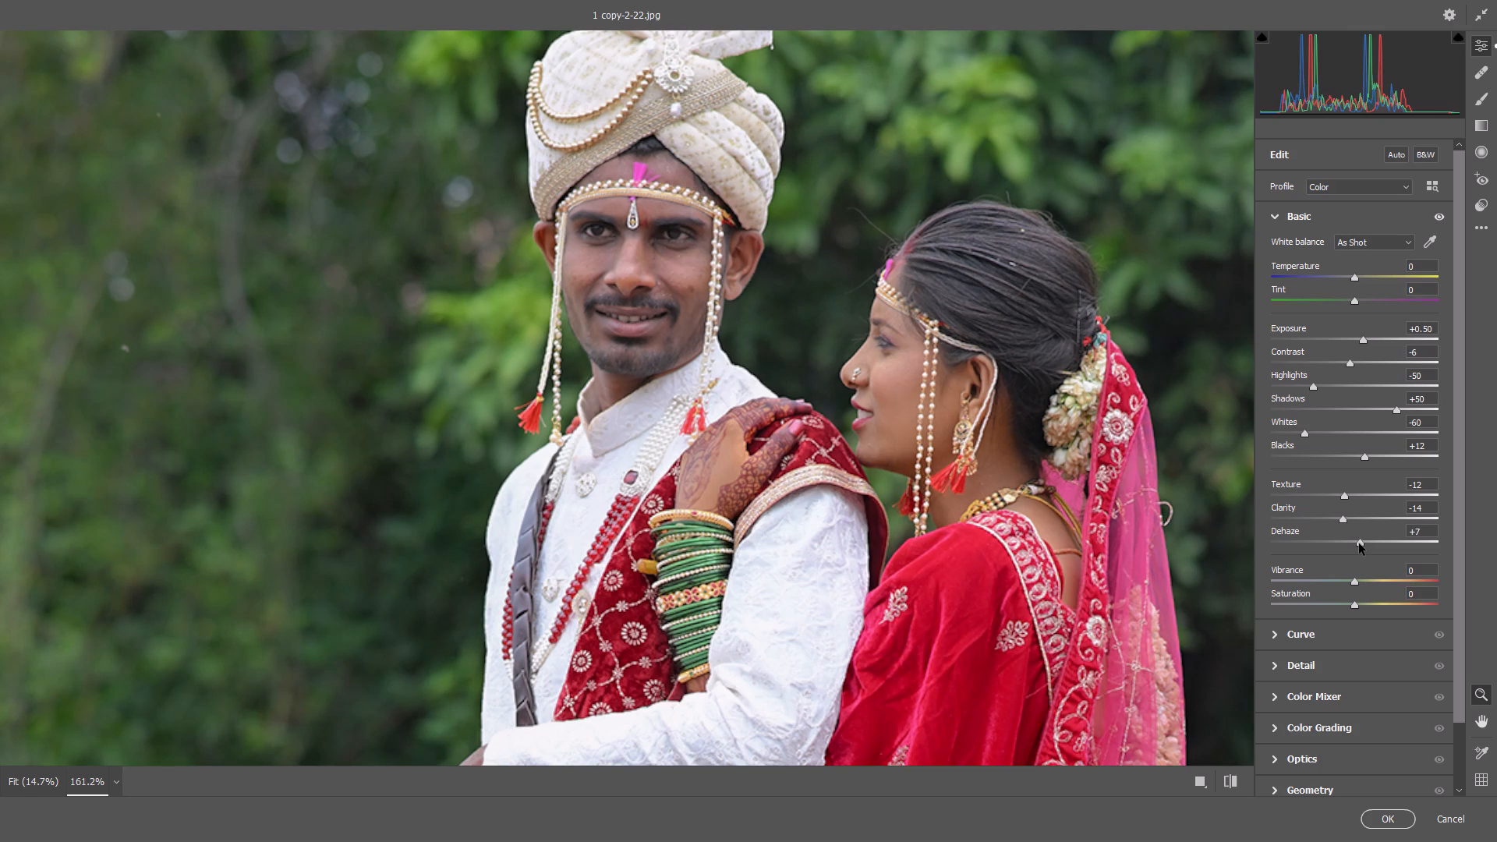
Soften the couple's skin detail further by setting Texture to -21 and Clarity to -19, checking both faces up close.
left_click_drag(671, 232, 695, 269)
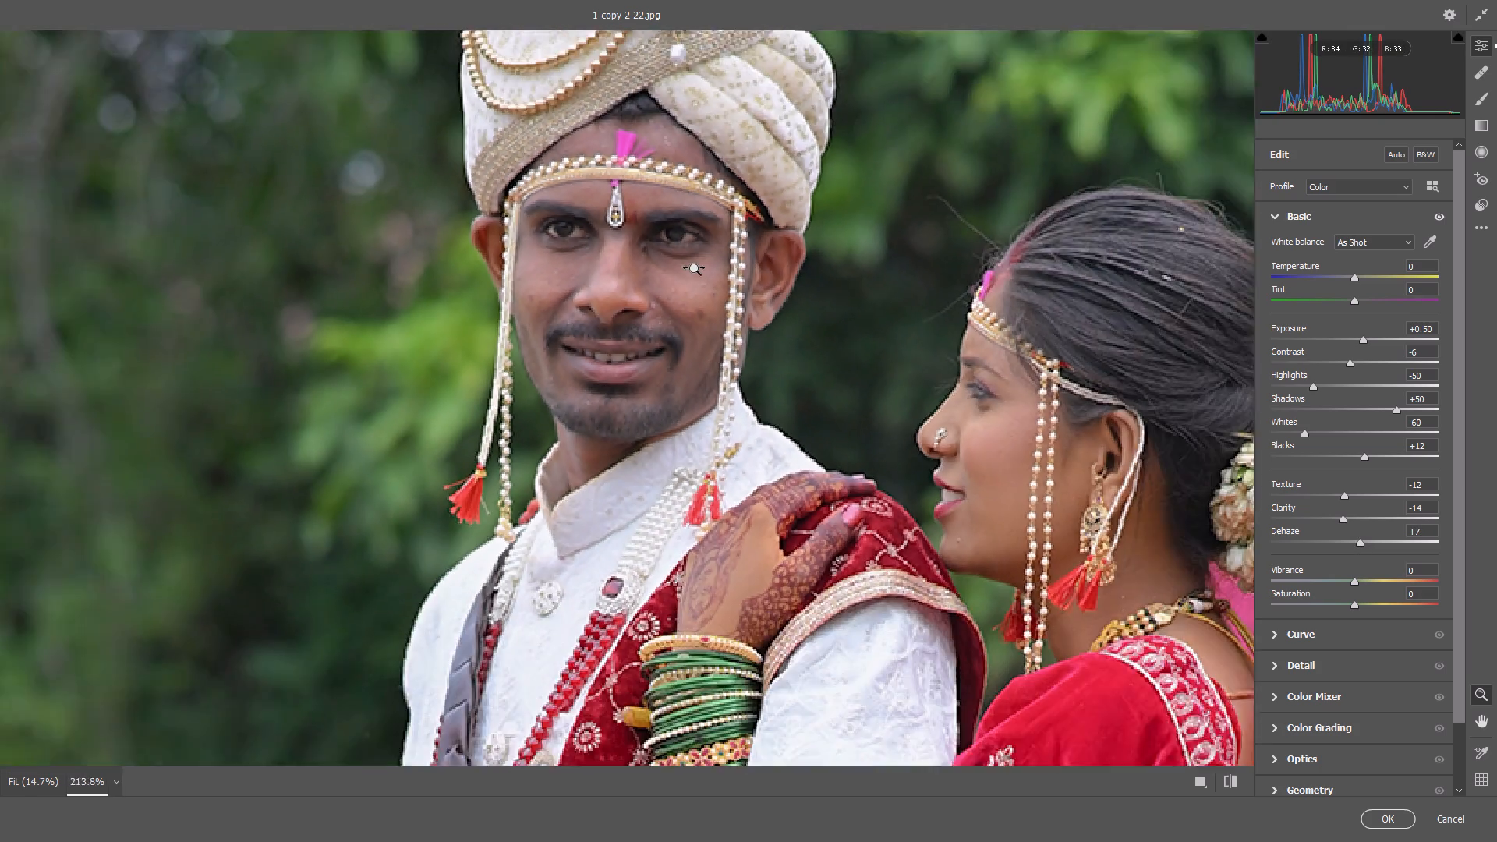
left_click_drag(695, 269, 674, 271)
left_click_drag(912, 419, 982, 422)
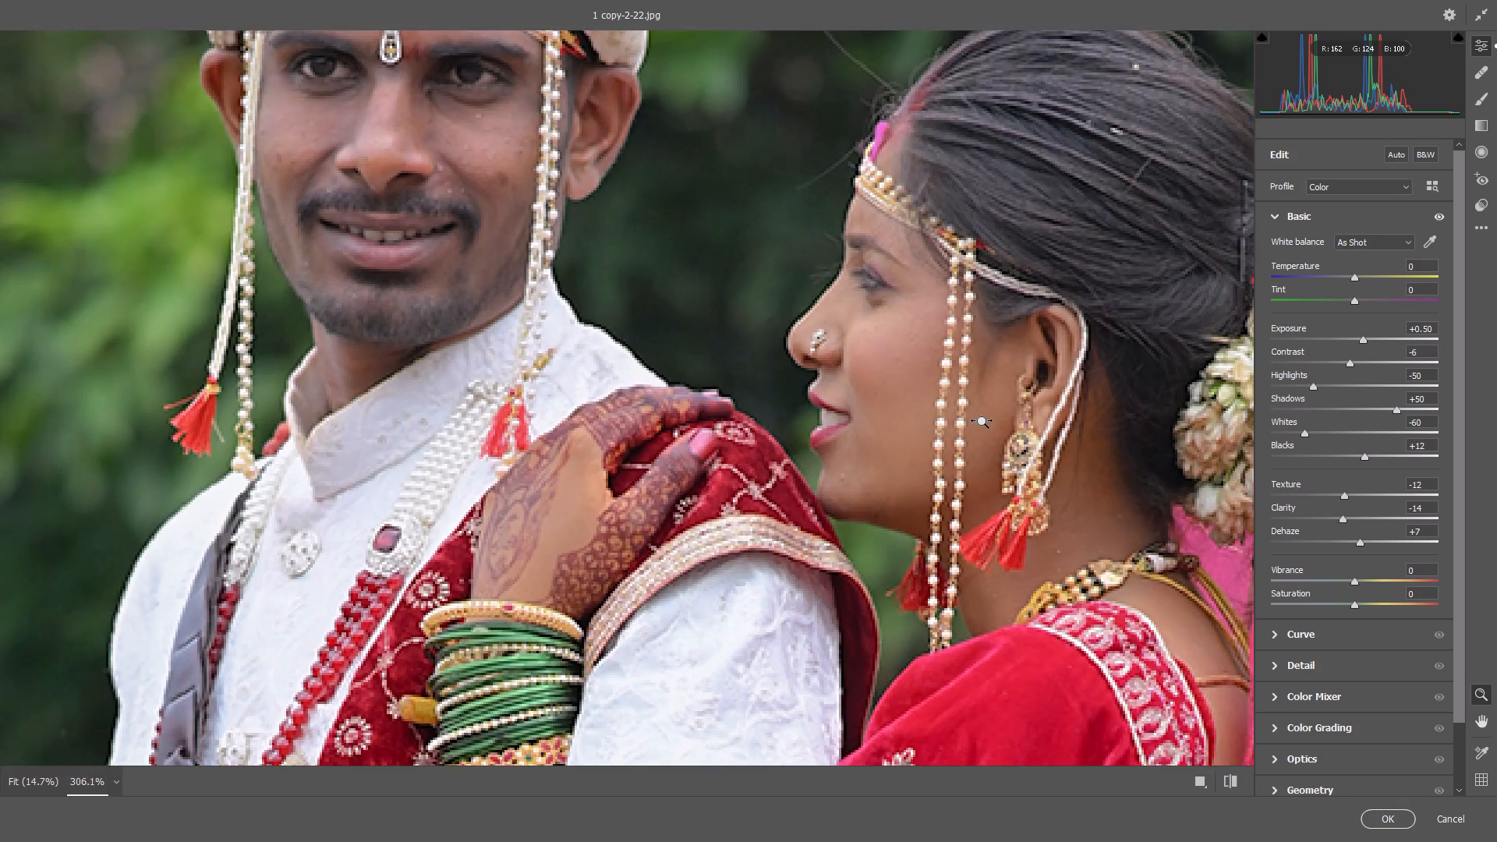
left_click_drag(982, 422, 928, 421)
left_click(986, 414)
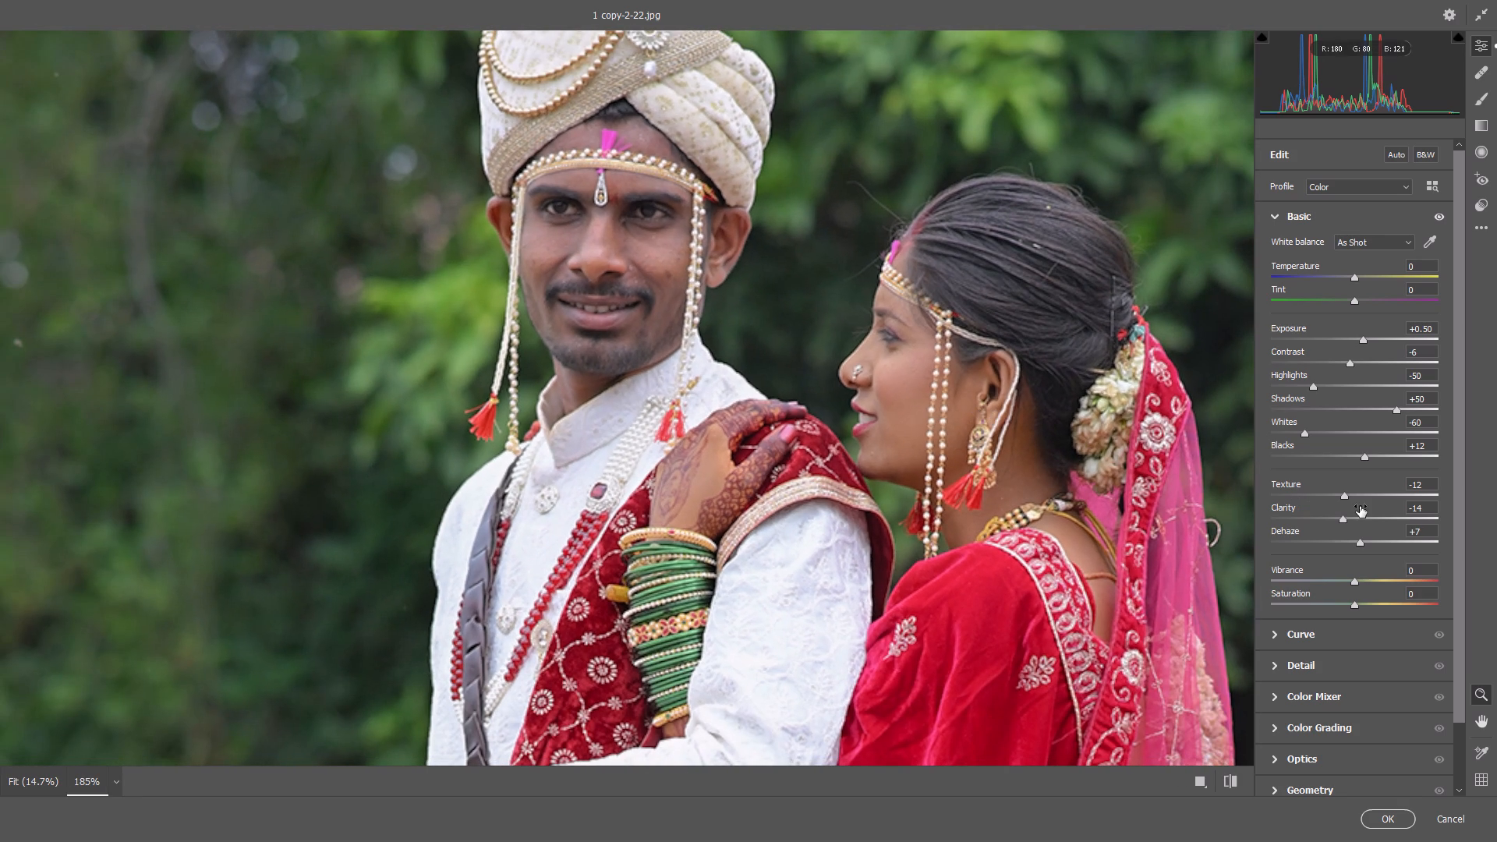
left_click_drag(1347, 494, 1372, 494)
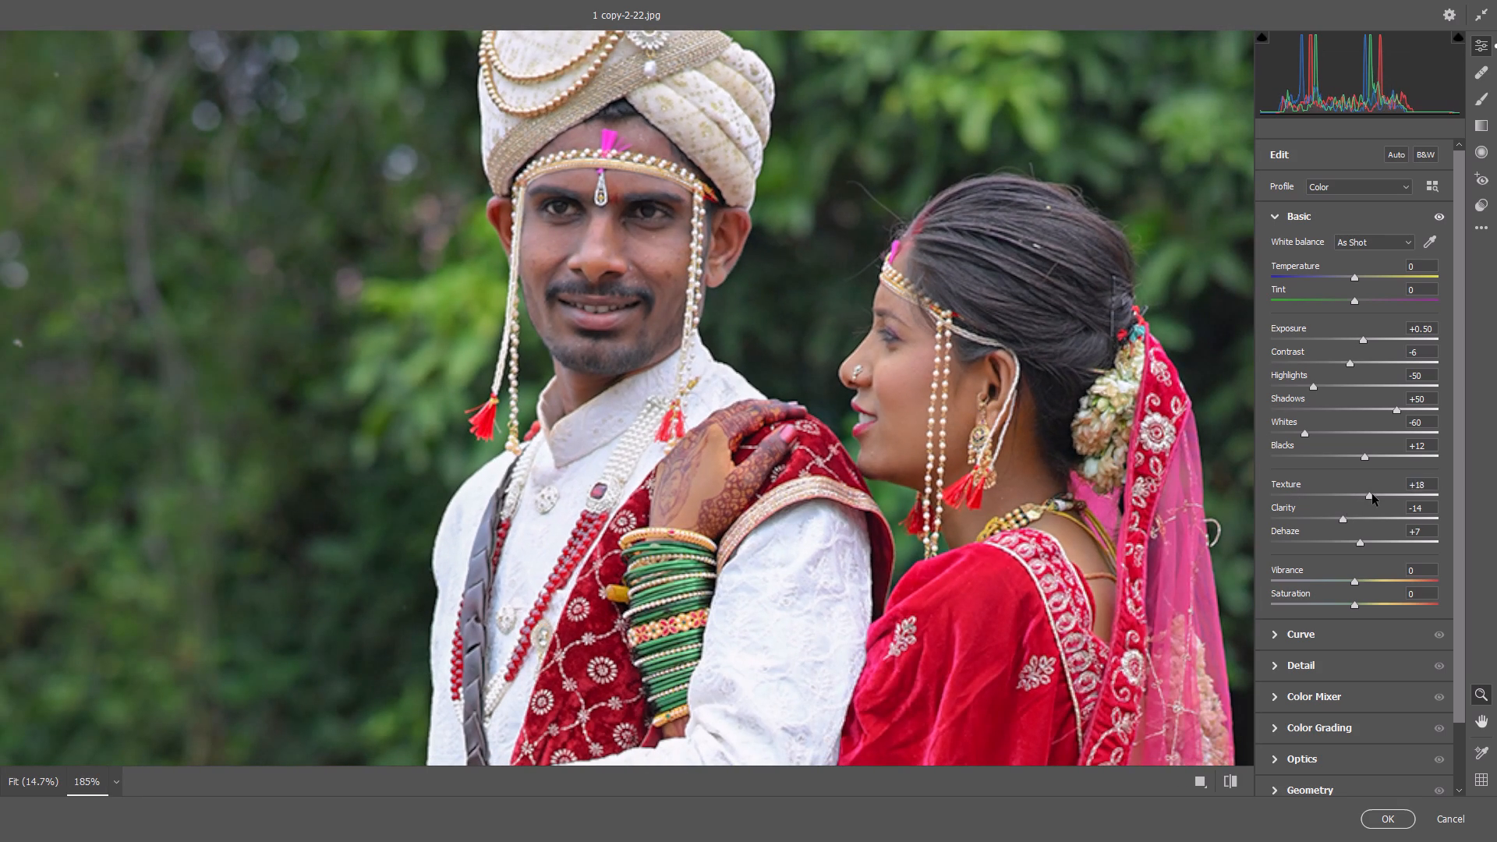
left_click_drag(1372, 494, 1347, 502)
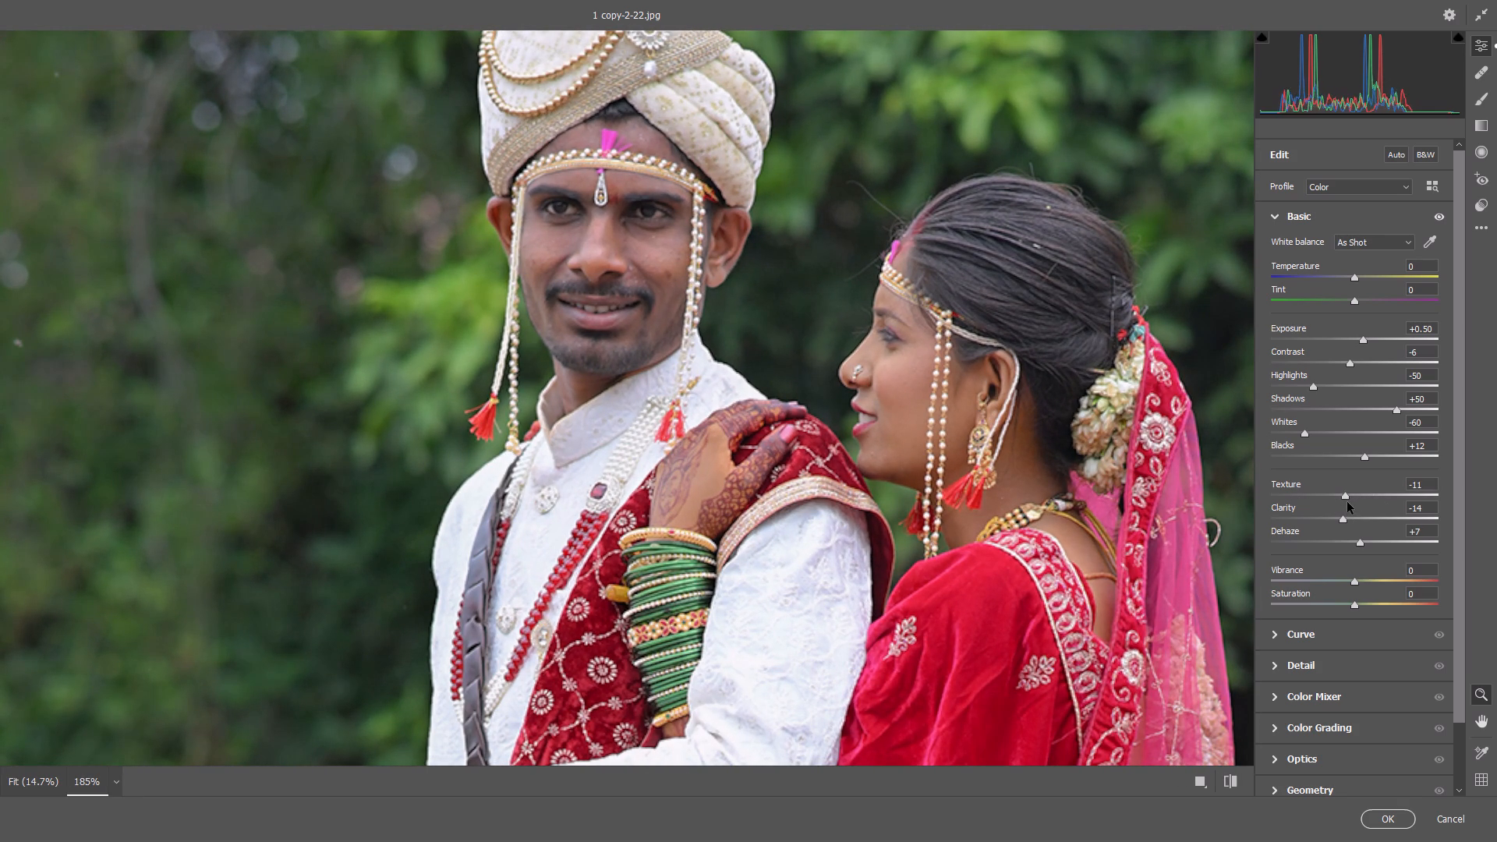
left_click_drag(1347, 502, 1339, 513)
left_click(1343, 519)
right_click_drag(1364, 521, 1349, 521)
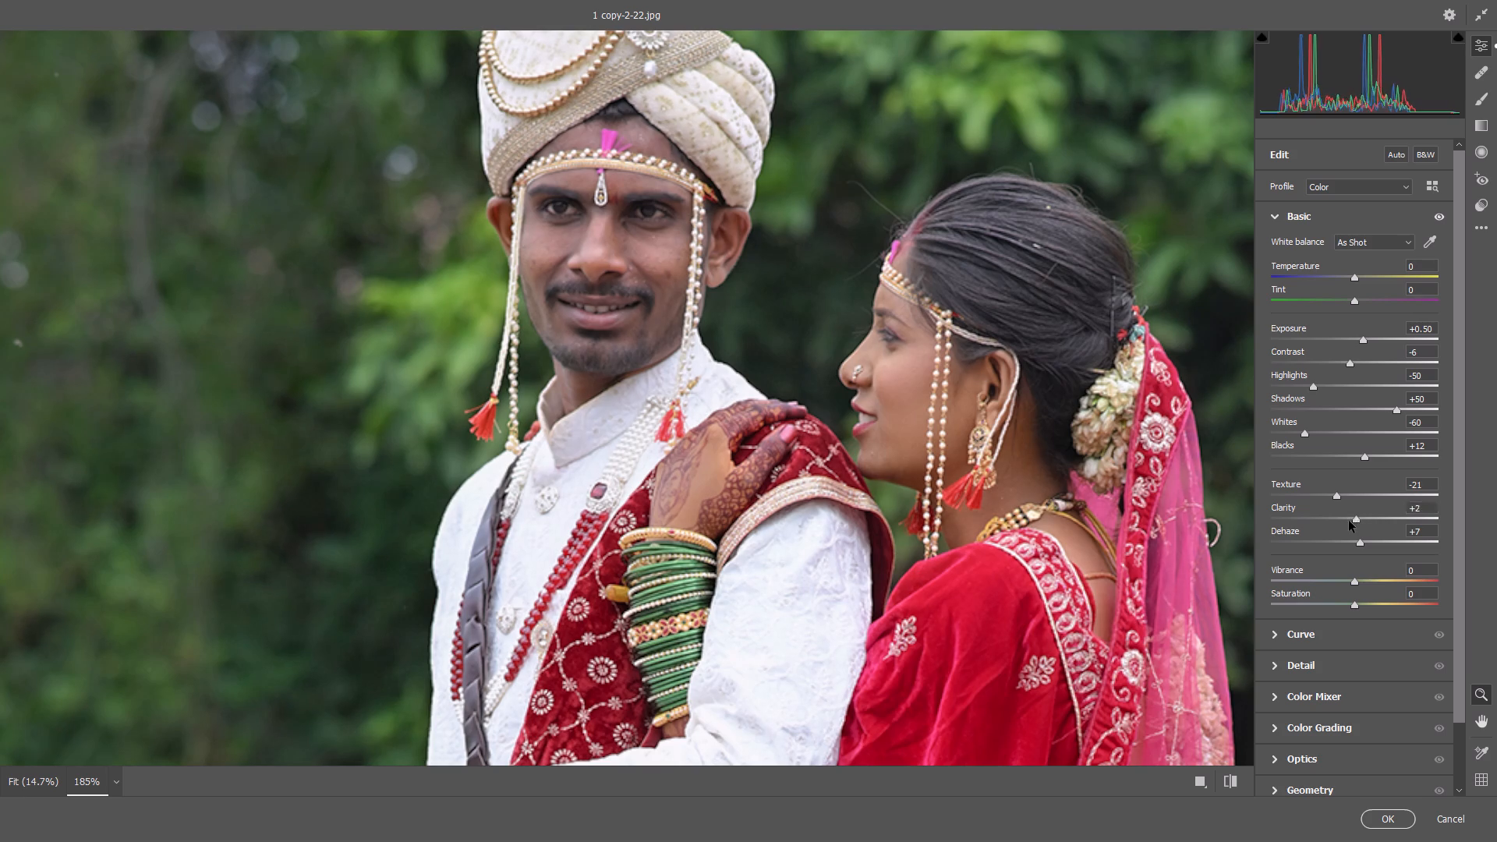
right_click_drag(1349, 521, 1339, 521)
Add a midtone control point to the photo's point curve at Input 123, Output 123.
left_click_drag(937, 422, 882, 415)
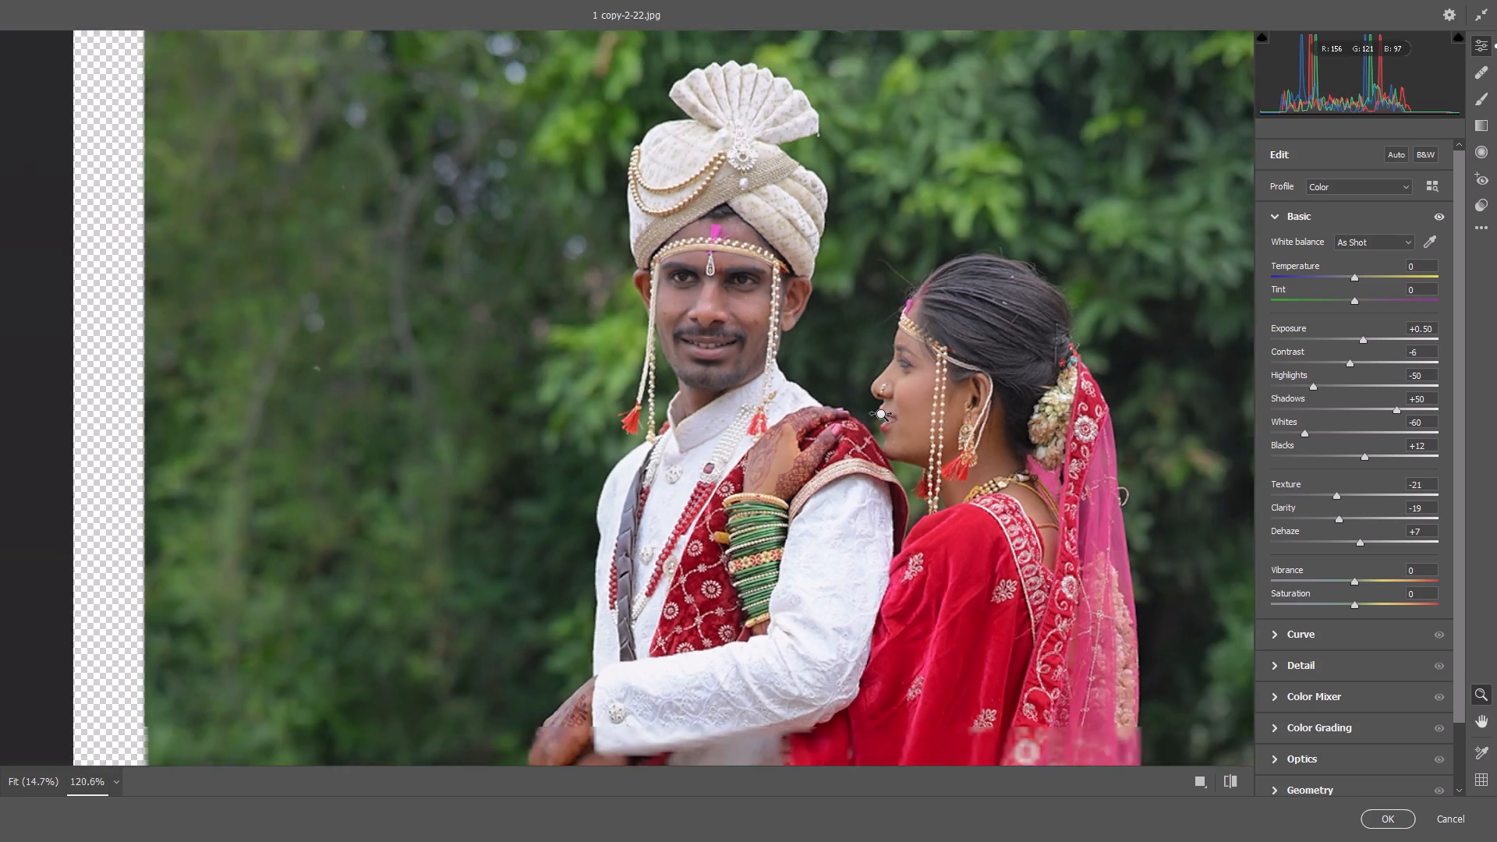
left_click_drag(882, 415, 826, 415)
left_click_drag(841, 302, 874, 294)
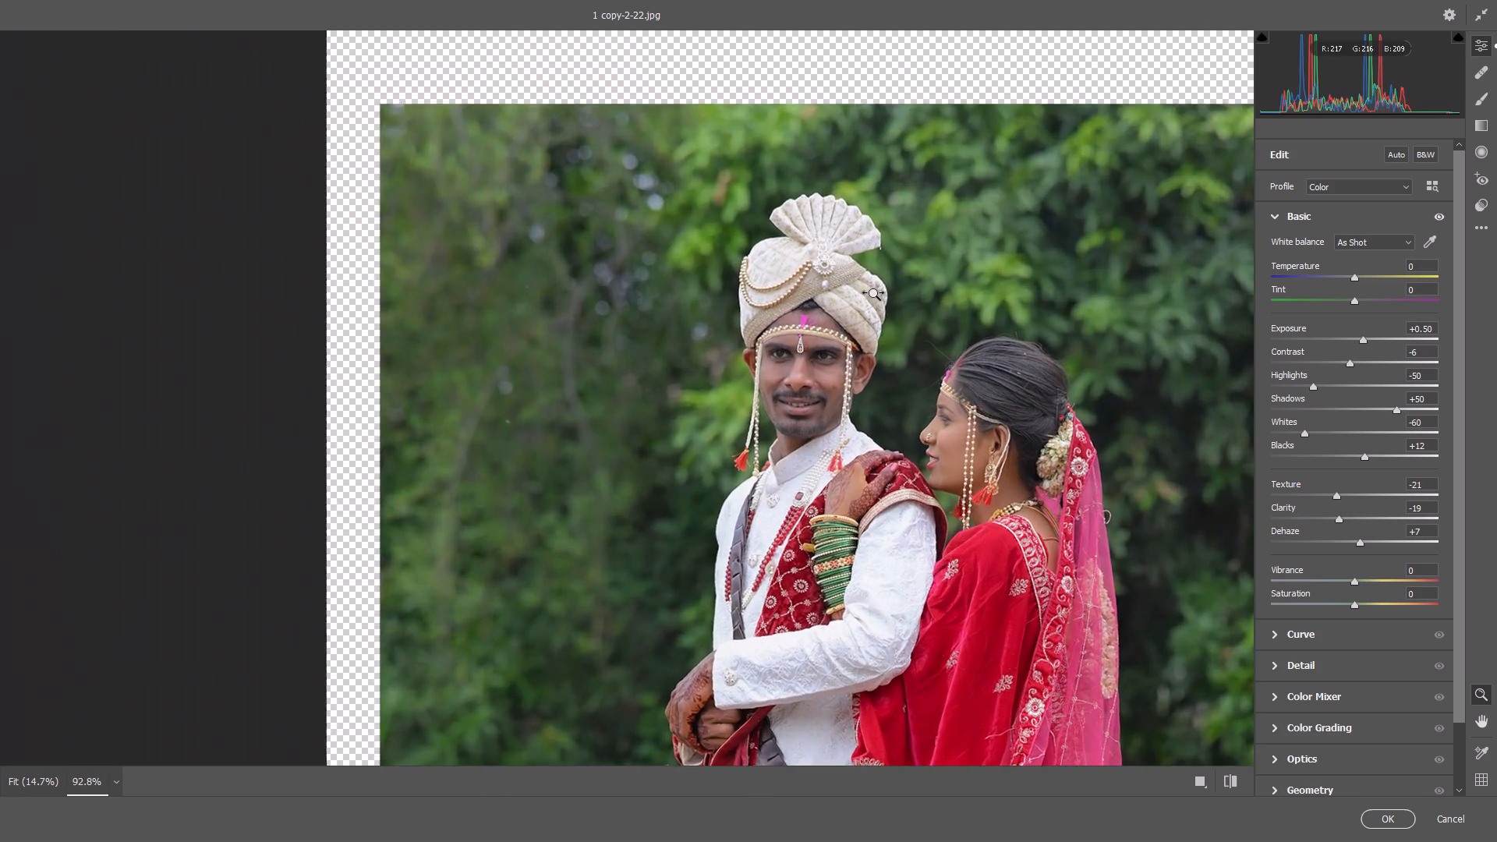
left_click_drag(874, 294, 928, 260)
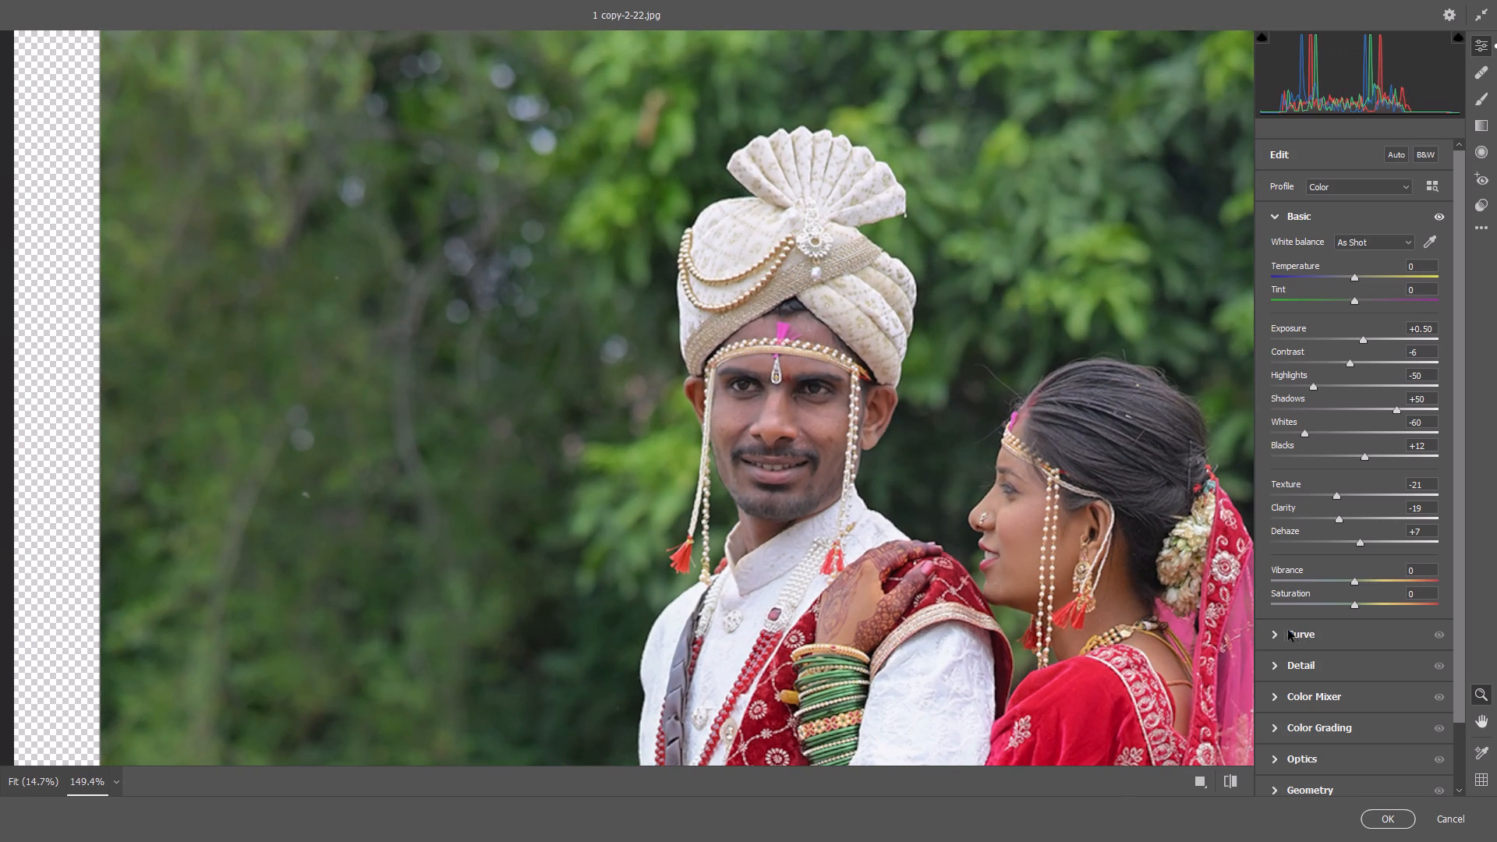
left_click(1279, 633)
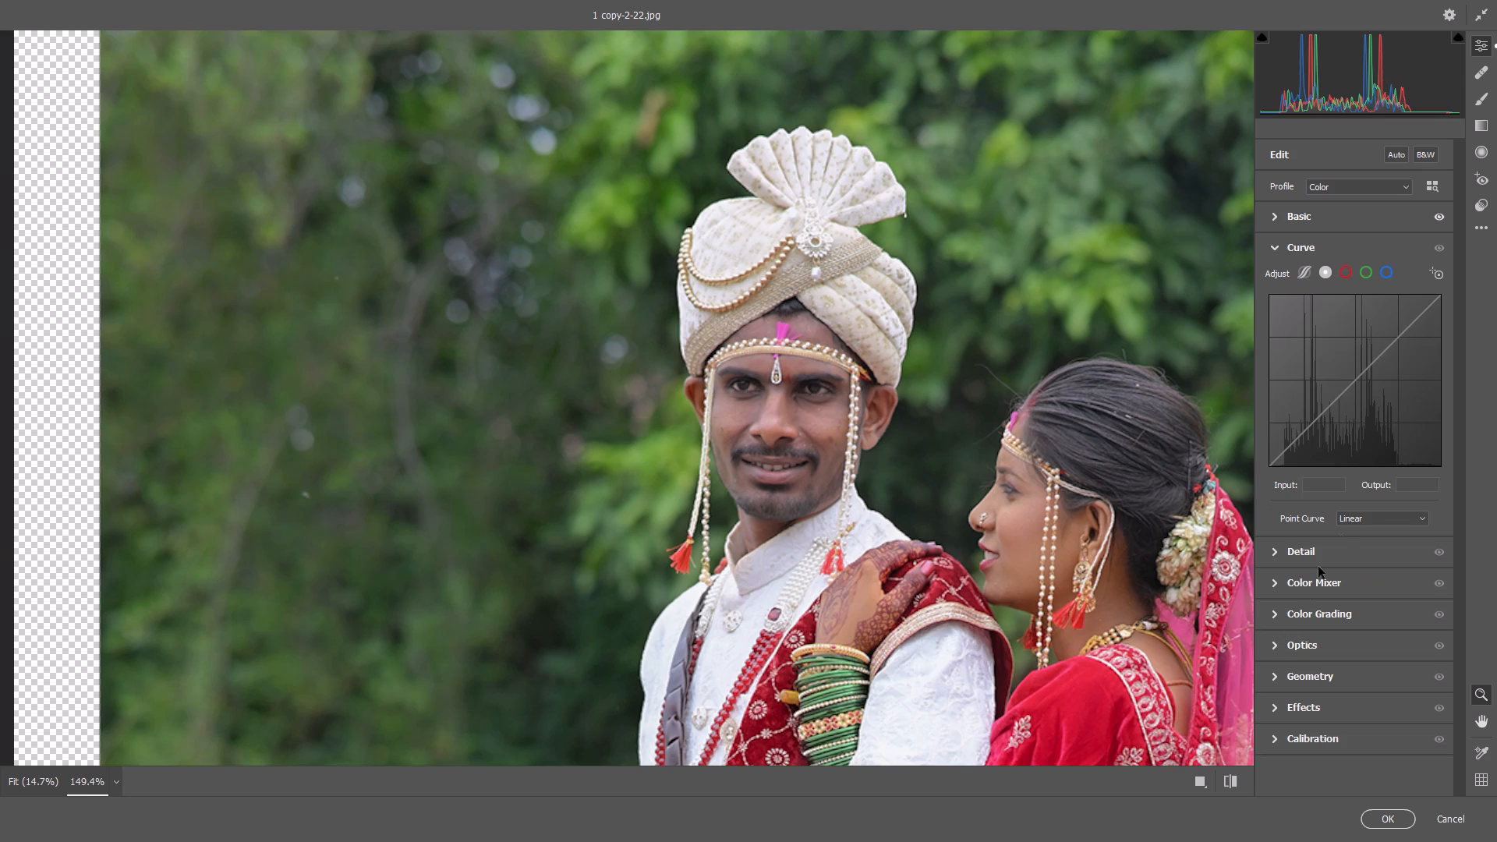
left_click(1355, 384)
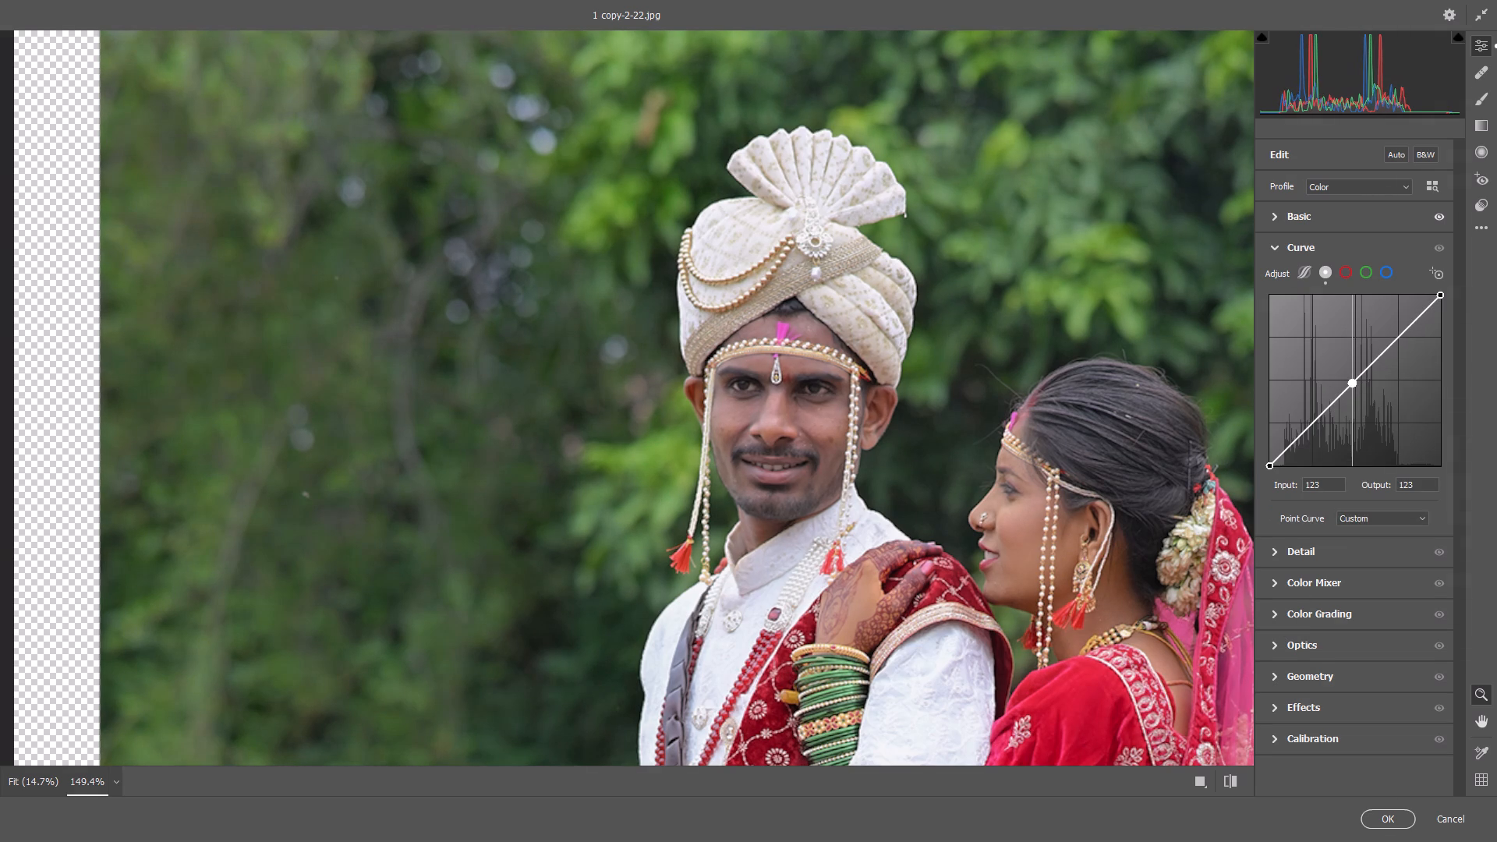
Refine the photo's detail with Sharpening at 14 and Color Noise Reduction at 12.
left_click_drag(959, 390, 895, 417)
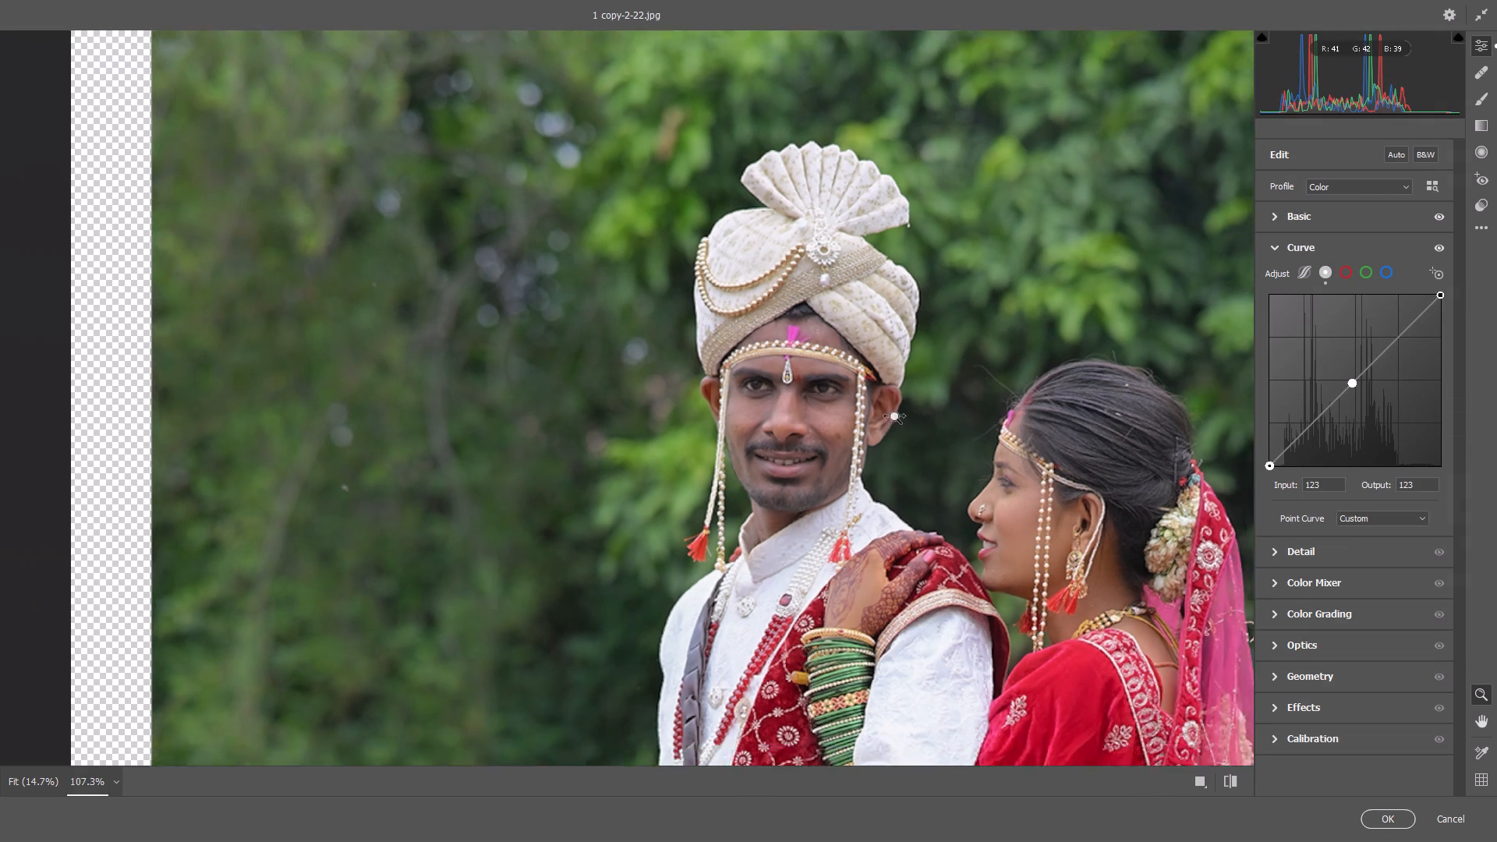
left_click_drag(895, 417, 744, 465)
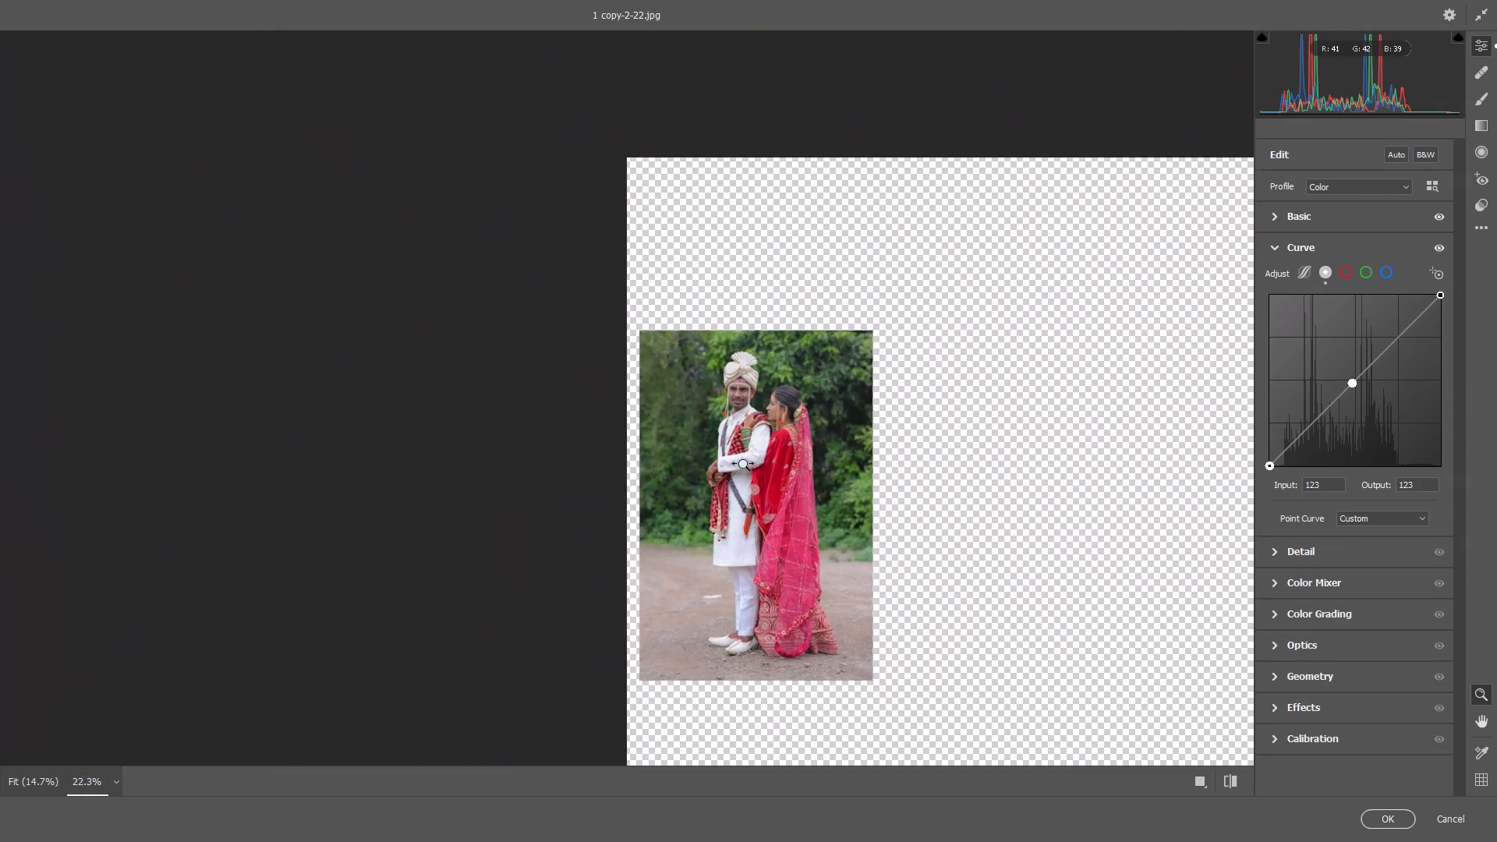
left_click_drag(744, 465, 933, 462)
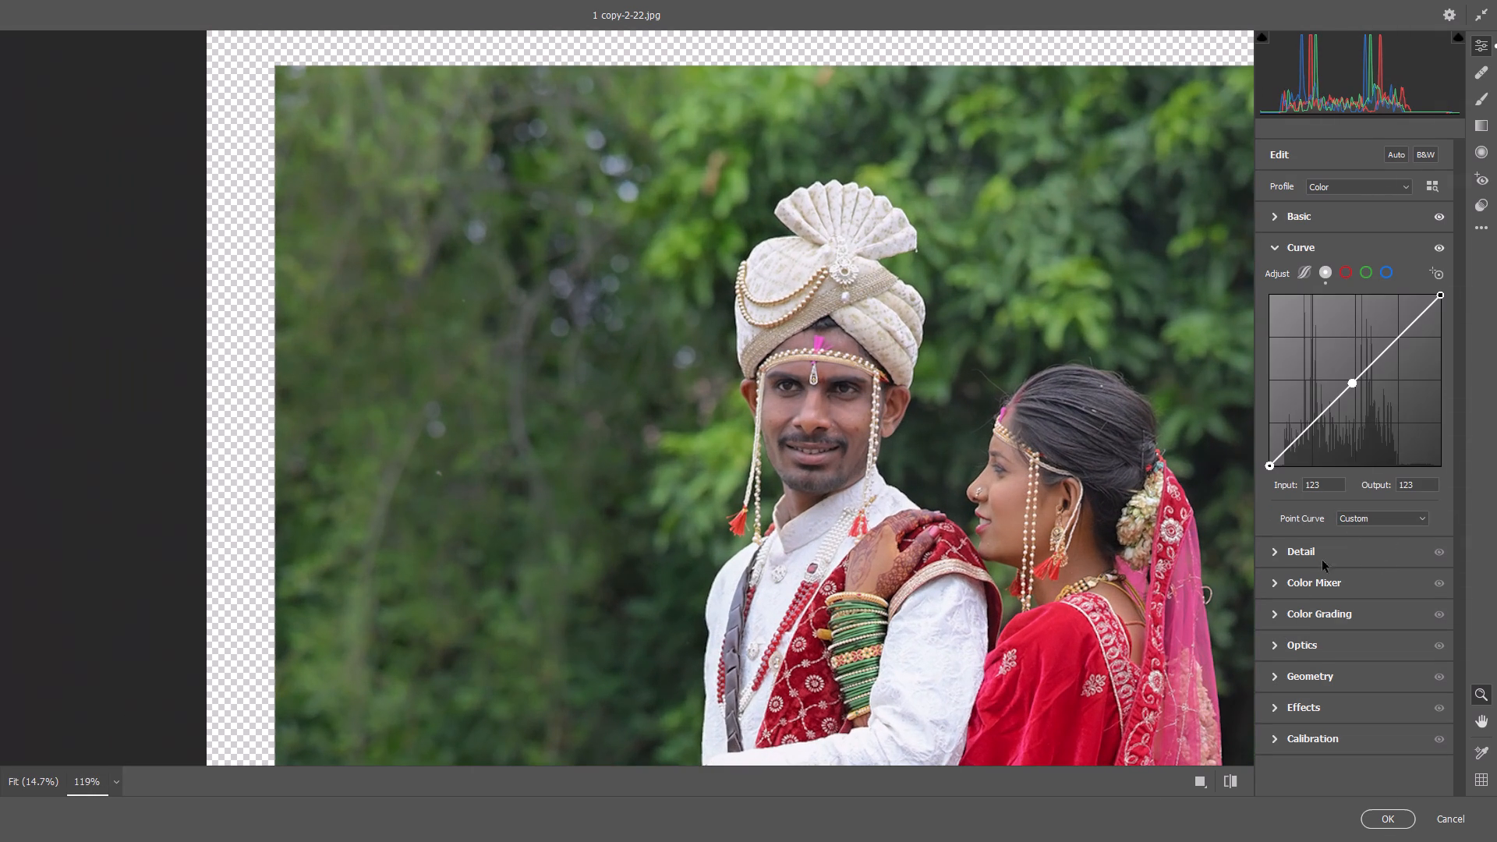
left_click(1276, 555)
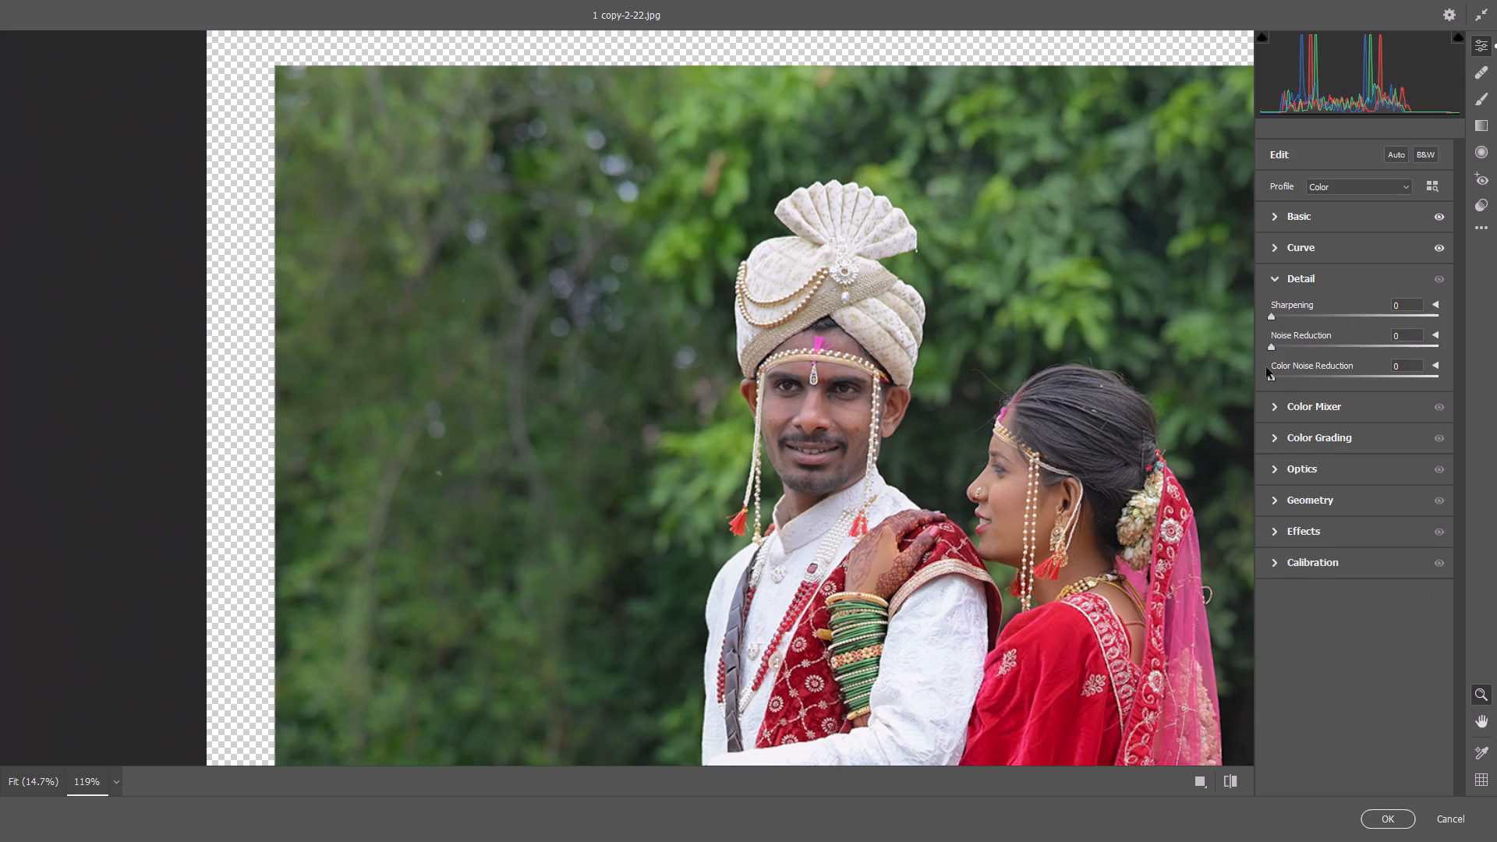
left_click_drag(1269, 319, 1285, 323)
left_click_drag(1275, 376, 1294, 383)
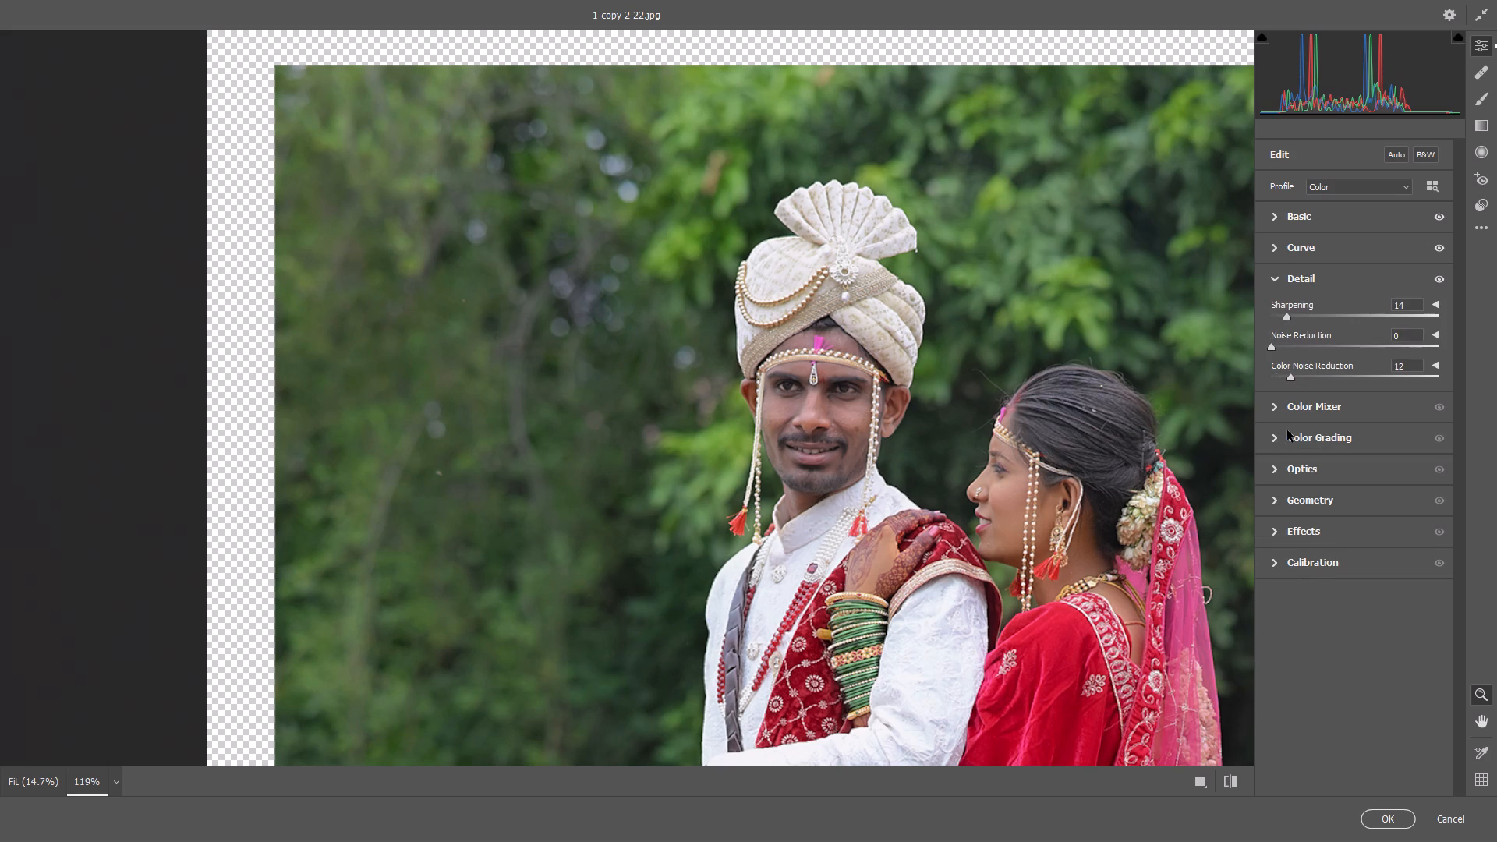
Adjust the reds in the Color Mixer to Hue -22, Saturation -19 and Luminance -15.
left_click(1278, 410)
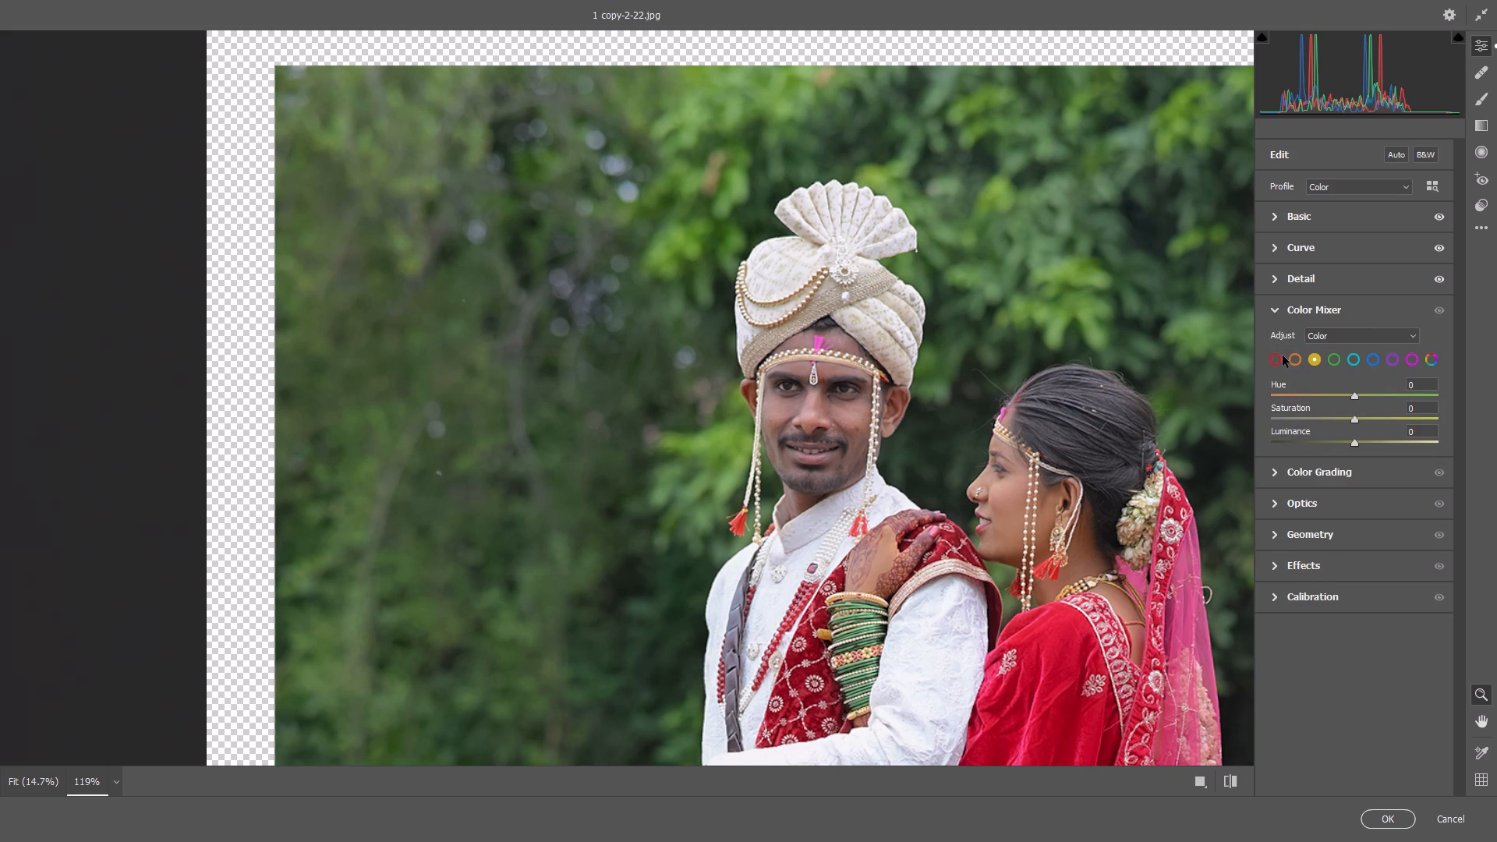
left_click(1275, 359)
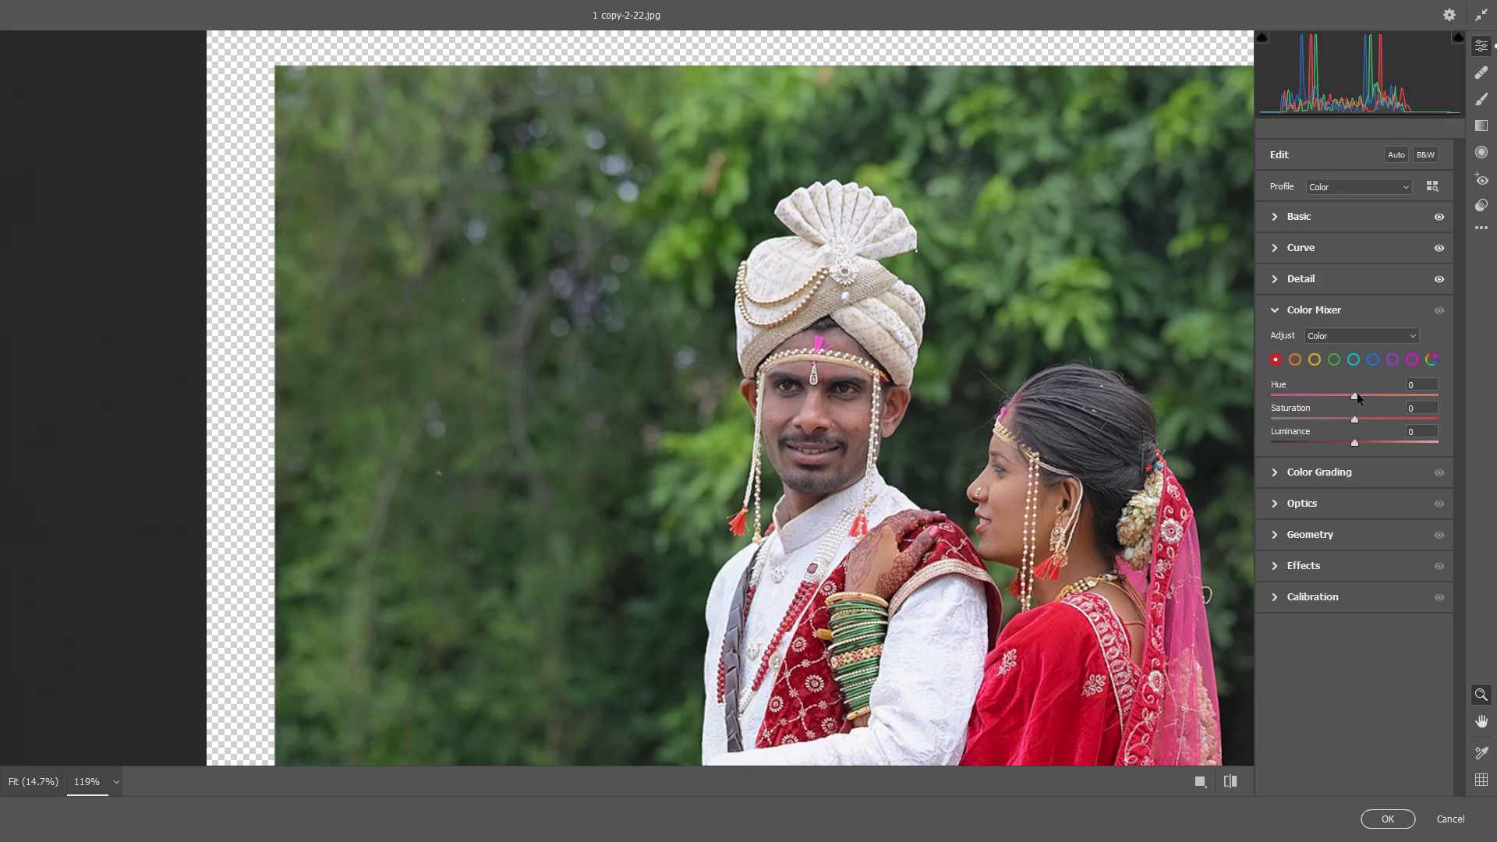
left_click_drag(1357, 394, 1382, 407)
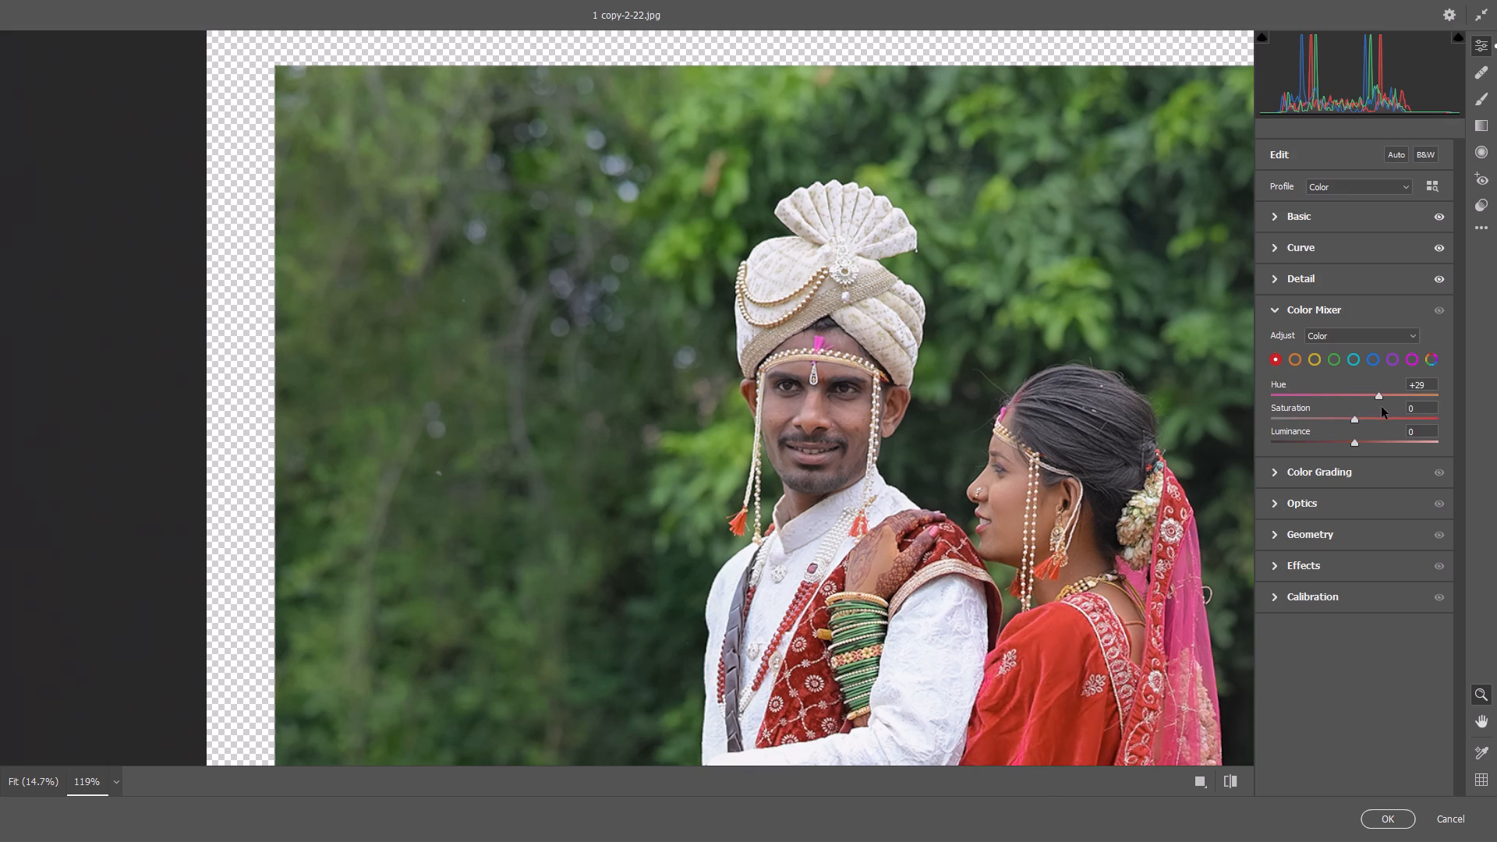
left_click_drag(1382, 407, 1360, 405)
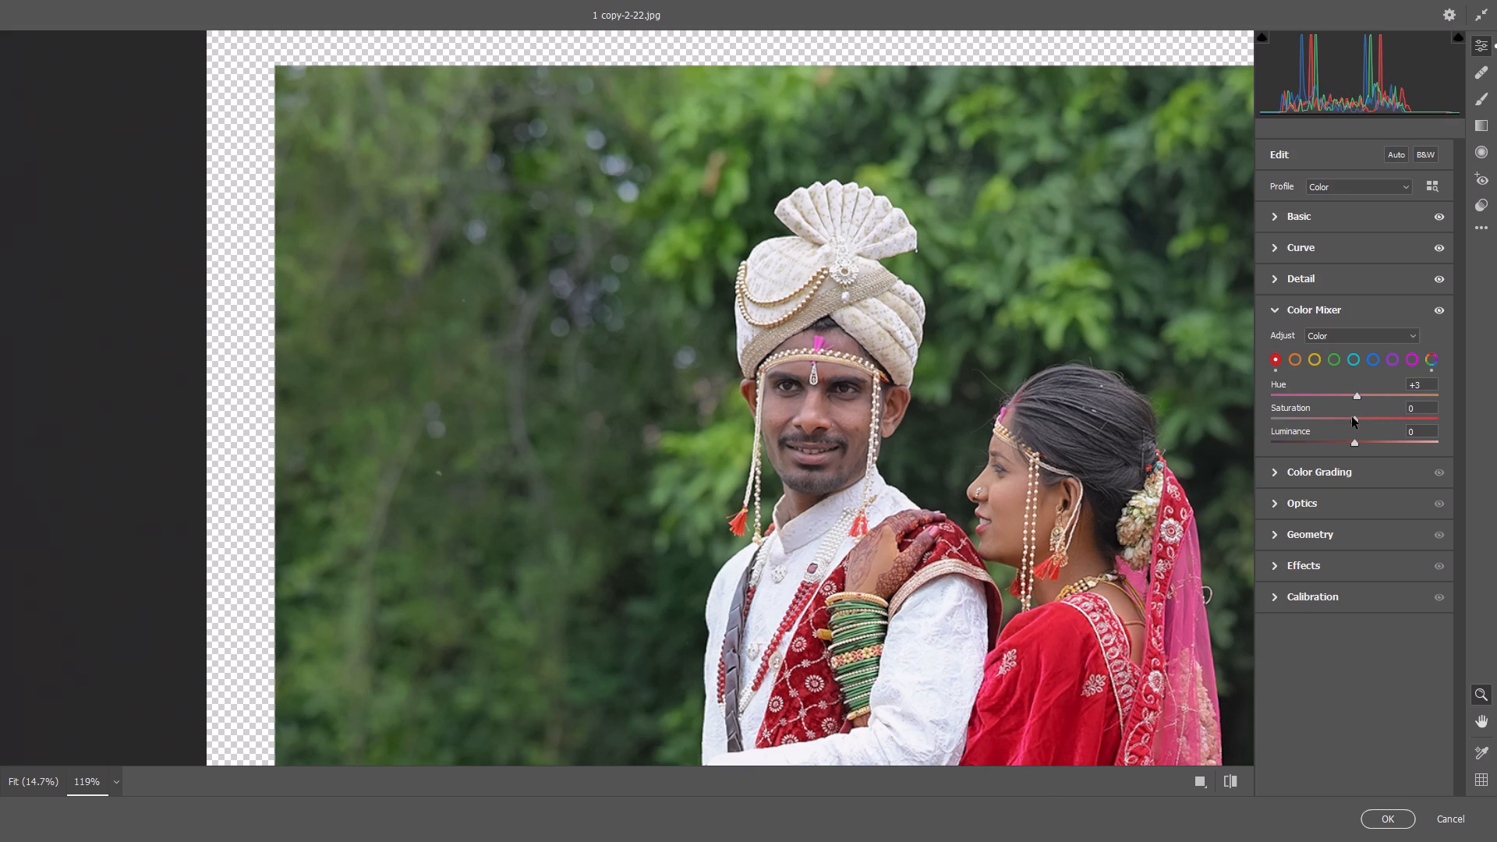
left_click_drag(1352, 417, 1336, 424)
left_click_drag(1359, 398, 1338, 405)
left_click_drag(1355, 442, 1340, 445)
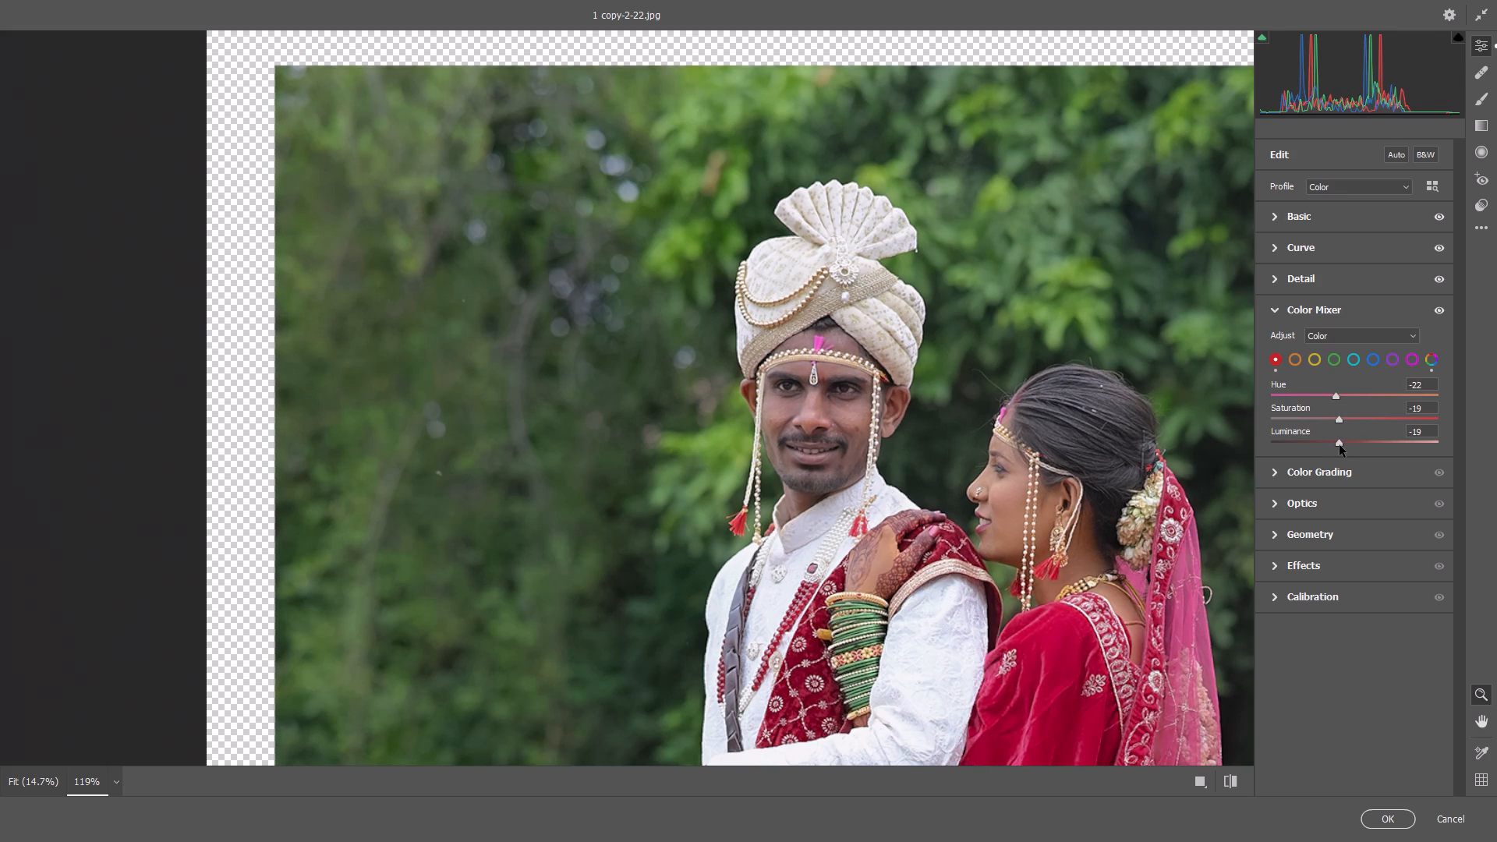
left_click_drag(1340, 445, 1343, 446)
Examine the couple's full-length photo and the bride's veil, comparing the edited version with the default settings.
left_click_drag(940, 468, 862, 486)
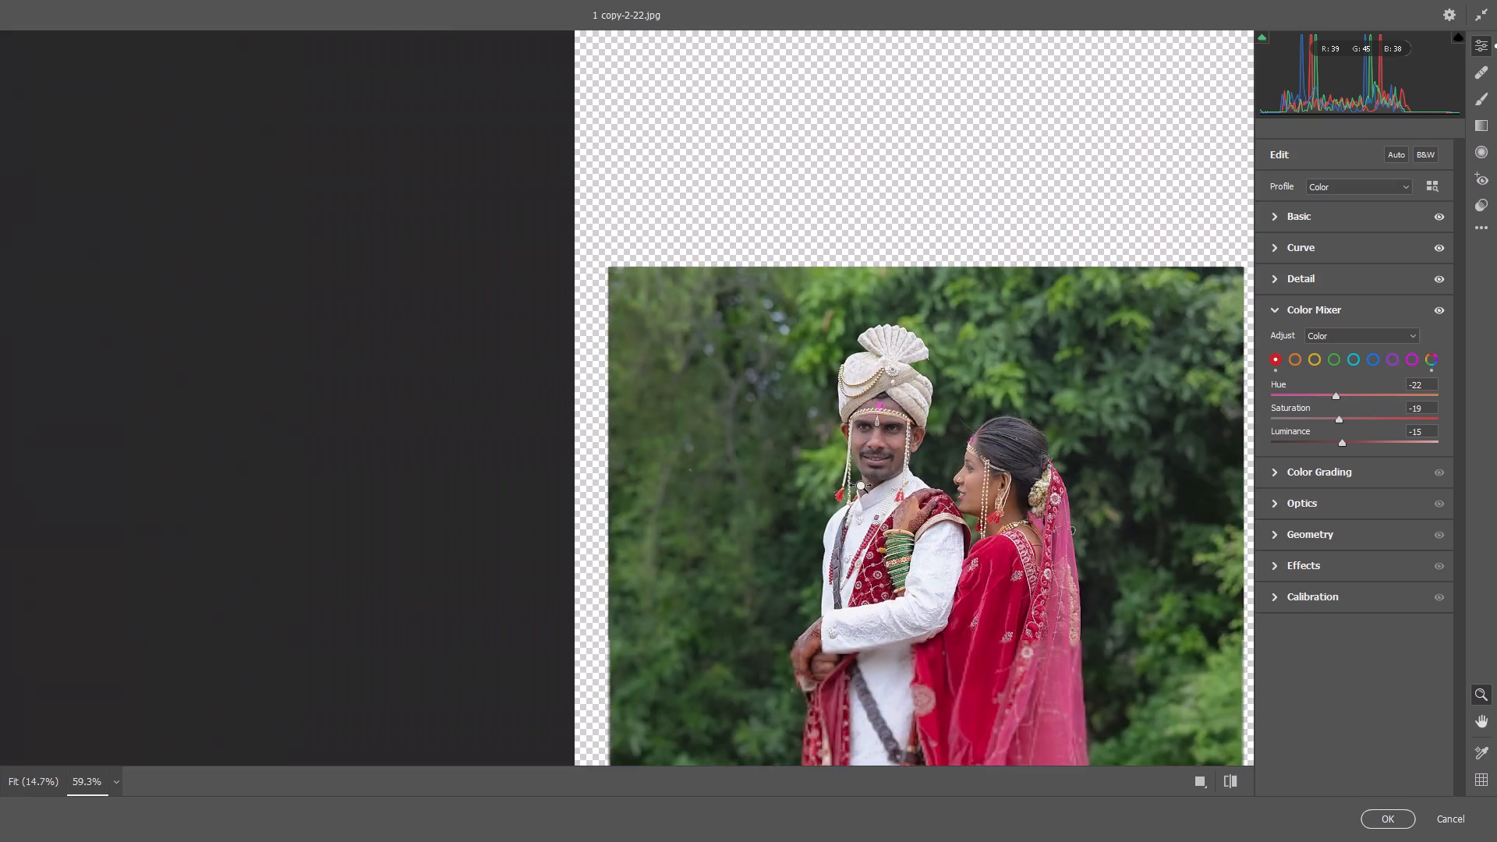
left_click_drag(862, 486, 816, 519)
left_click(822, 517)
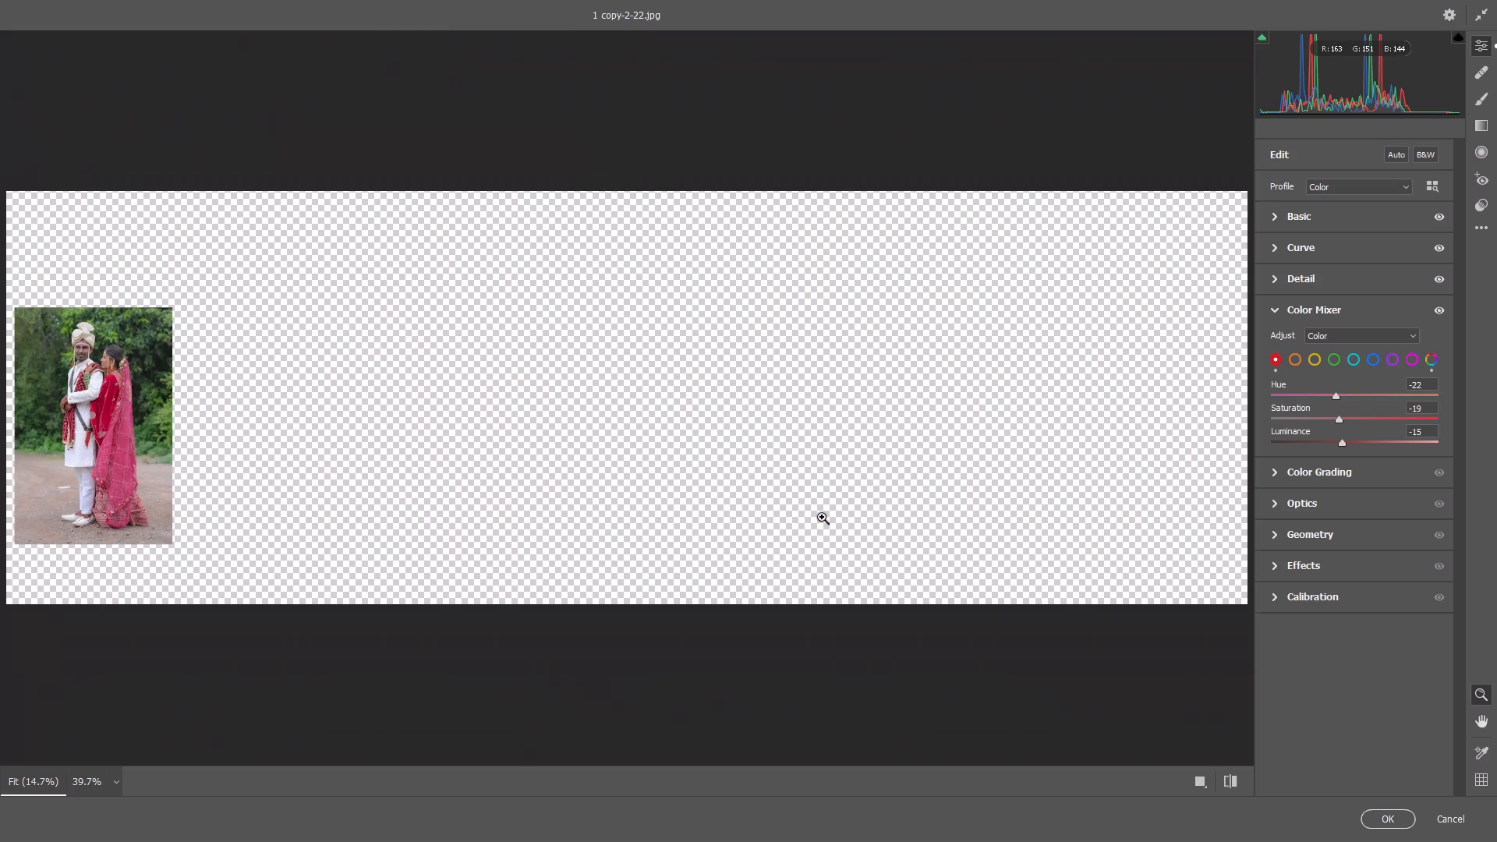
left_click_drag(127, 412, 451, 458)
left_click_drag(320, 446, 260, 448)
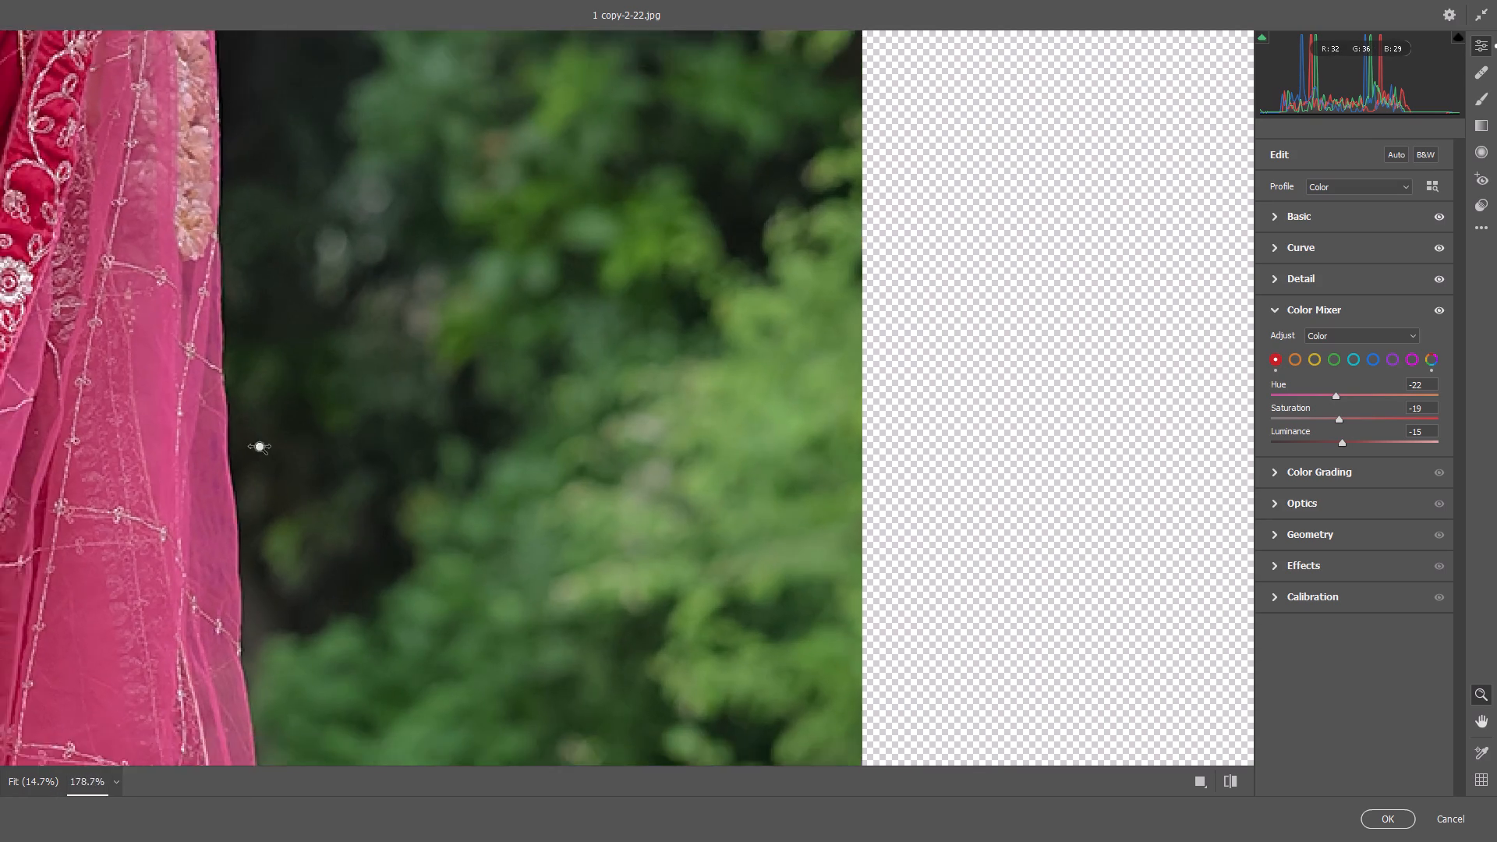
left_click_drag(260, 448, 122, 445)
key("space")
key("space")
key("space")
key("space")
key("space")
key("space")
key("space")
key("space")
key("space")
key("space")
key("space")
key("space")
left_click_drag(179, 377, 746, 420)
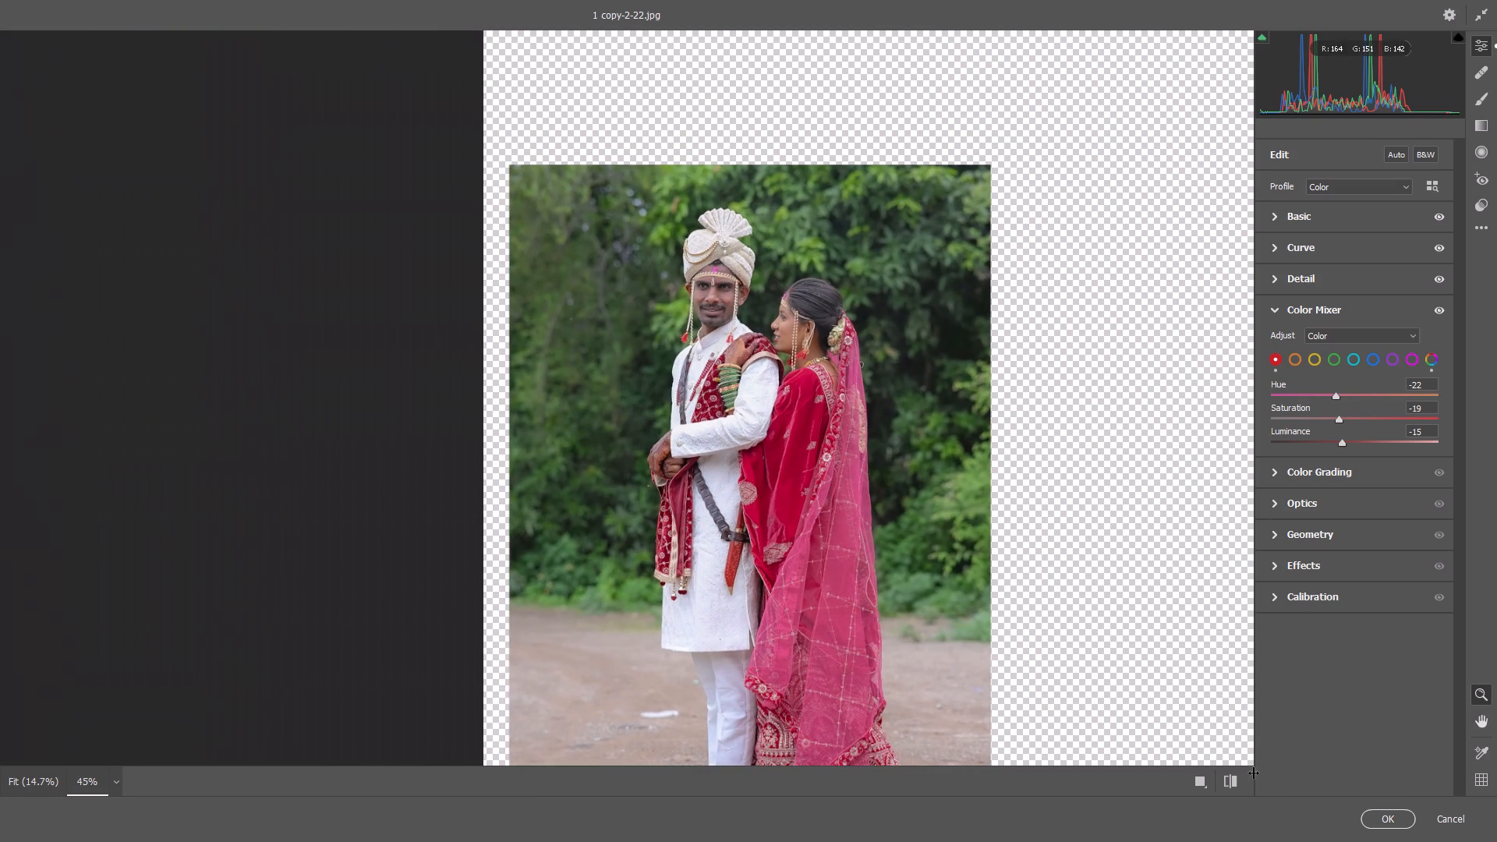
left_click(1233, 776)
left_click(1233, 774)
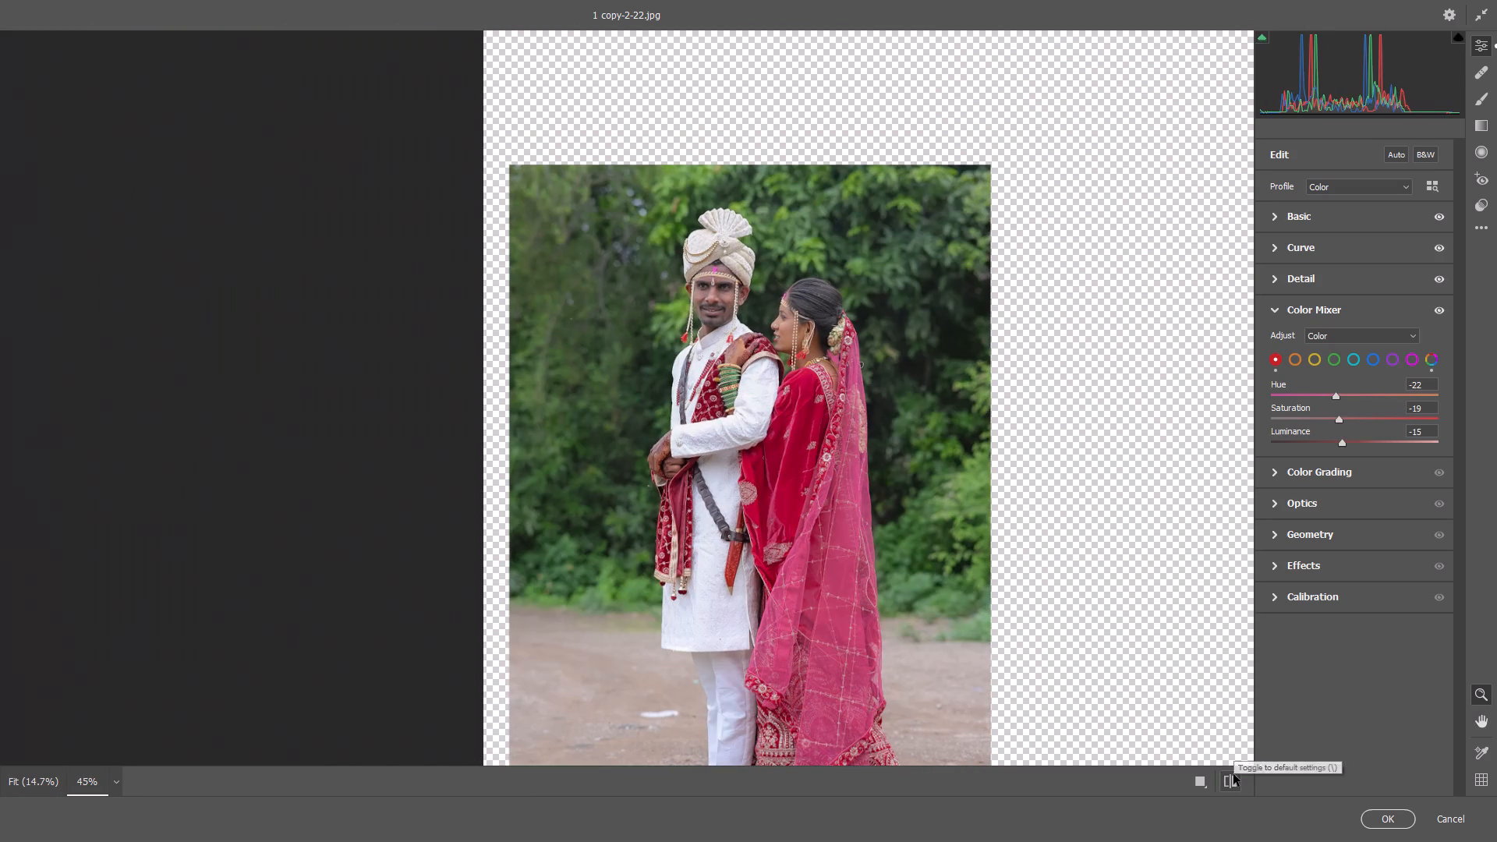
left_click(1233, 774)
left_click(1233, 774)
Brighten the couple's skin tones by setting the oranges to Hue +2, Saturation -7 and Luminance +23.
left_click_drag(717, 285, 725, 282)
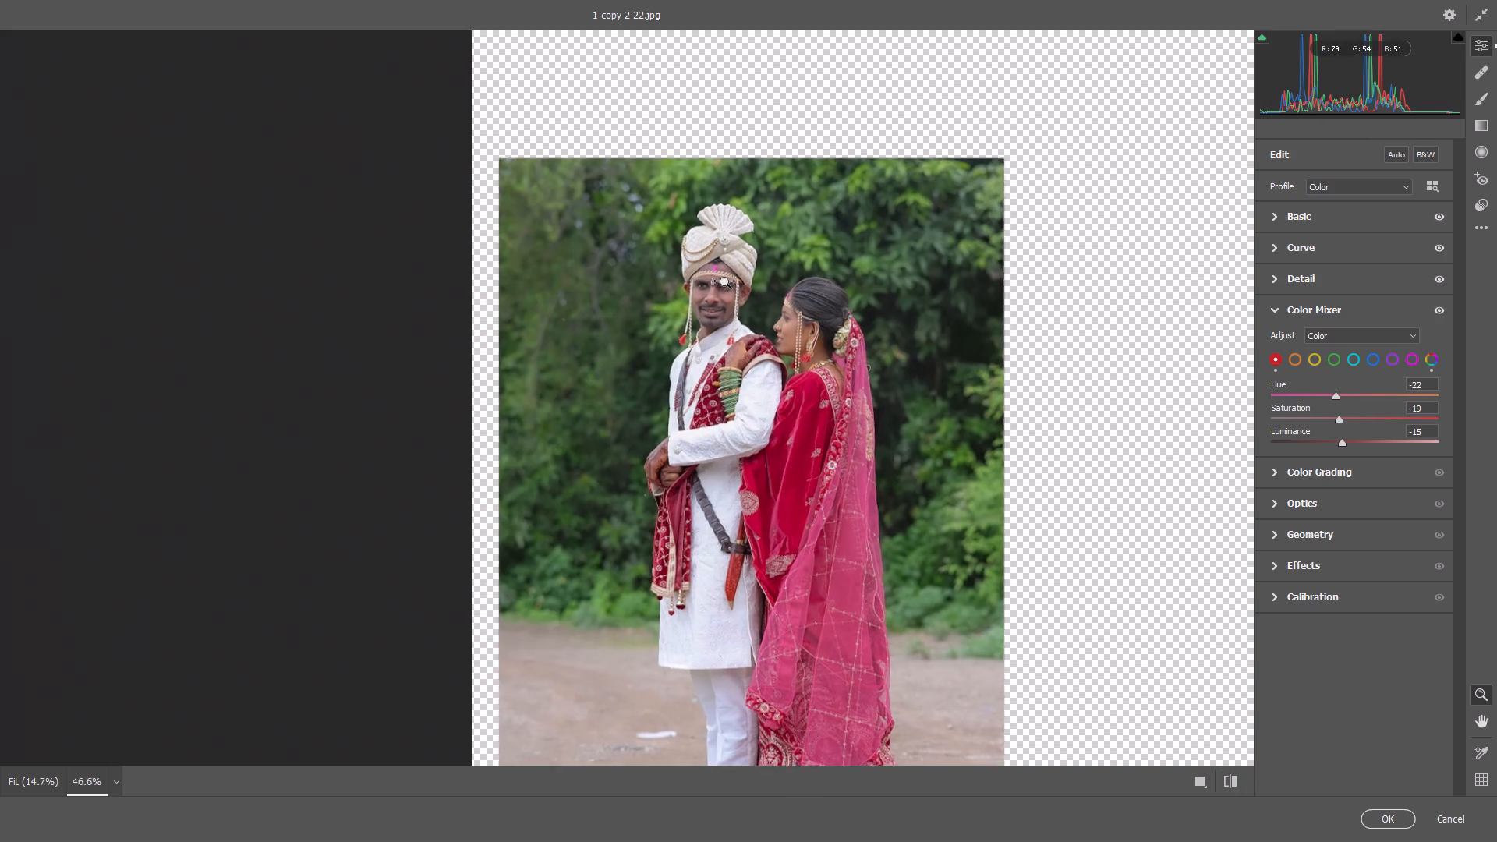
left_click_drag(725, 282, 804, 276)
right_click_drag(746, 285, 804, 276)
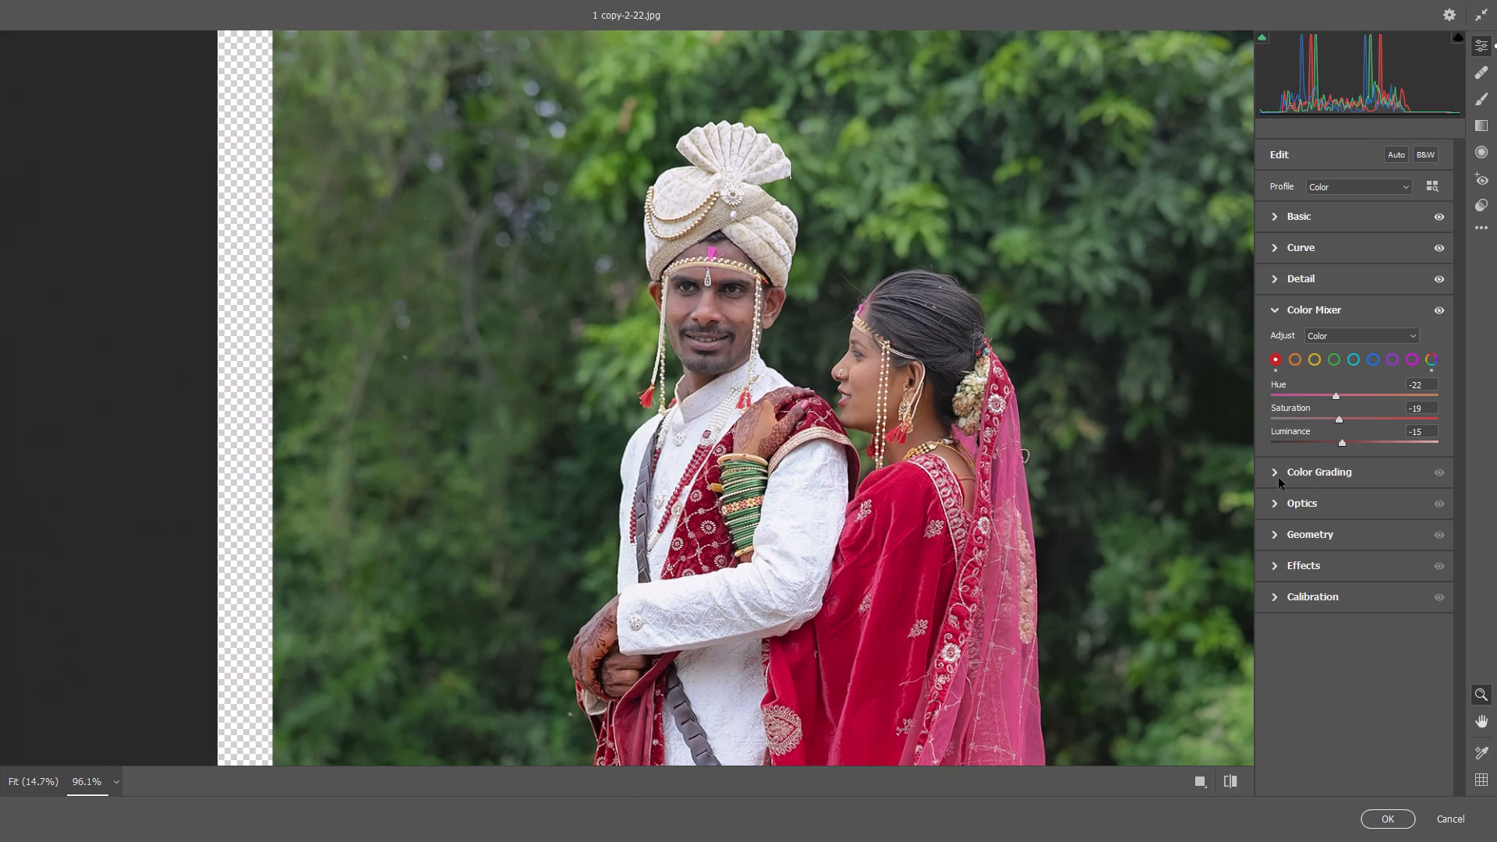
left_click(1290, 370)
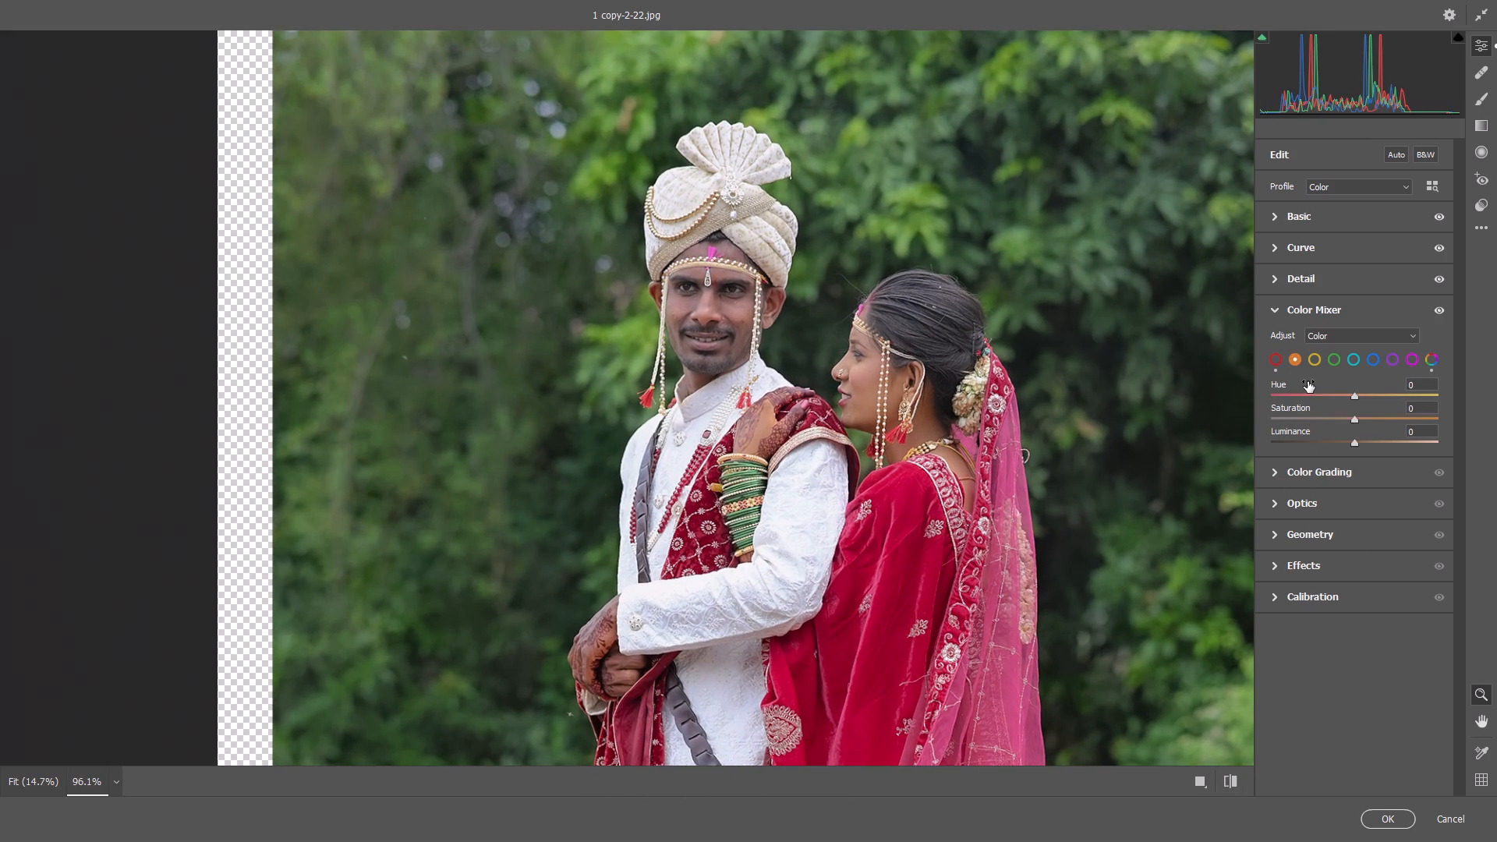
left_click(1356, 397)
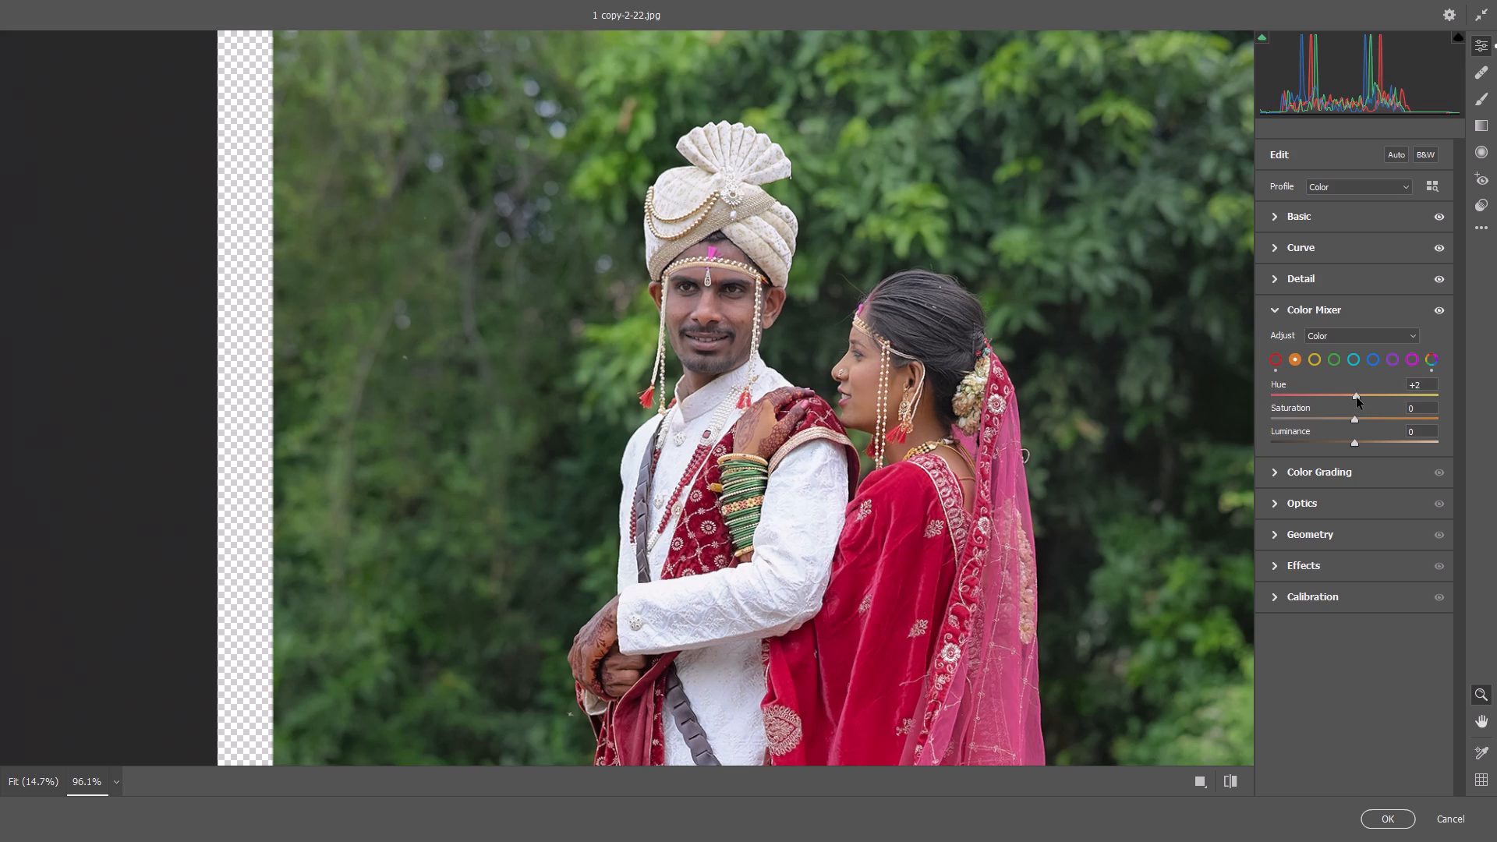
left_click(1351, 417)
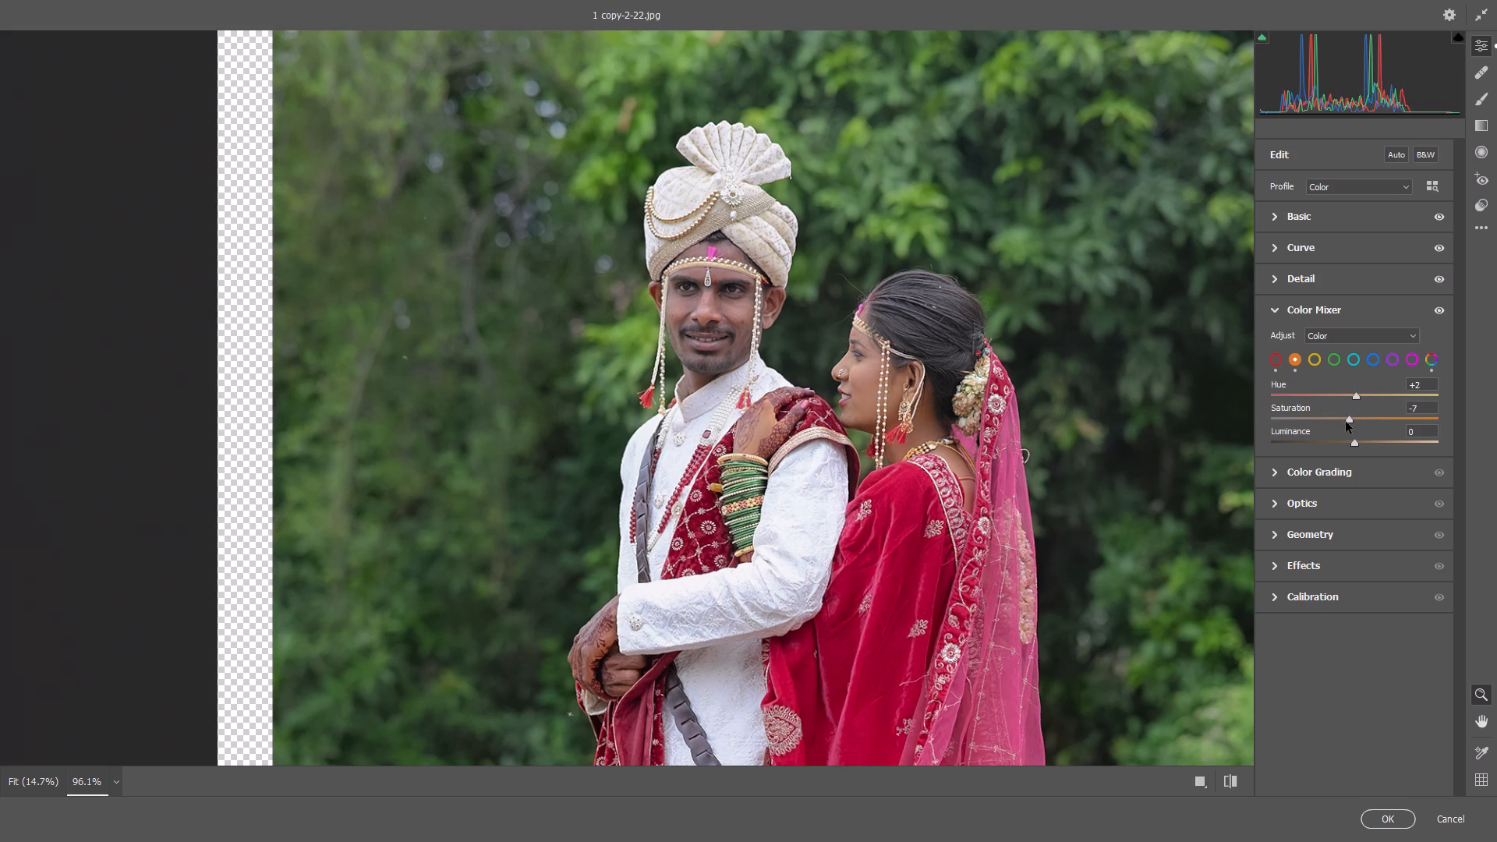
left_click_drag(1354, 440, 1371, 451)
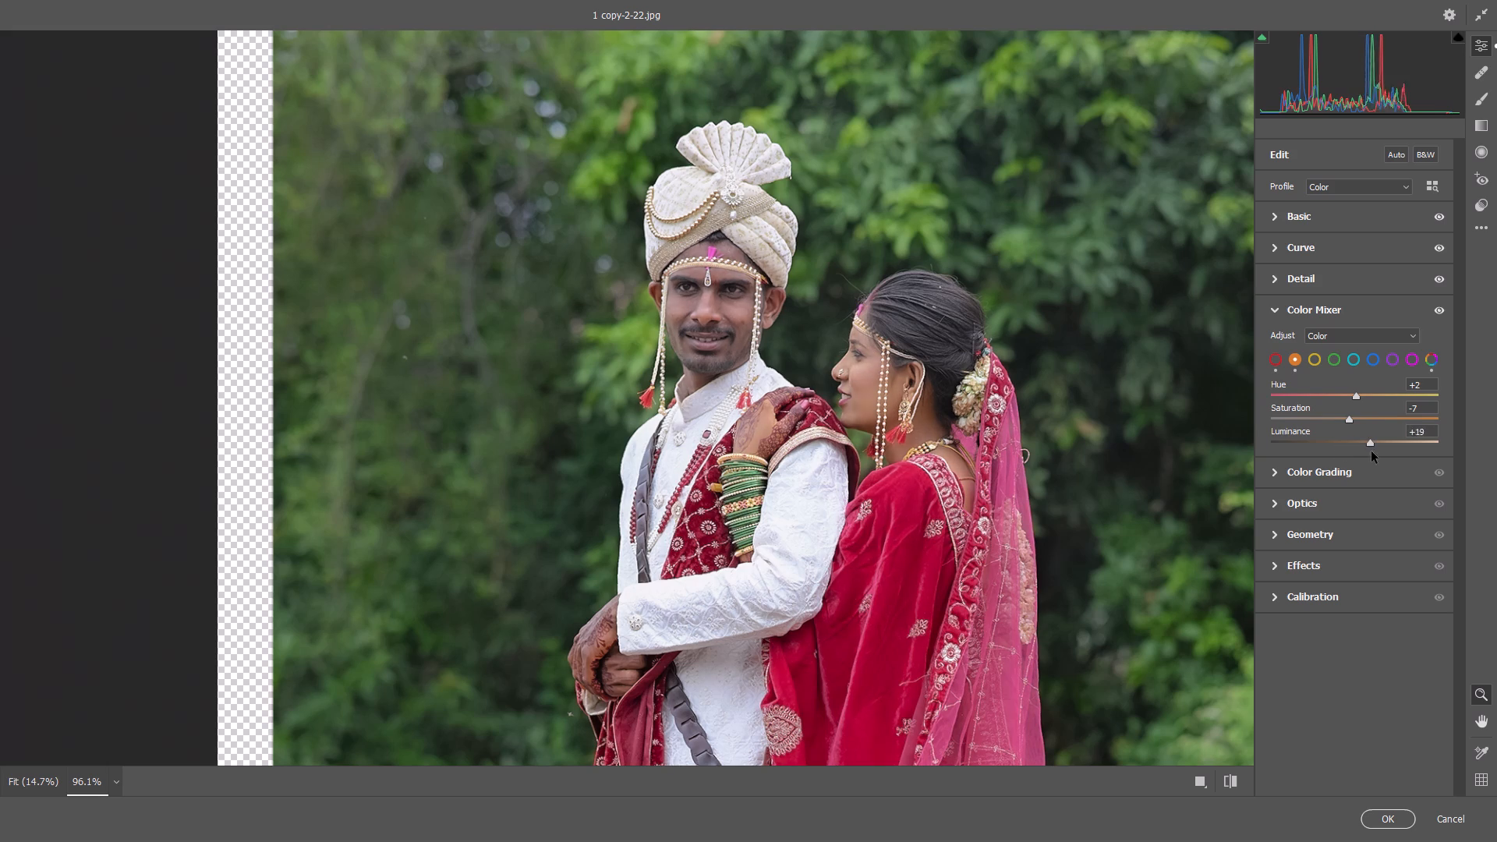
left_click_drag(1371, 451, 1374, 464)
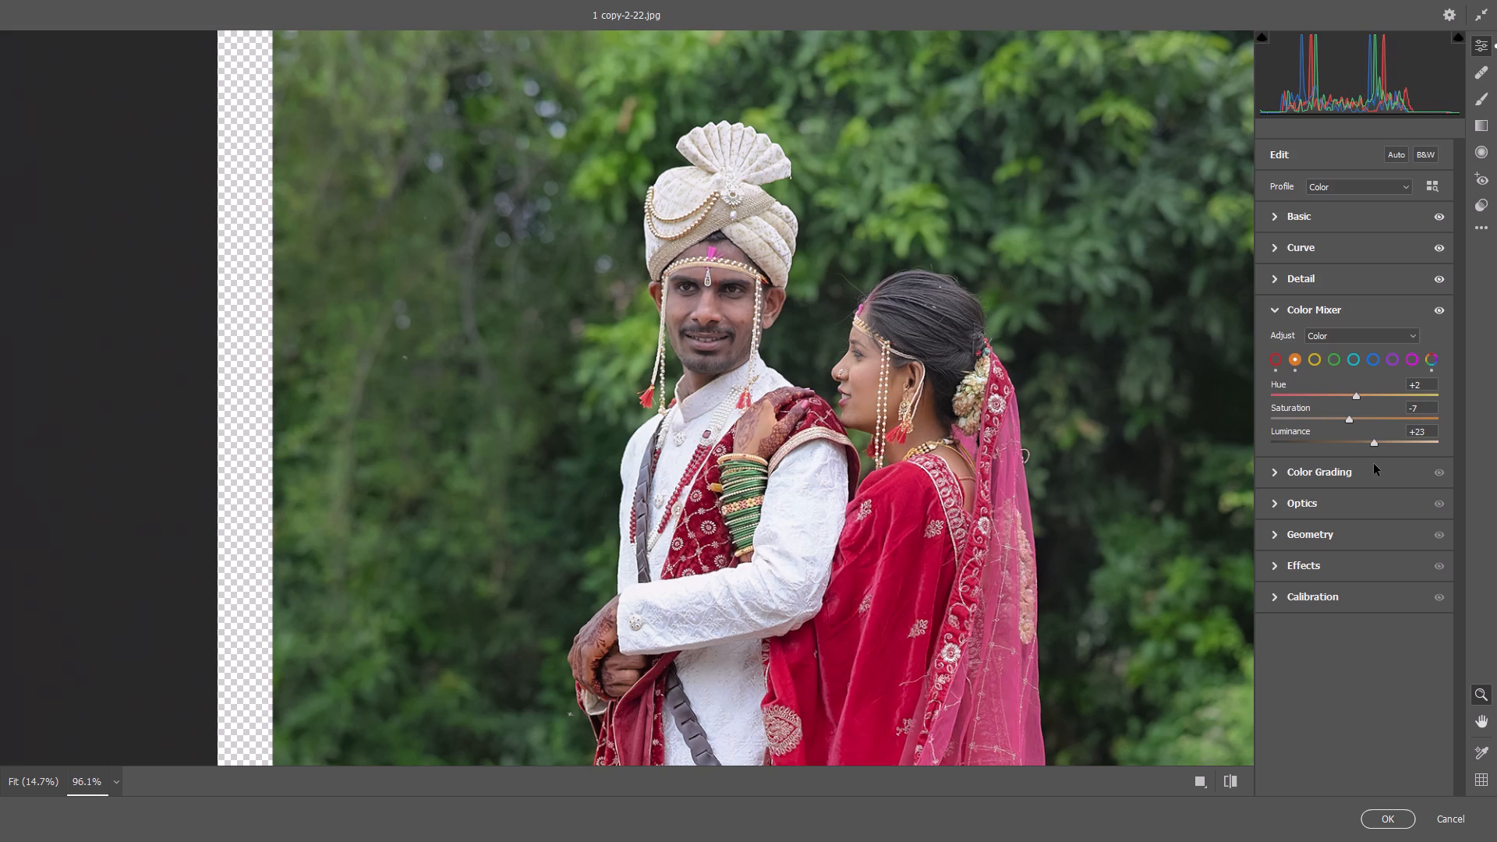
Deepen the yellows in the Color Mixer by setting Saturation to +21 and Luminance to -21.
left_click(1318, 358)
left_click_drag(1353, 415, 1367, 409)
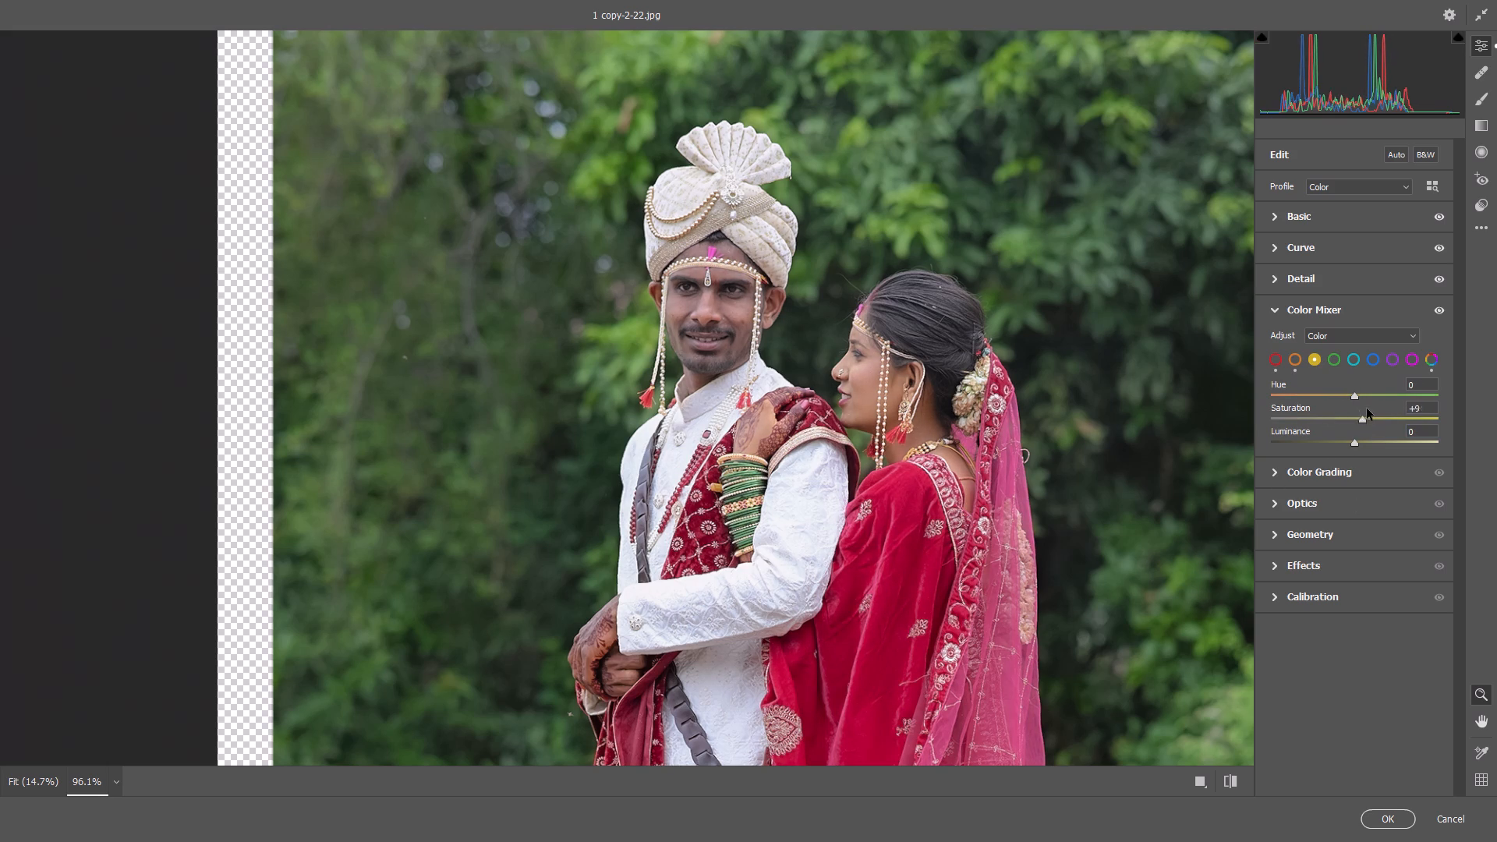
left_click_drag(1367, 409, 1382, 431)
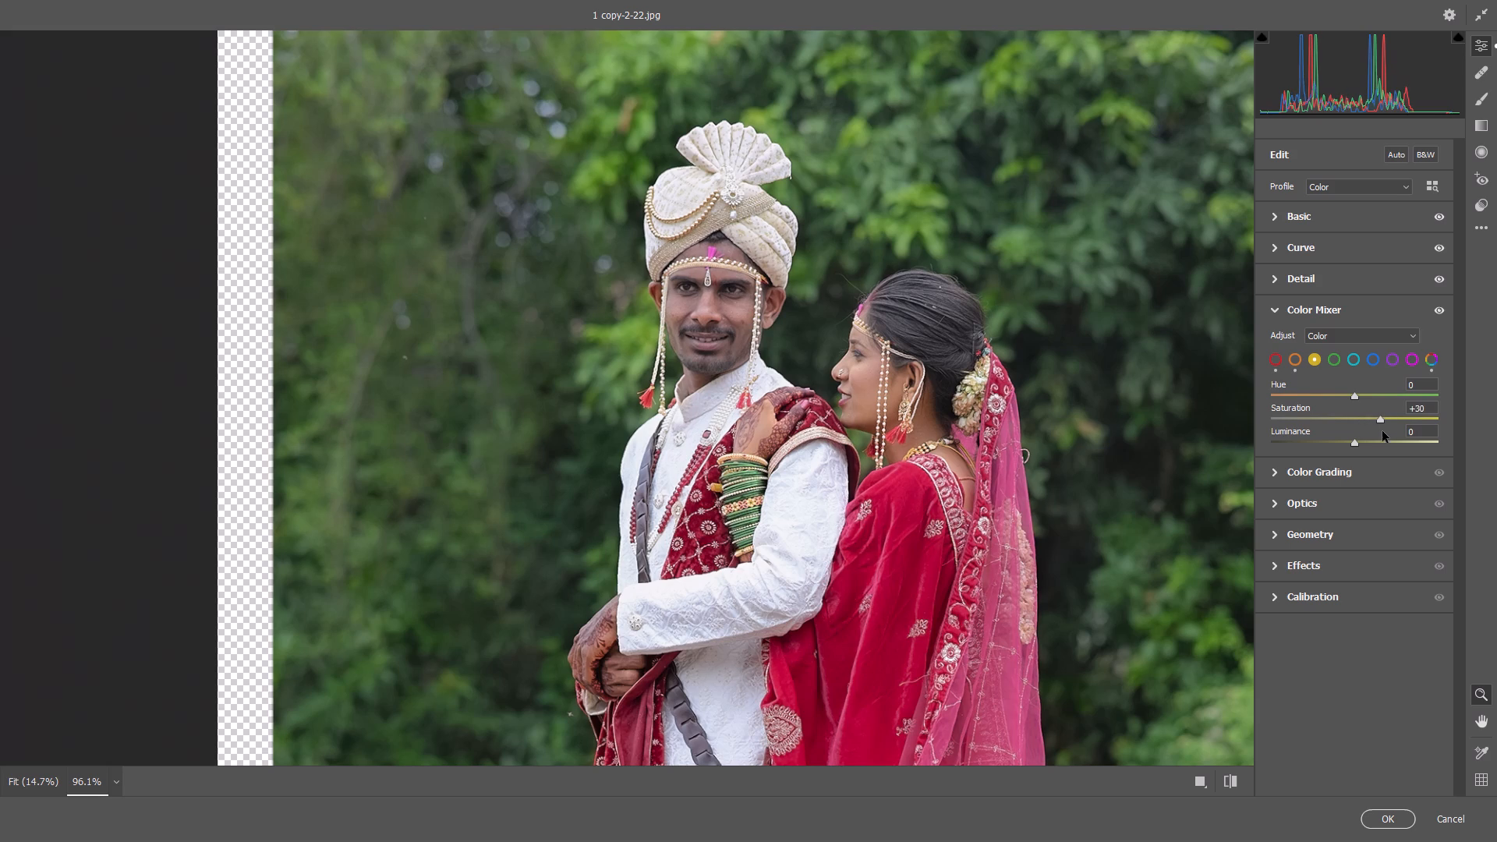
left_click_drag(1382, 431, 1370, 437)
left_click_drag(1352, 445, 1347, 445)
left_click_drag(1347, 445, 1334, 472)
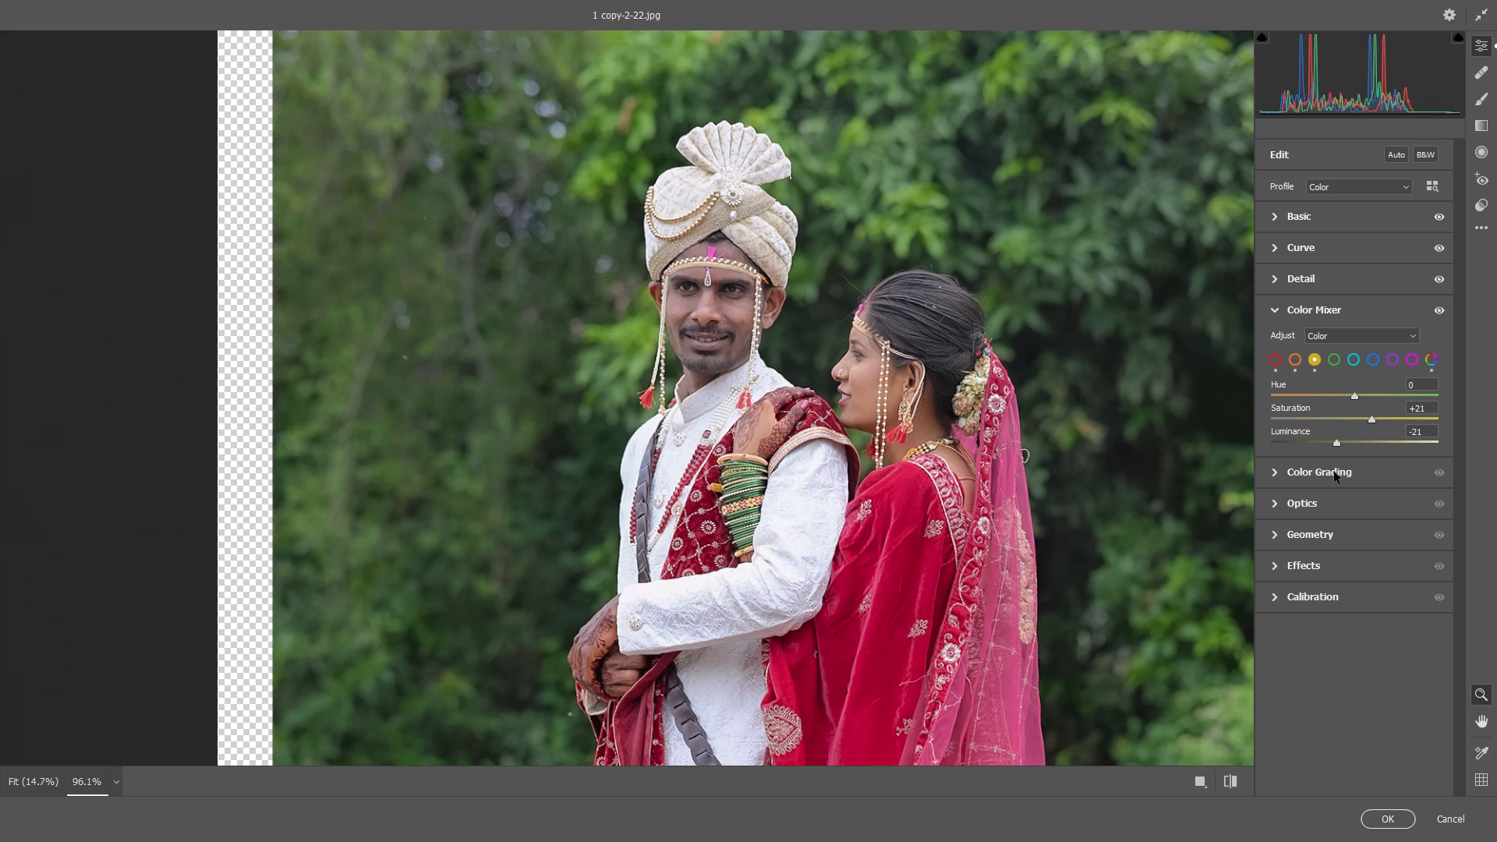
left_click_drag(1334, 472, 1335, 472)
Try the Calibration shadow tint at both extremes on the couple's photo and settle on a Tint of +1.
left_click(1283, 593)
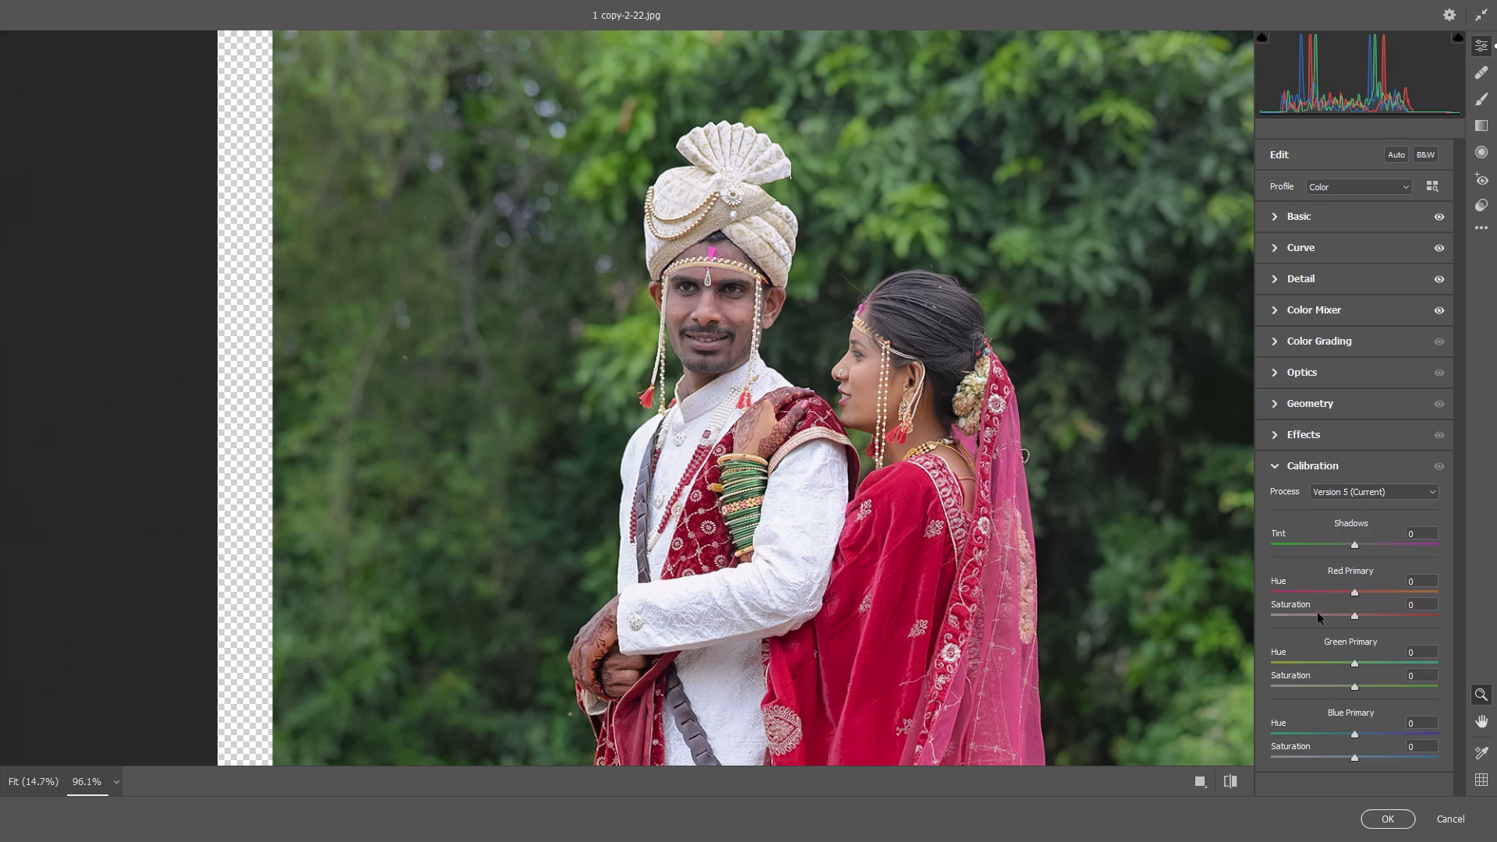
scroll(1327, 608, "down", 3)
left_click_drag(1357, 543, 1343, 554)
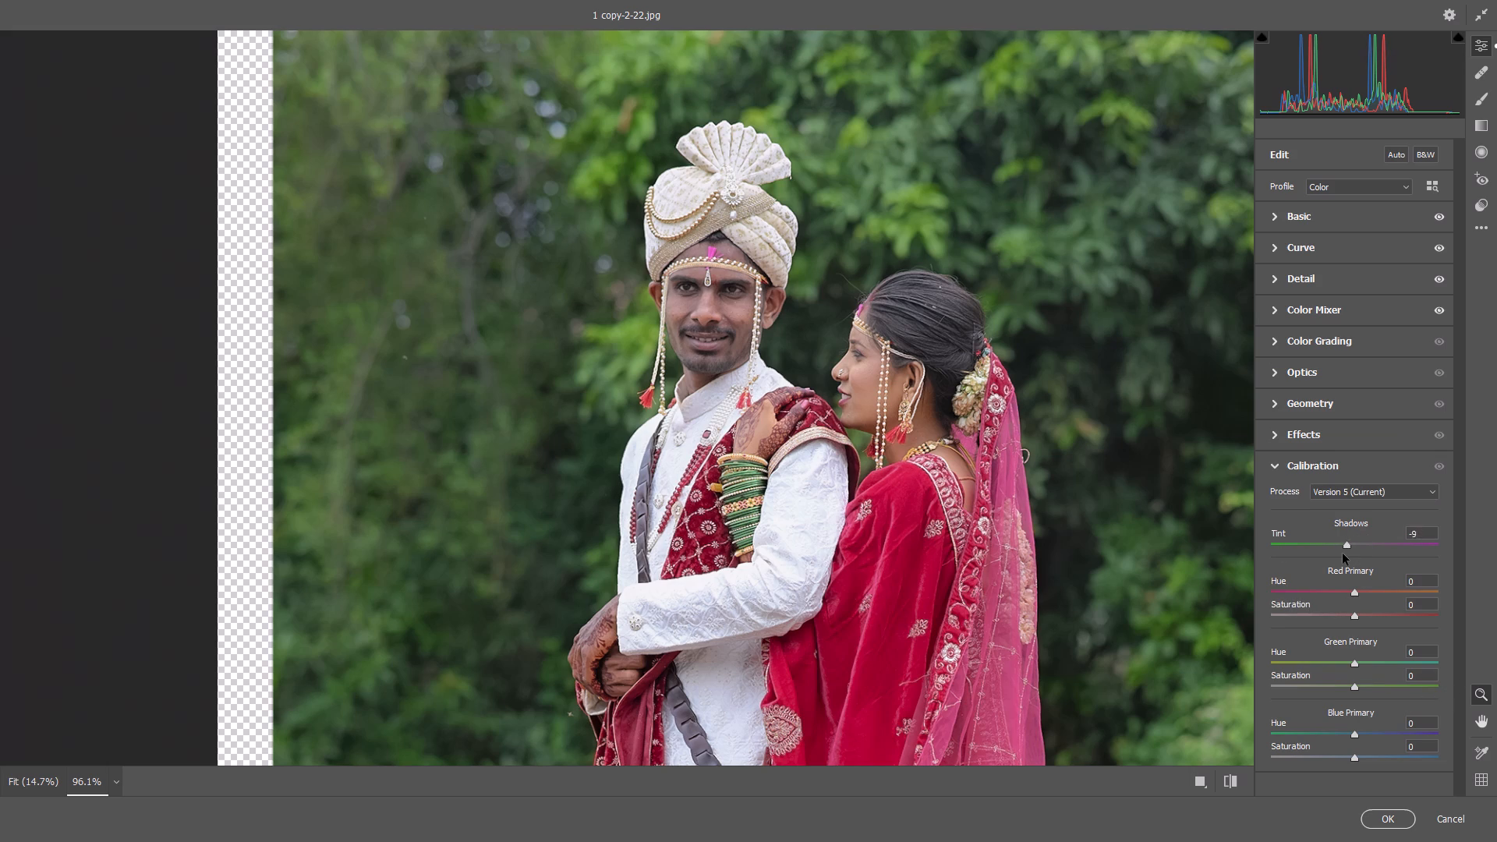
left_click_drag(1343, 554, 1350, 557)
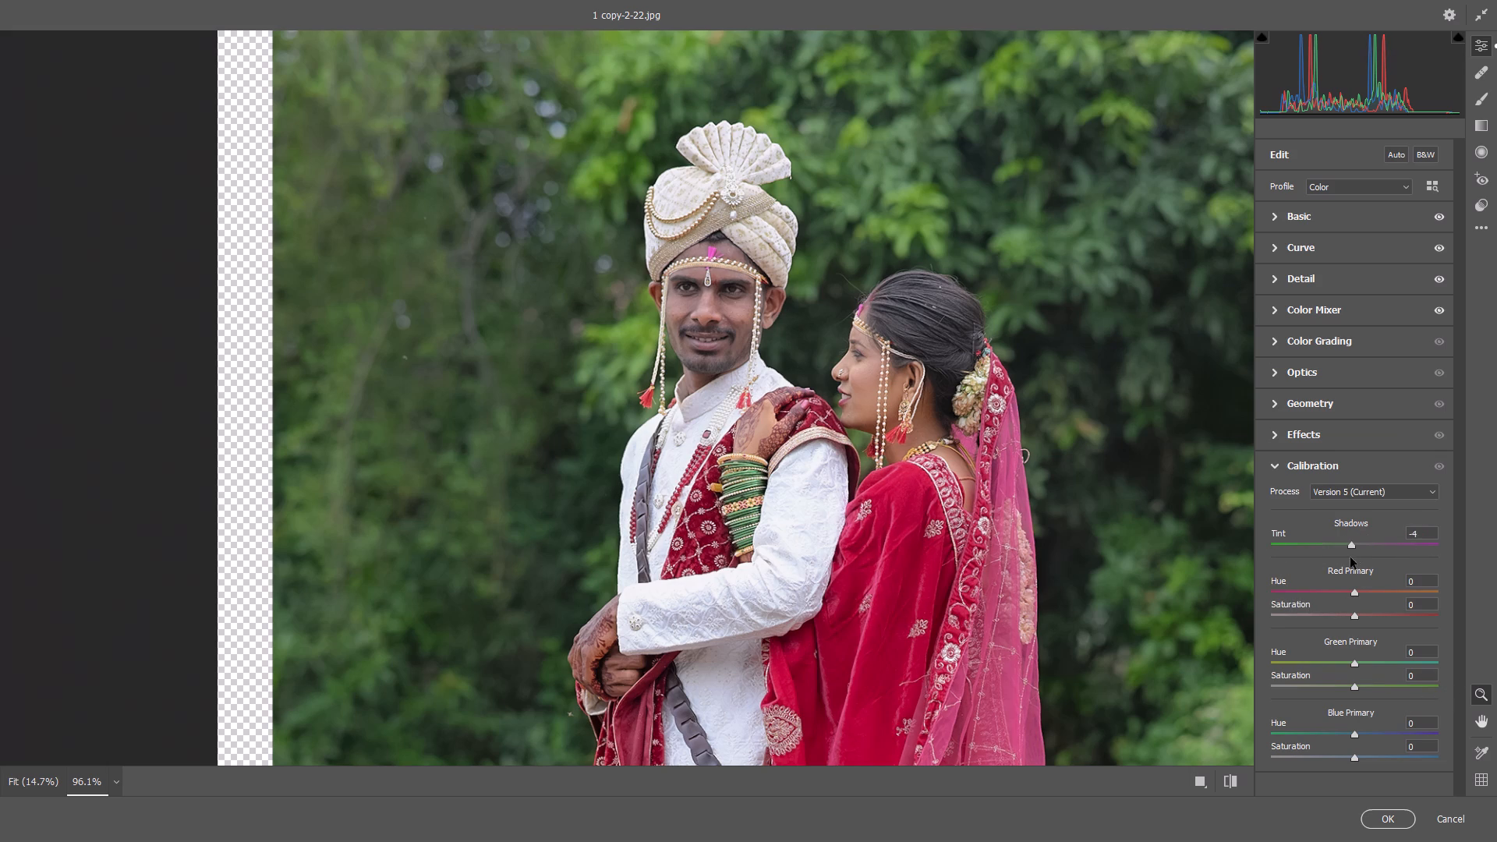
left_click_drag(1350, 557, 1347, 560)
scroll(1009, 507, "down", 6)
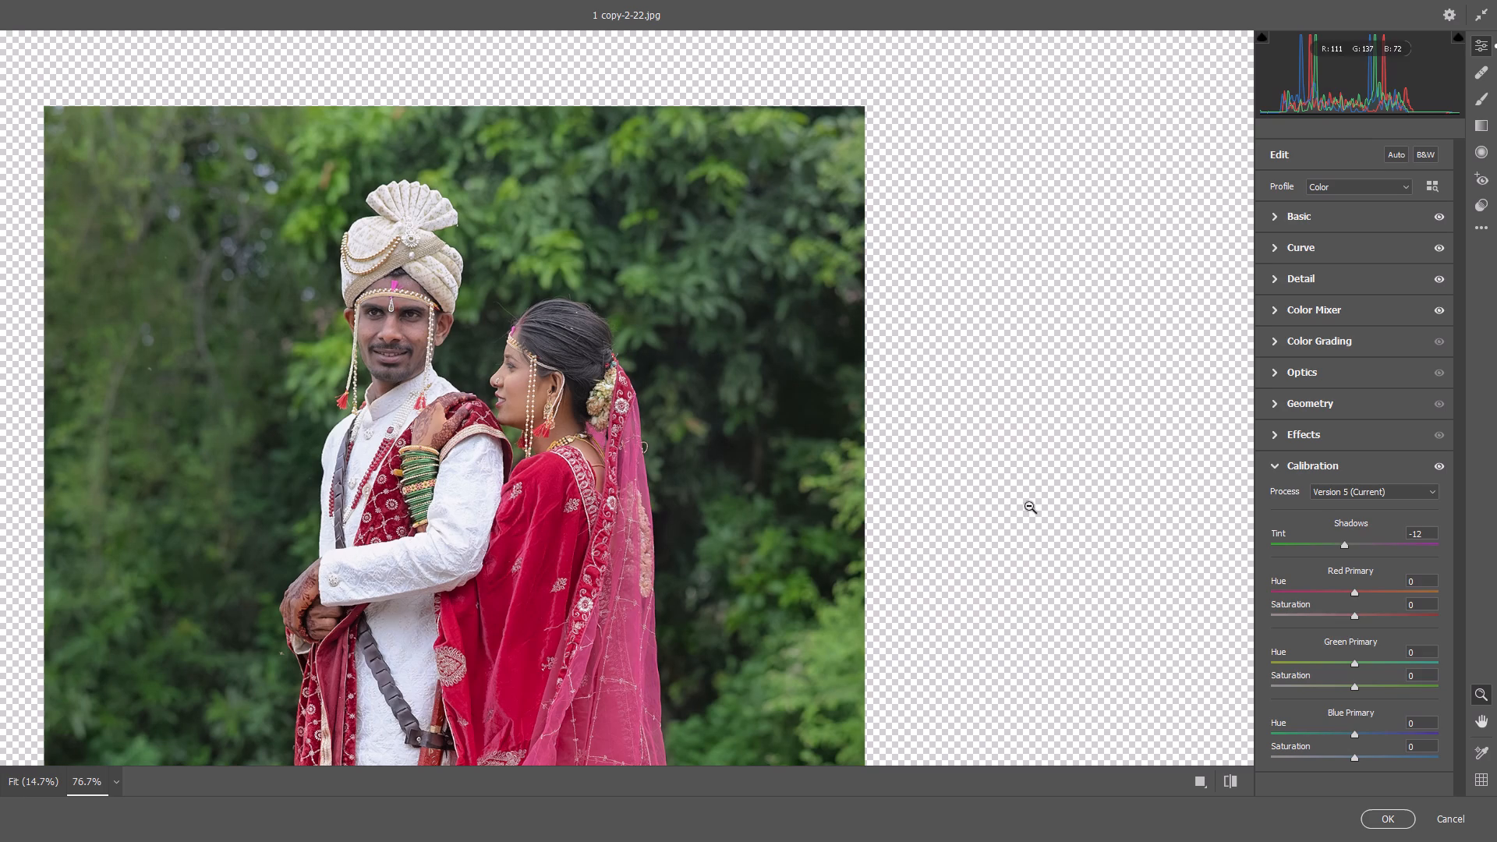
left_click_drag(1338, 540, 1210, 545)
left_click_drag(1346, 540, 1460, 544)
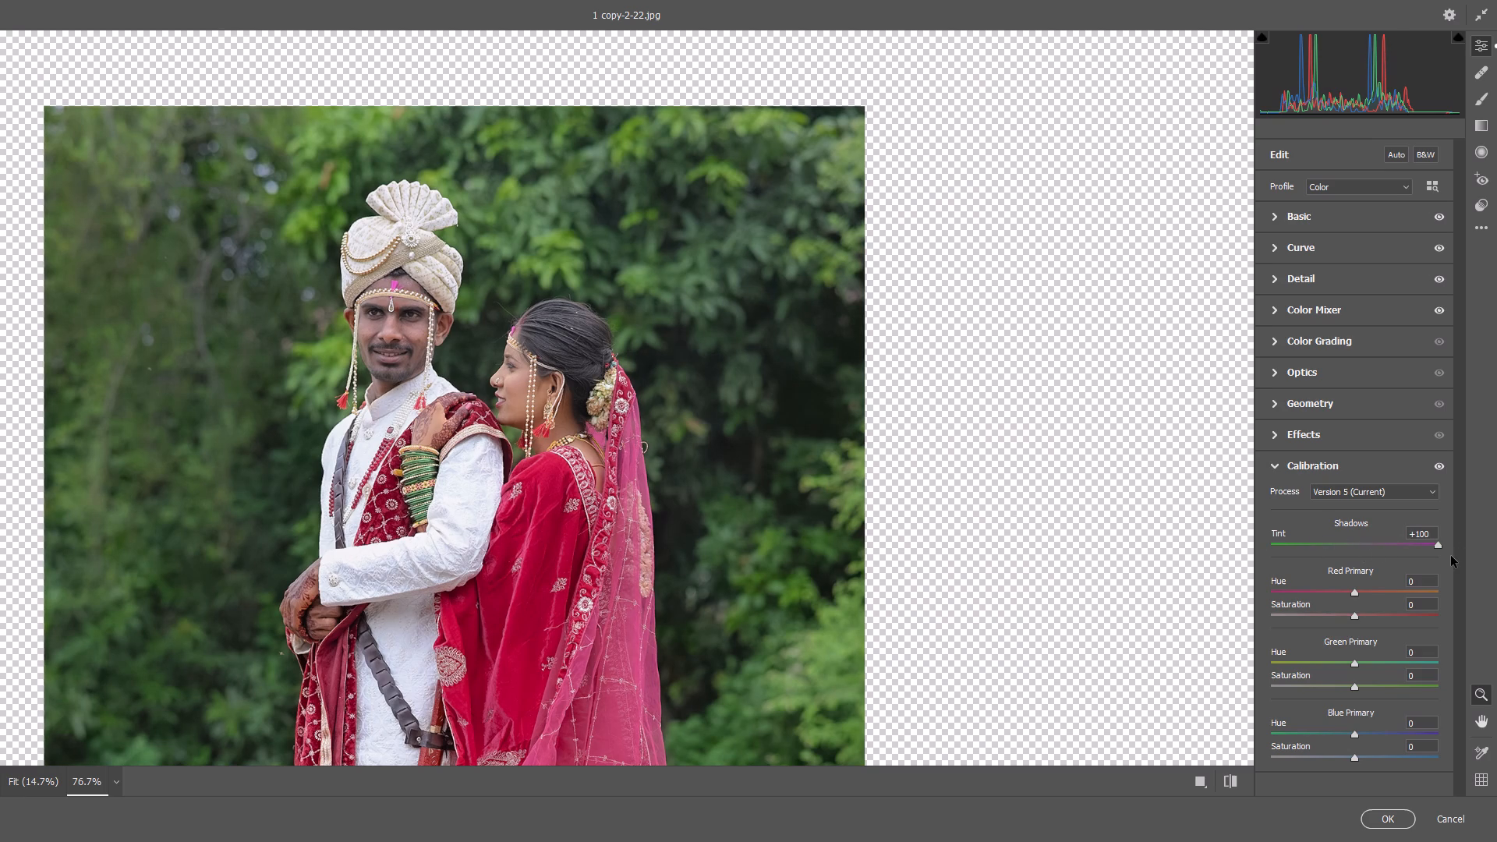
left_click_drag(1432, 554, 1344, 575)
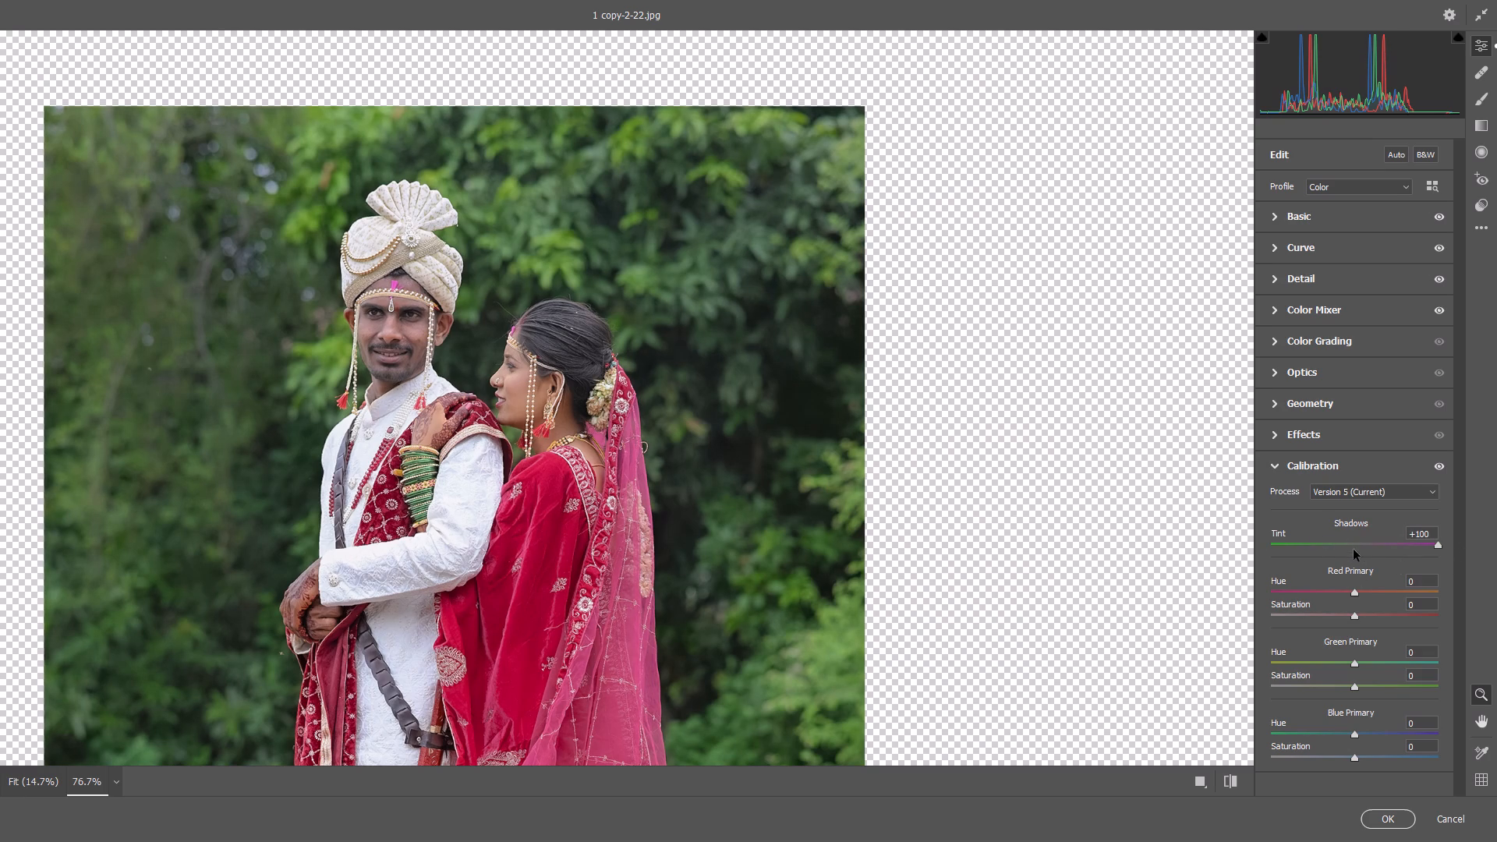
left_click(1355, 548)
Set the Red Primary calibration to Hue +6 and Saturation +4.
left_click(1354, 591)
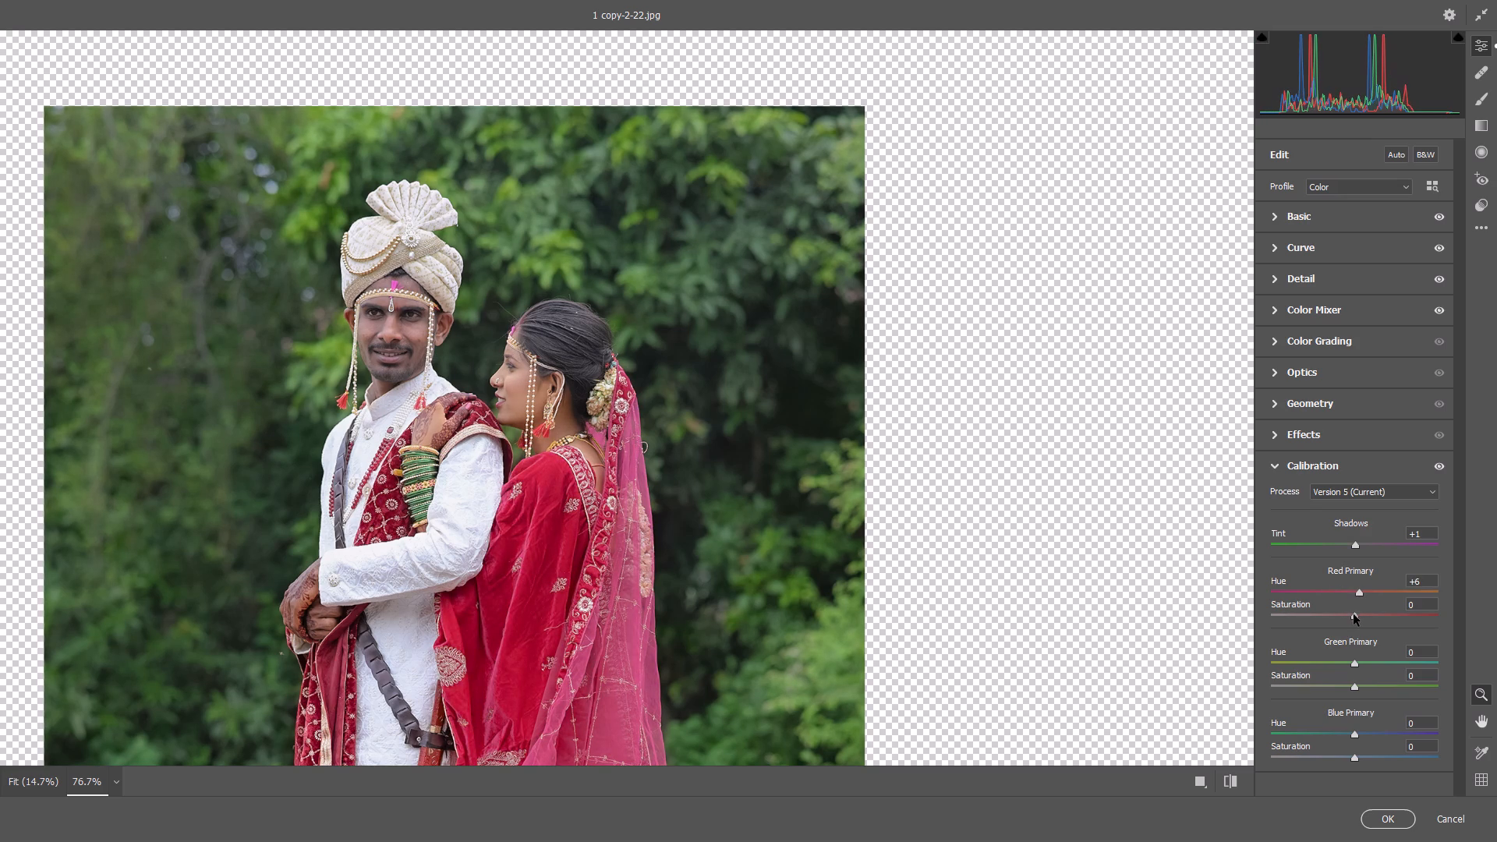
left_click(1354, 614)
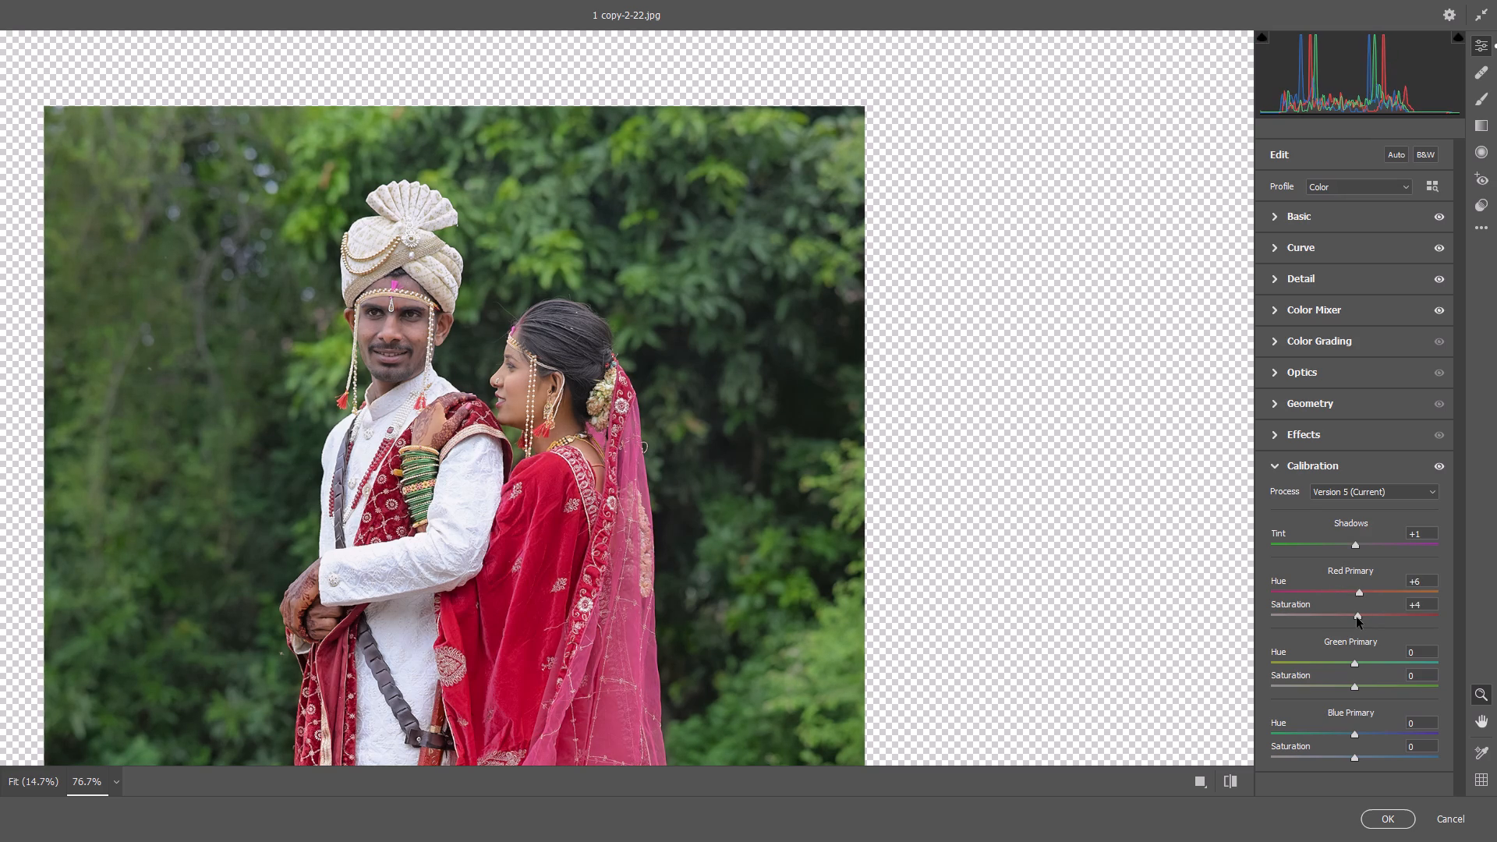
Adjust the Green Primary calibration of the foliage, trying yellower and cooler greens and settling on Hue +18.
left_click_drag(1353, 659, 1371, 660)
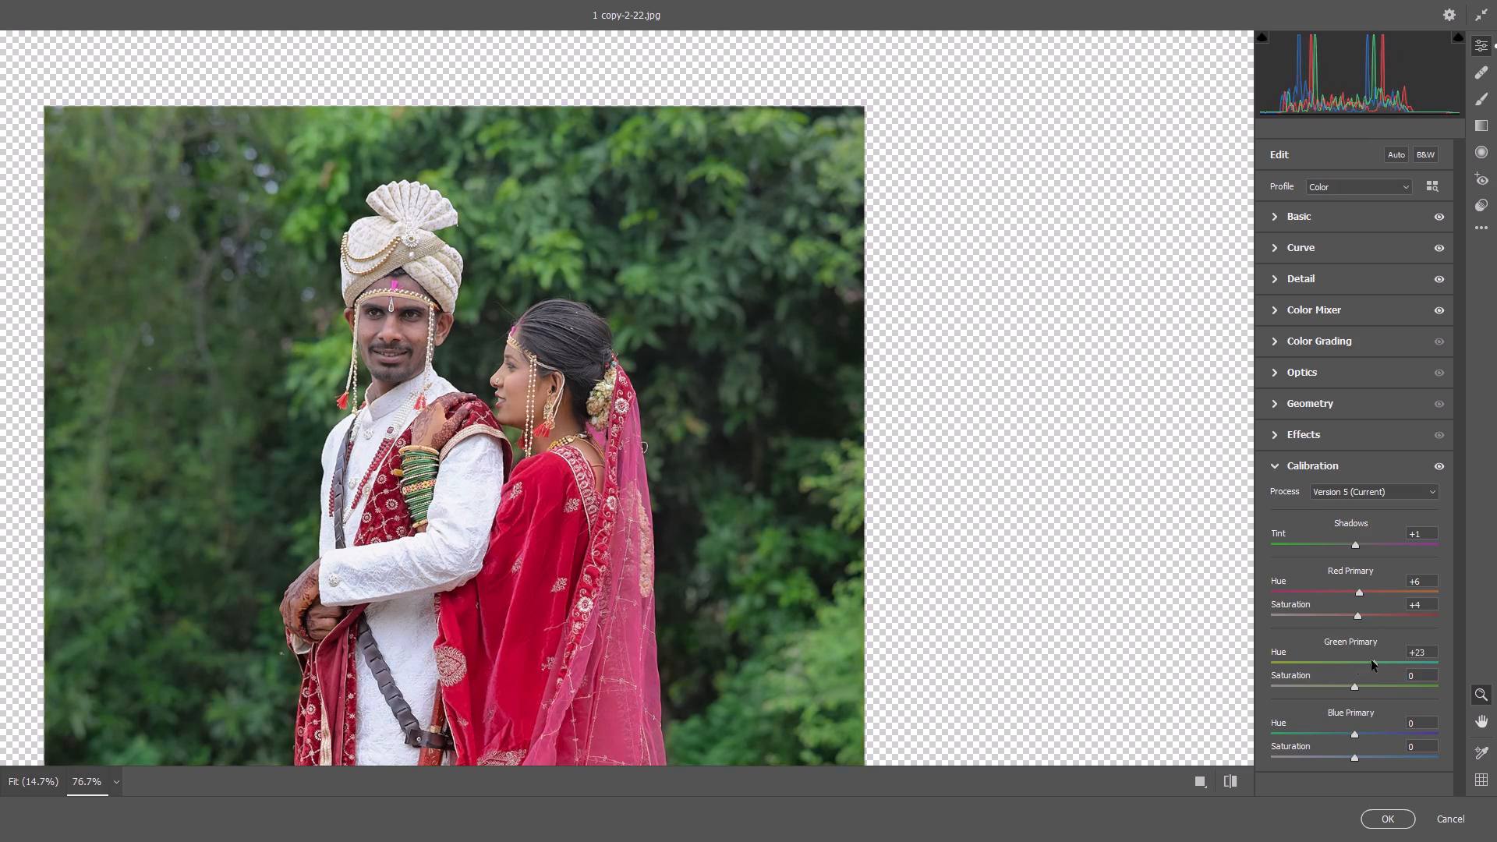
left_click_drag(1371, 660, 1322, 667)
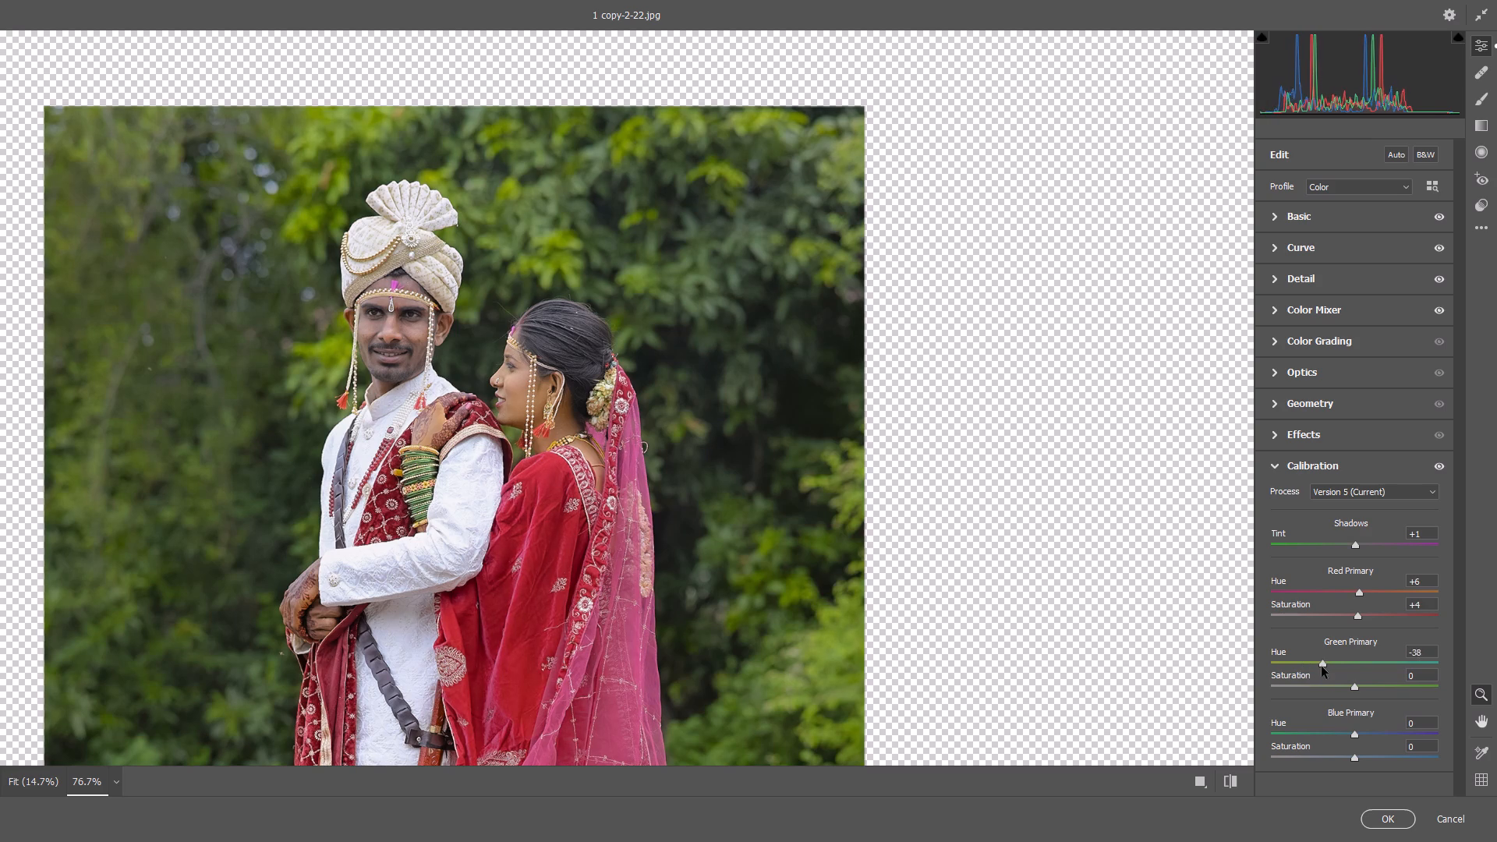
left_click_drag(1322, 667, 1378, 666)
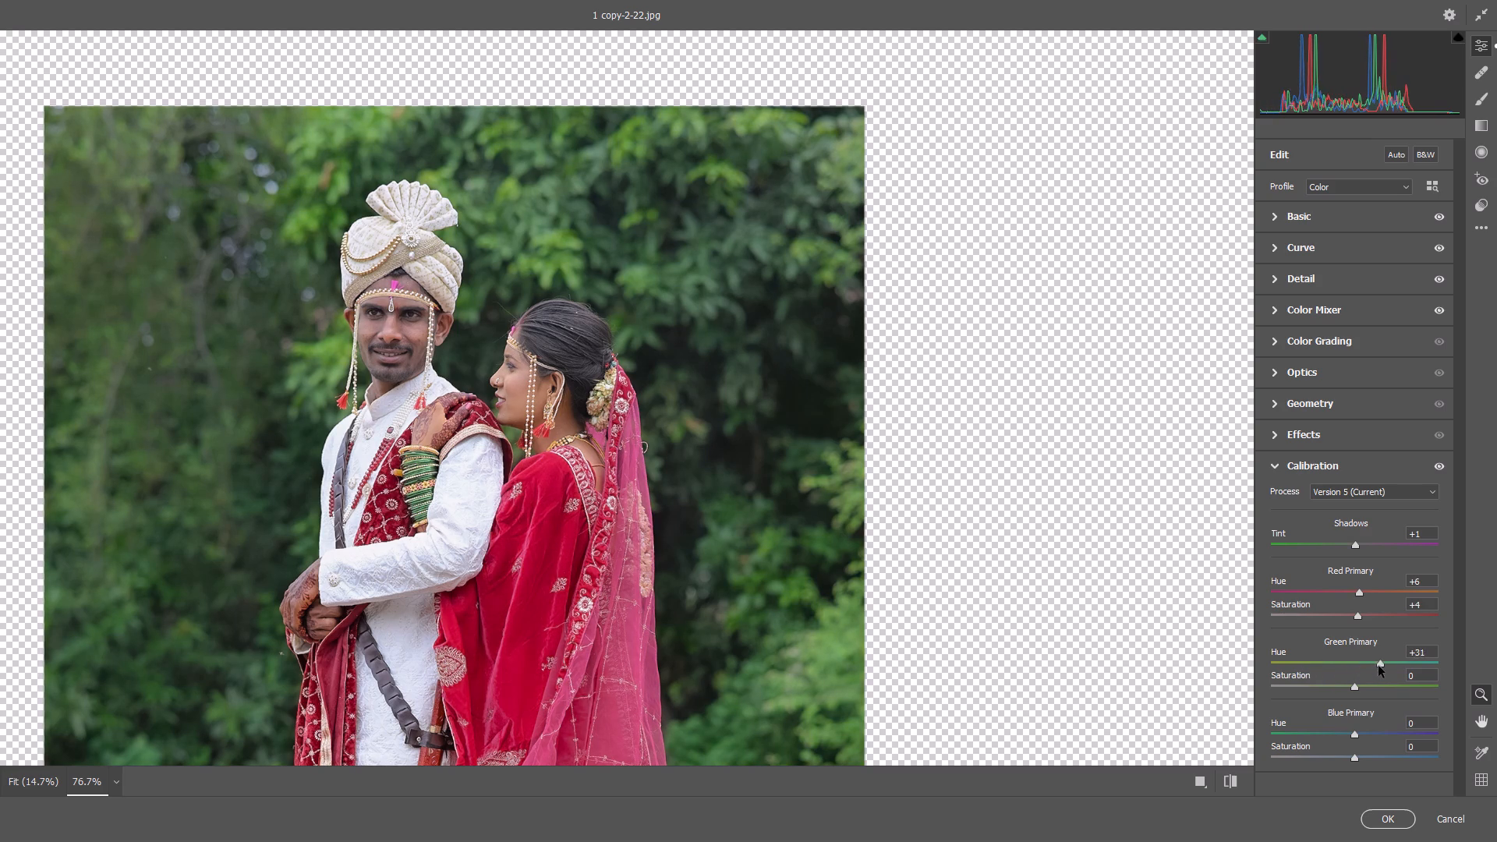
left_click_drag(1378, 666, 1368, 667)
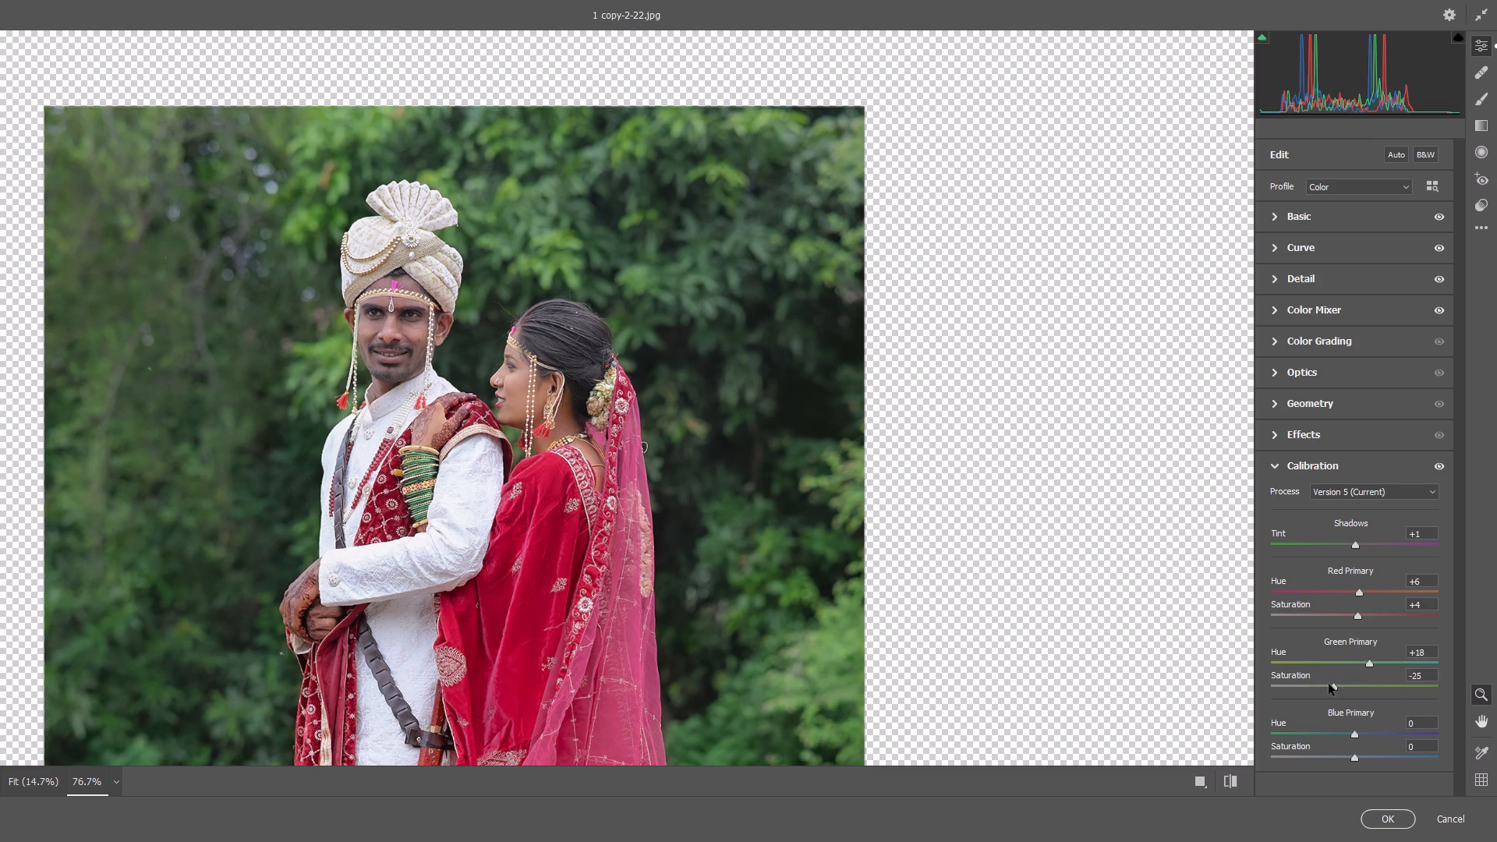
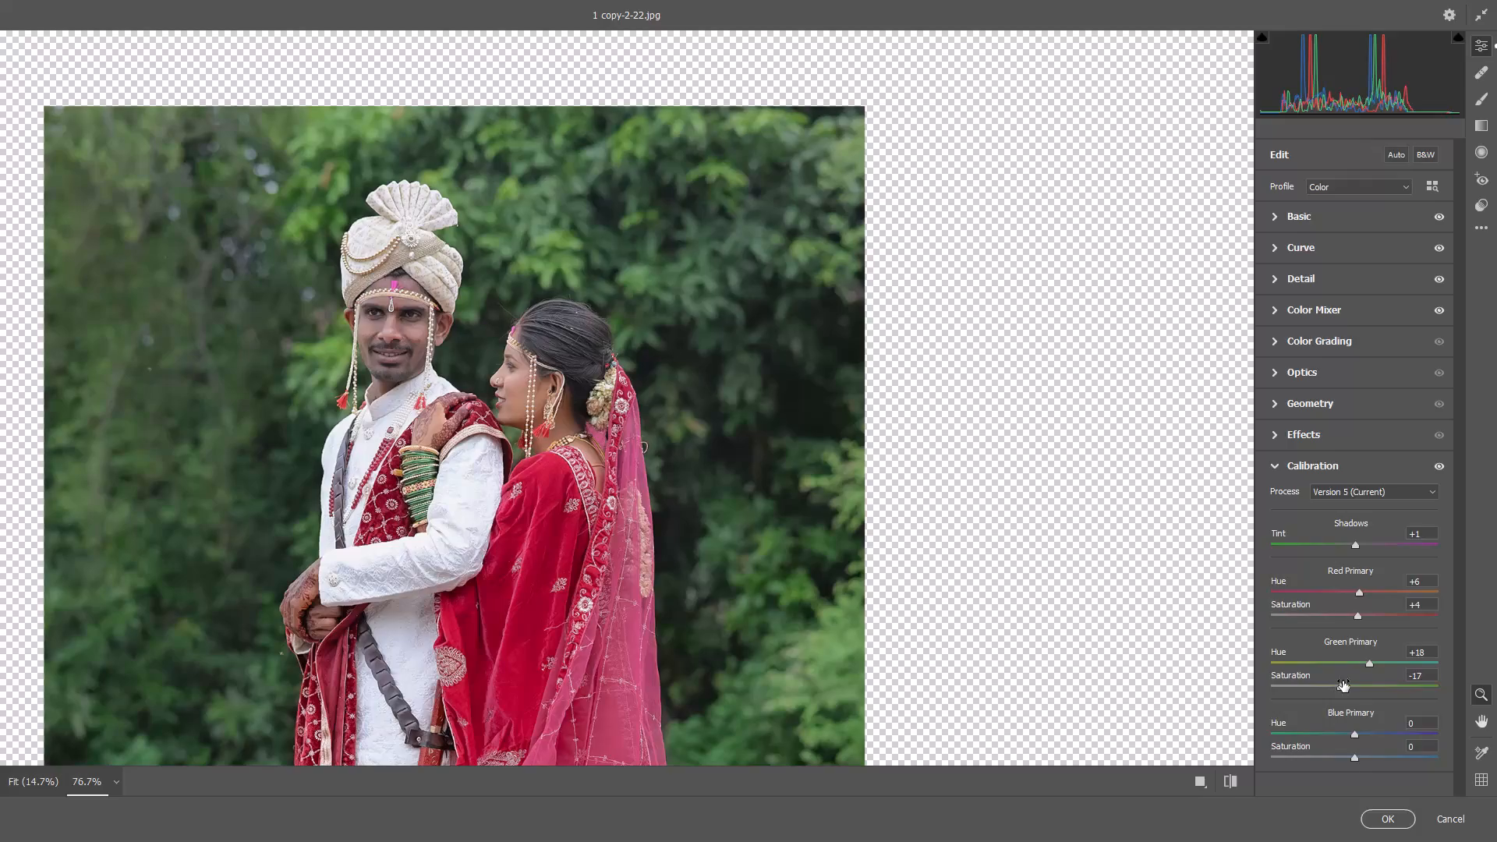
Set the Blue Primary calibration to Hue -14 and Saturation +22, trying a stronger positive hue along the way.
left_click_drag(1354, 731, 1353, 731)
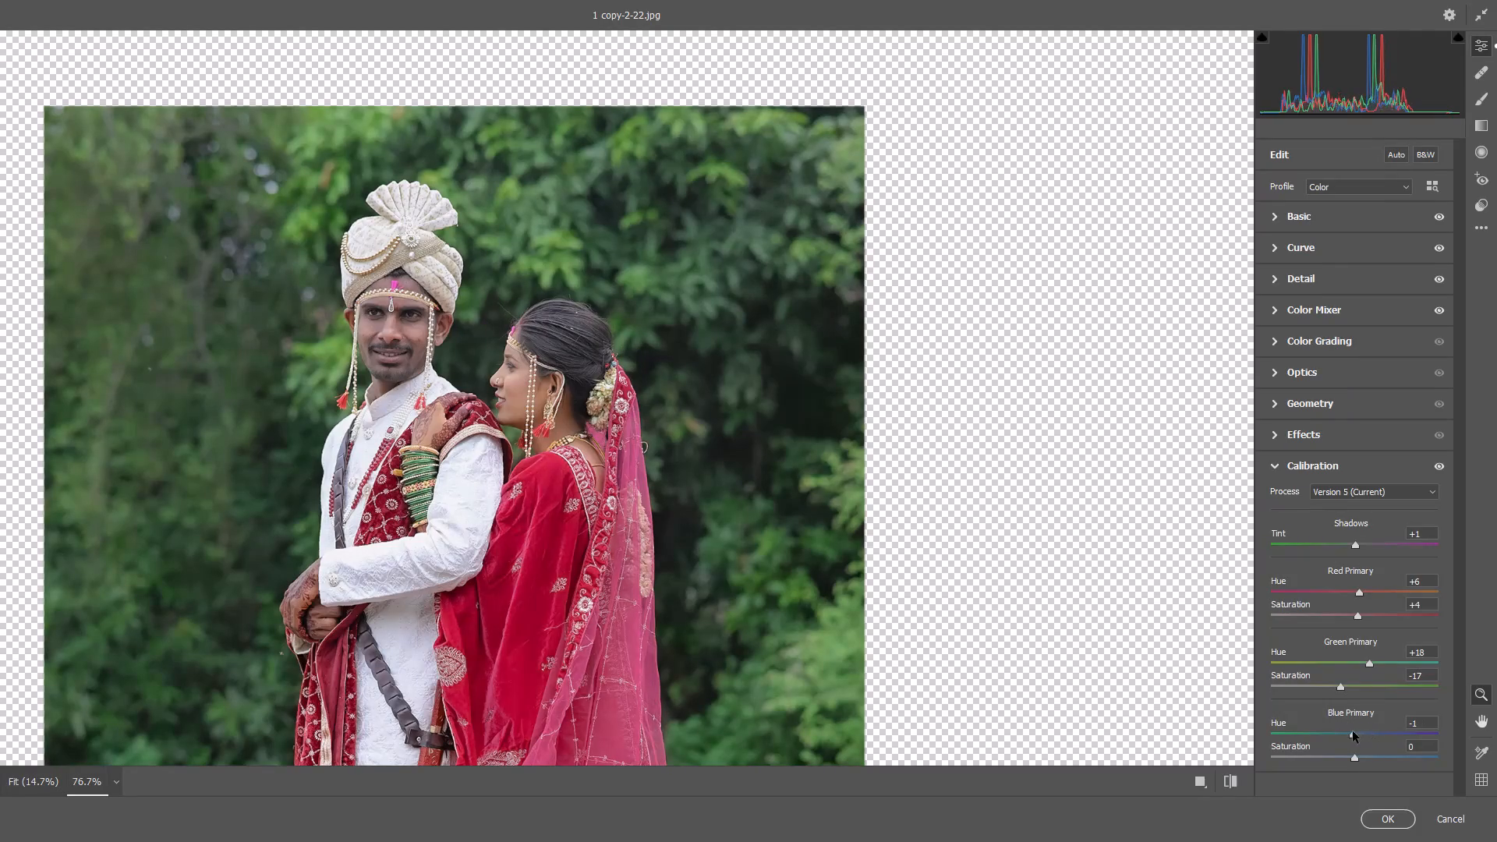
left_click_drag(1353, 731, 1386, 732)
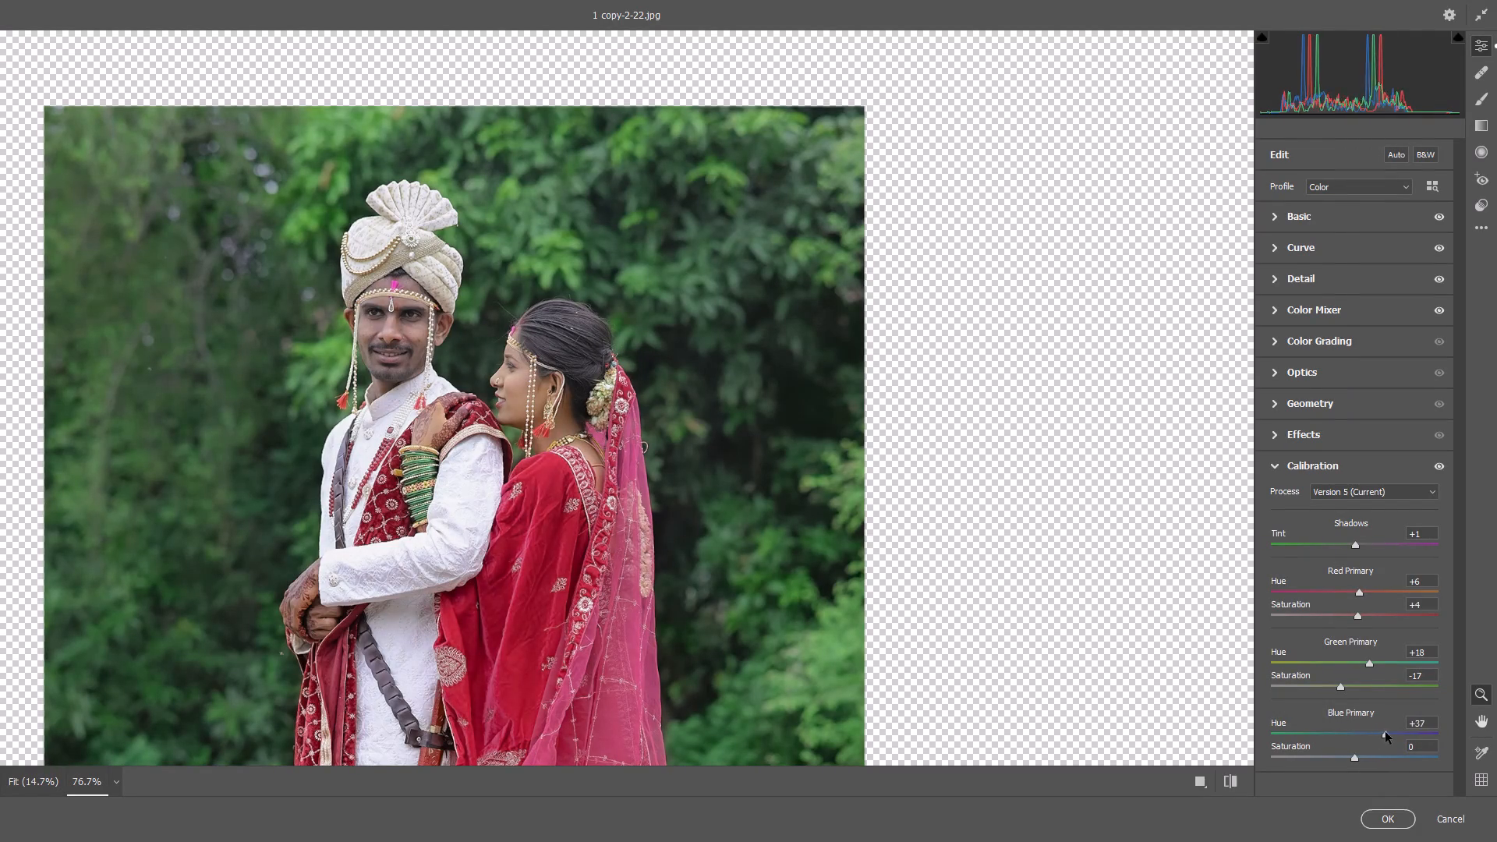
left_click_drag(1386, 732, 1343, 732)
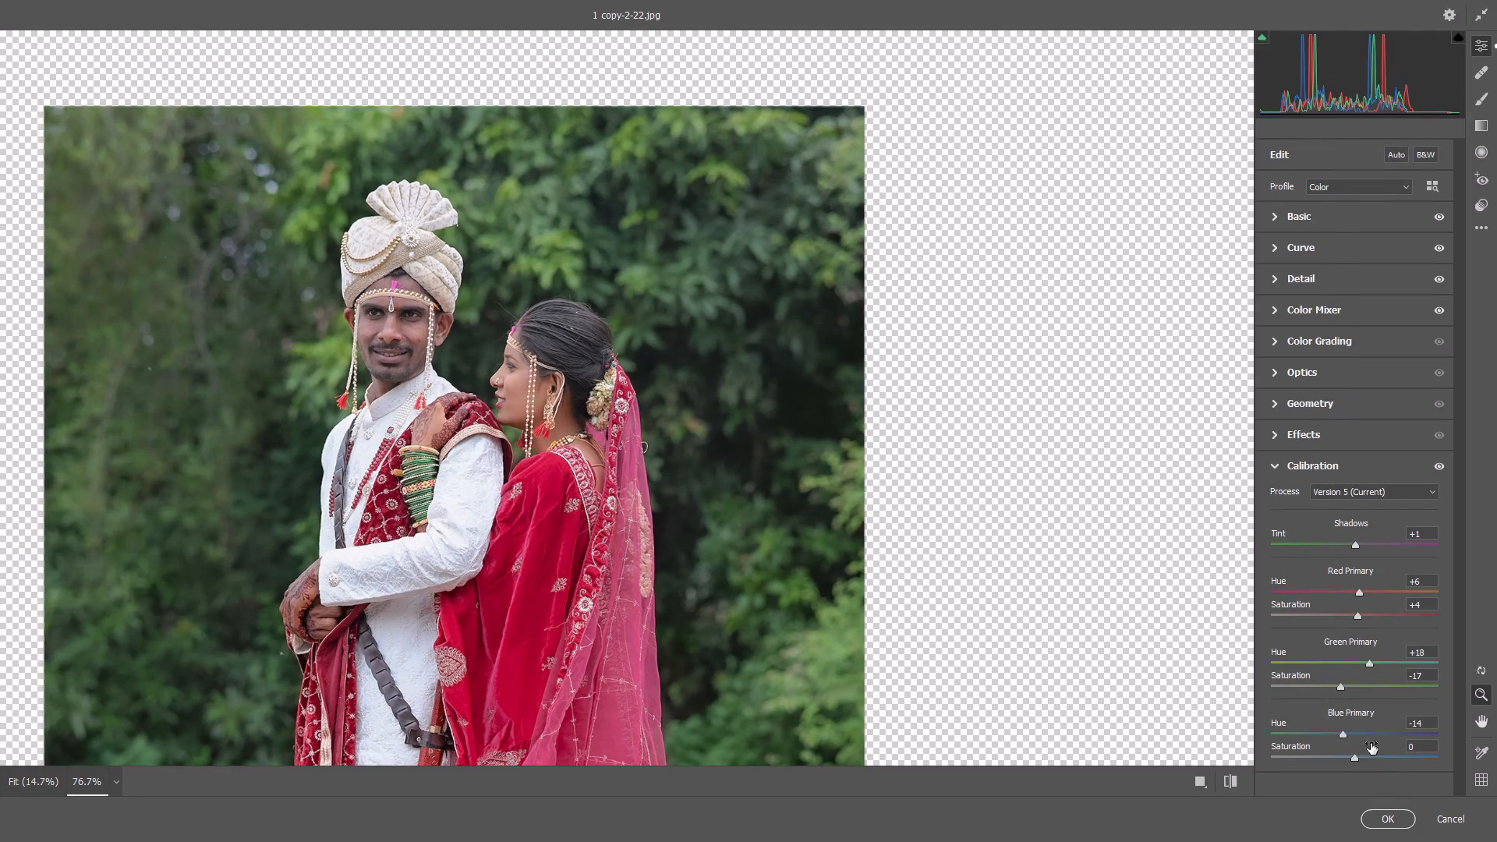
left_click_drag(1353, 753, 1372, 755)
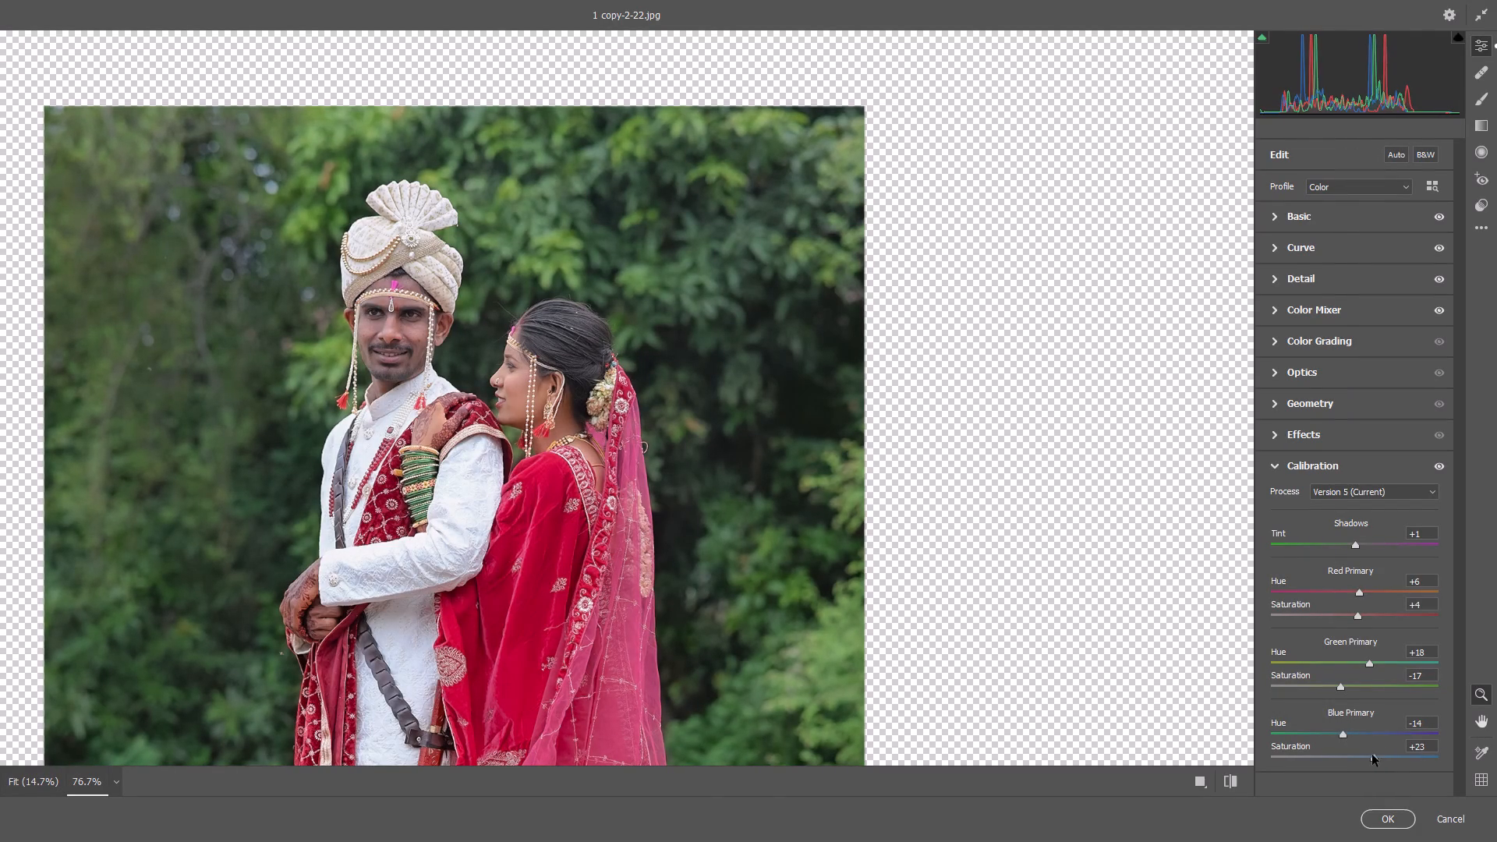
left_click_drag(1372, 755, 1371, 756)
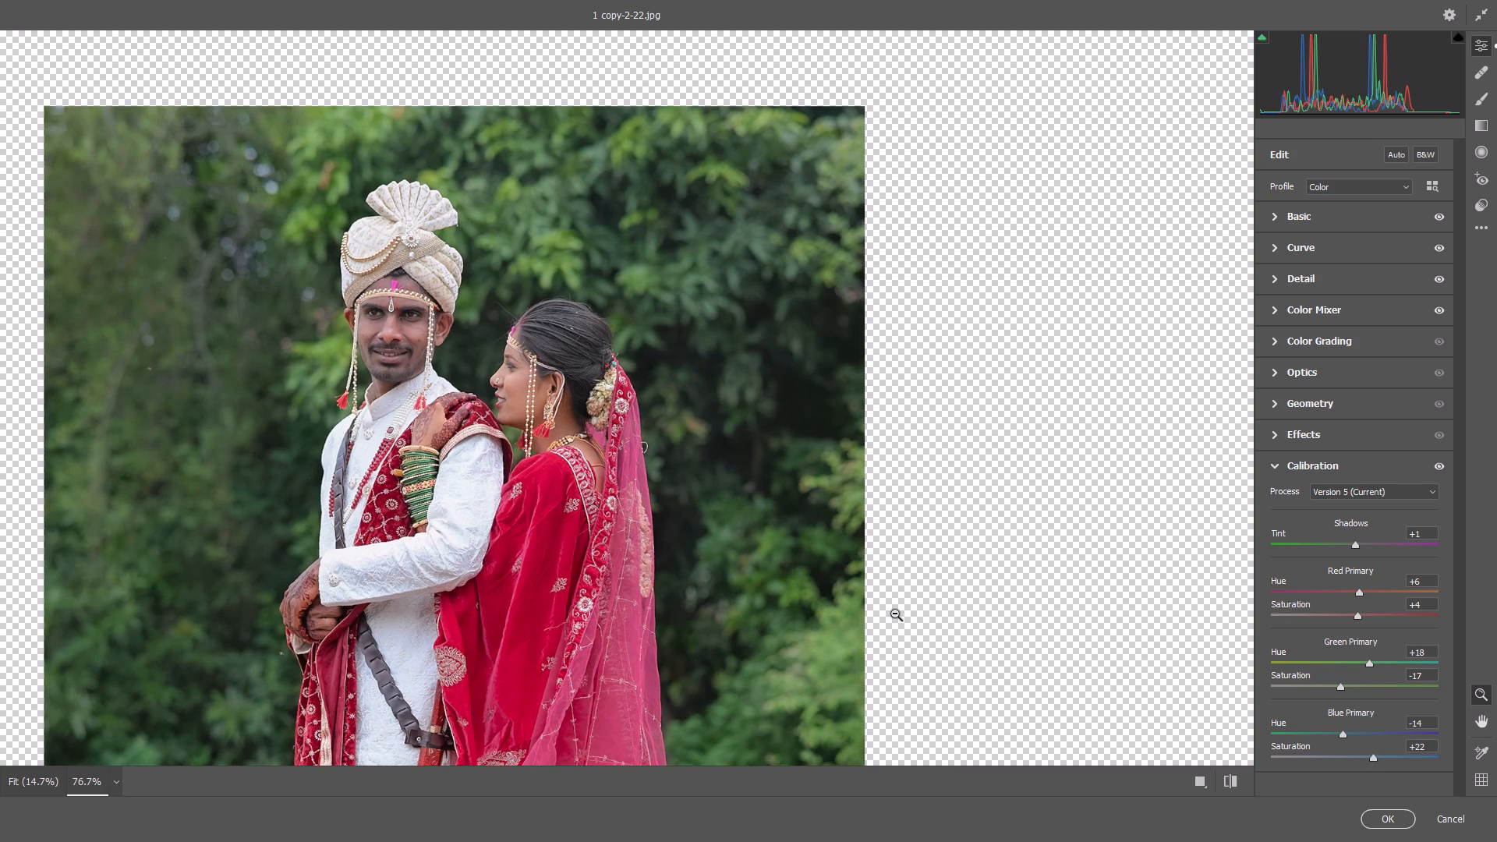
Inspect the couple's faces up close and compare the calibrated photo with its default settings.
scroll(724, 487, "down", 6)
scroll(701, 489, "down", 20)
middle_click(703, 484)
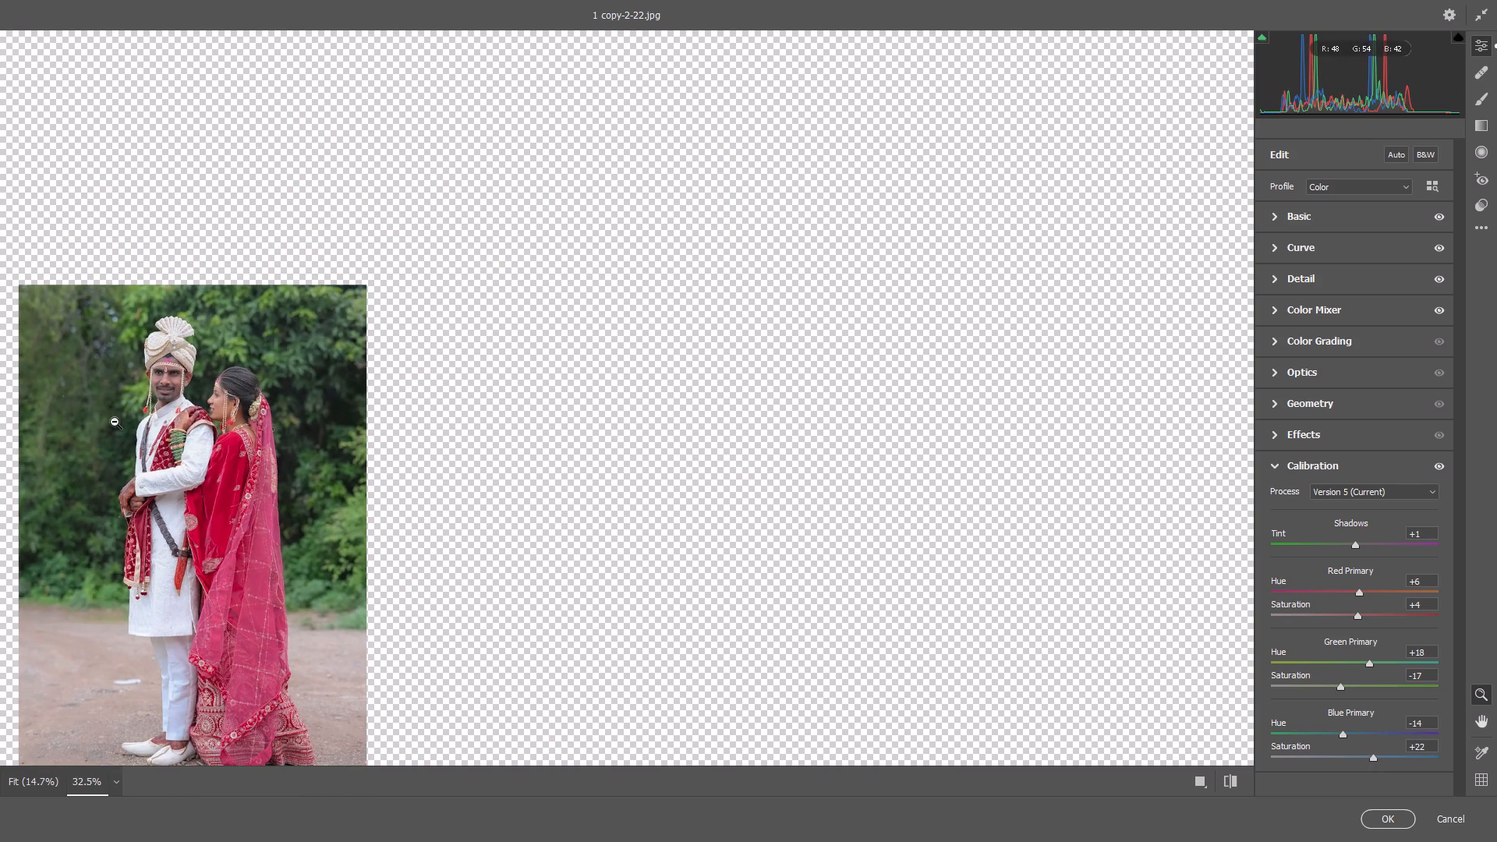
scroll(119, 420, "up", 5)
left_click_drag(117, 407, 253, 419)
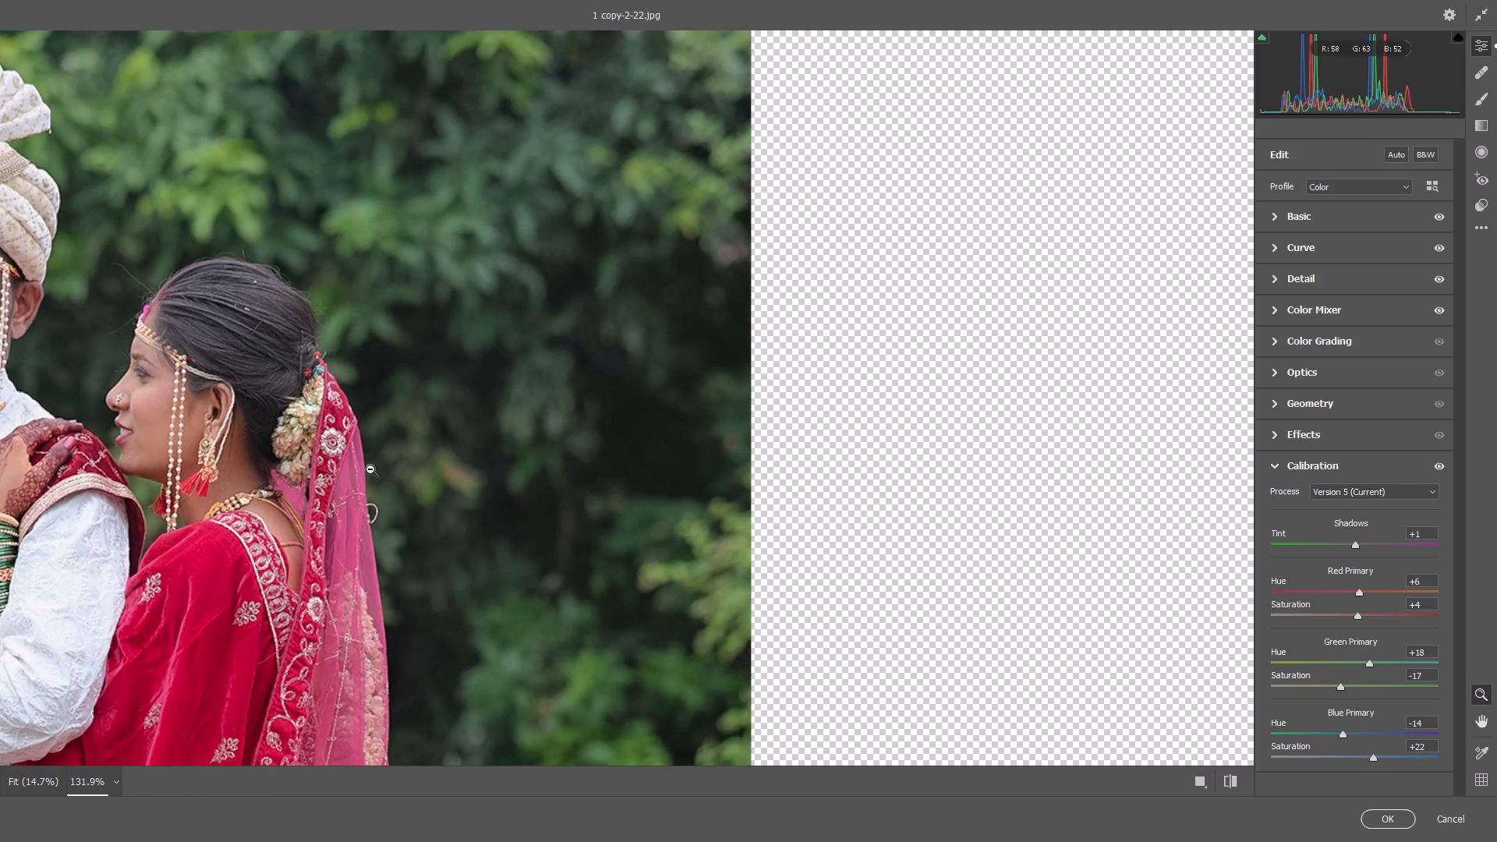
key("space")
key("space")
key("space")
key("space")
key("space")
key("space")
key("space")
key("space")
key("space")
key("space")
key("space")
key("space")
key("space")
key("space")
key("space")
key("space")
key("space")
key("space")
key("space")
key("space")
left_click_drag(334, 441, 945, 426)
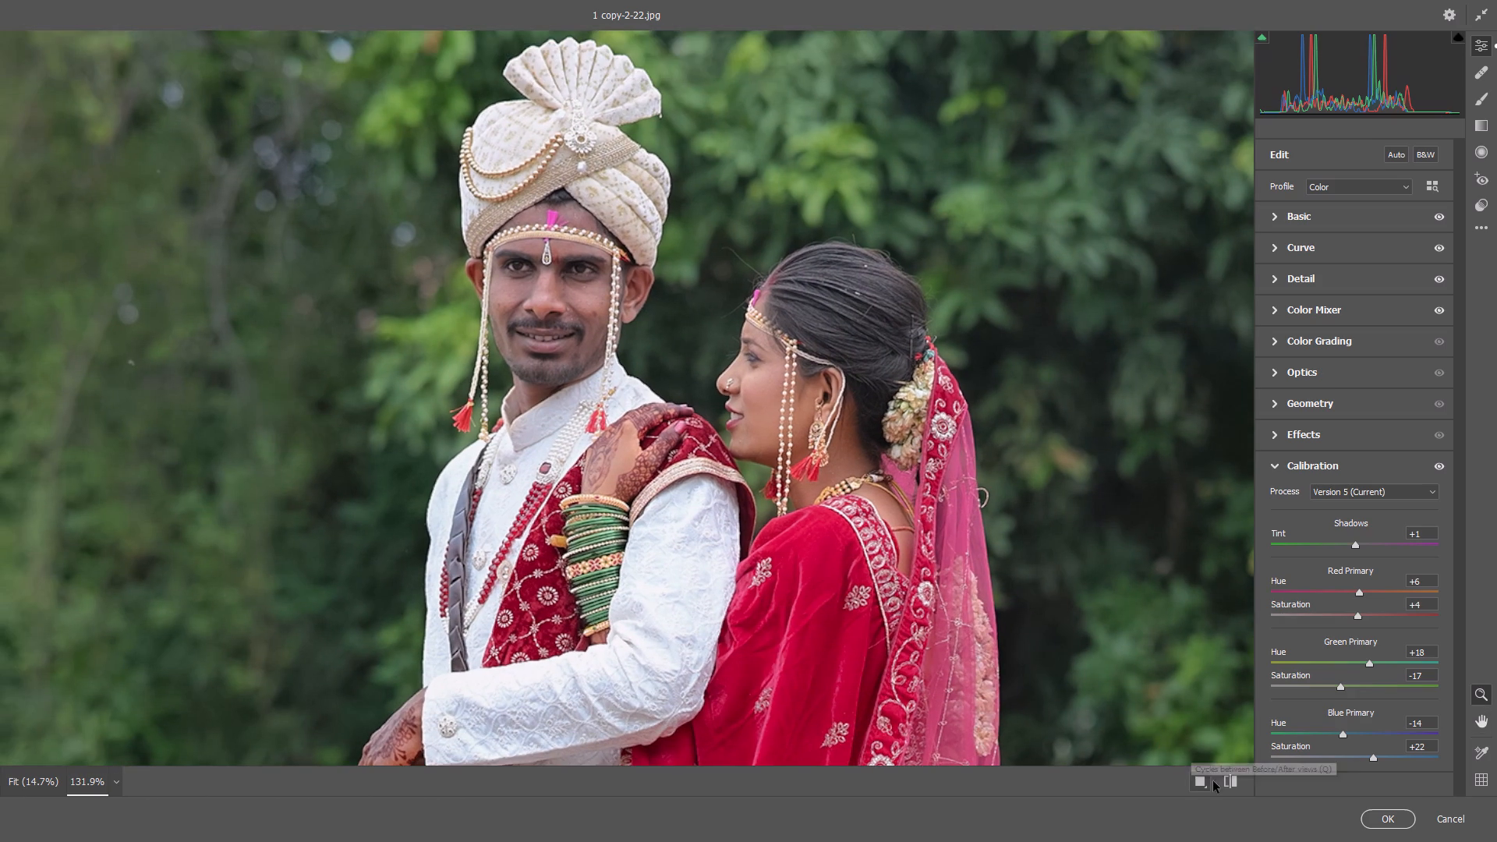
left_click(1233, 784)
left_click(1233, 784)
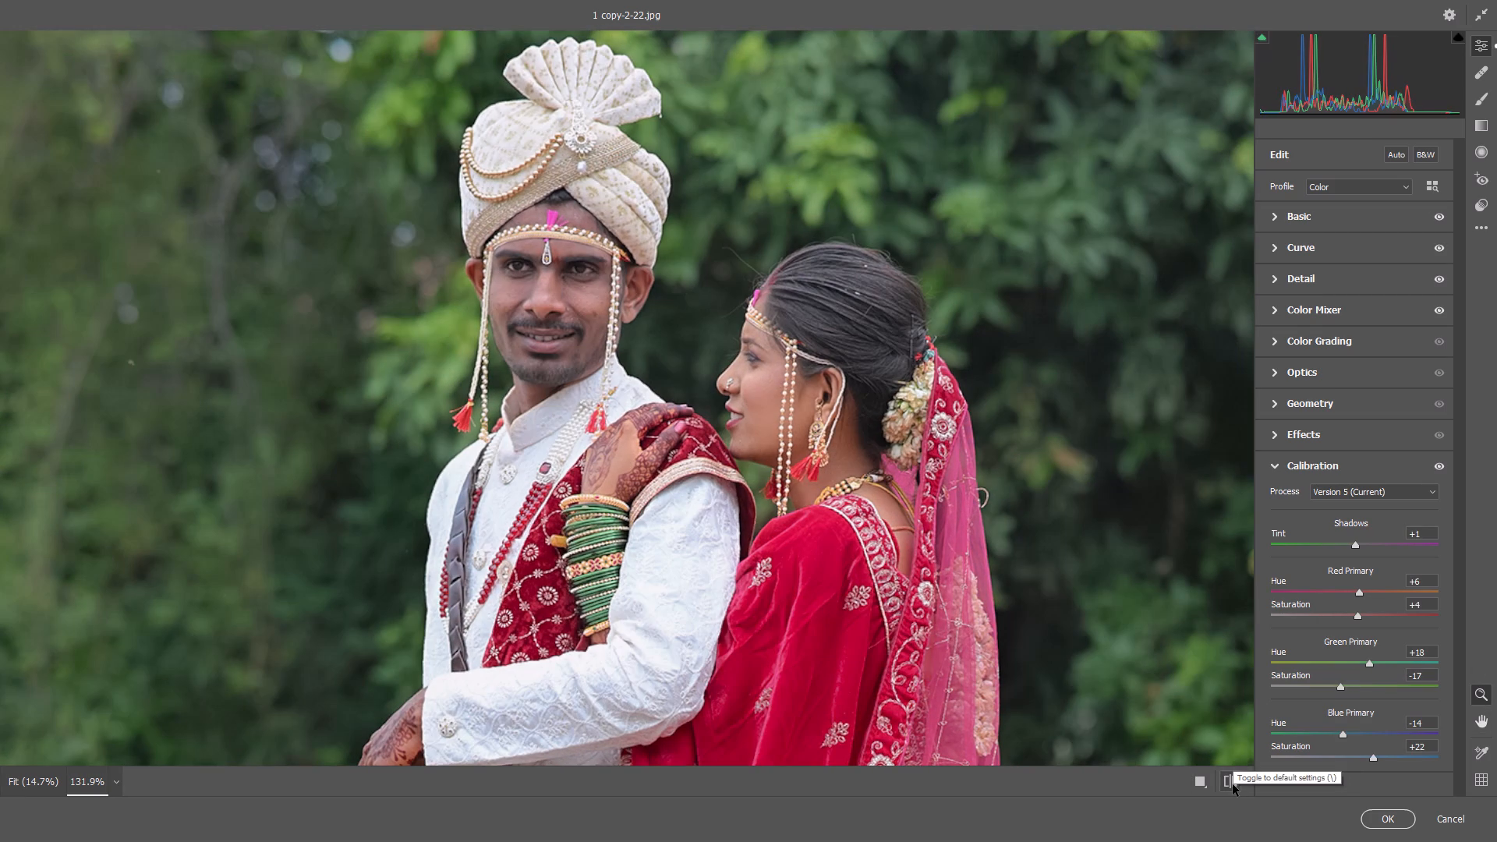
left_click(1233, 784)
left_click(1230, 784)
Switch to the adjustment Brush for local correction of the groom's face.
scroll(861, 535, "down", 4)
scroll(1366, 667, "down", 4)
scroll(1366, 667, "up", 4)
left_click(1491, 148)
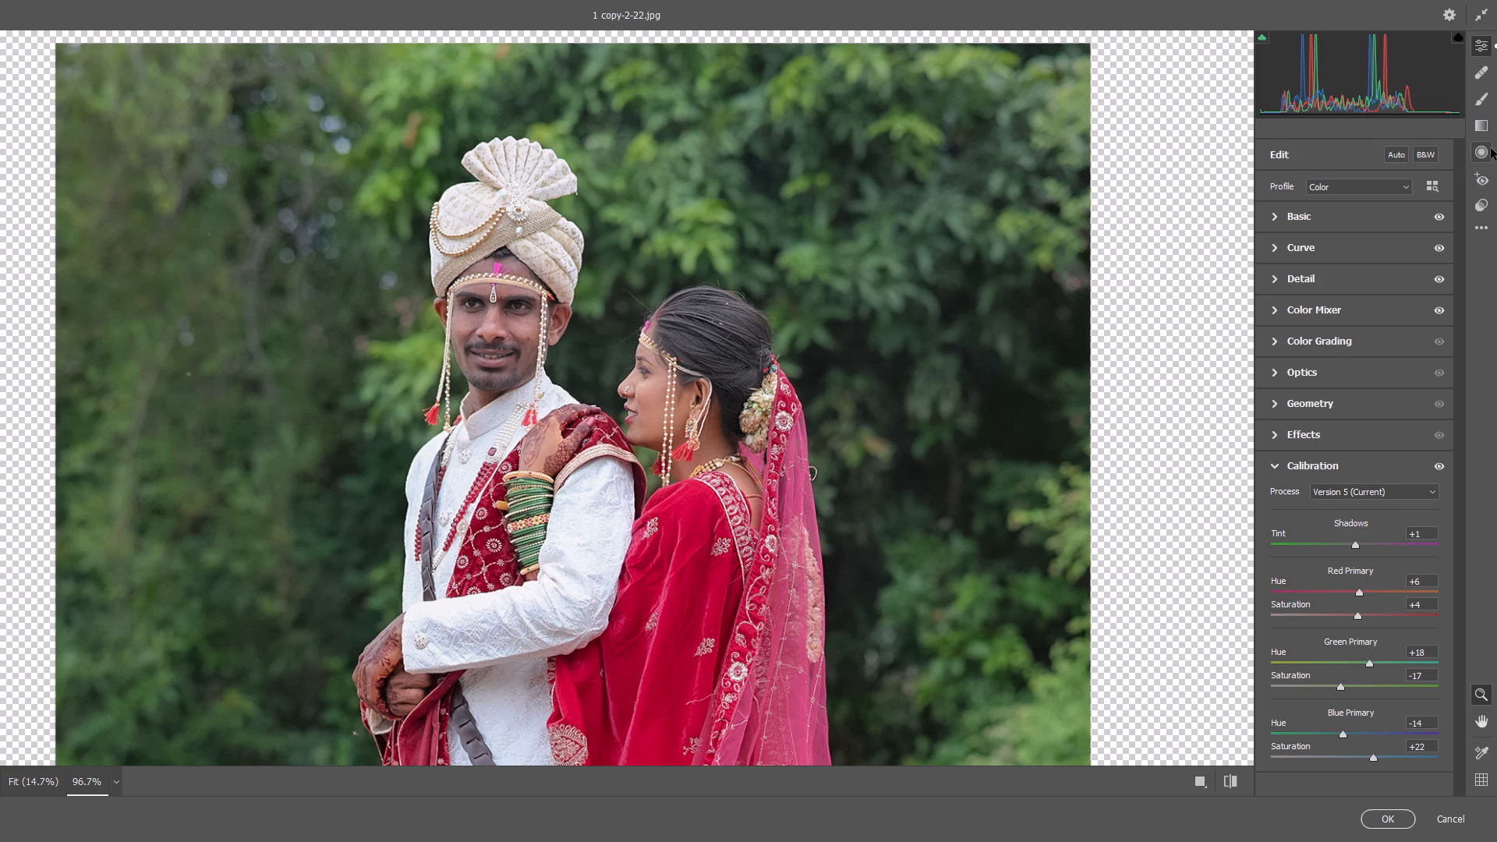
left_click(1492, 95)
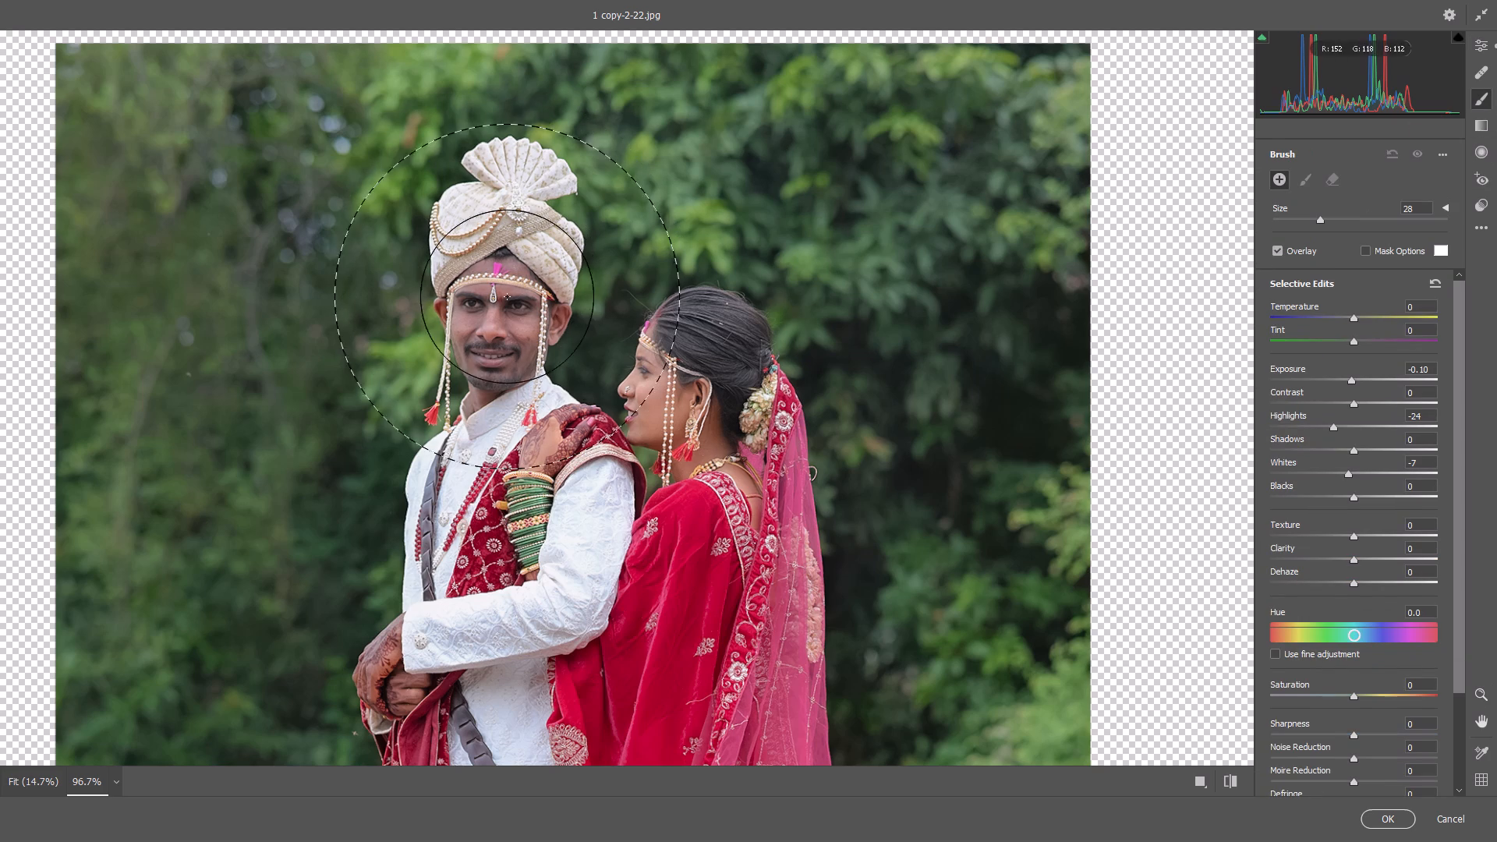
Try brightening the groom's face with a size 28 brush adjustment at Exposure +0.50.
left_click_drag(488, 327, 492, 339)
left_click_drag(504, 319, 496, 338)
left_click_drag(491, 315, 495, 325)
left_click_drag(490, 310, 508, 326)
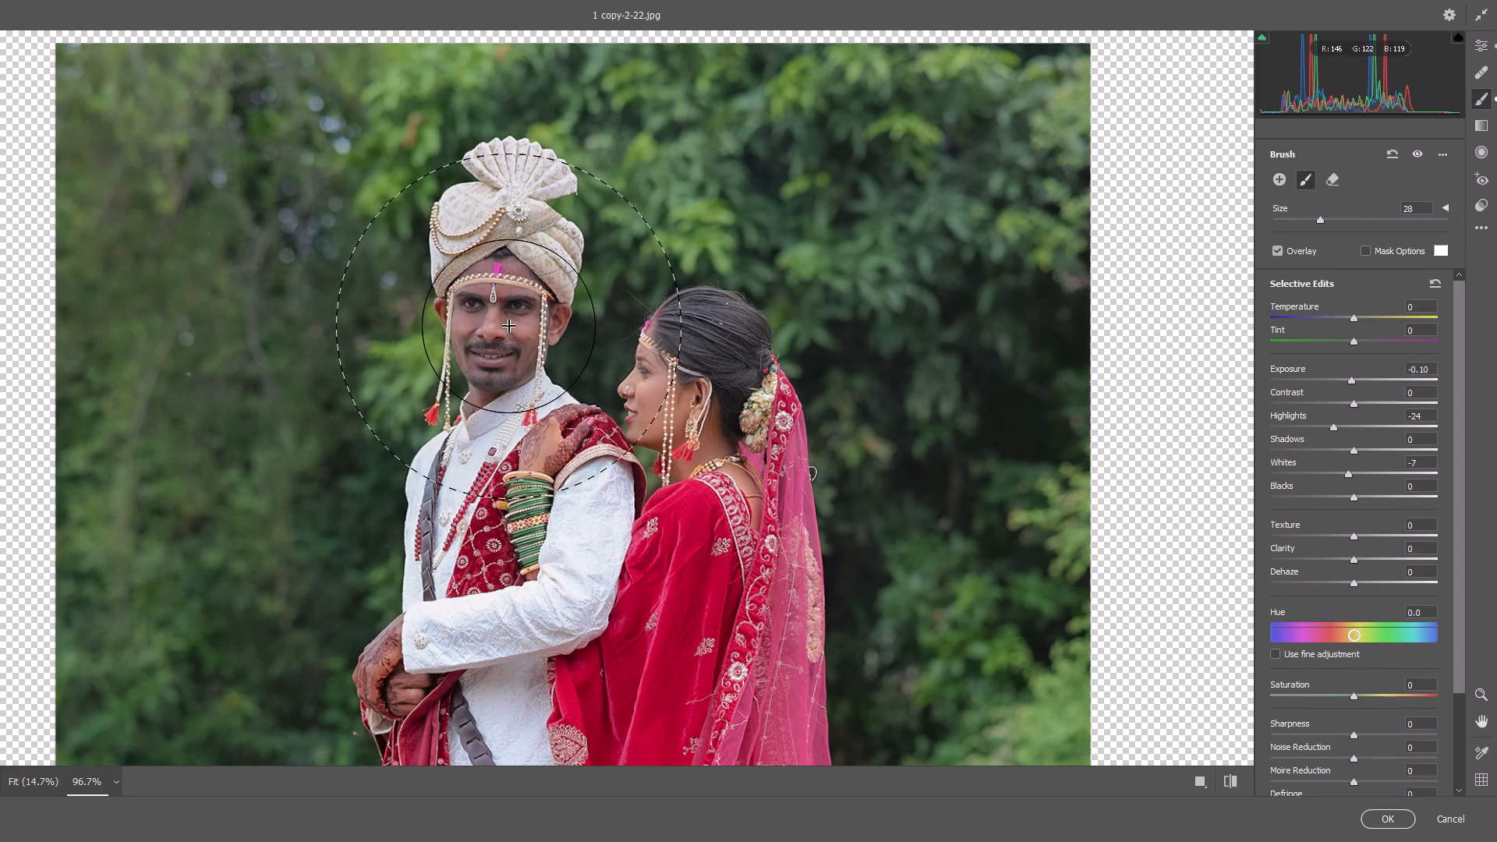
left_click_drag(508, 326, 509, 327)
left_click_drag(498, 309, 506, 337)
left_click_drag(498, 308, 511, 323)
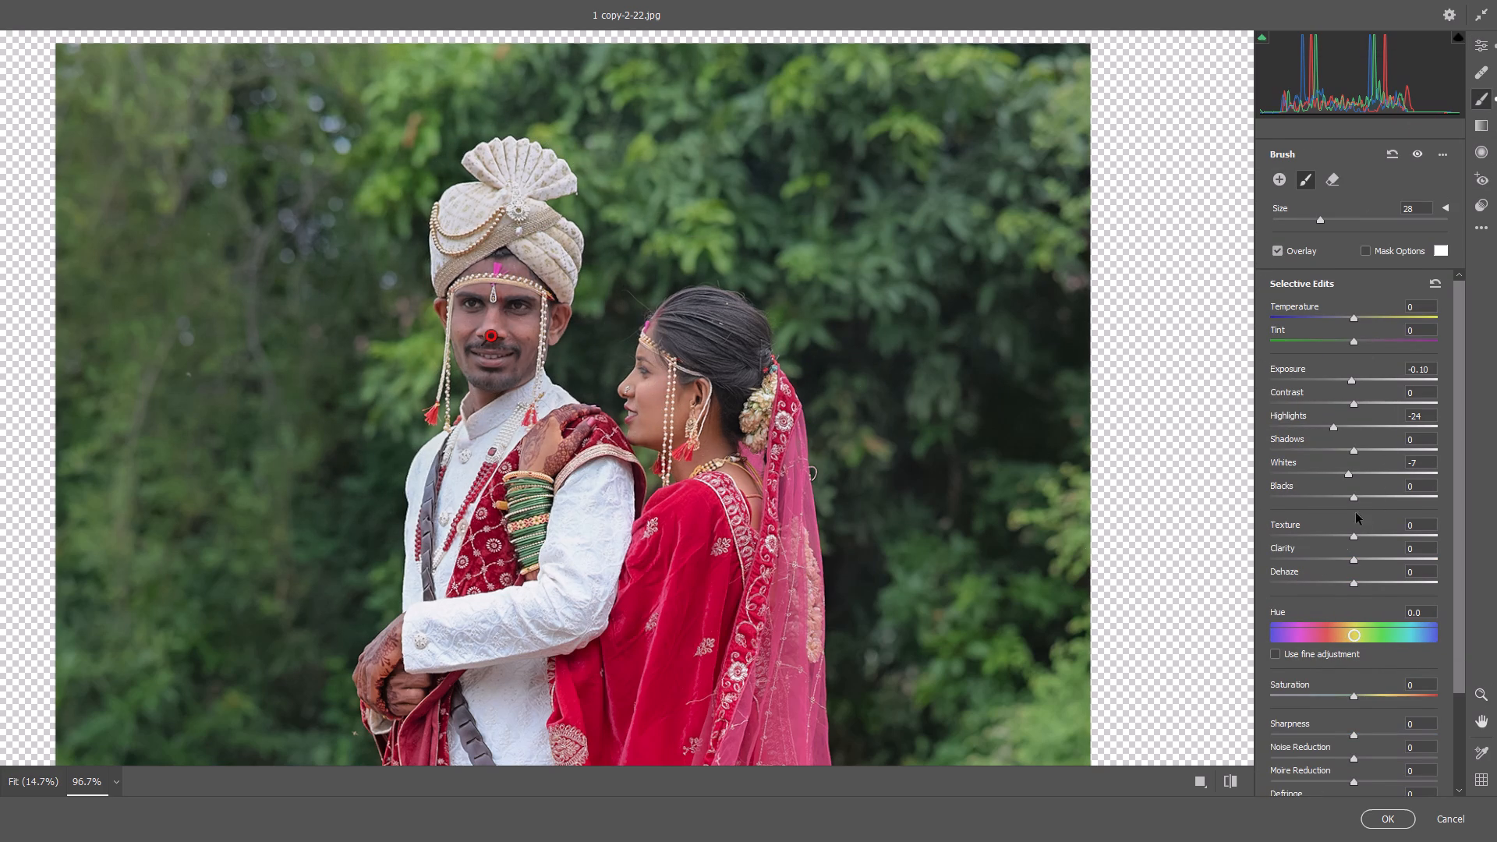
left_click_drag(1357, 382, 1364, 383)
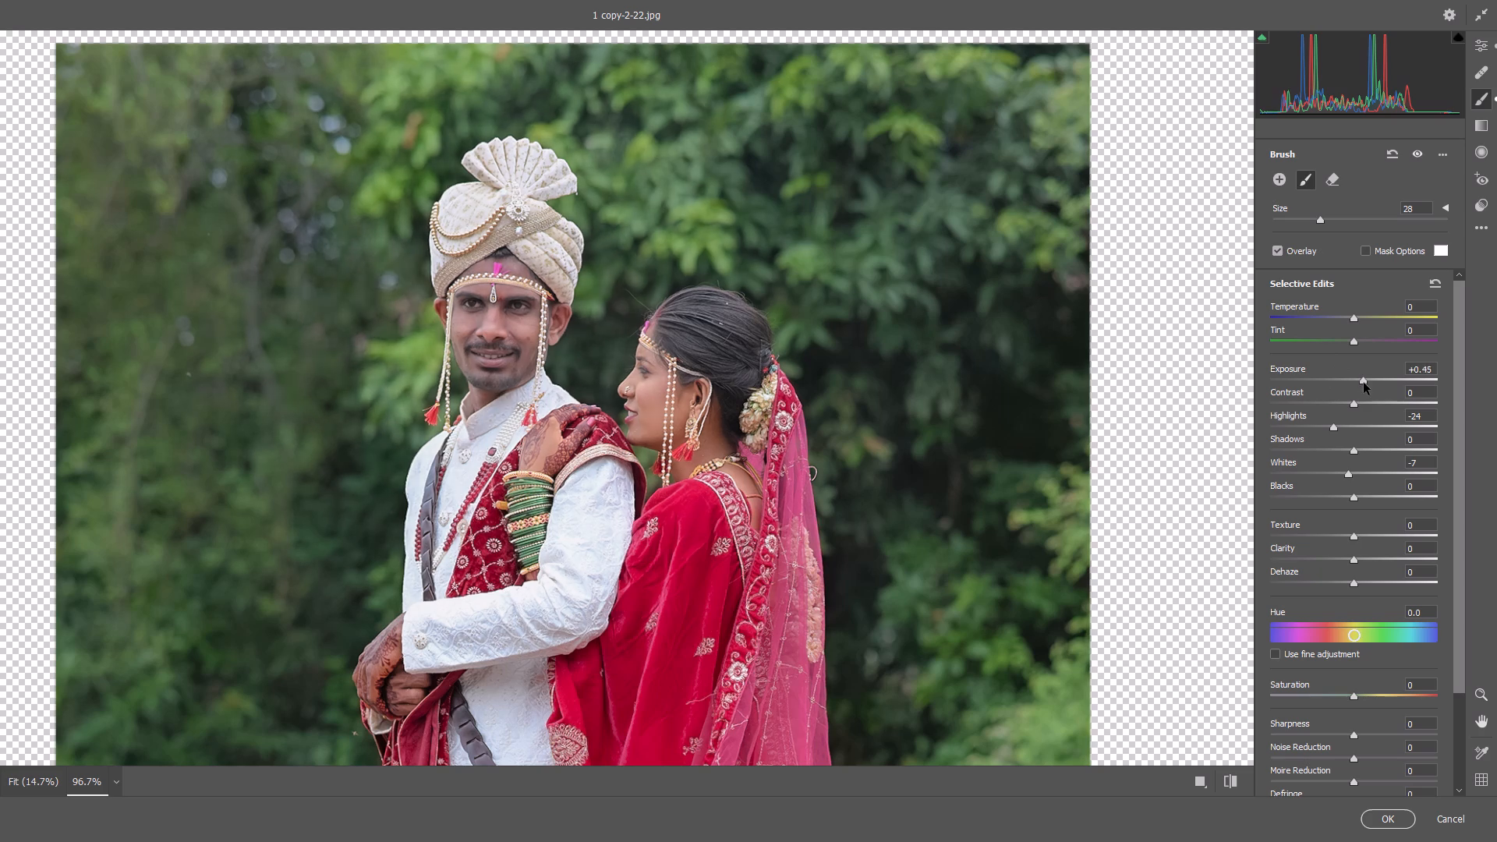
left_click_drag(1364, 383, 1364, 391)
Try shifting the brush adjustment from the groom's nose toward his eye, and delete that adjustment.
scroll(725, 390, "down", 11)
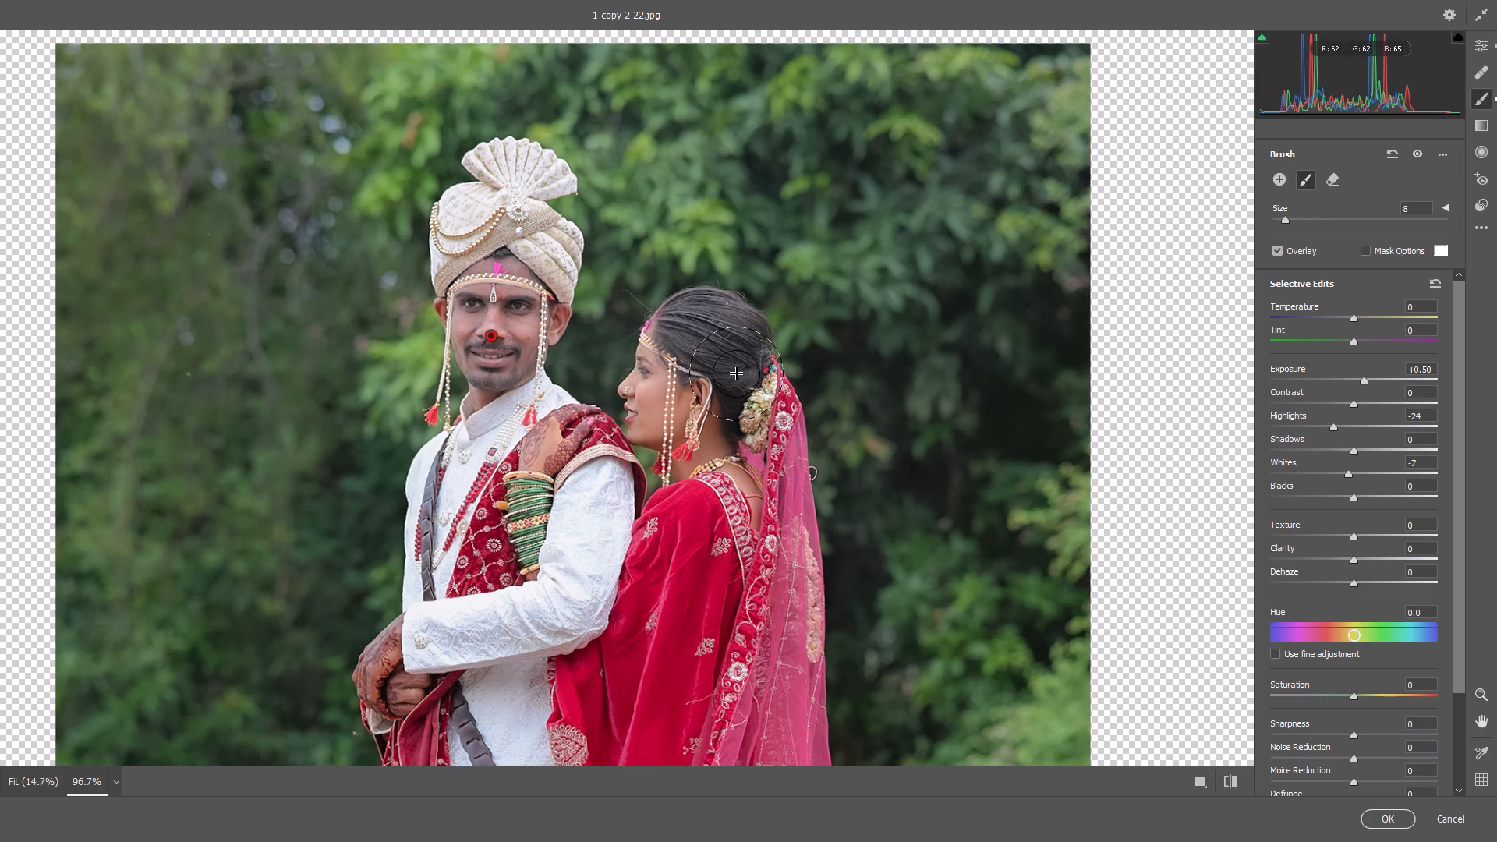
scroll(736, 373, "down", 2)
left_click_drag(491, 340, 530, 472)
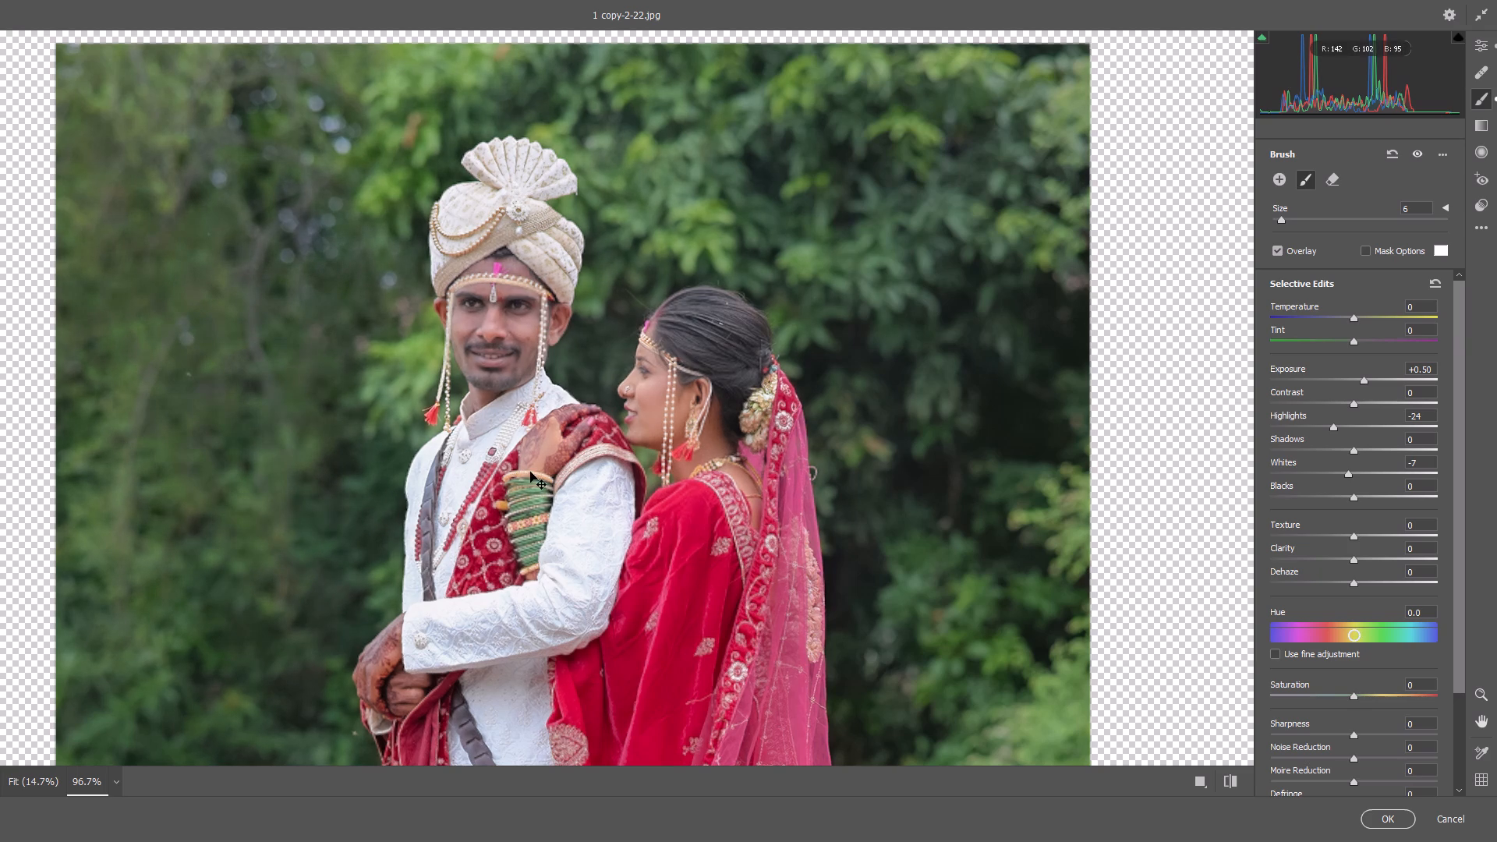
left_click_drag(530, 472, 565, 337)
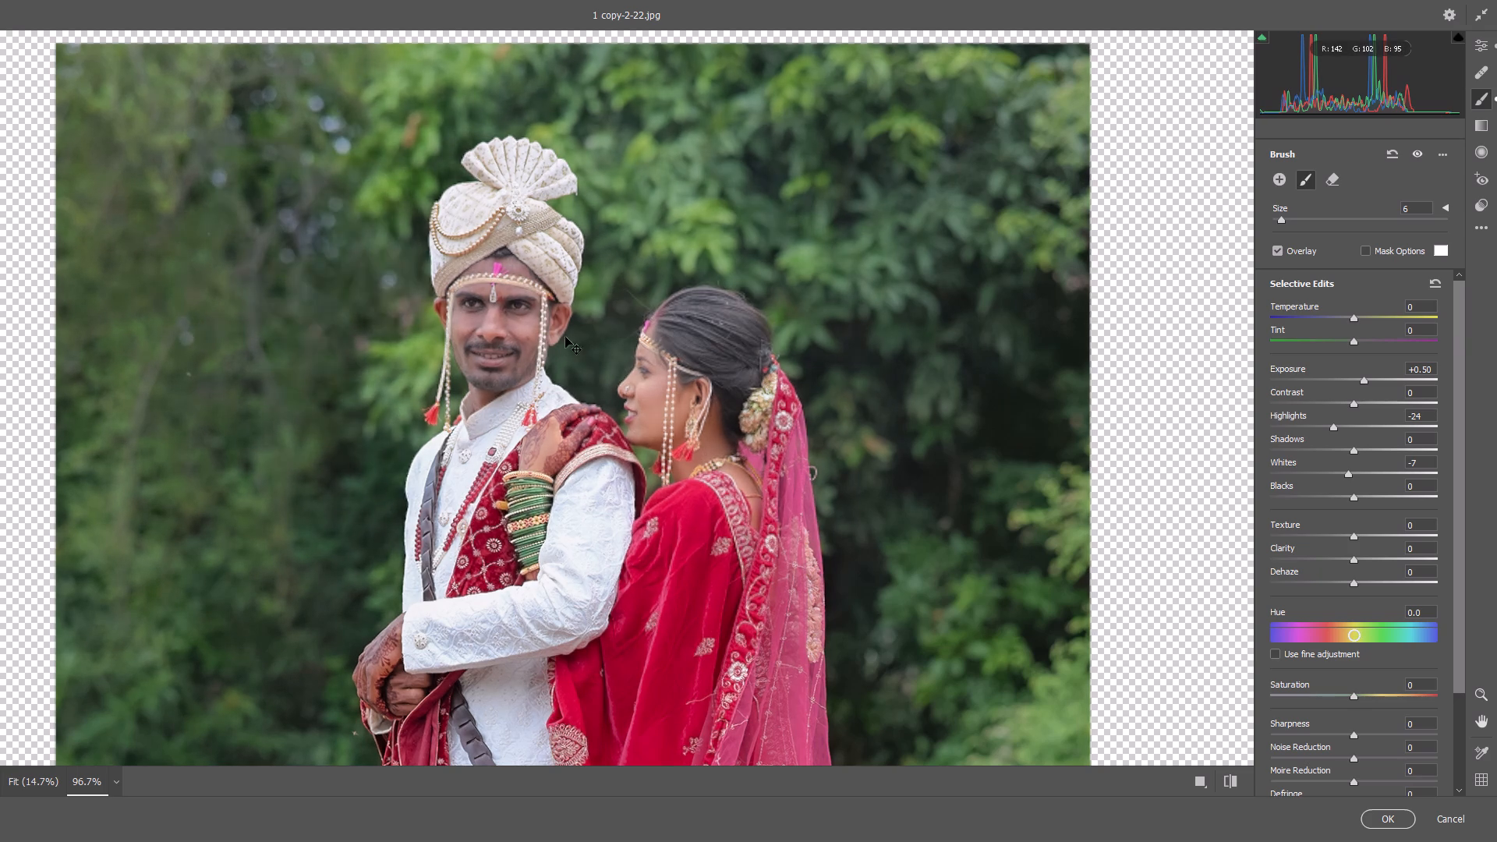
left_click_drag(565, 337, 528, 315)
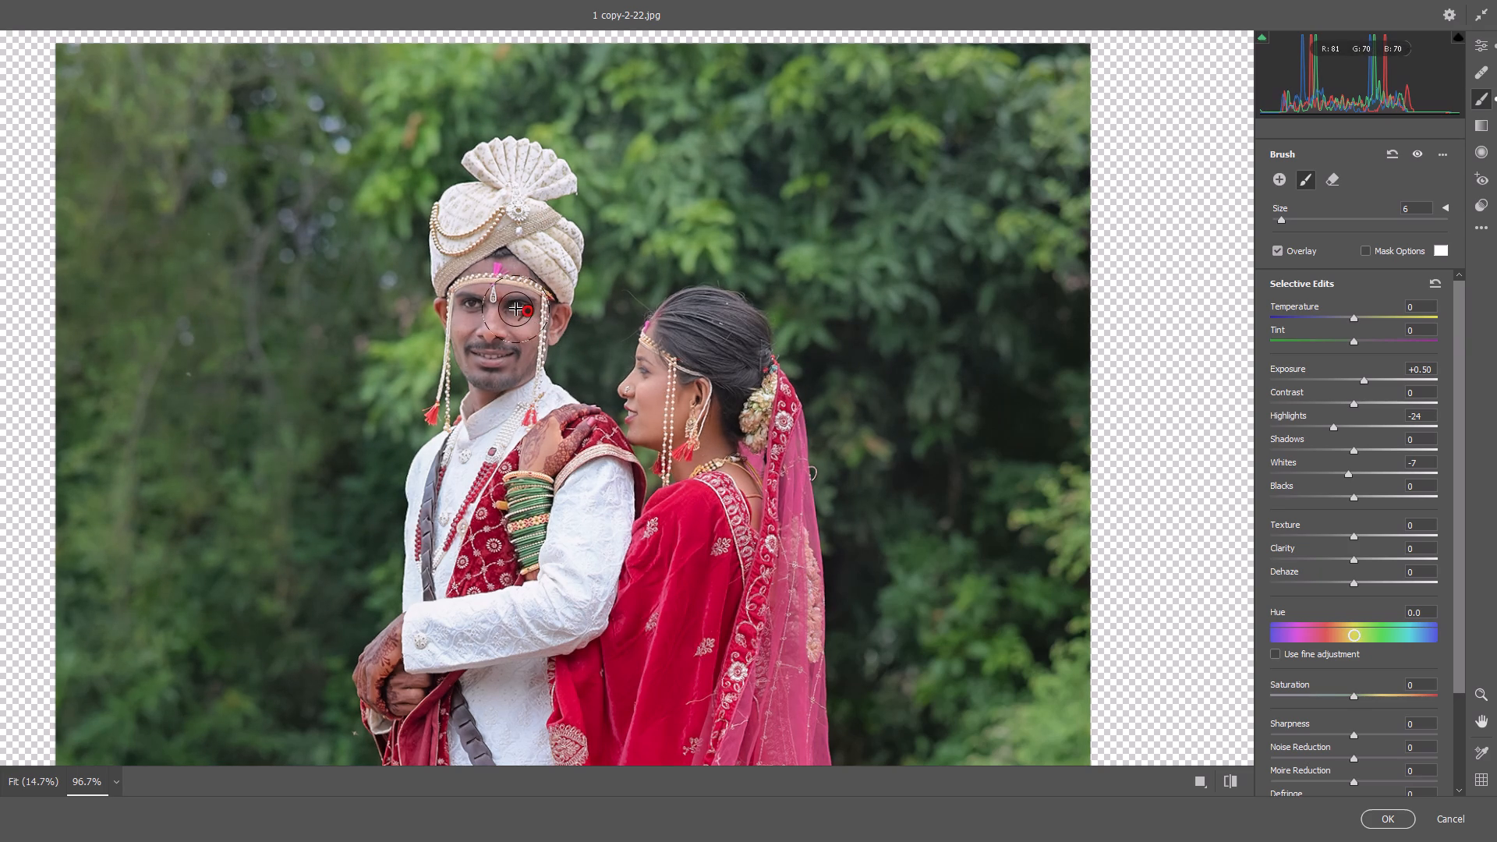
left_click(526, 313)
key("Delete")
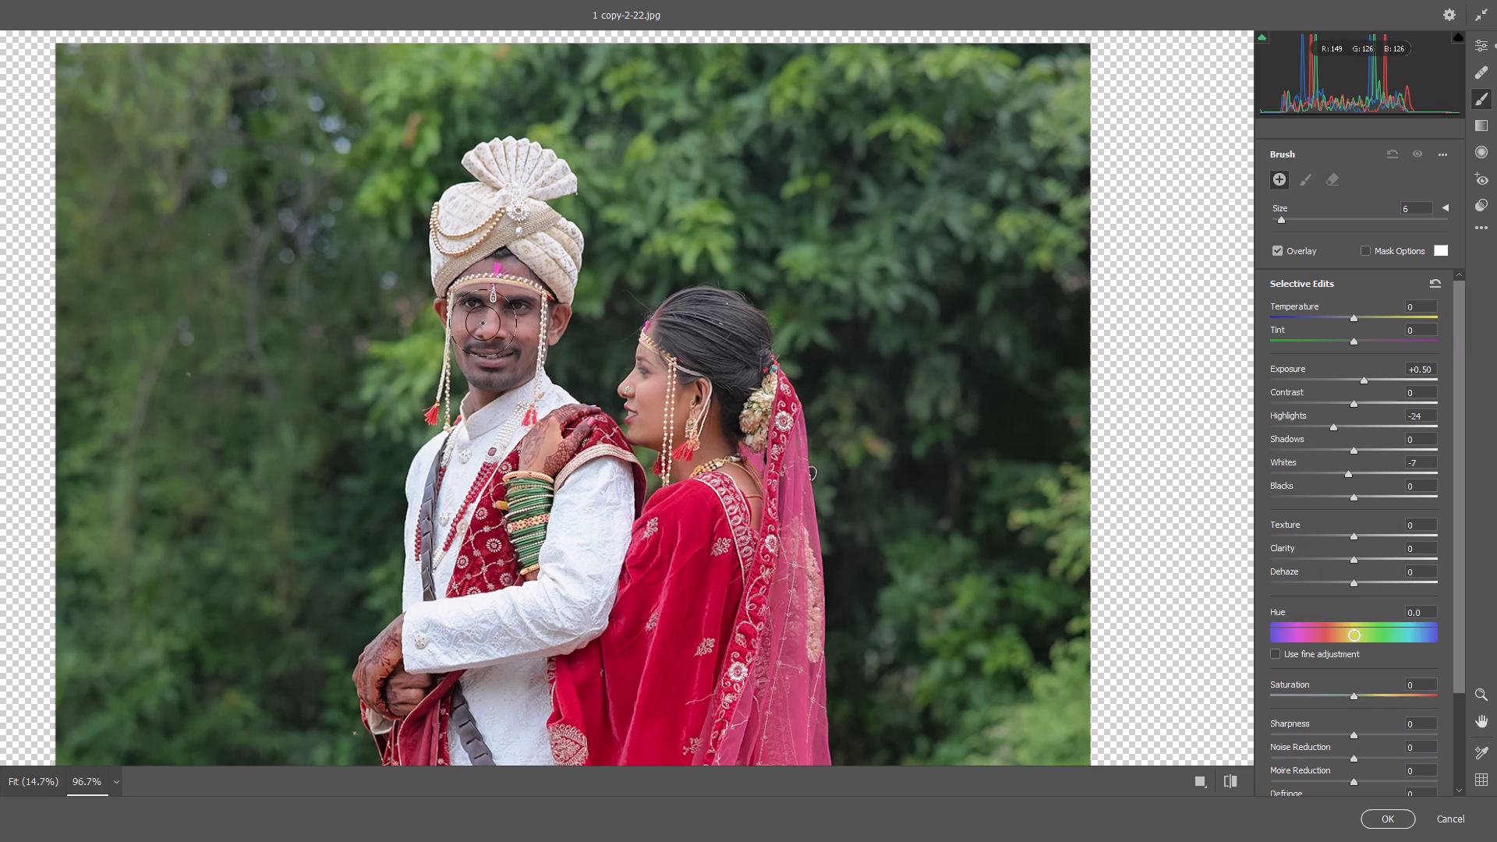
Paint a new size 12 brush adjustment on the groom's face and set its Exposure to +1.25.
scroll(489, 329, "up", 2)
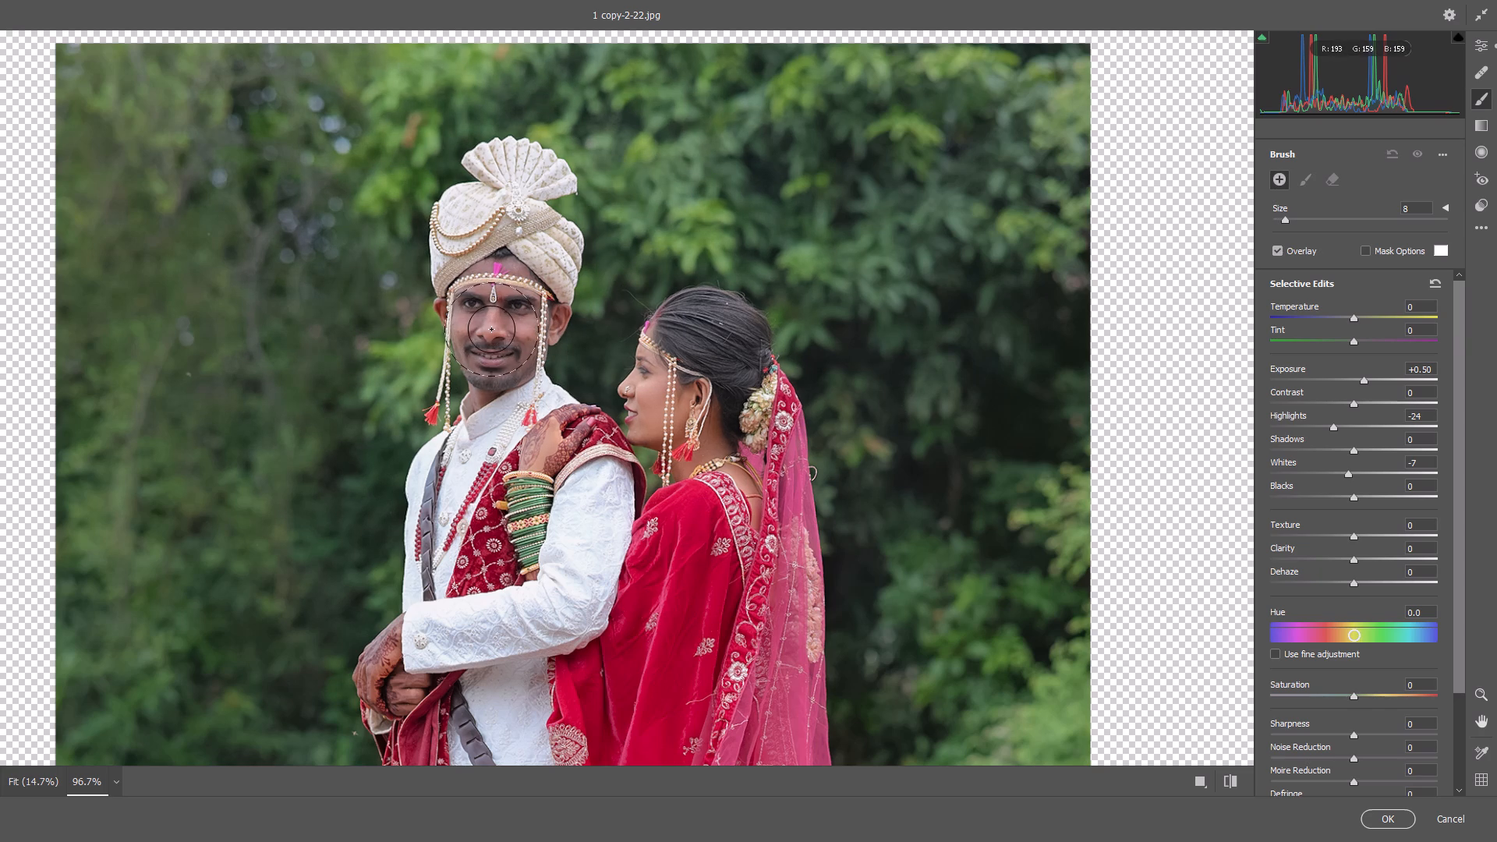
scroll(503, 322, "up", 3)
left_click(497, 314)
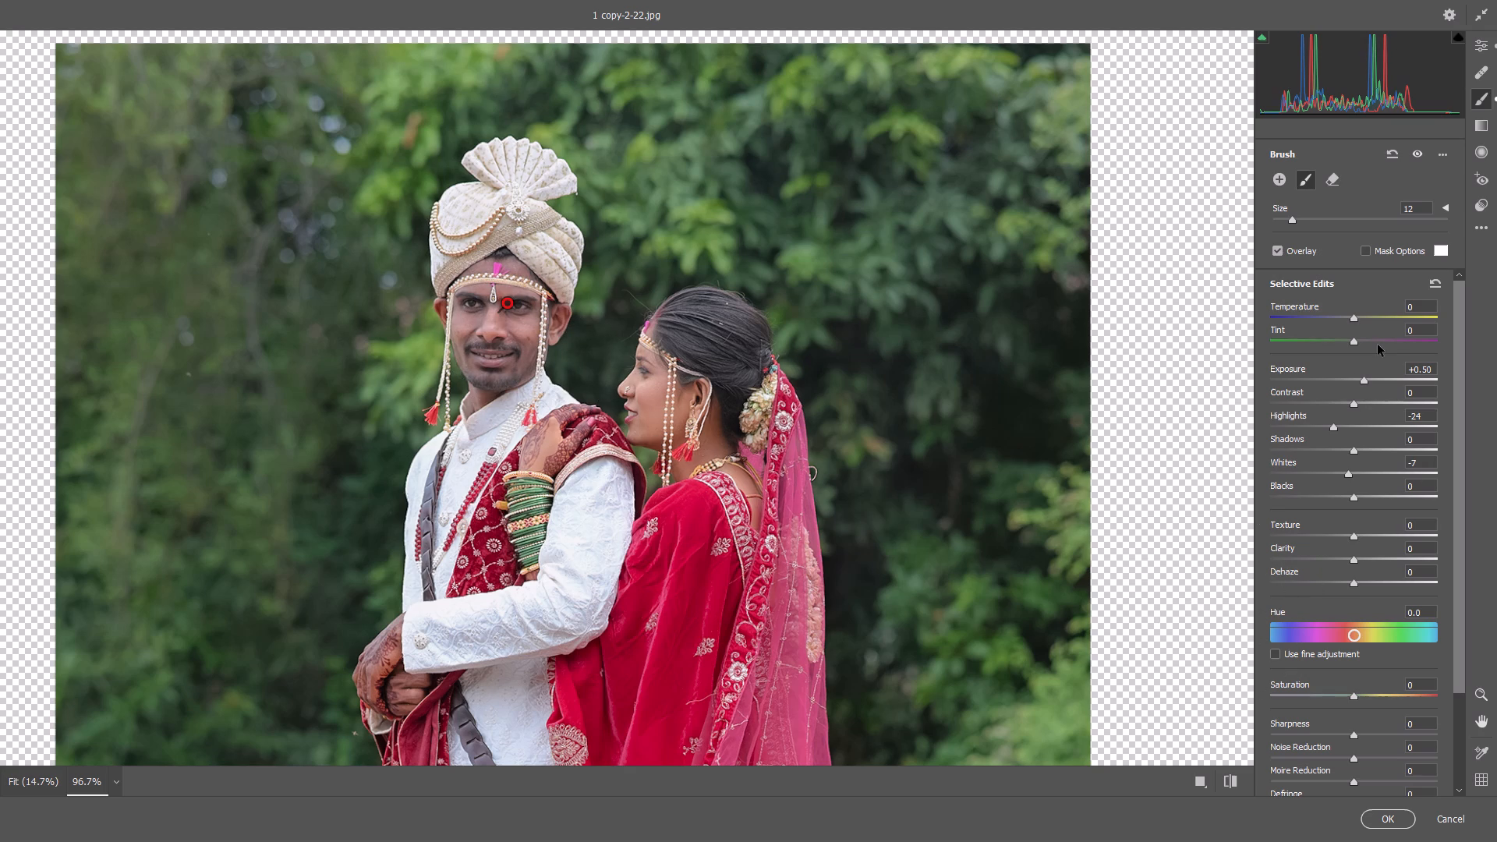
left_click_drag(1360, 380, 1373, 386)
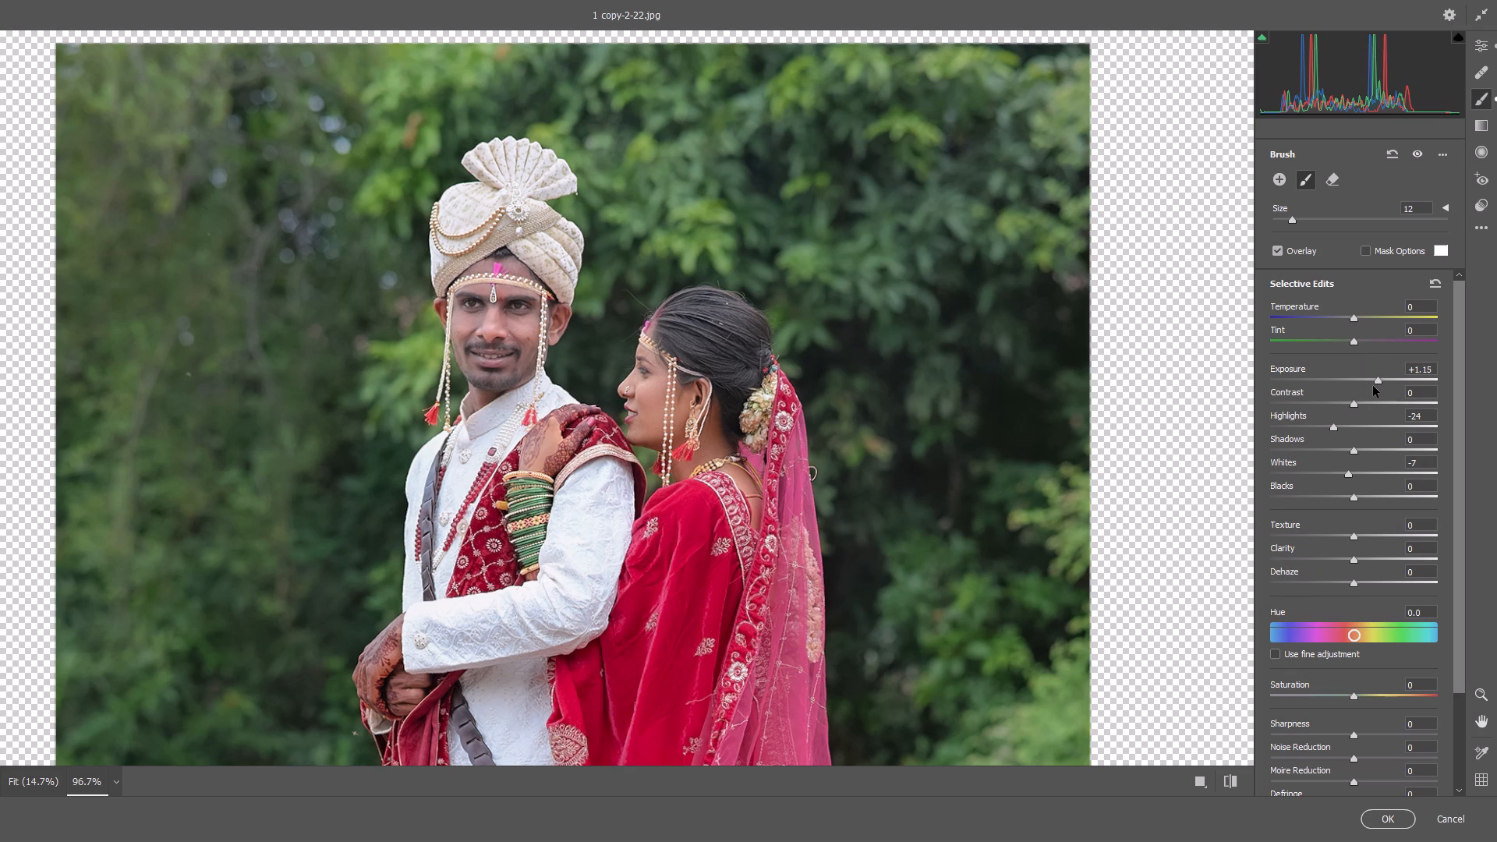
left_click_drag(1373, 386, 1376, 387)
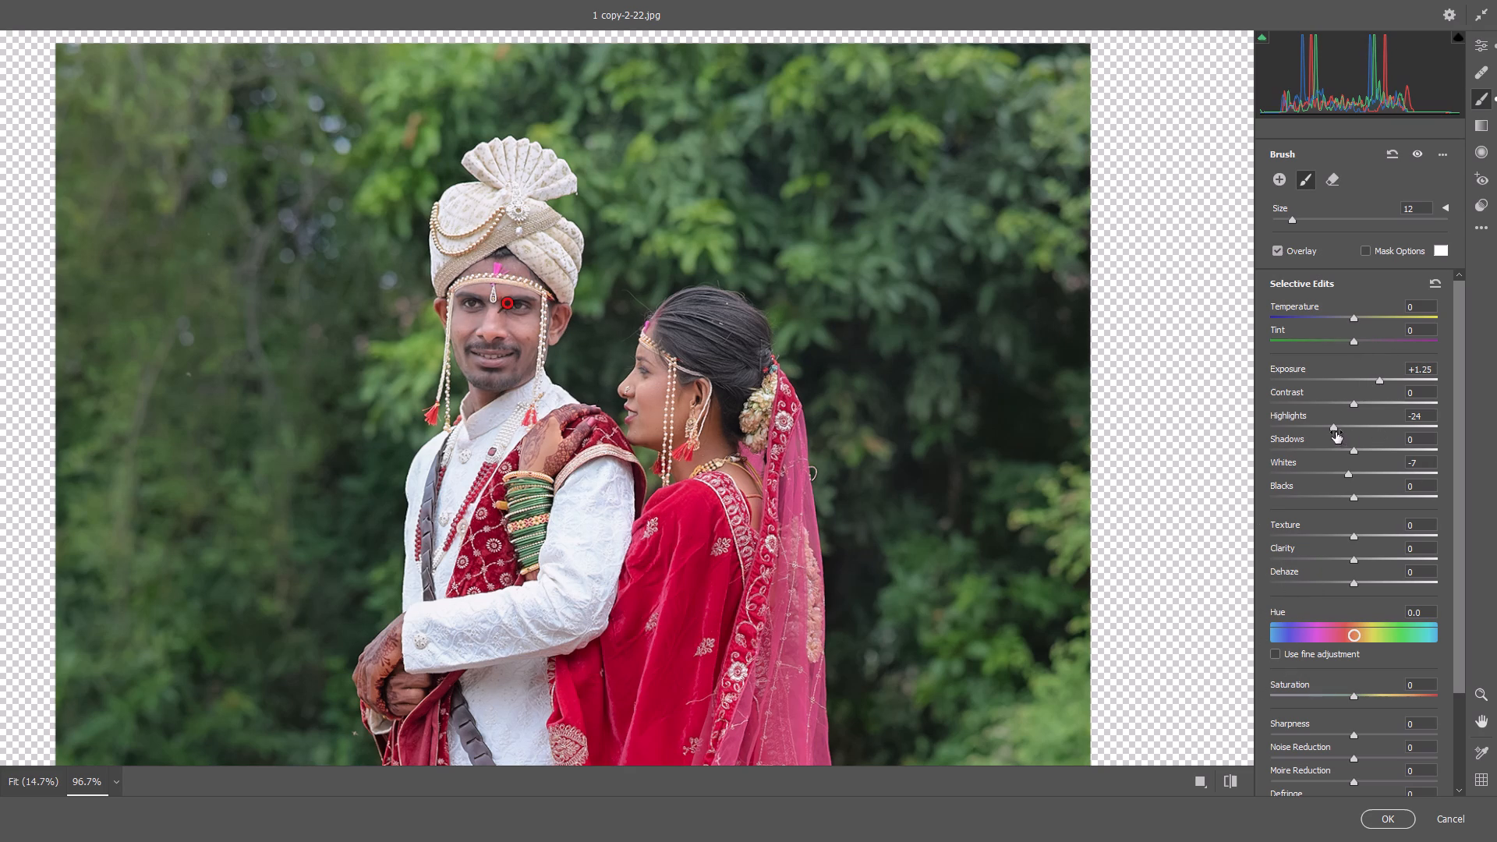
Set the groom's face adjustment to Highlights -24 and Whites +20.
left_click_drag(1335, 428, 1336, 440)
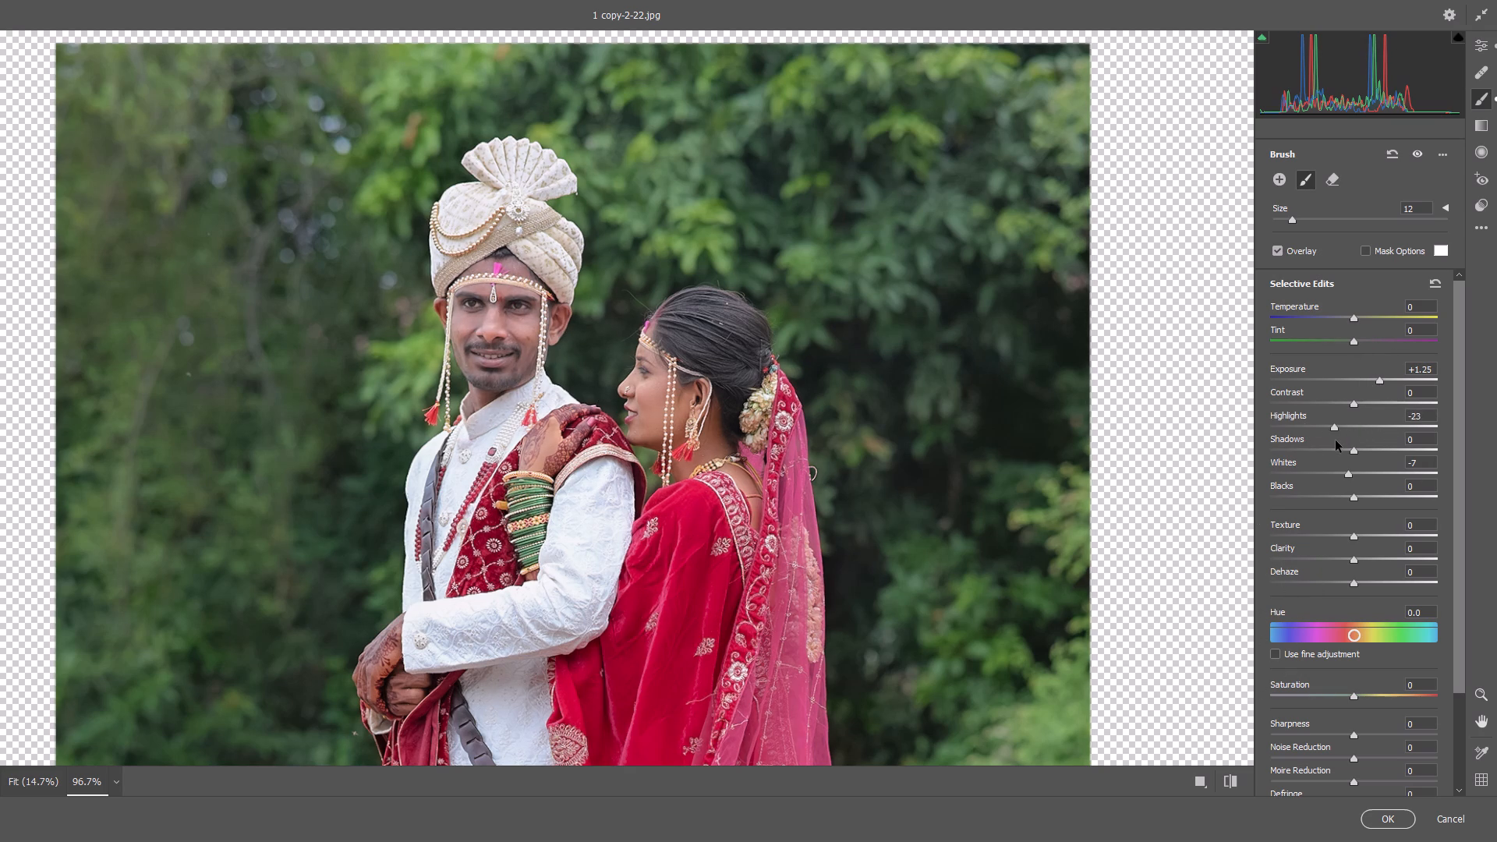
left_click_drag(1336, 440, 1335, 440)
left_click_drag(1350, 475, 1371, 472)
left_click_drag(1371, 472, 1372, 473)
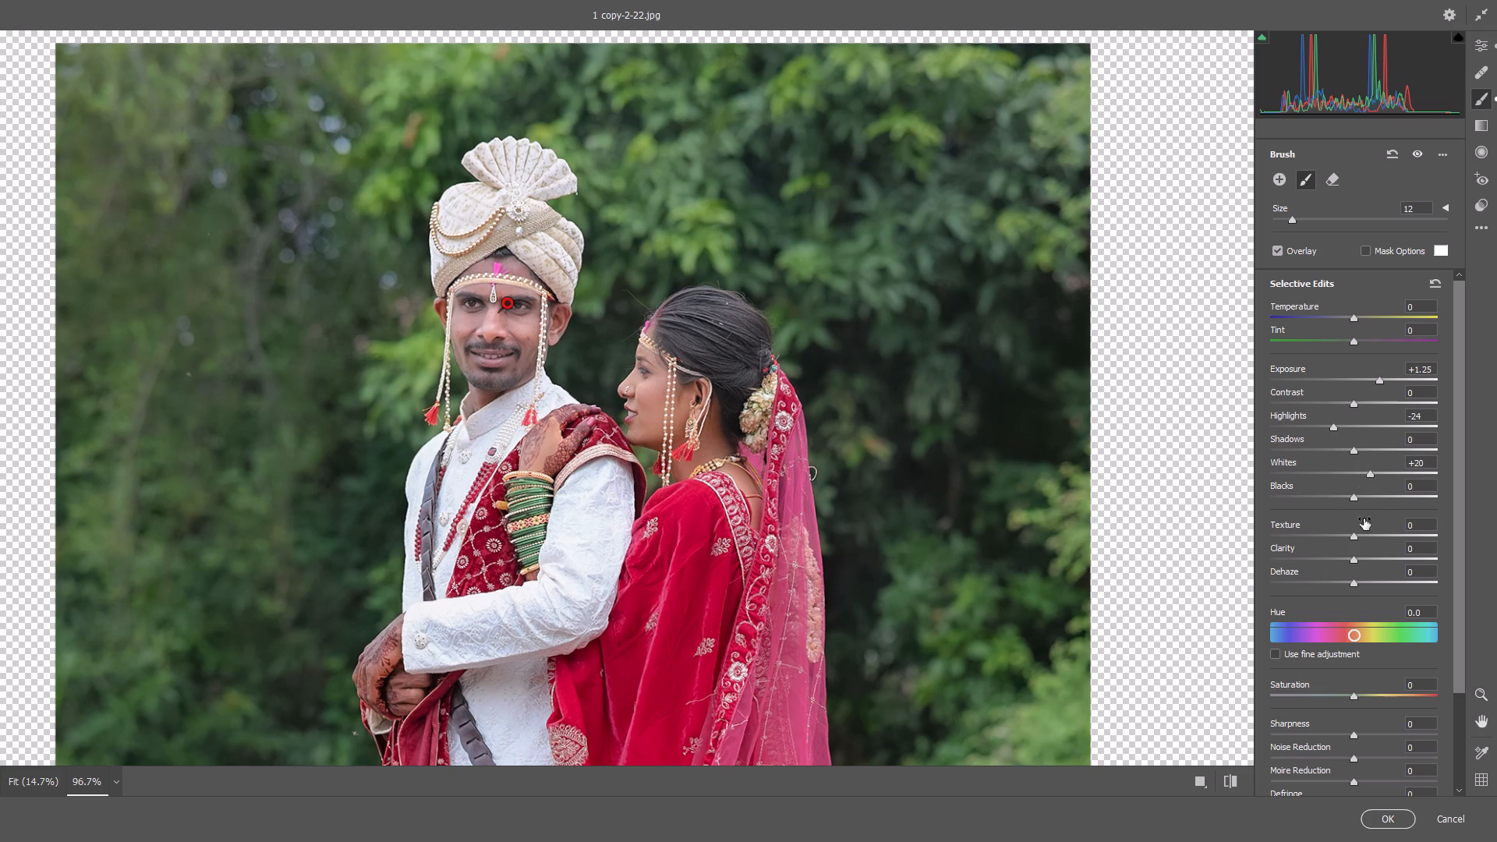
Soften and enrich the groom's face adjustment with Texture -18, Clarity -25 and Saturation +50.
left_click_drag(1355, 533, 1340, 537)
left_click_drag(1352, 557, 1341, 557)
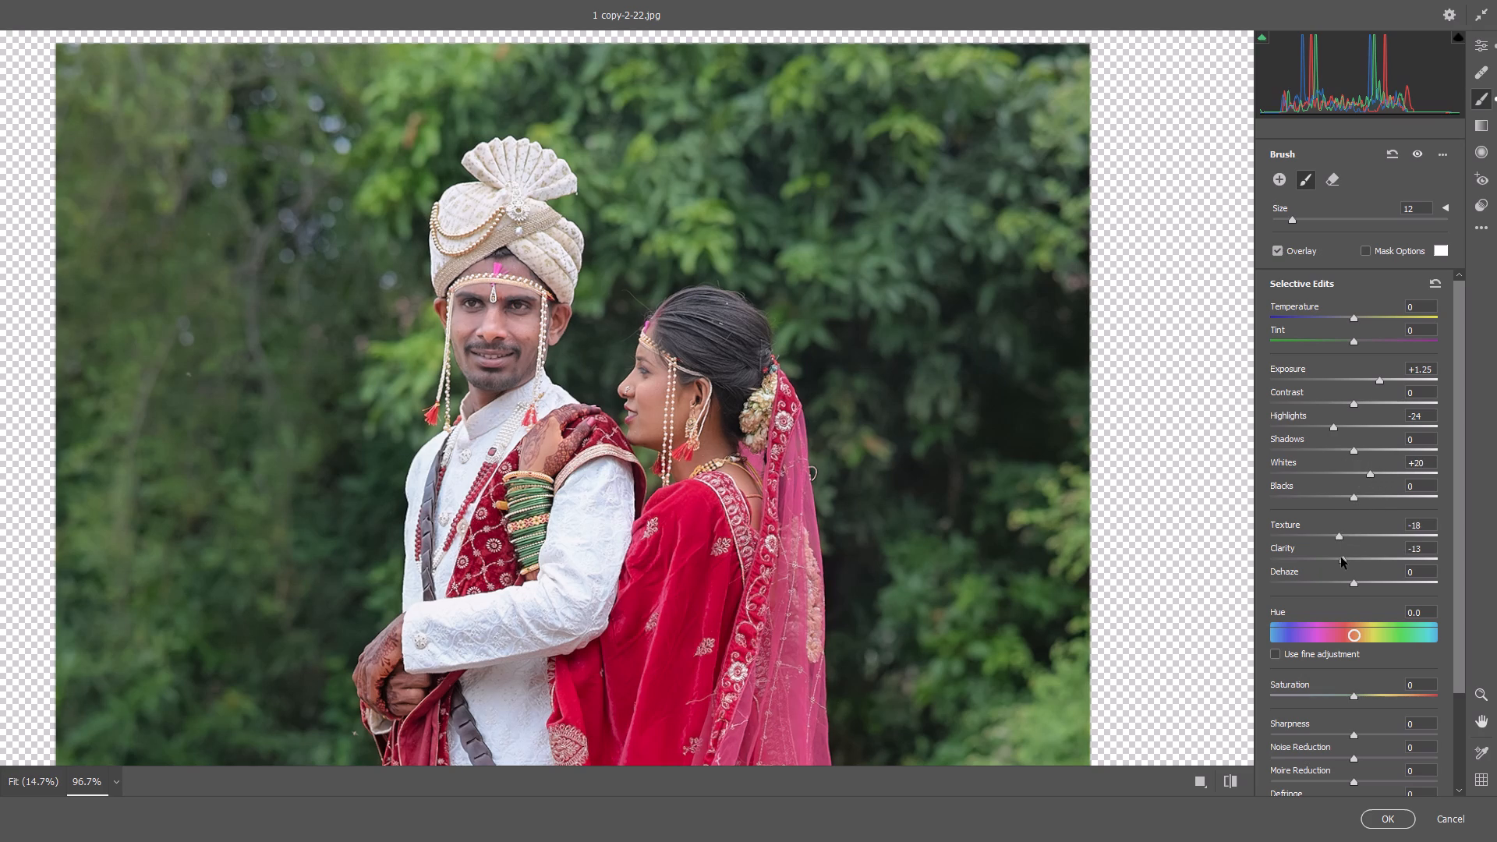
left_click_drag(1341, 557, 1331, 557)
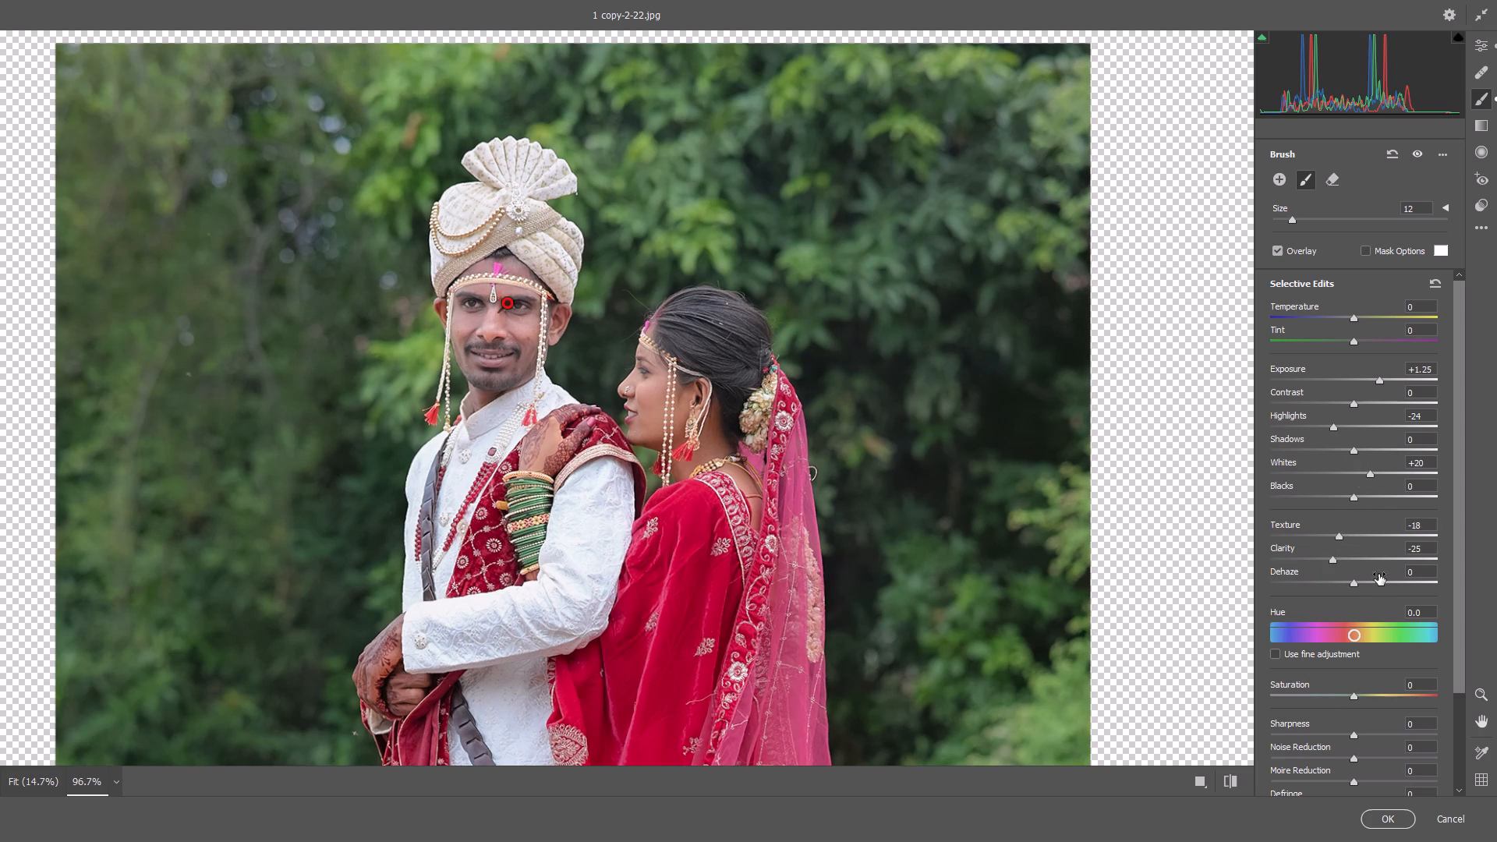
left_click_drag(1360, 695, 1392, 695)
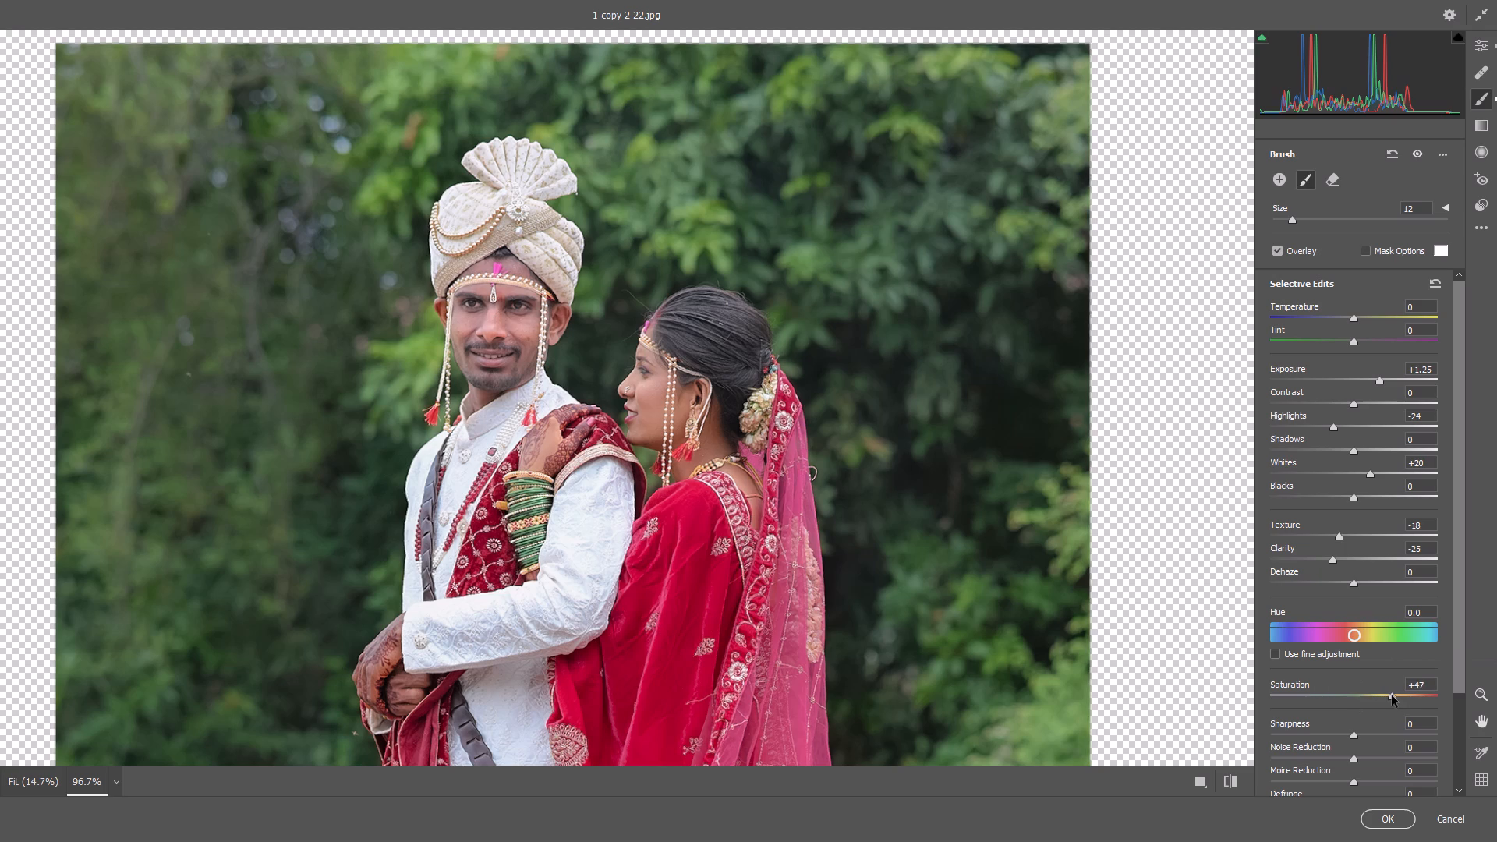
left_click_drag(1392, 695, 1396, 695)
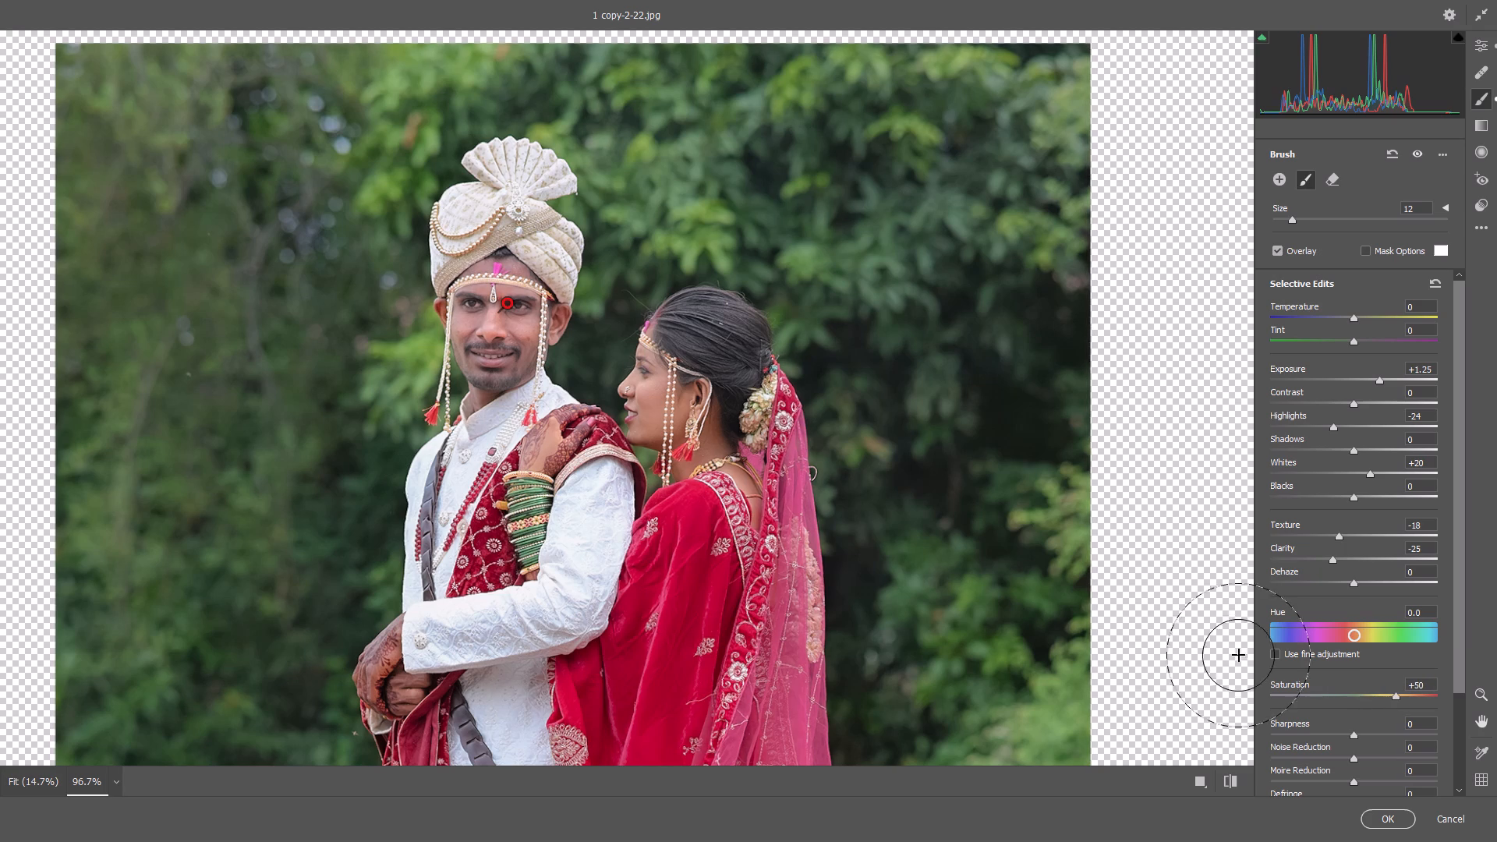
Set the groom's face adjustment to Noise Reduction -9 and Sharpness -13.
scroll(637, 391, "down", 4)
scroll(639, 390, "up", 3)
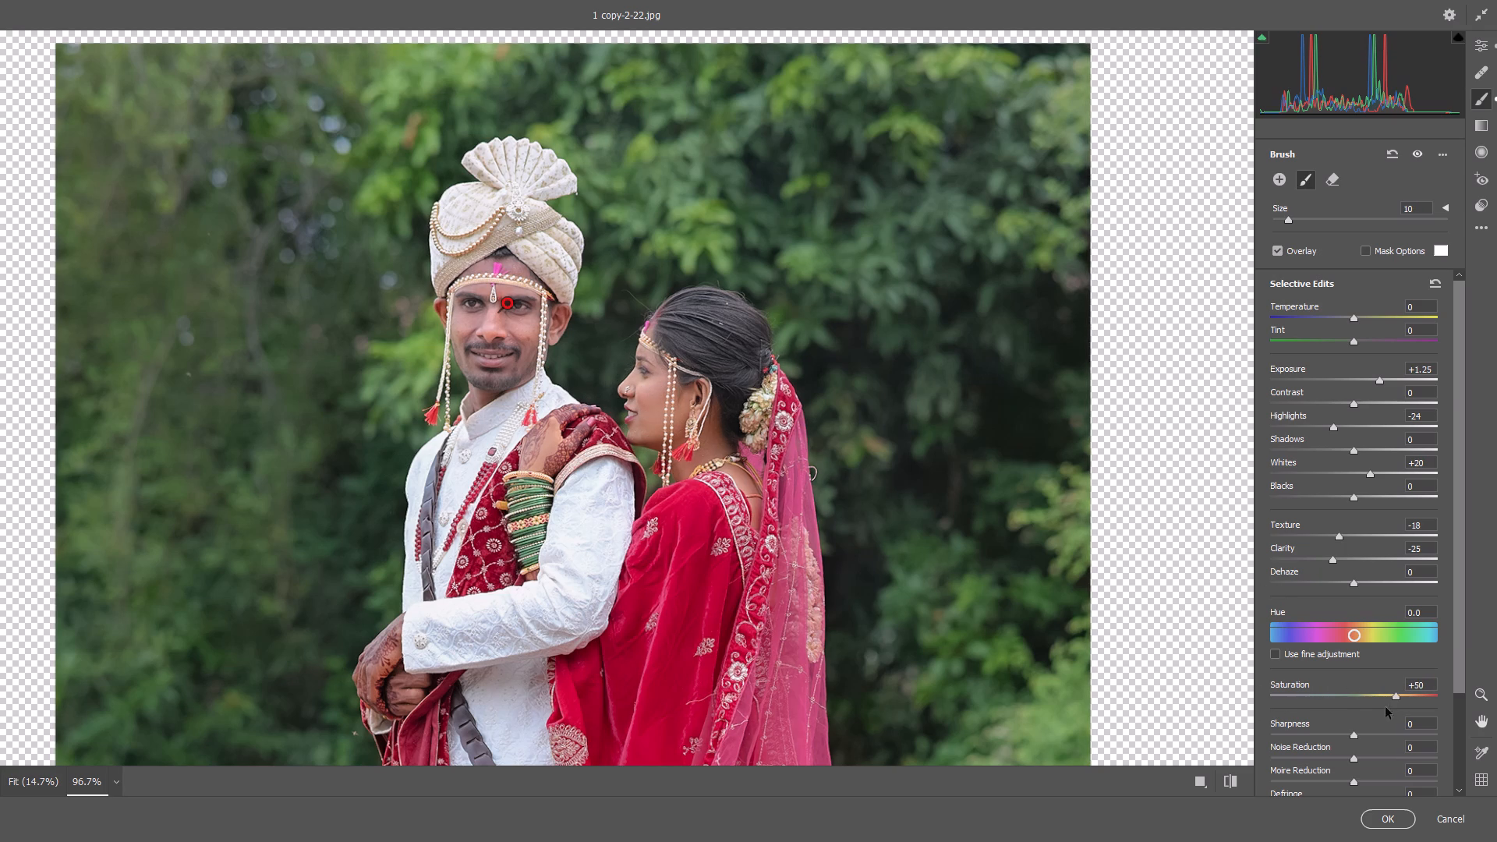
scroll(1351, 695, "down", 2)
left_click_drag(1347, 666, 1340, 666)
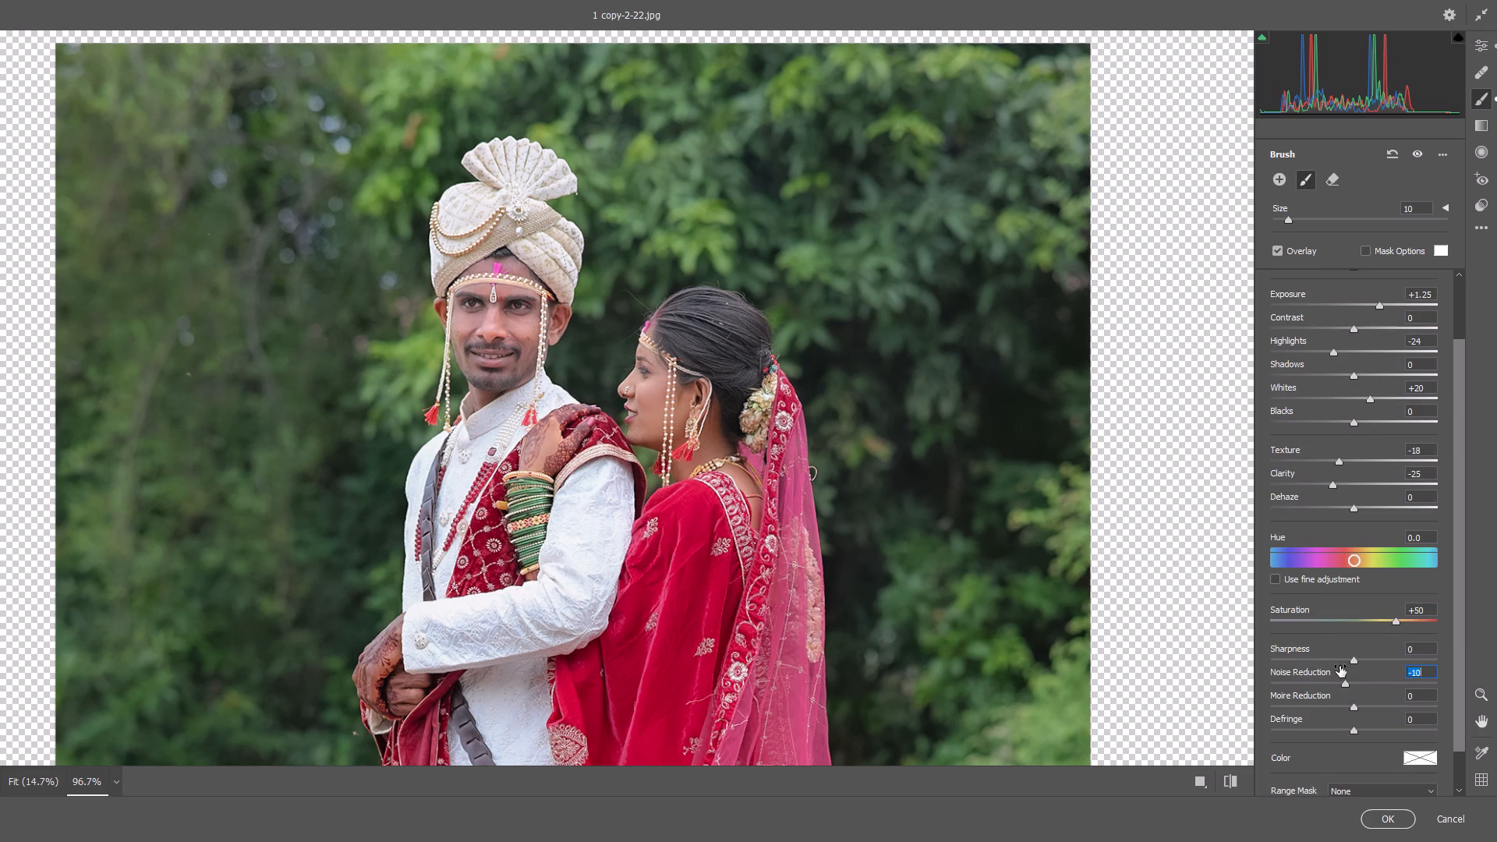
left_click_drag(1340, 666, 1340, 668)
left_click_drag(1350, 658, 1340, 658)
scroll(1354, 691, "down", 1)
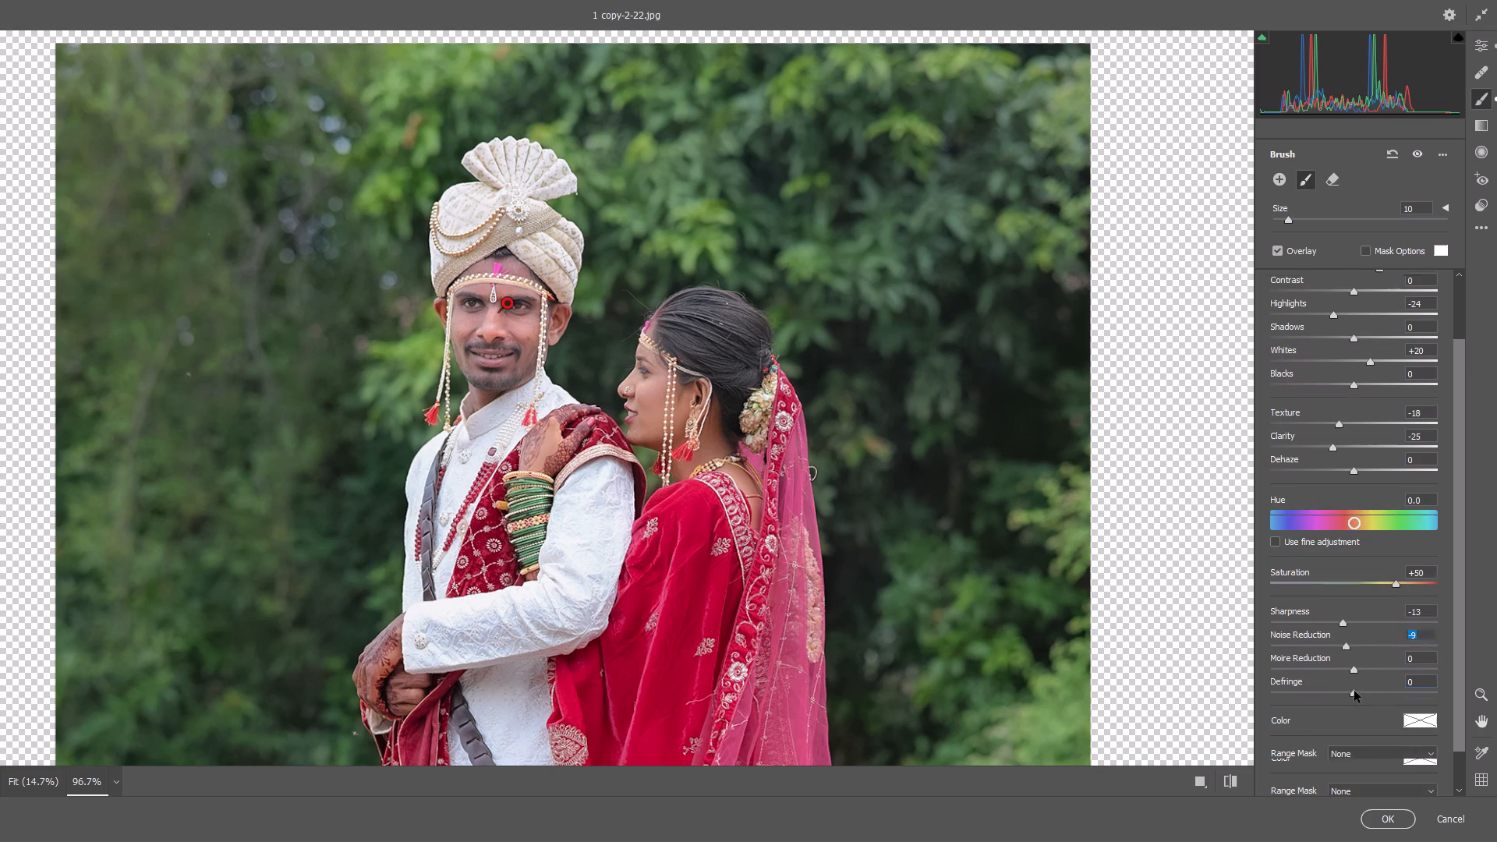
Review the groom's face adjustment settings and compare the photo with its default settings.
scroll(1354, 691, "down", 8)
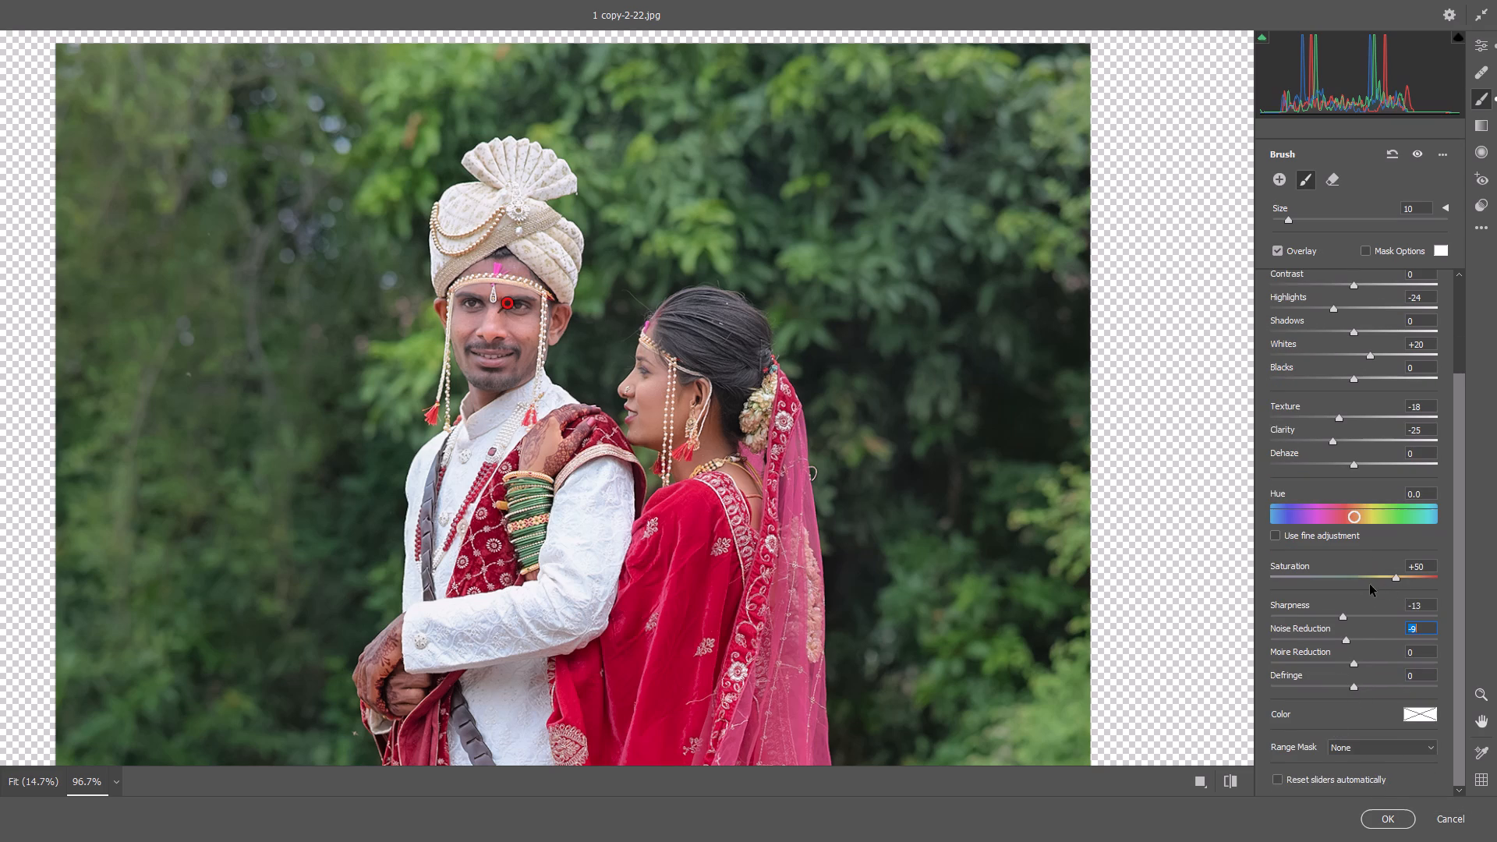
scroll(1361, 584, "up", 6)
scroll(1357, 584, "down", 13)
scroll(1330, 593, "up", 4)
scroll(1330, 593, "down", 7)
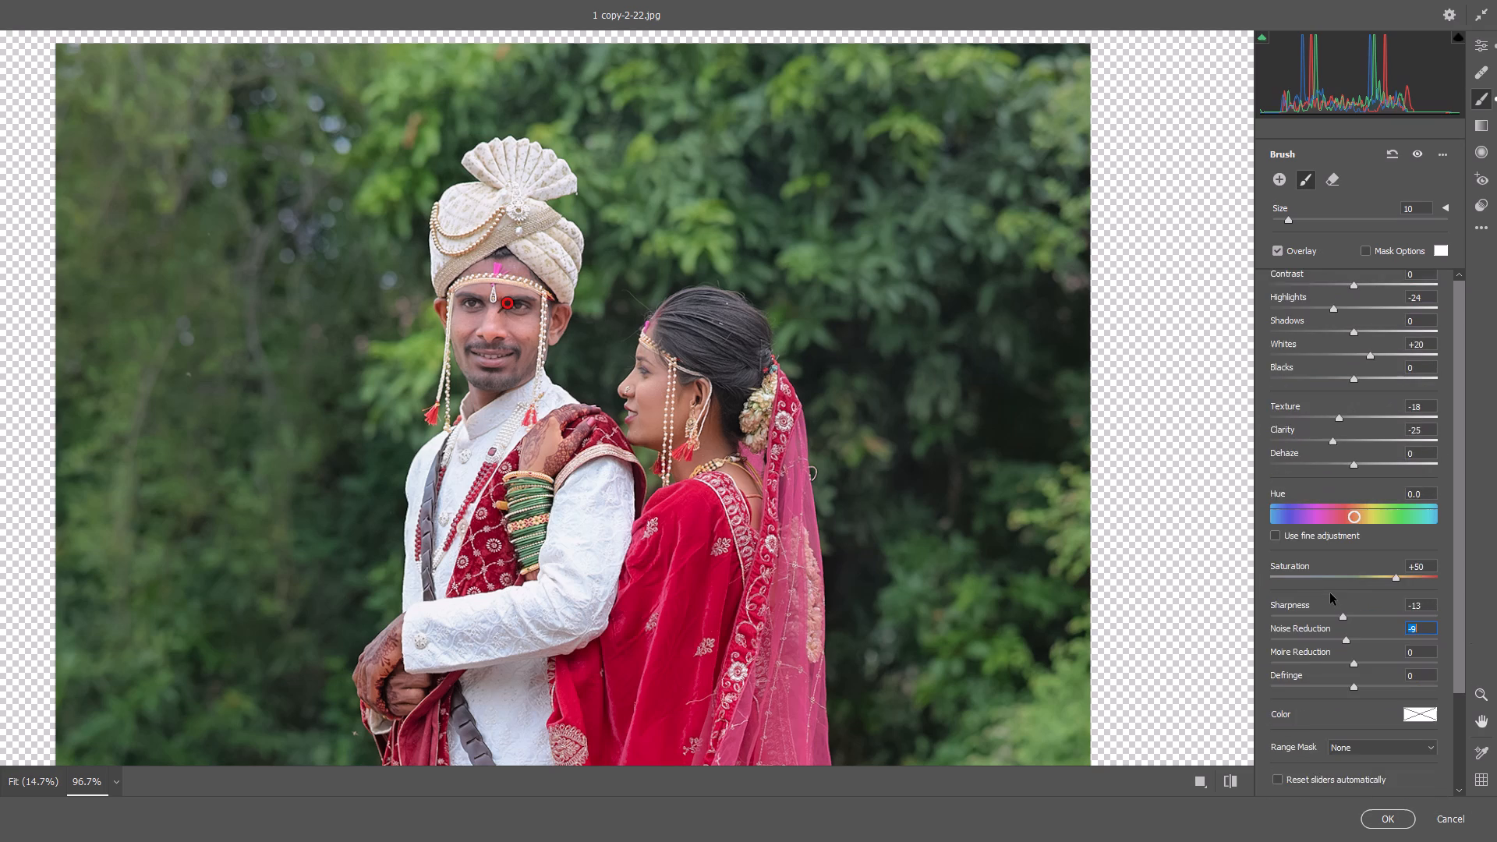
scroll(1330, 593, "up", 1)
scroll(1330, 593, "down", 3)
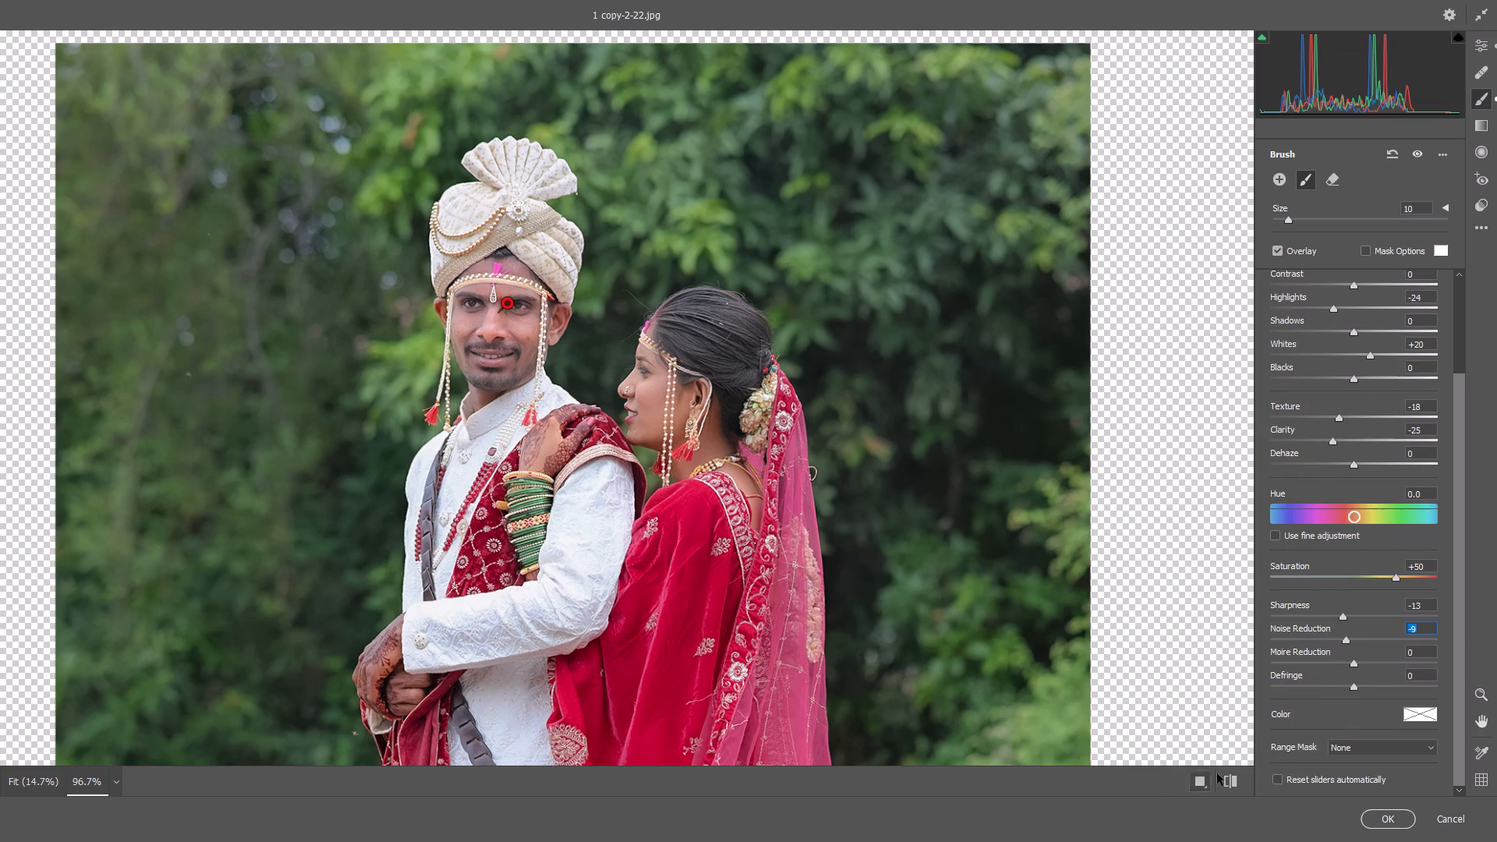
left_click(1230, 780)
left_click(1230, 780)
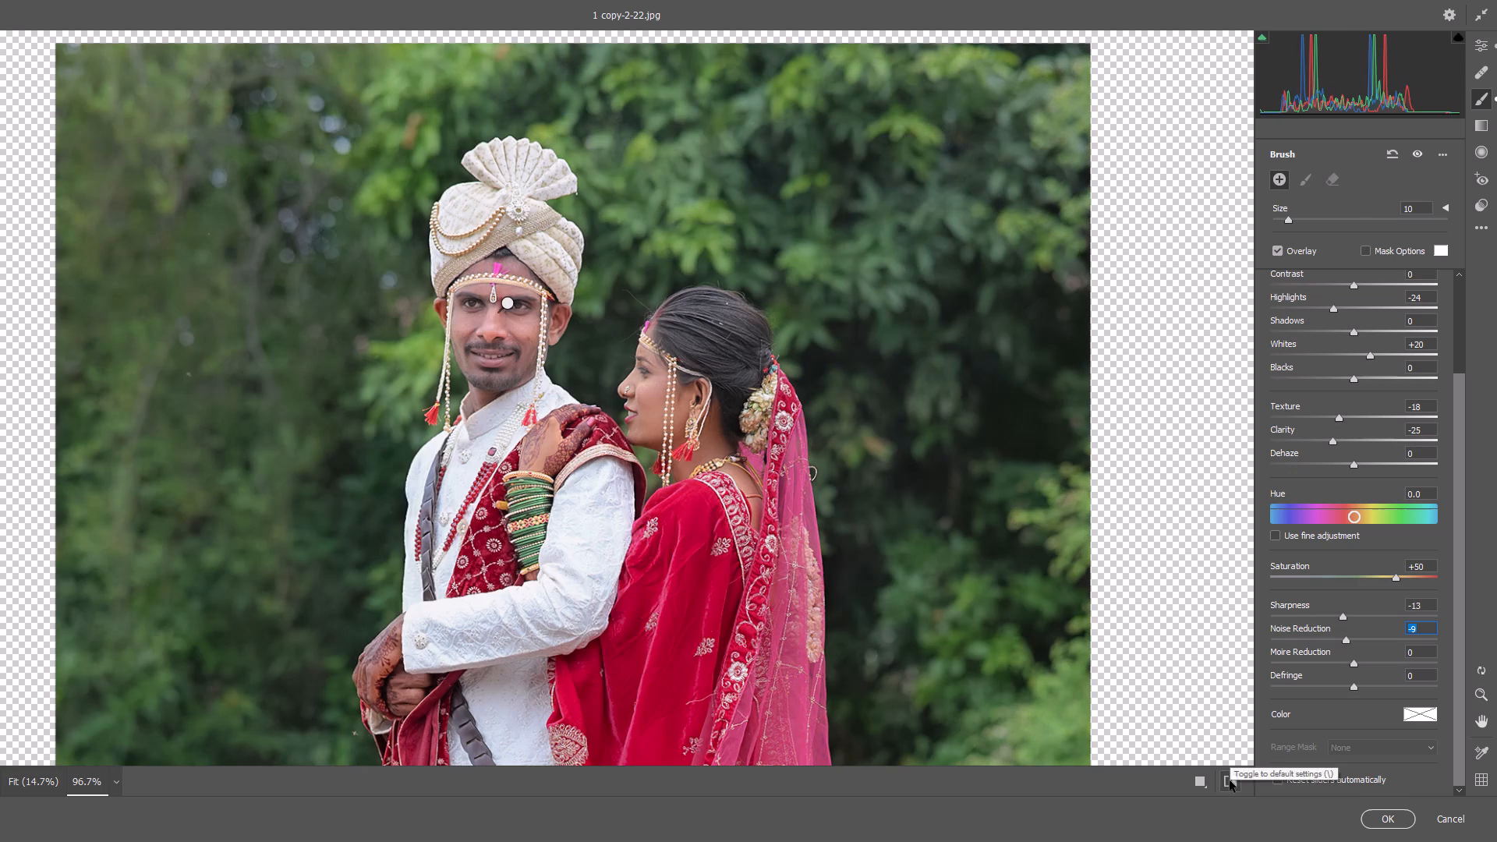
scroll(841, 508, "down", 5)
scroll(840, 499, "up", 3)
scroll(840, 499, "down", 2)
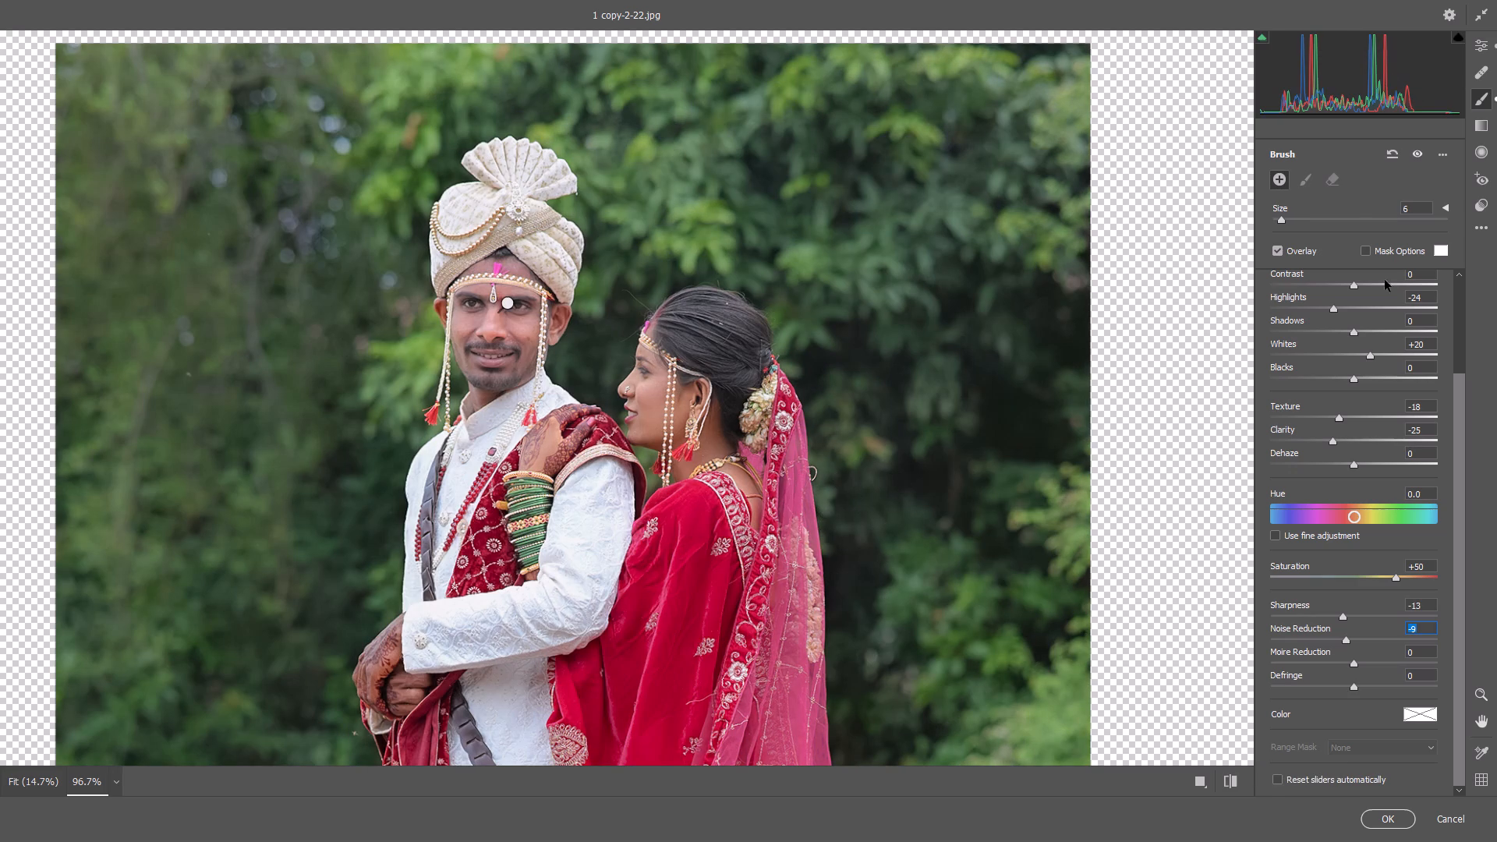
Return to the global edit settings and examine the corrected couple photo up close and at full length.
left_click(1481, 48)
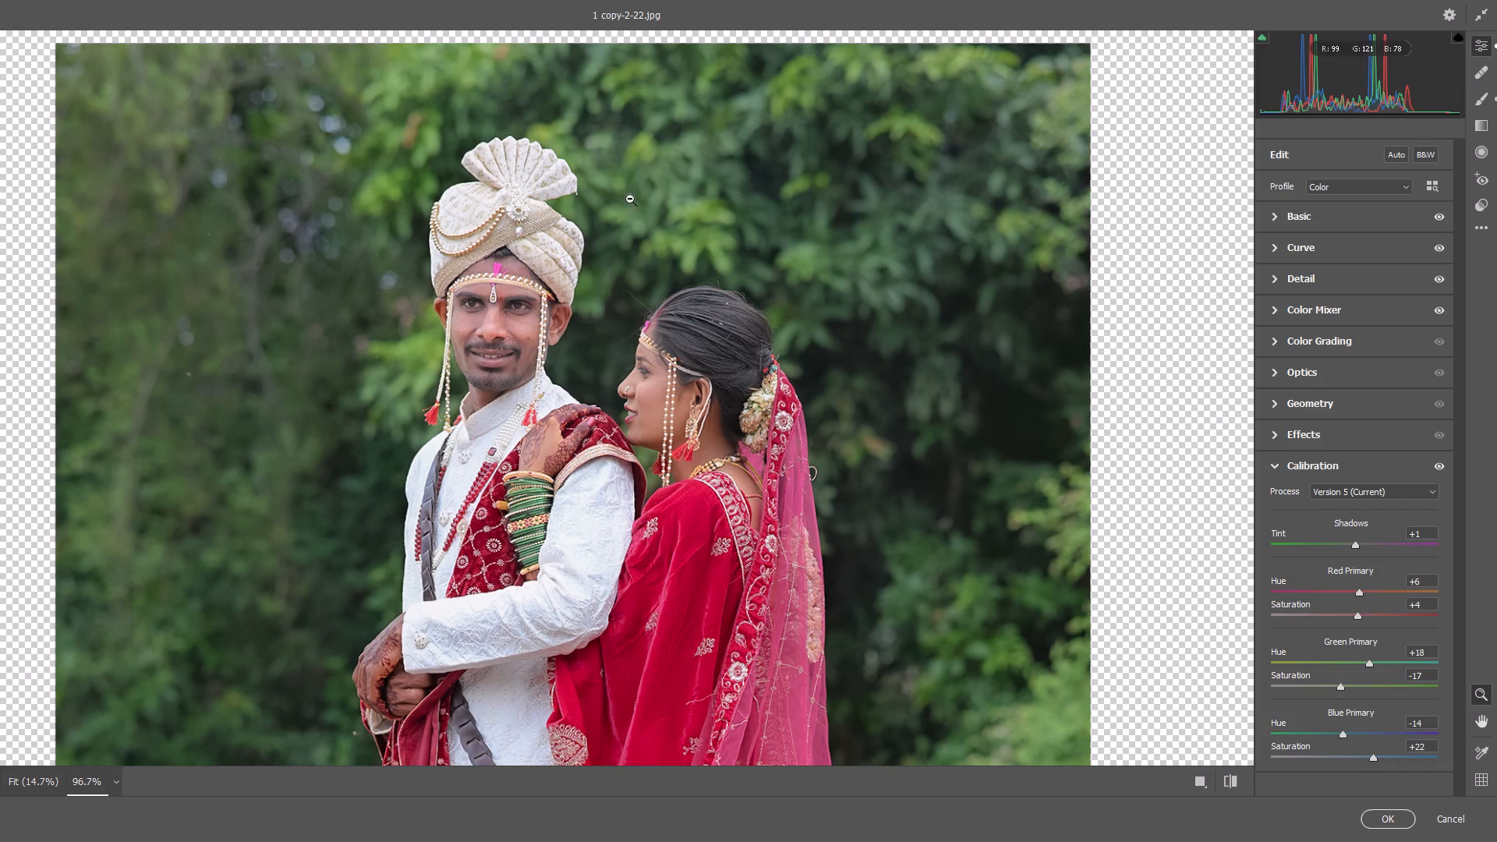
scroll(601, 199, "down", 5)
scroll(531, 278, "down", 5)
scroll(311, 387, "up", 6)
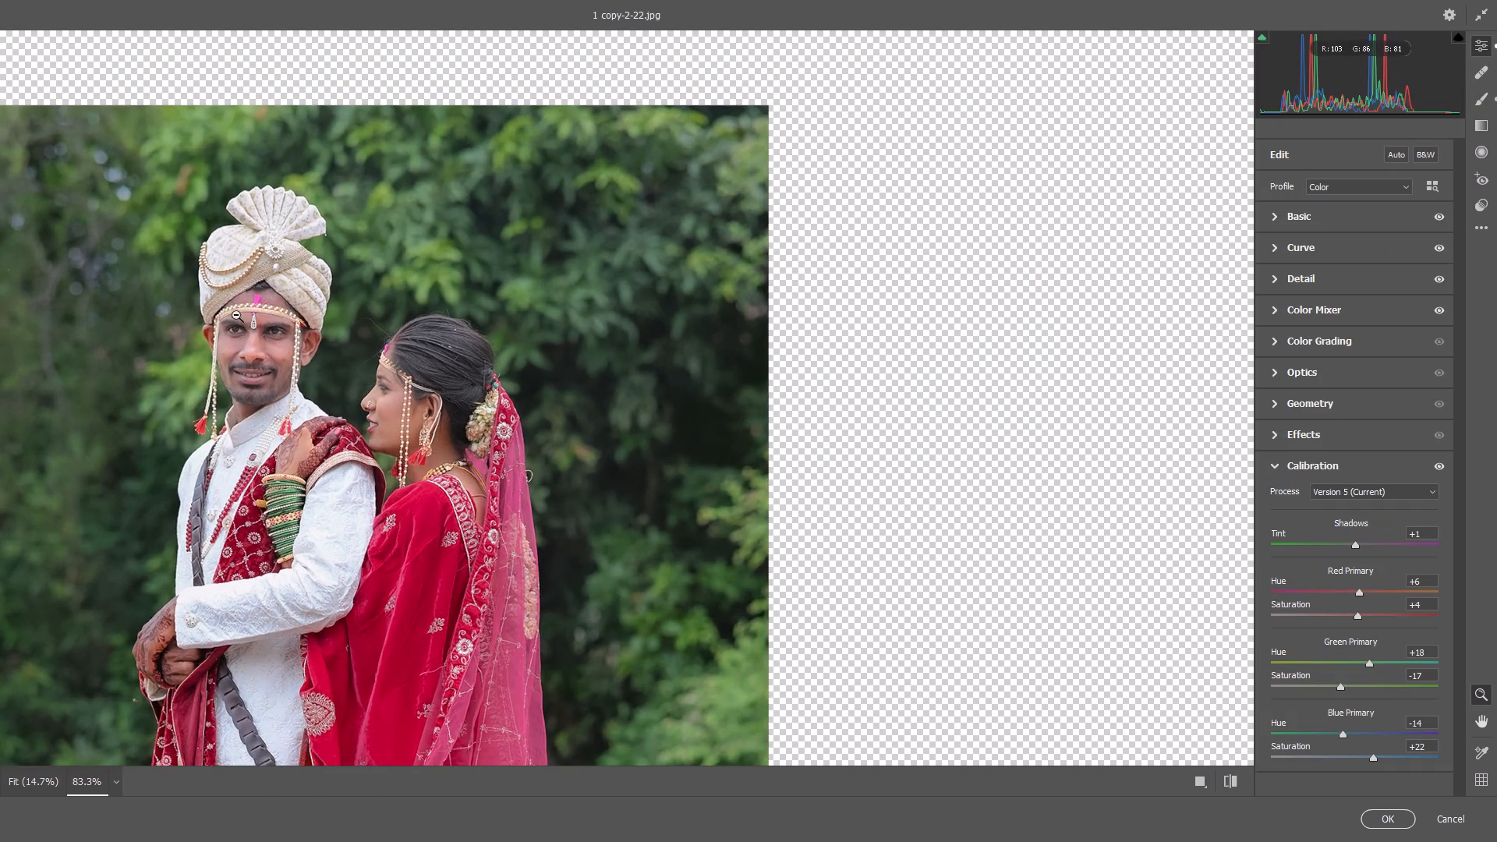
left_click_drag(267, 317, 377, 364)
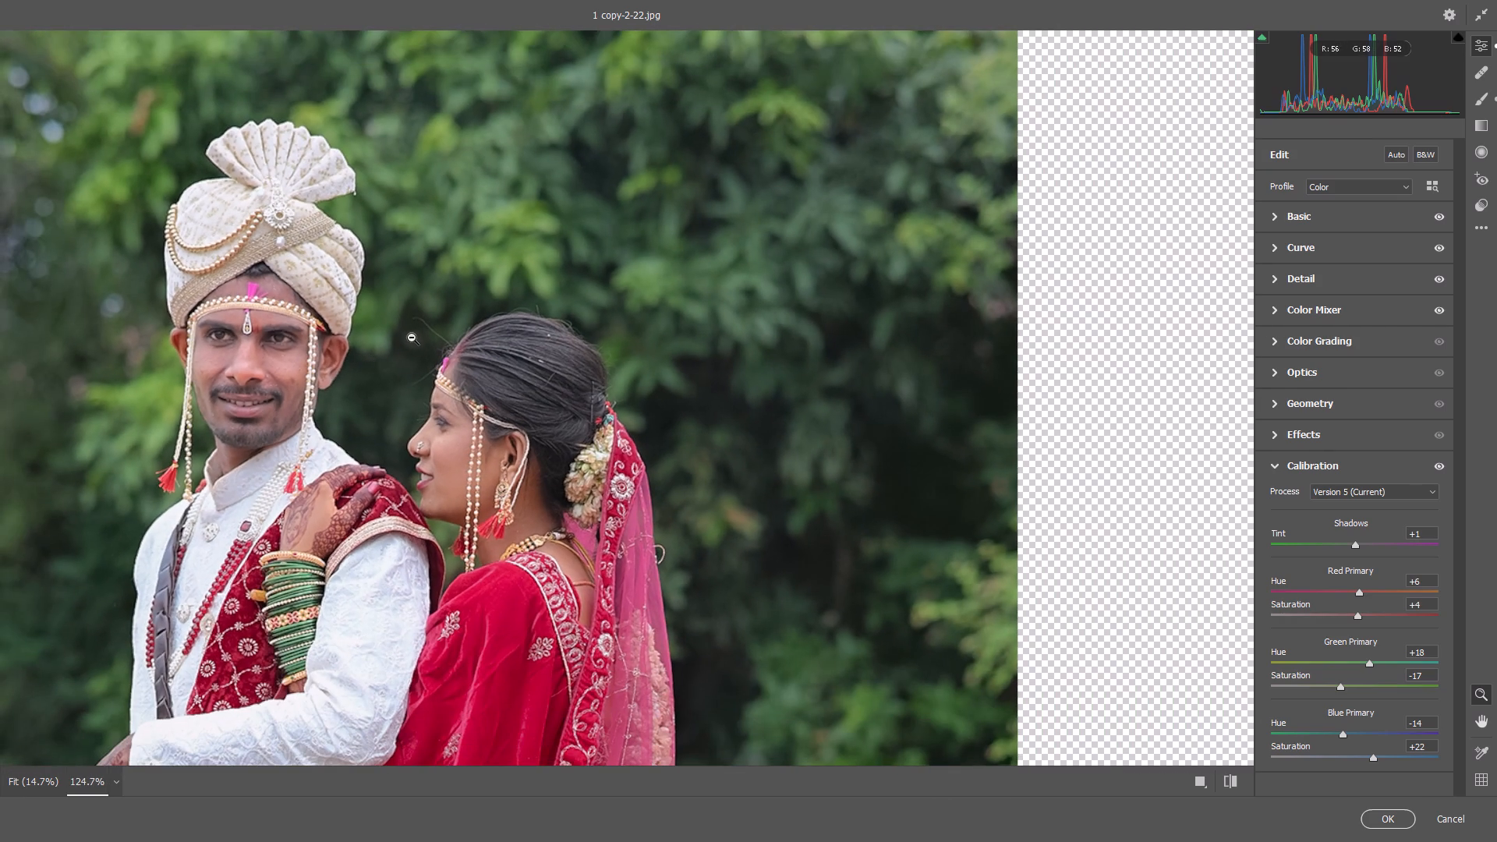
key("space")
key("space")
key("space")
key("space")
key("space")
key("space")
key("space")
key("space")
left_click_drag(395, 319, 667, 247)
scroll(665, 251, "down", 17)
key("space")
key("space")
key("space")
key("space")
key("space")
key("space")
key("space")
key("space")
key("space")
key("space")
key("space")
key("space")
key("space")
key("space")
key("space")
left_click_drag(459, 344, 510, 327)
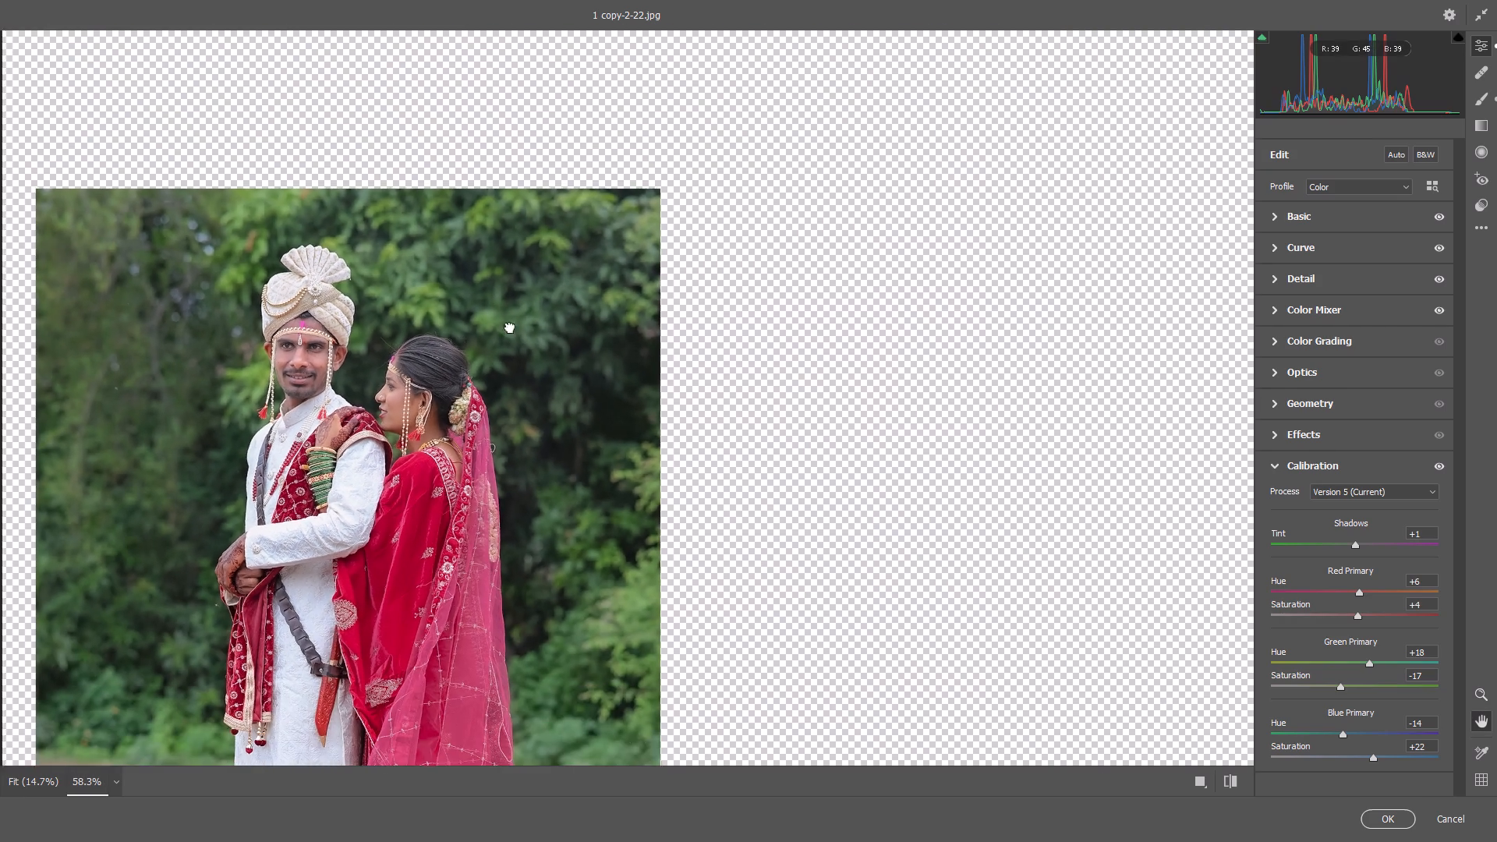
left_click_drag(510, 327, 967, 288)
scroll(967, 288, "down", 8)
key("space")
key("space")
key("space")
key("space")
key("space")
key("space")
key("space")
key("space")
key("space")
key("space")
key("space")
key("space")
key("space")
key("space")
key("space")
key("space")
key("space")
key("space")
key("space")
key("space")
left_click_drag(415, 340, 827, 243)
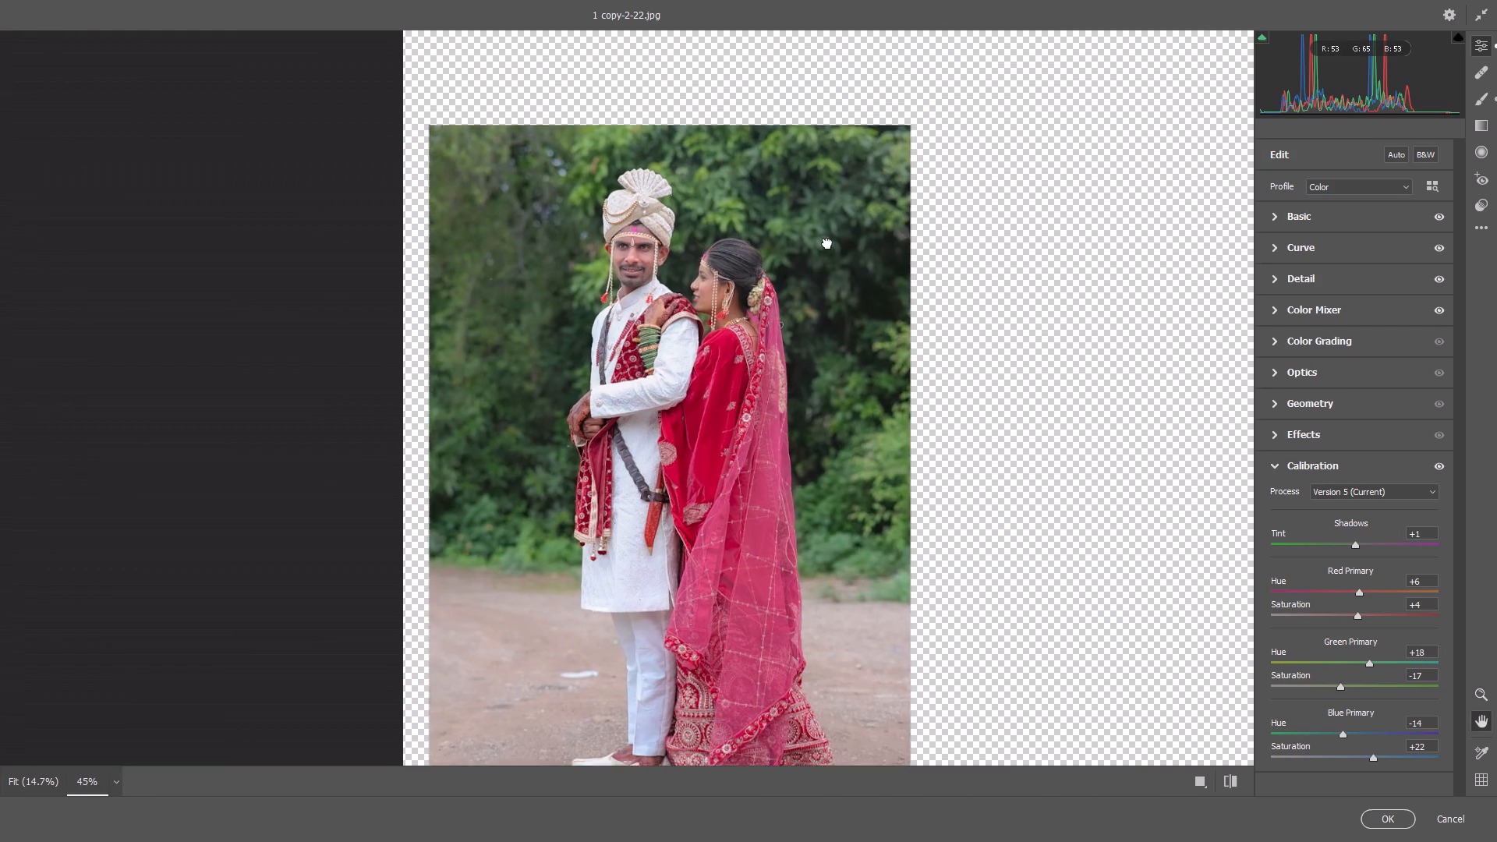
left_click_drag(827, 243, 824, 199)
scroll(642, 143, "up", 8)
key("space")
key("space")
key("space")
key("space")
key("space")
key("space")
key("space")
left_click_drag(469, 220, 1018, 391)
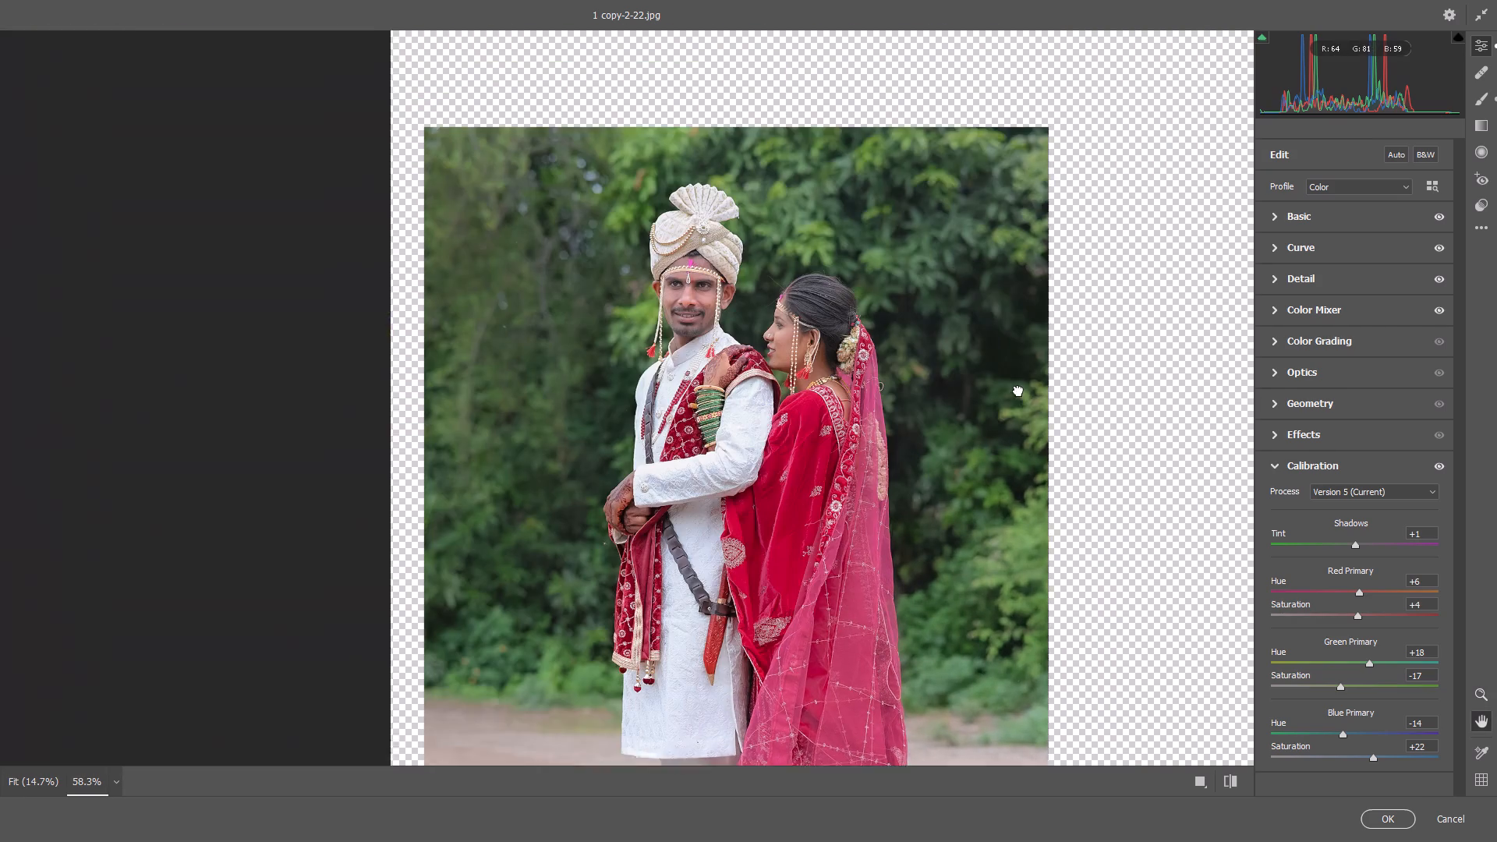
left_click_drag(1018, 391, 1029, 401)
scroll(760, 290, "up", 8)
key("space")
key("space")
key("space")
key("space")
key("space")
key("space")
left_click_drag(232, 279, 762, 367)
scroll(700, 387, "up", 6)
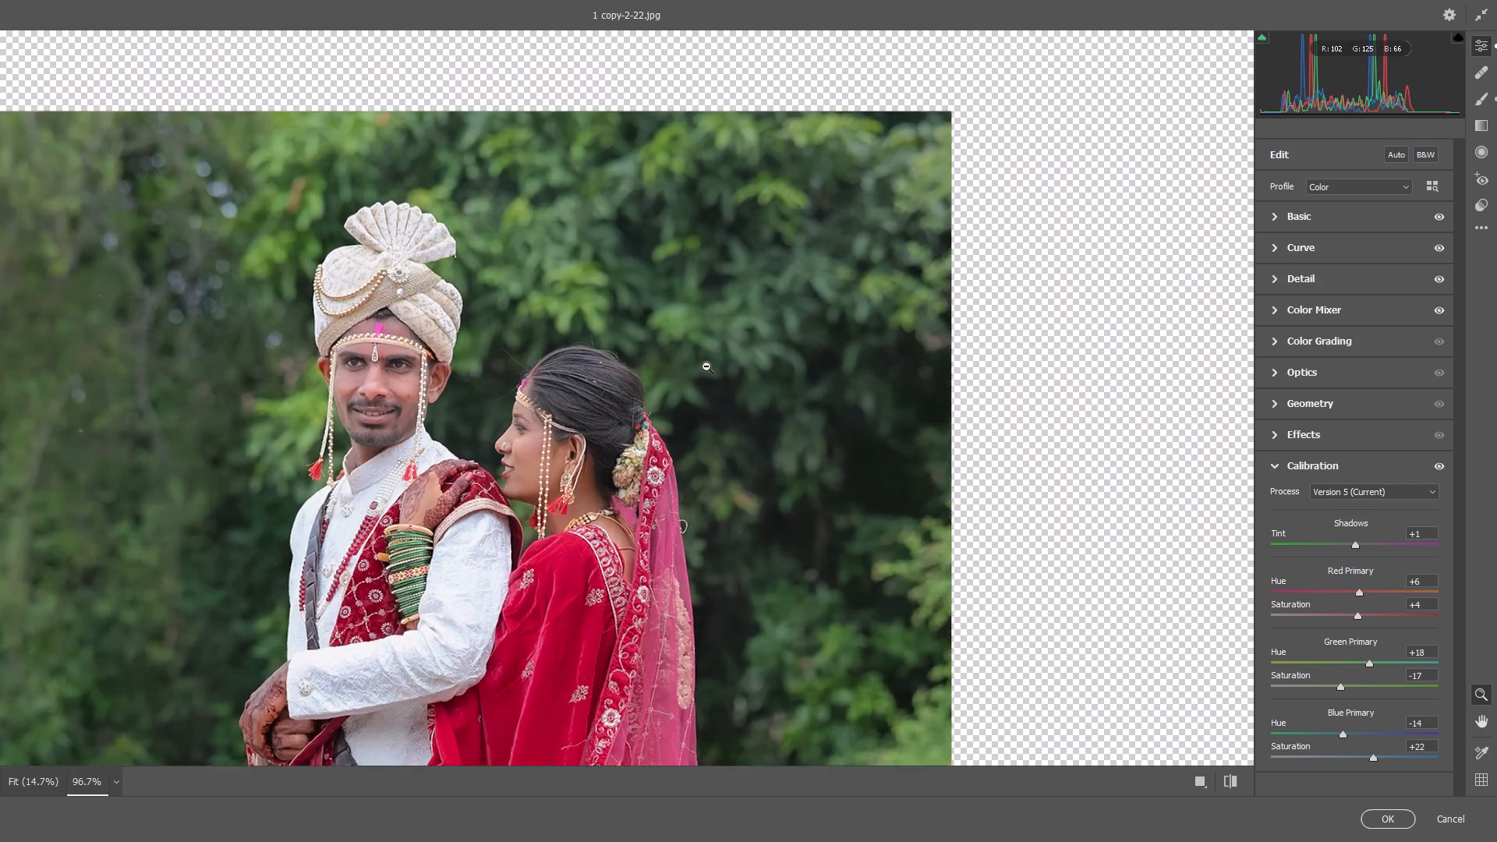
scroll(706, 366, "up", 2)
scroll(461, 387, "up", 7)
left_click_drag(468, 379, 498, 382)
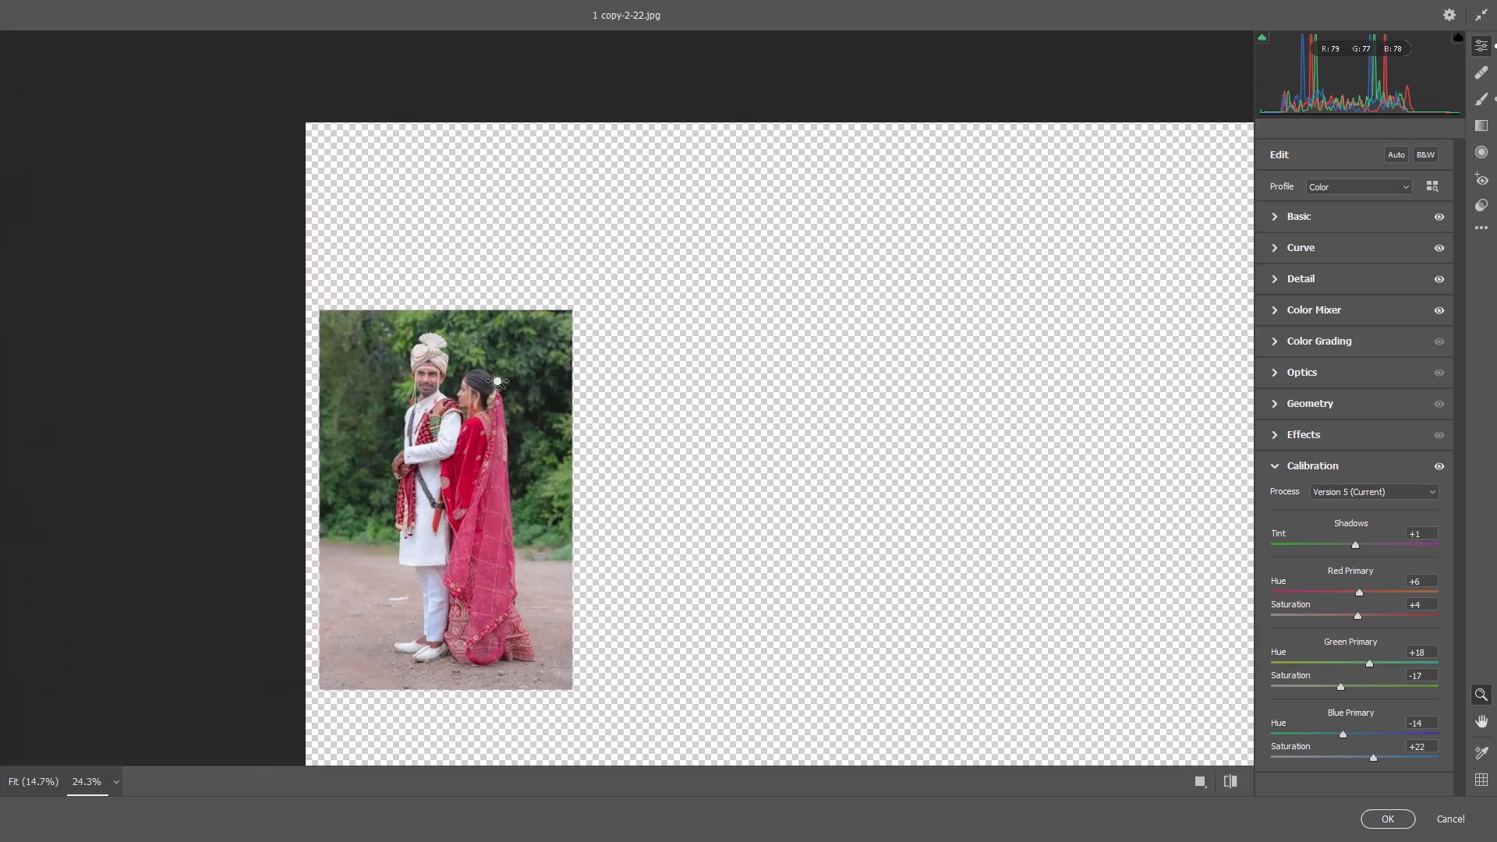
left_click_drag(498, 382, 682, 371)
scroll(499, 391, "down", 5)
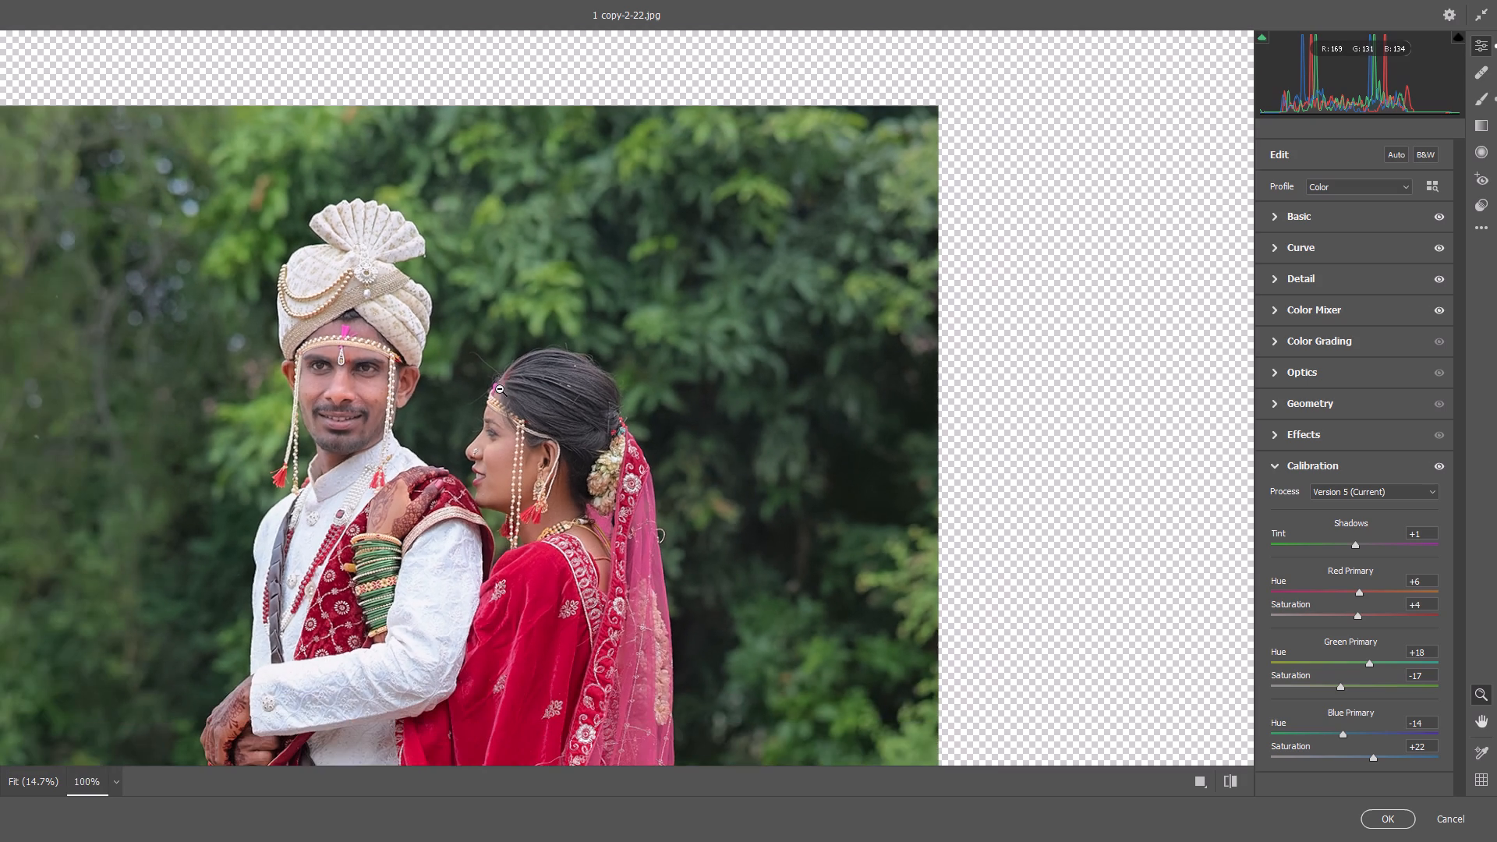
scroll(500, 389, "down", 3)
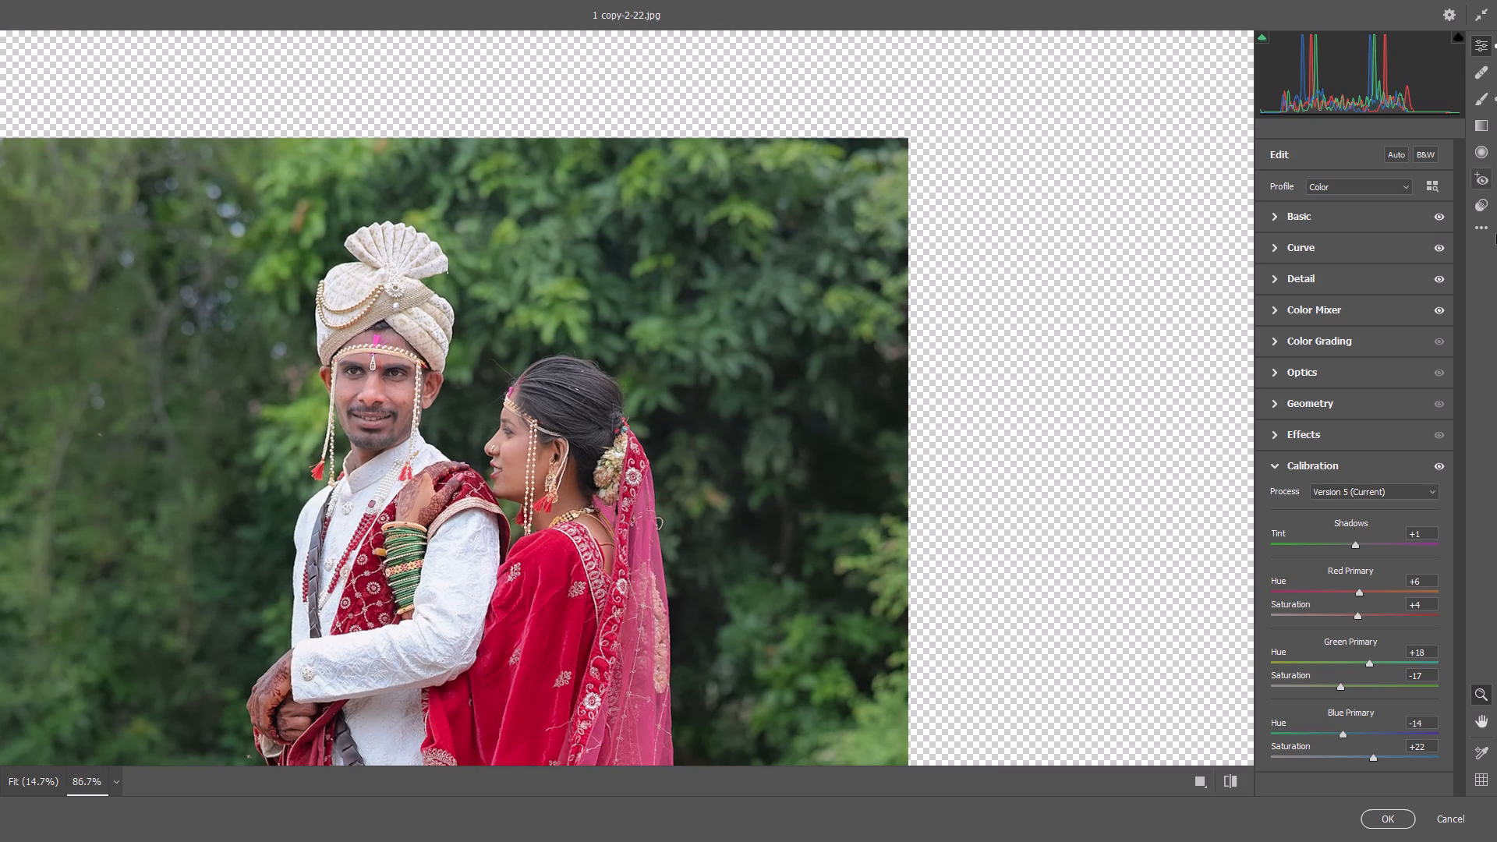
Save the current Camera Raw settings as a preset named "swaminatha 2" in the User Presets group.
left_click(1488, 224)
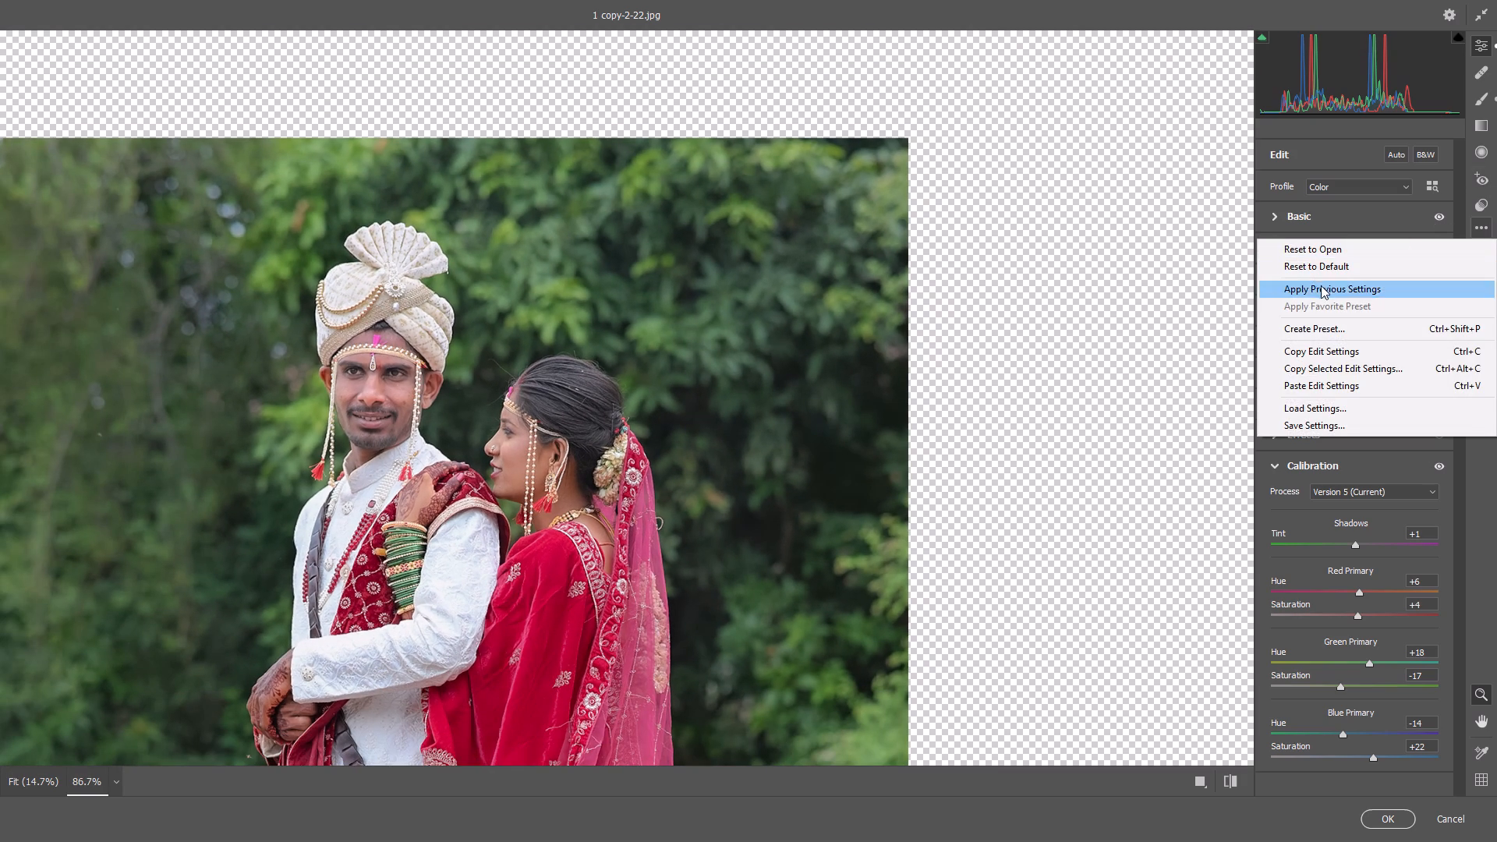
left_click(1349, 335)
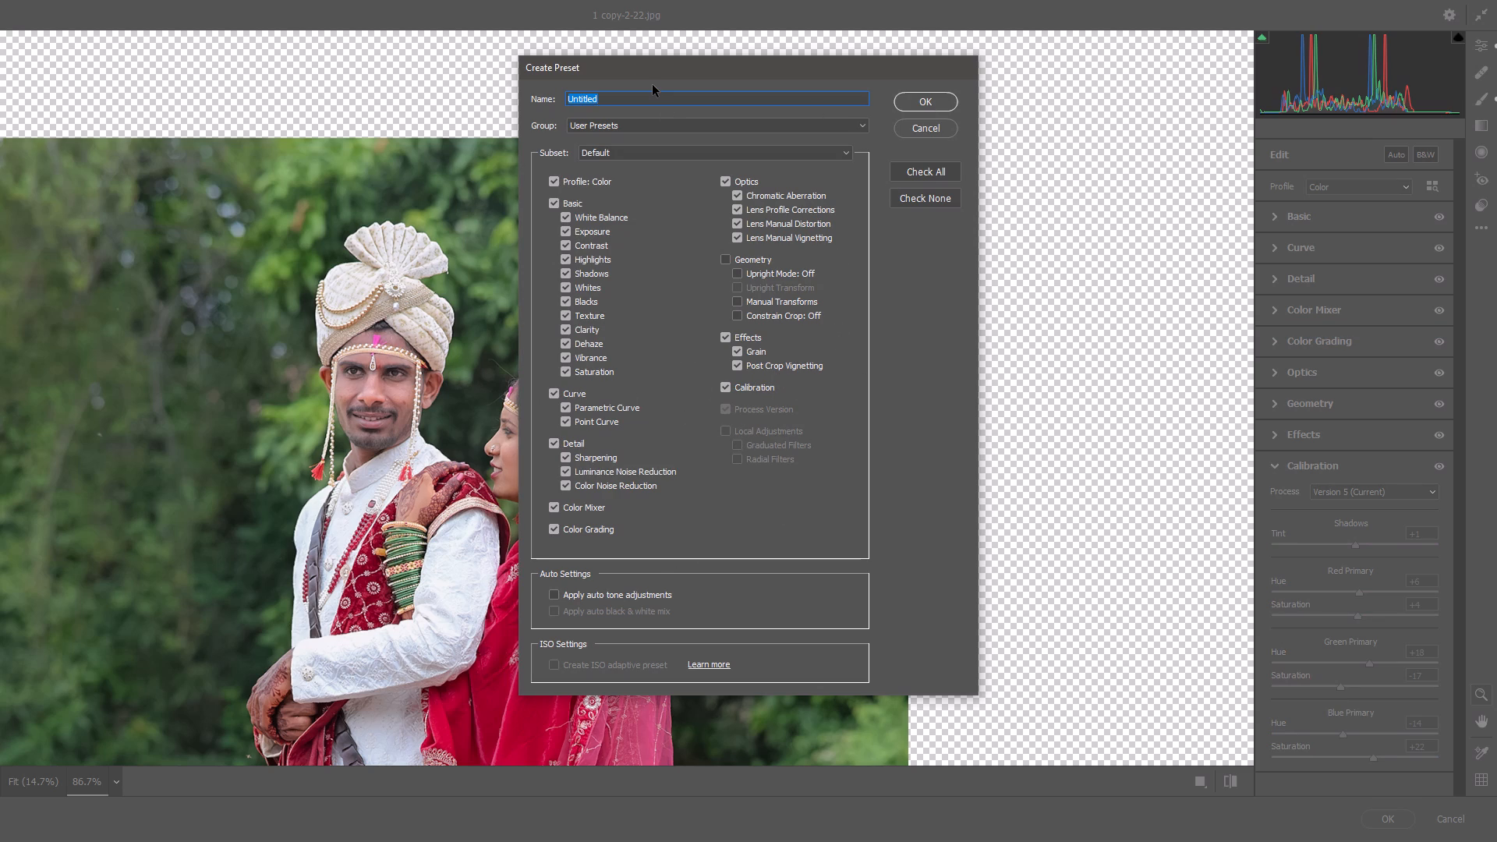
type("swaminatha")
key("space")
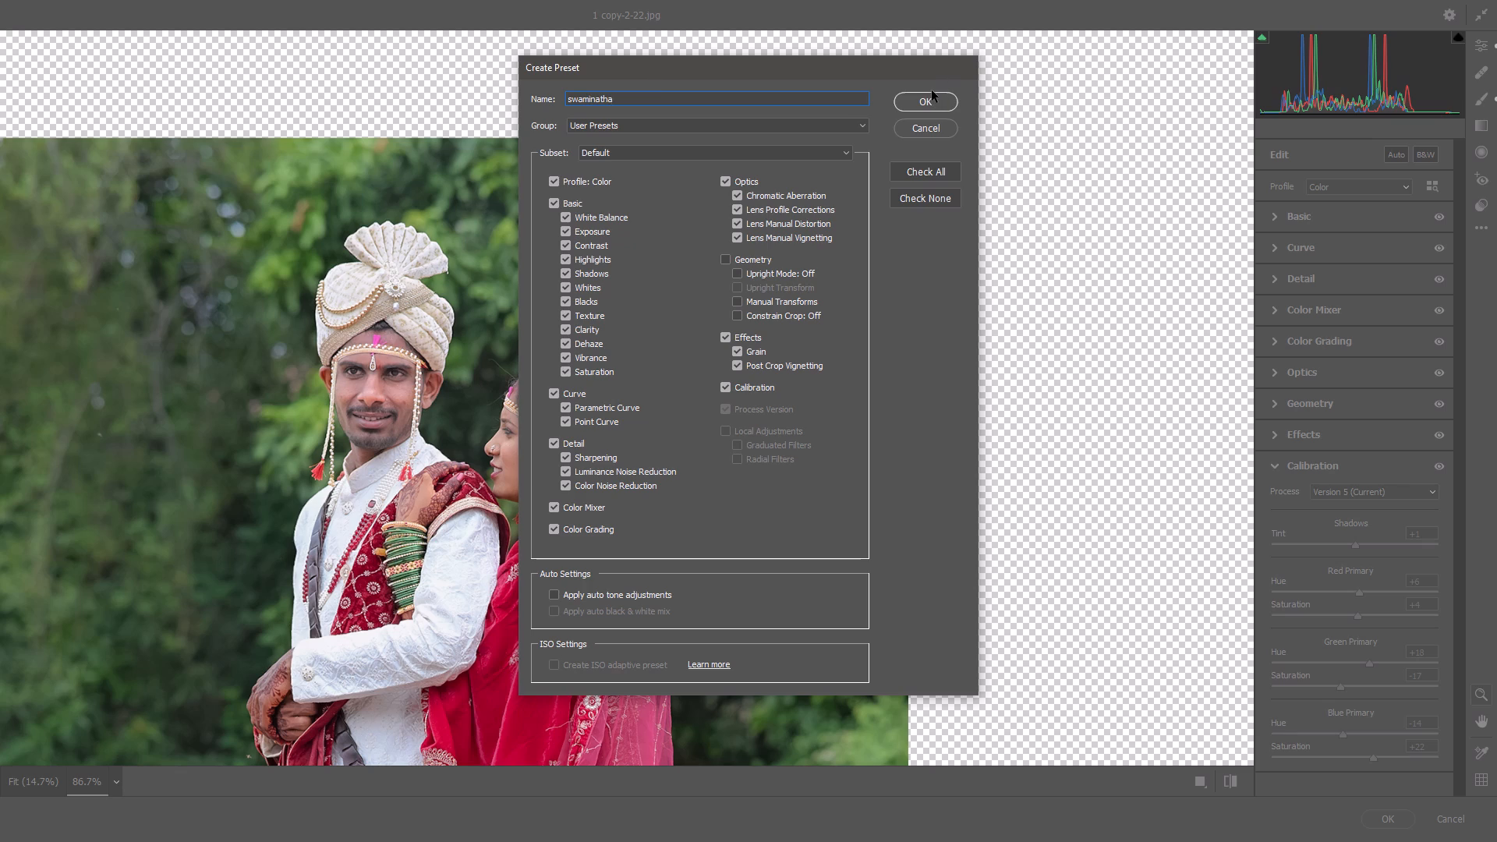
key("2")
left_click(938, 97)
Apply the Camera Raw corrections to the DSC_4112 couple photo and return to the album spread.
scroll(646, 324, "down", 8)
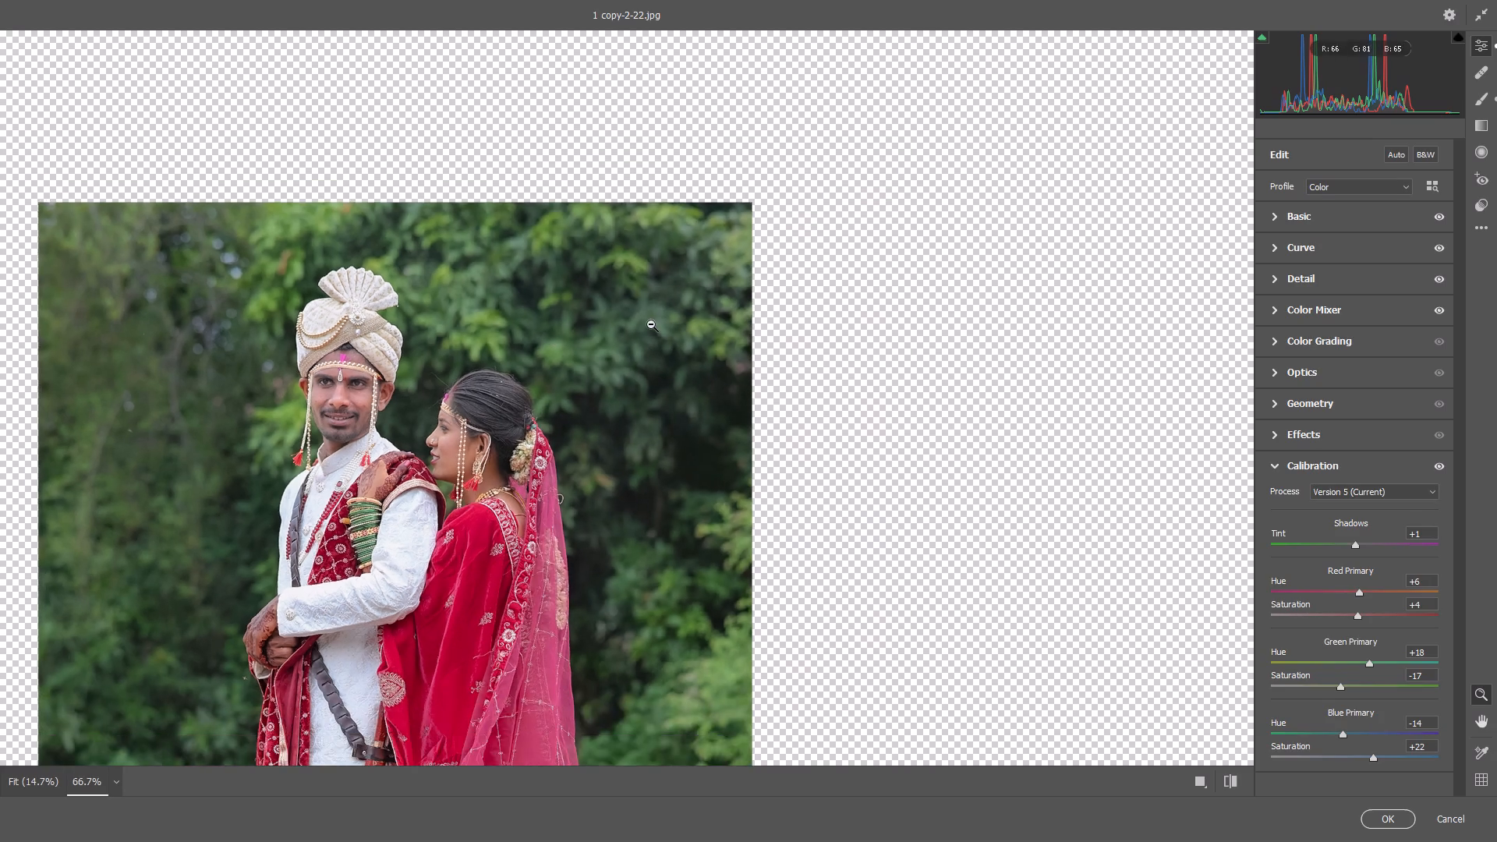
scroll(651, 324, "down", 5)
key("space")
key("space")
key("space")
key("space")
key("space")
key("space")
key("space")
key("space")
key("space")
key("space")
key("space")
key("space")
key("space")
key("space")
key("space")
key("space")
key("space")
left_click_drag(667, 348, 1014, 140)
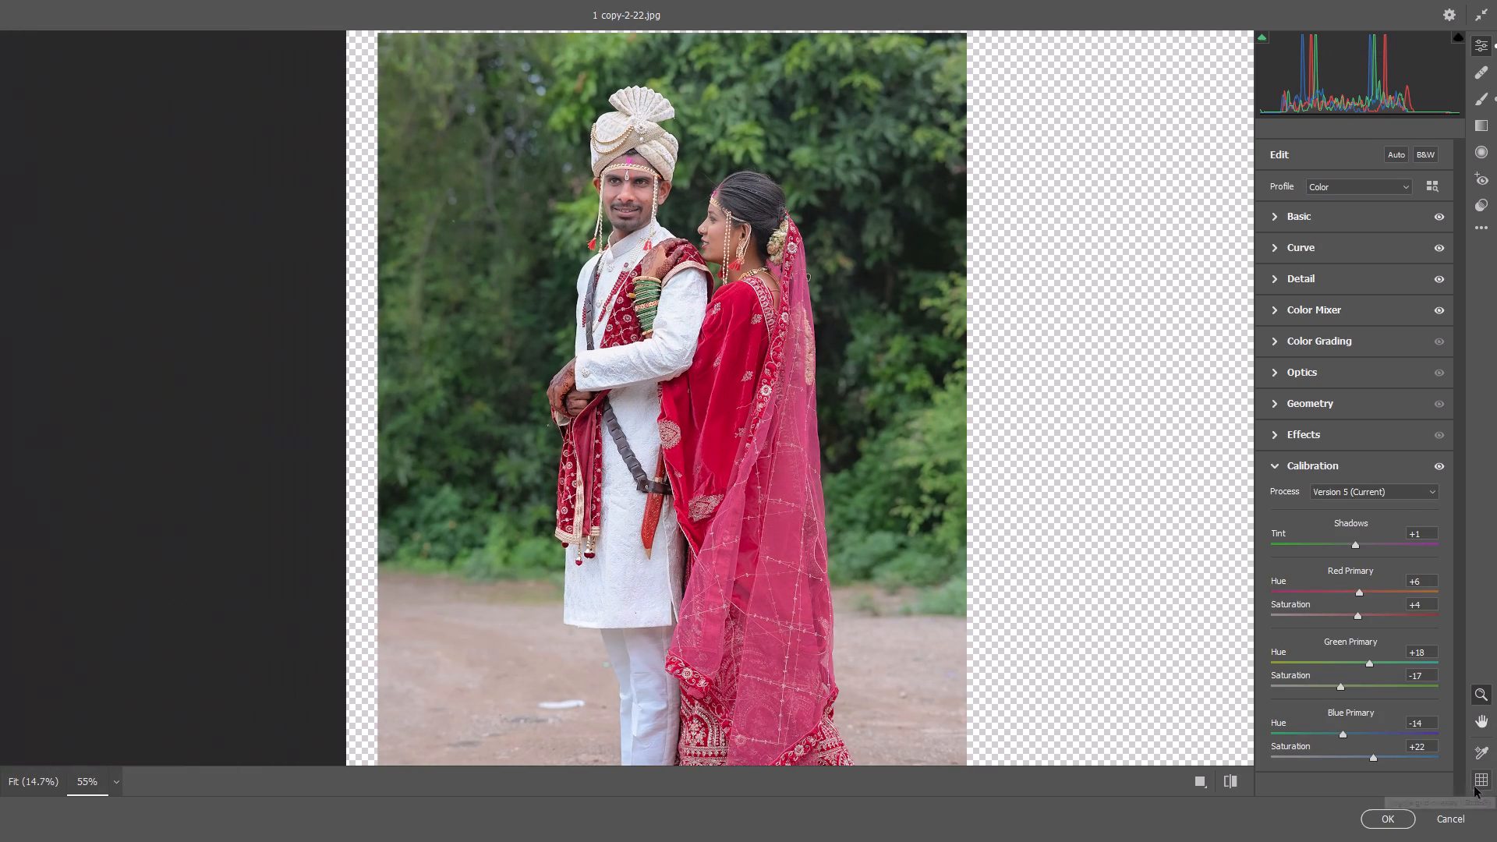
left_click(1371, 833)
left_click(1380, 824)
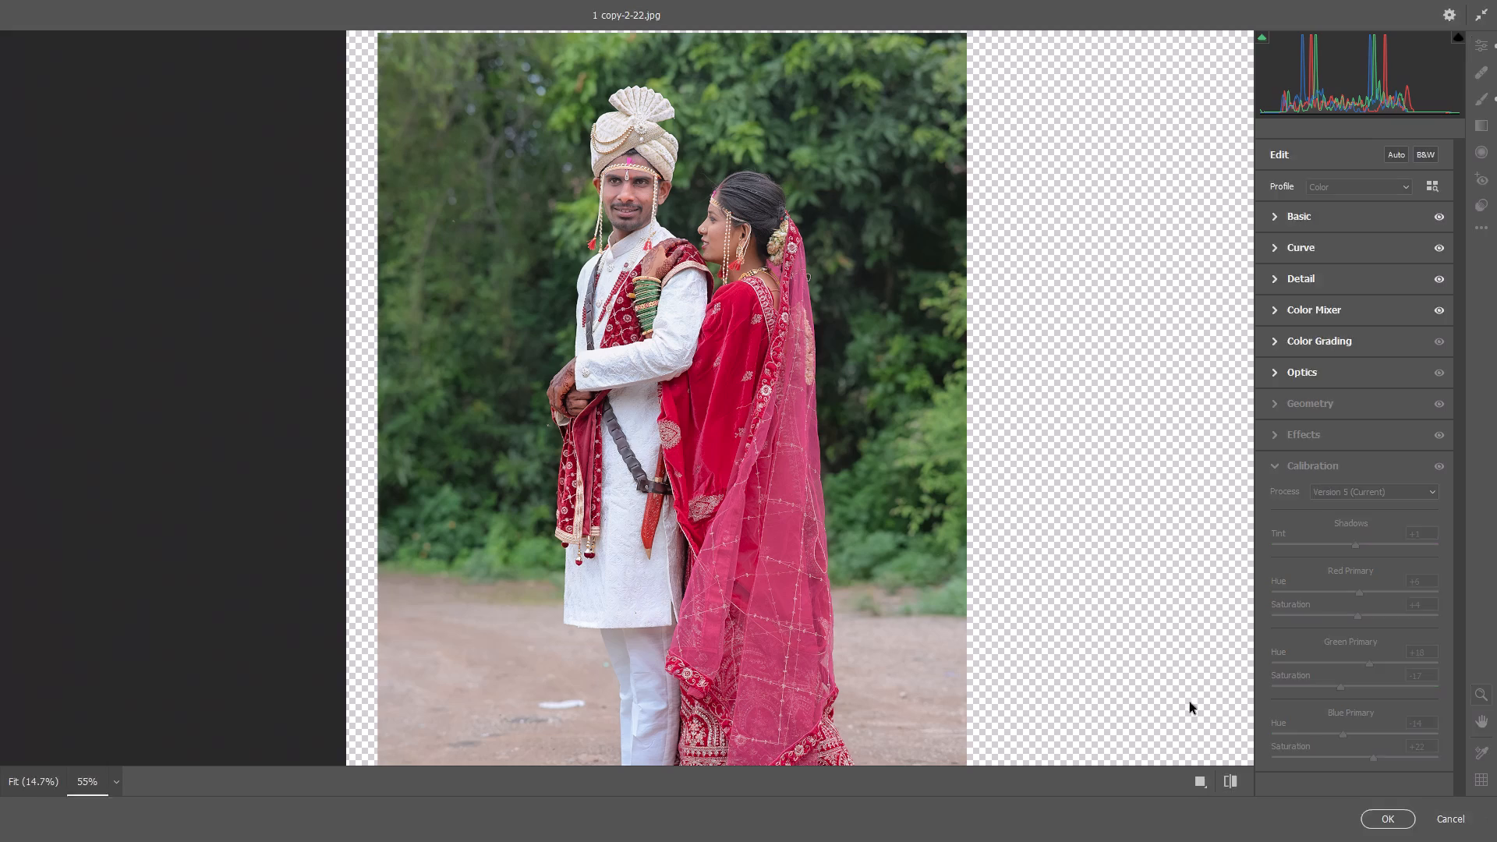
scroll(855, 348, "down", 4)
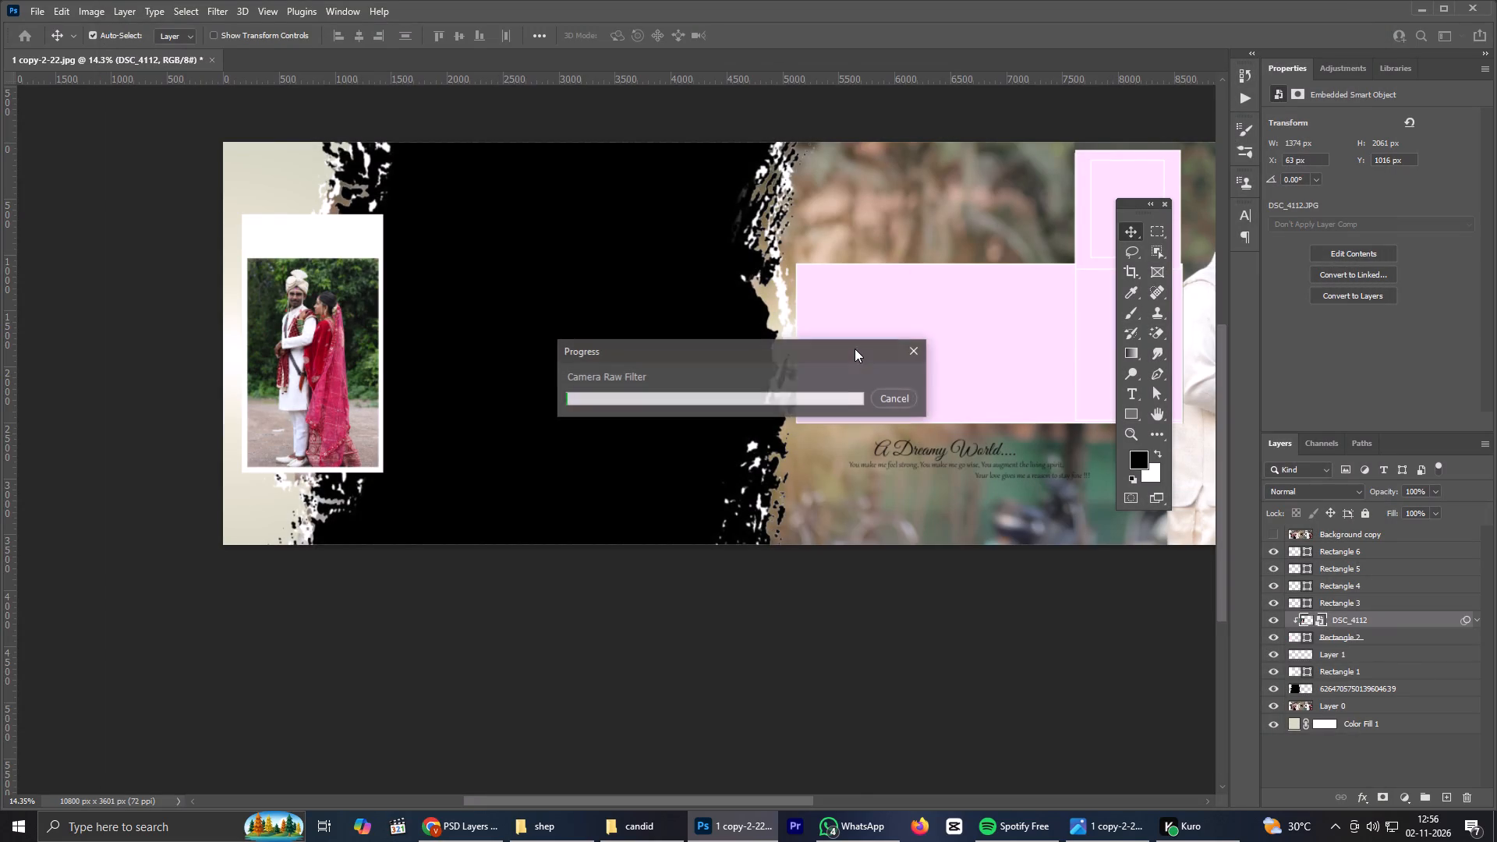
Examine the corrected DSC_4112 photo within its white-framed placeholder on the spread.
scroll(855, 348, "down", 3)
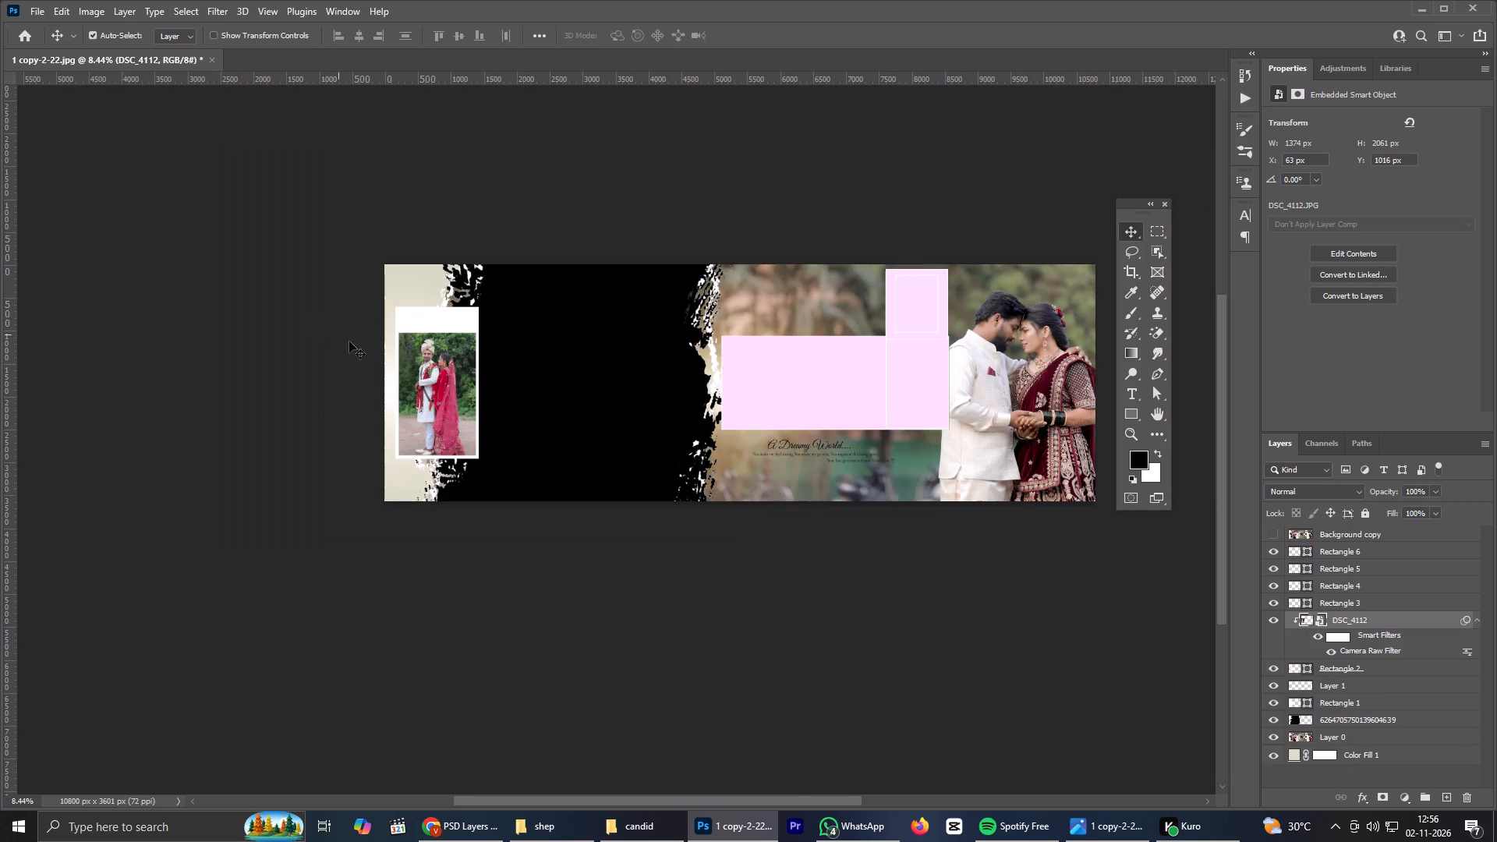
scroll(376, 364, "up", 7)
scroll(455, 309, "up", 7)
scroll(501, 410, "up", 10)
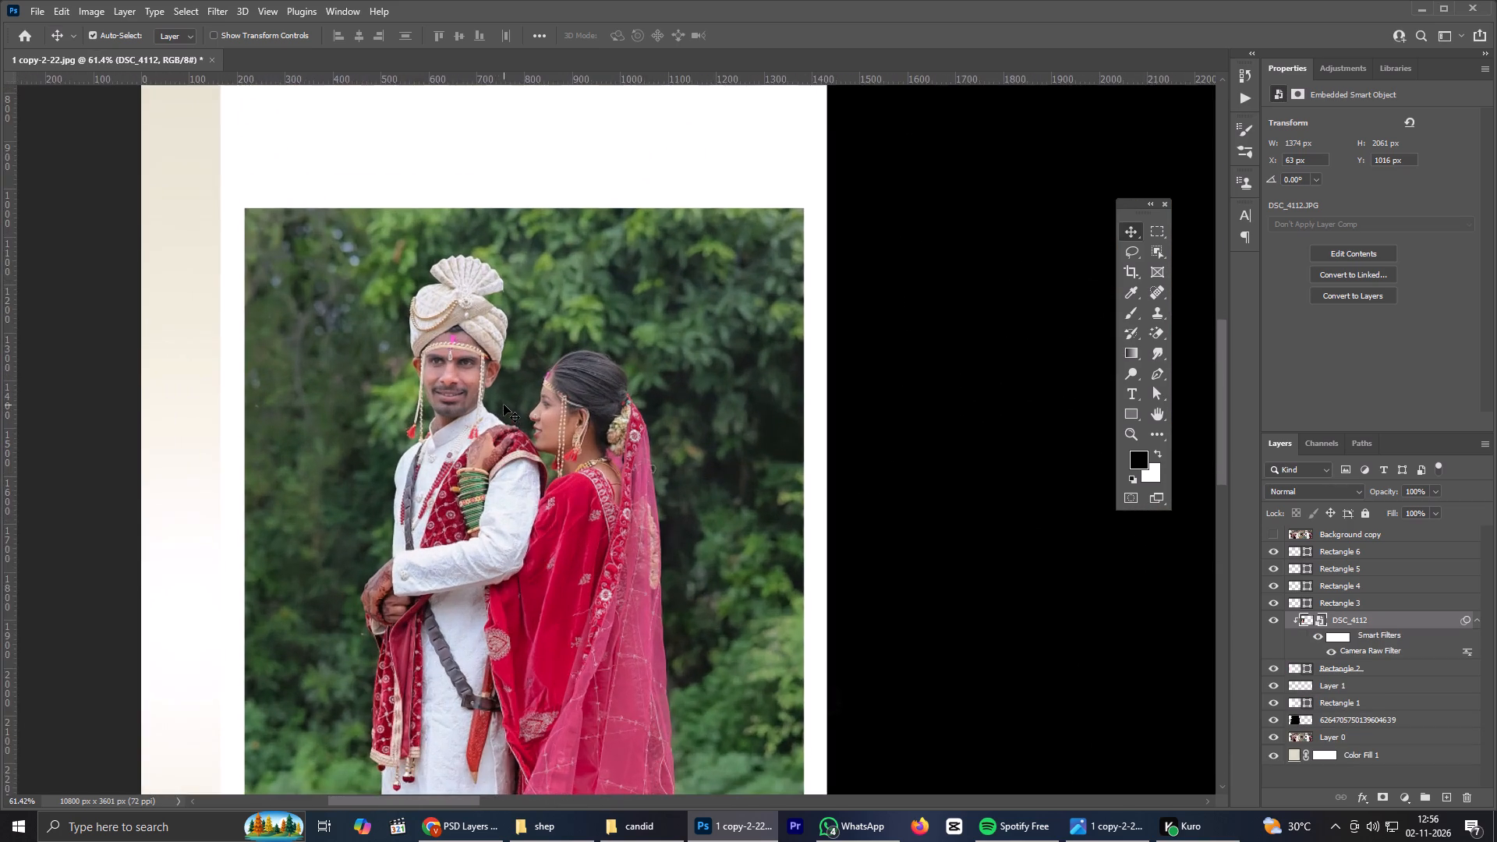
scroll(504, 405, "up", 12)
scroll(505, 379, "down", 13)
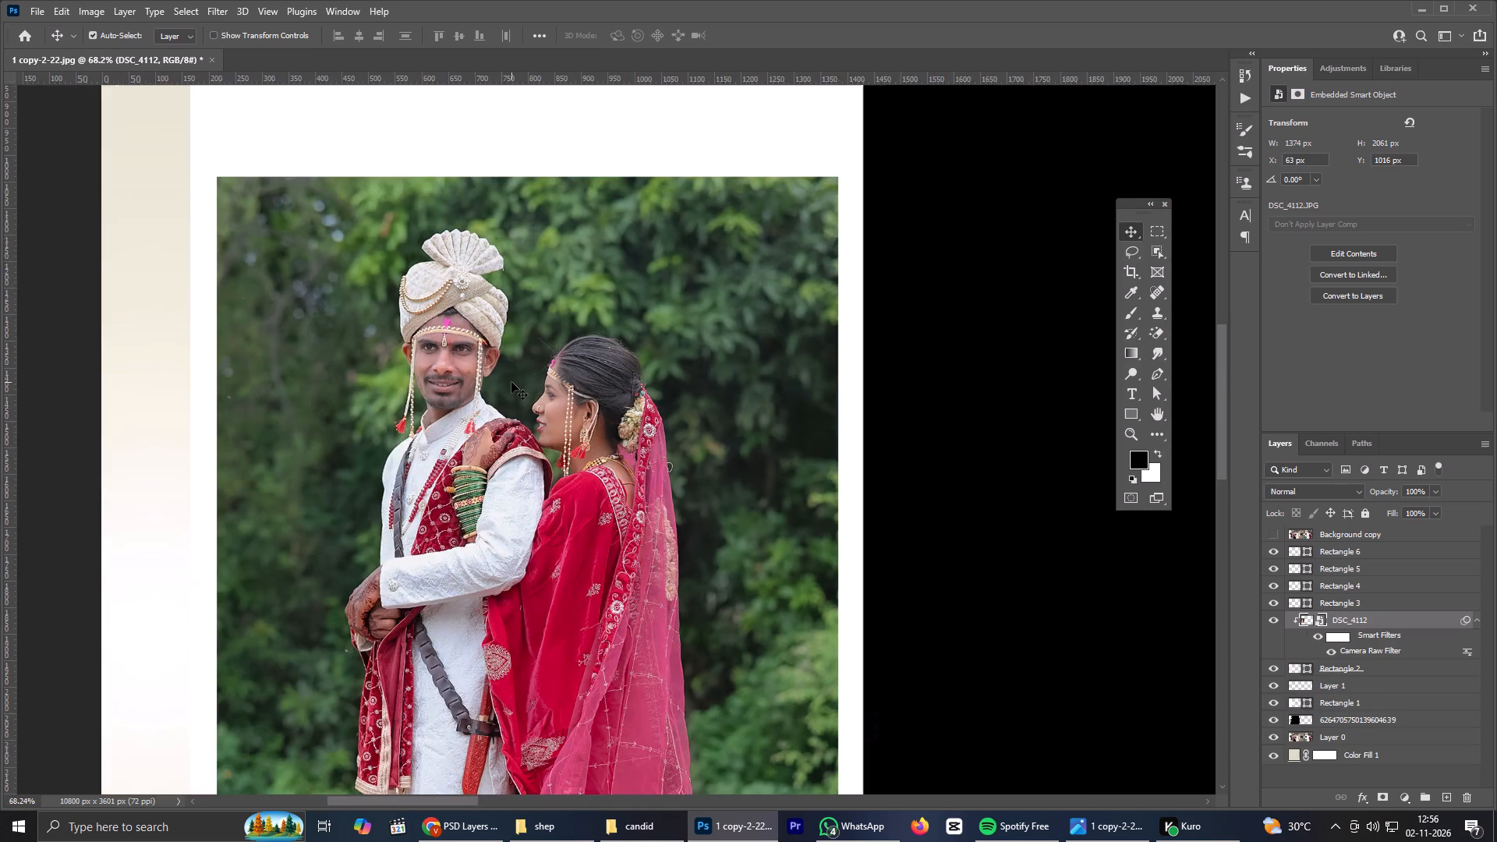
scroll(511, 382, "down", 4)
Show the Background copy layer and examine the original spread's MEMORIES frame and large couple photo.
left_click(1271, 534)
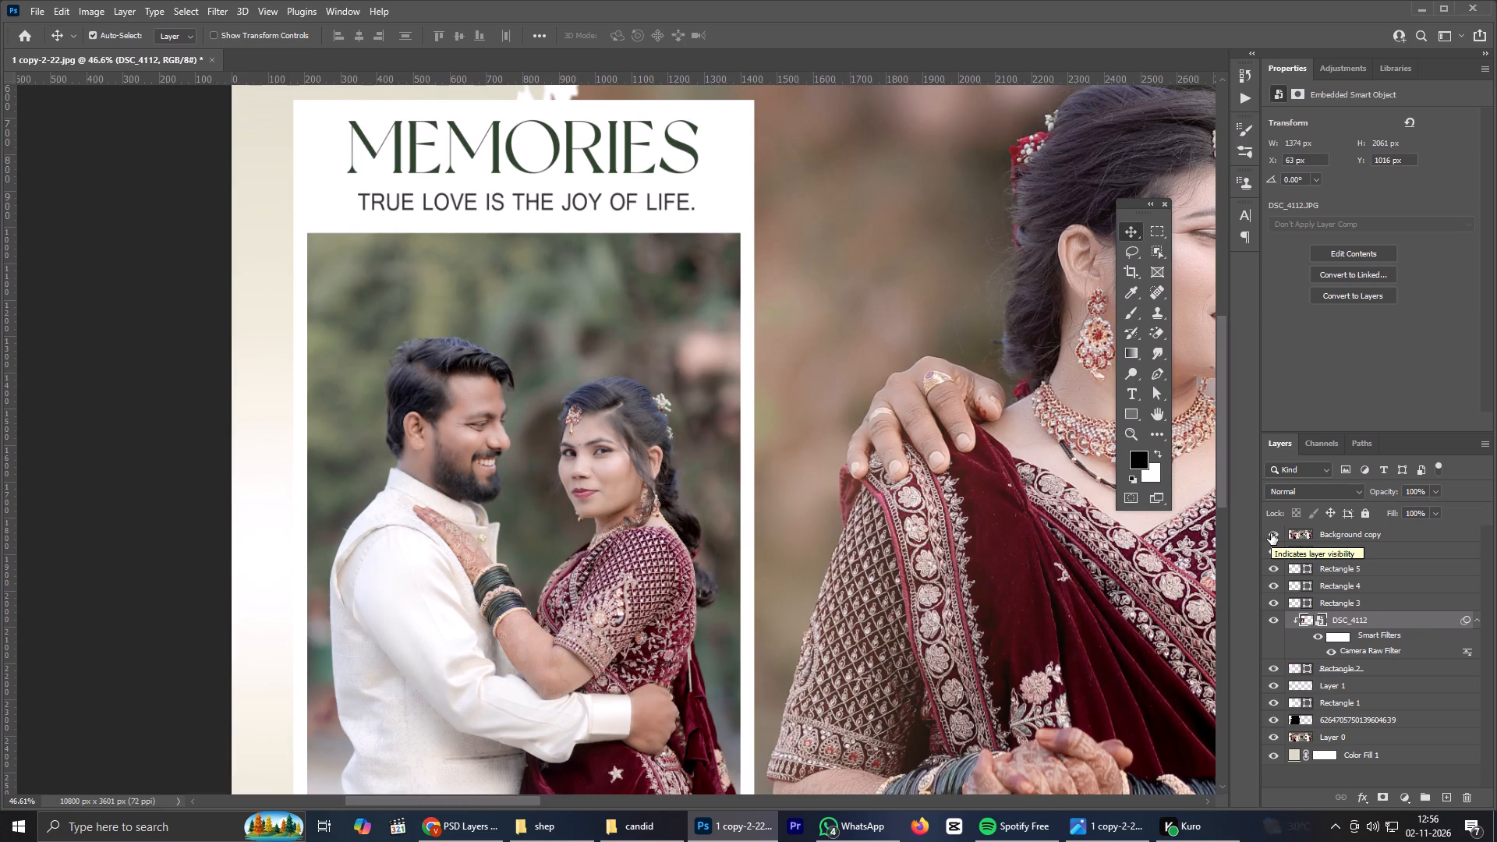
scroll(858, 437, "down", 15)
scroll(1003, 352, "up", 3)
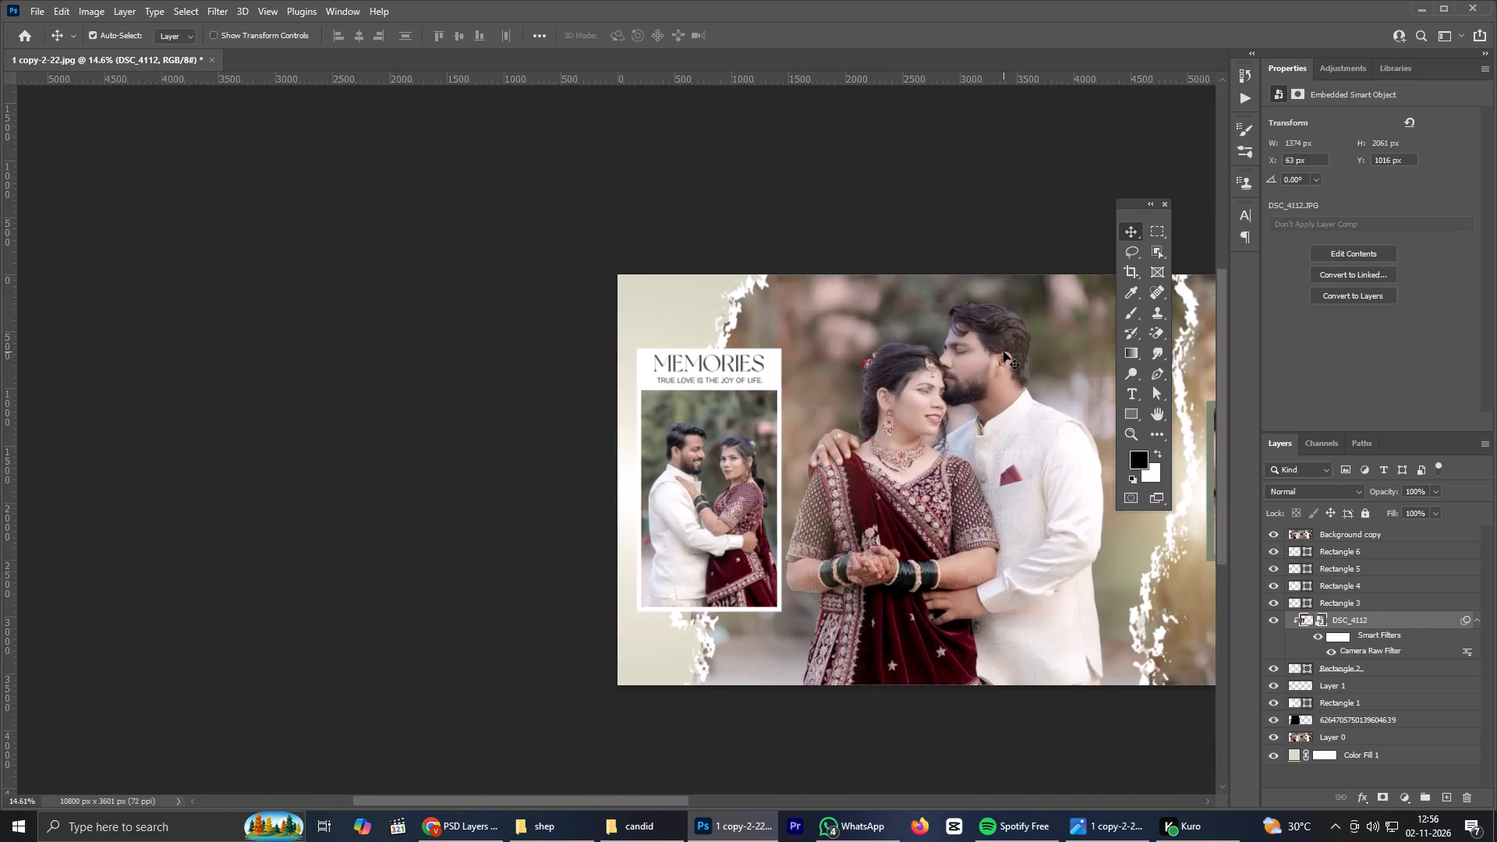
scroll(1003, 352, "up", 3)
scroll(903, 361, "up", 7)
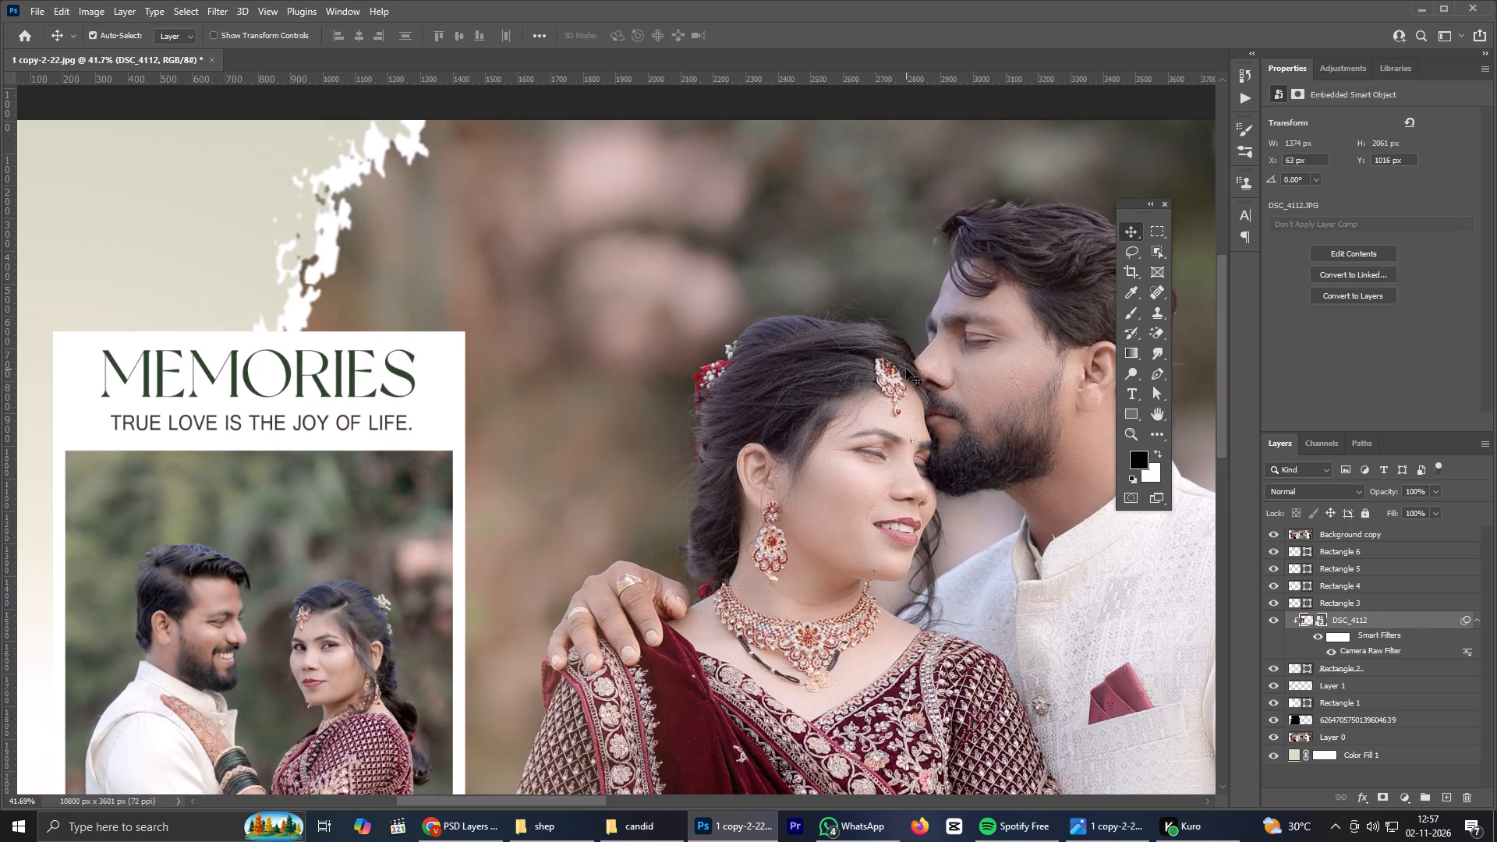
scroll(906, 370, "down", 10)
scroll(970, 499, "up", 1)
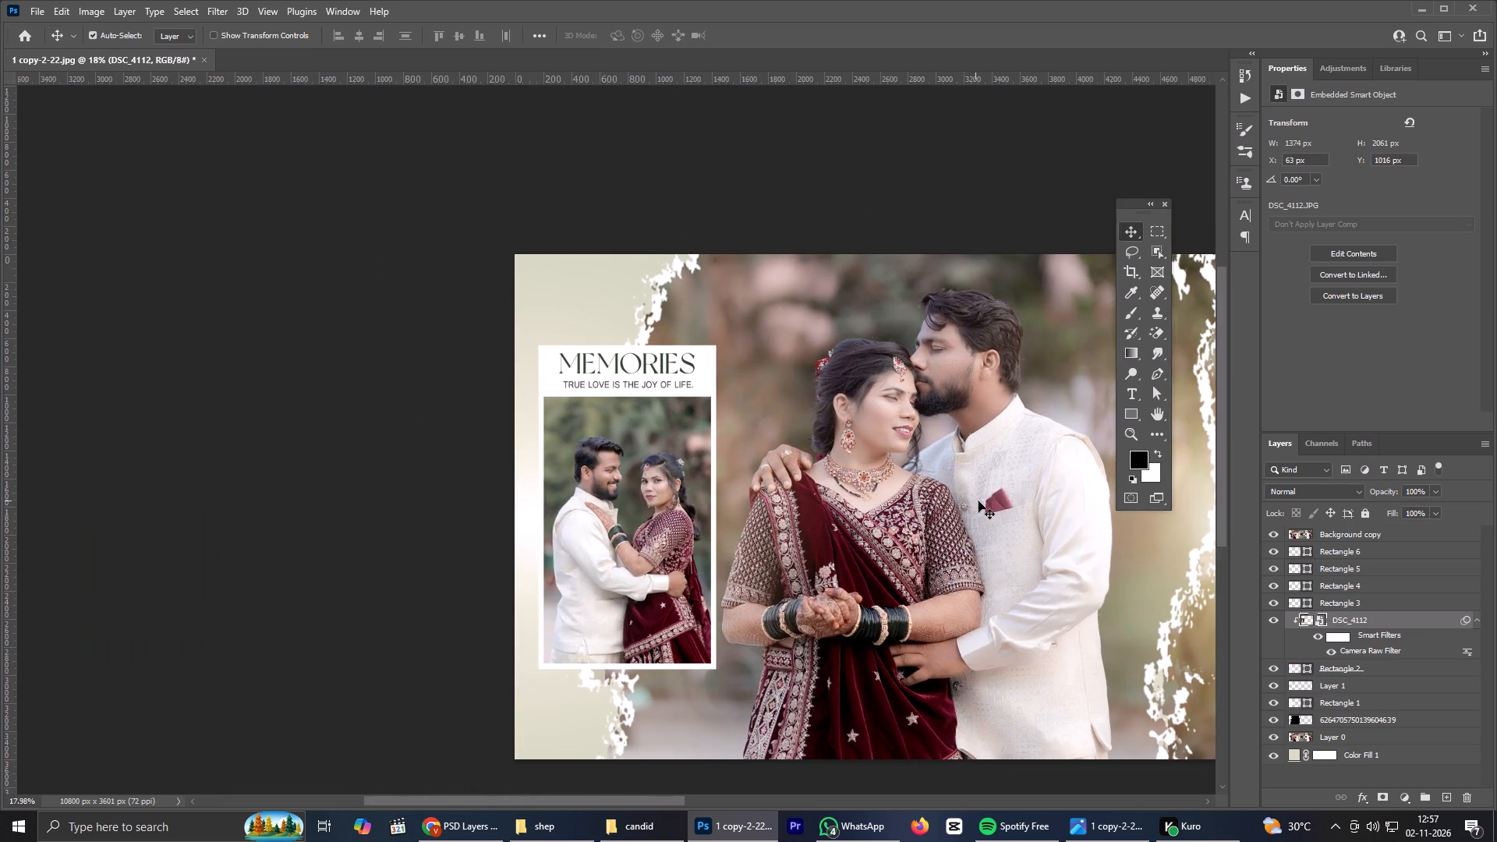
scroll(972, 483, "up", 1)
scroll(828, 408, "up", 1)
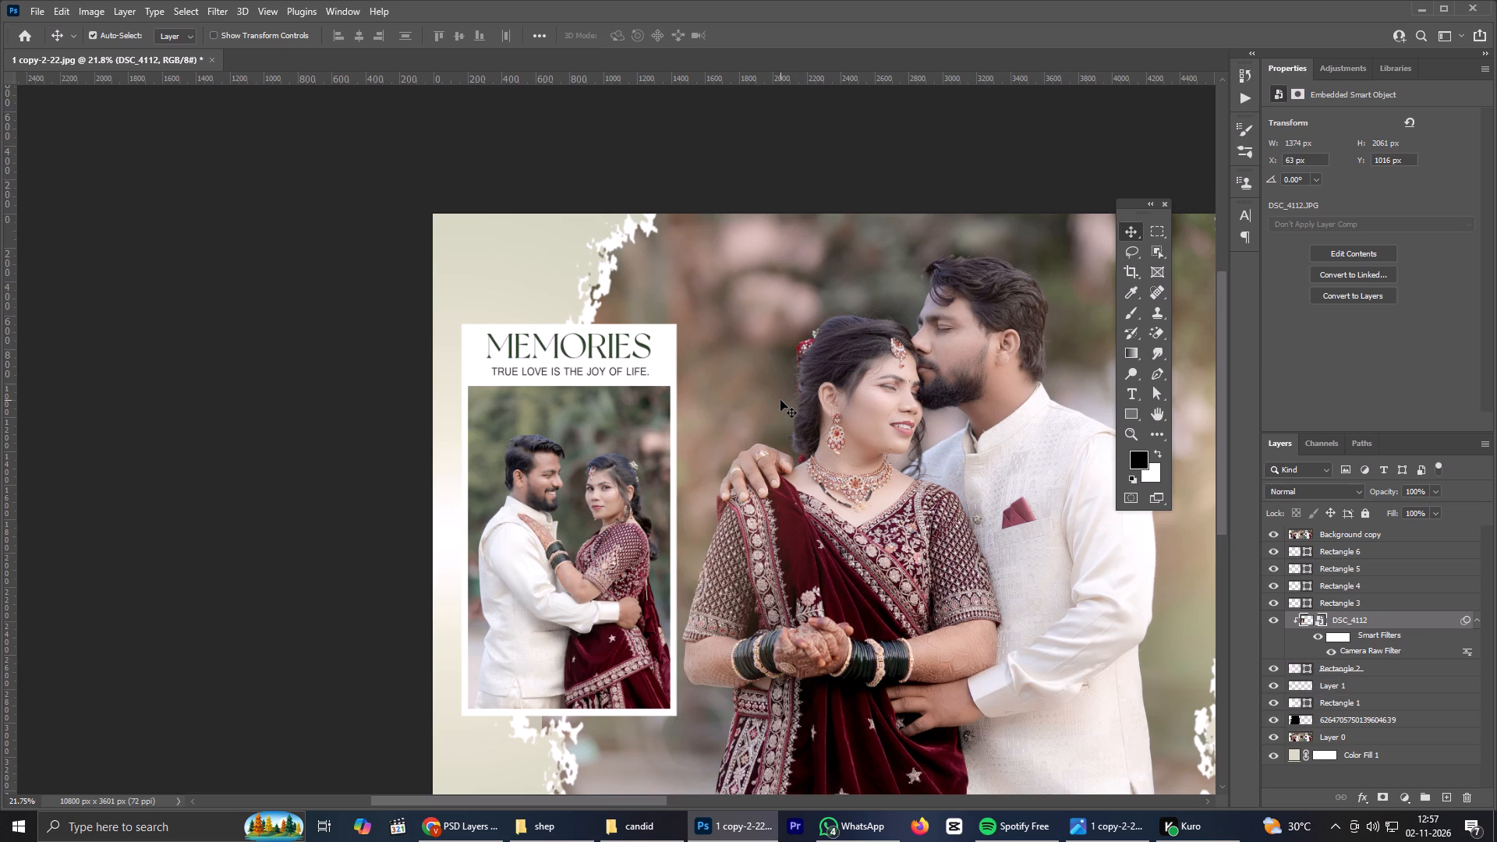
Capture a screen snip of the large central couple photo in the original spread.
key("space")
key("space")
key("space")
key("space")
key("space")
key("space")
key("space")
key("space")
key("space")
key("space")
key("space")
key("space")
key("space")
key("space")
left_click_drag(1042, 487, 969, 463)
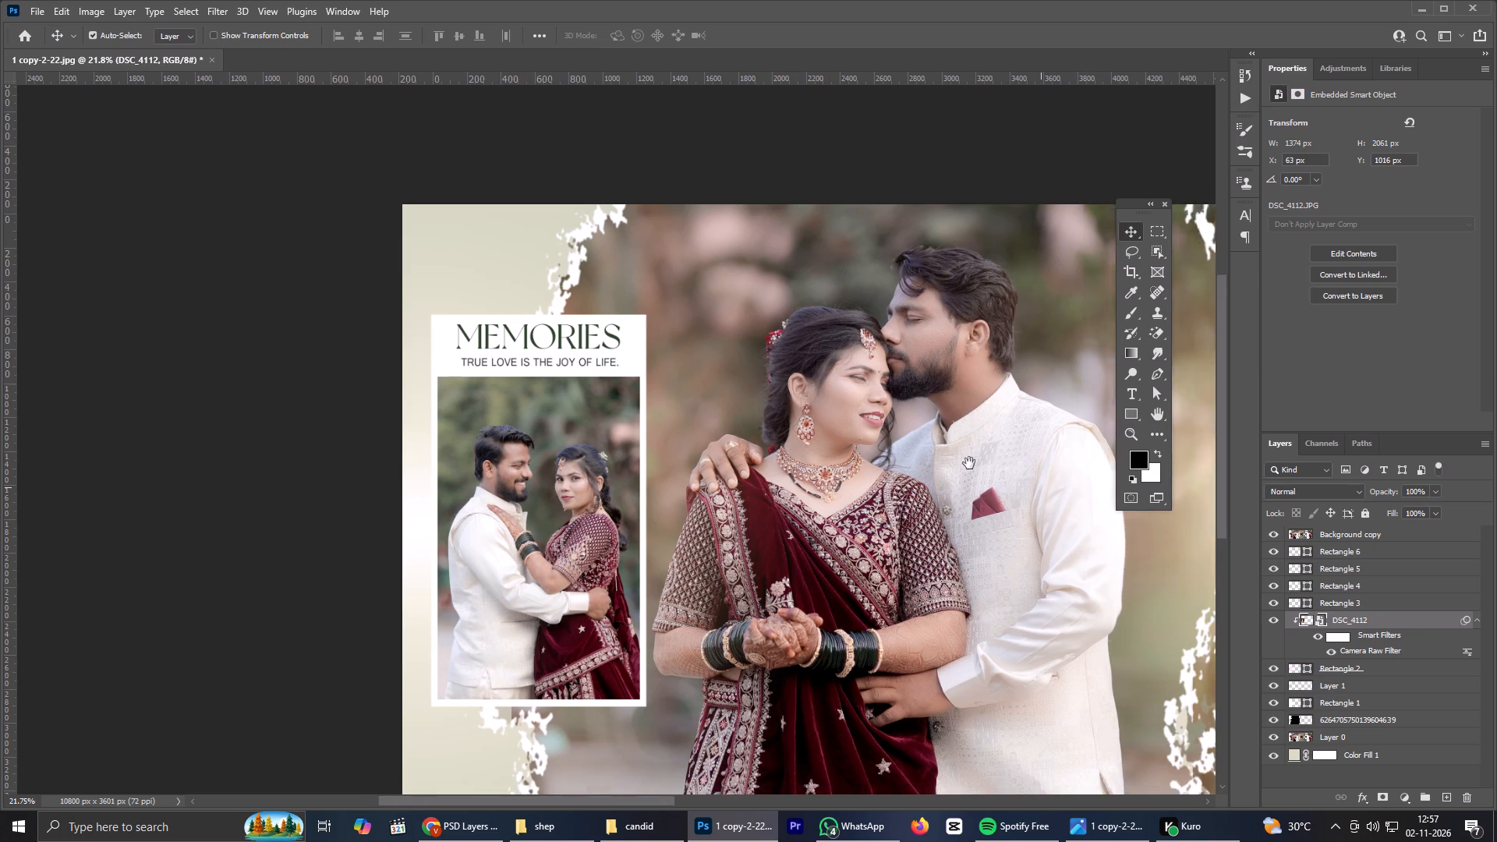
left_click_drag(969, 463, 878, 426)
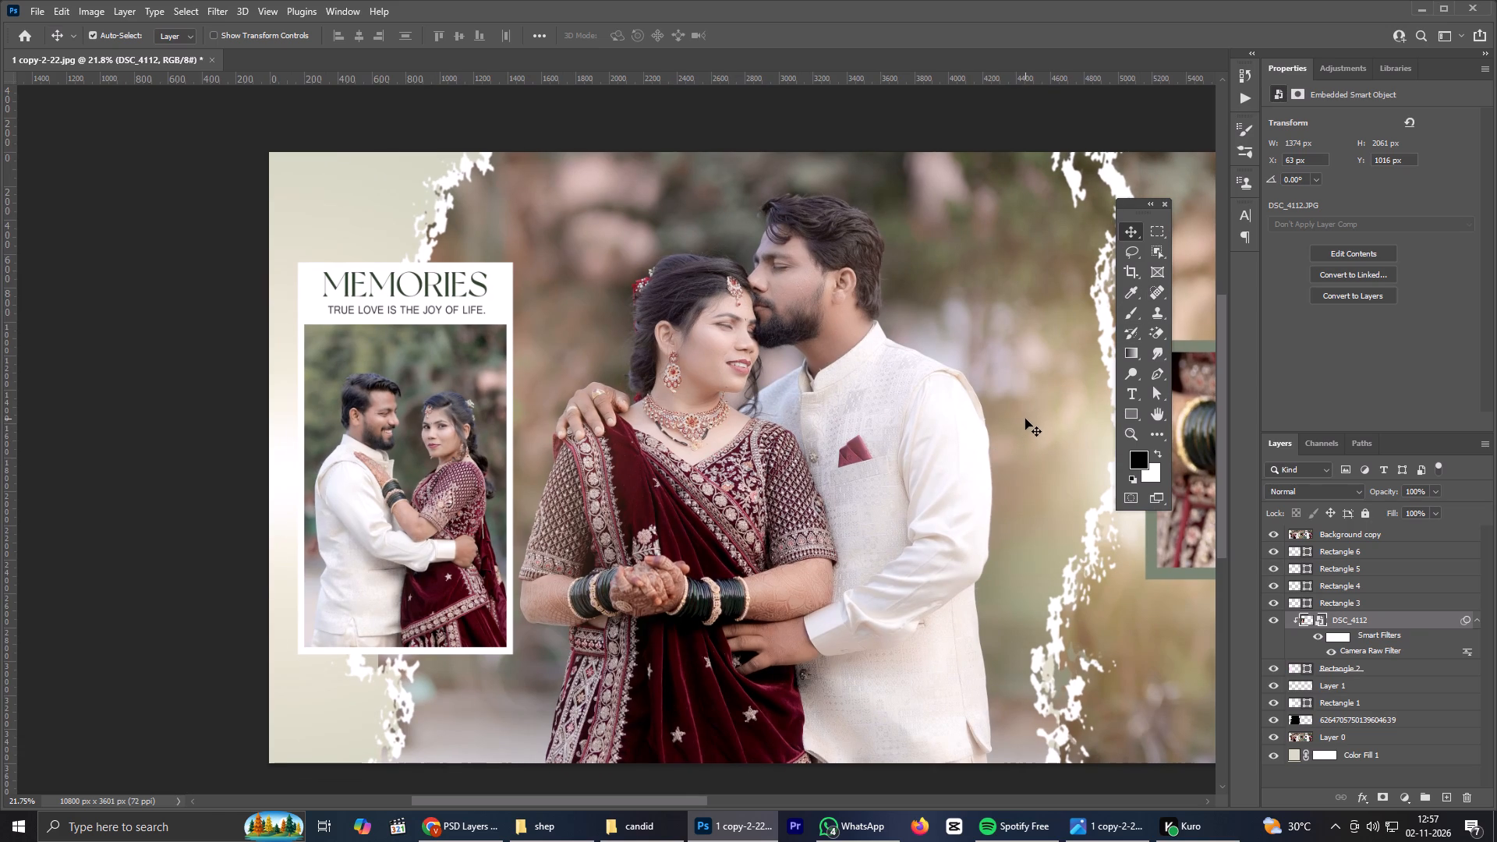
key("shift+super+s")
left_click_drag(582, 189, 784, 575)
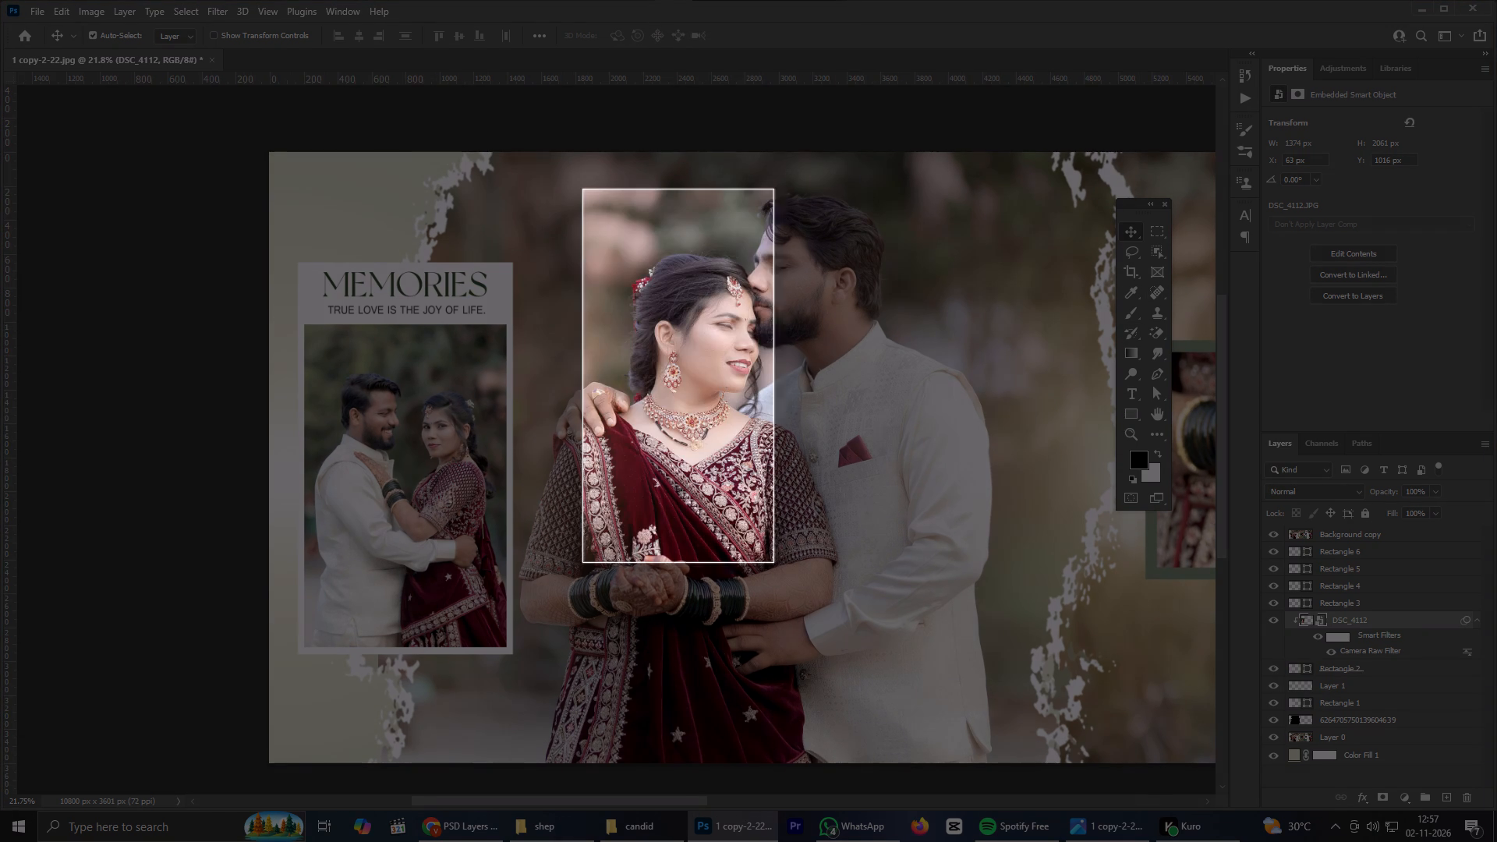
left_click_drag(784, 575, 1000, 769)
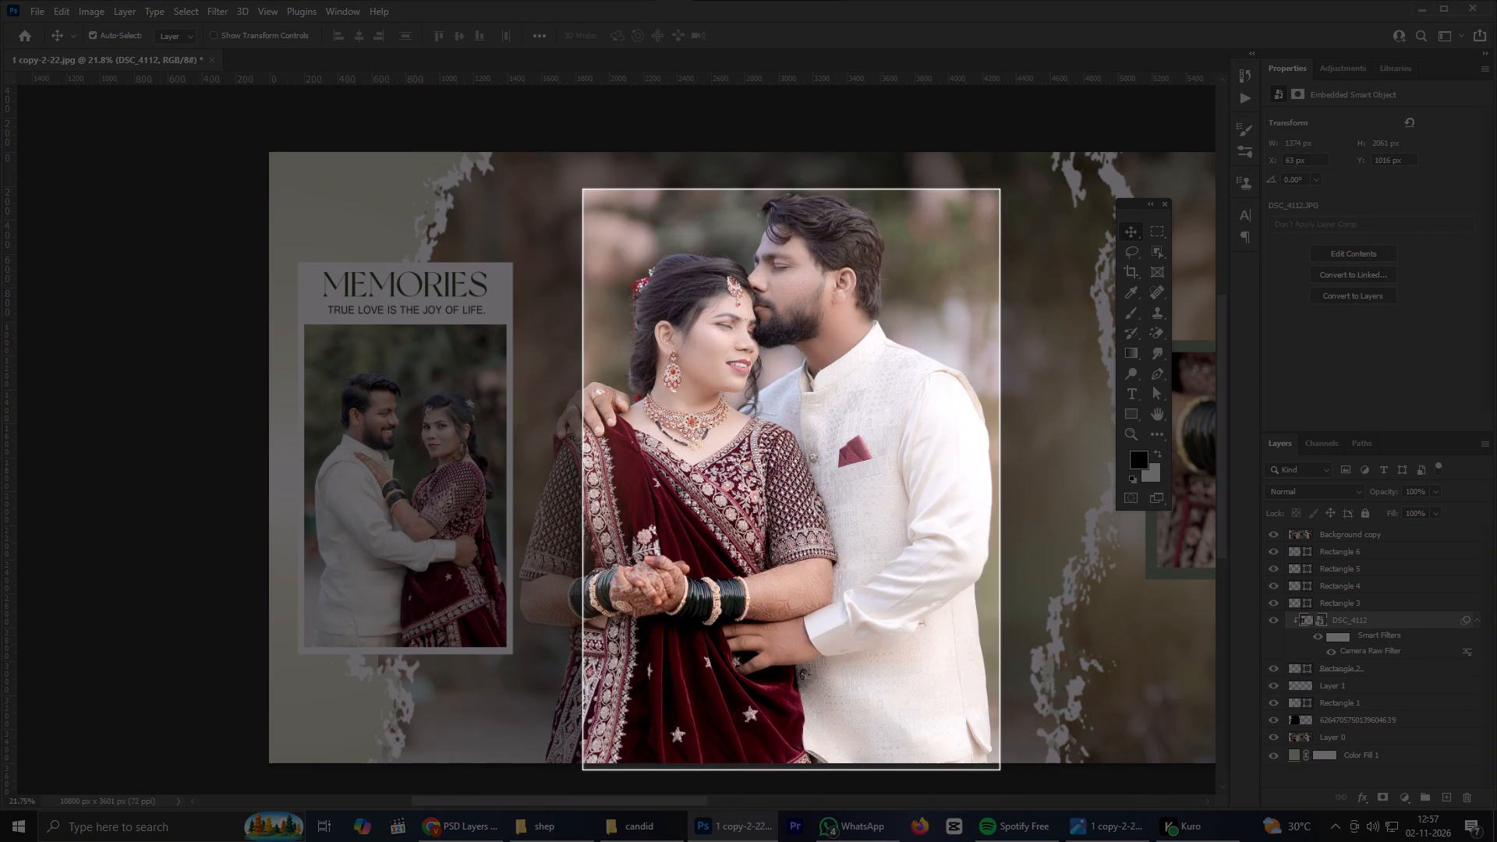
Finish the snip around the large couple photo, copy it from Snip & Sketch and close that window.
left_click_drag(1000, 769, 997, 769)
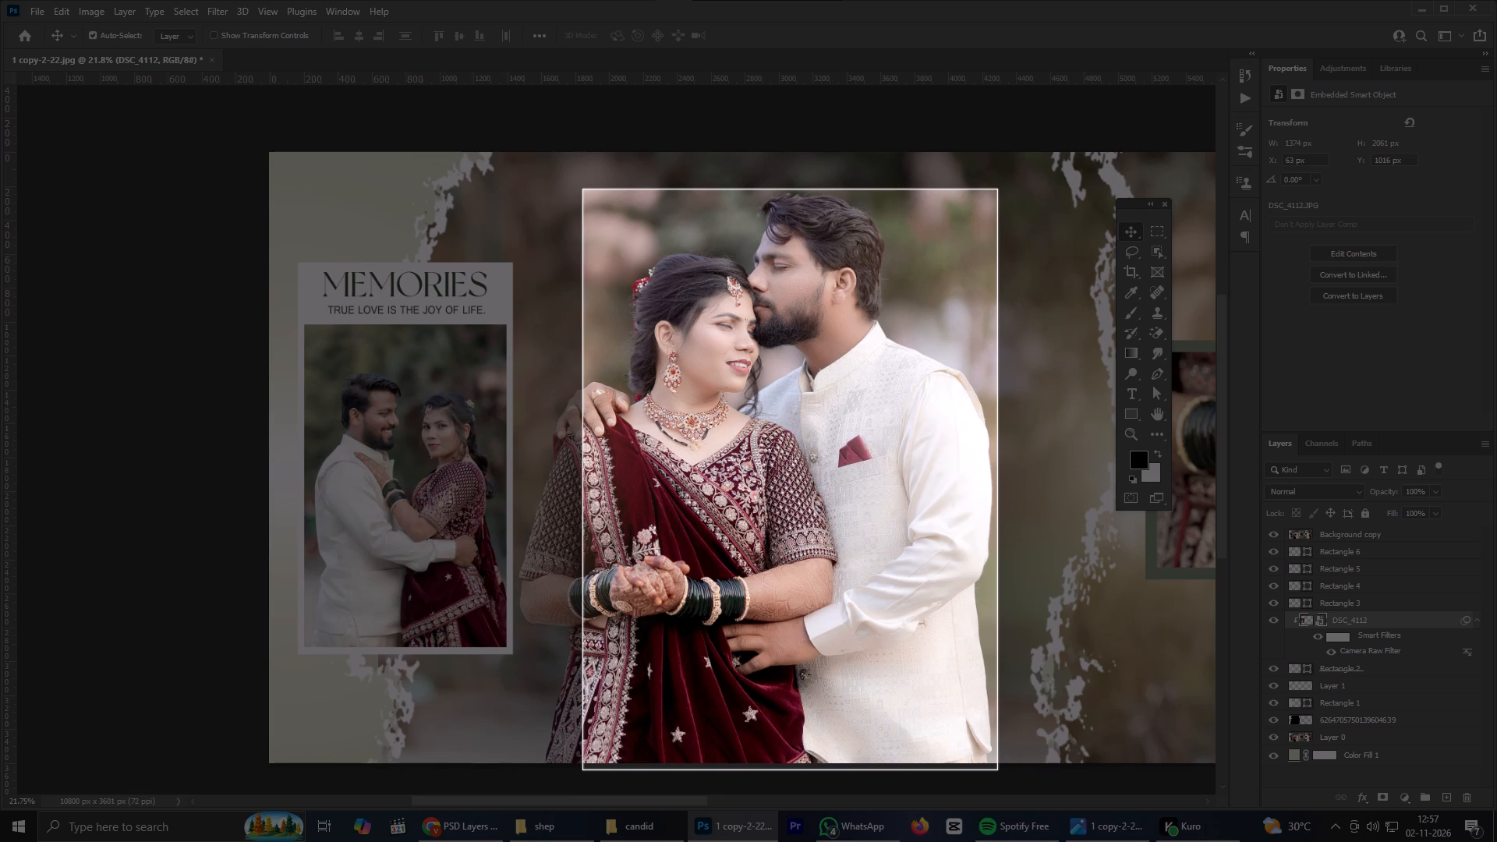
left_click_drag(997, 769, 1044, 779)
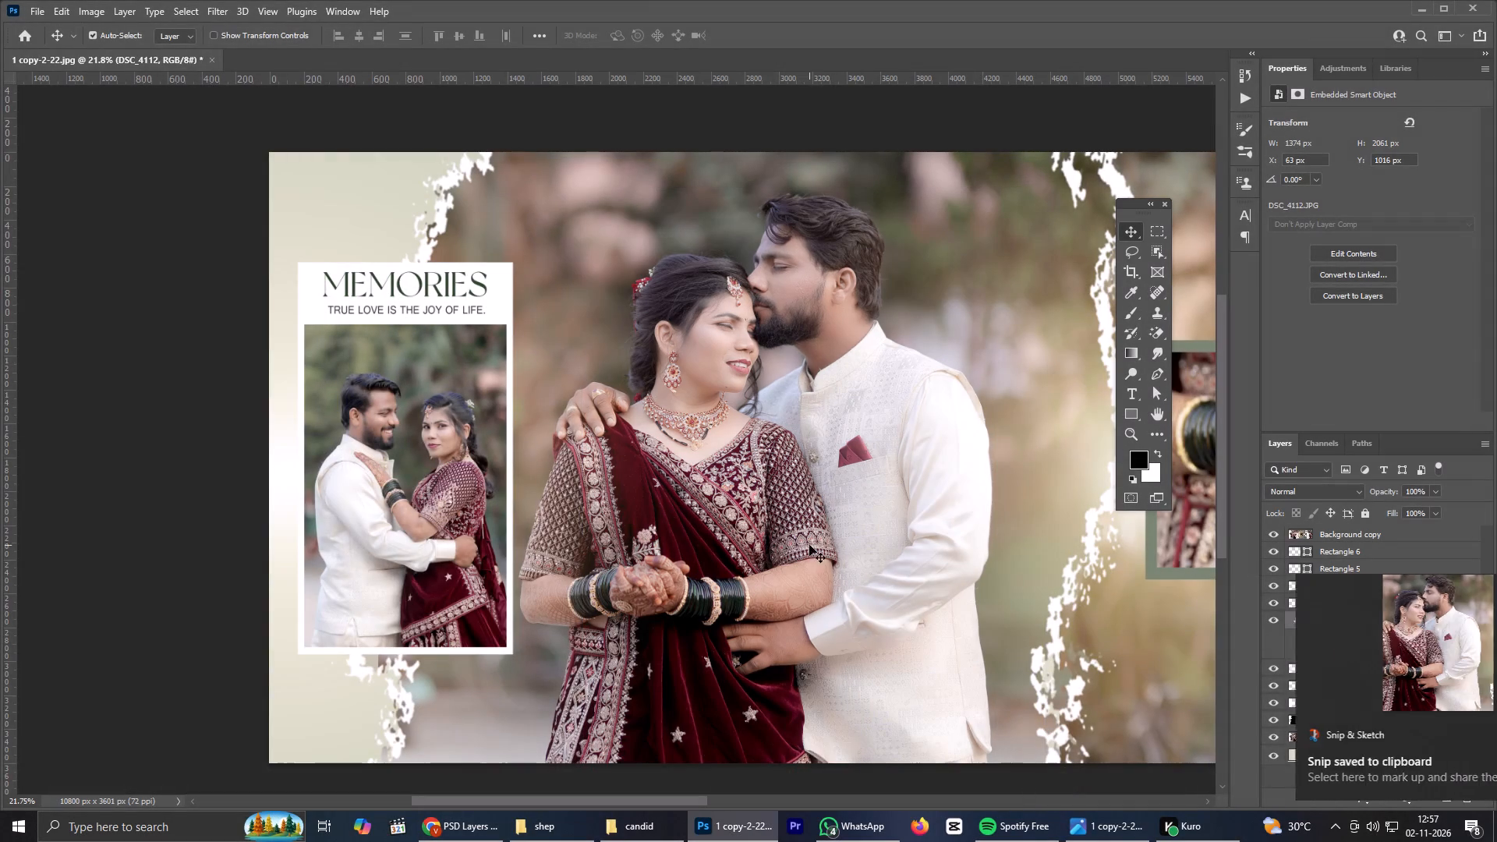
left_click(1391, 699)
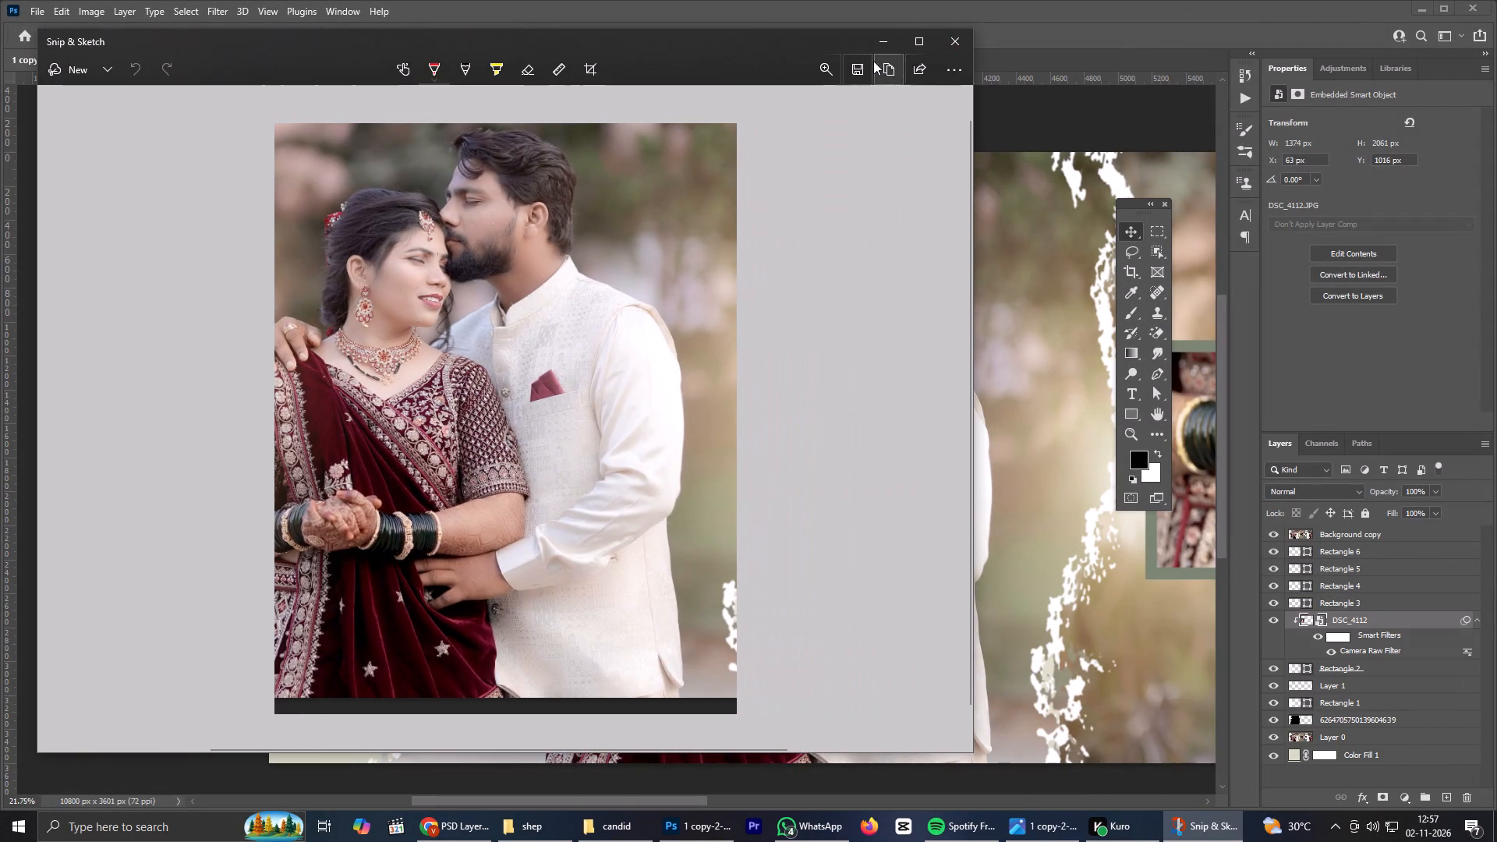
left_click(892, 65)
left_click(954, 33)
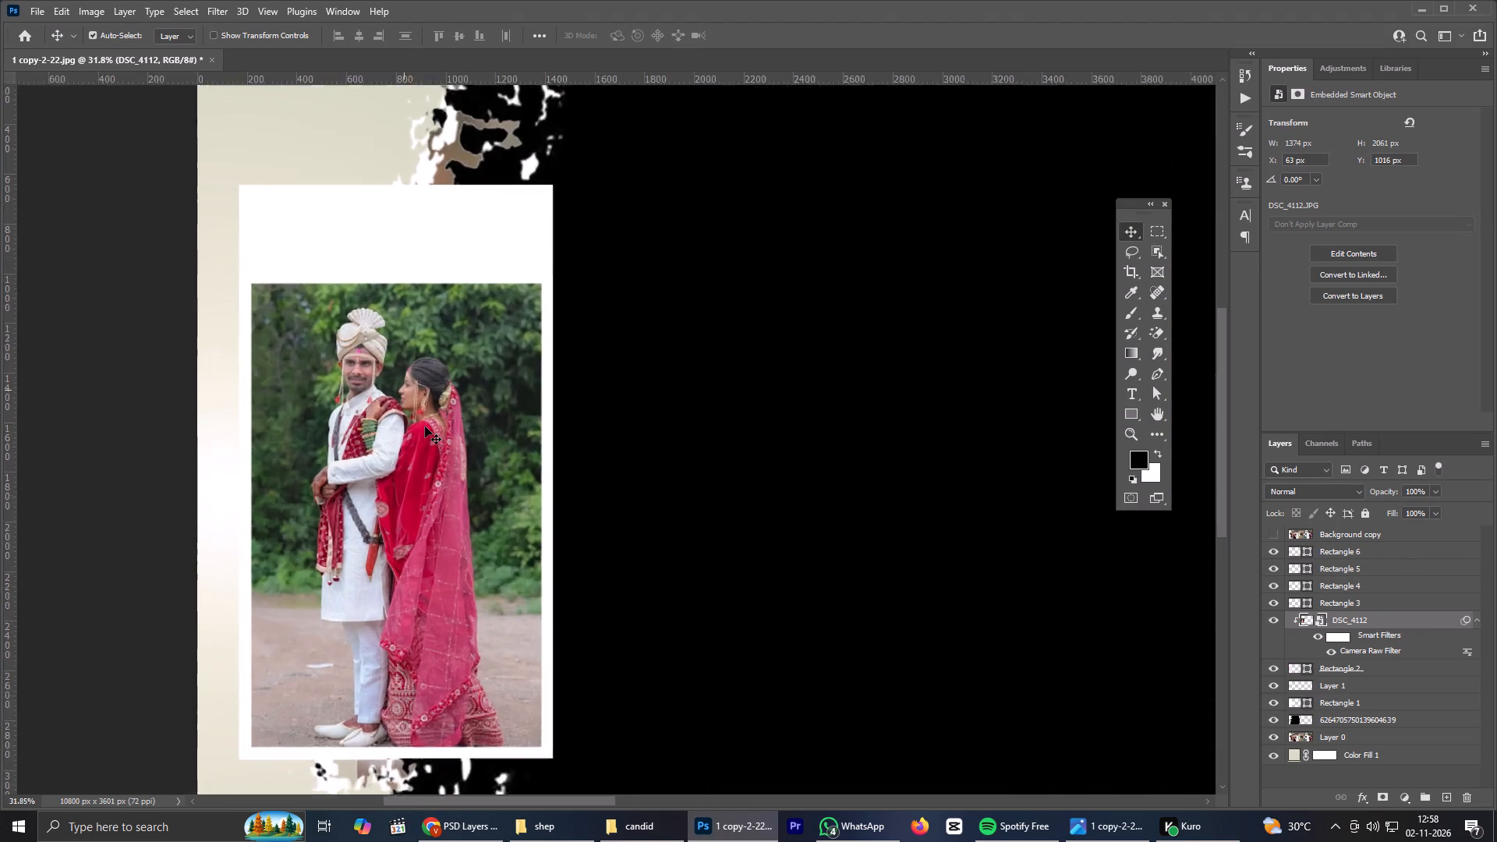
scroll(425, 426, "up", 2)
scroll(286, 256, "up", 6)
scroll(409, 425, "up", 7)
scroll(455, 476, "down", 10)
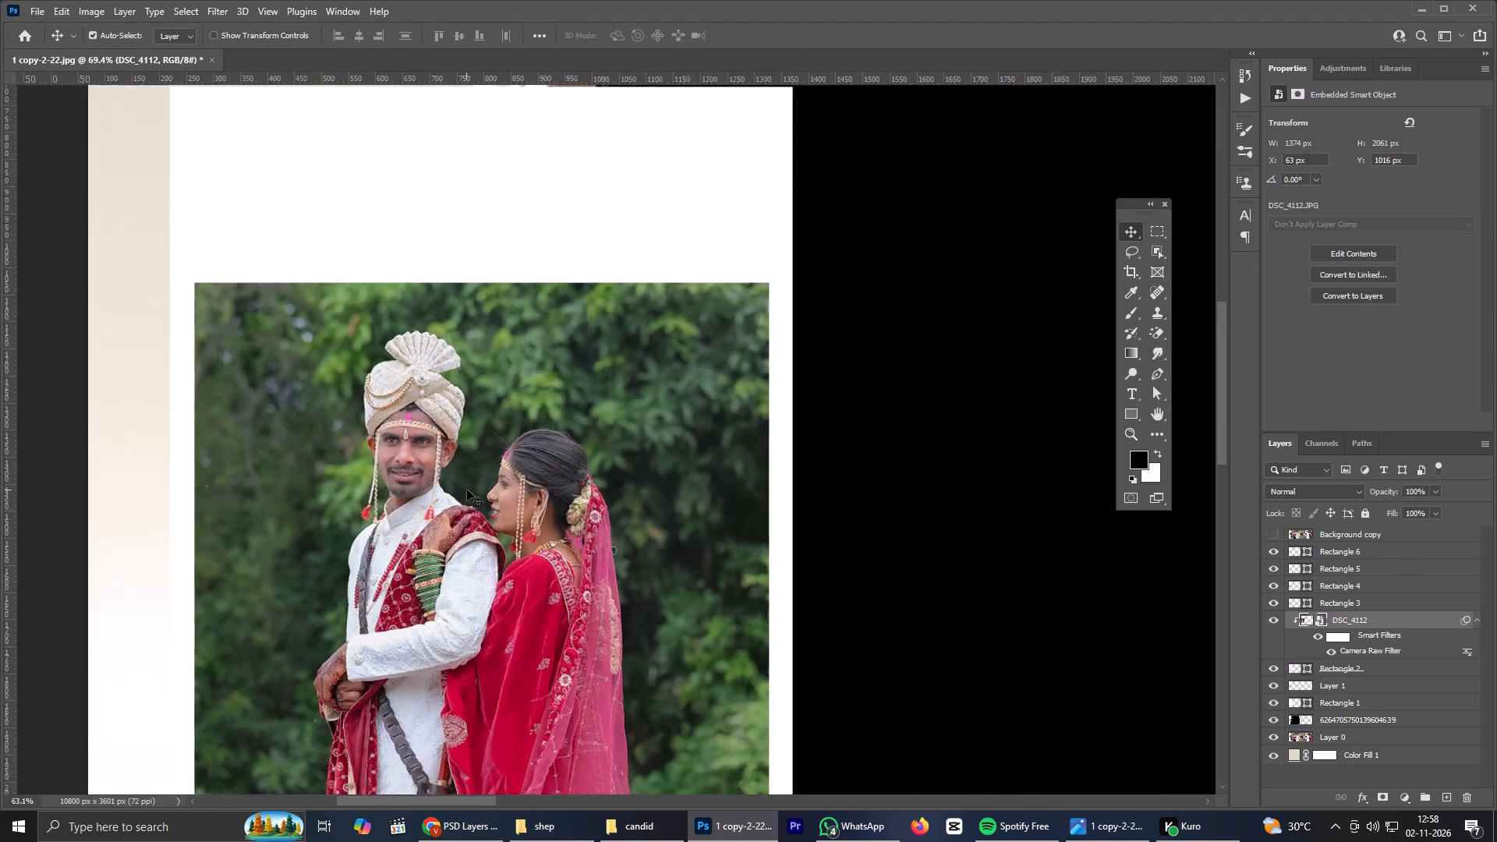
scroll(467, 490, "down", 11)
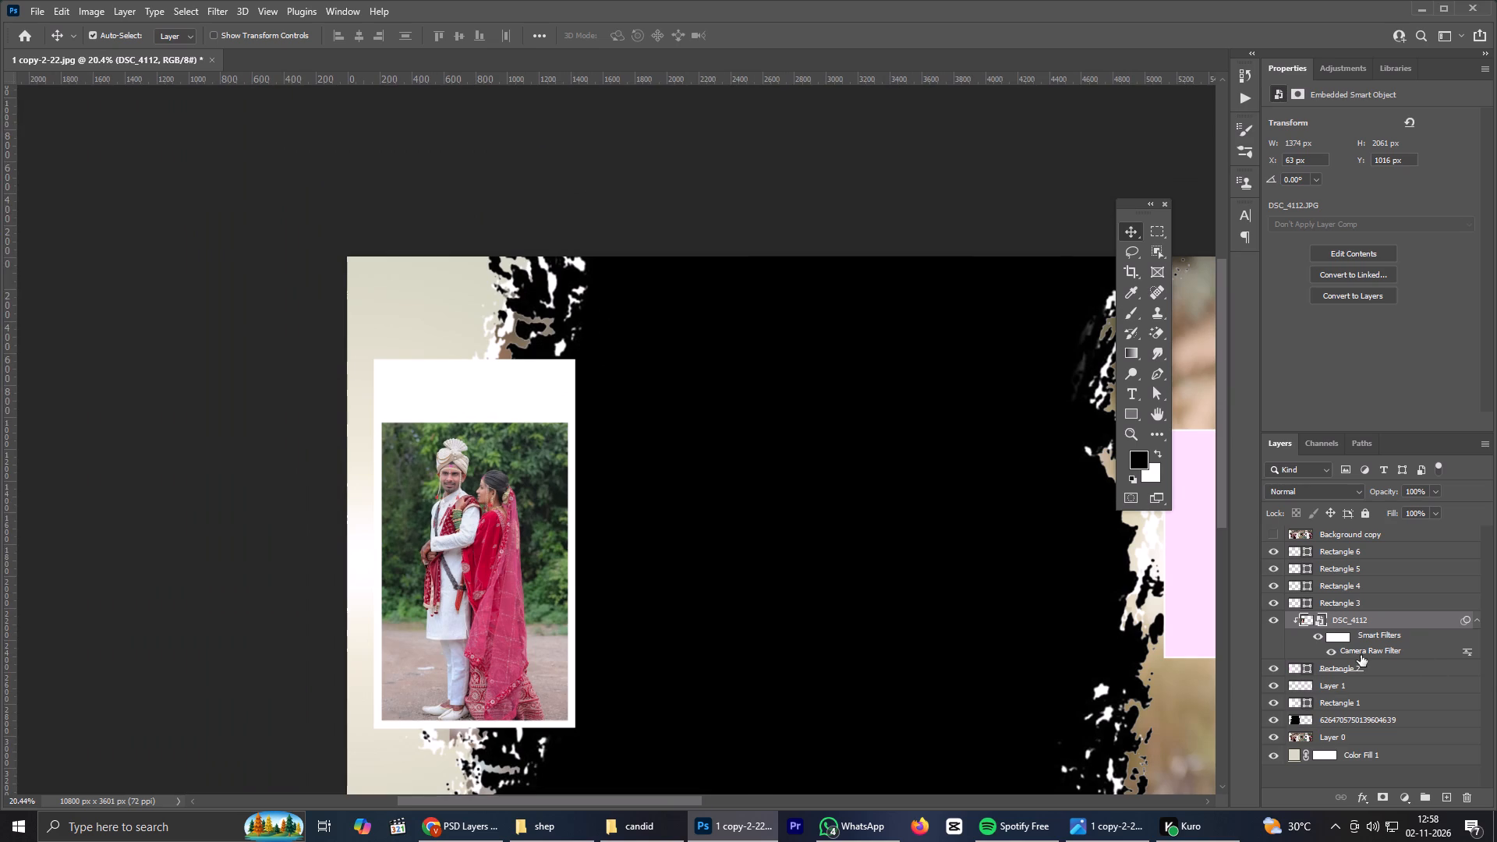
left_click(1325, 636)
Select the large black brush-stroke layer and place DSC_4116.JPG from the candid folder directly above it.
scroll(1257, 620, "down", 1)
scroll(901, 589, "down", 1)
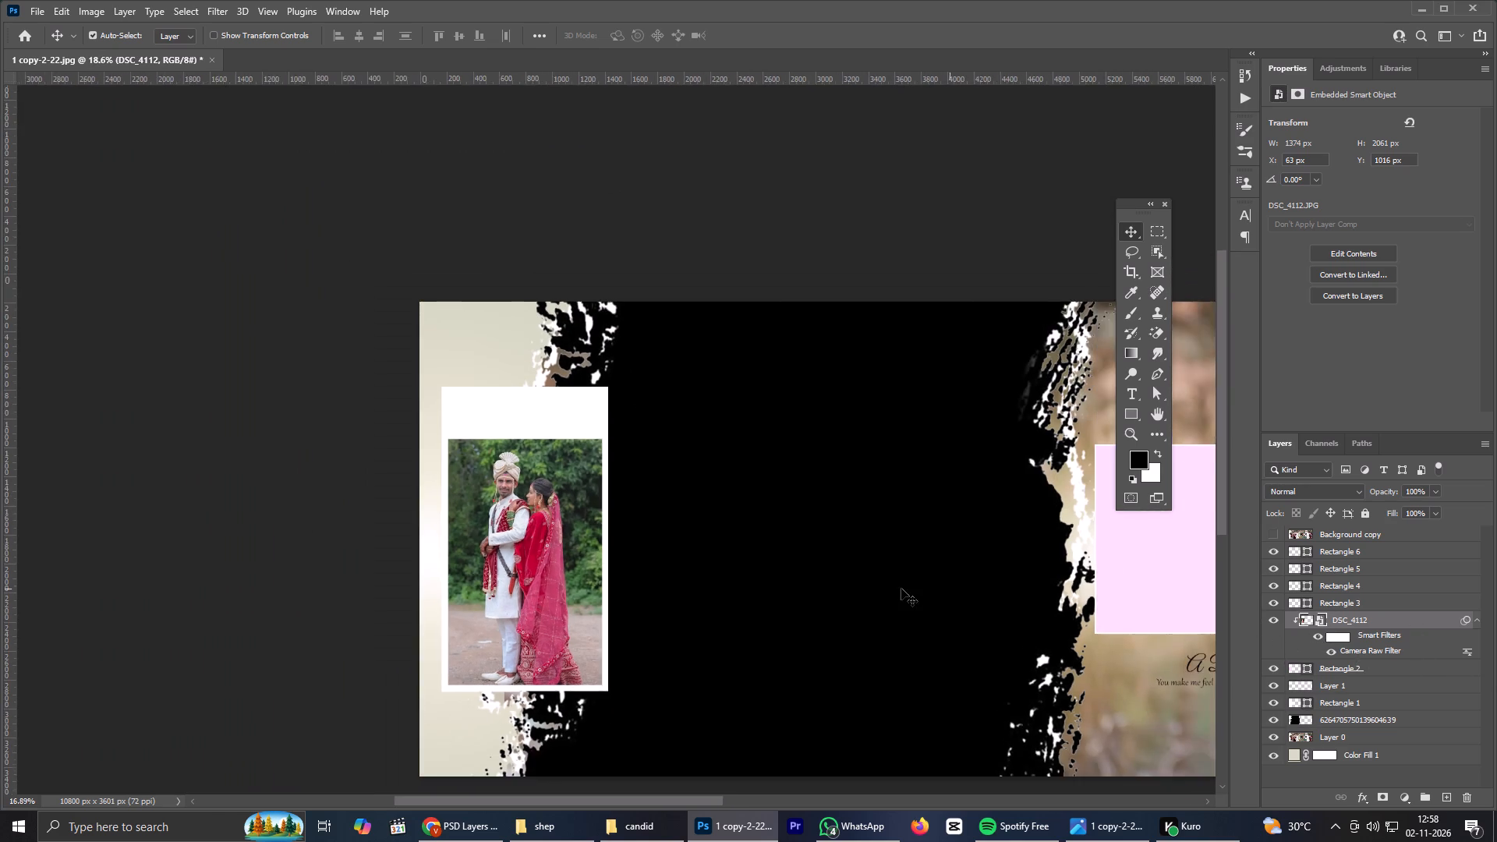
scroll(901, 589, "down", 1)
scroll(901, 587, "up", 1)
left_click(897, 582)
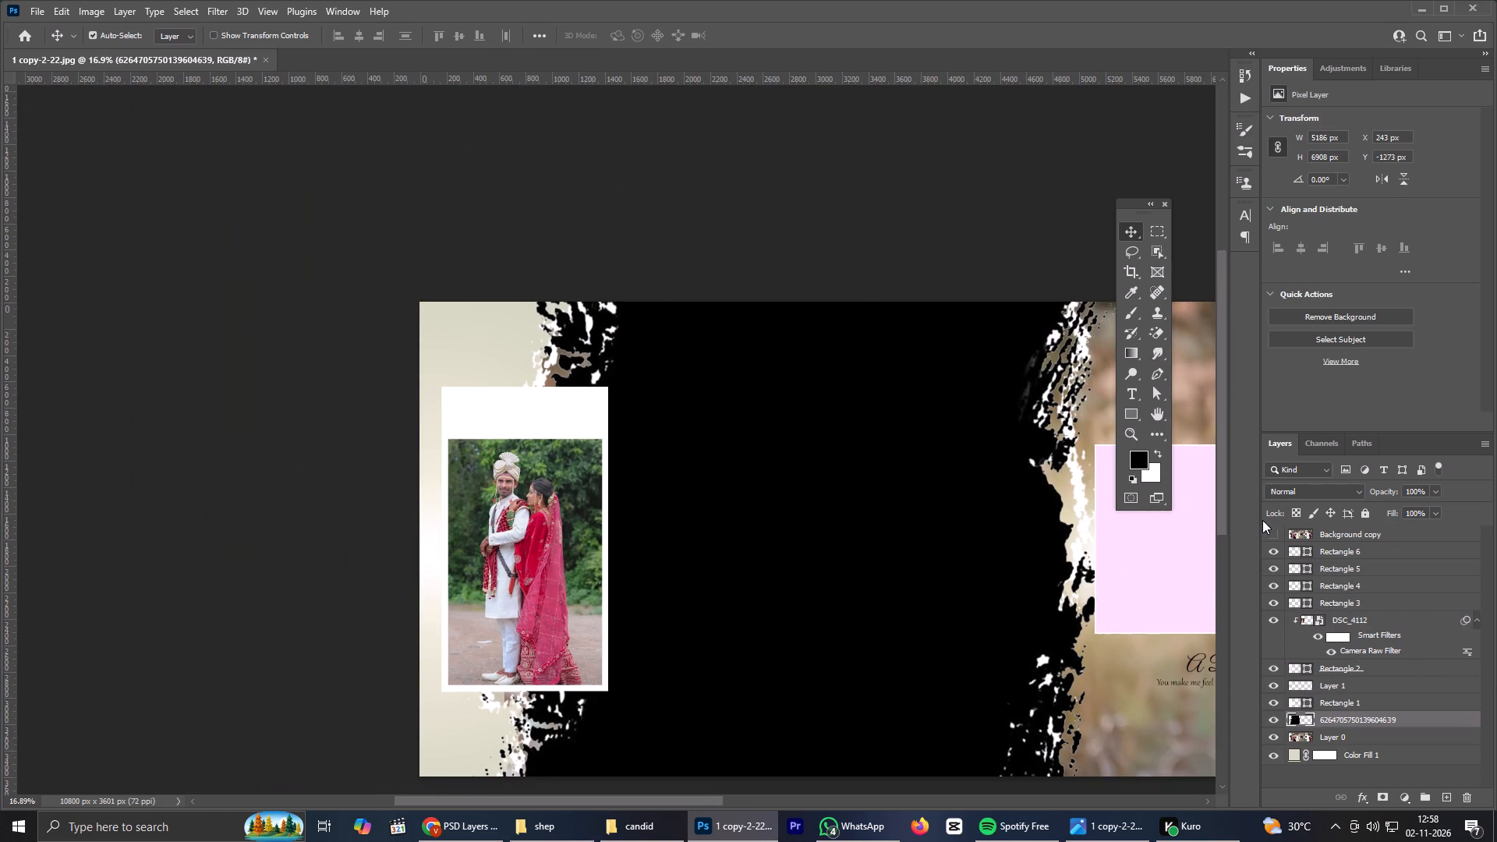
left_click(1265, 532)
left_click(1266, 532)
left_click(608, 833)
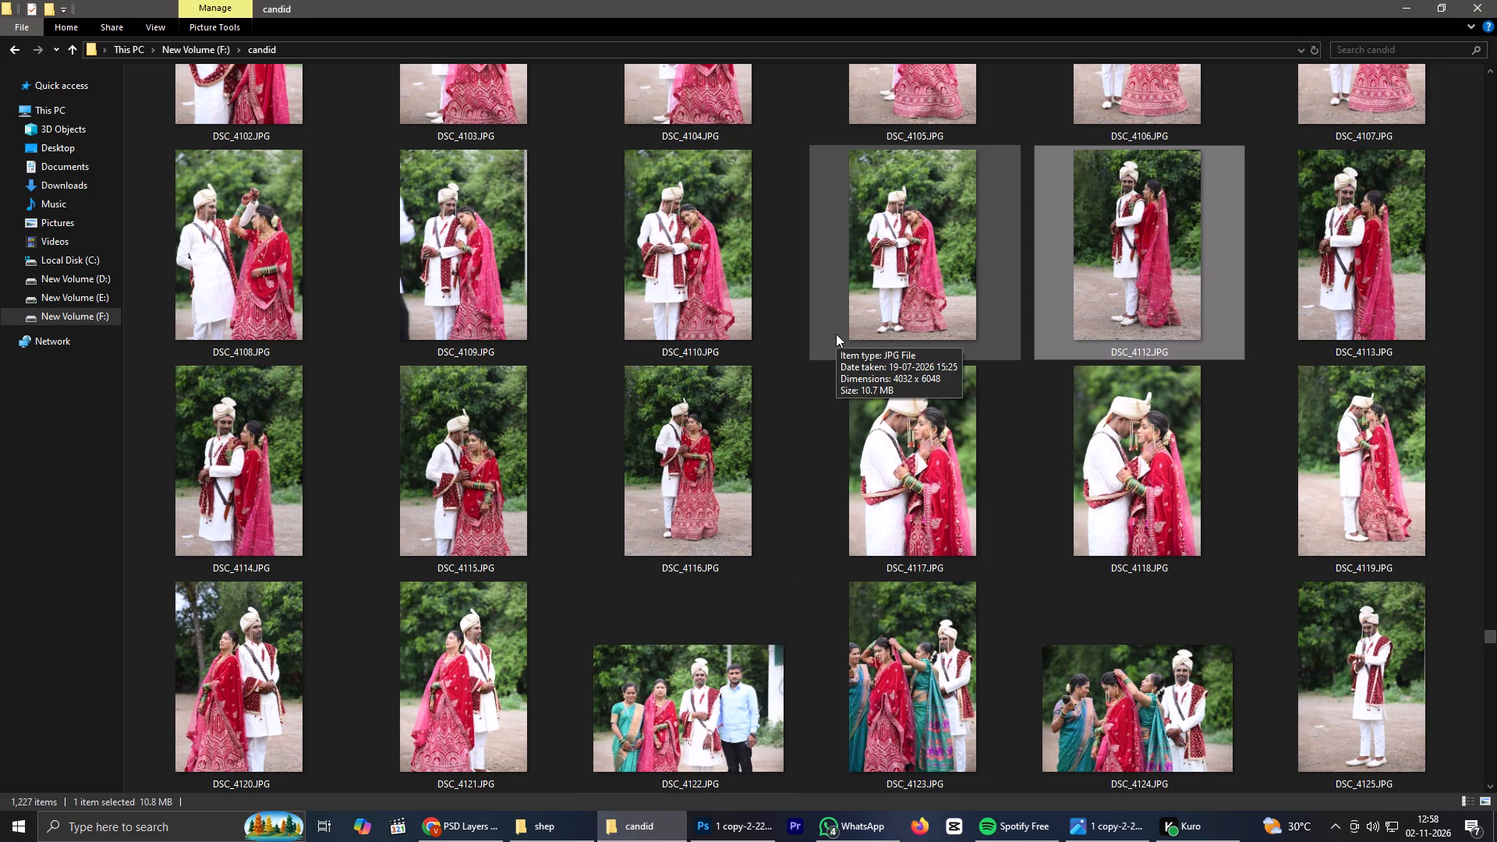
left_click_drag(716, 444, 687, 593)
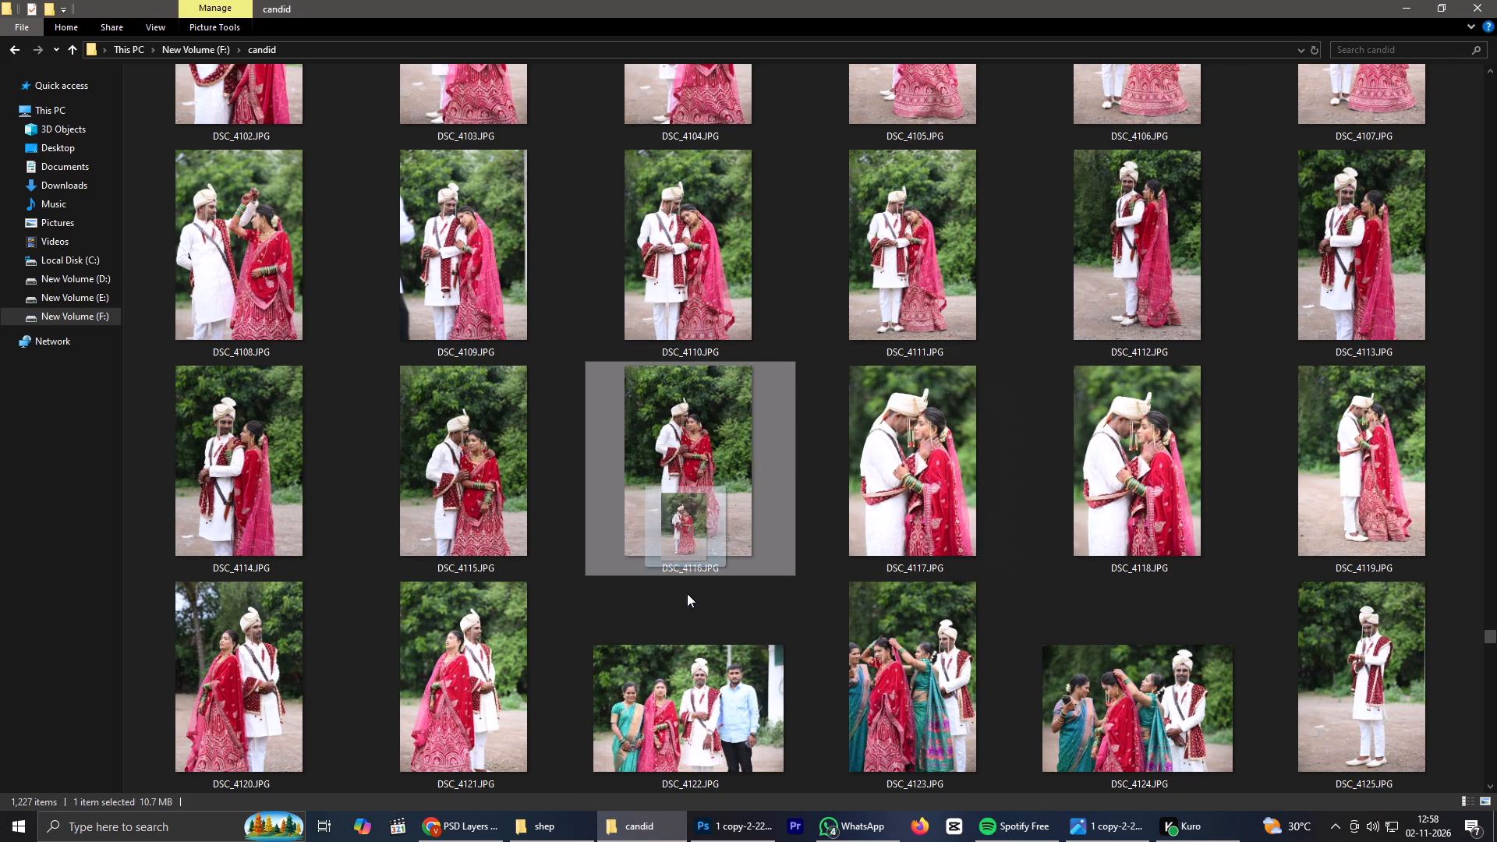
left_click_drag(687, 593, 754, 617)
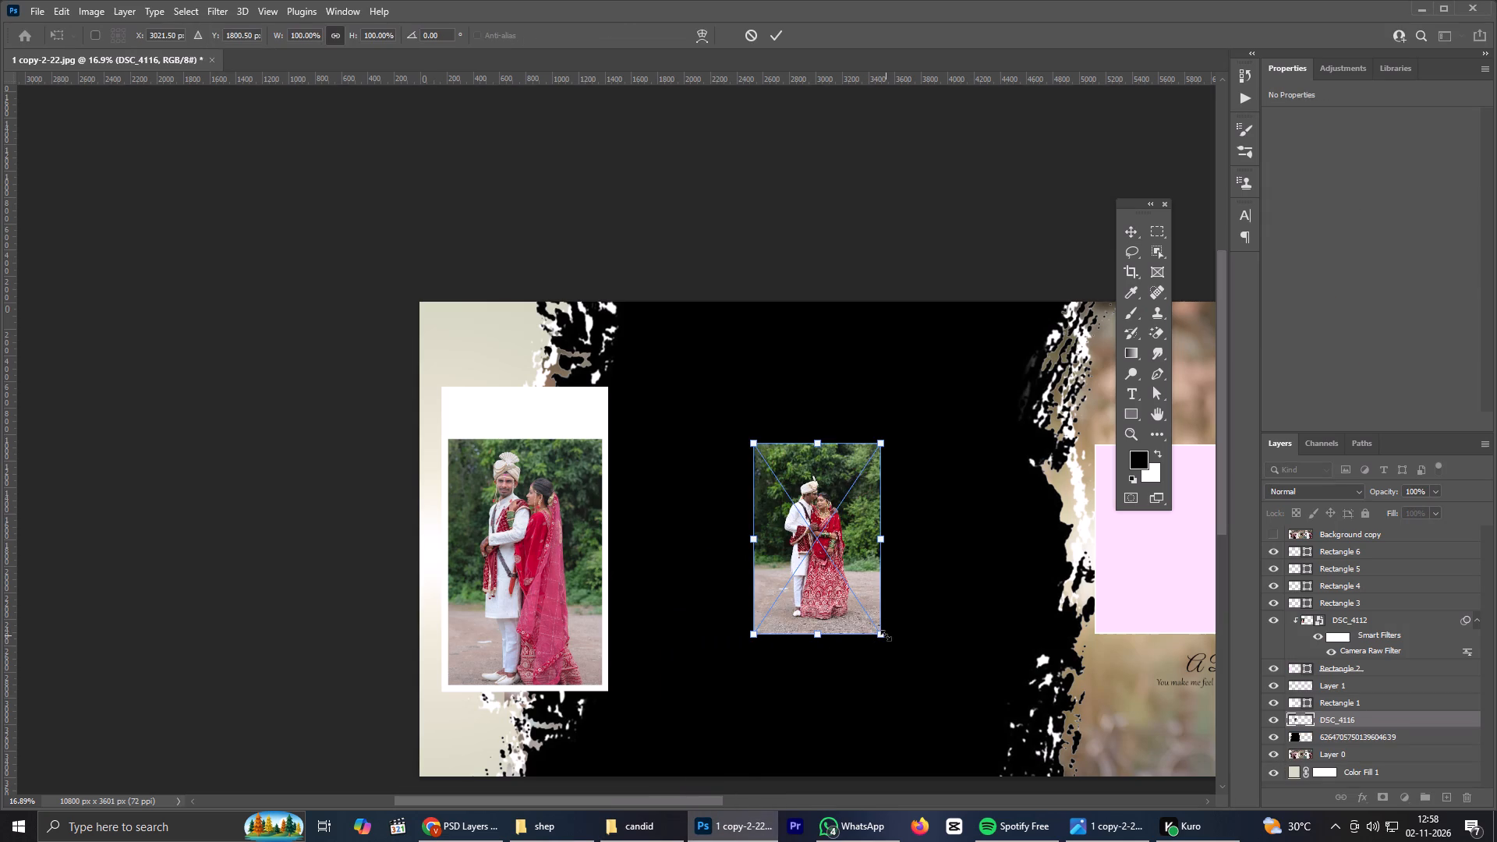
Enlarge DSC_4116 to about 4379 × 6568 px and position it so the couple covers the black brush-stroke area.
left_click_drag(886, 635, 1321, 777, "alt")
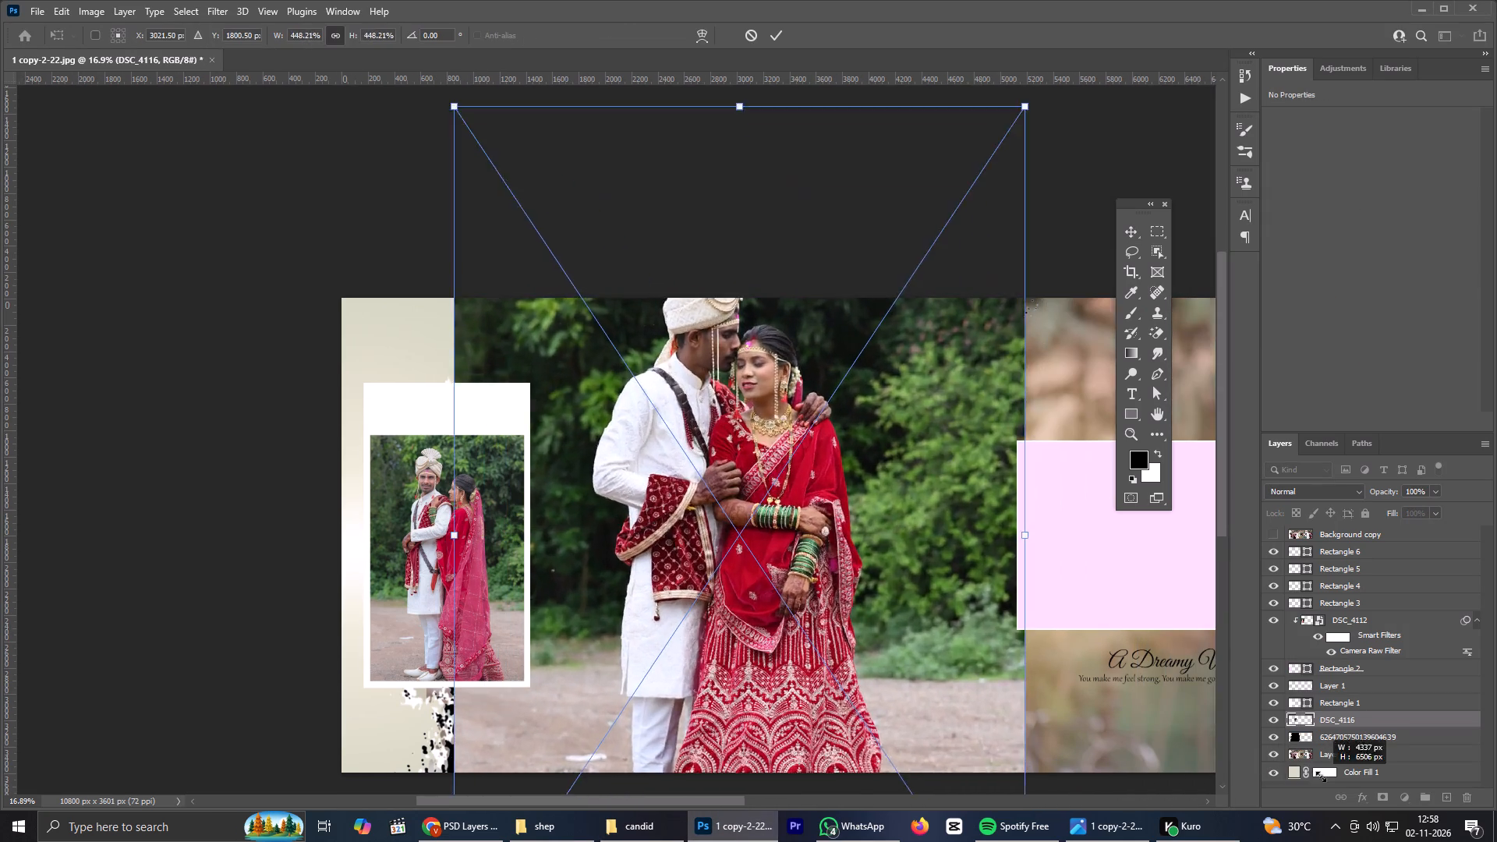
left_click_drag(1321, 777, 1189, 725, "alt")
scroll(543, 516, "down", 4)
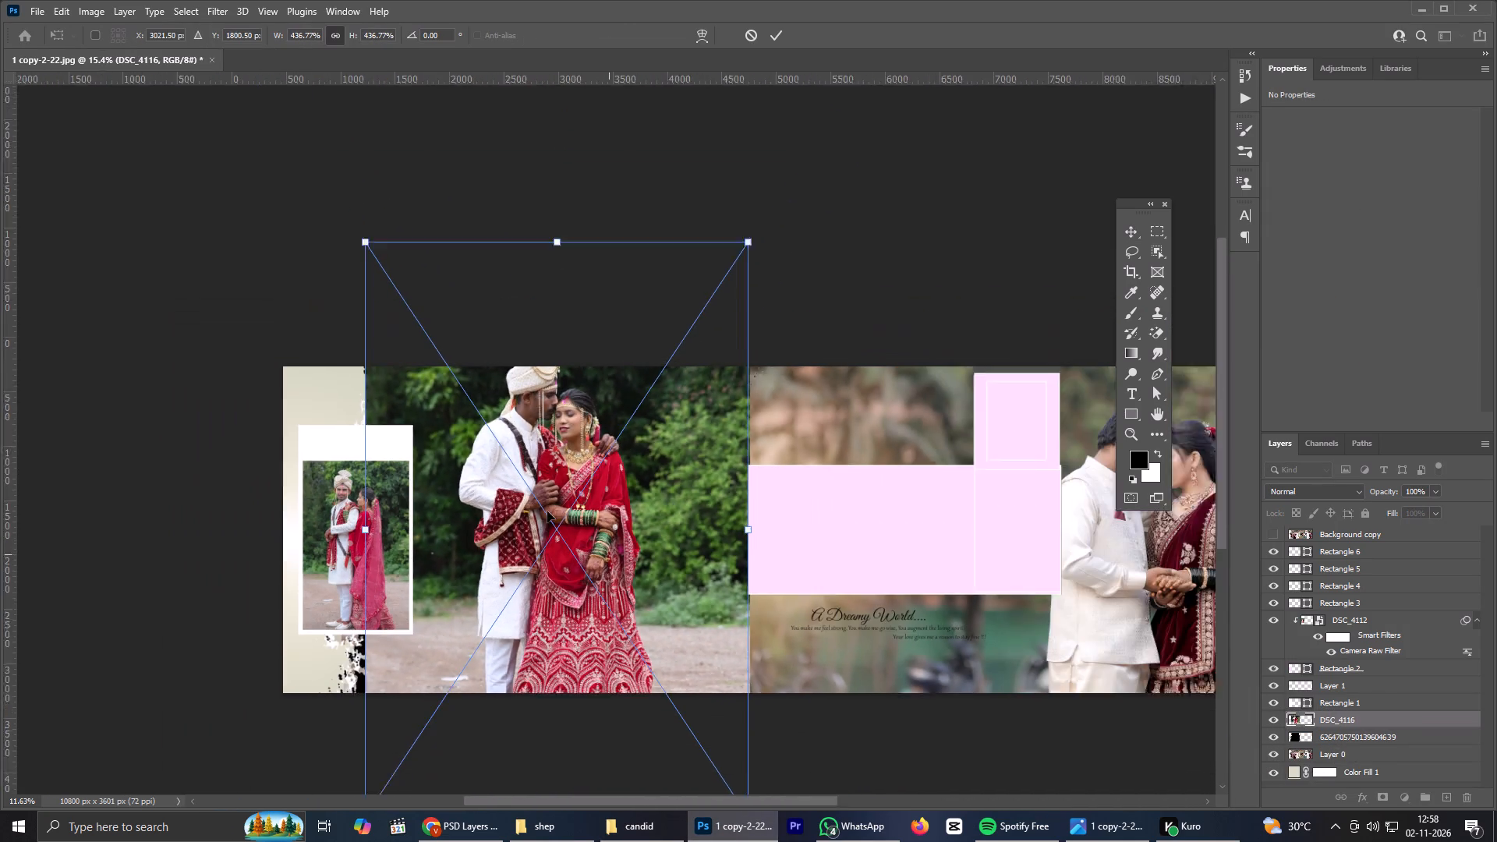
scroll(547, 511, "down", 2)
left_click_drag(557, 539, 545, 600)
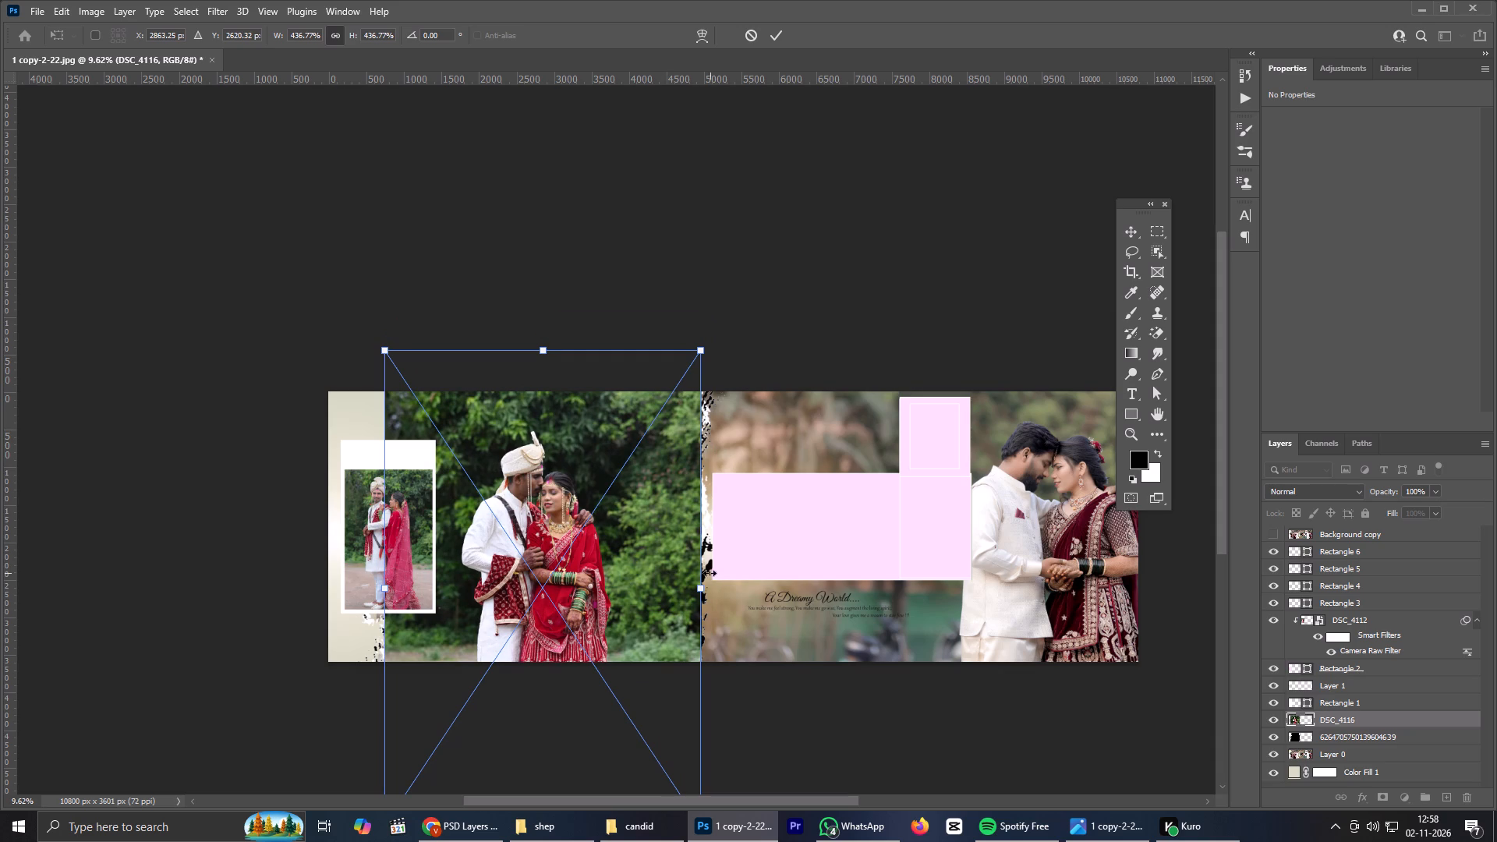
left_click(699, 584)
left_click_drag(580, 569, 580, 557)
left_click(773, 34)
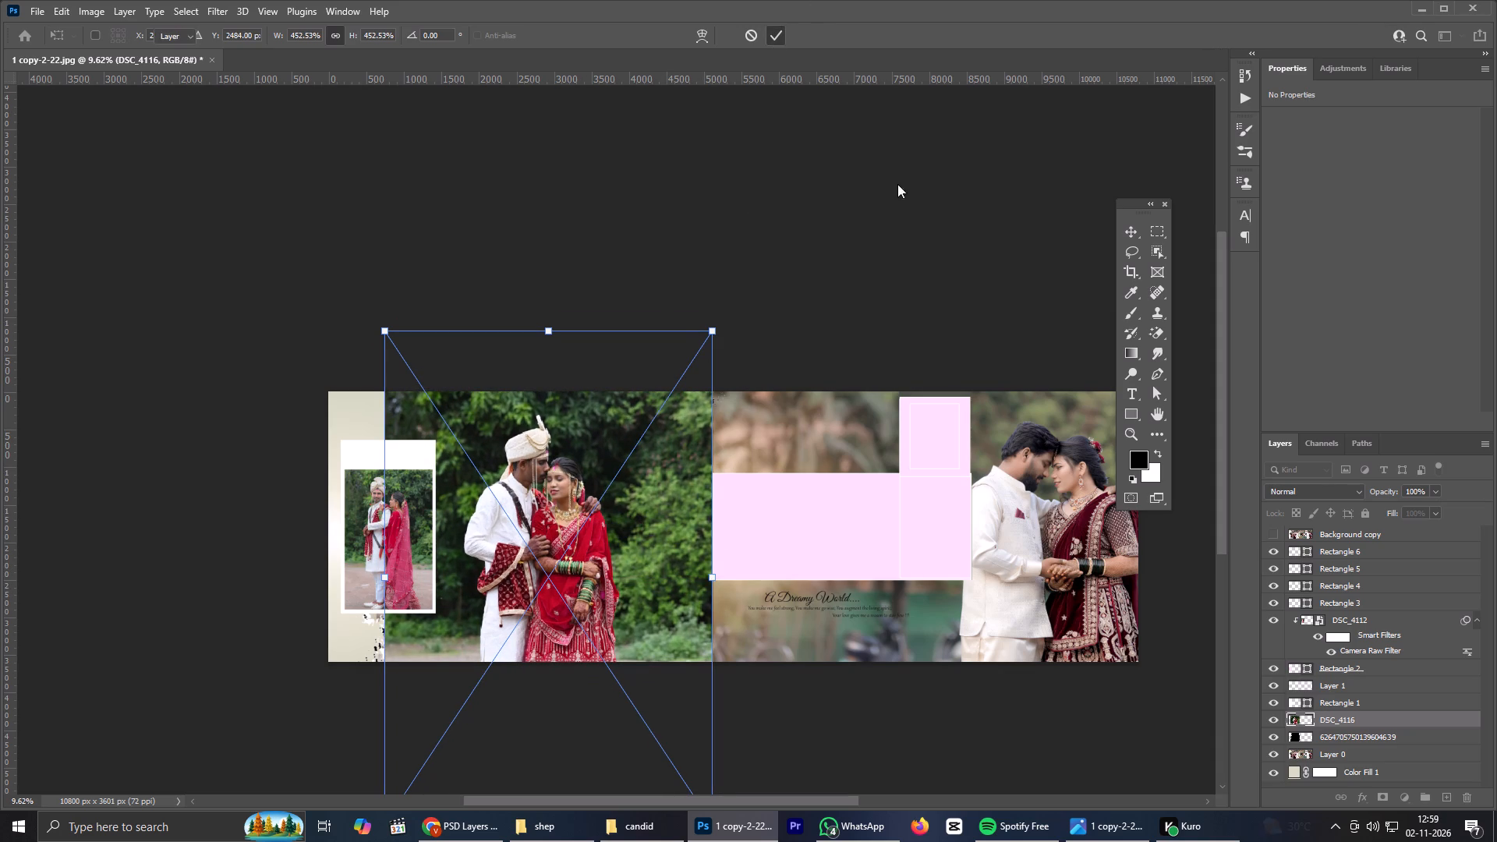
Clip the DSC_4116 layer to the black brush-stroke layer beneath it.
left_click(1378, 731, "alt")
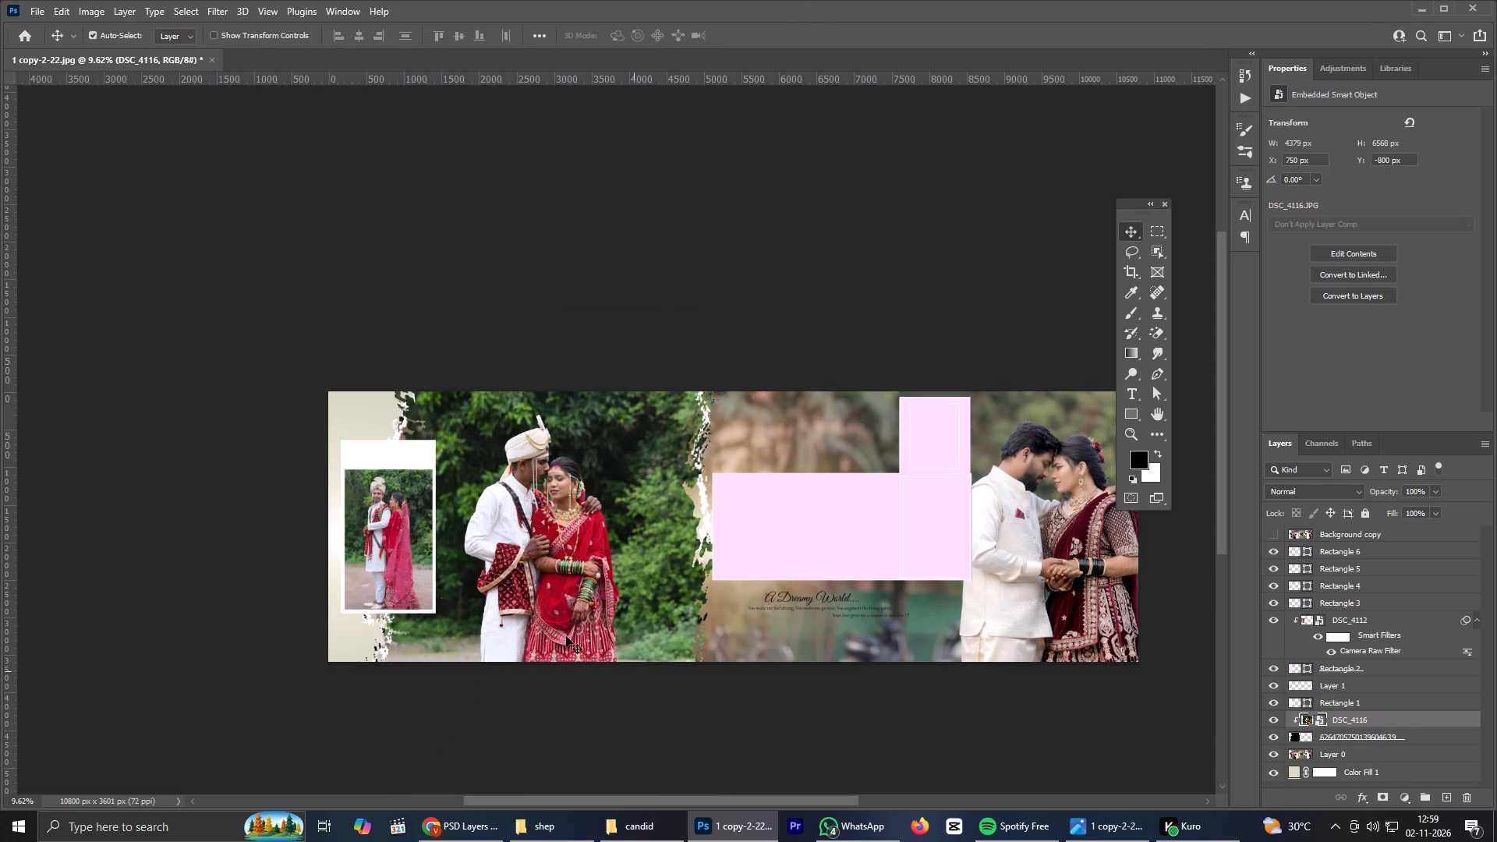
Enlarge DSC_4116 to about 4690 × 7034 px and reposition it to about X 710, Y -603 px, covering the brush-stroke area.
left_click_drag(543, 581, 545, 593)
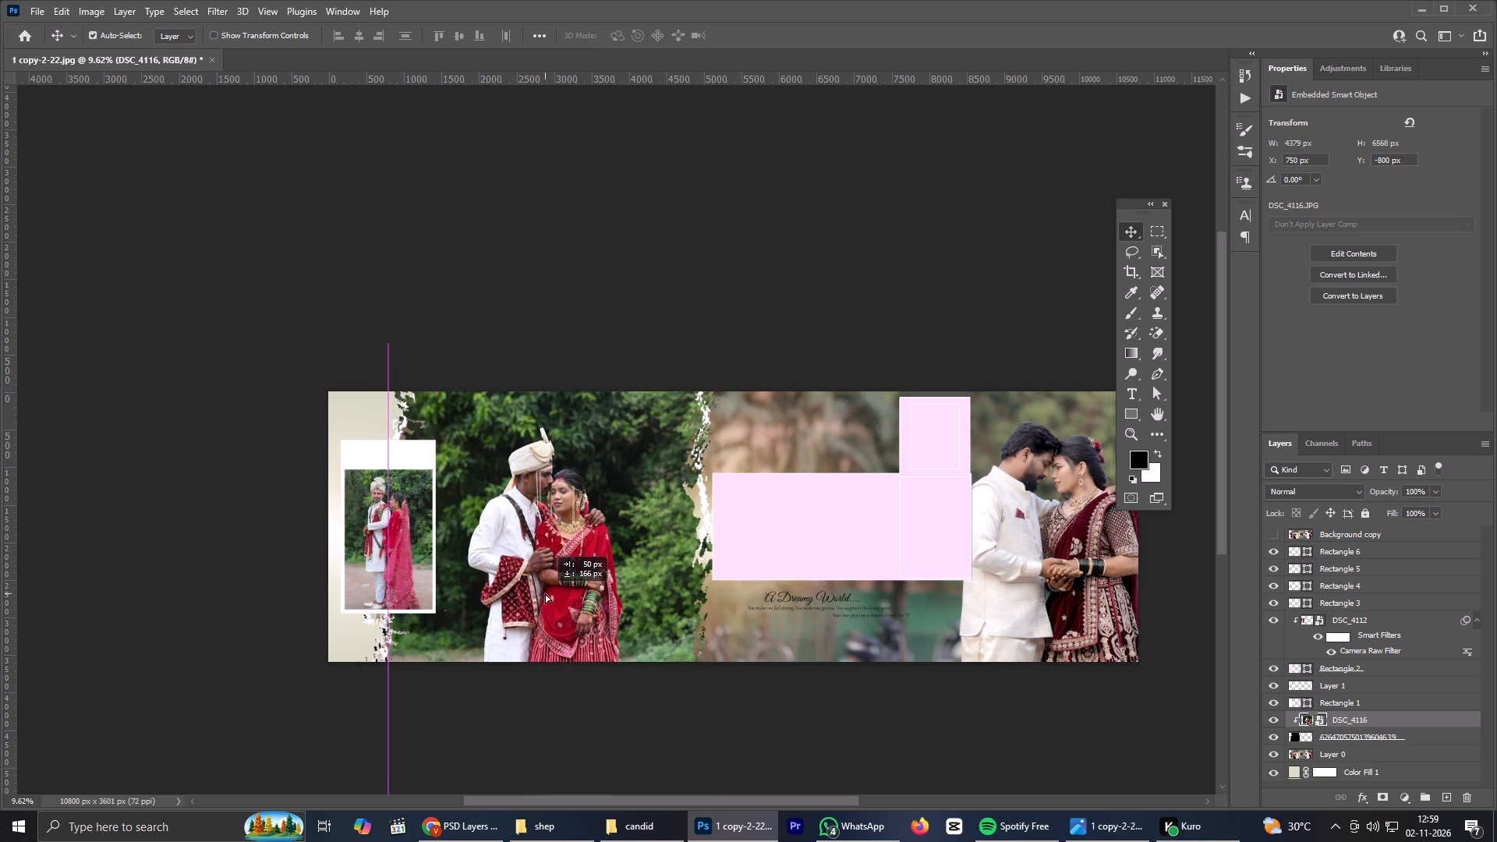
left_click_drag(545, 593, 548, 594)
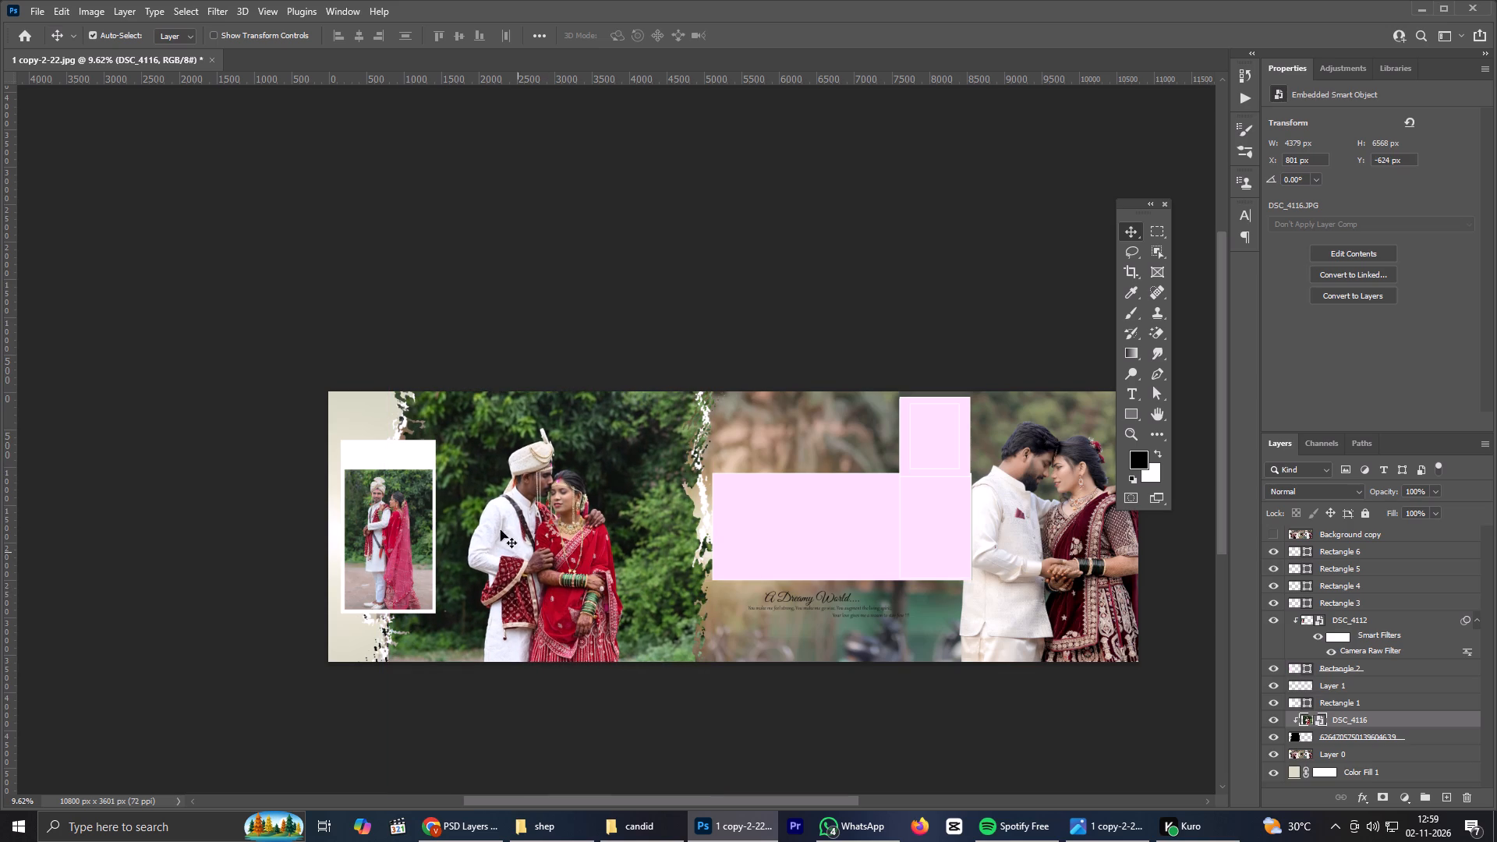
scroll(485, 484, "up", 4)
scroll(546, 461, "up", 2)
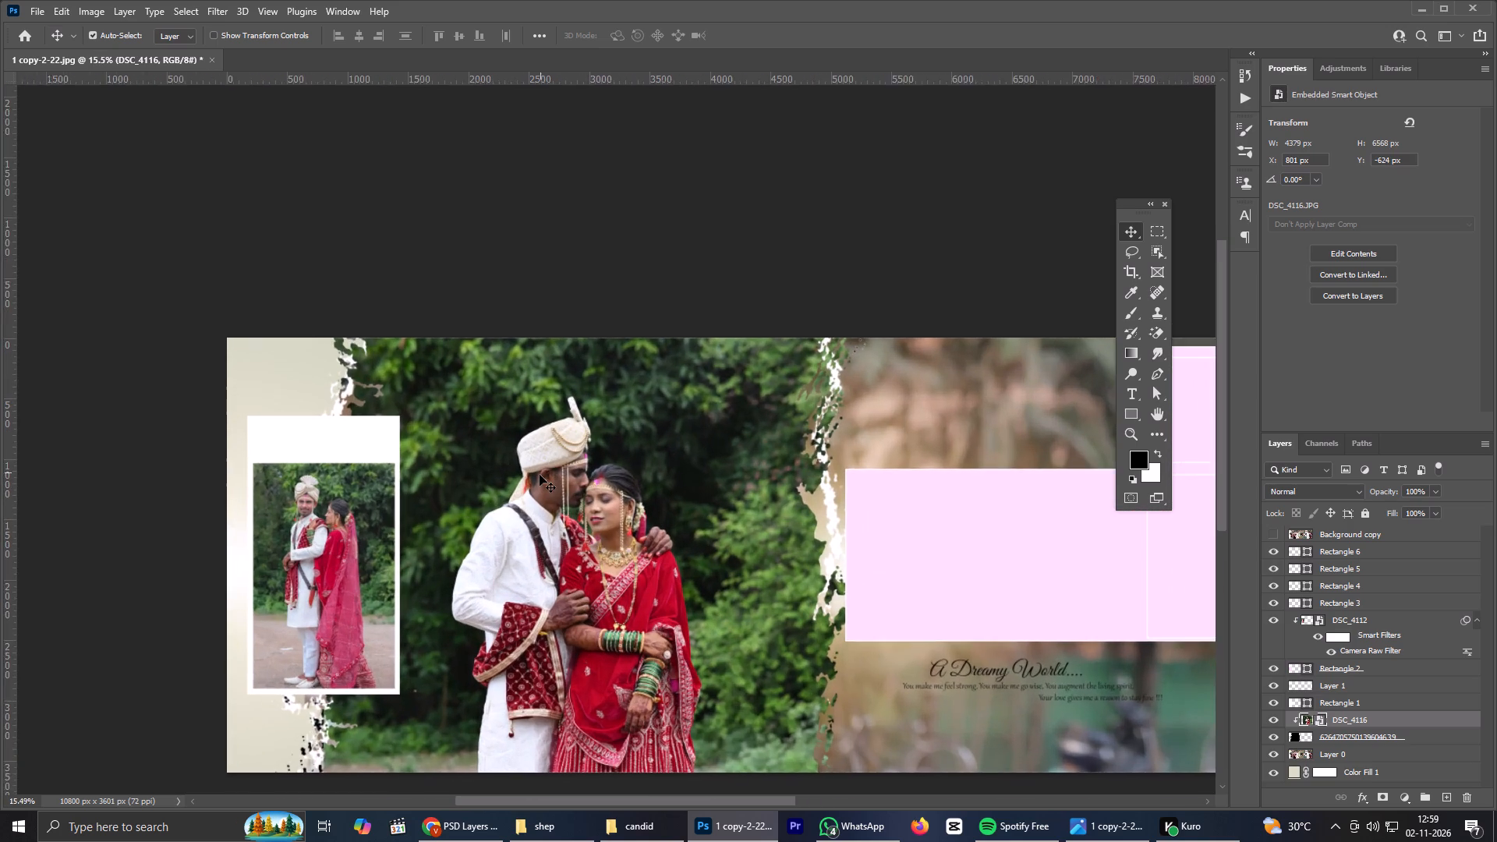
scroll(540, 475, "up", 2)
left_click_drag(578, 561, 653, 572)
key("ctrl+t")
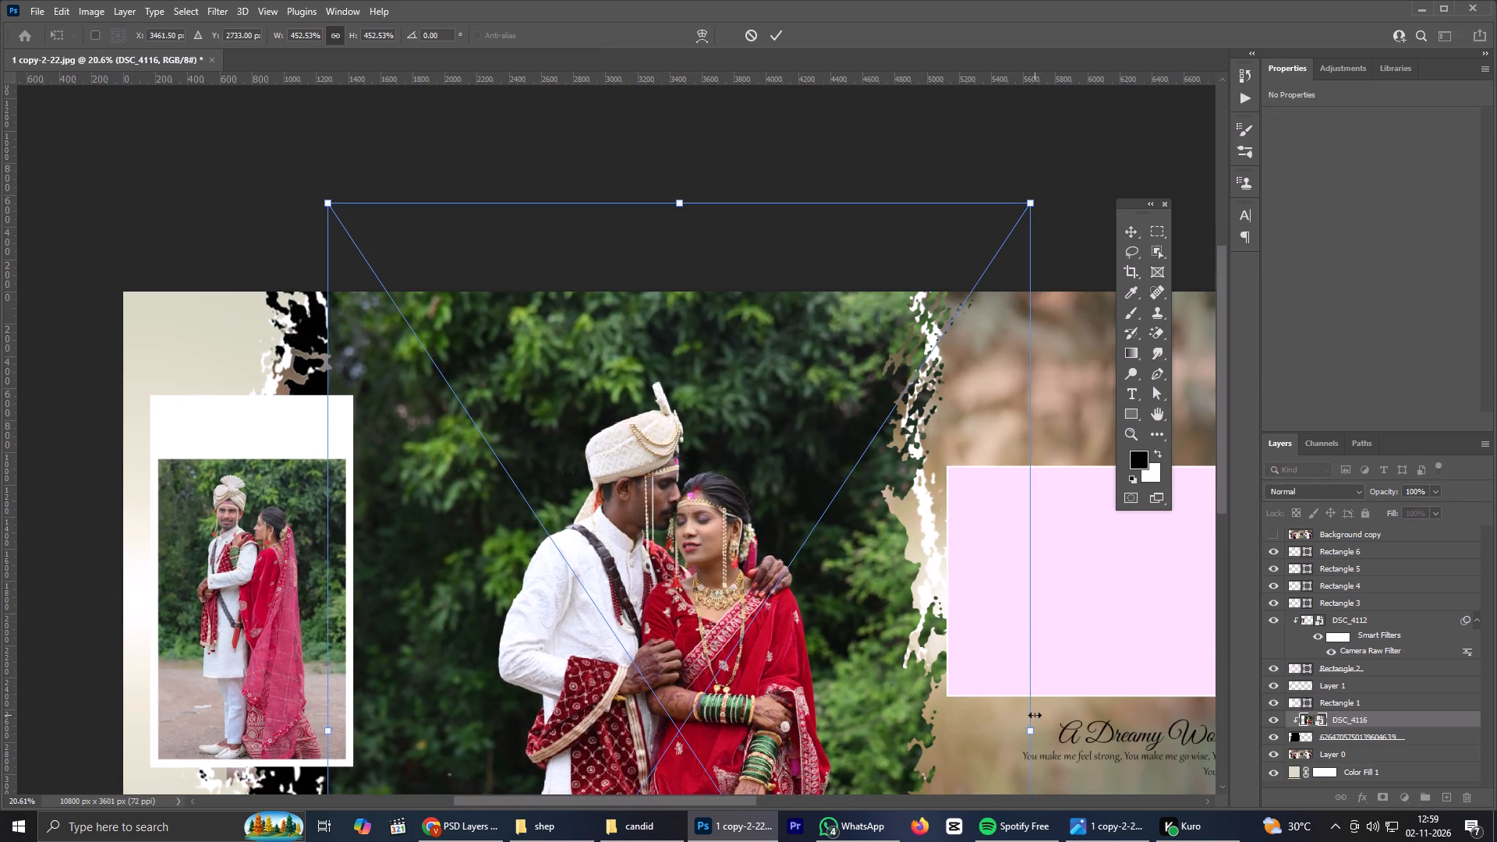
left_click_drag(1037, 728, 1087, 722)
scroll(897, 640, "down", 6)
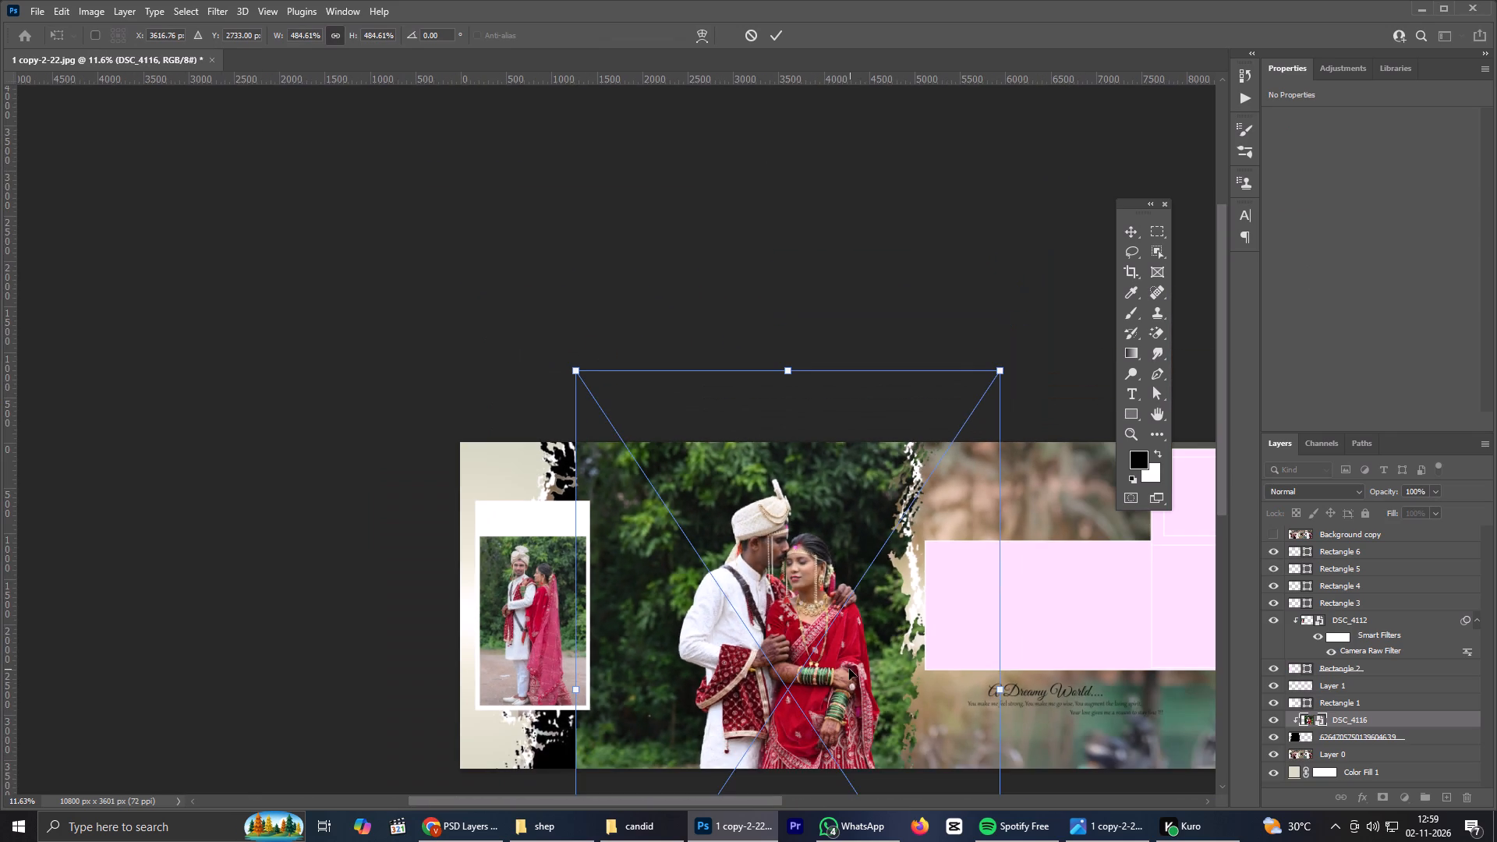
left_click_drag(848, 669, 799, 684)
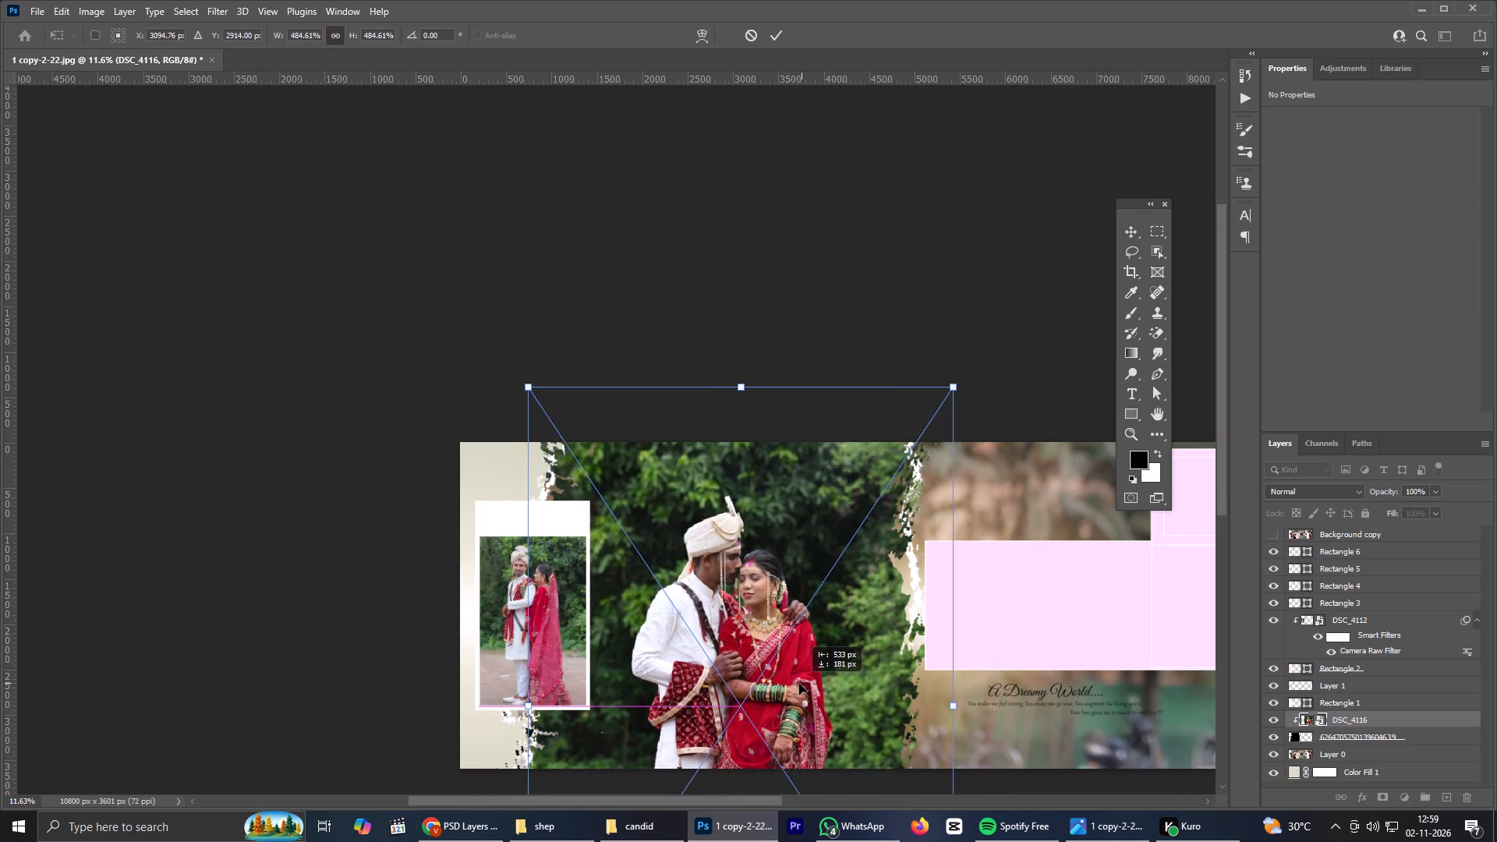
left_click_drag(799, 684, 798, 684)
left_click(773, 30)
Open the Camera Raw Filter on DSC_4116 and set the white balance to Temperature +5 and Tint +4.
scroll(672, 514, "up", 4)
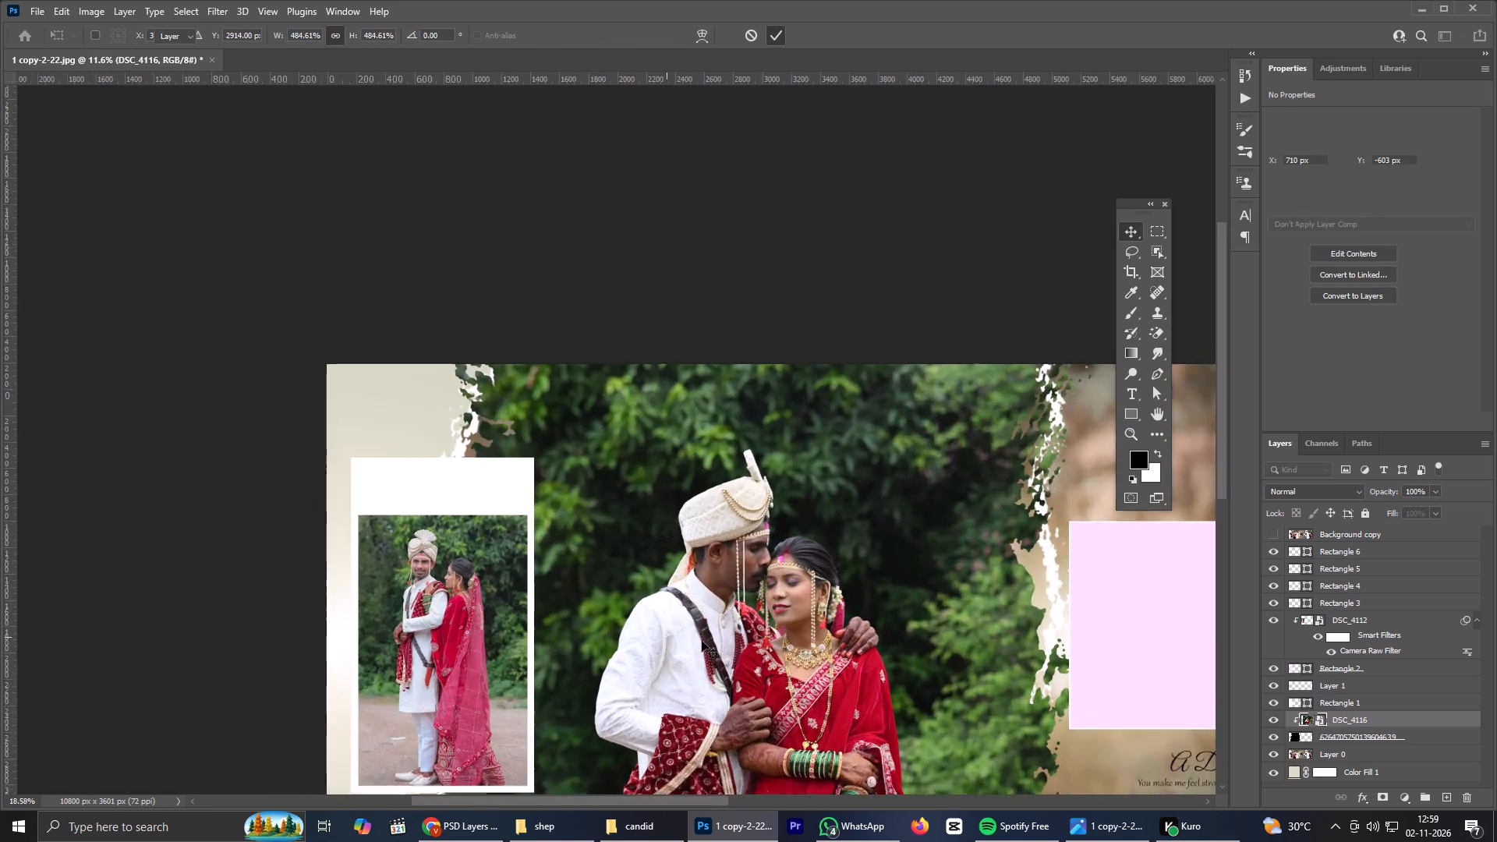
scroll(702, 641, "up", 2)
scroll(748, 559, "up", 6)
scroll(748, 559, "down", 11)
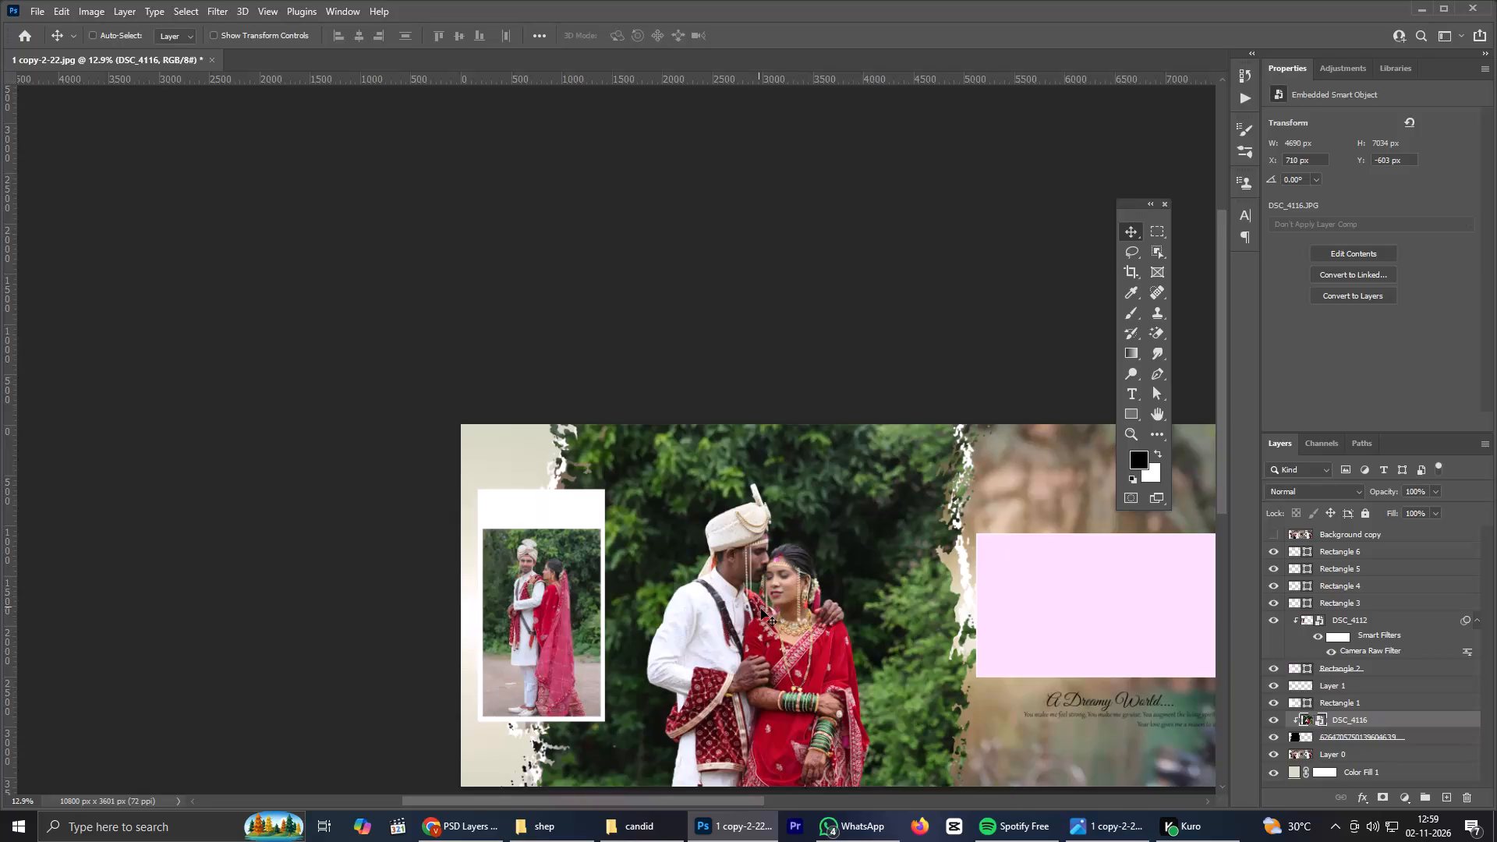
key("ctrl+shift+a")
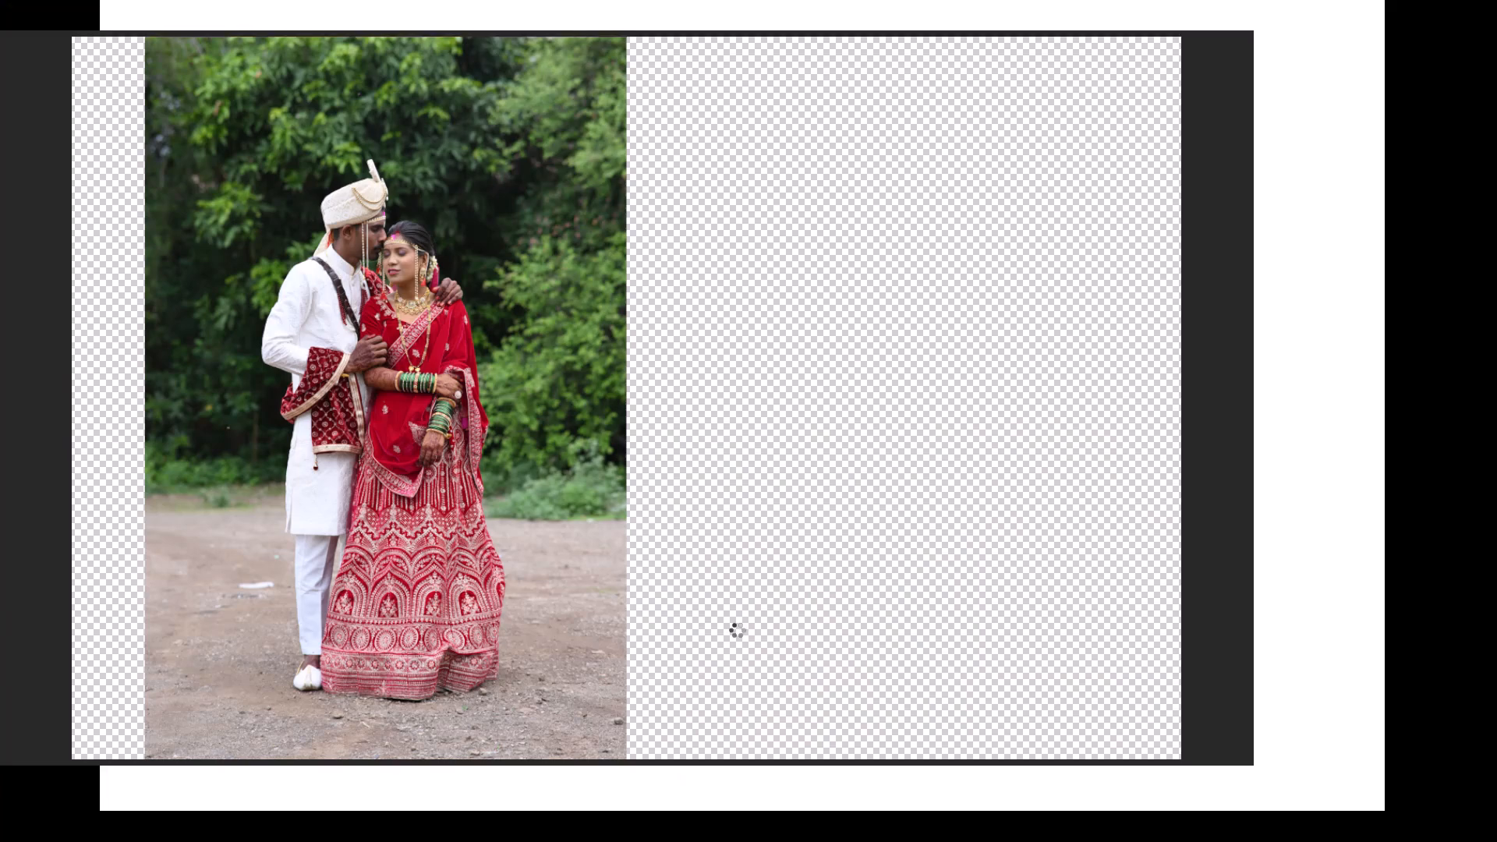
left_click_drag(345, 193, 373, 206)
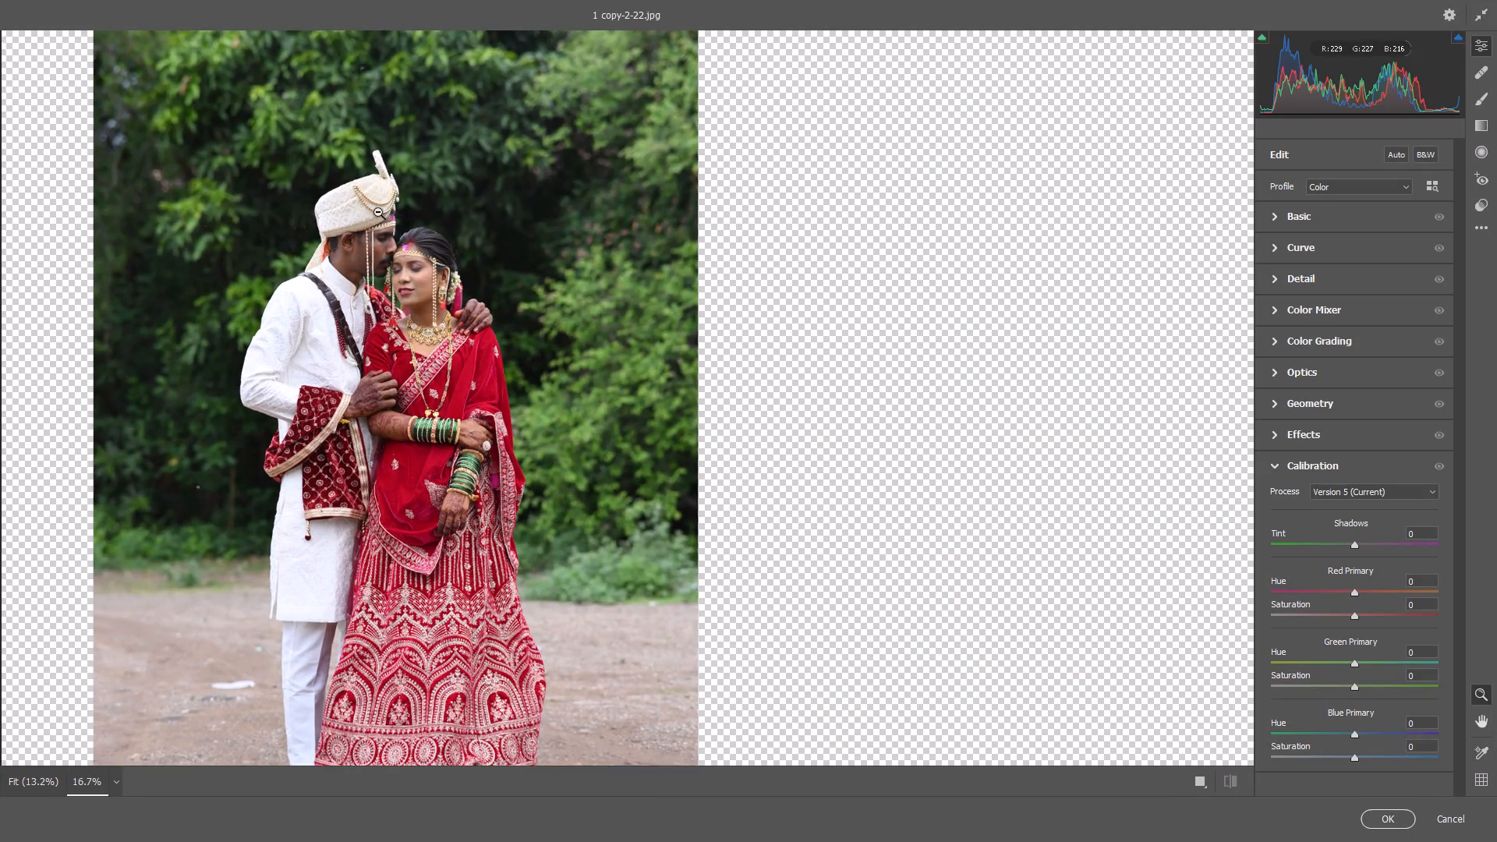
left_click(1291, 210)
left_click_drag(265, 142, 328, 142)
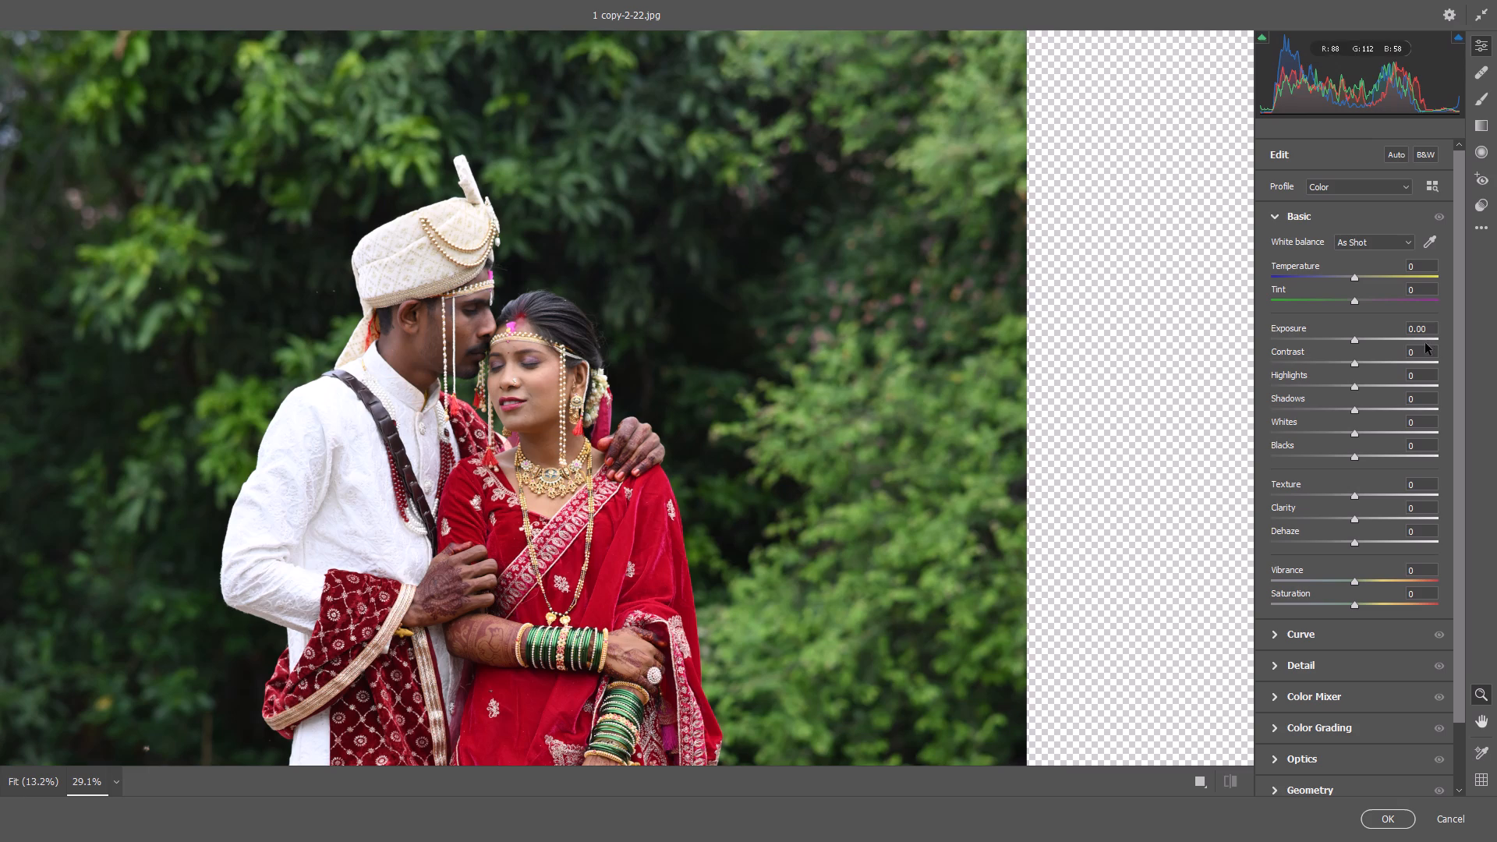
left_click(1357, 278)
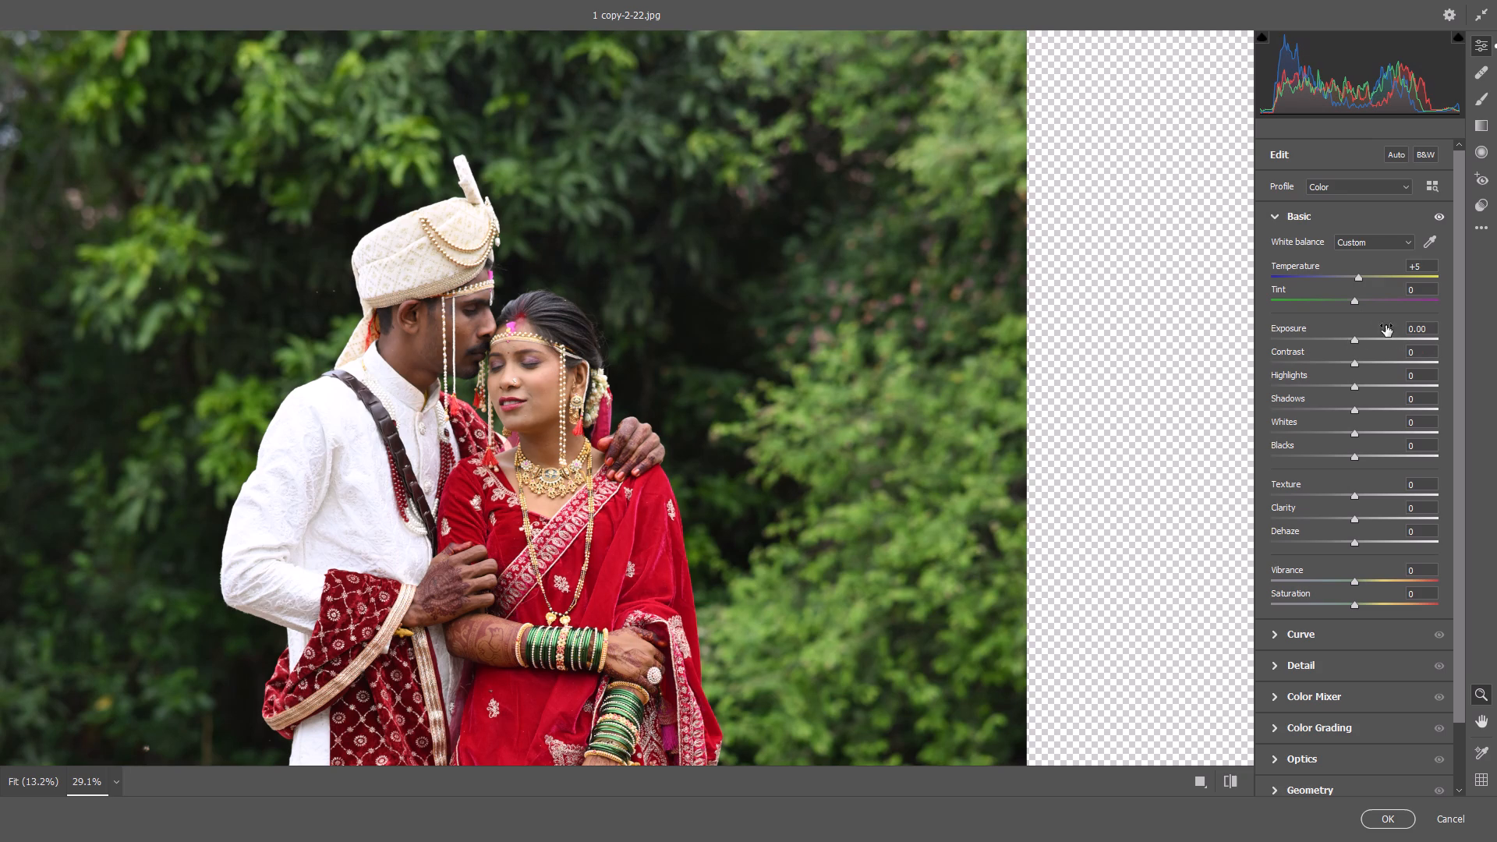
left_click(1354, 304)
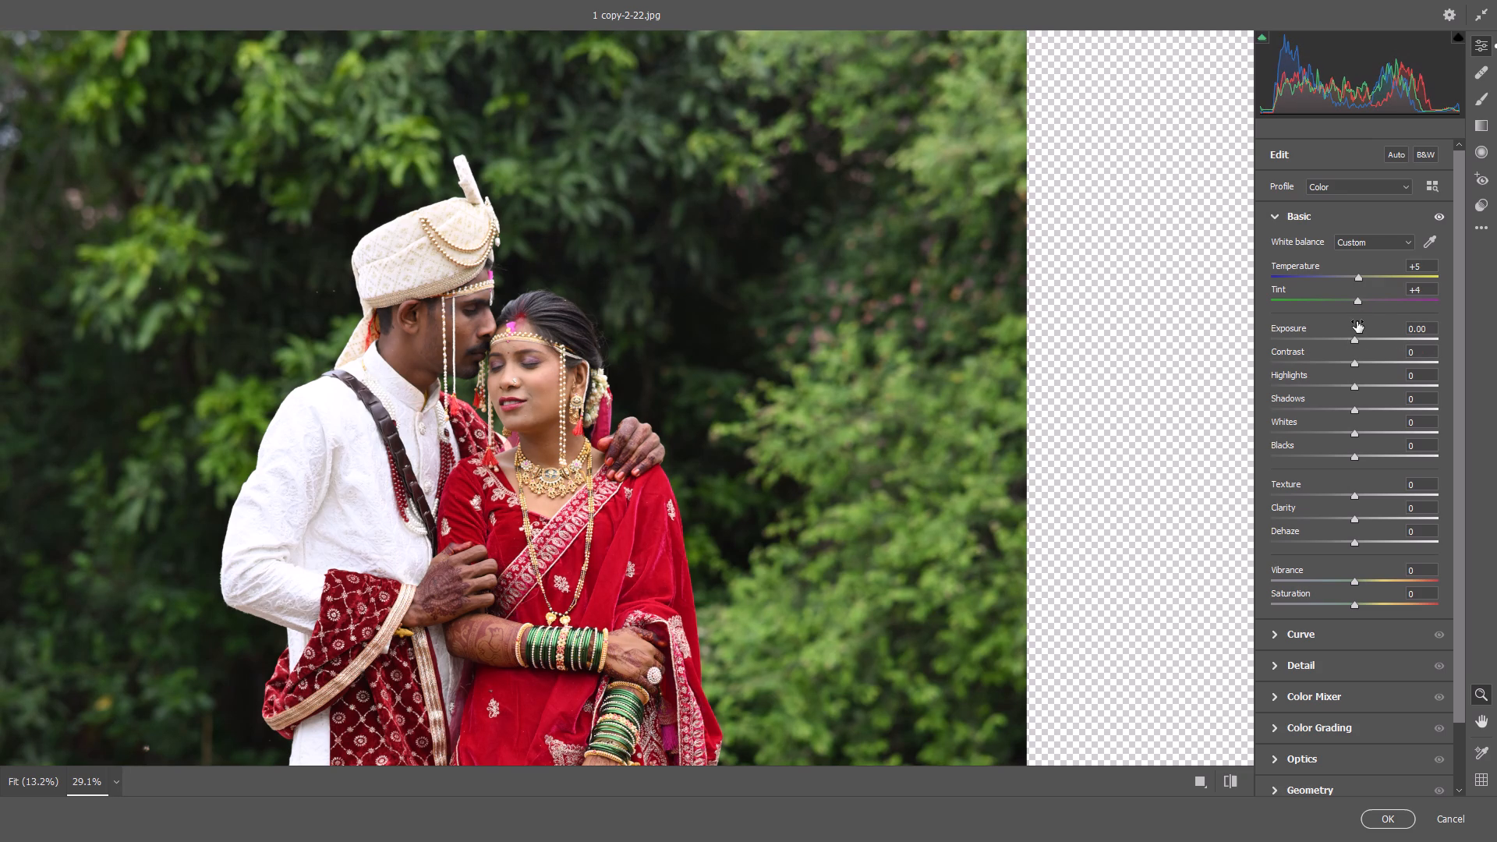
Set the DSC_4116 photo's Exposure to +0.15 and Contrast to -12.
left_click(1355, 339)
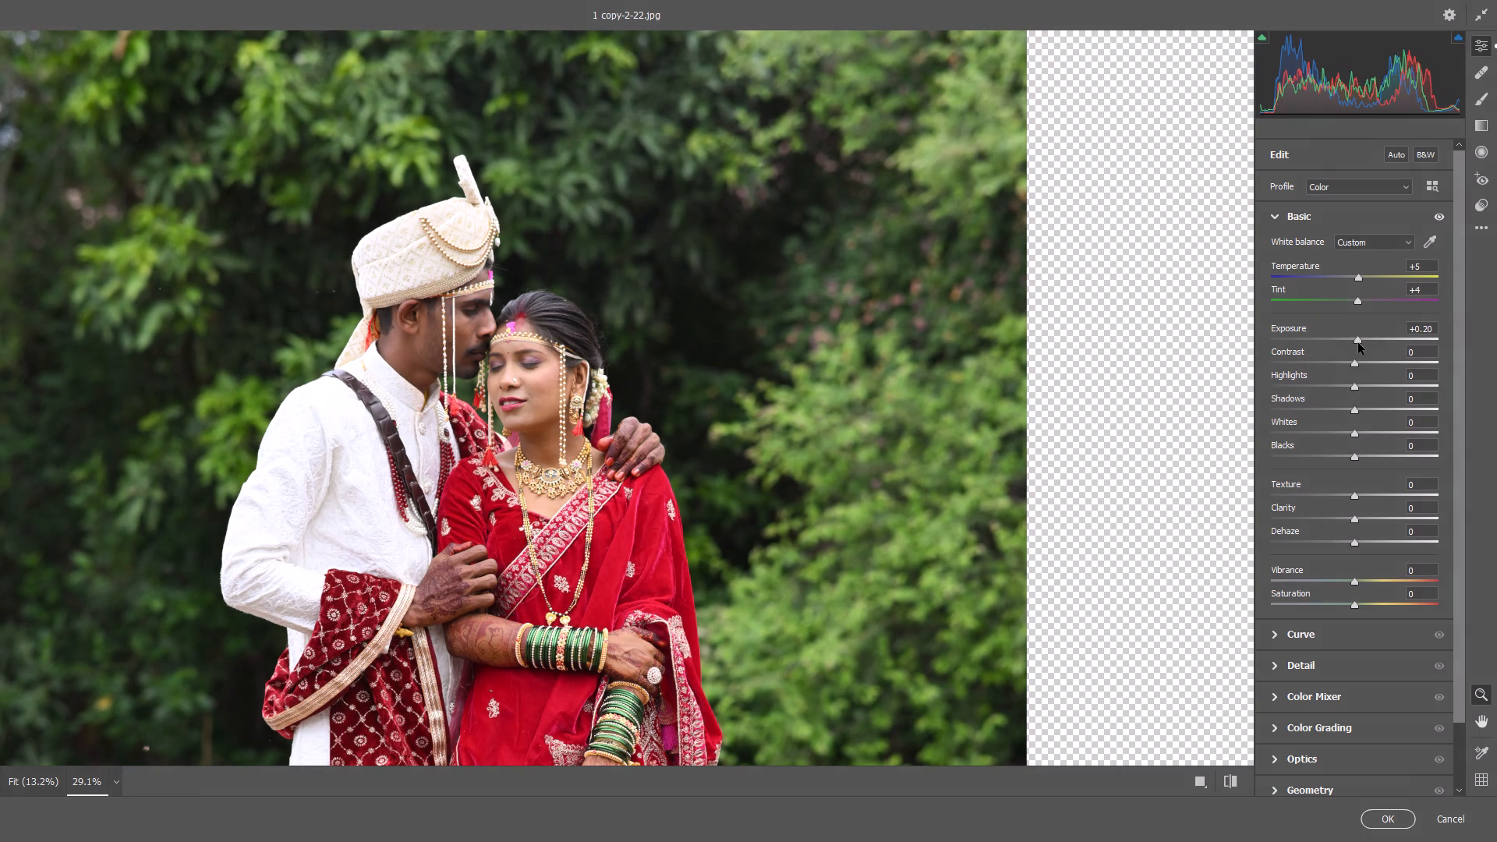
double_click(1430, 330)
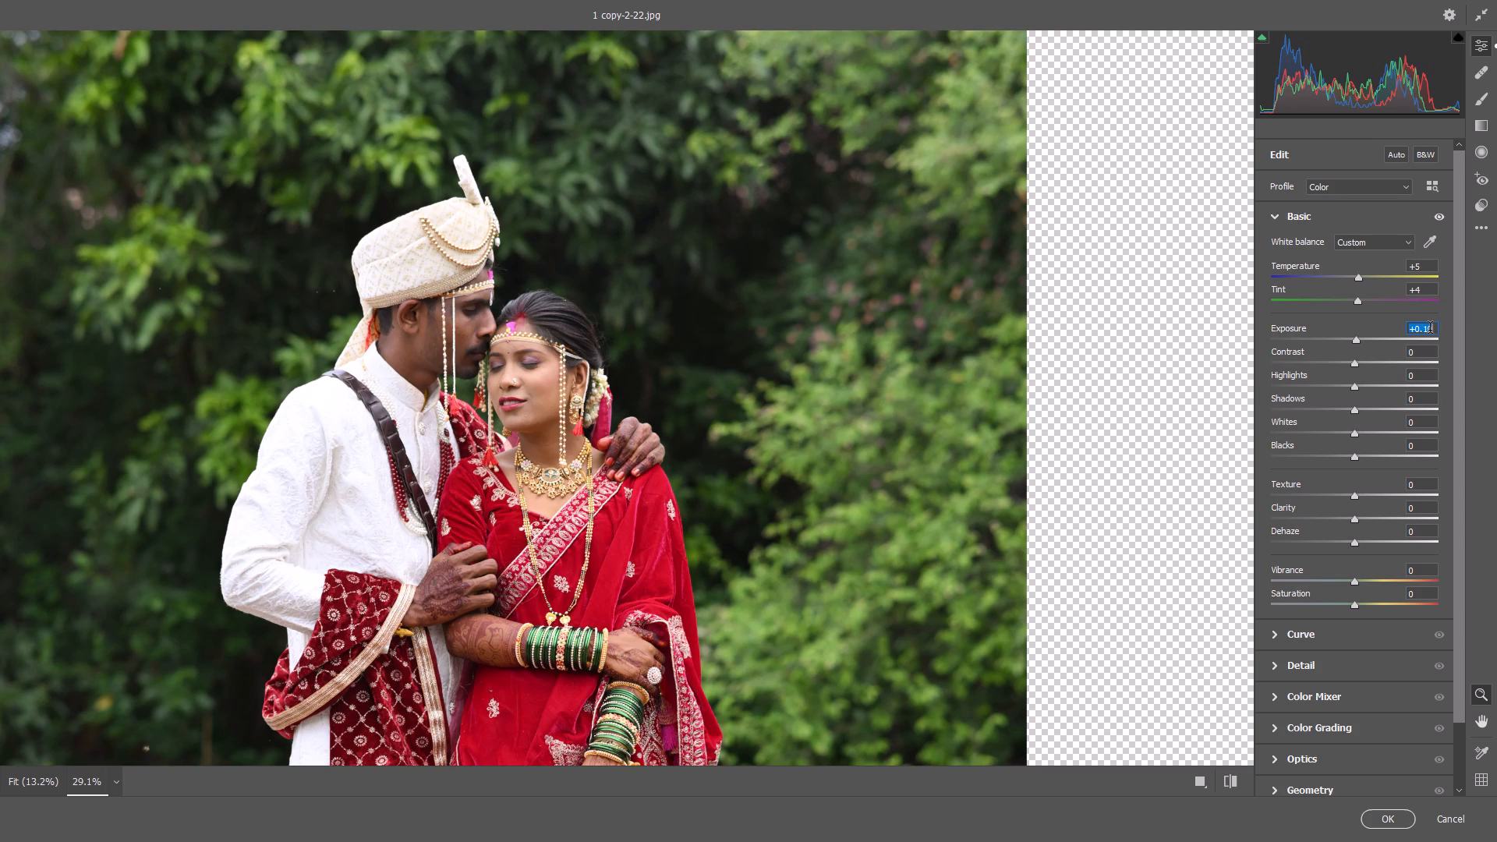
left_click(1431, 331)
key("BackSpace")
key("BackSpace")
type("15")
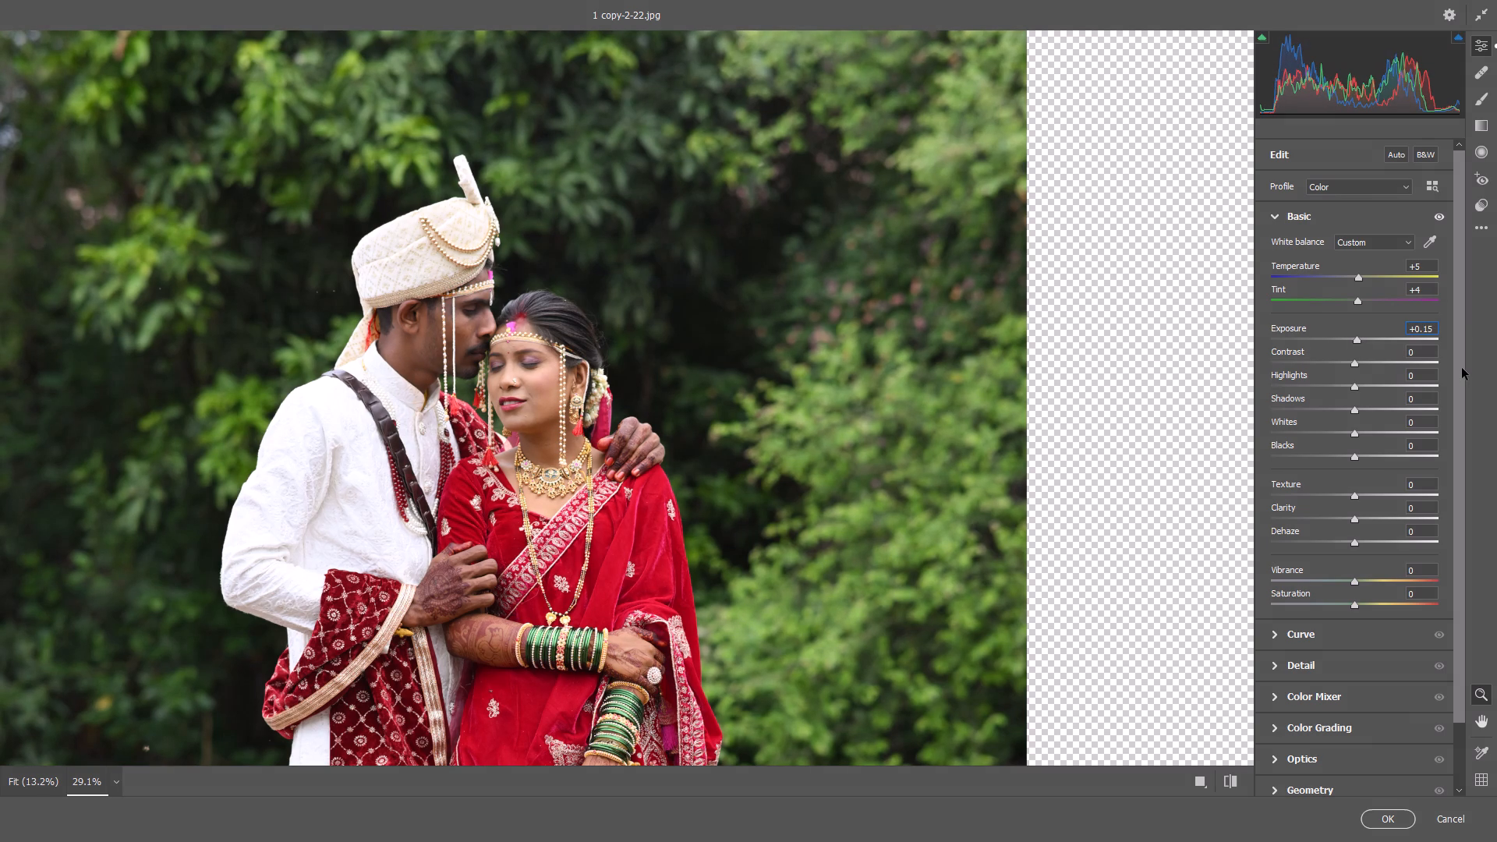
left_click_drag(1428, 354, 1410, 354)
left_click_drag(1410, 354, 1410, 354)
left_click(1349, 365)
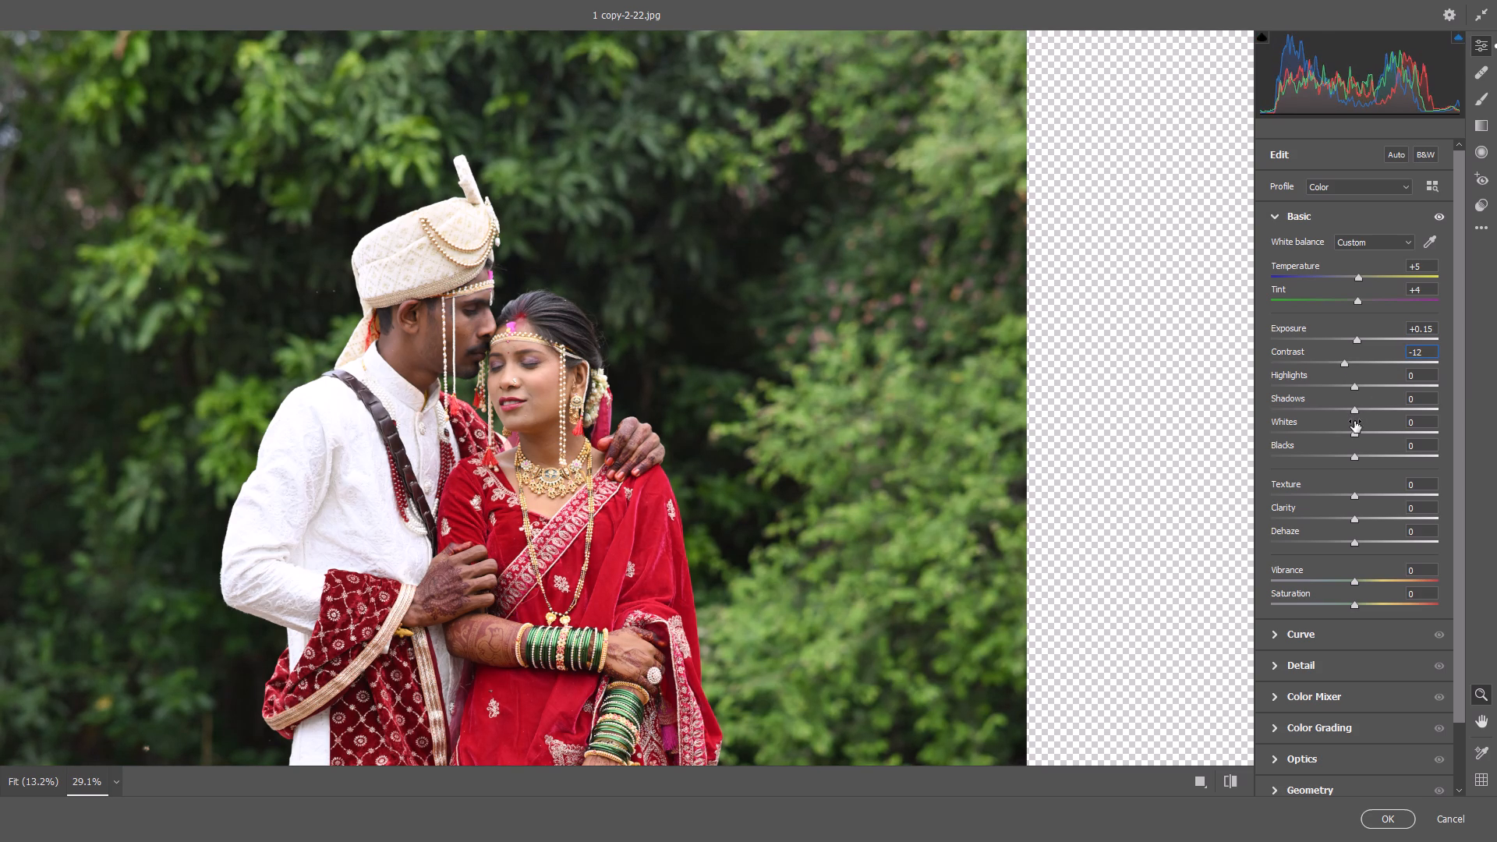
Balance the photo's tones with Highlights -35, Shadows +25, Whites +10 and Blacks +12.
left_click_drag(1356, 386, 1350, 388)
left_click_drag(1350, 388, 1328, 394)
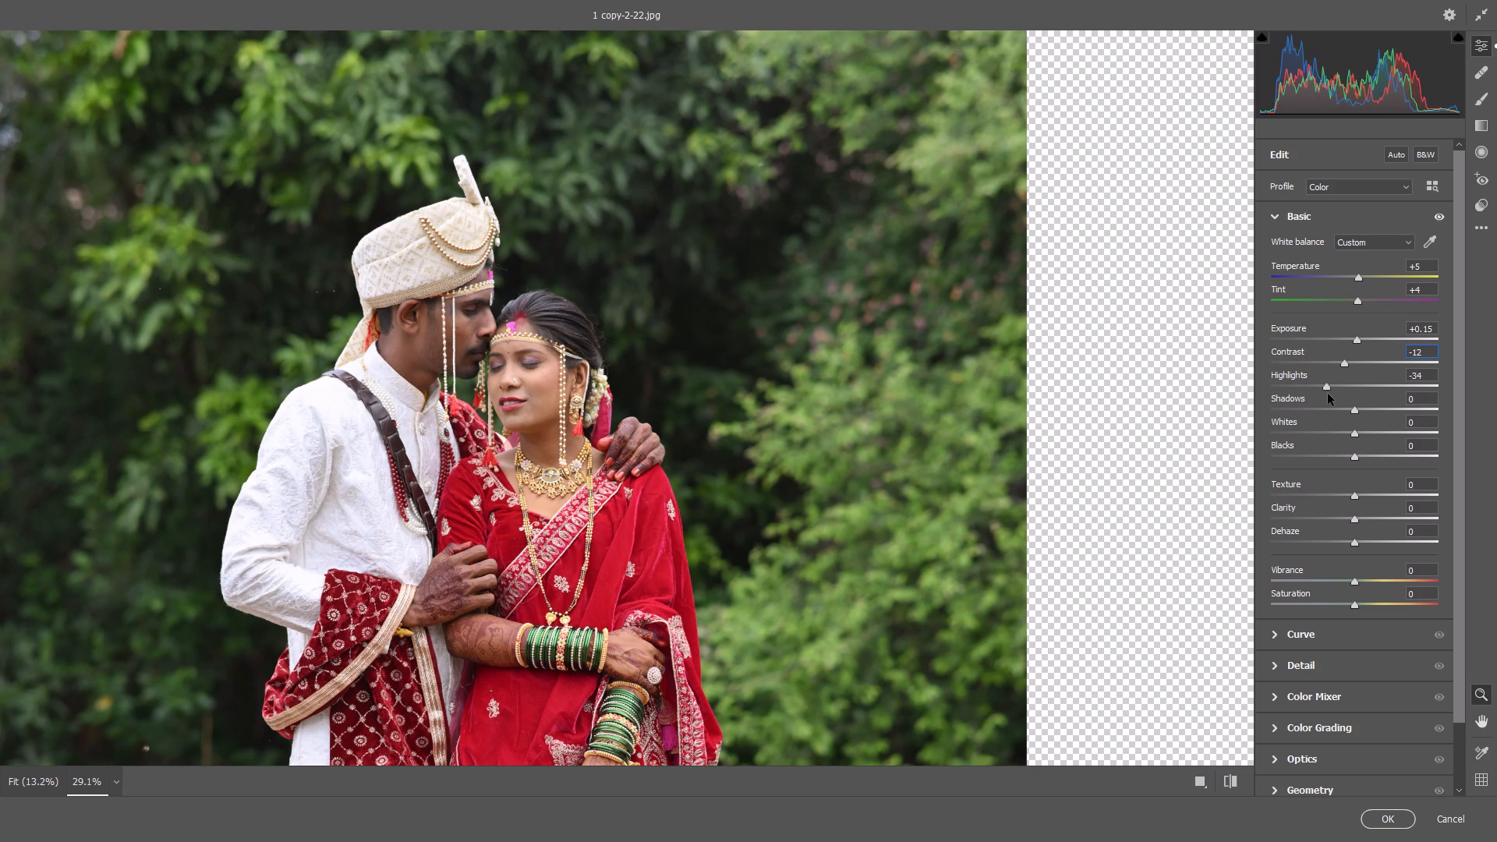
left_click_drag(1328, 394, 1327, 394)
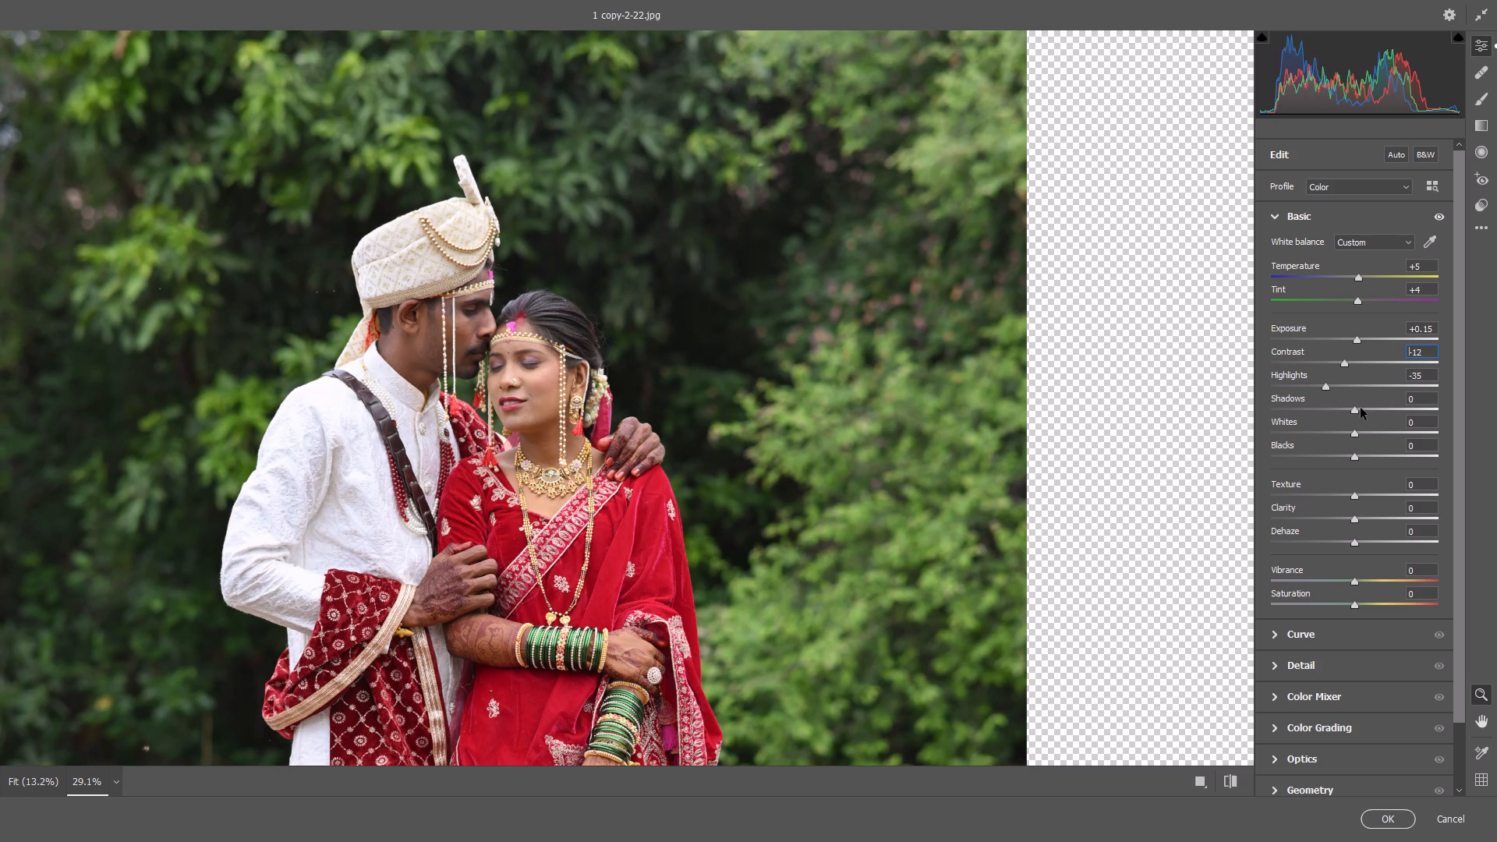
left_click_drag(1361, 408, 1378, 418)
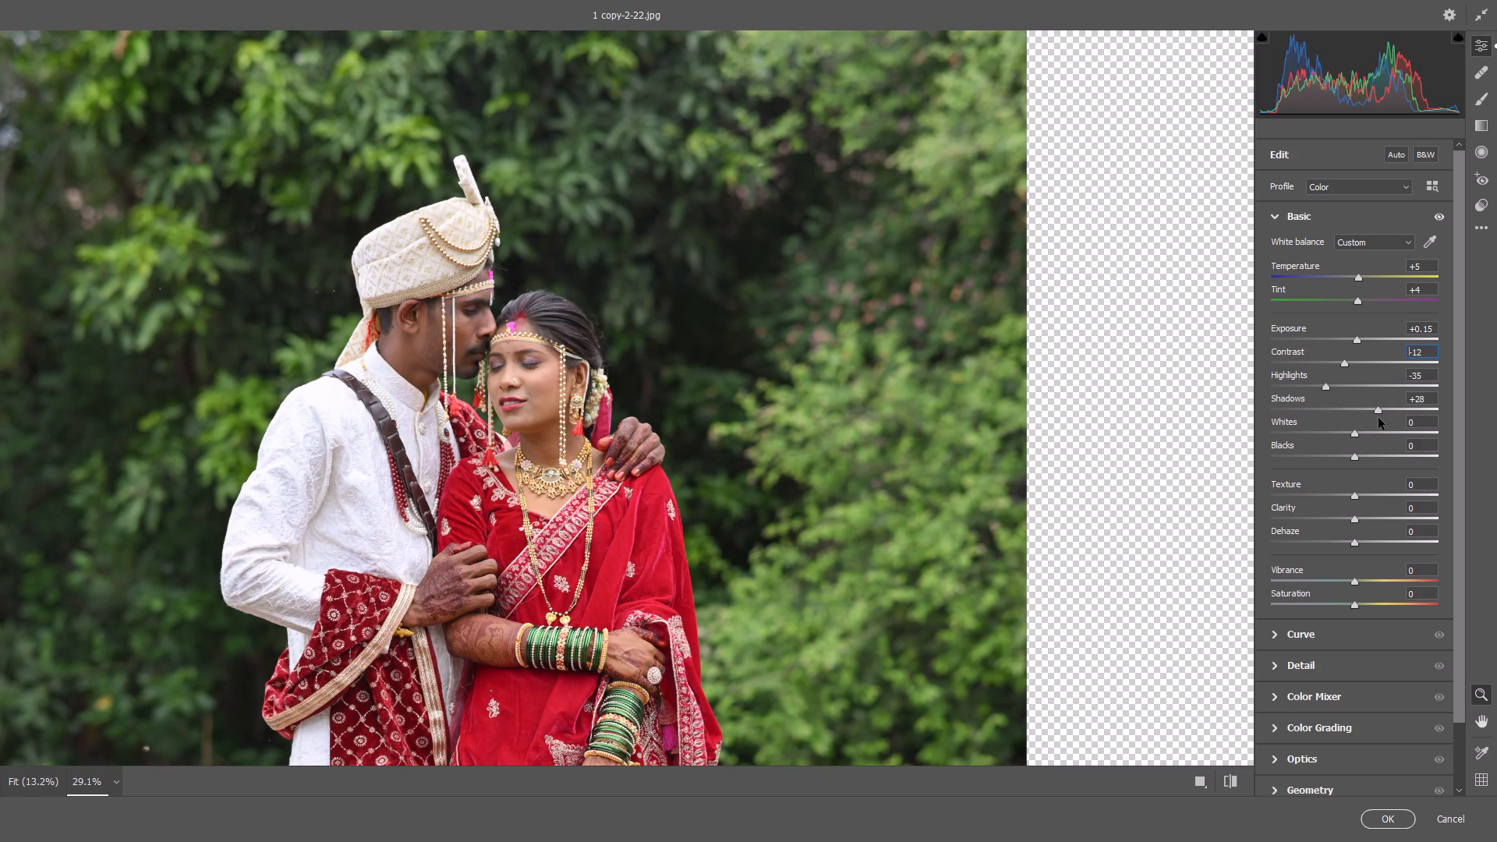
left_click_drag(1378, 418, 1375, 419)
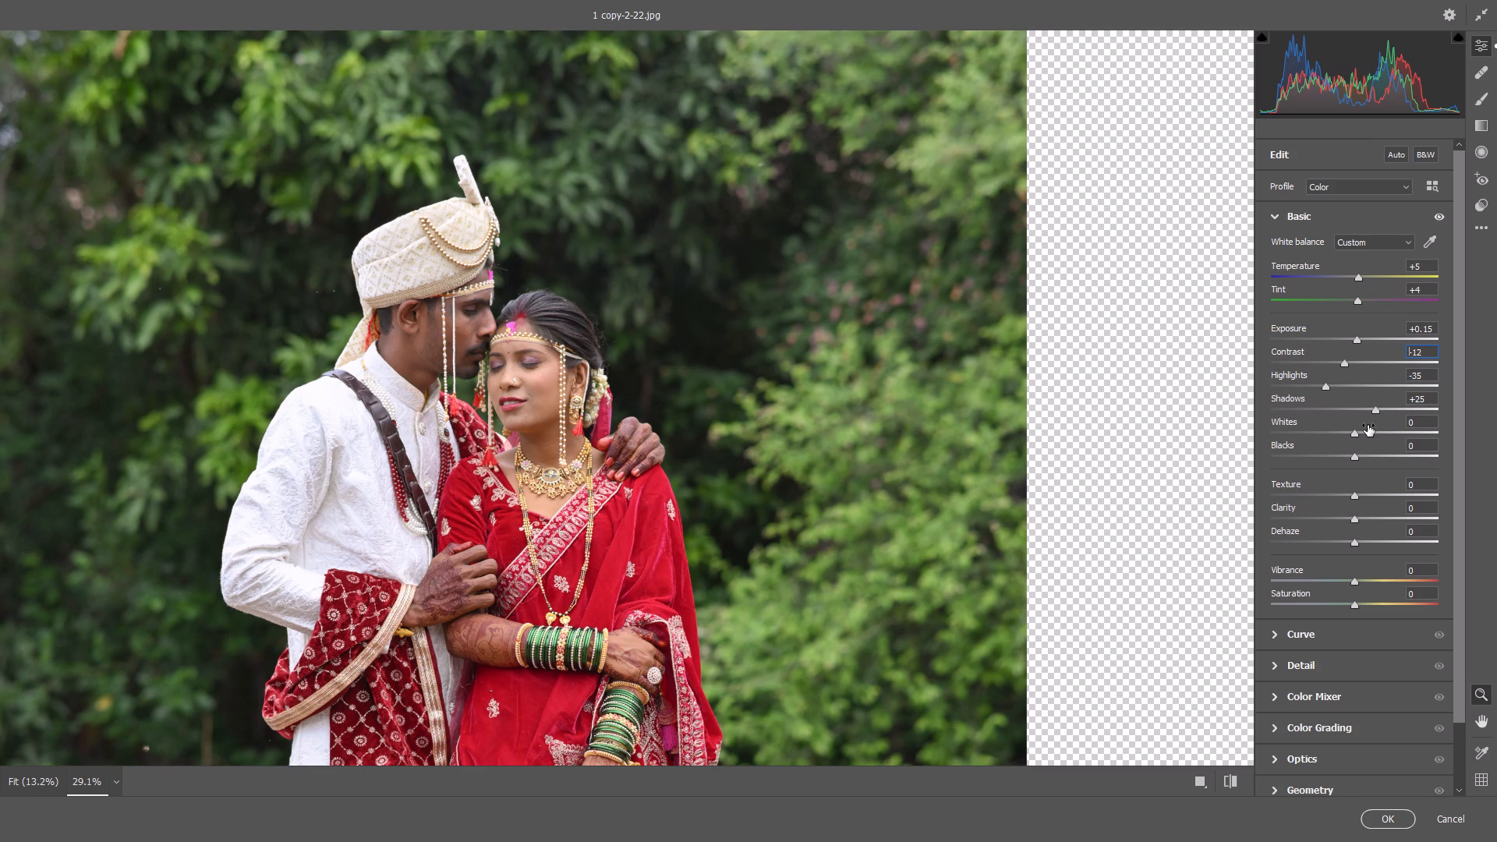
left_click_drag(1355, 430, 1364, 434)
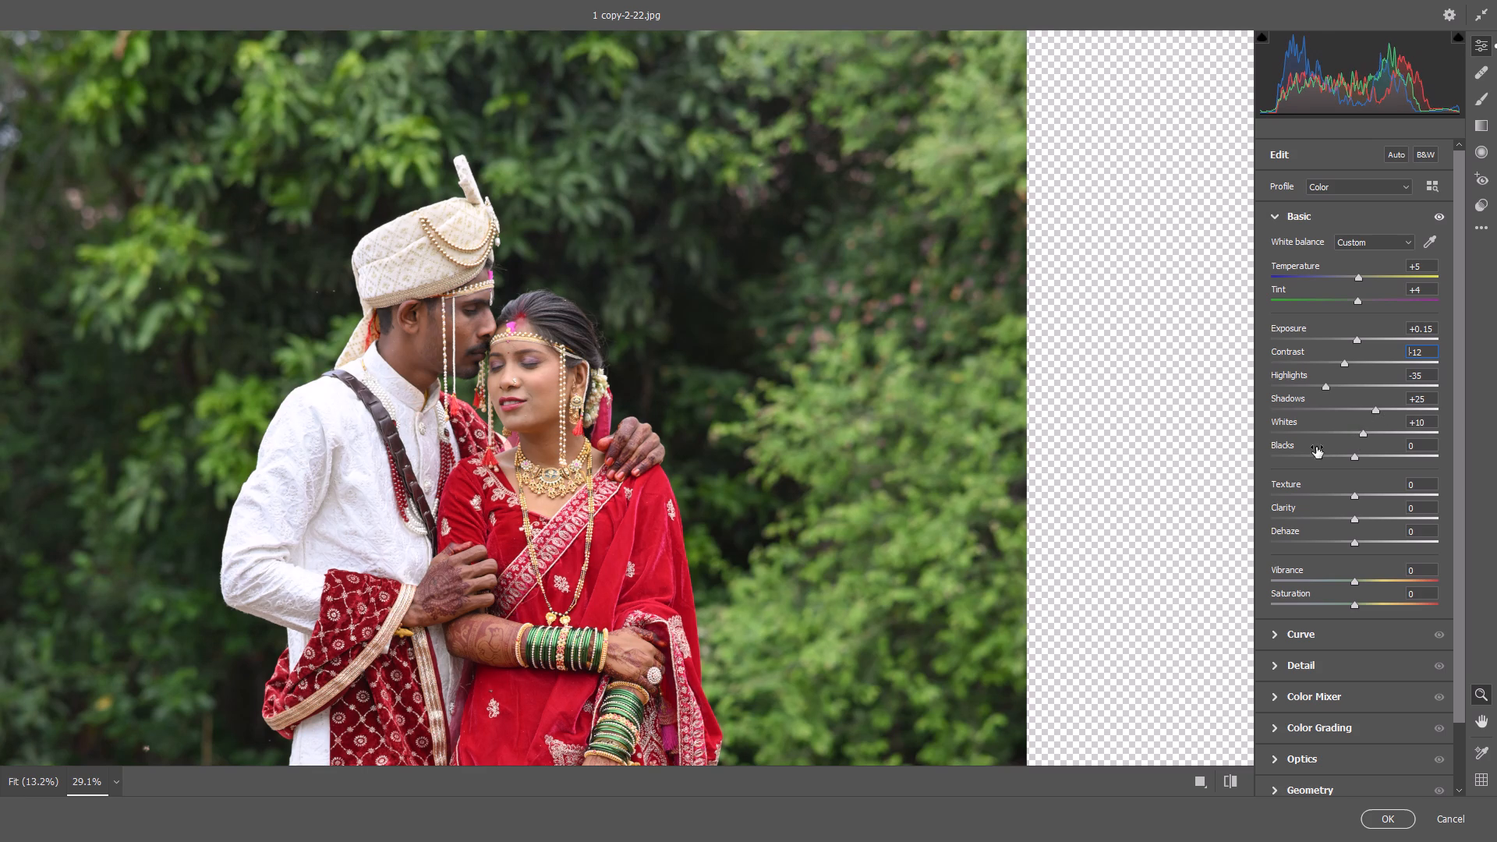
left_click_drag(1357, 456, 1369, 457)
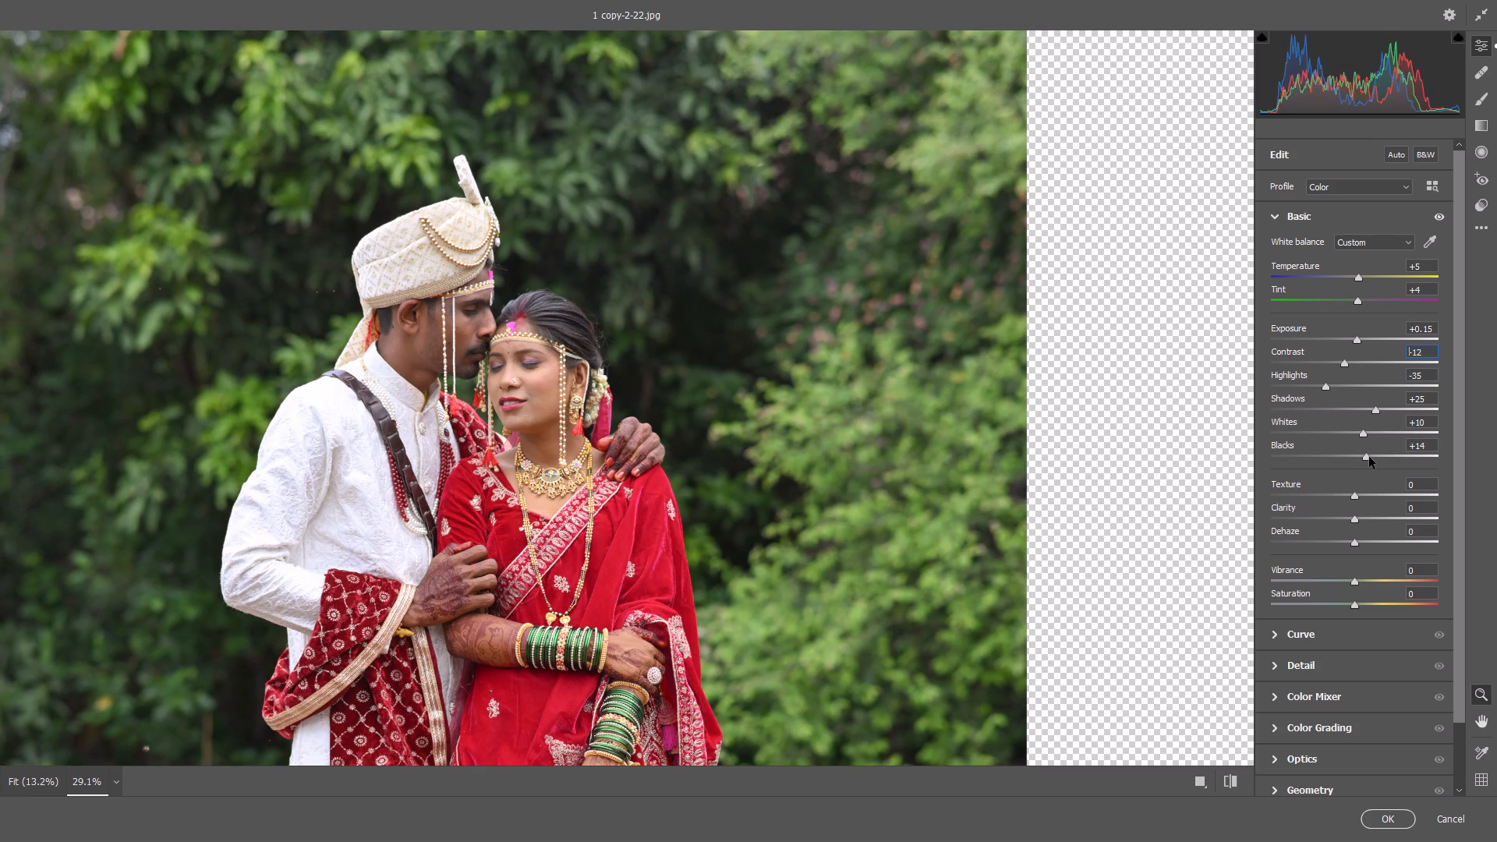
left_click_drag(1369, 457, 1368, 458)
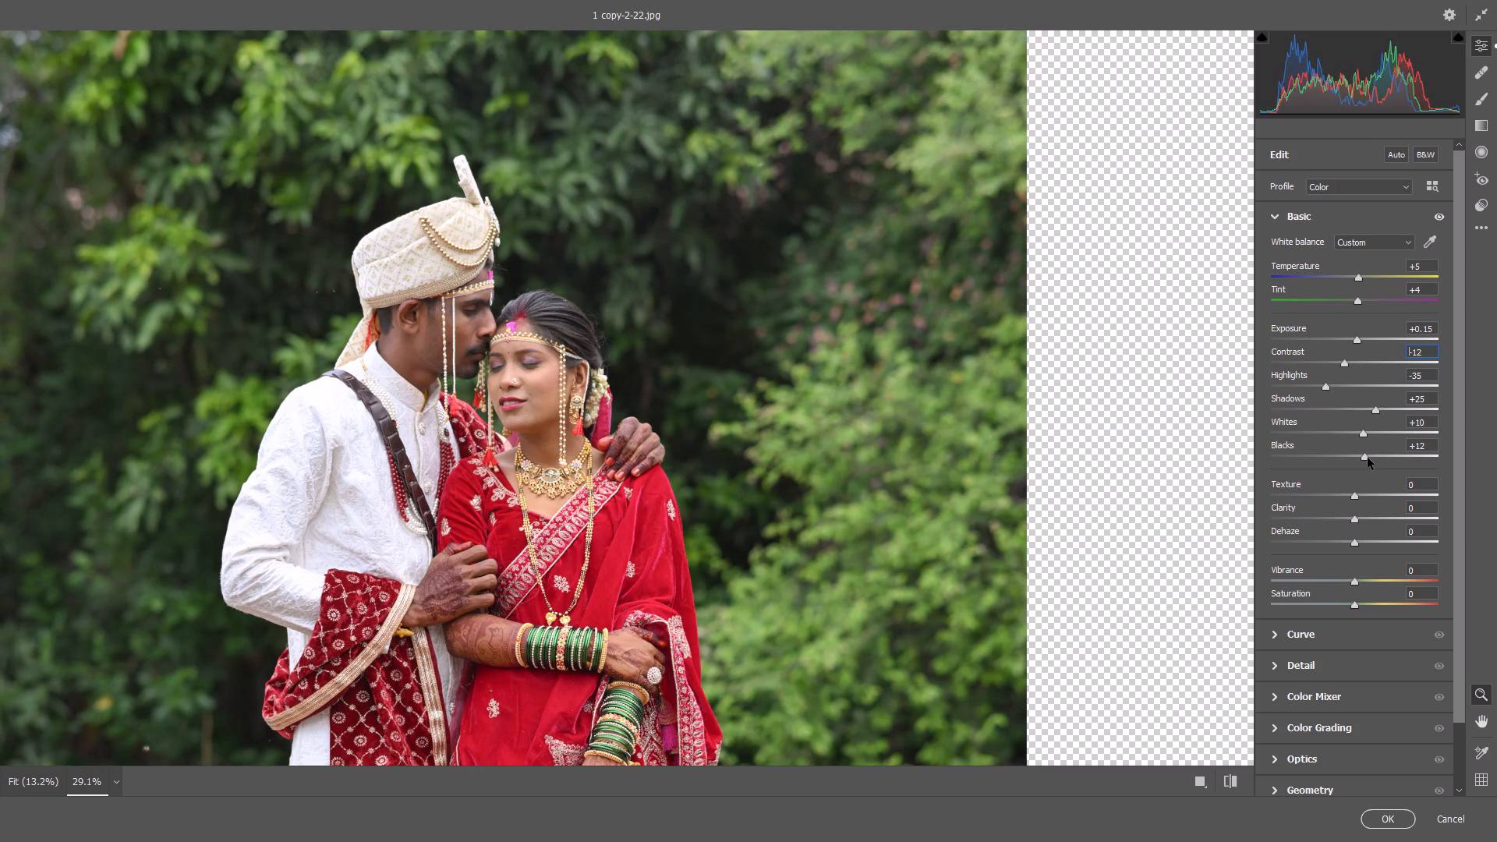
Soften the photo slightly with Texture -5, Clarity -7 and Dehaze -2.
left_click(1356, 494)
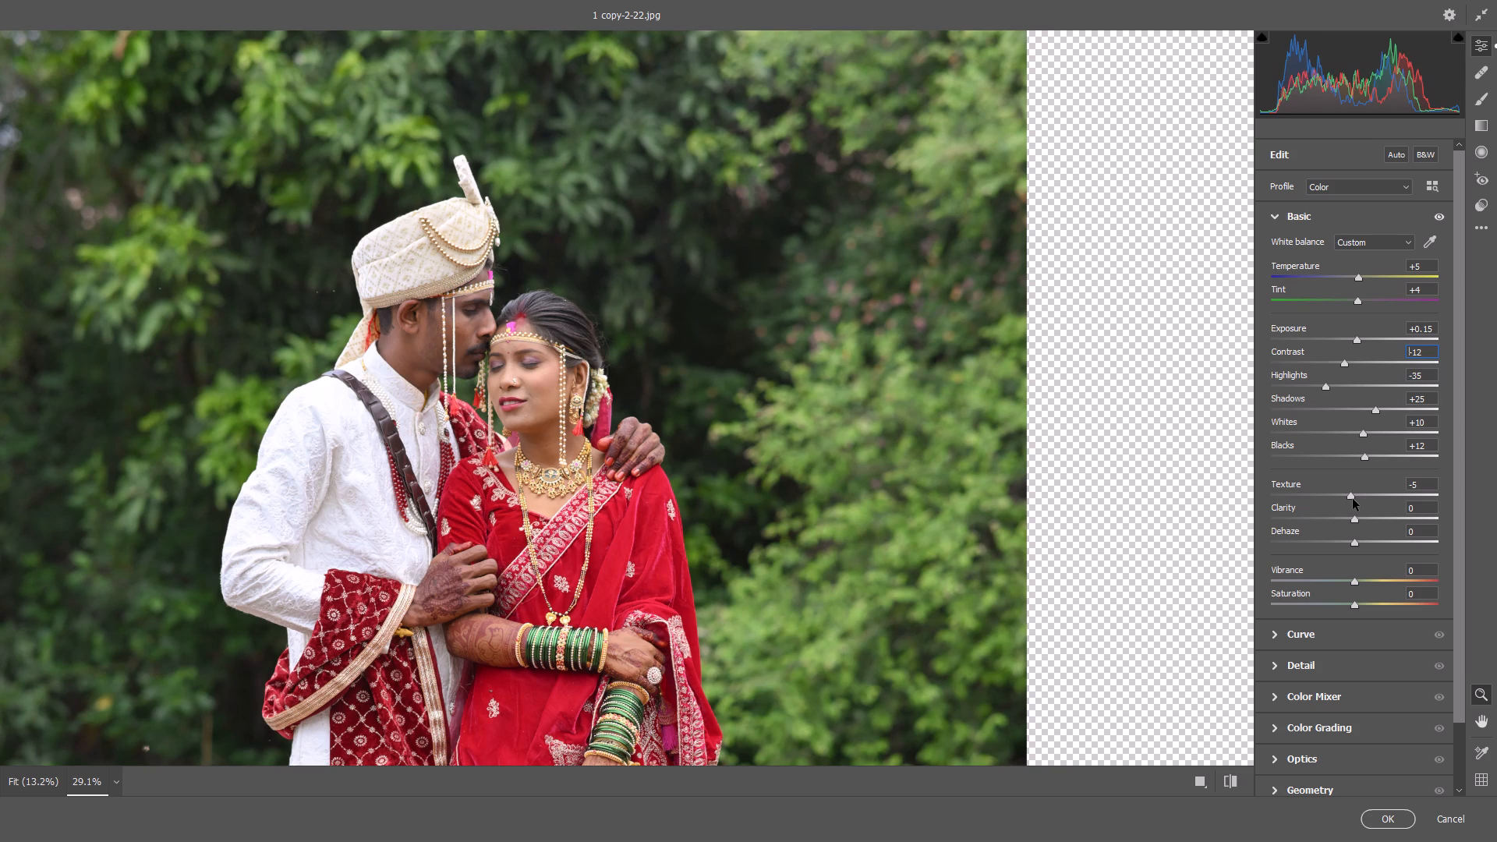
left_click(1356, 519)
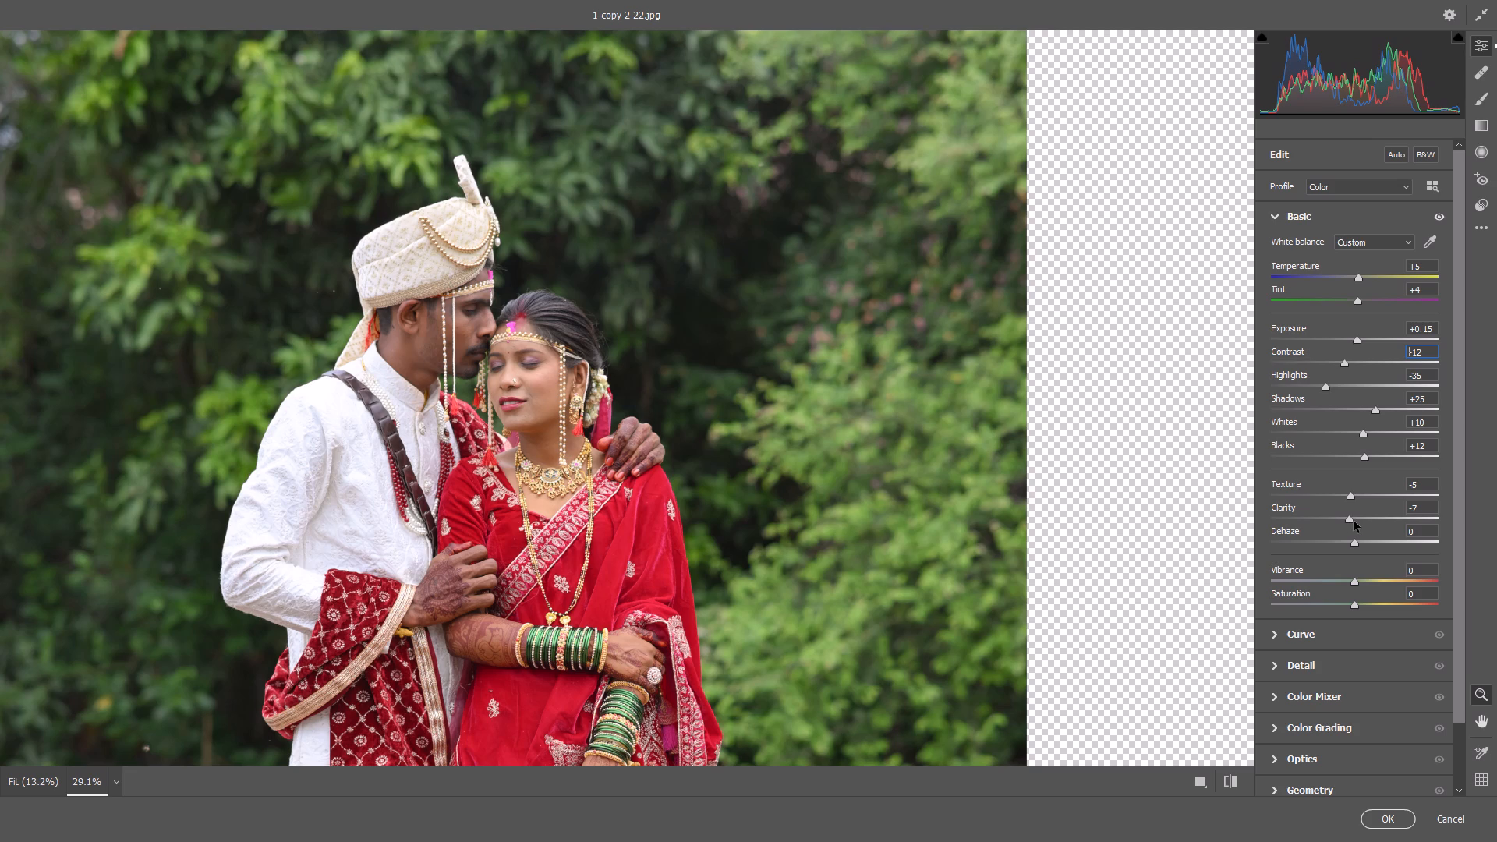
left_click(1354, 542)
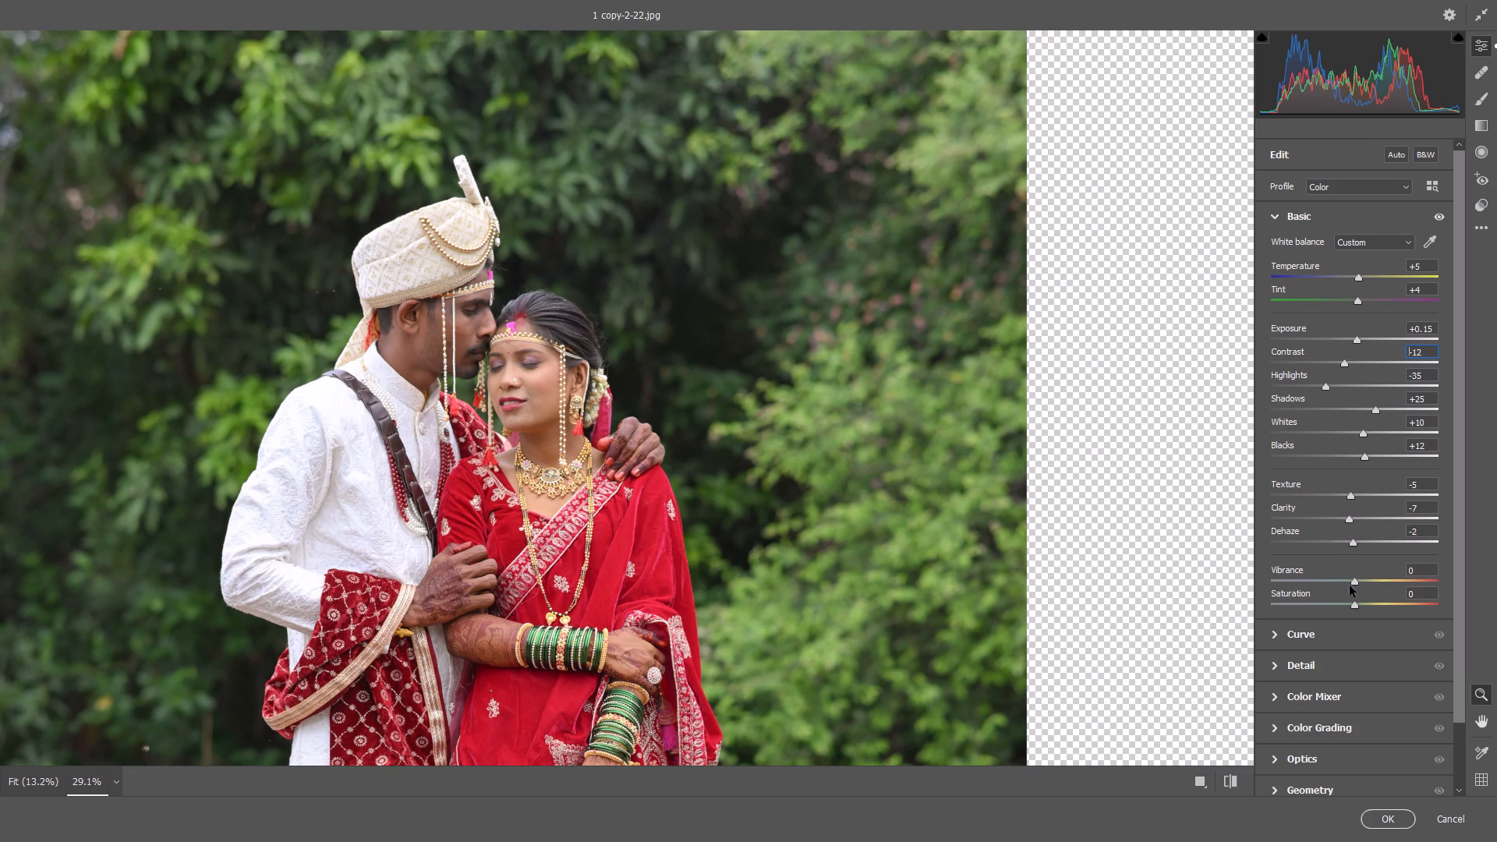
Set the photo's Vibrance to +15 and Saturation to -5.
left_click_drag(1356, 585, 1368, 589)
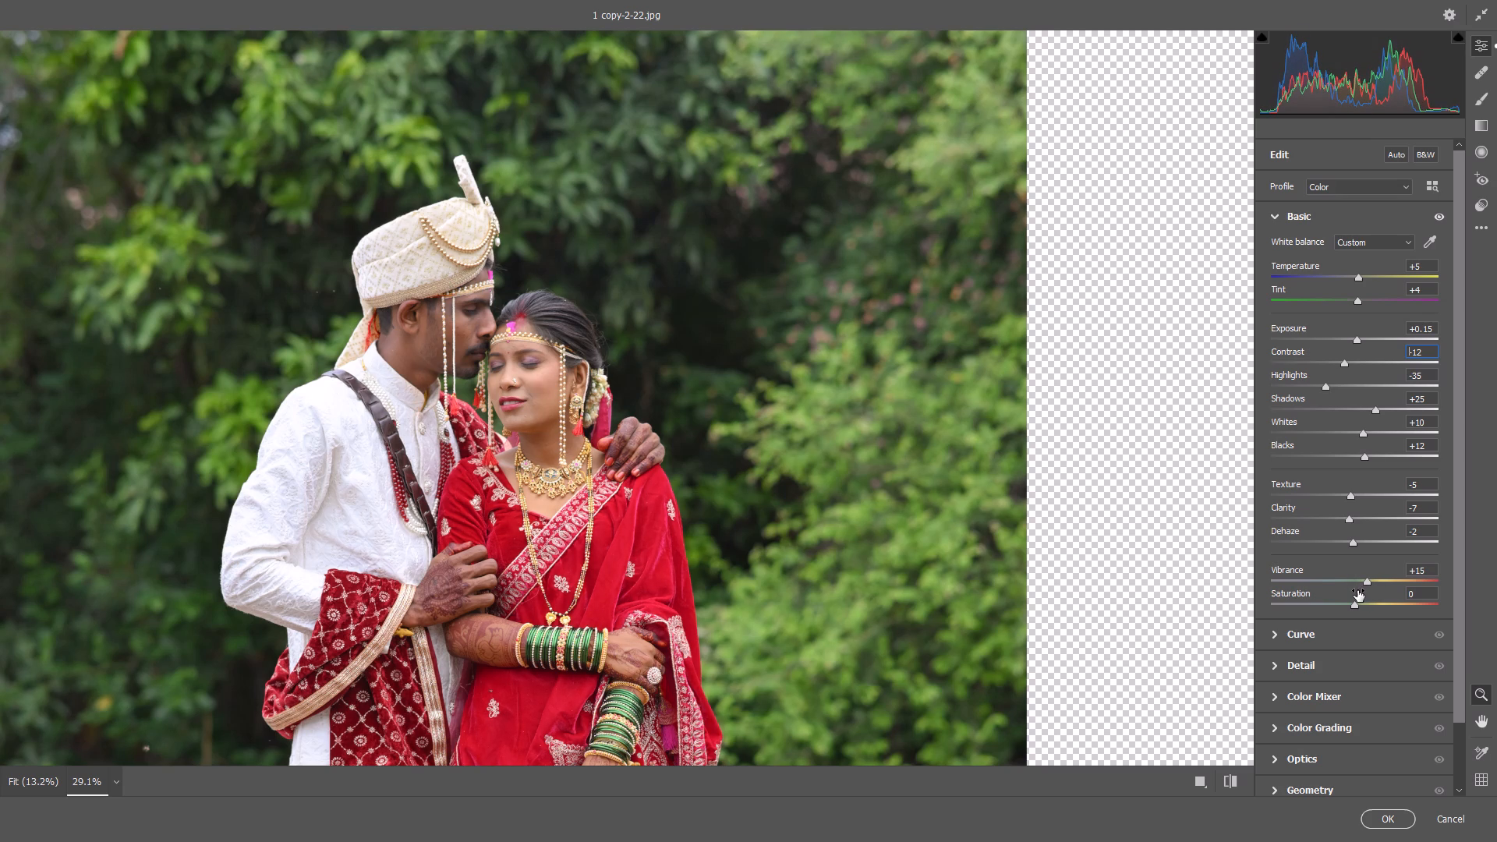
left_click_drag(1355, 605, 1351, 612)
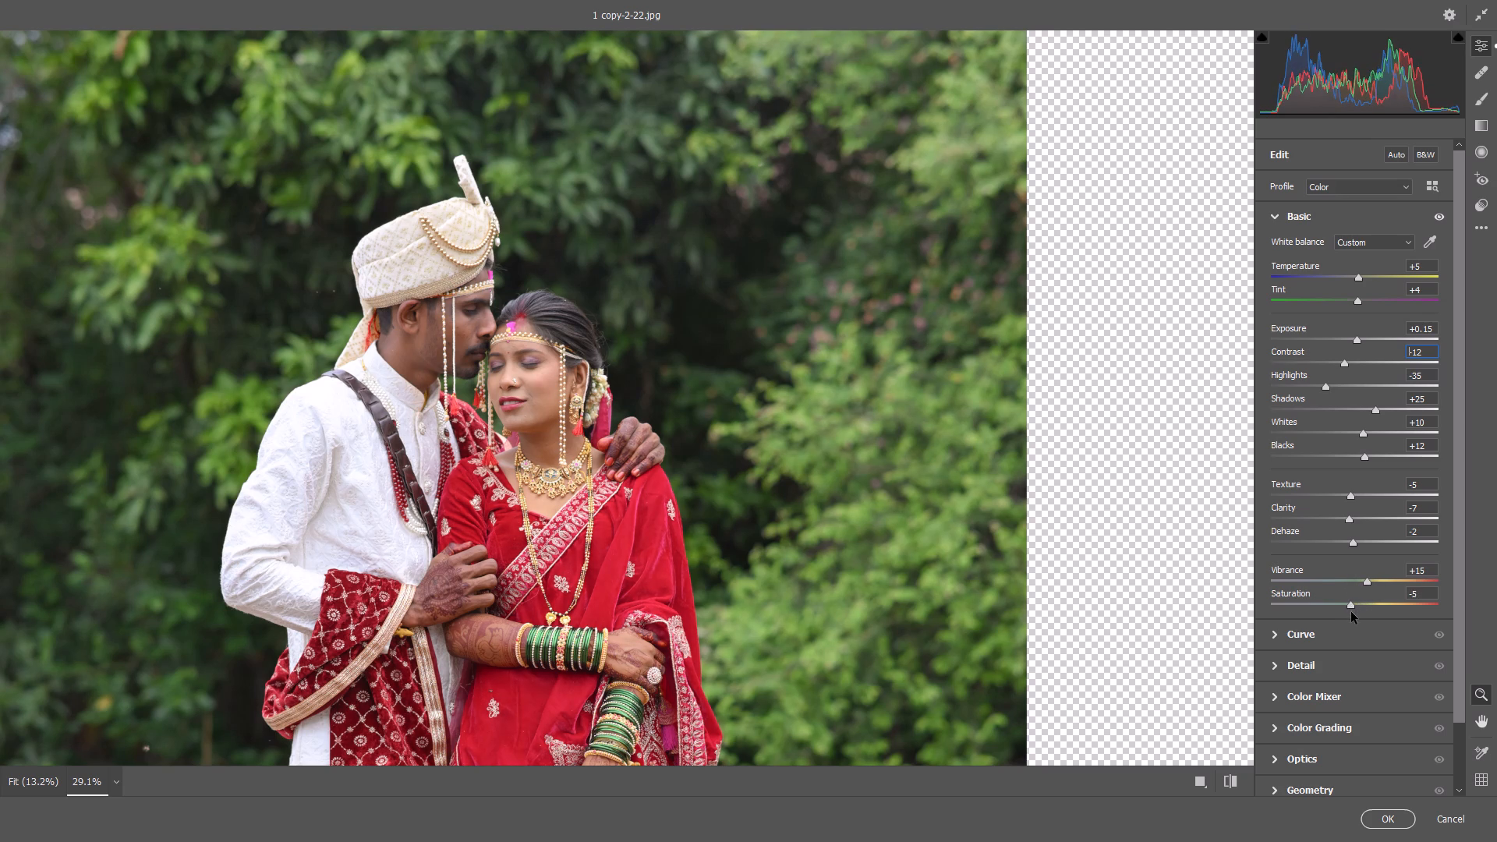
left_click_drag(1351, 612, 1352, 614)
left_click(1351, 606)
Set the Reds hue of the couple photo to +3 in the Color Mixer.
scroll(1304, 652, "down", 1)
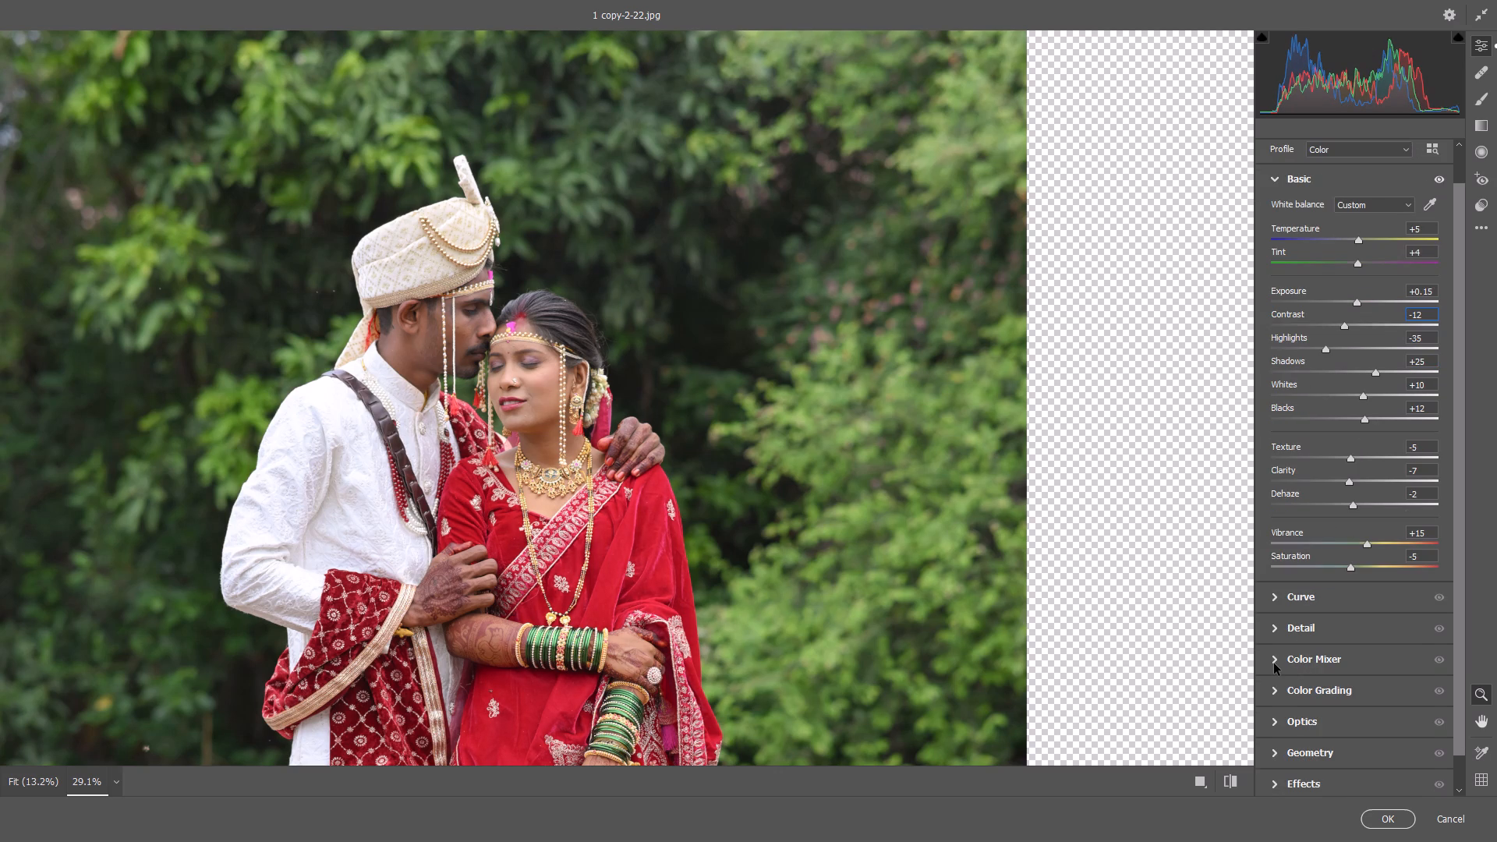
left_click(1274, 663)
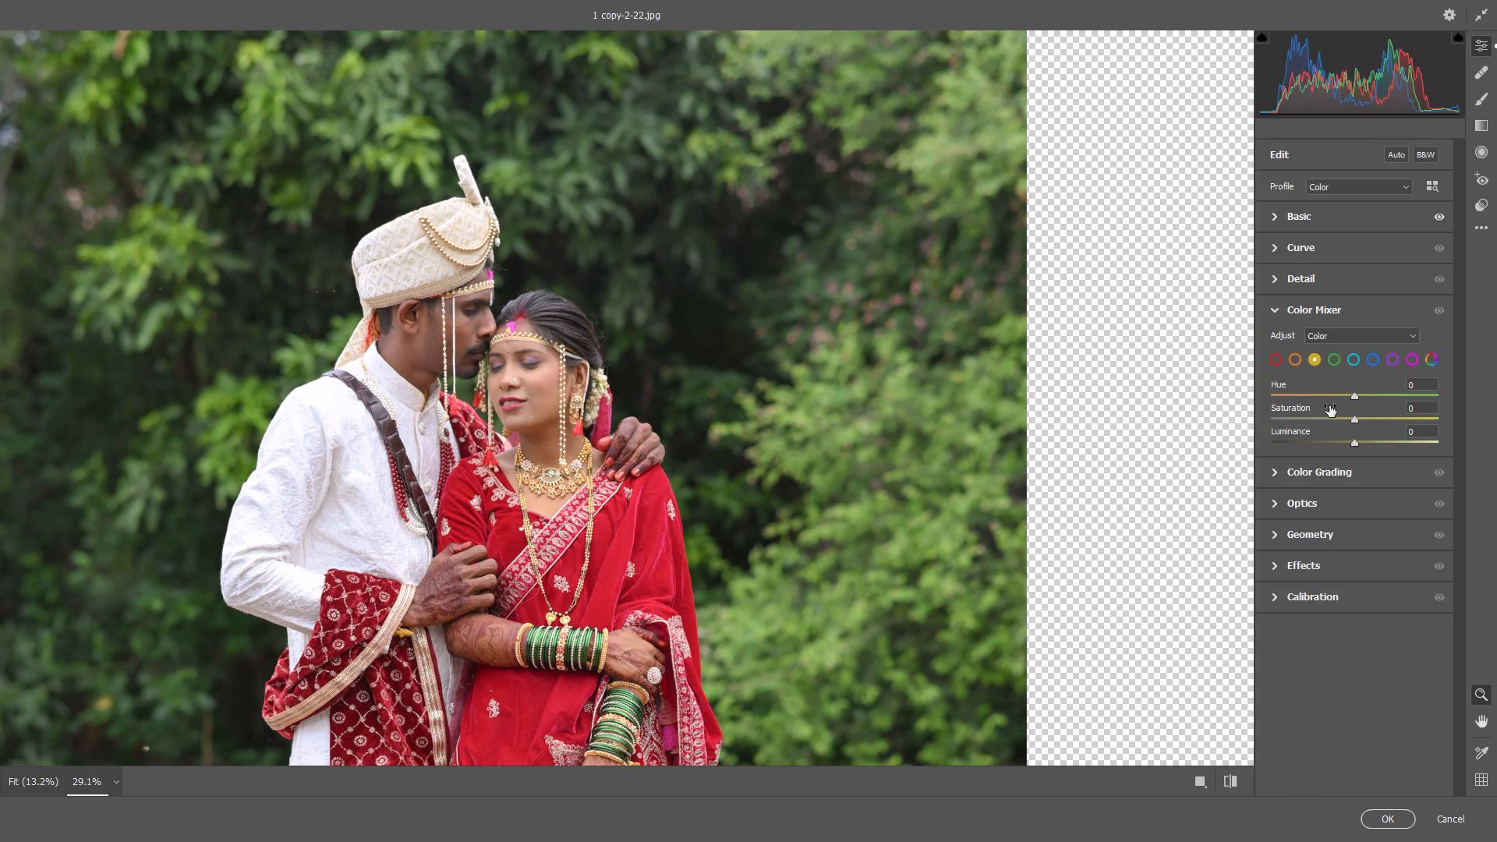
left_click(1278, 356)
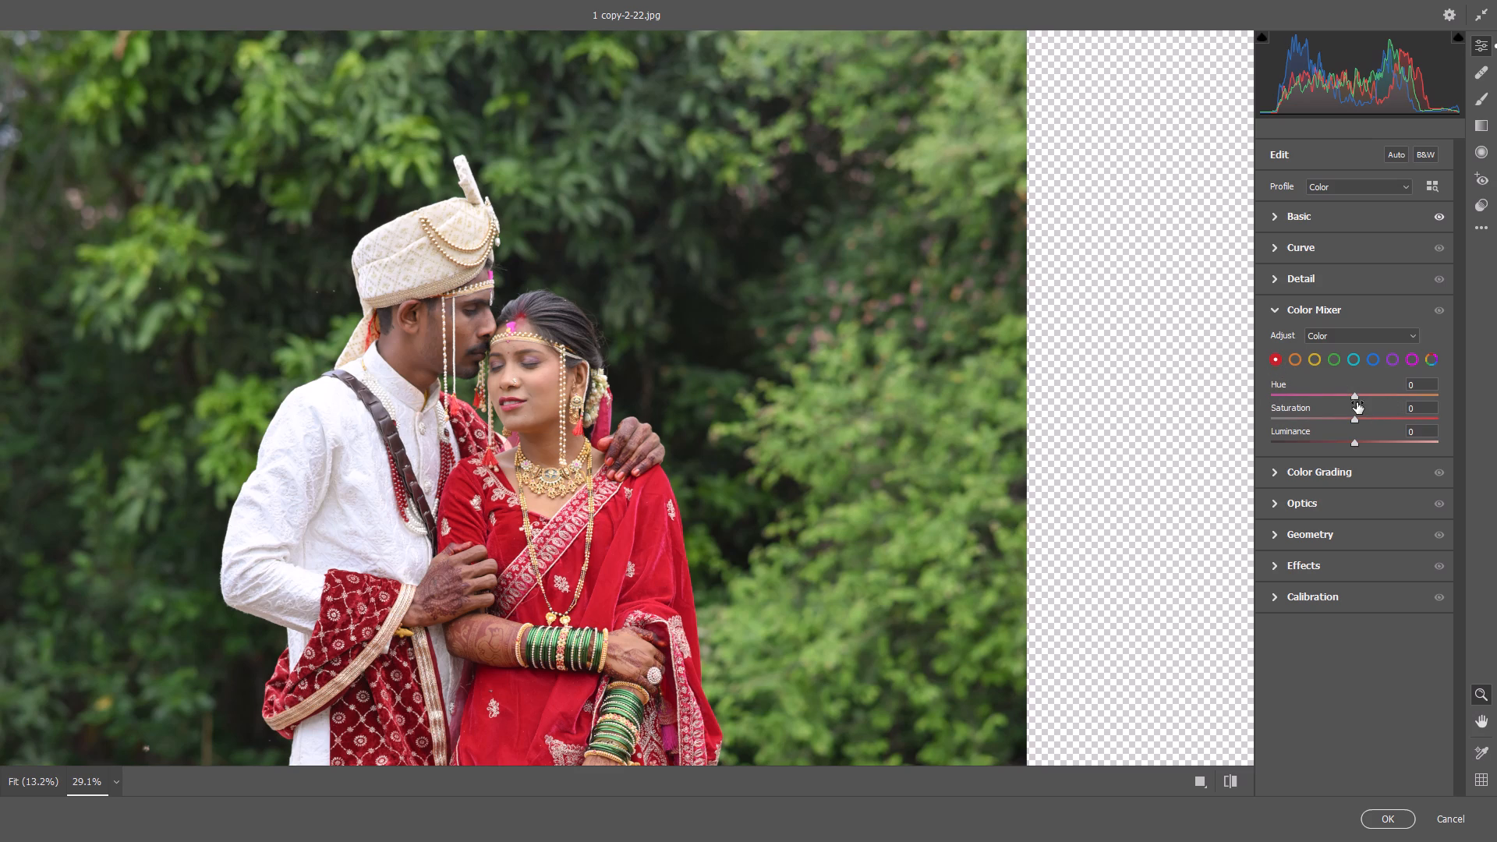
left_click(1357, 398)
Switch the Color Mixer to HSL adjustment and set the Oranges hue to -3 and the Yellows hue to -15.
left_click(1297, 361)
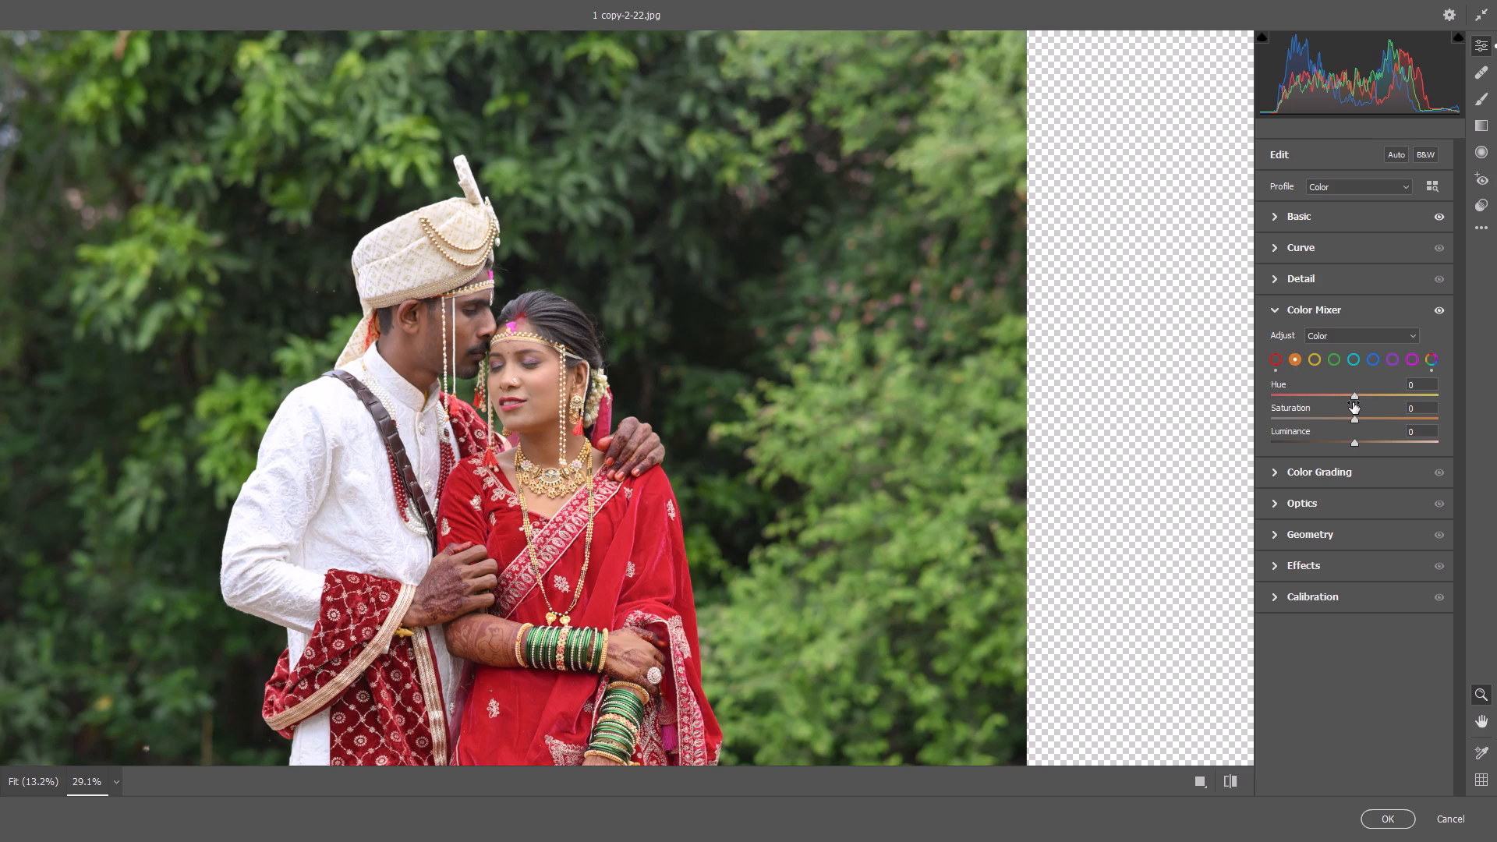
left_click(1340, 333)
double_click(1340, 333)
left_click(1340, 353)
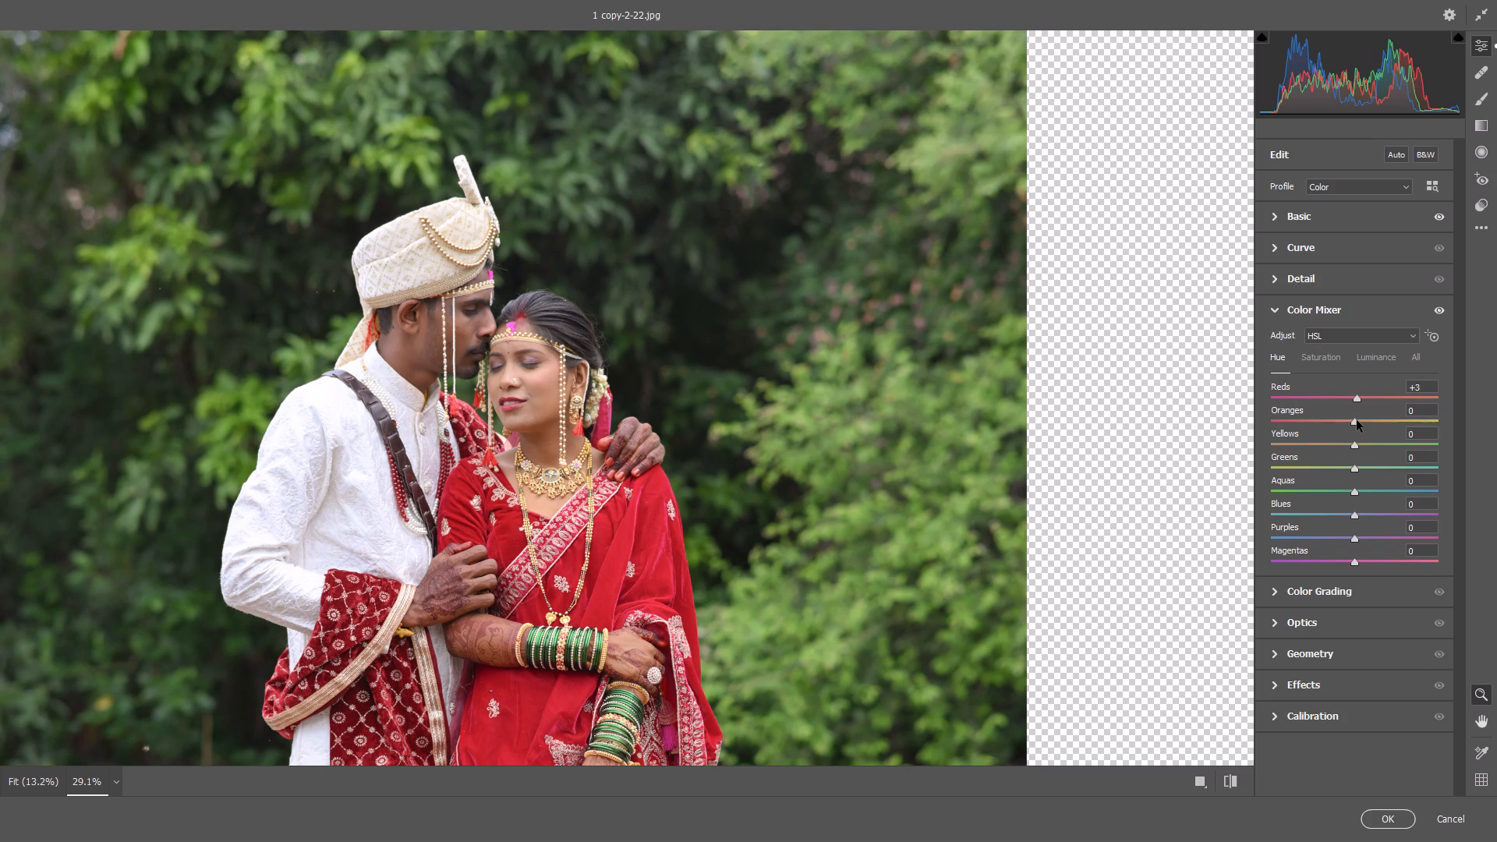
left_click(1357, 420)
left_click_drag(1354, 444, 1349, 444)
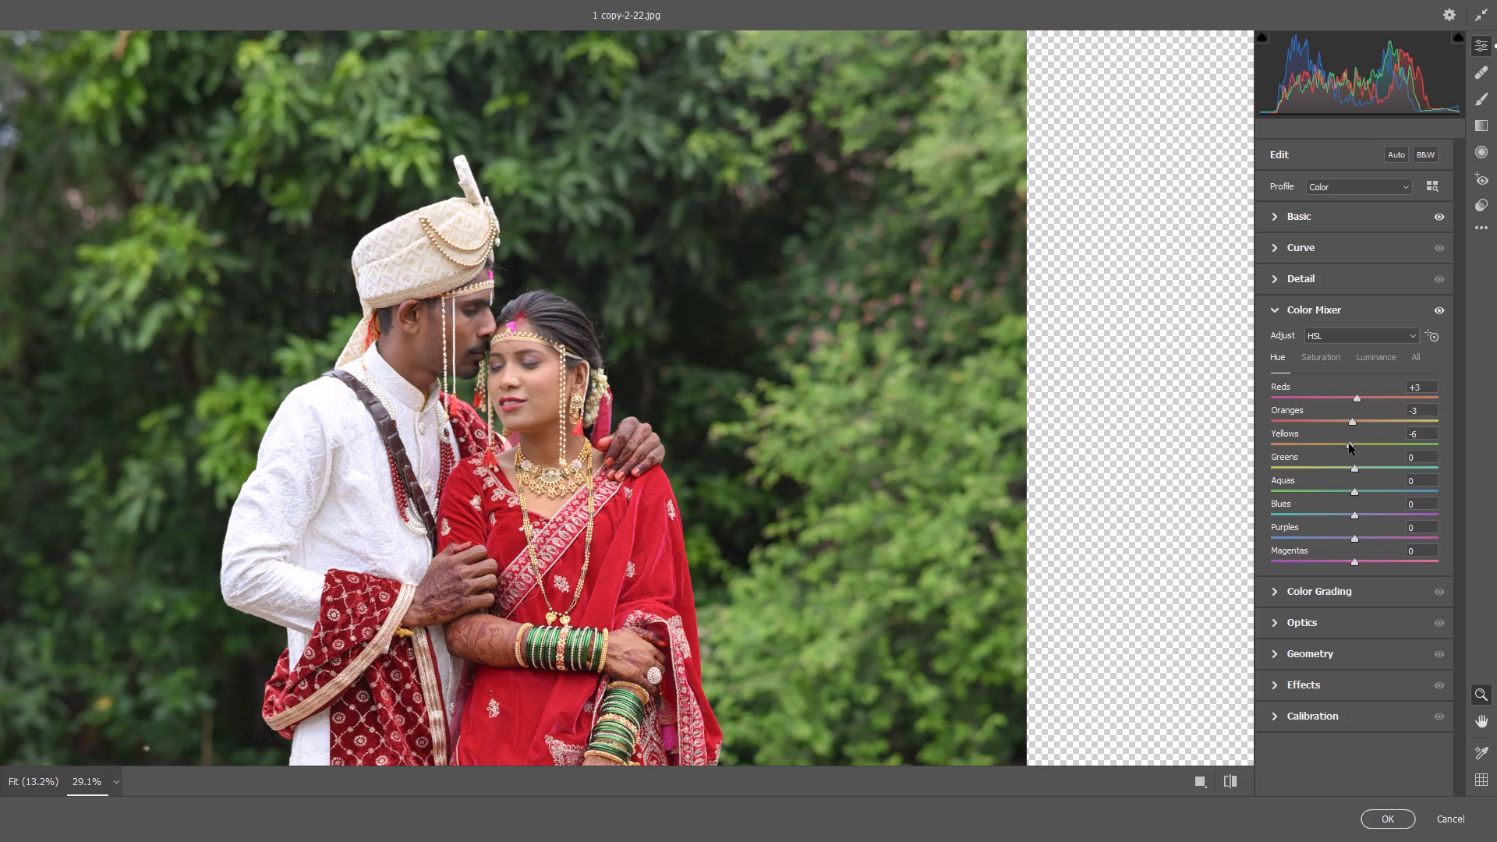
left_click_drag(1349, 444, 1341, 444)
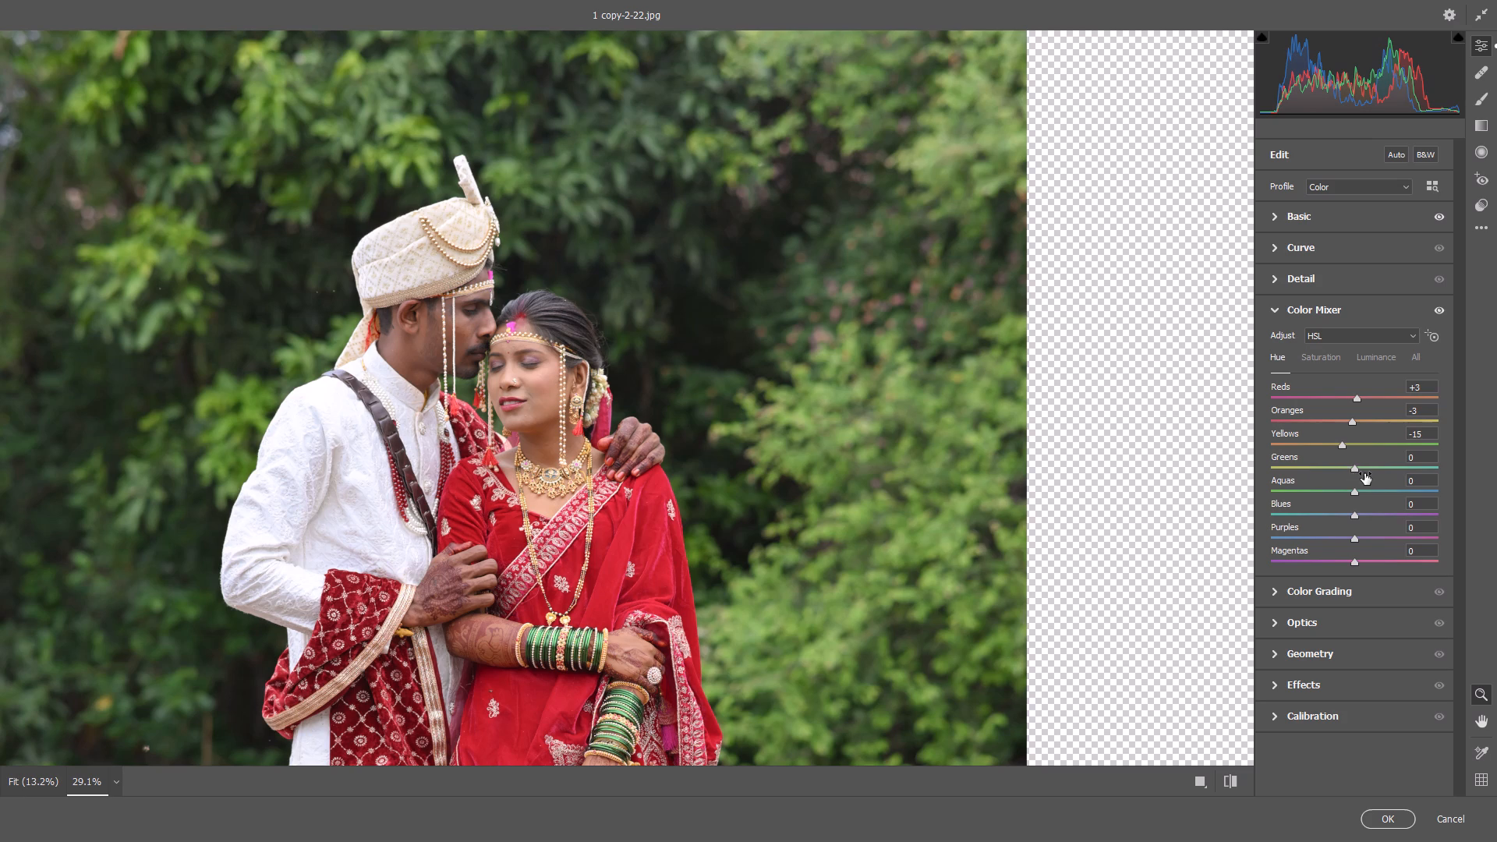
Set the Greens hue to +25 and the Aquas hue to -10, and compare the photo with its default settings.
left_click_drag(1355, 469, 1360, 469)
left_click_drag(1360, 469, 1375, 470)
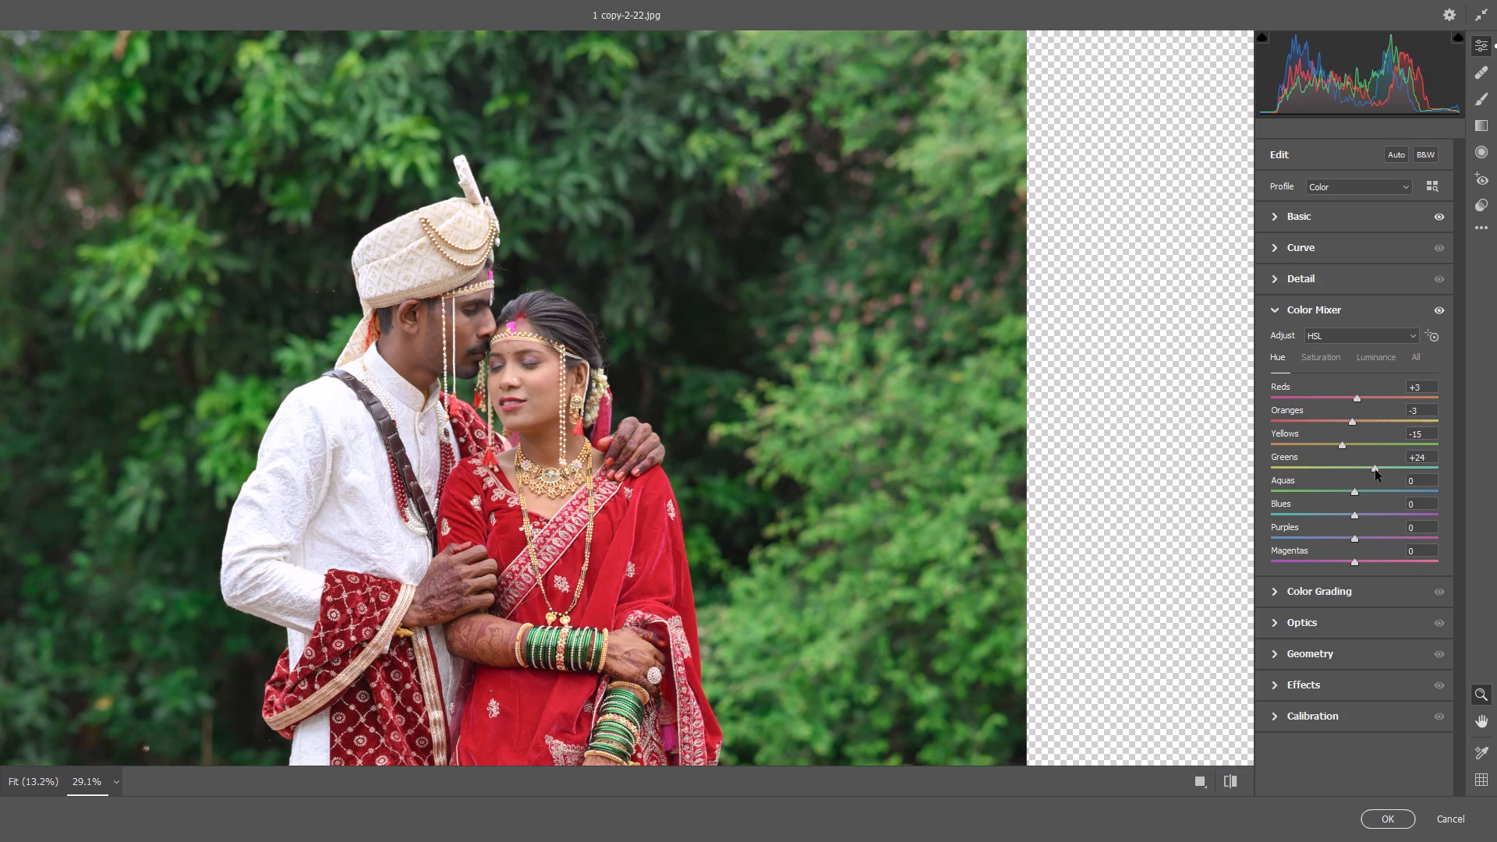
left_click_drag(1375, 470, 1378, 472)
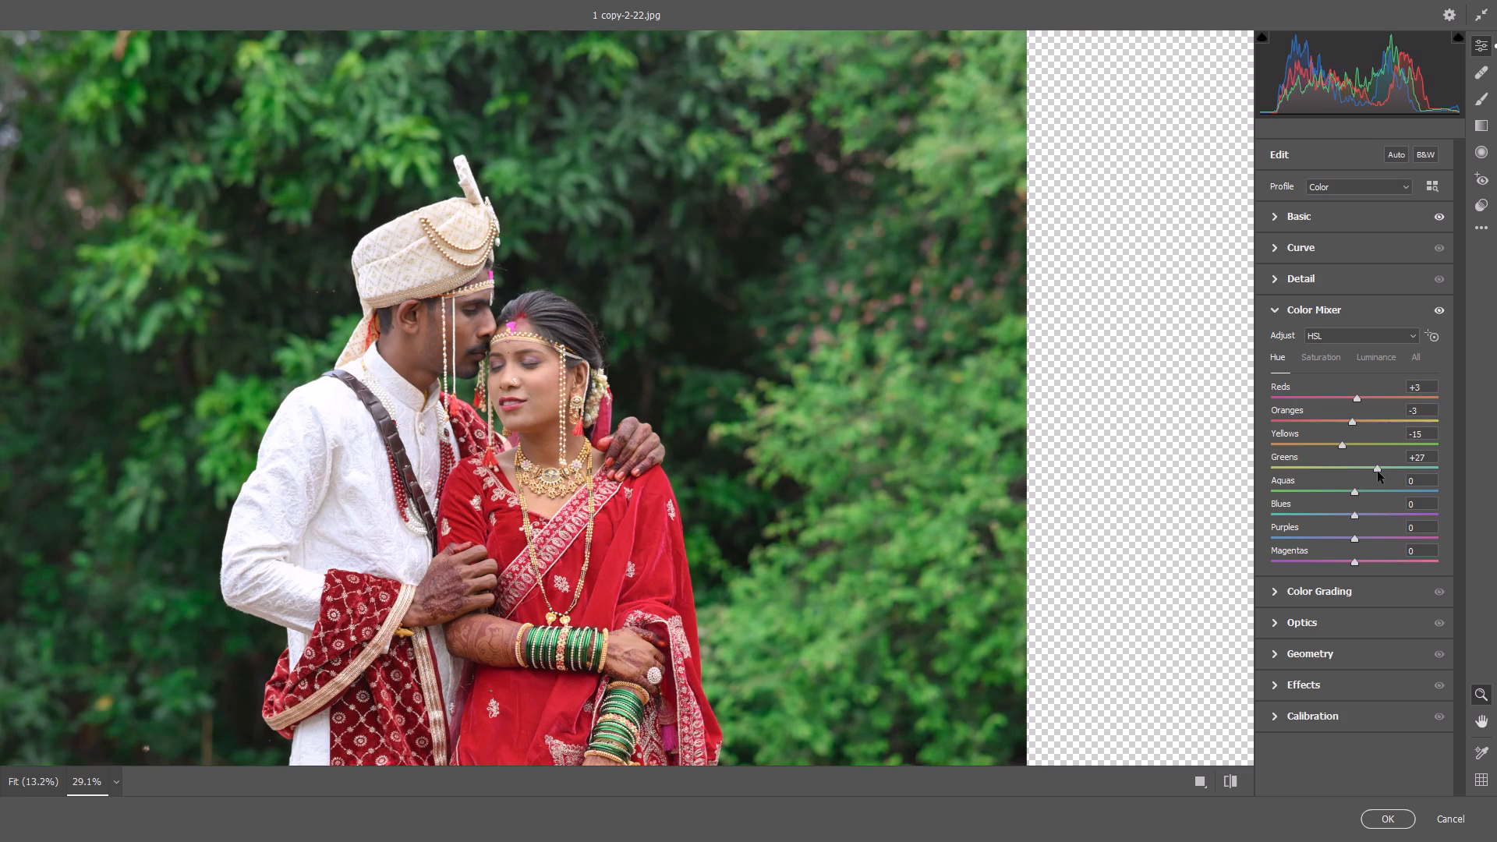
left_click_drag(1378, 472, 1376, 472)
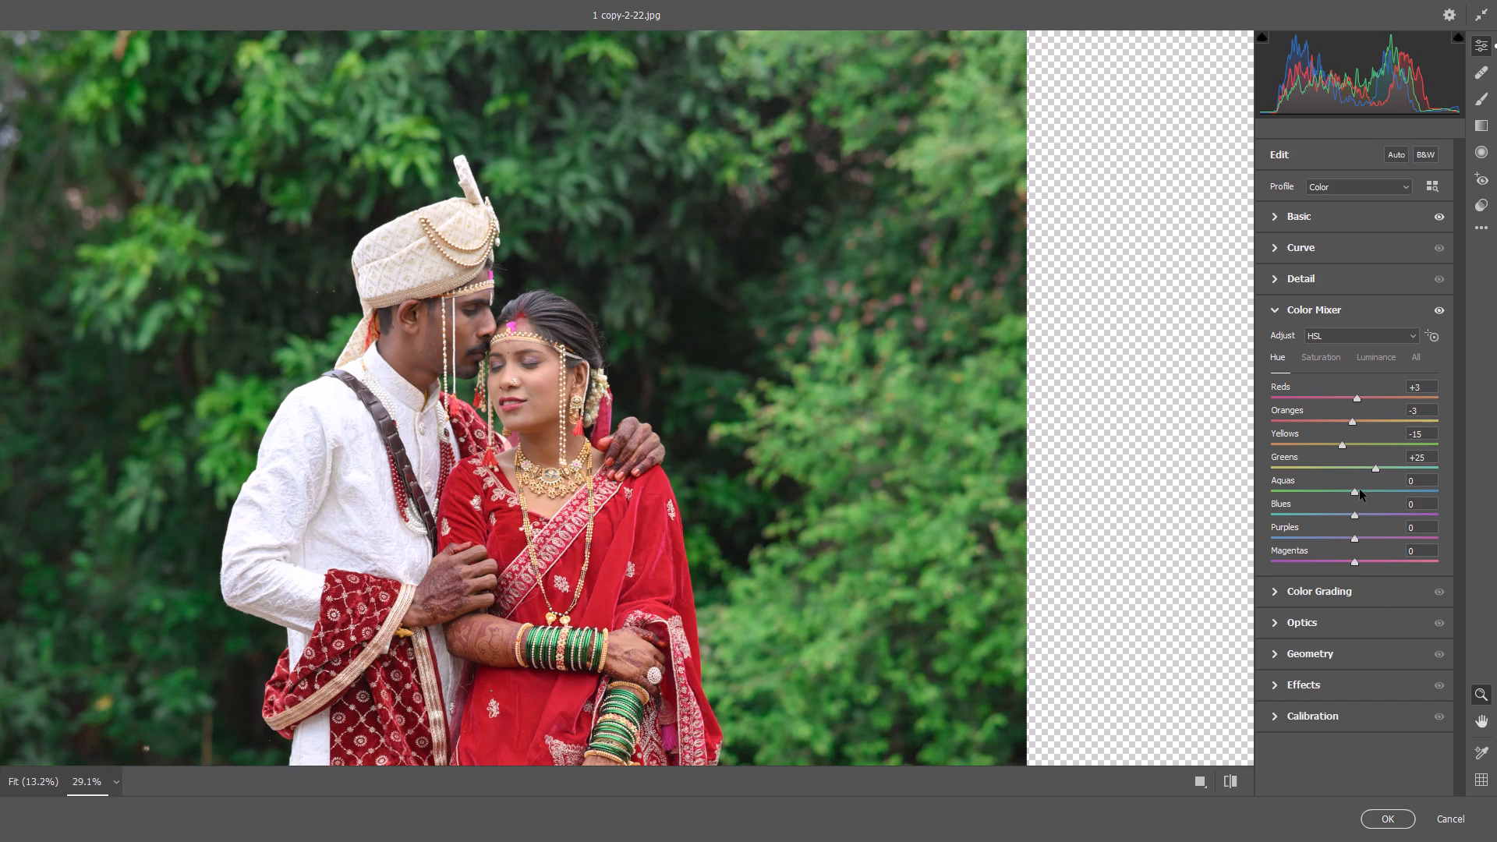
left_click_drag(1354, 494, 1343, 500)
left_click_drag(1343, 500, 1345, 503)
scroll(833, 372, "down", 7)
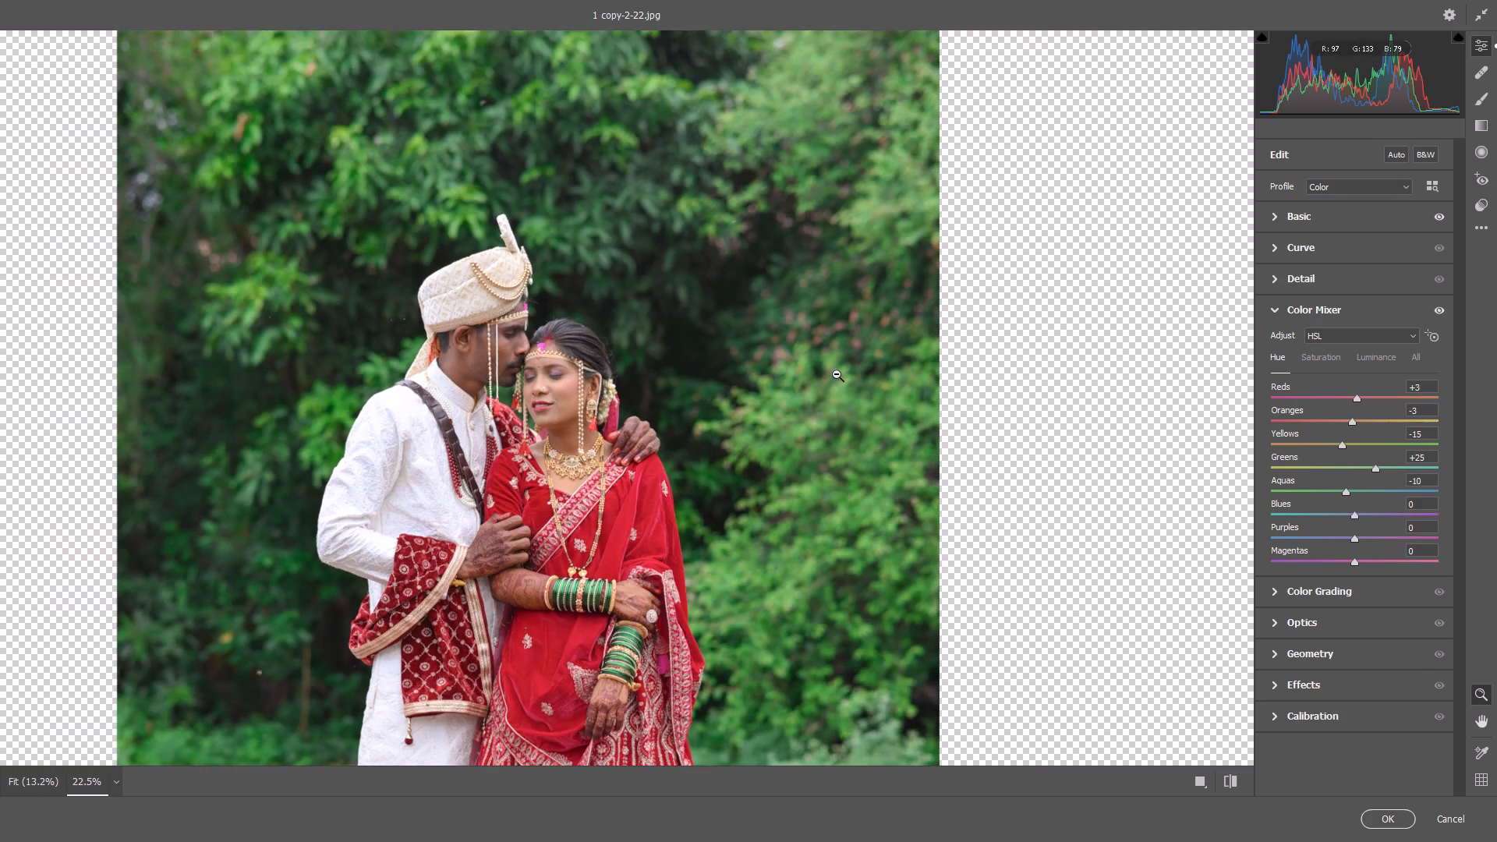
scroll(837, 374, "up", 5)
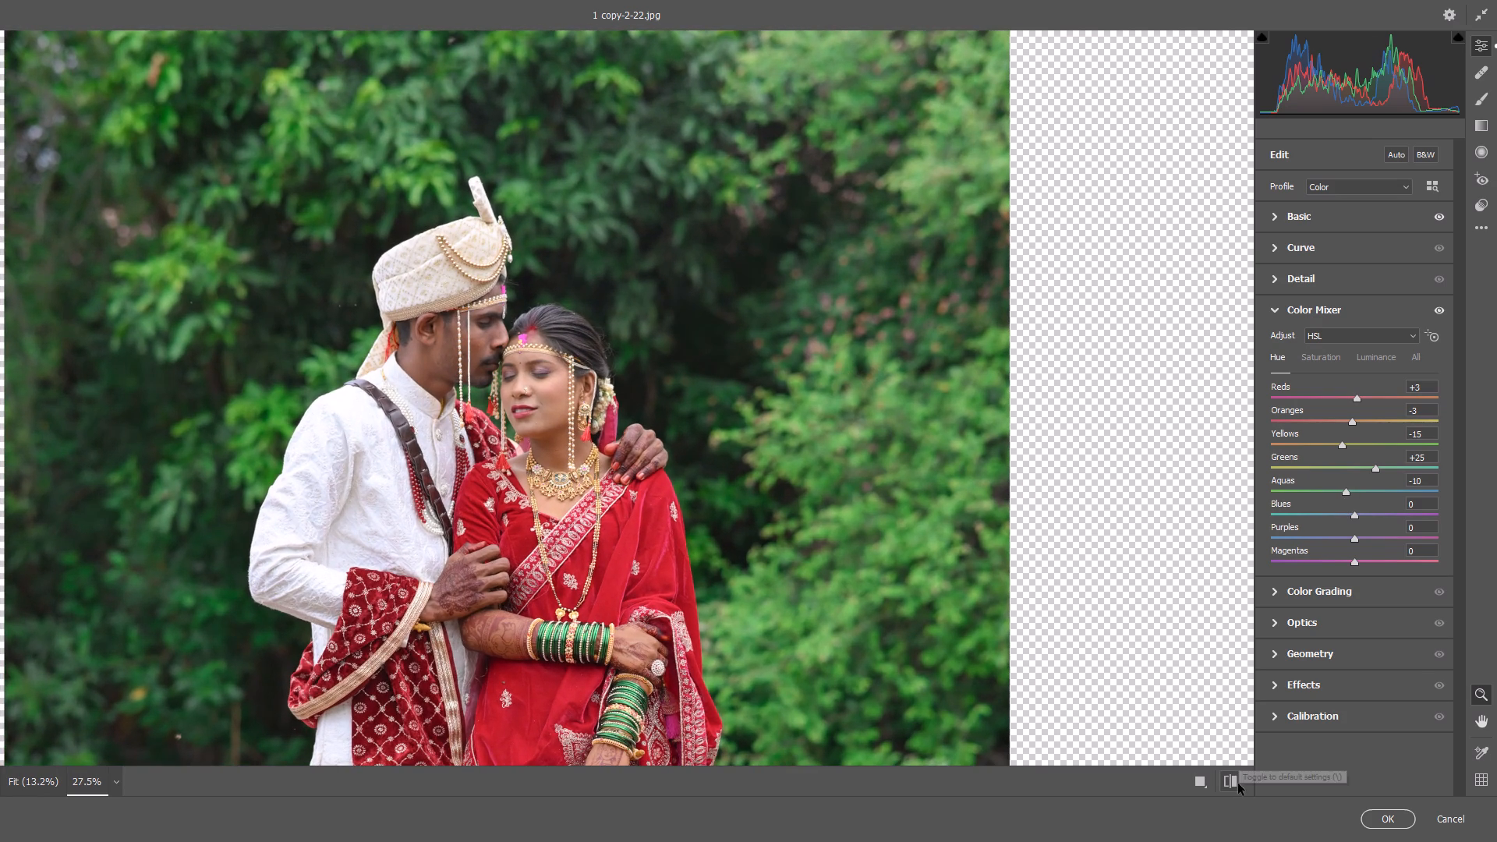
left_click(1238, 784)
left_click(1236, 780)
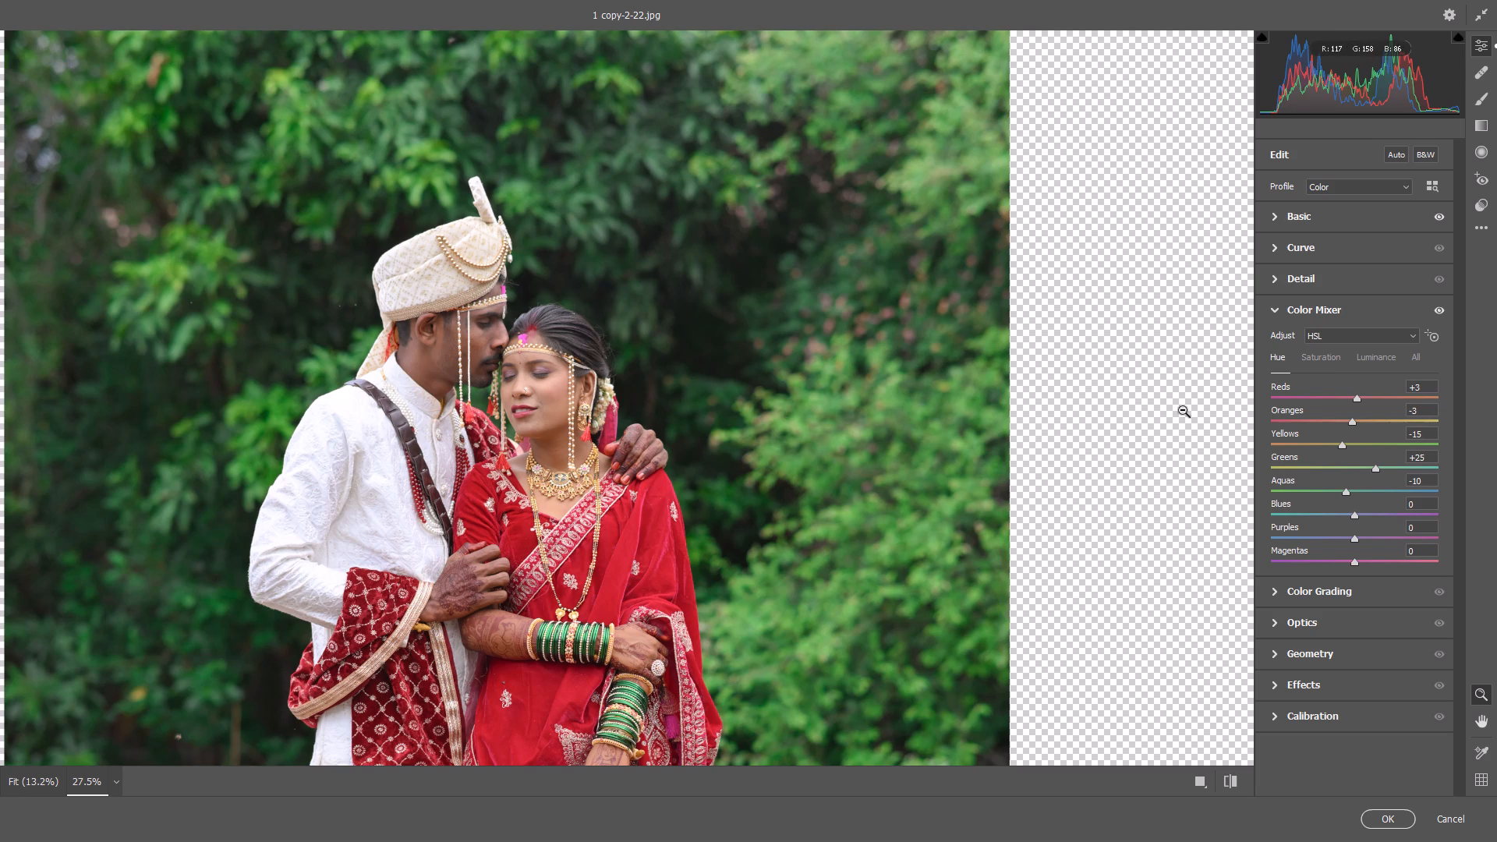
Reduce the photo's warm color saturation to Reds -8, Oranges -5 and Yellows -25.
left_click(1311, 362)
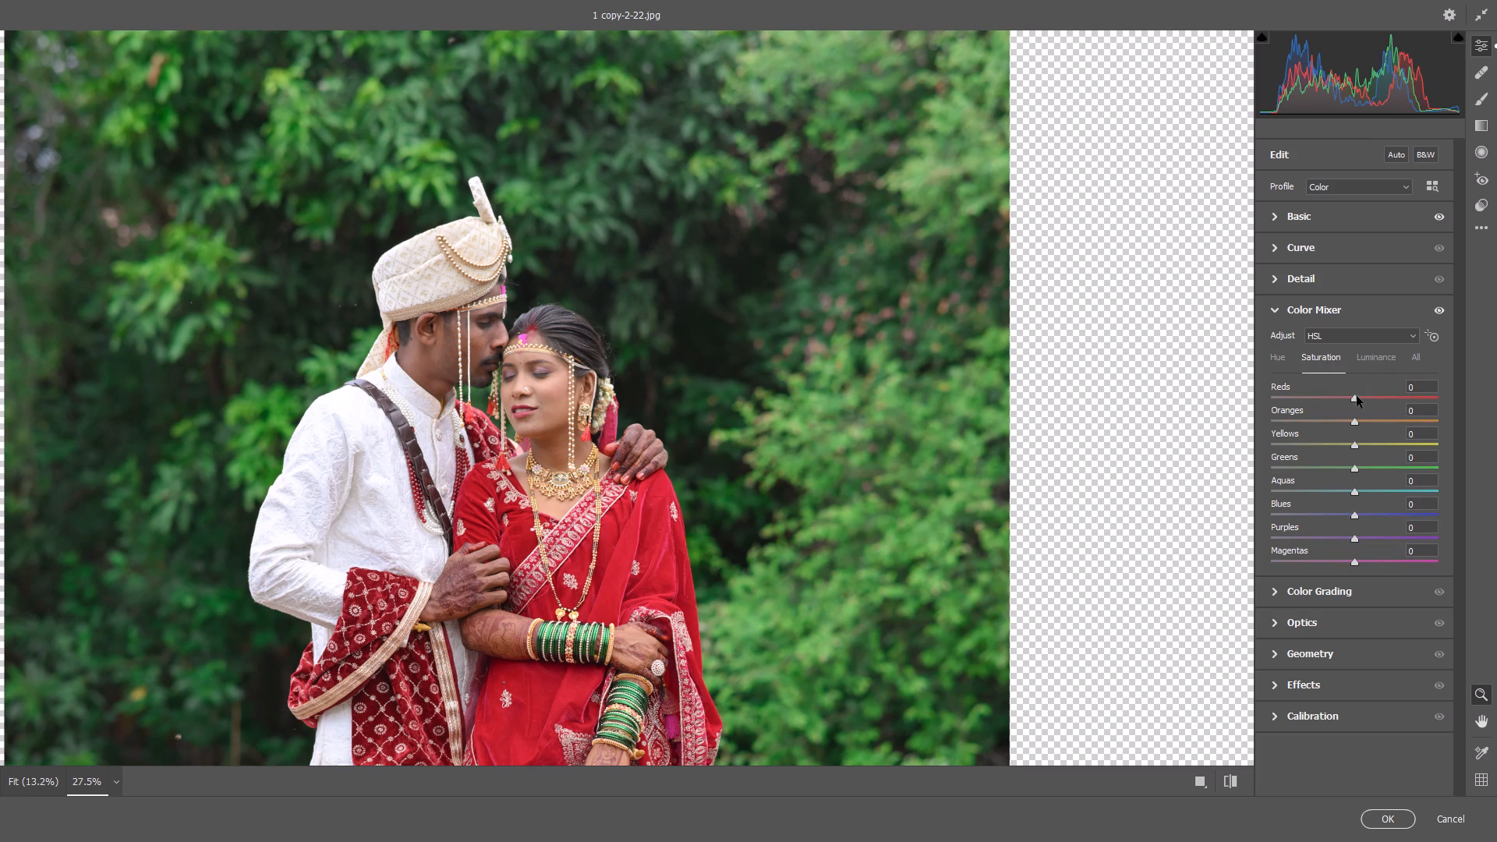
left_click_drag(1352, 396, 1345, 405)
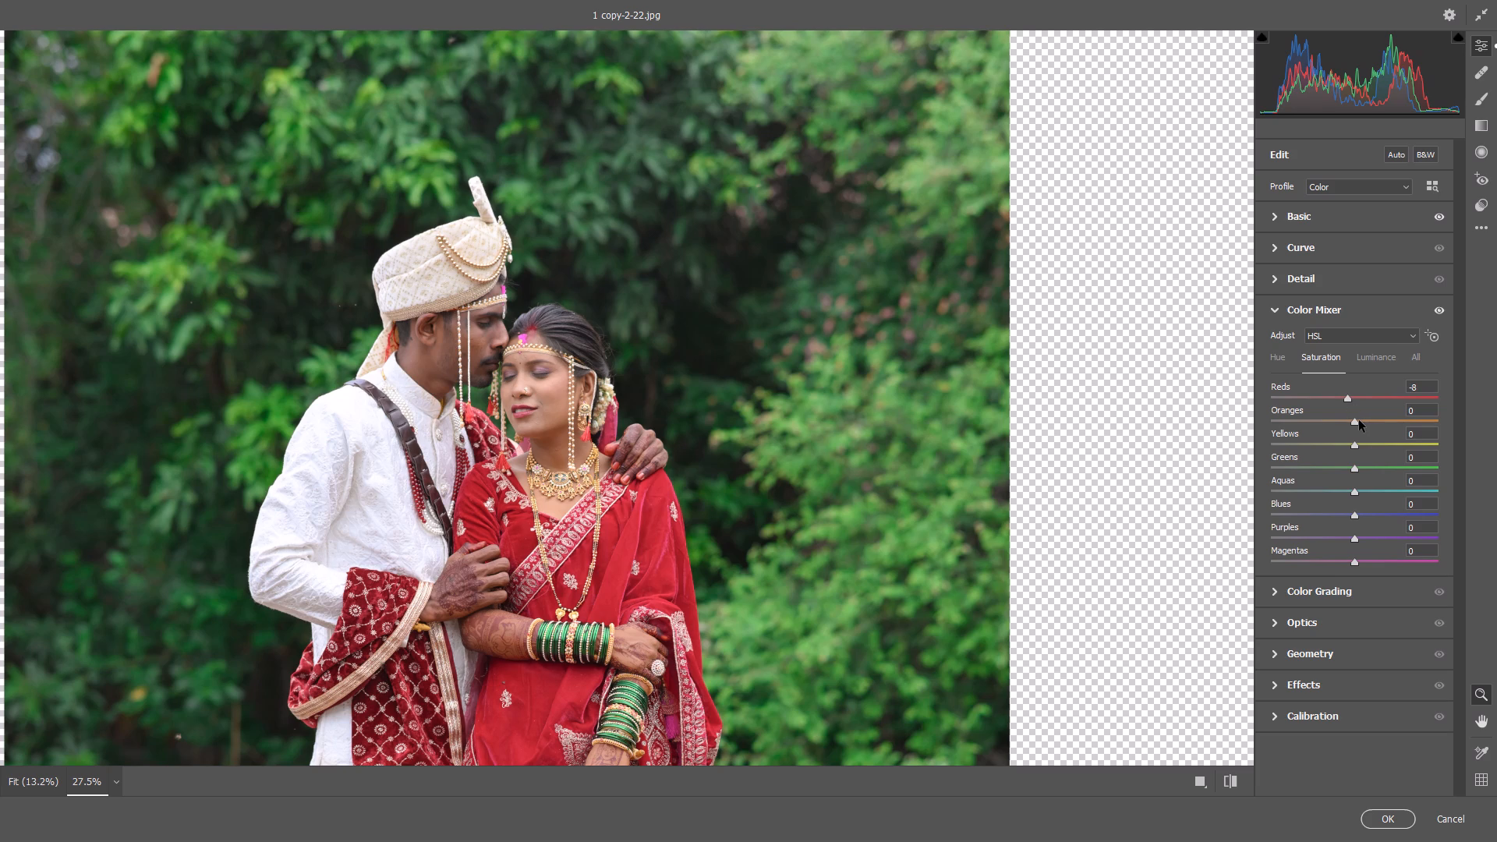
left_click(1358, 420)
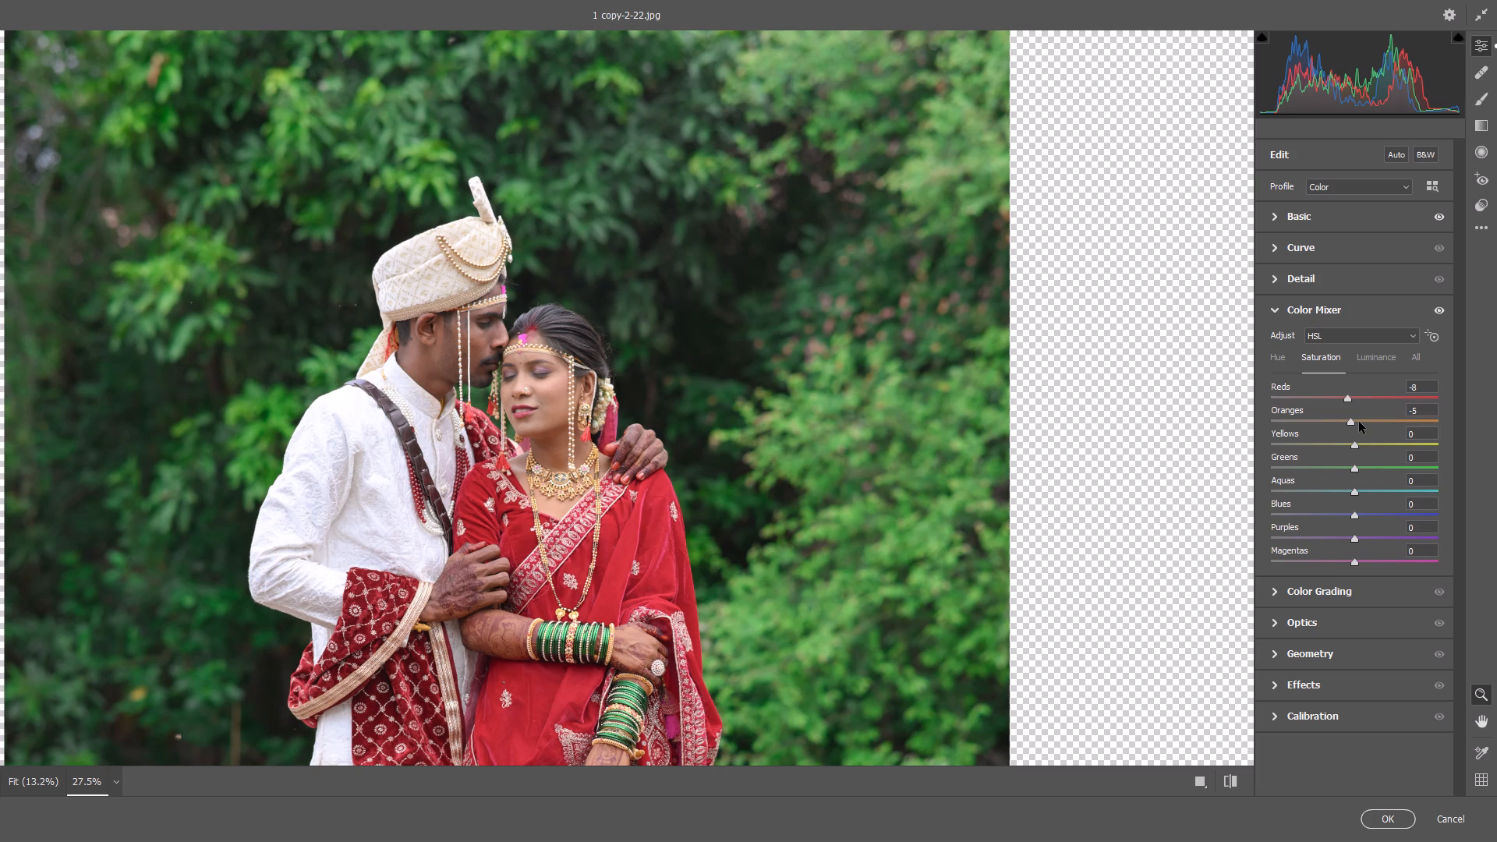
left_click_drag(1360, 448, 1342, 449)
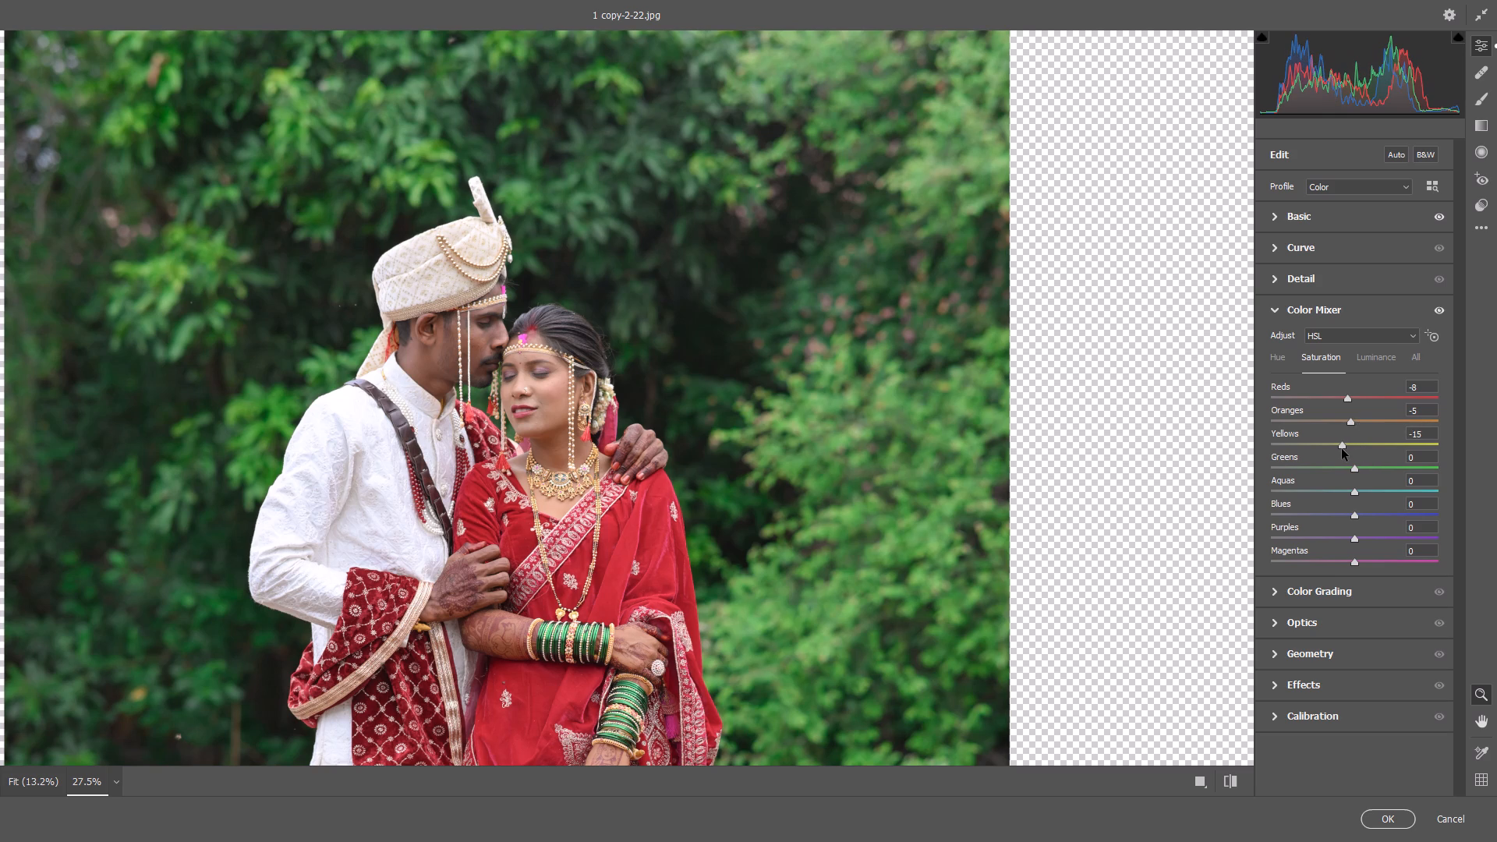
left_click_drag(1342, 449, 1335, 451)
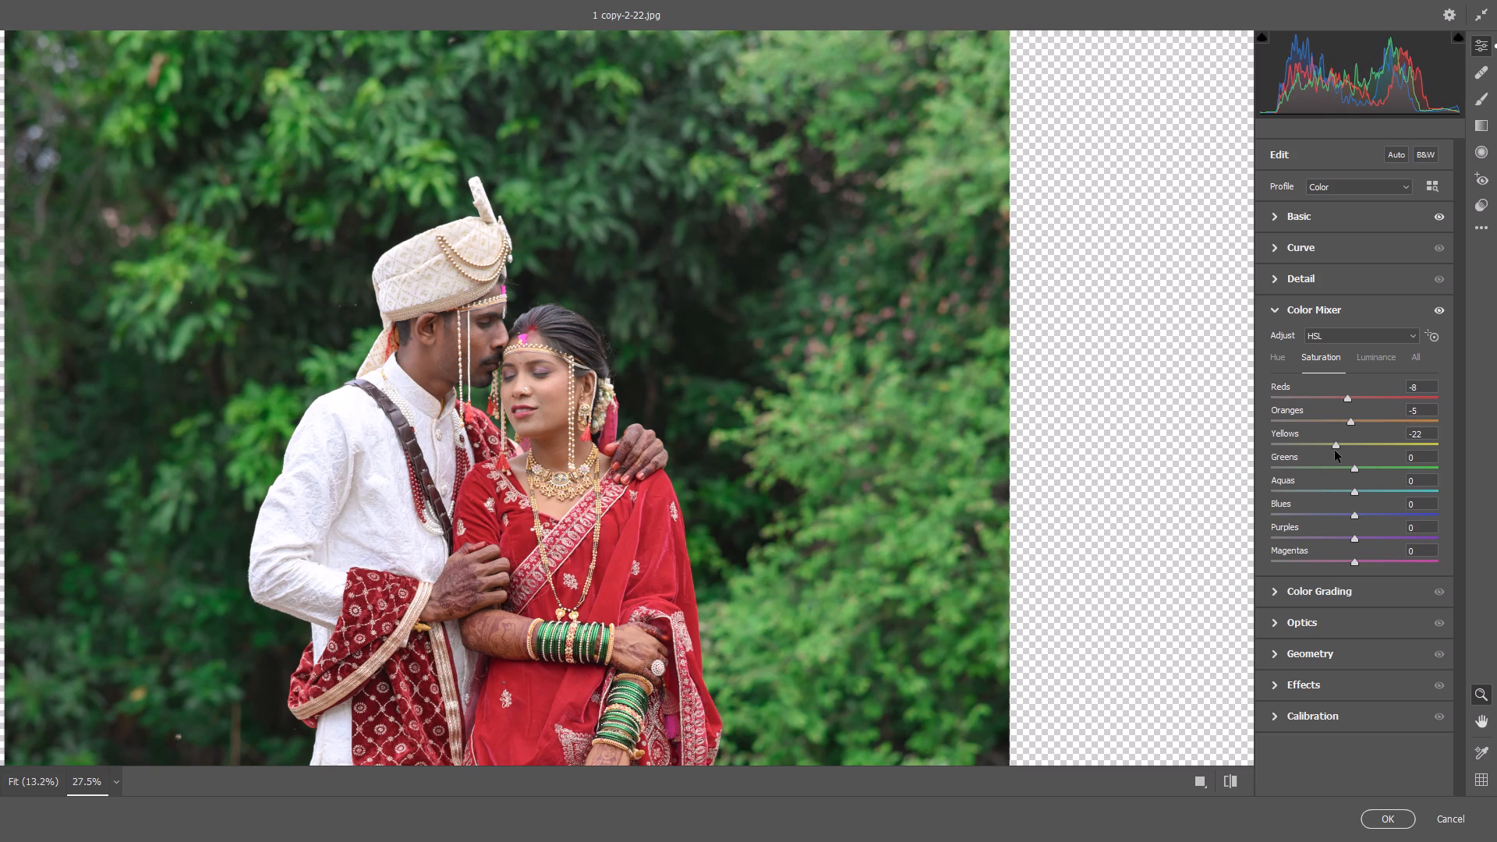
left_click_drag(1335, 451, 1333, 451)
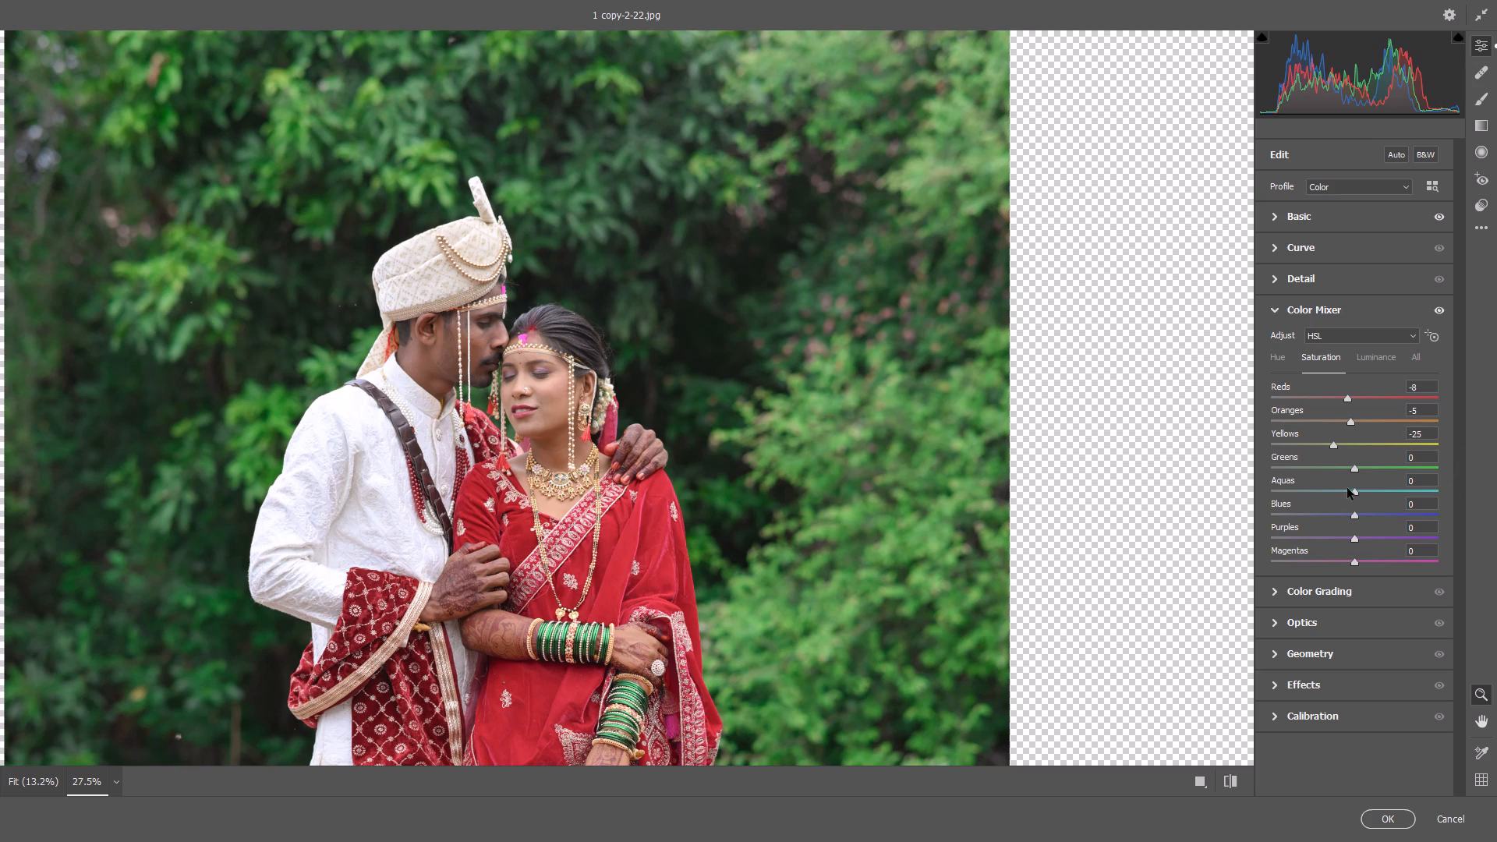
Reduce the photo's cool color saturation to Greens -35, Aquas -20 and Blues -31.
left_click_drag(1351, 469, 1322, 476)
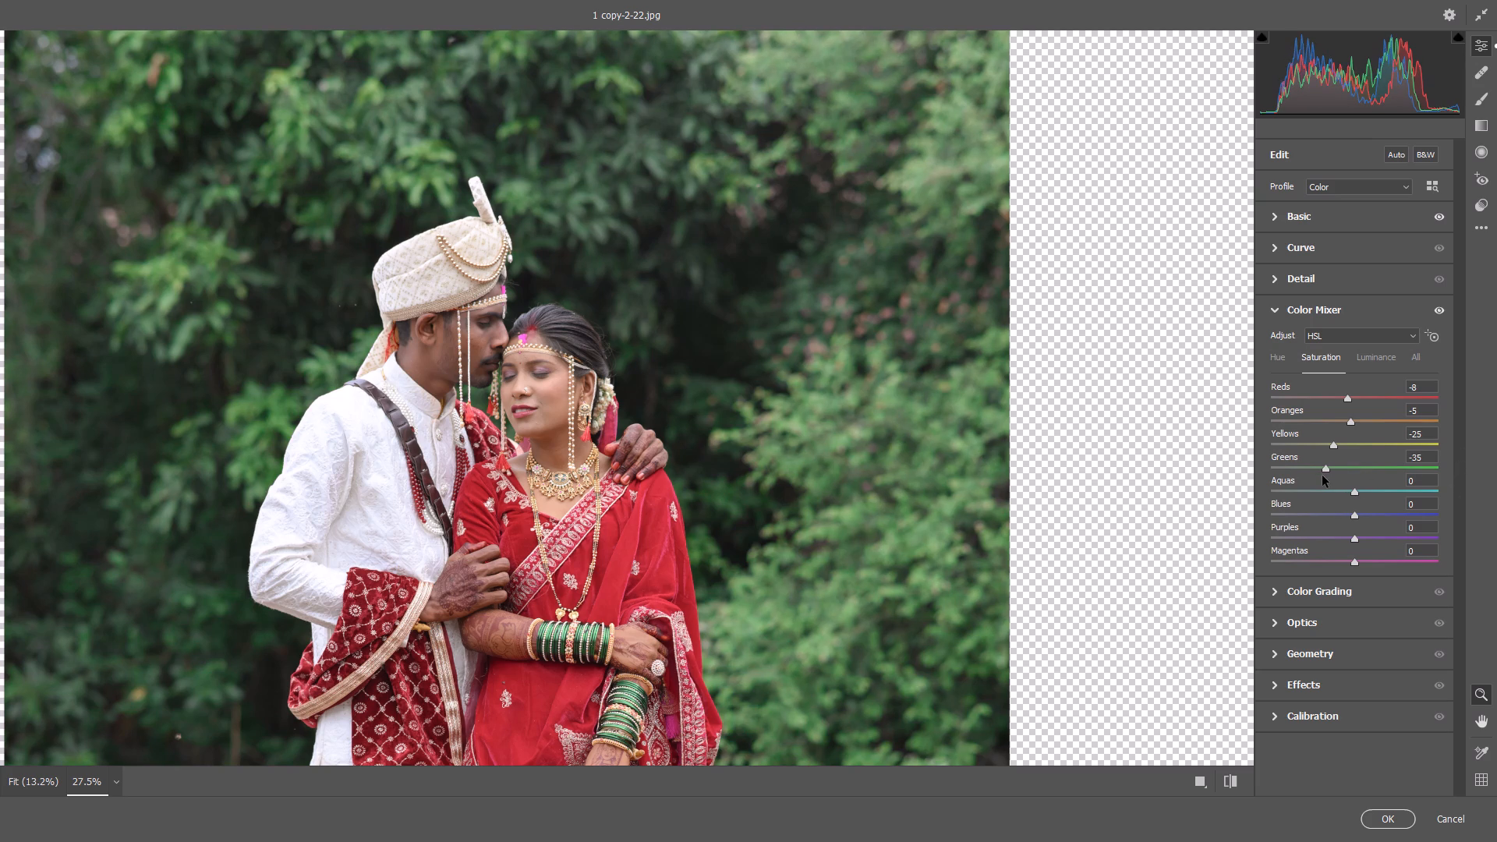
left_click_drag(1322, 476, 1314, 478)
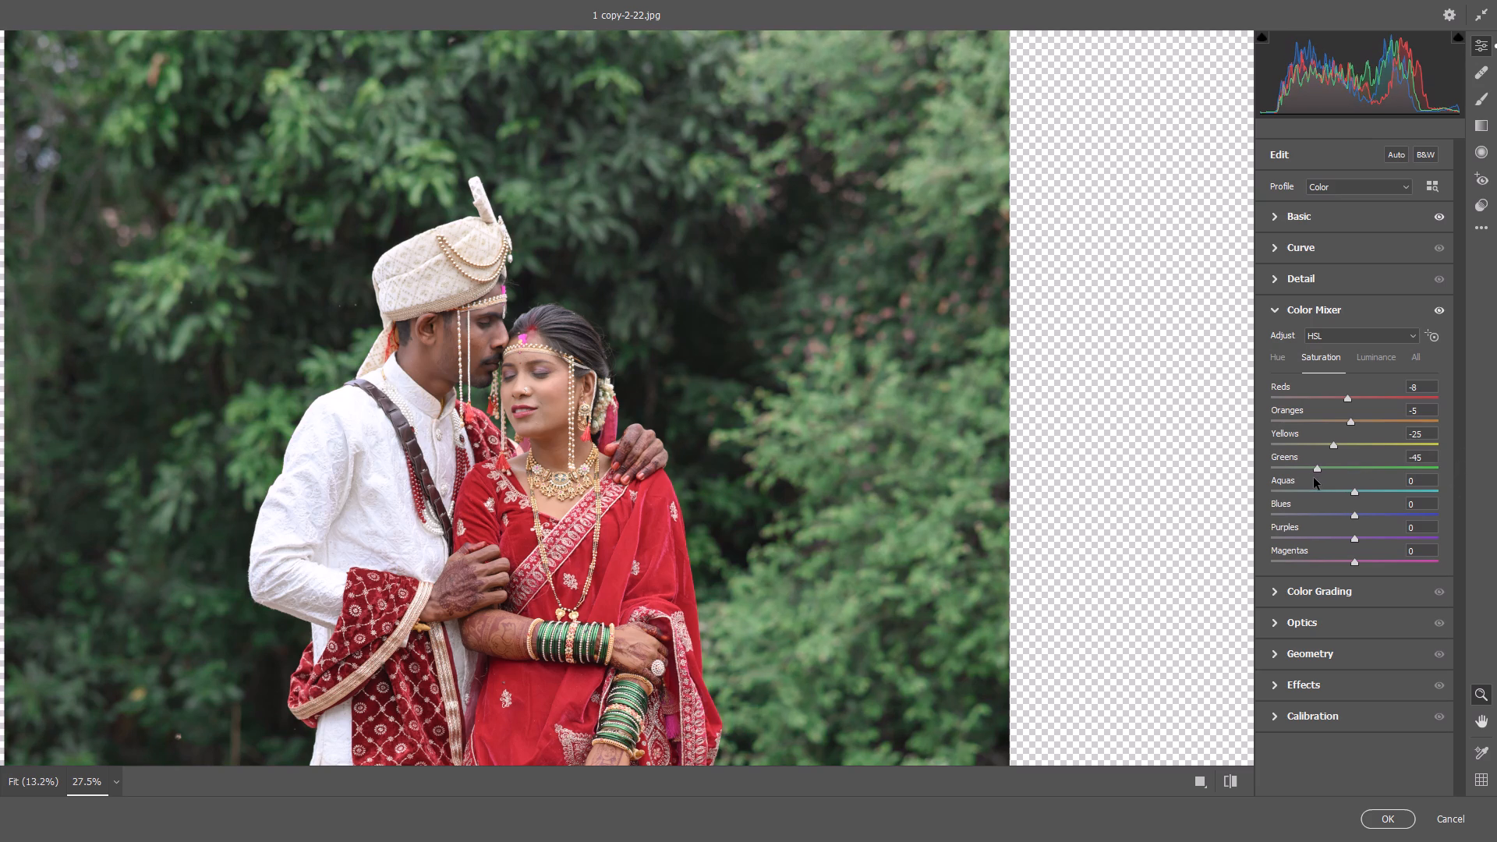
left_click_drag(1314, 478, 1322, 479)
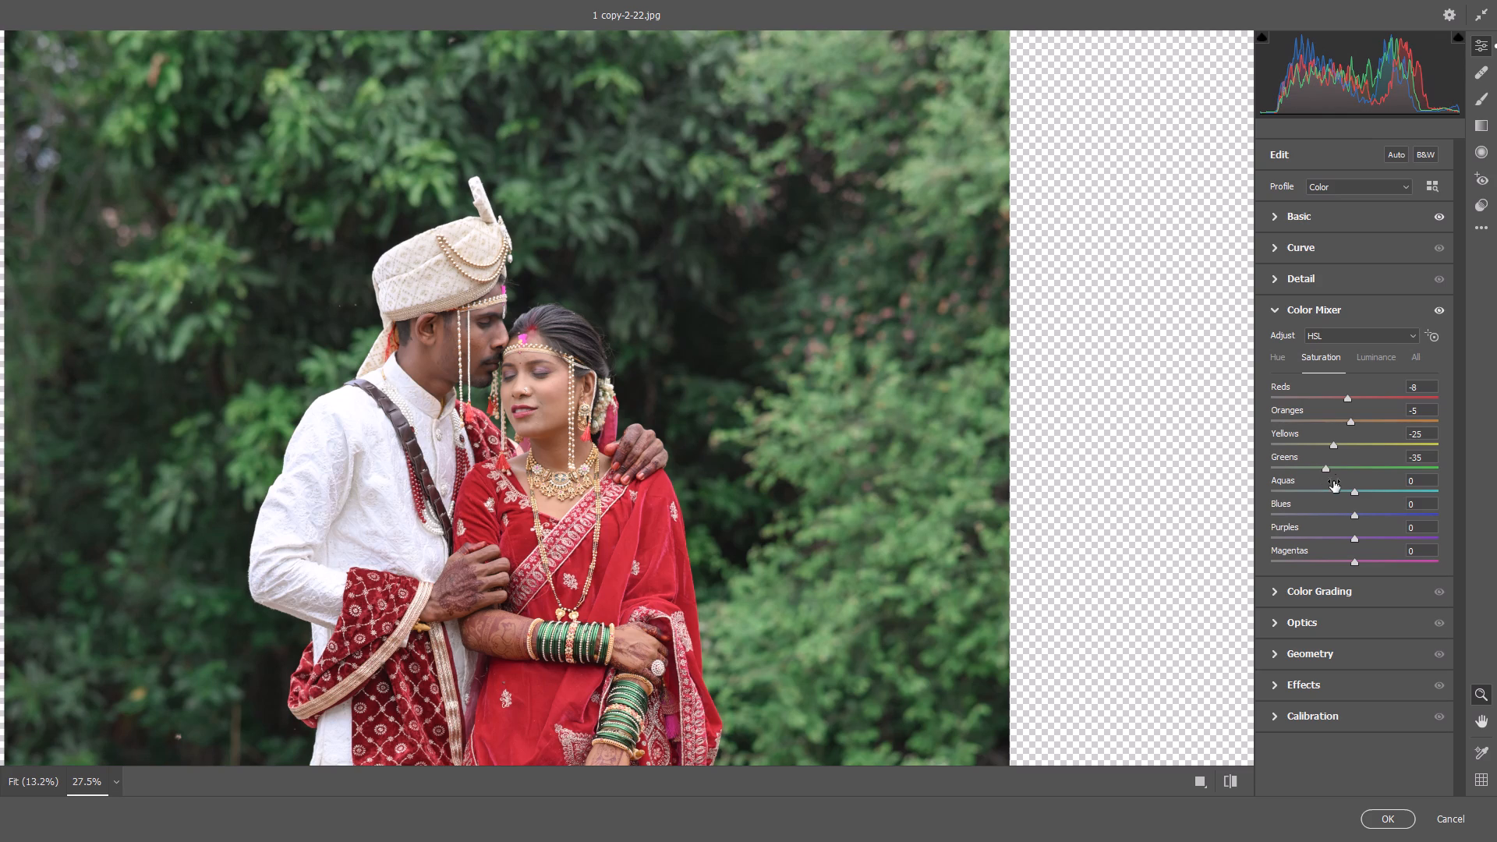
left_click_drag(1354, 492, 1352, 491)
left_click_drag(1352, 491, 1342, 494)
left_click_drag(1342, 494, 1337, 494)
left_click_drag(1355, 517, 1332, 517)
left_click_drag(1332, 517, 1330, 516)
left_click_drag(1330, 516, 1331, 515)
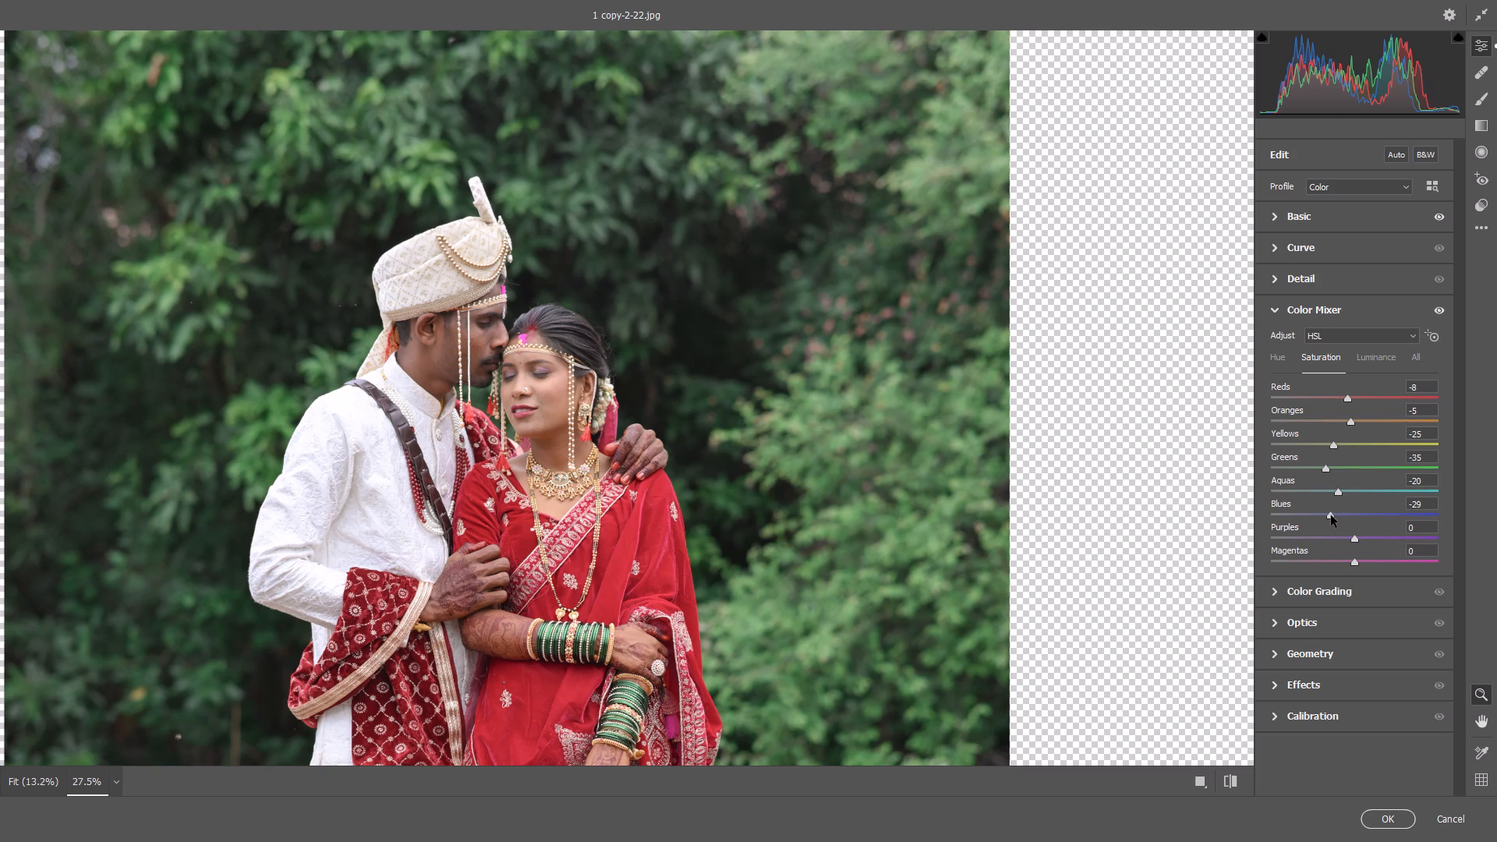
left_click_drag(1331, 515, 1329, 515)
Brighten the photo's colors in the Color Mixer by setting luminance to Oranges +12, Yellows +10 and Greens +20.
left_click(1371, 366)
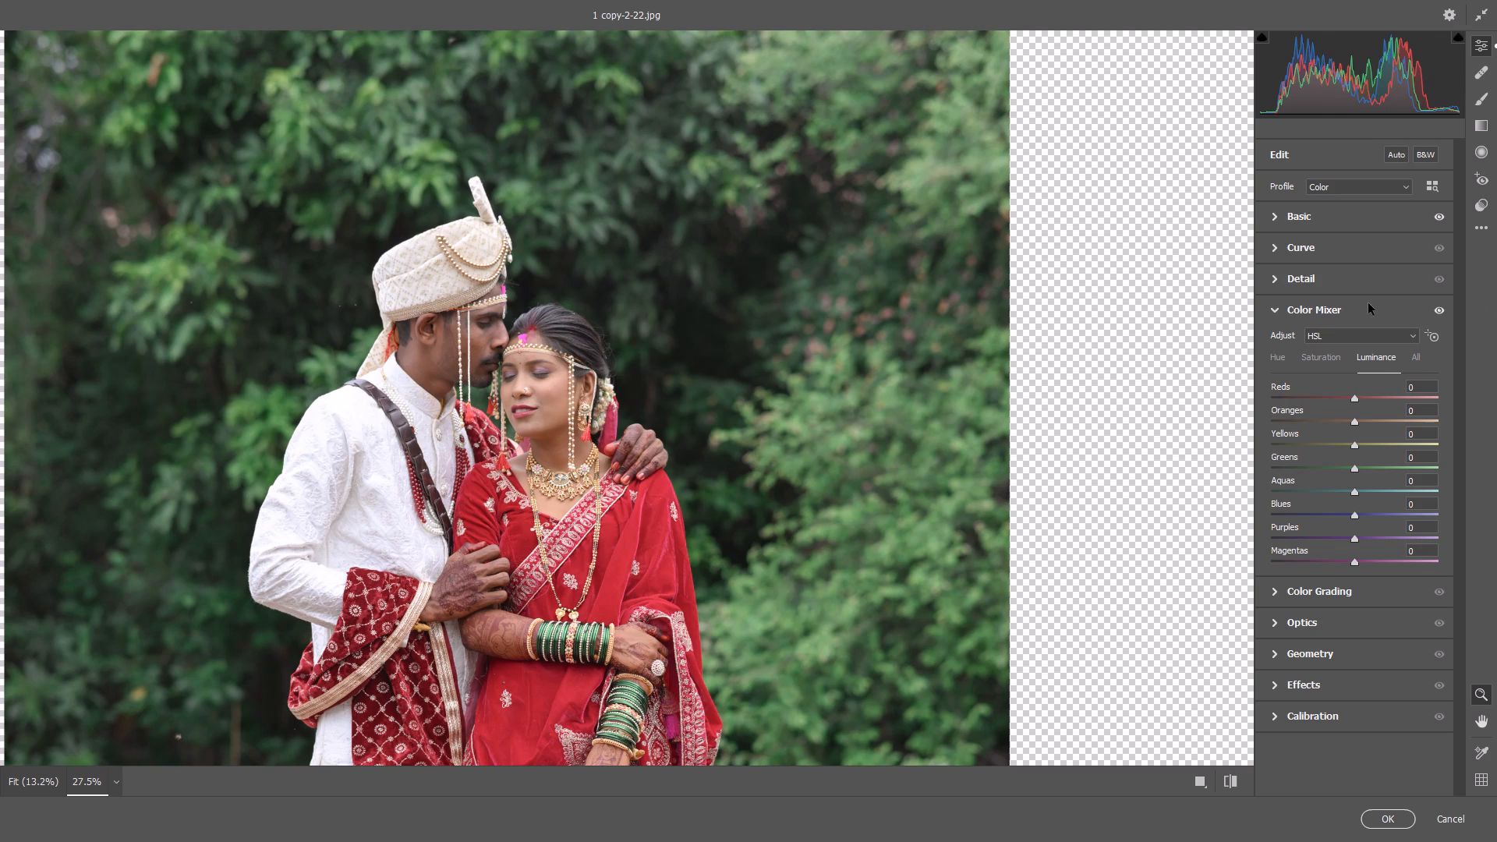
left_click_drag(1354, 423, 1359, 422)
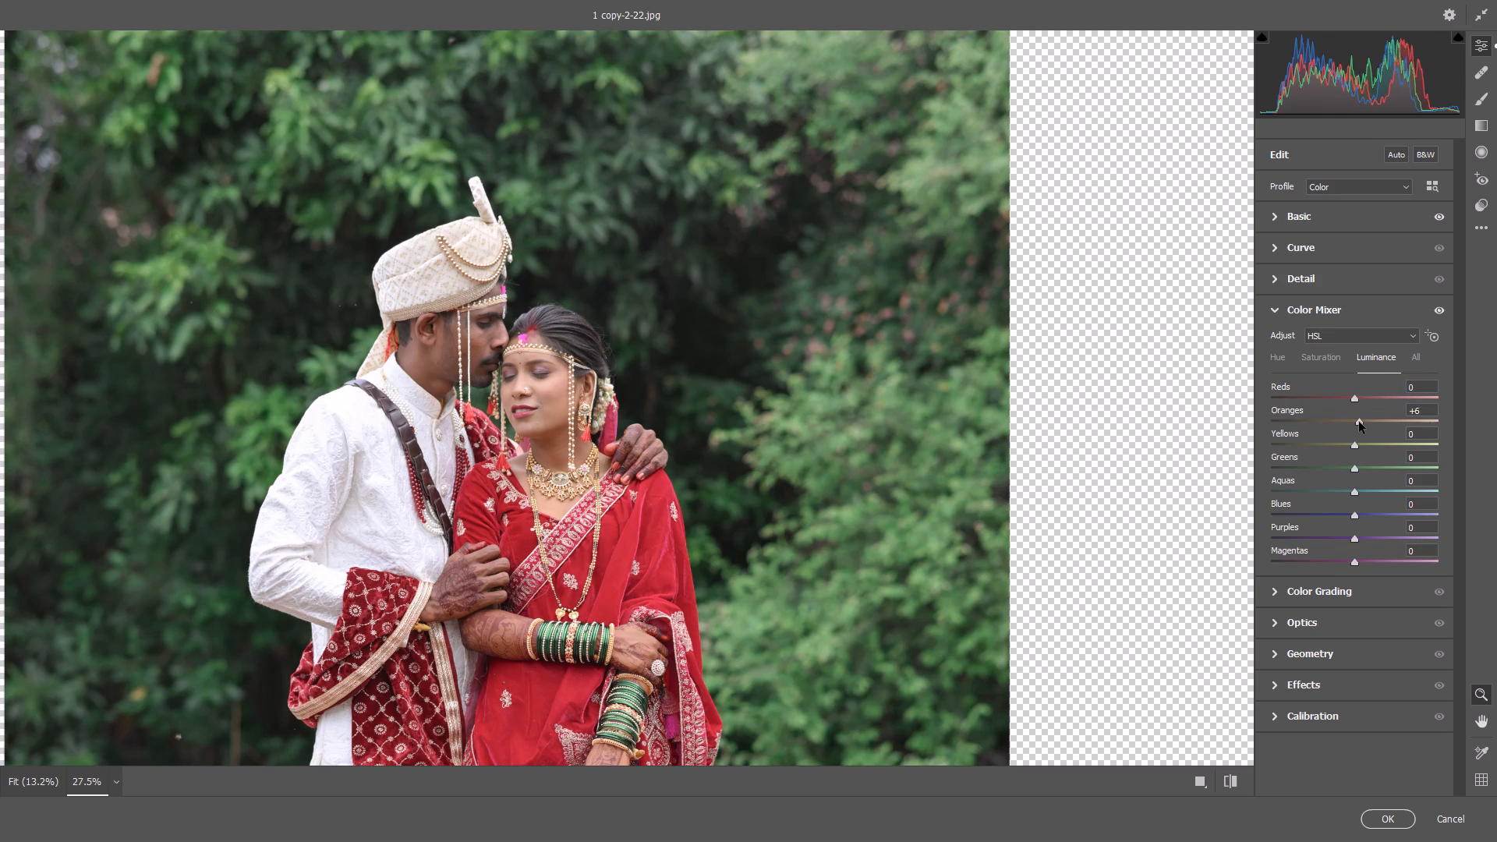
left_click_drag(1359, 422, 1364, 420)
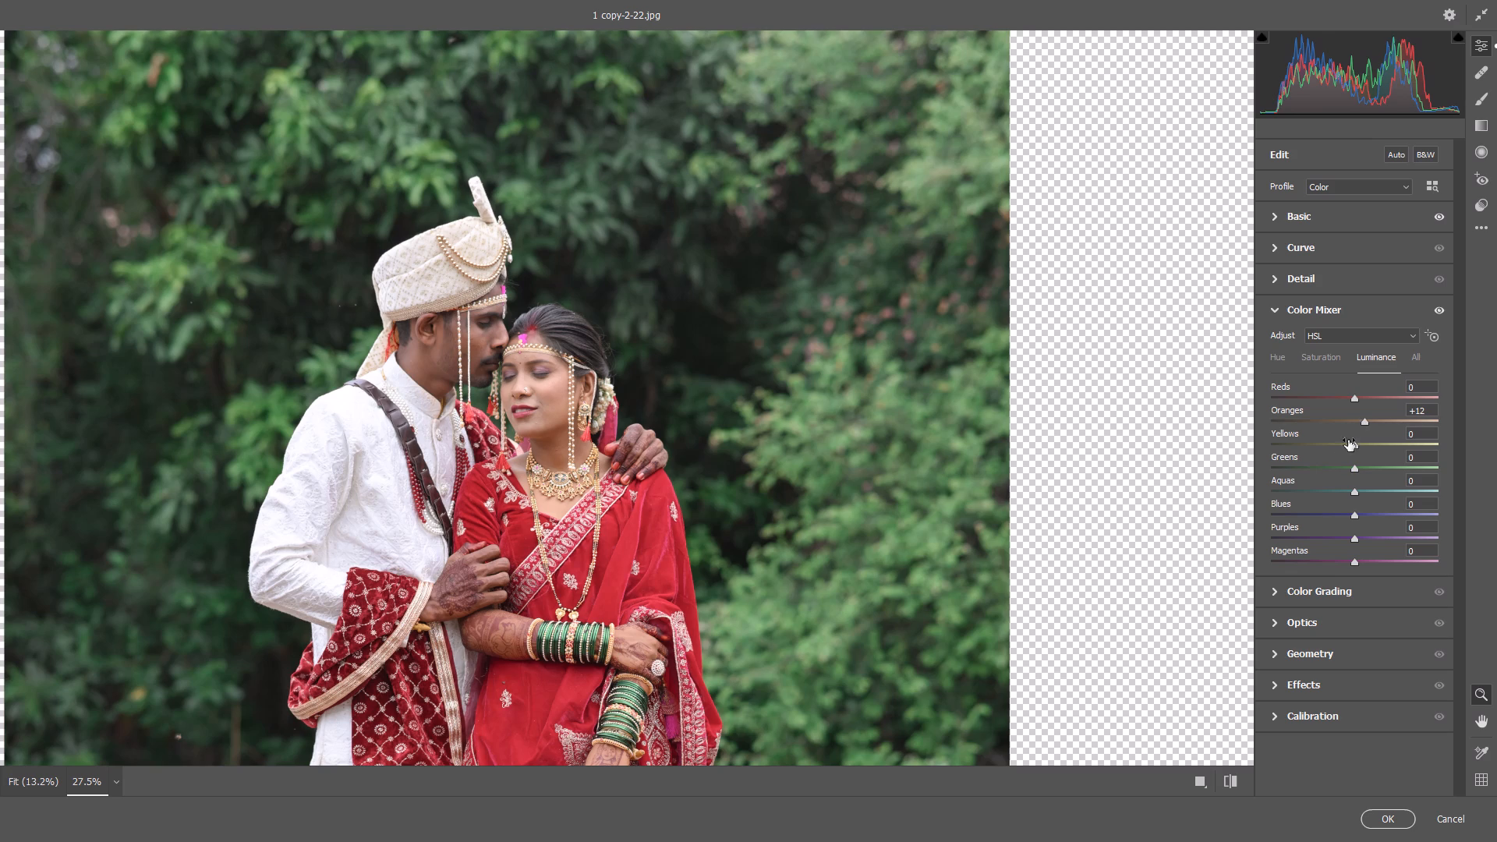
left_click_drag(1356, 444, 1366, 445)
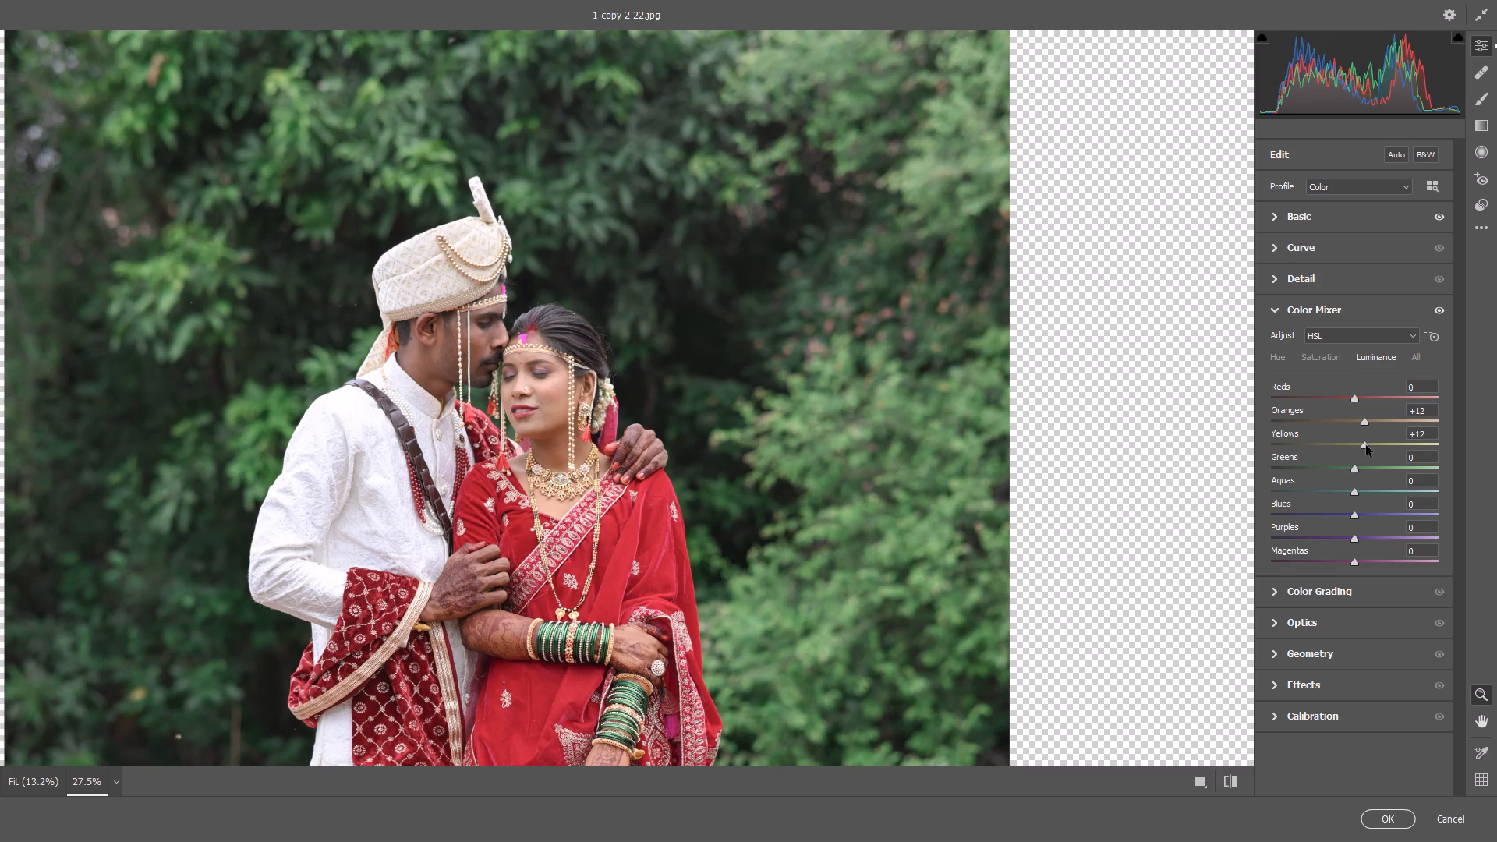
left_click_drag(1366, 445, 1364, 445)
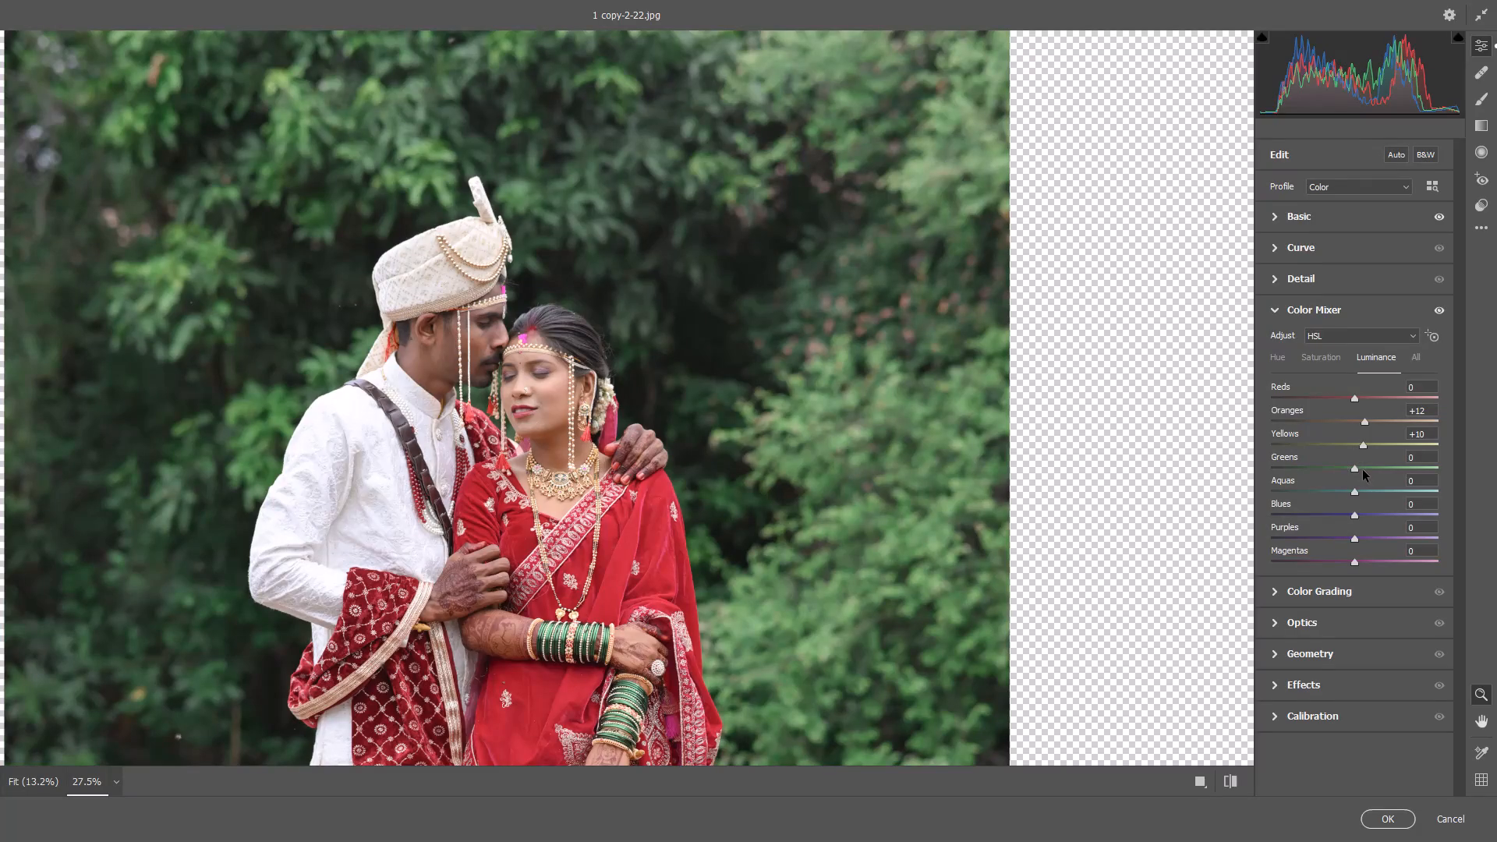
left_click_drag(1354, 470, 1369, 470)
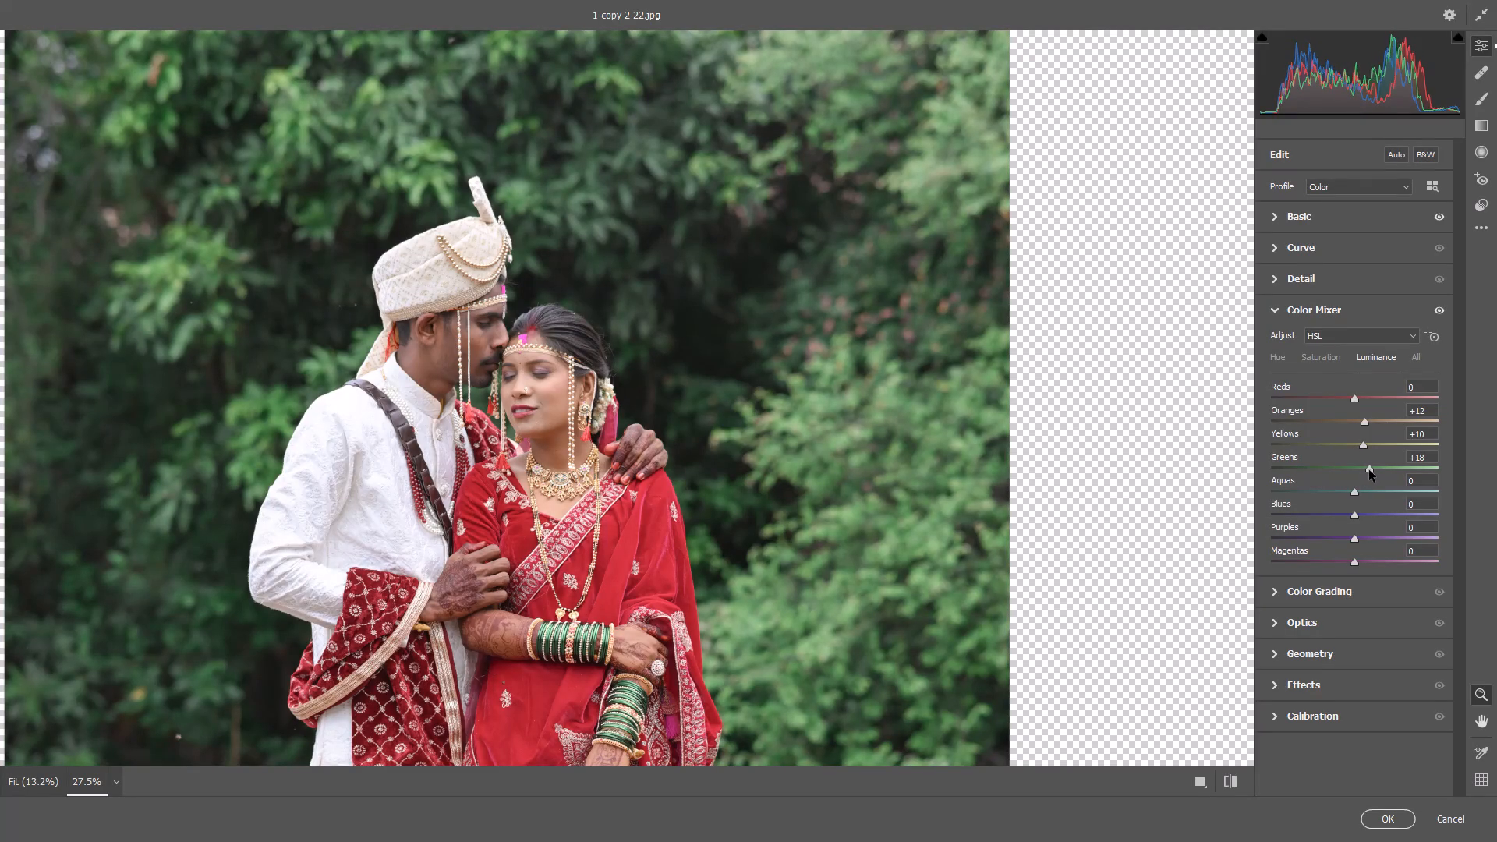
left_click_drag(1369, 470, 1371, 470)
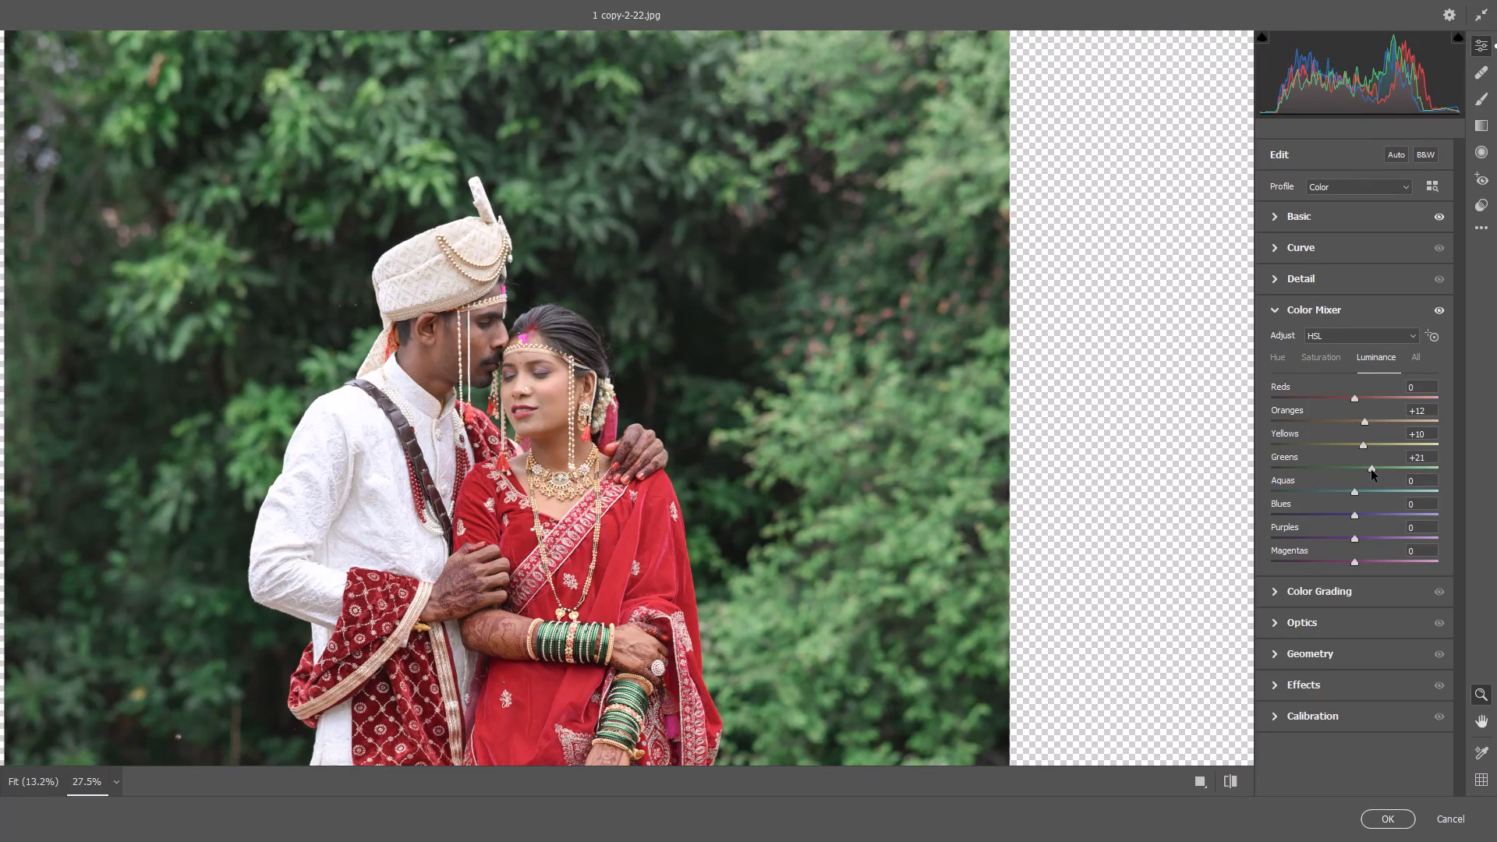
left_click_drag(1371, 470, 1371, 470)
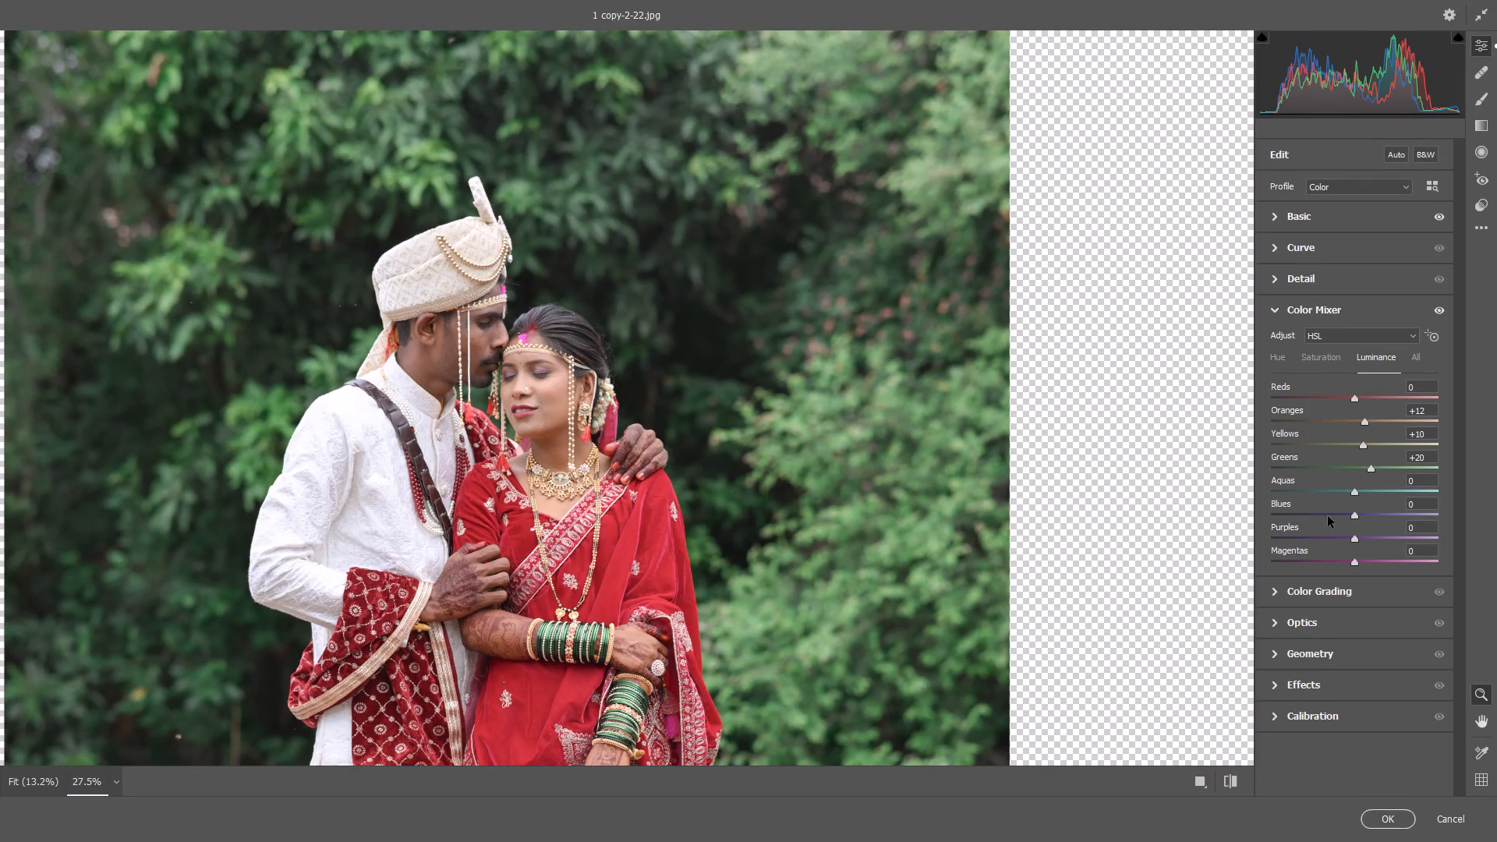
Open the Color Grading adjustments for the couple photo.
left_click(1299, 589)
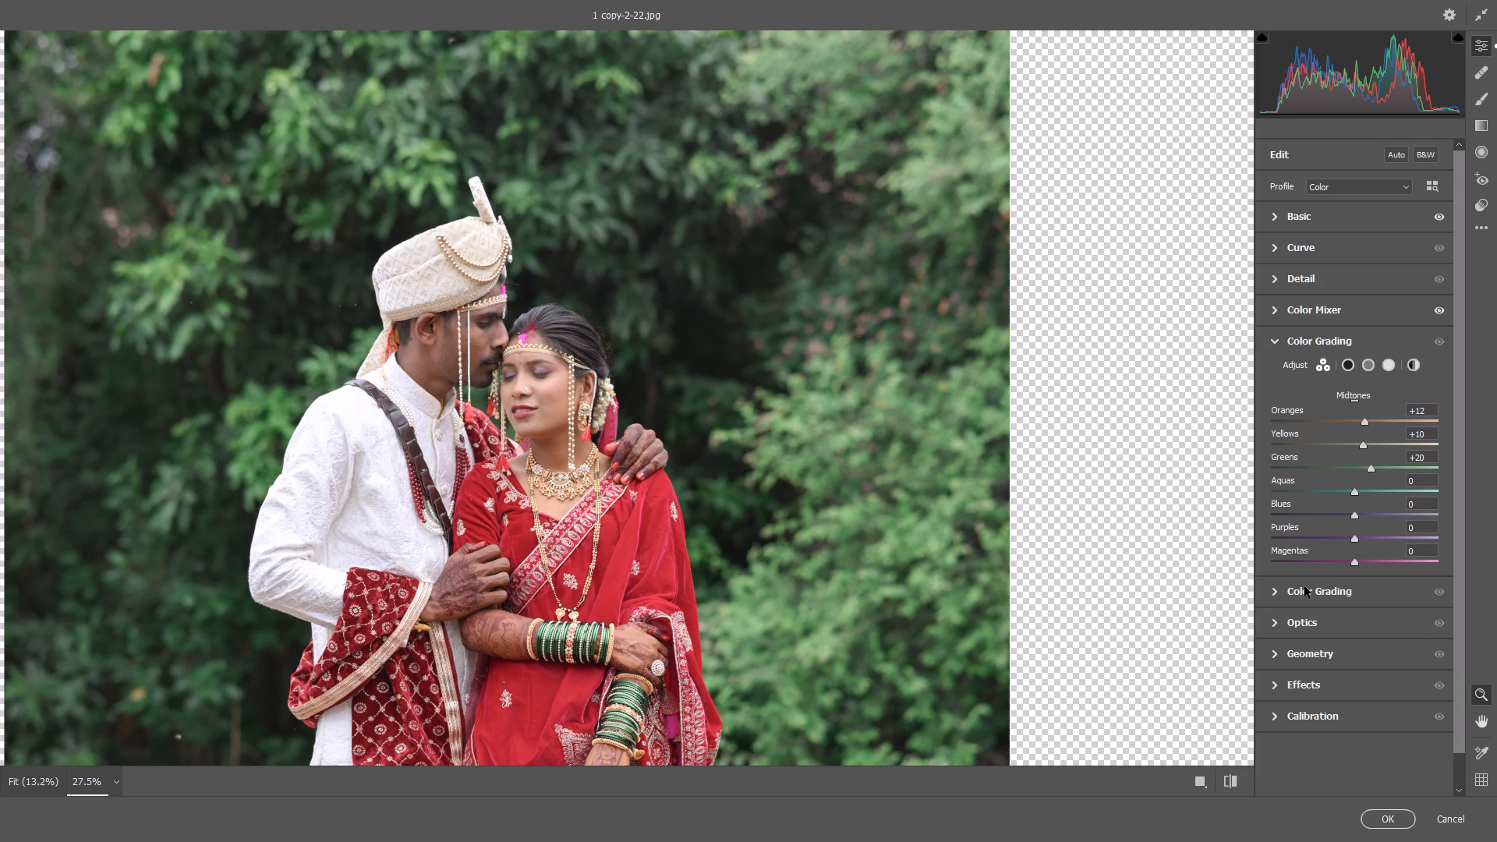
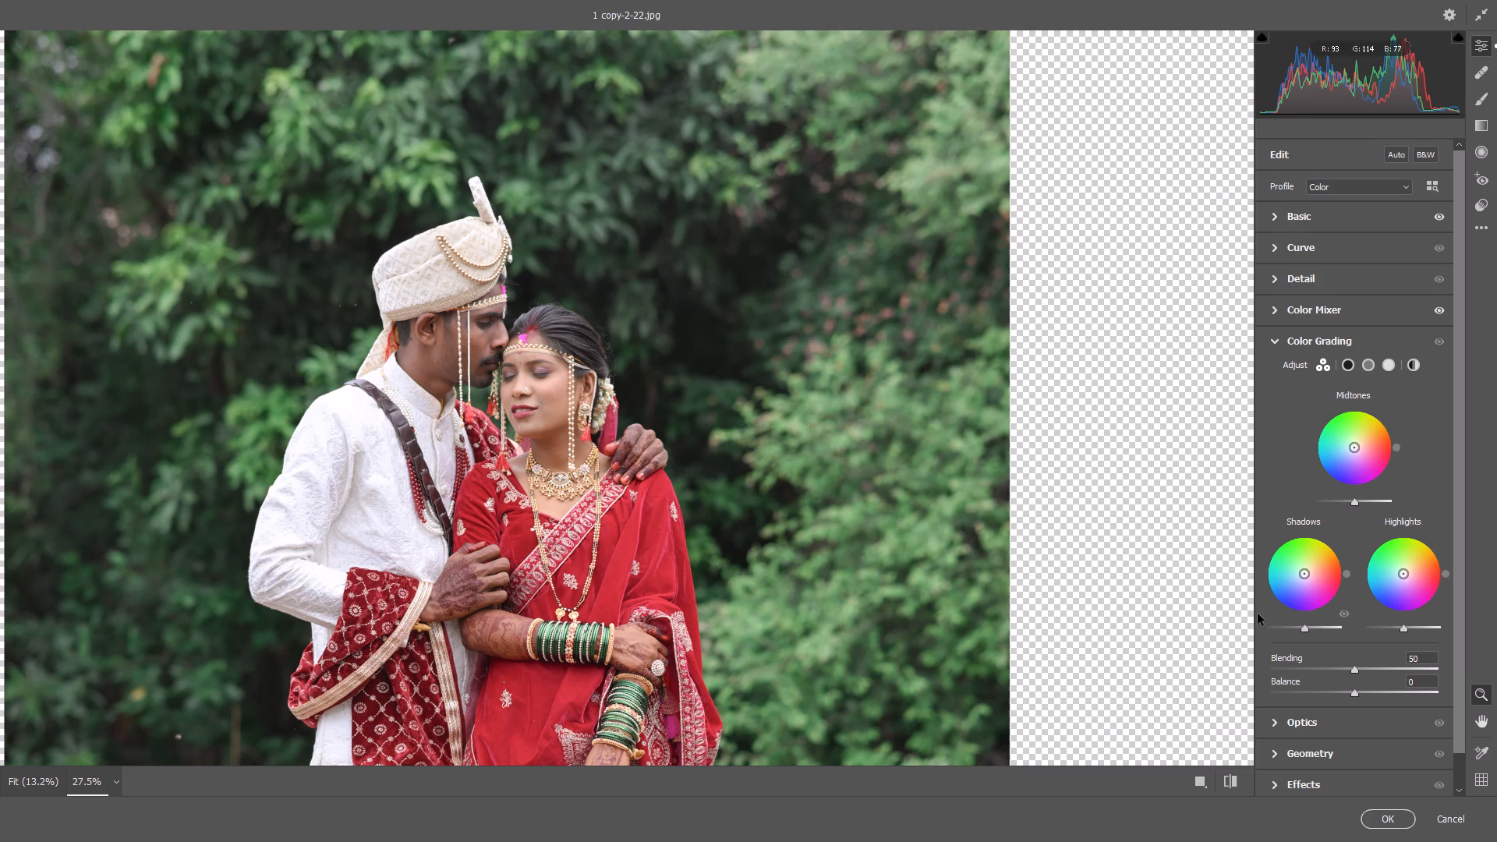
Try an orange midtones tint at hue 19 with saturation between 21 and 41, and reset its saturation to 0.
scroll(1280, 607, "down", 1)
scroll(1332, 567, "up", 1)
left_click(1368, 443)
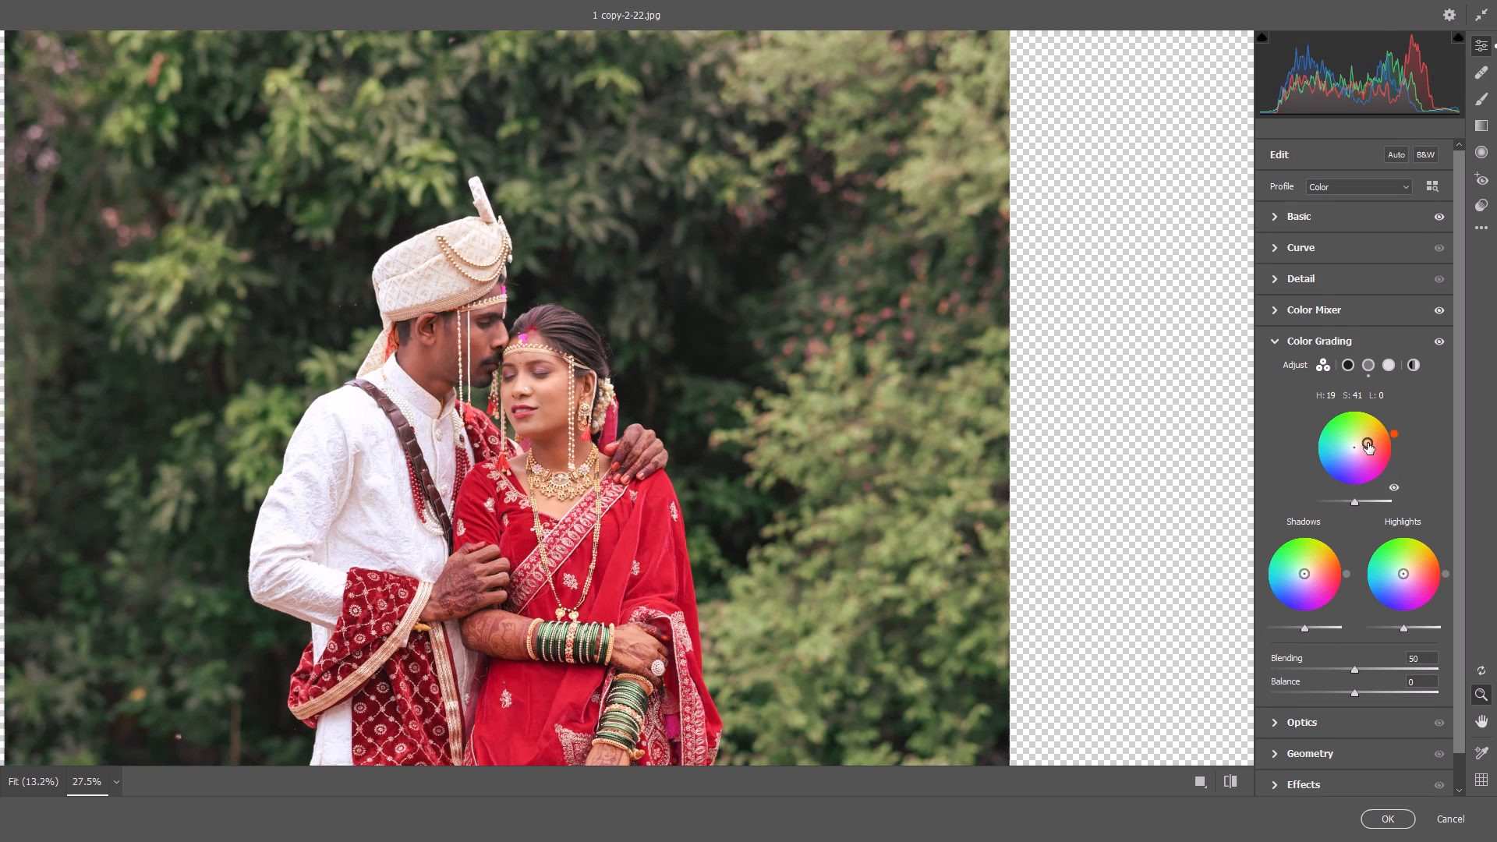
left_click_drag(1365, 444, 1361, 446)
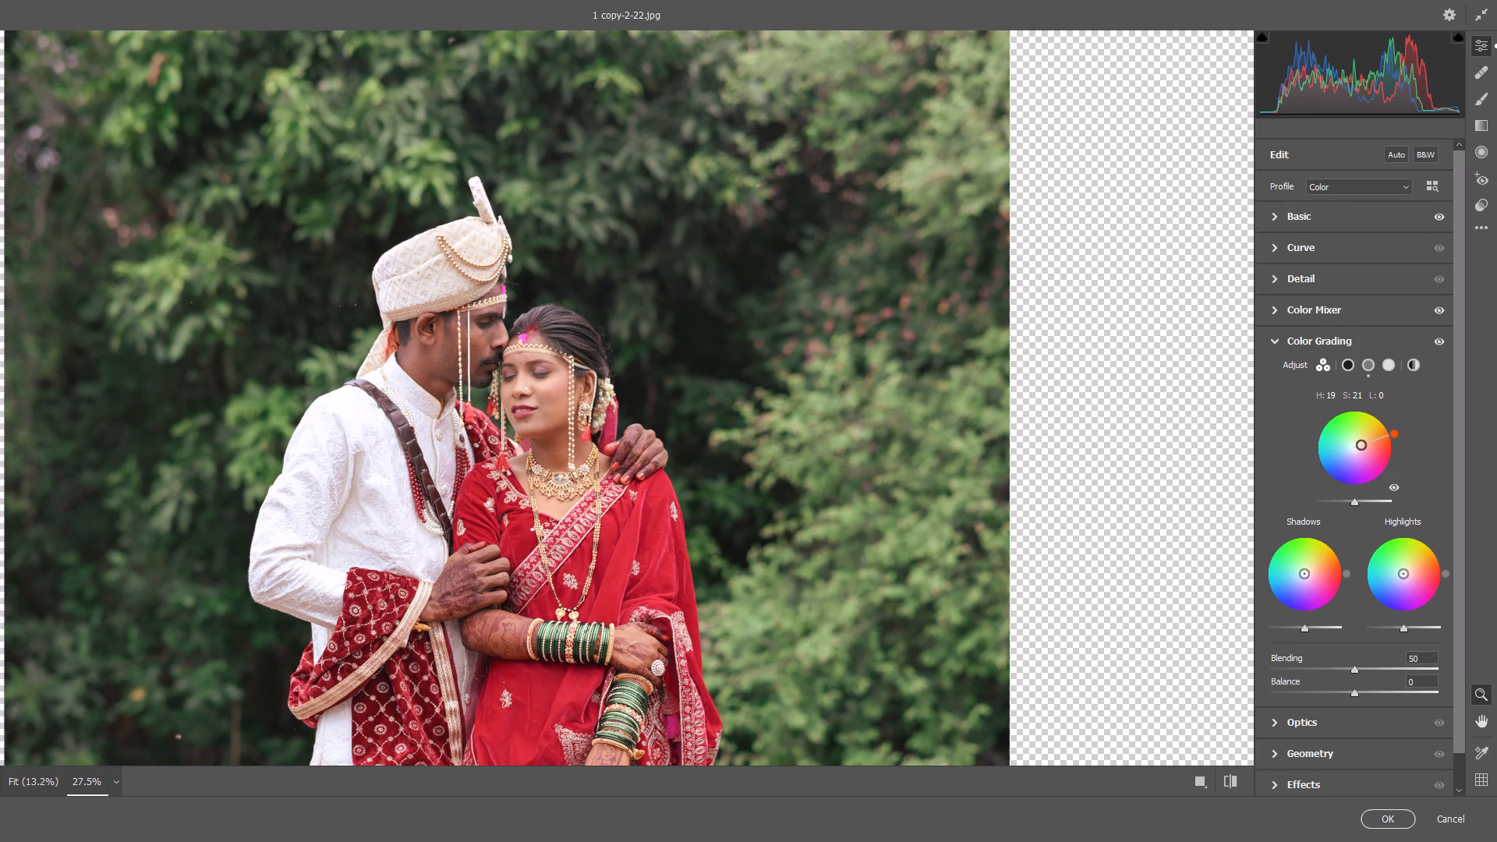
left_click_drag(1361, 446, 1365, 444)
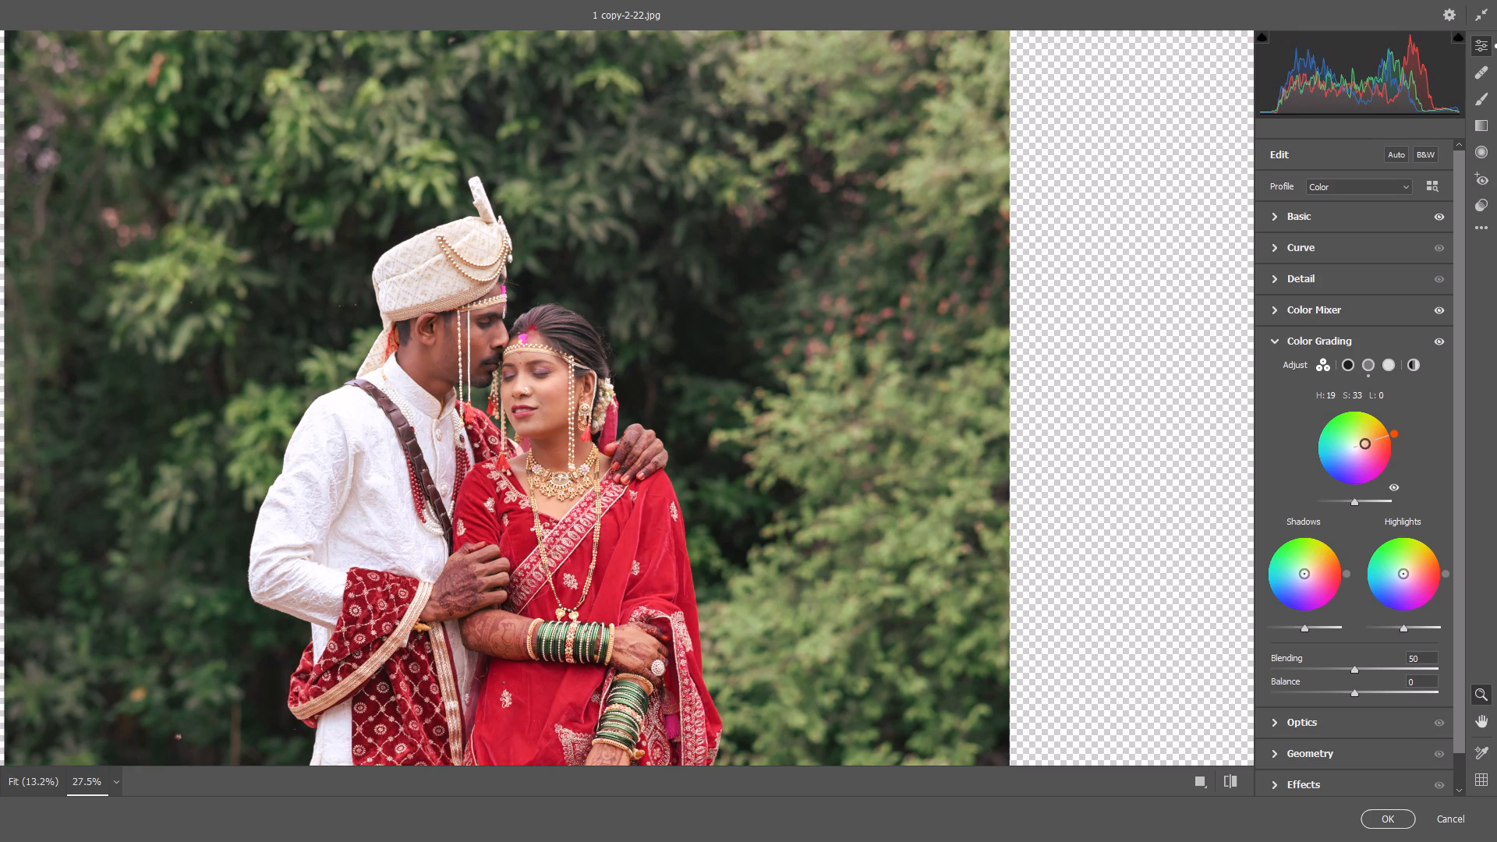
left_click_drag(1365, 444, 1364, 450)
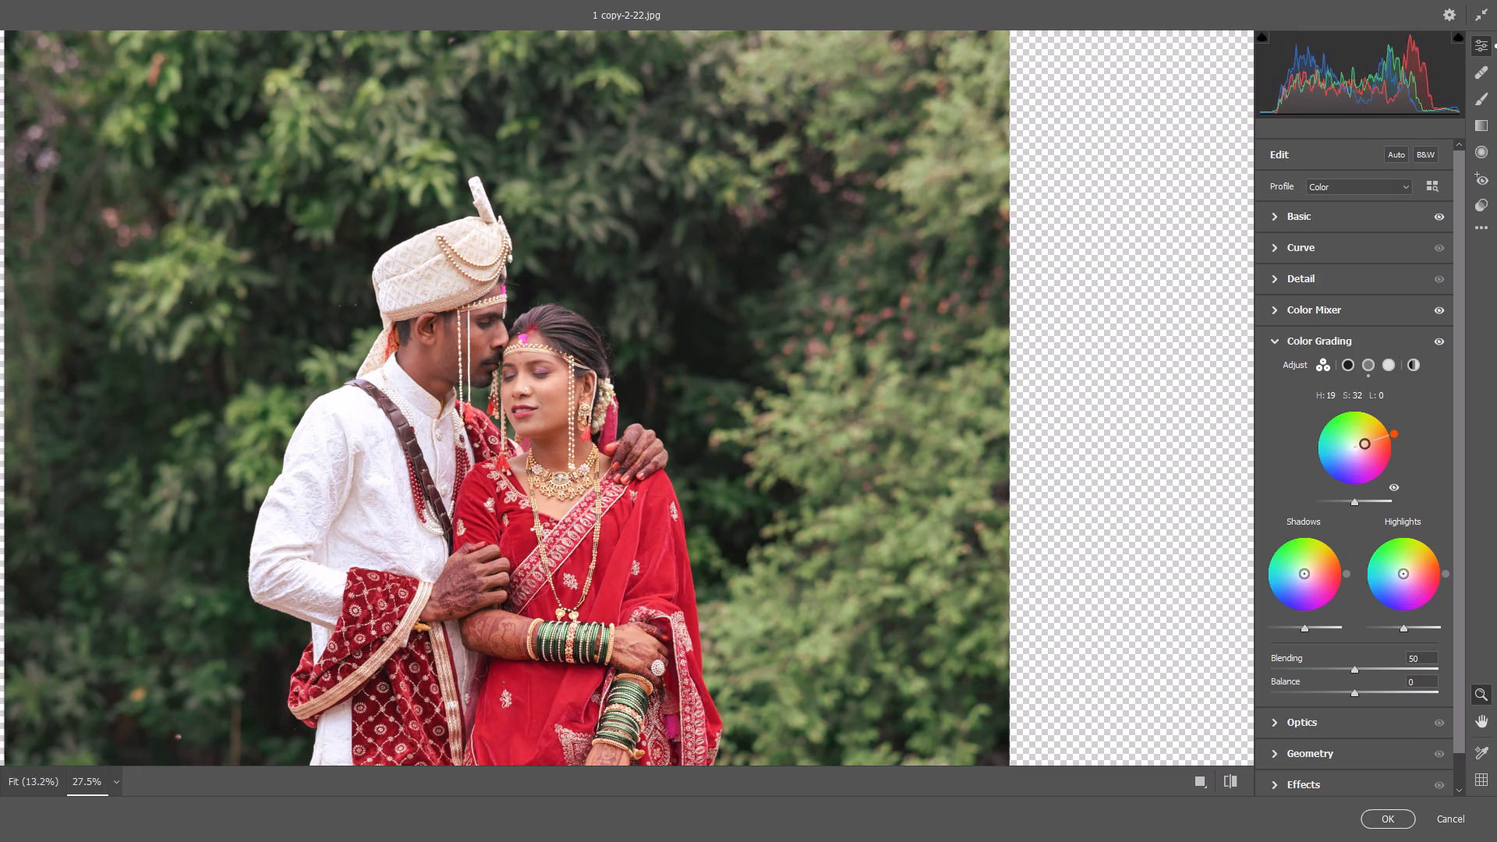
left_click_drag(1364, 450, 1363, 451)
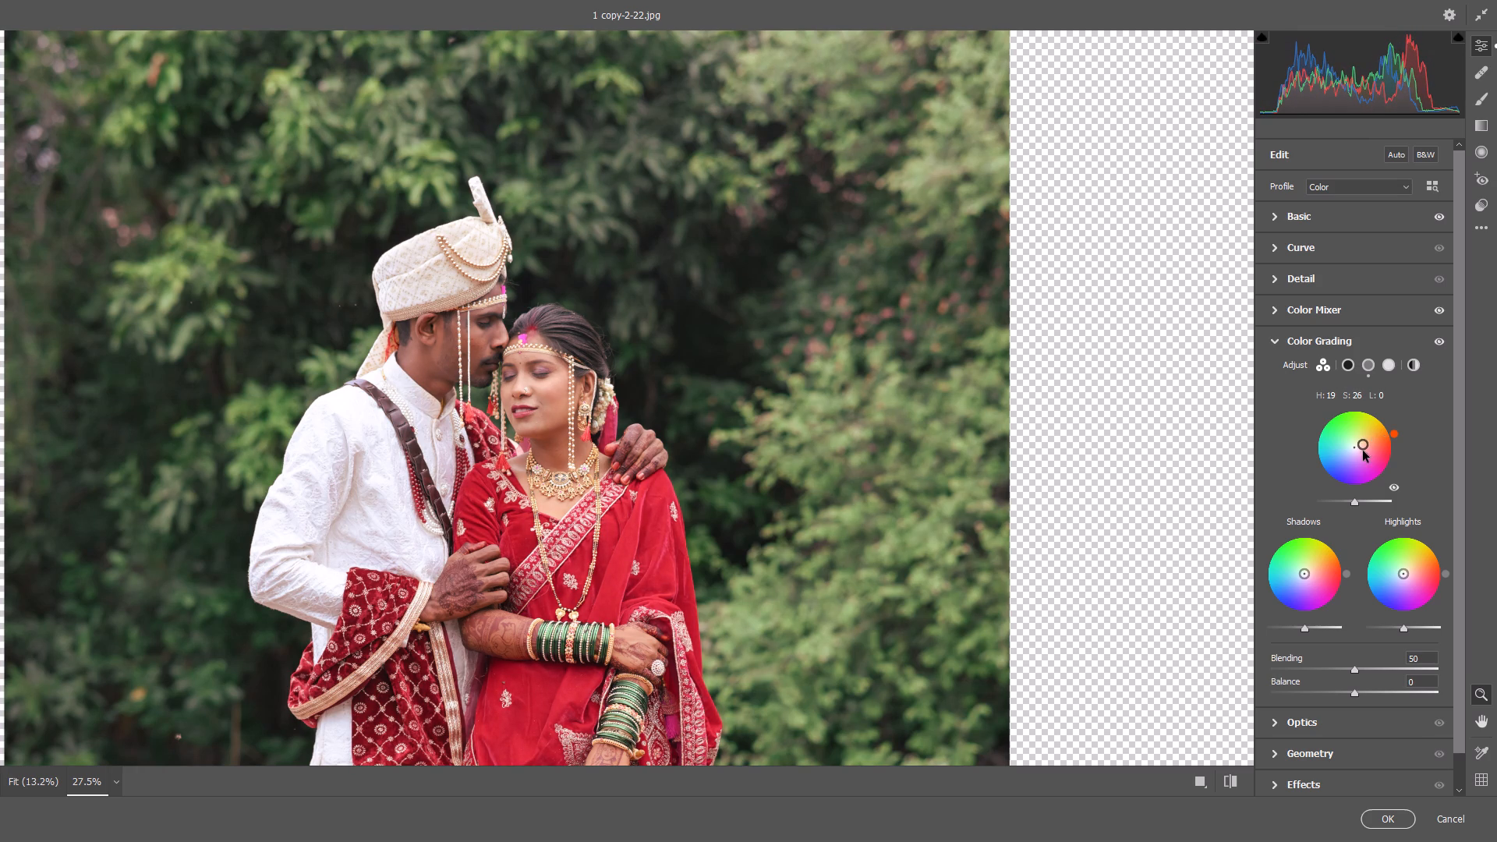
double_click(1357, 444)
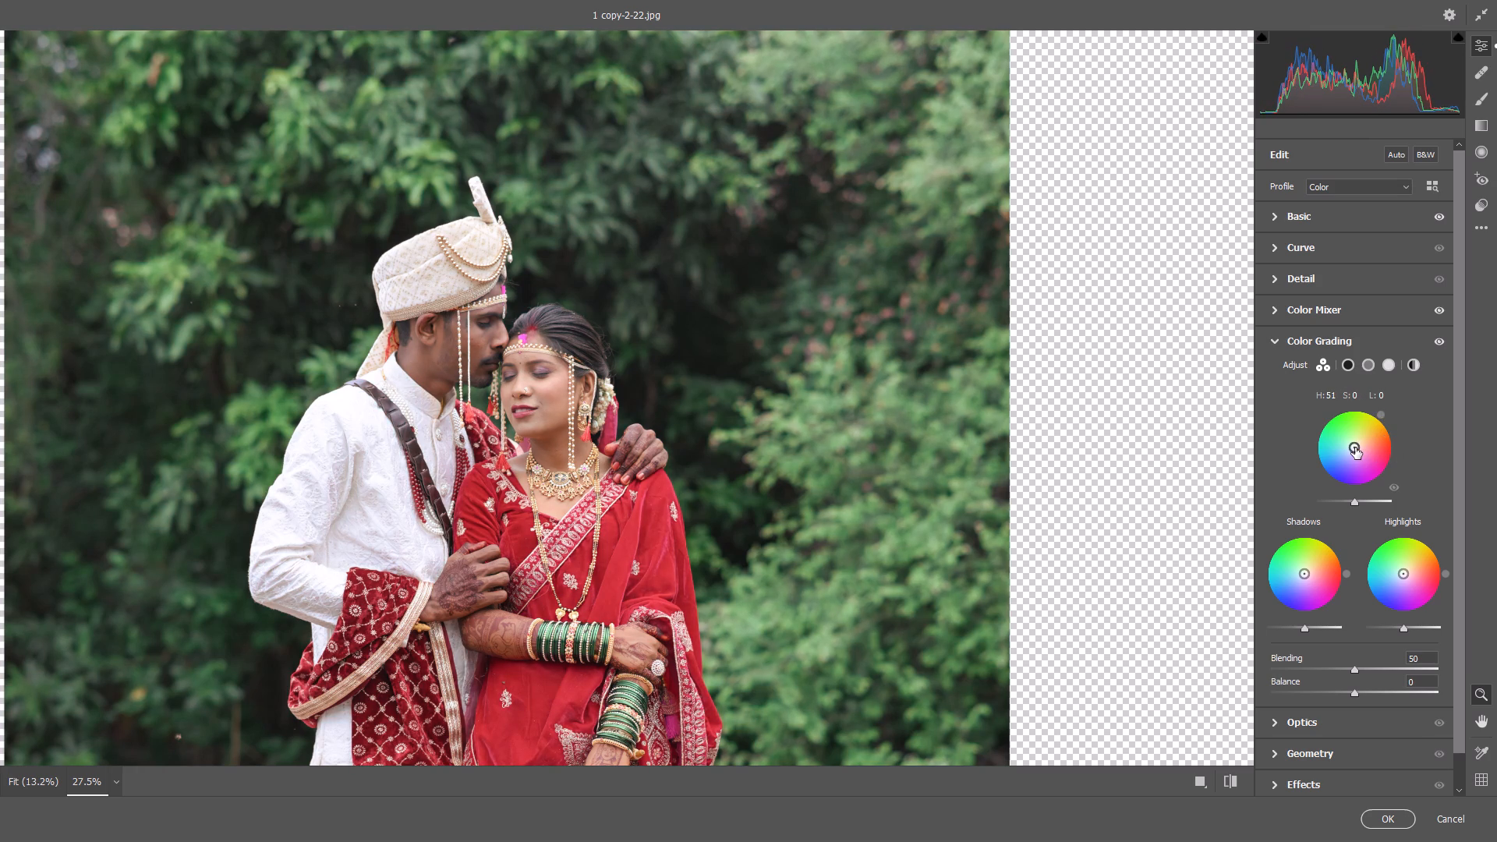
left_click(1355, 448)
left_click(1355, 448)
Tint the photo's shadows a warm yellow-orange at hue 46 with a very low saturation.
left_click(1304, 576)
double_click(1304, 575)
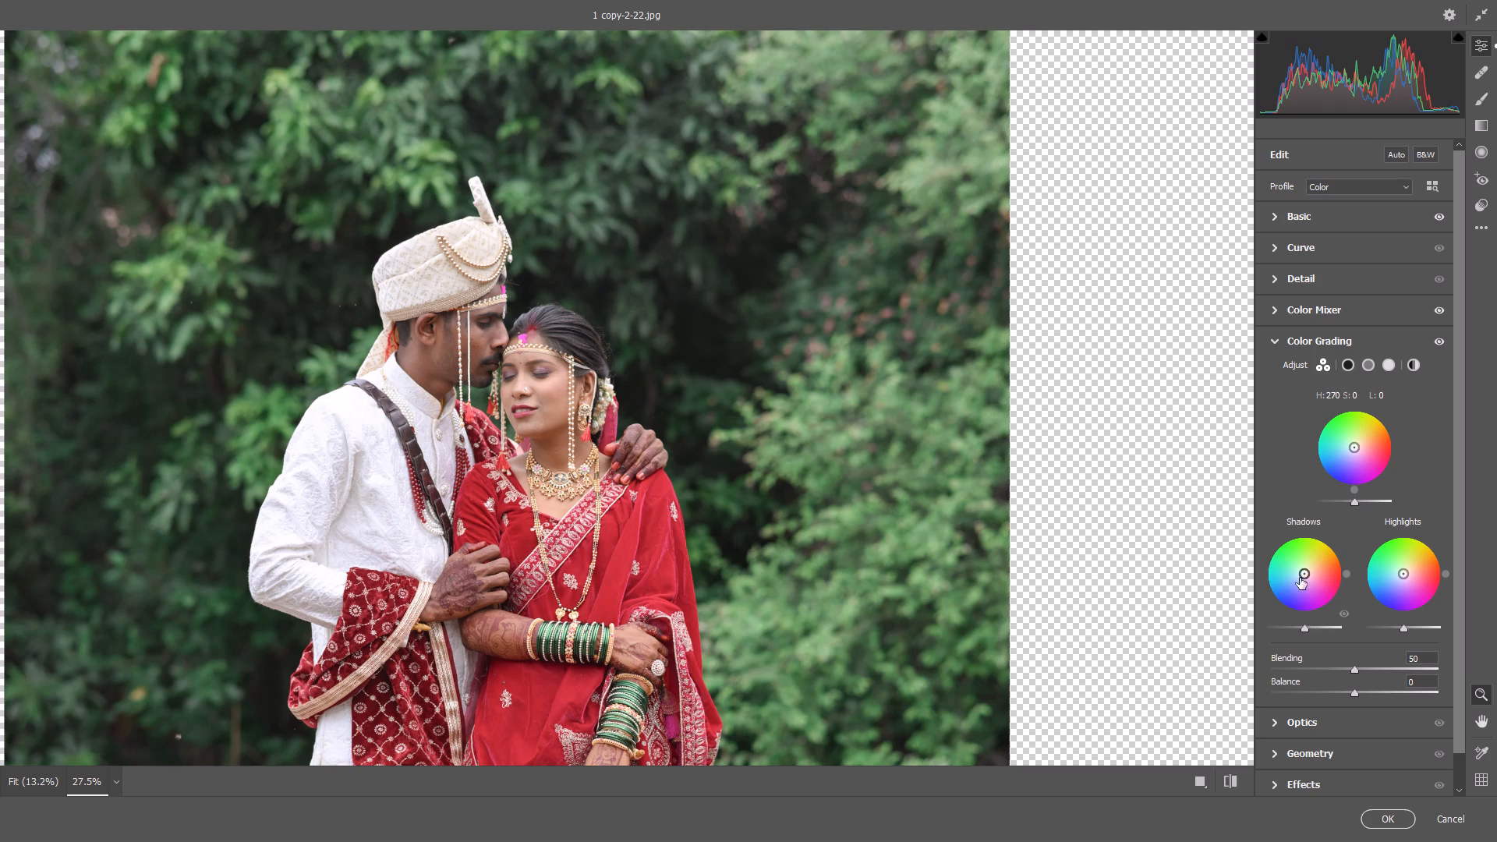
left_click(1304, 572)
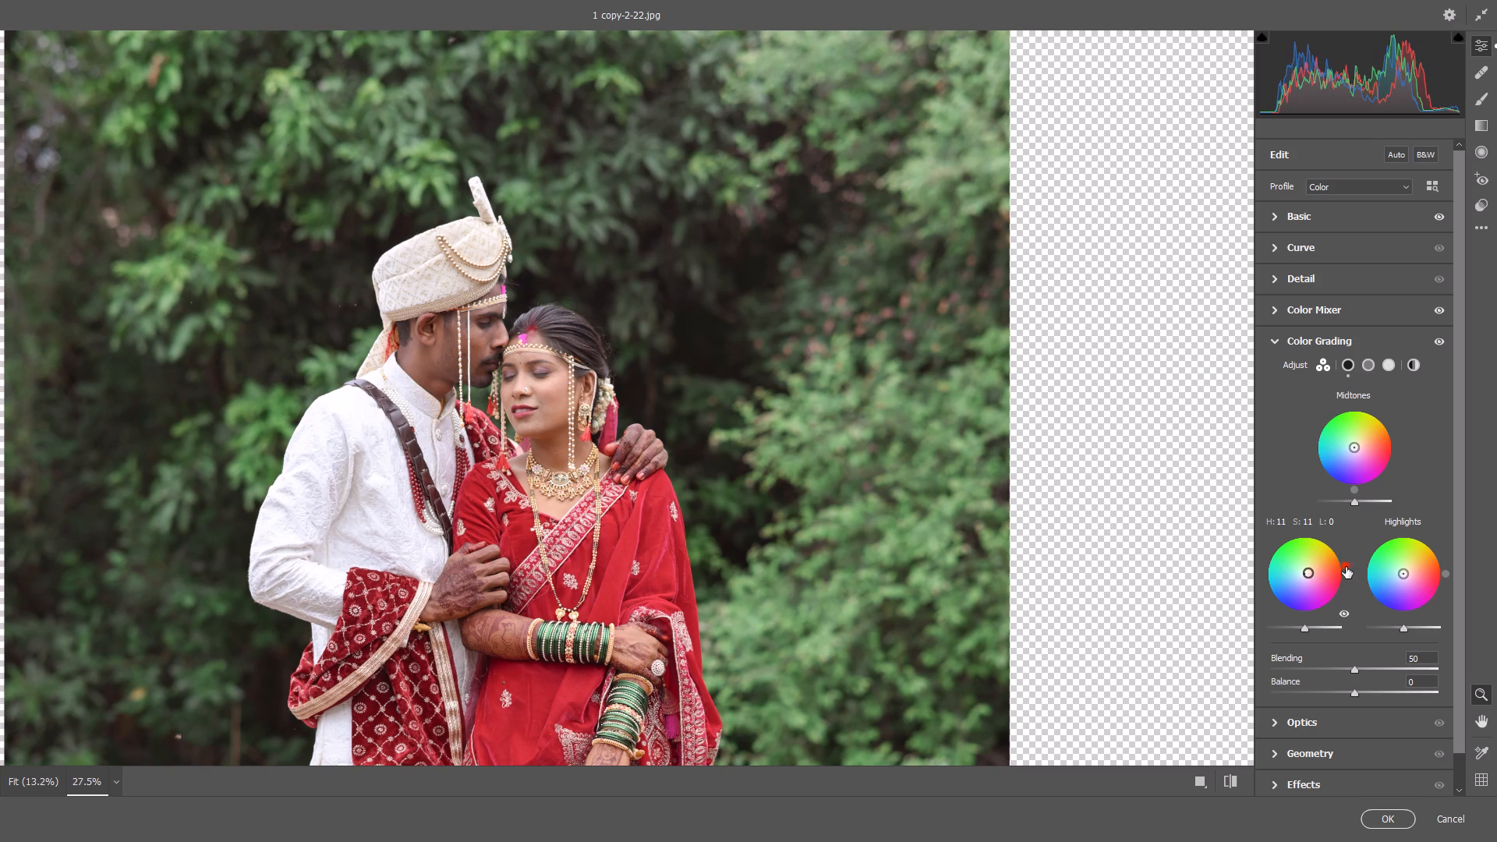
left_click_drag(1347, 567, 1334, 549)
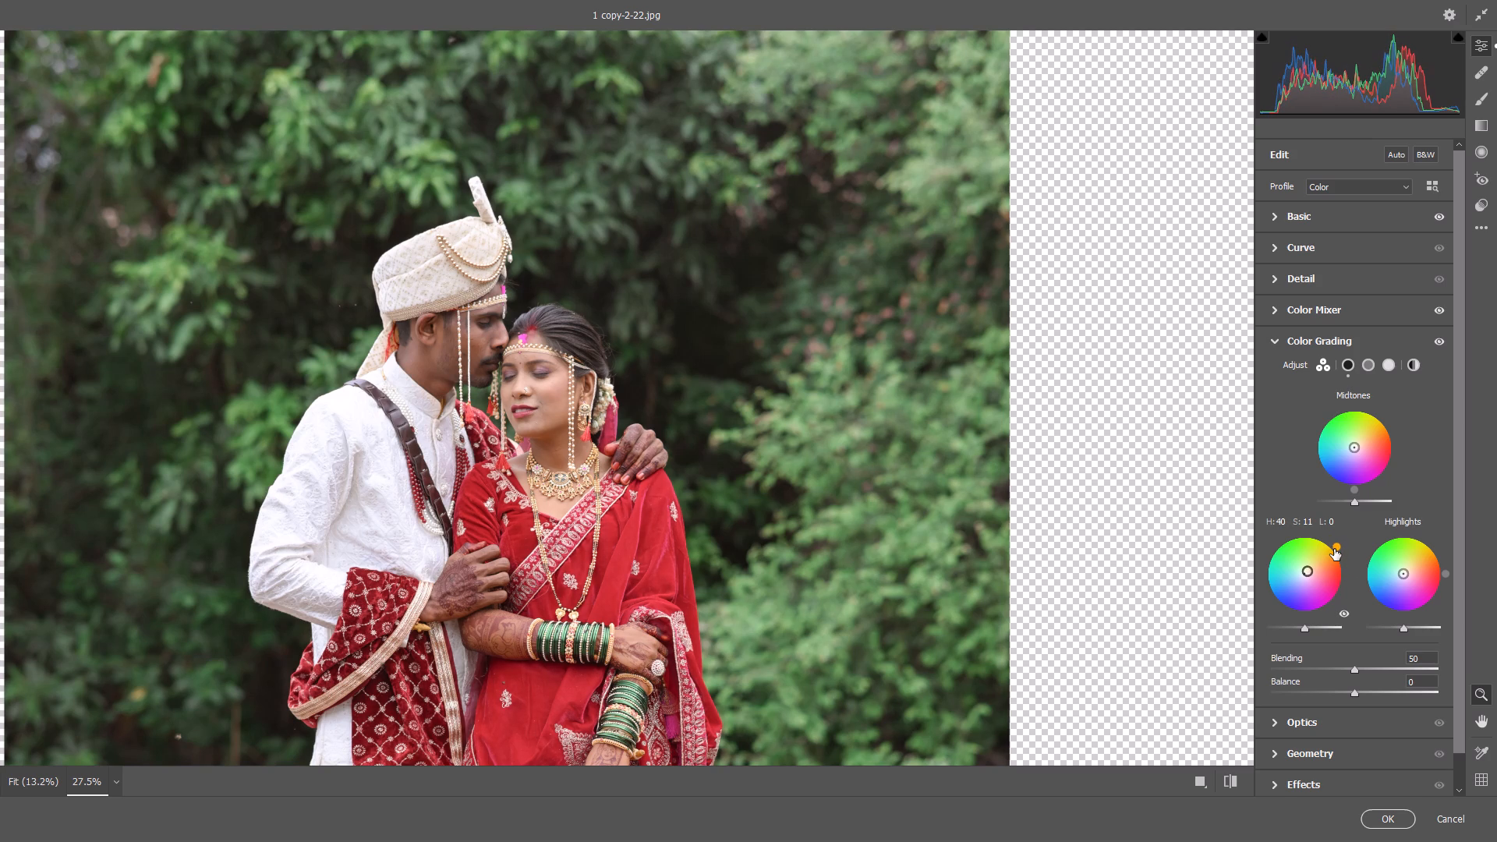
left_click_drag(1334, 549, 1330, 547)
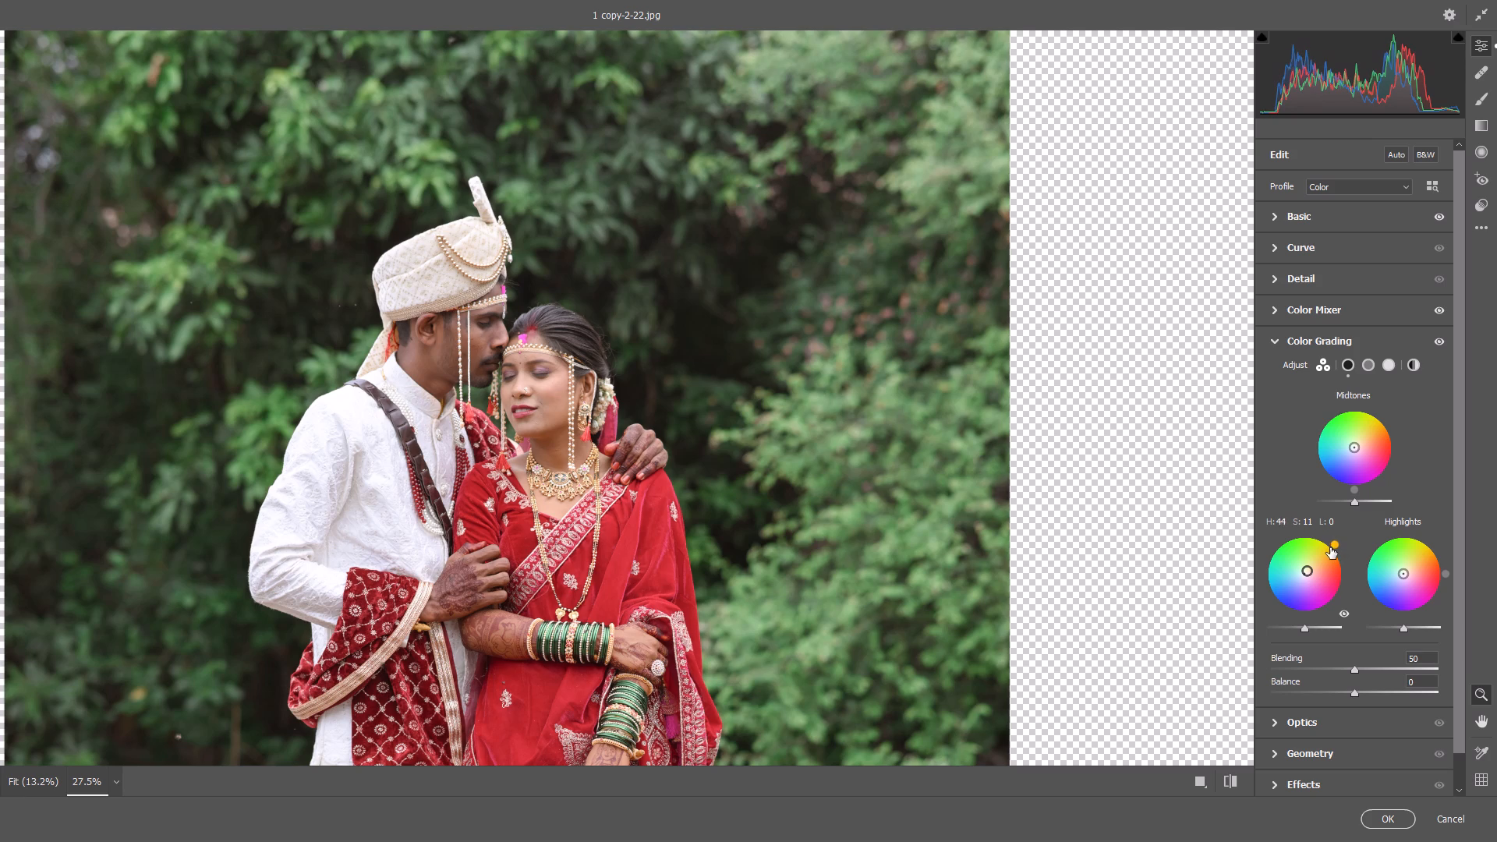
left_click_drag(1330, 547, 1330, 547)
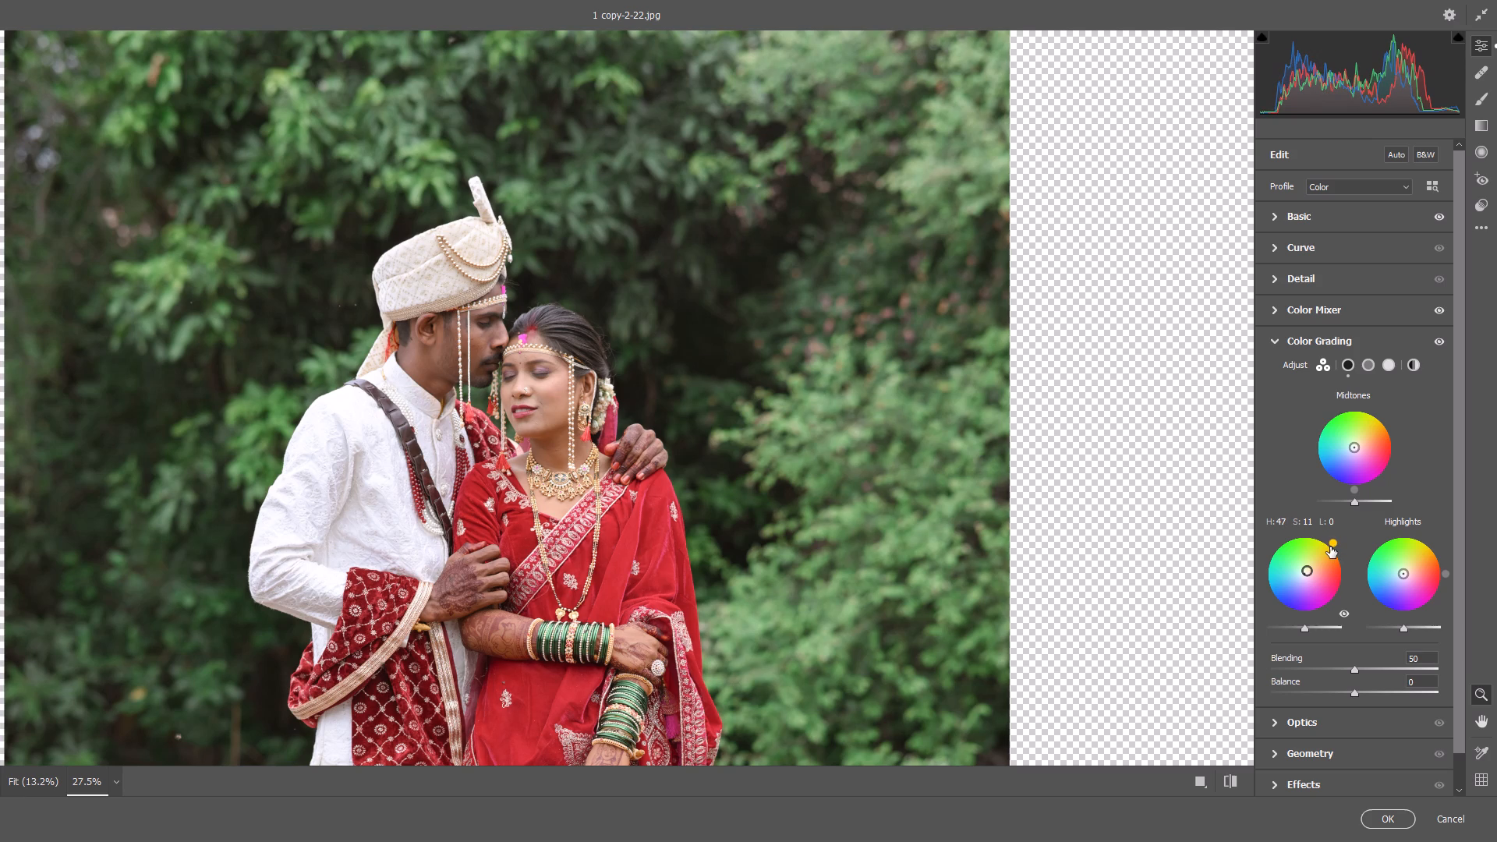
left_click_drag(1330, 547, 1329, 549)
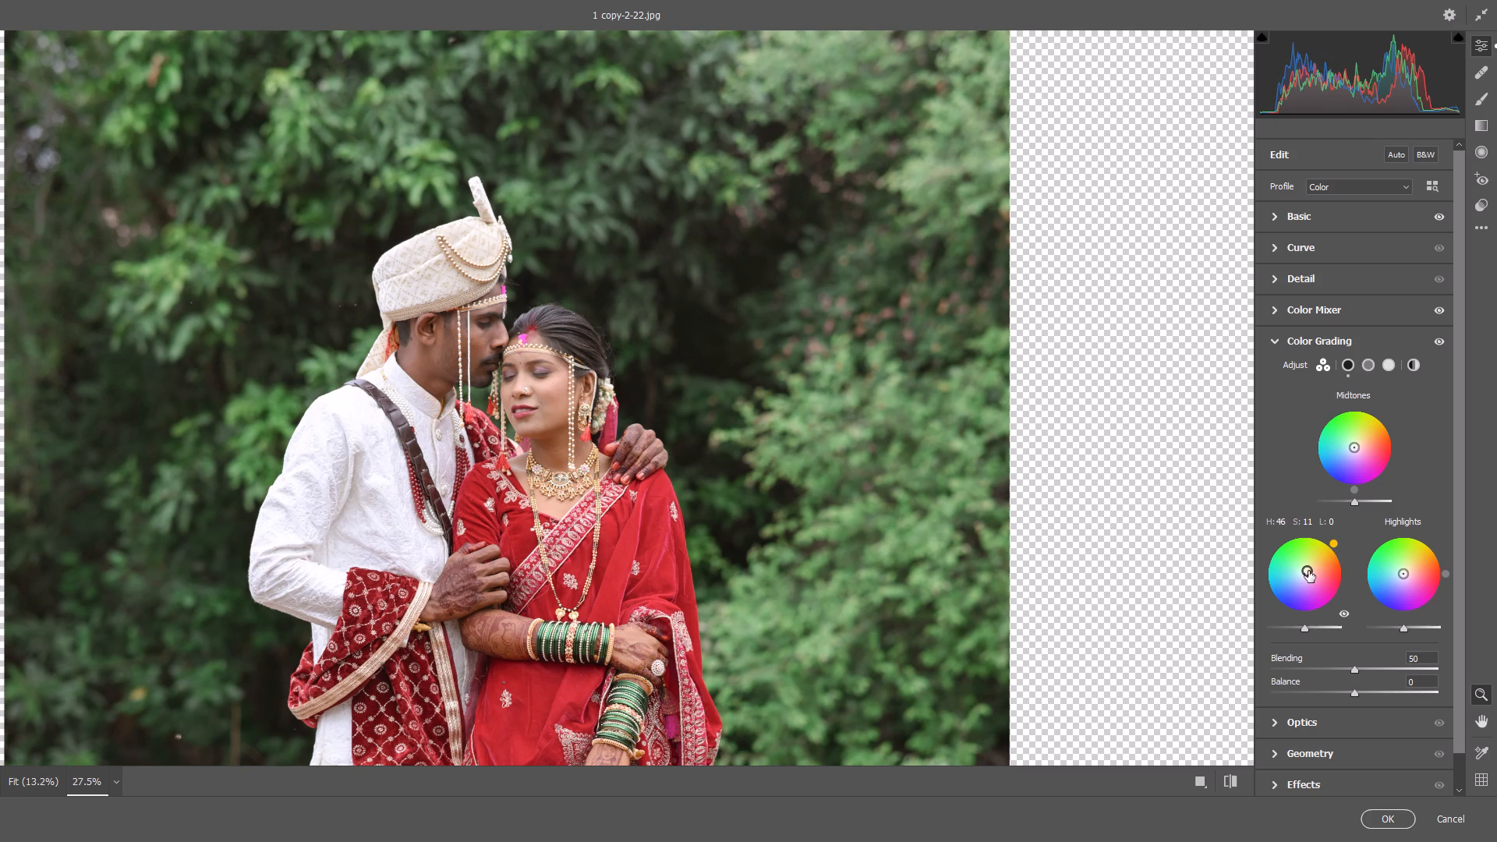
left_click(1308, 571)
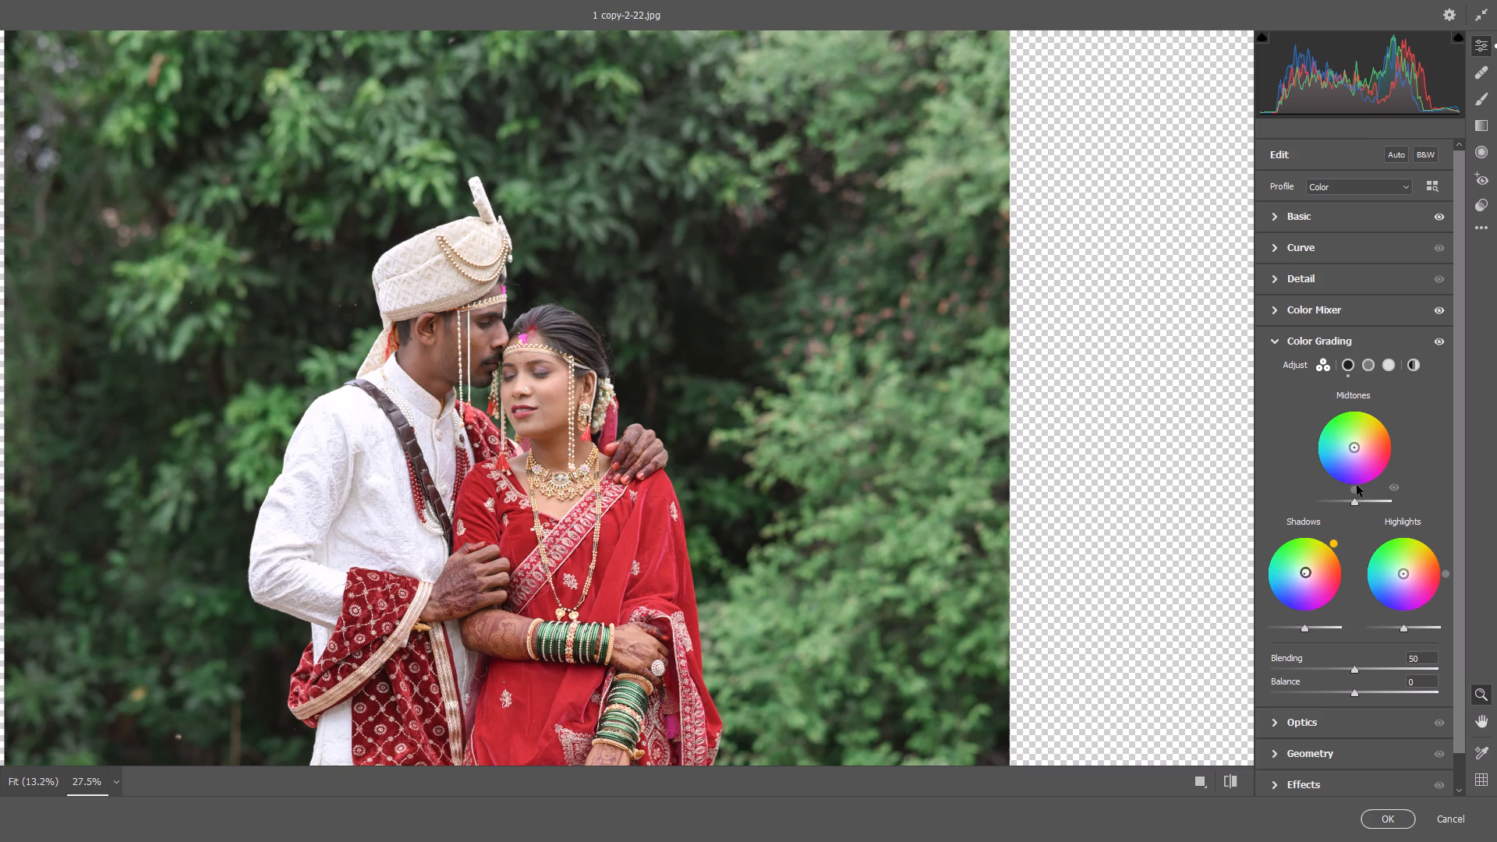
Grade the photo's midtones to hue 35, saturation 9 and luminance 1.
left_click_drag(1355, 503, 1360, 504)
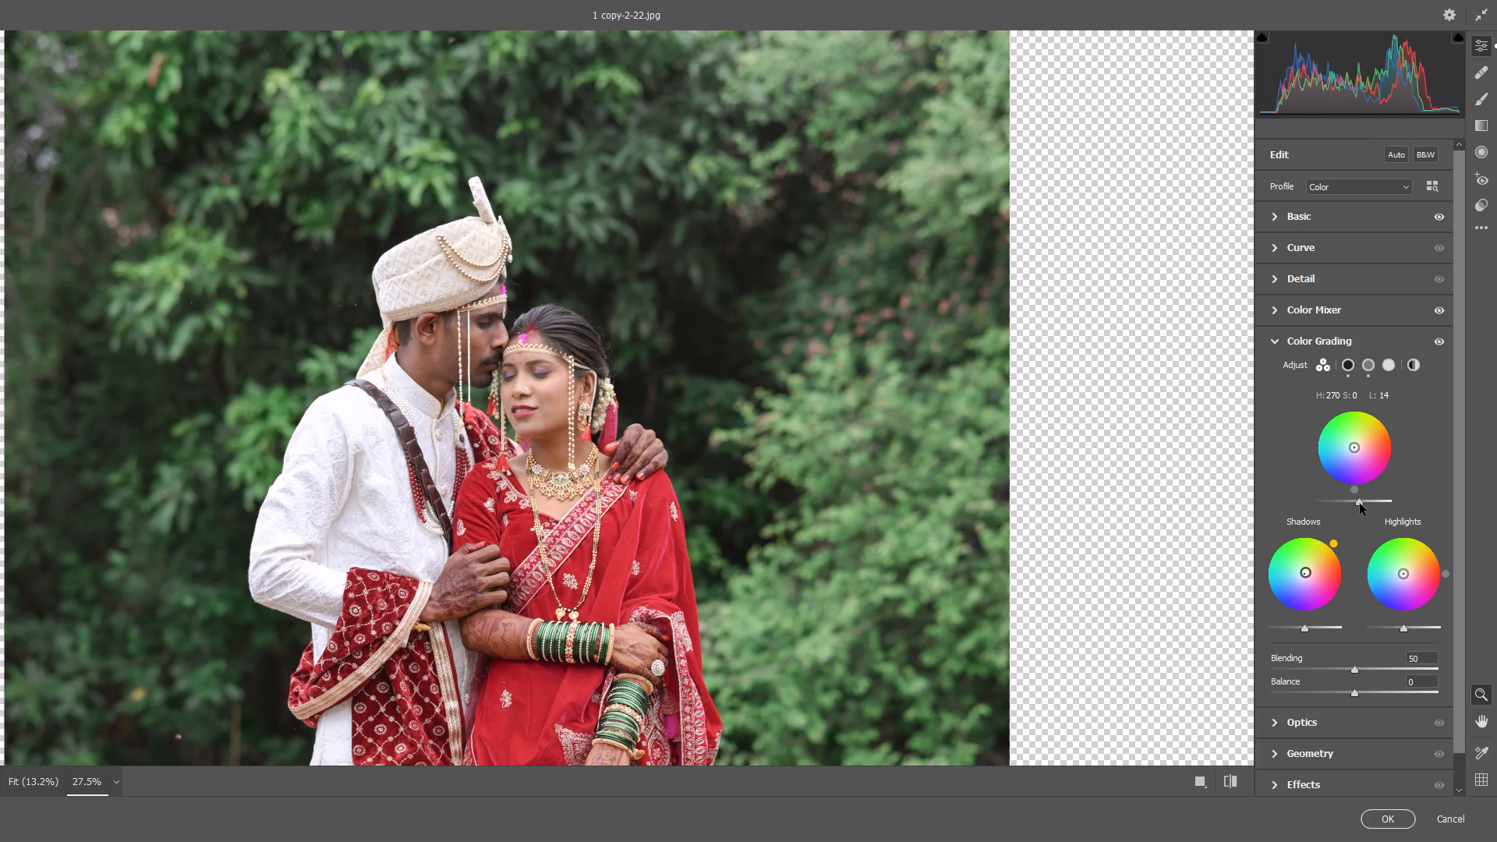
left_click_drag(1360, 504, 1353, 510)
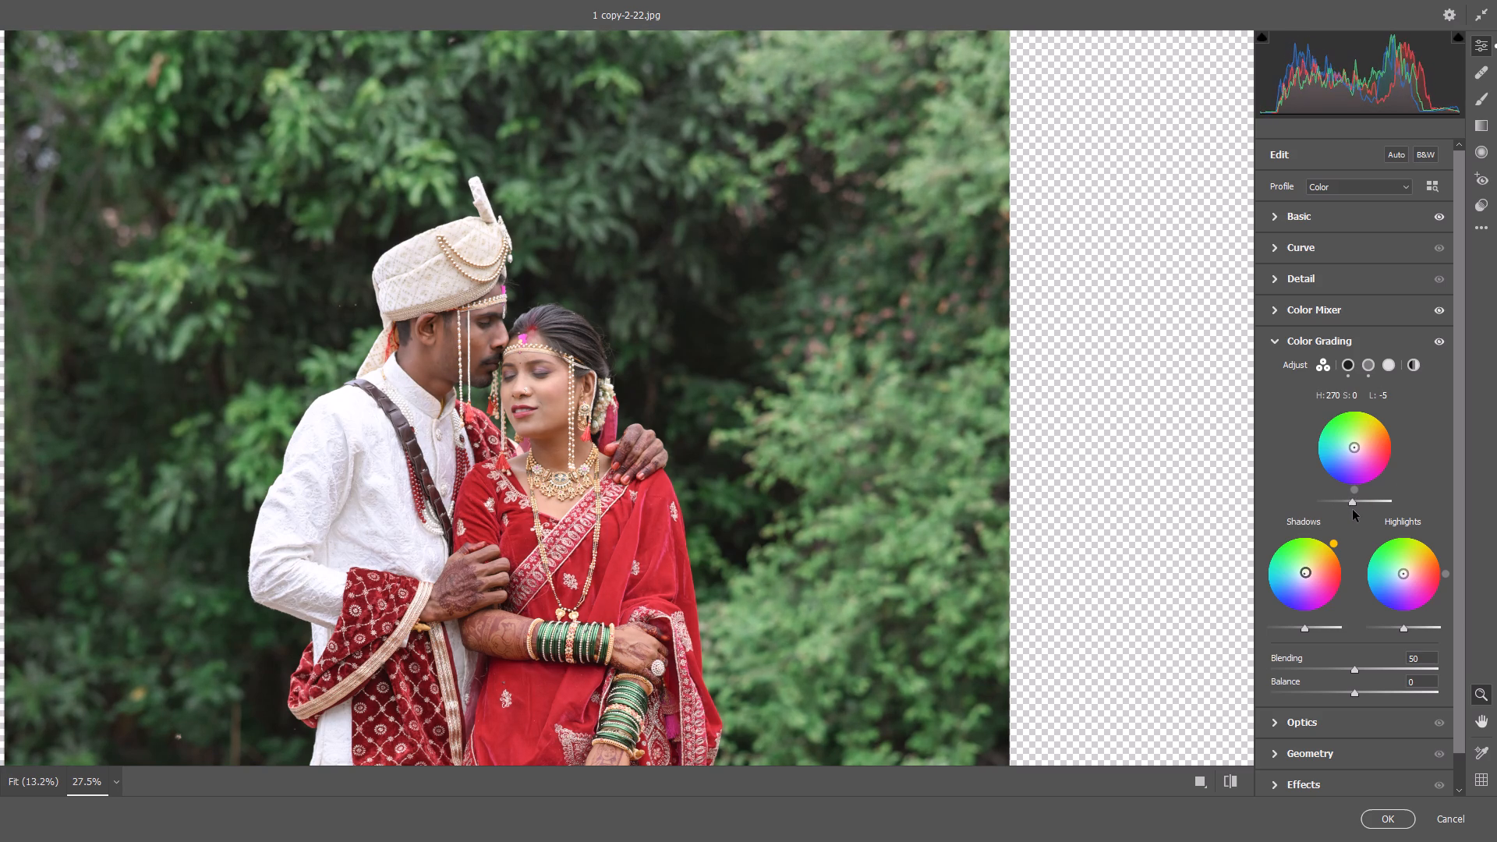
left_click_drag(1353, 510, 1355, 510)
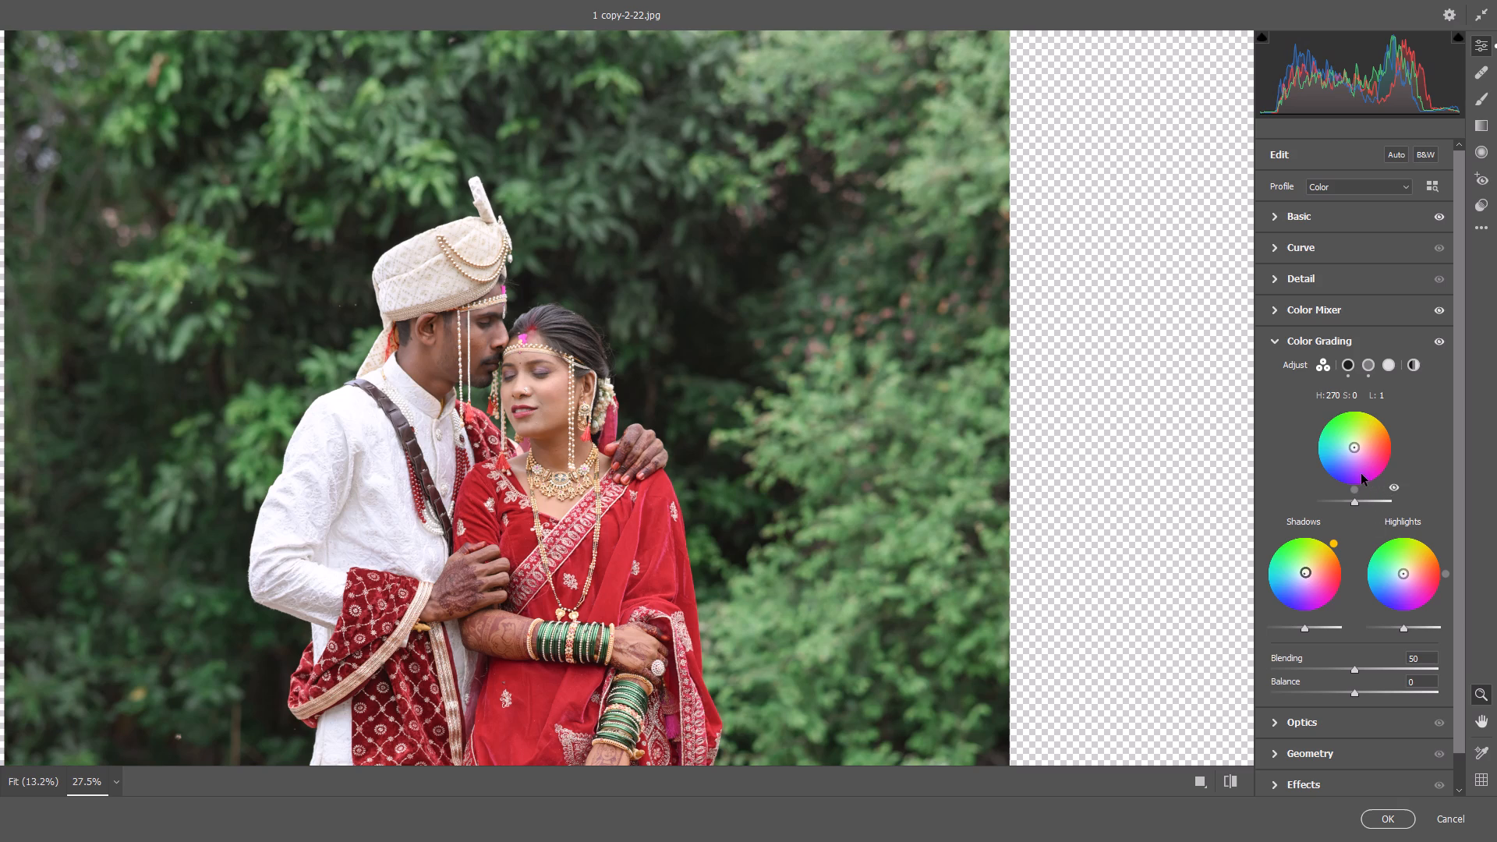
left_click(1354, 450)
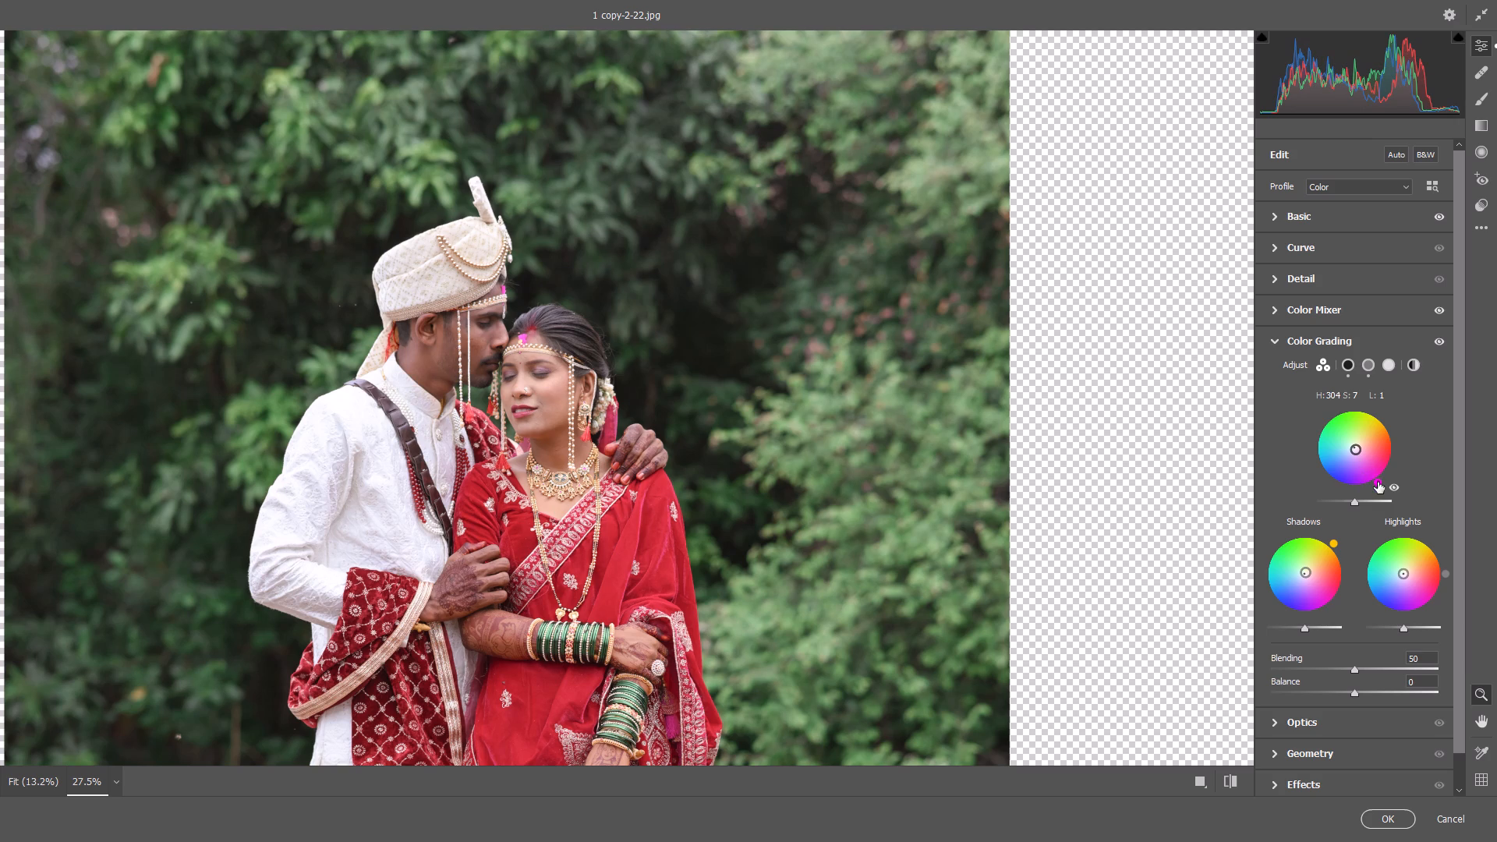
left_click_drag(1378, 482, 1389, 428)
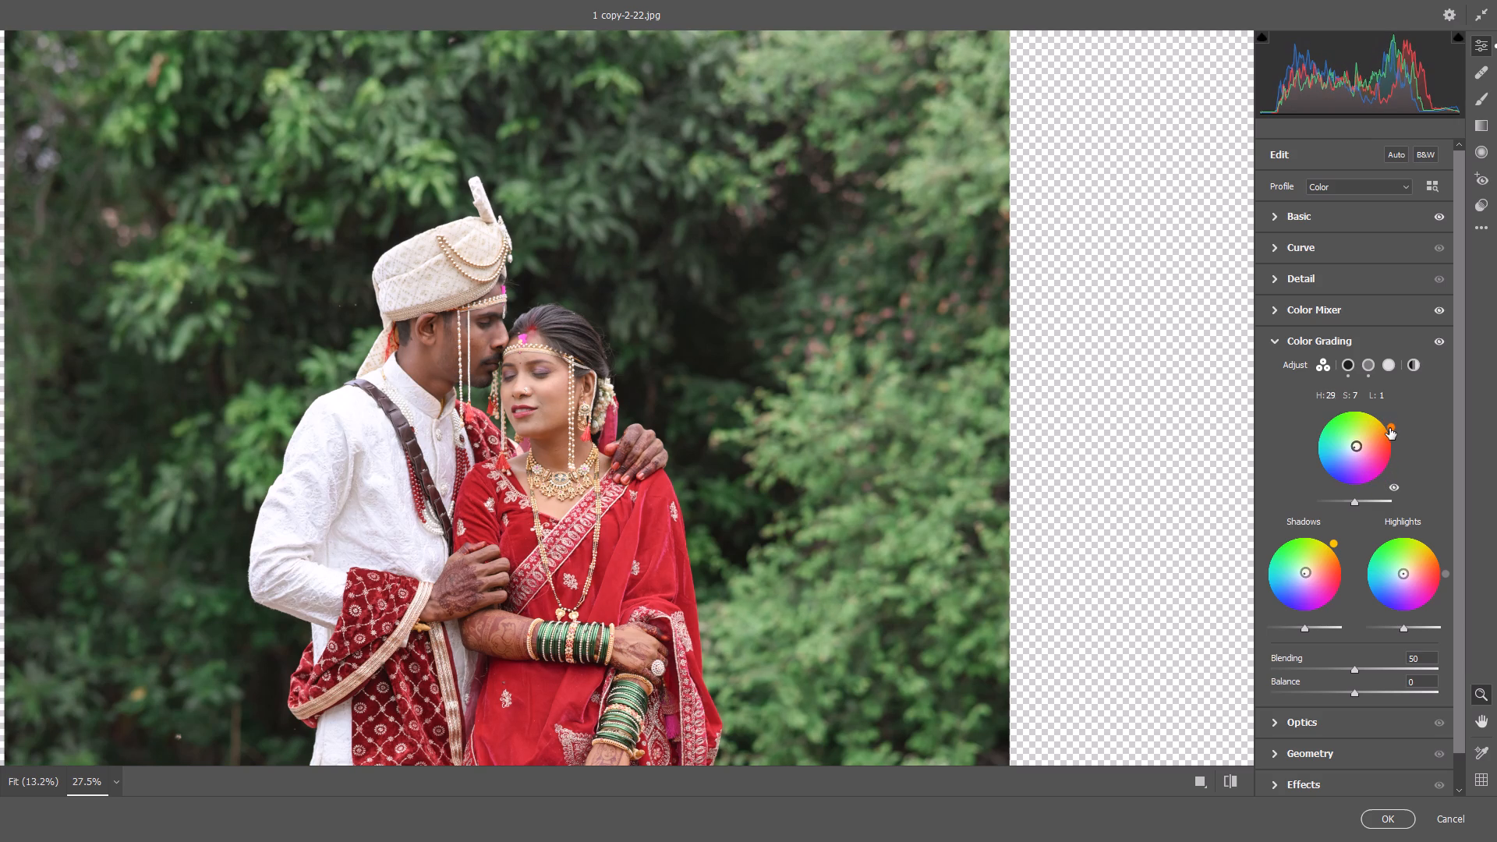
left_click_drag(1389, 428, 1388, 424)
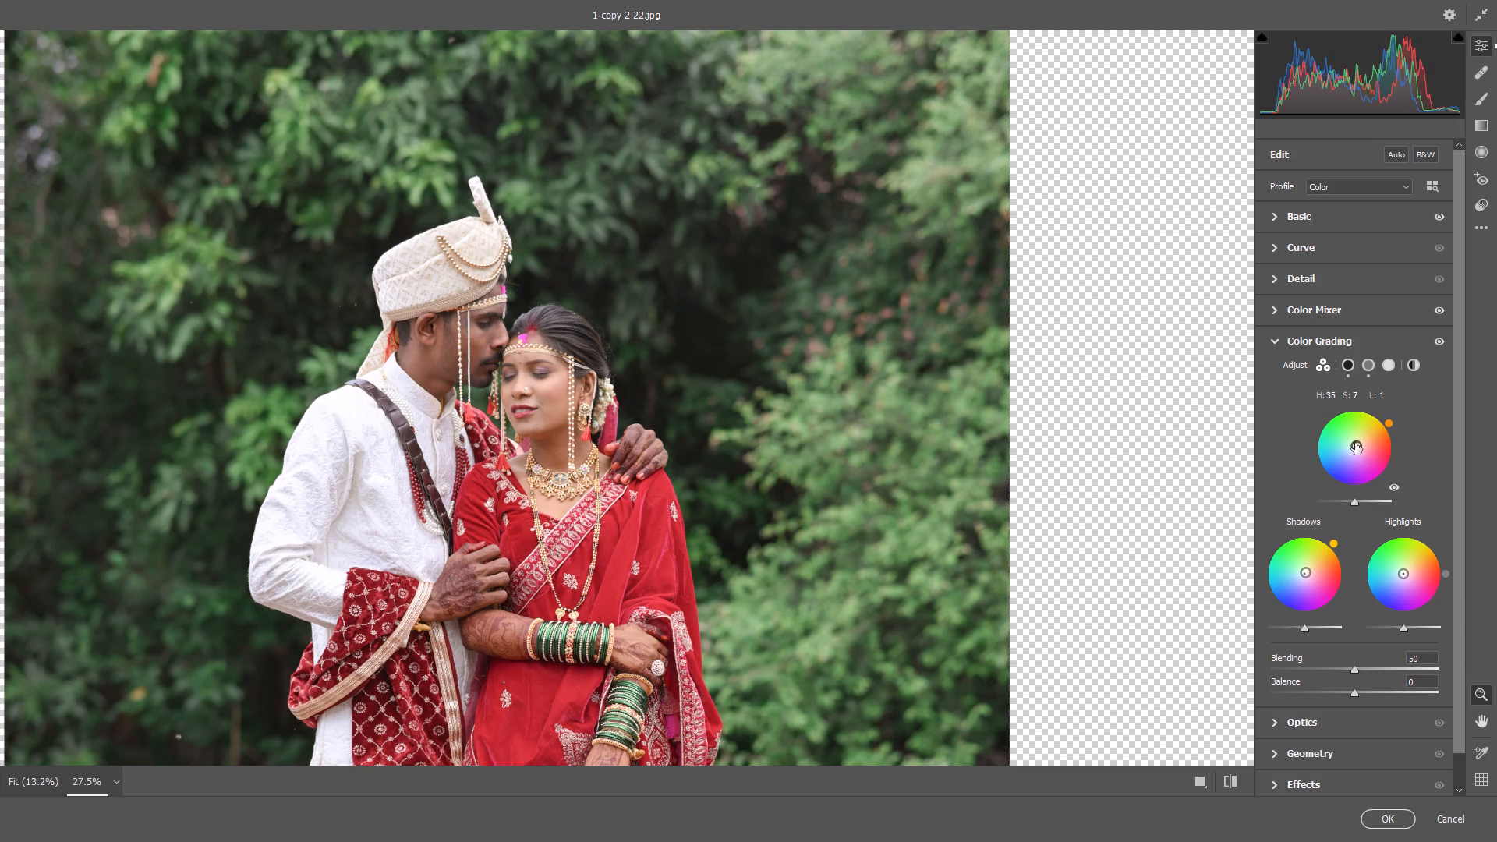
left_click(1357, 444)
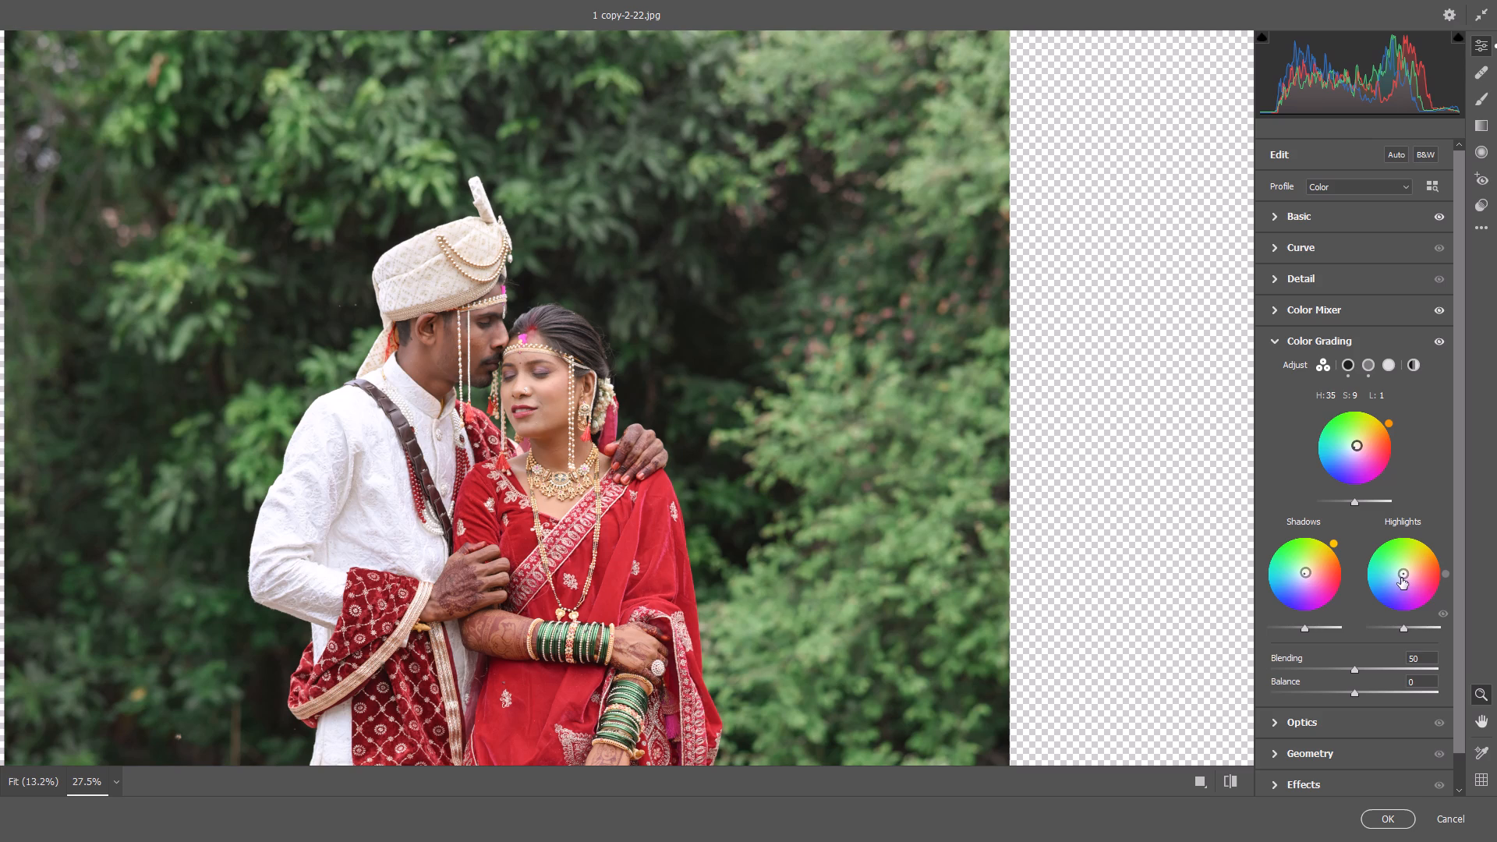
Tint the photo's highlights a warm yellow-orange at hue 45 with a subtle saturation.
left_click_drag(1401, 578, 1417, 567)
left_click_drag(1442, 558, 1431, 536)
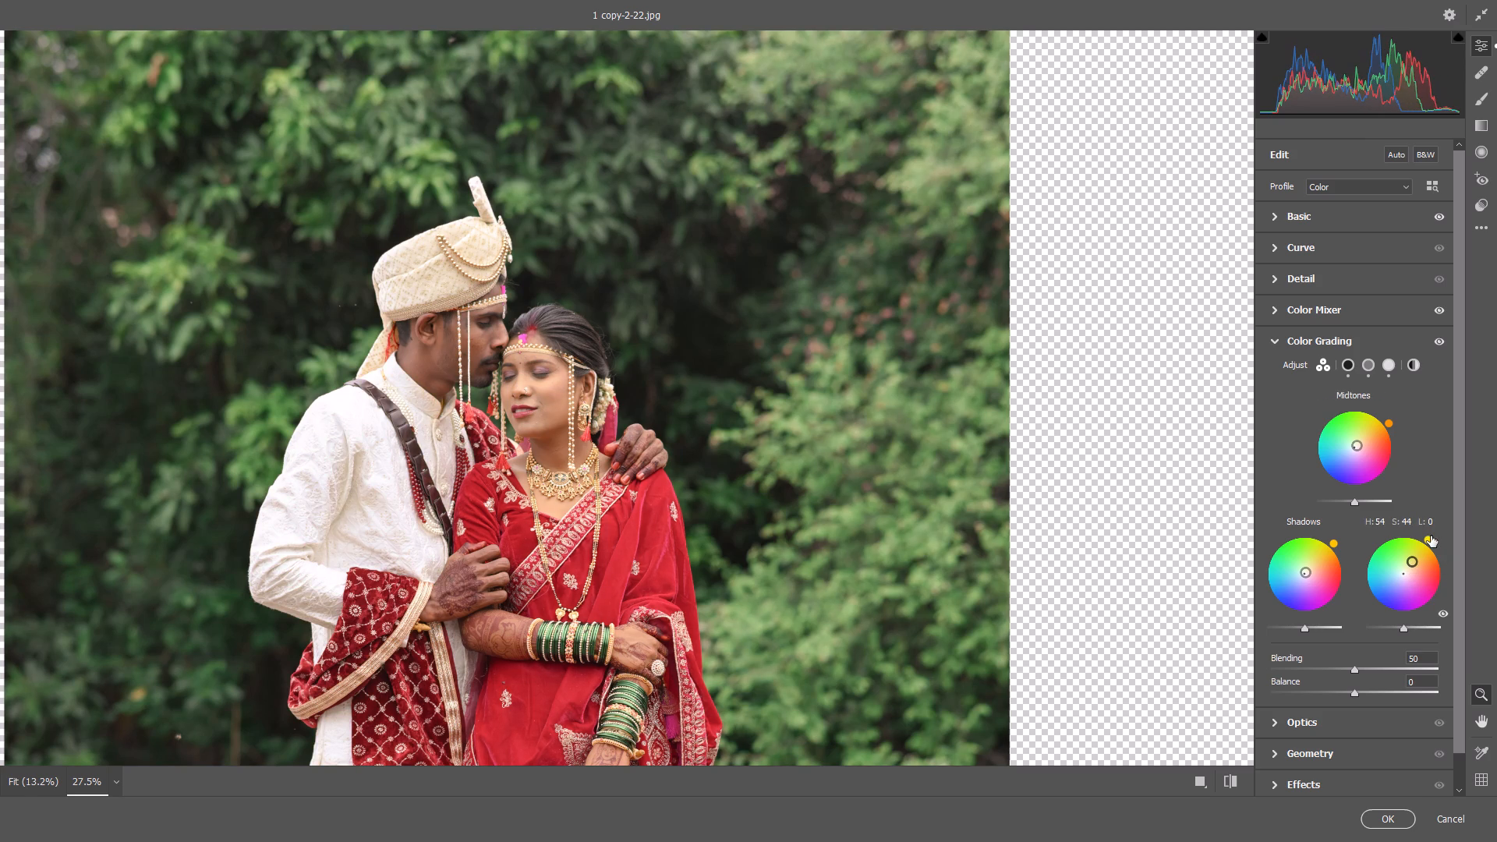
left_click_drag(1431, 536, 1432, 546)
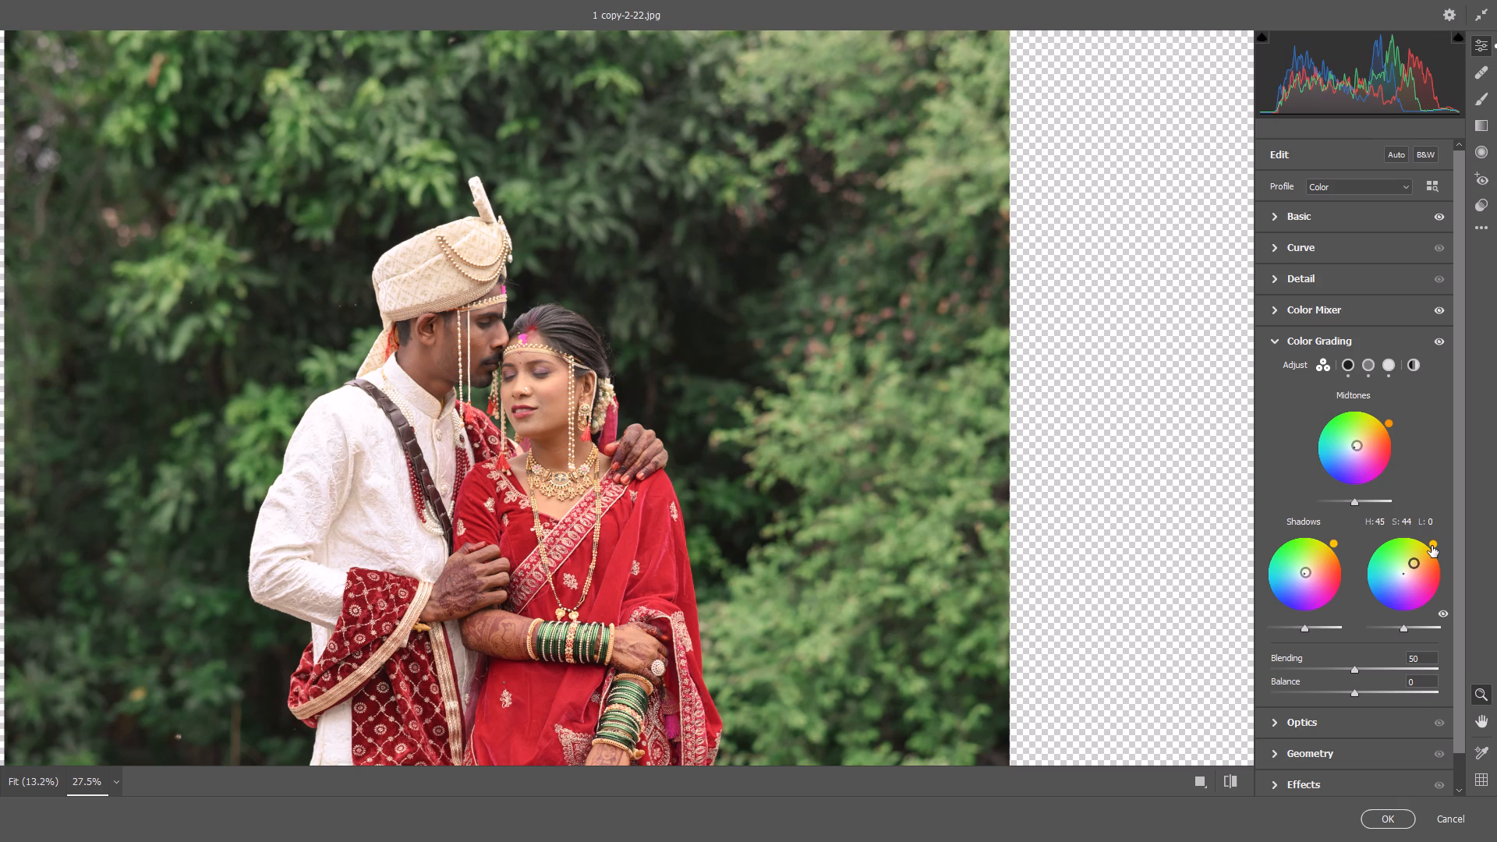
left_click_drag(1417, 560, 1414, 561)
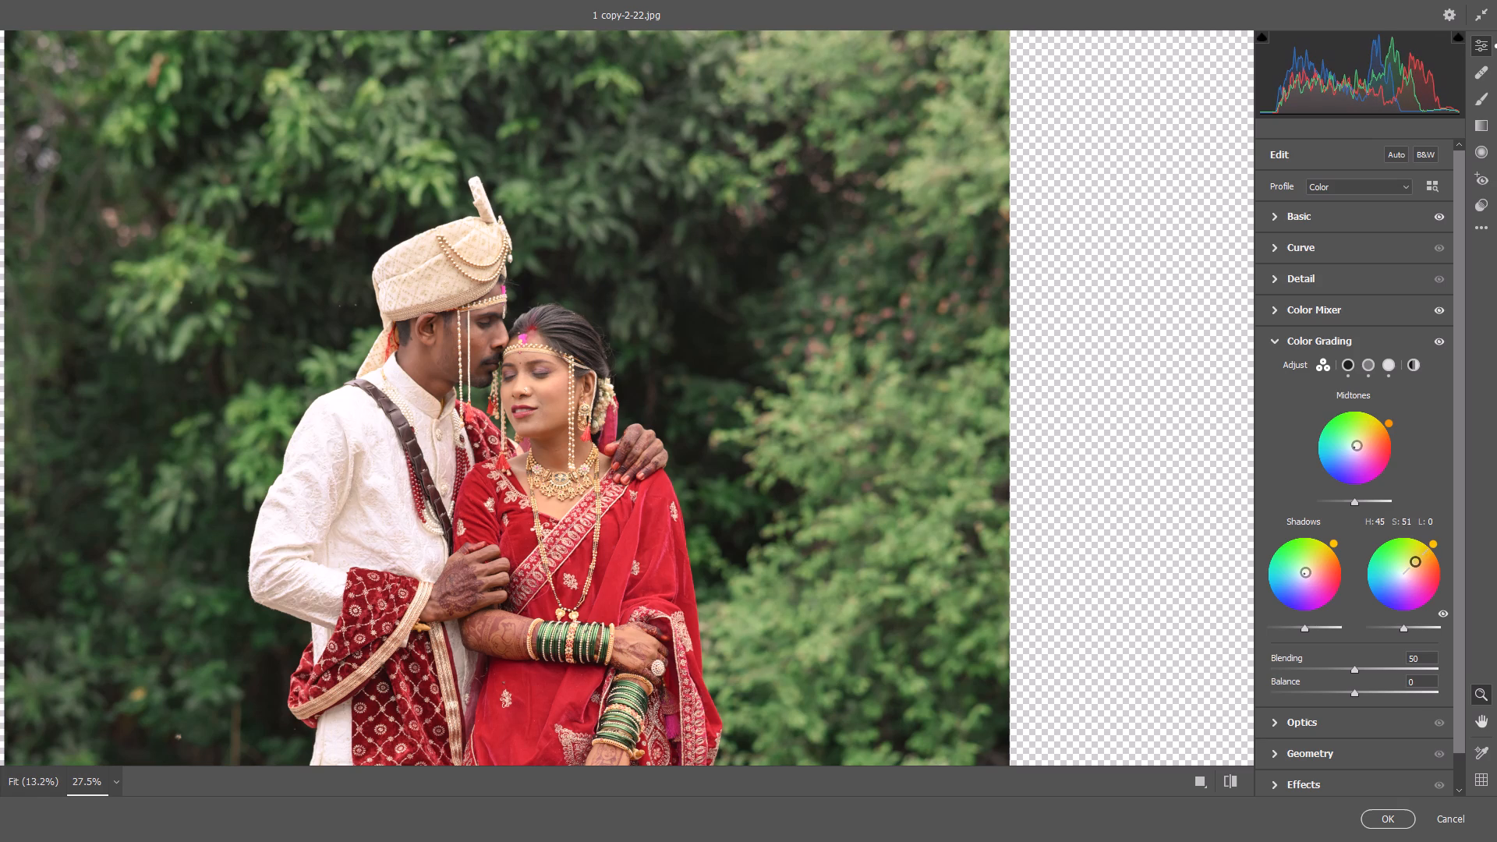
left_click_drag(1414, 561, 1412, 563)
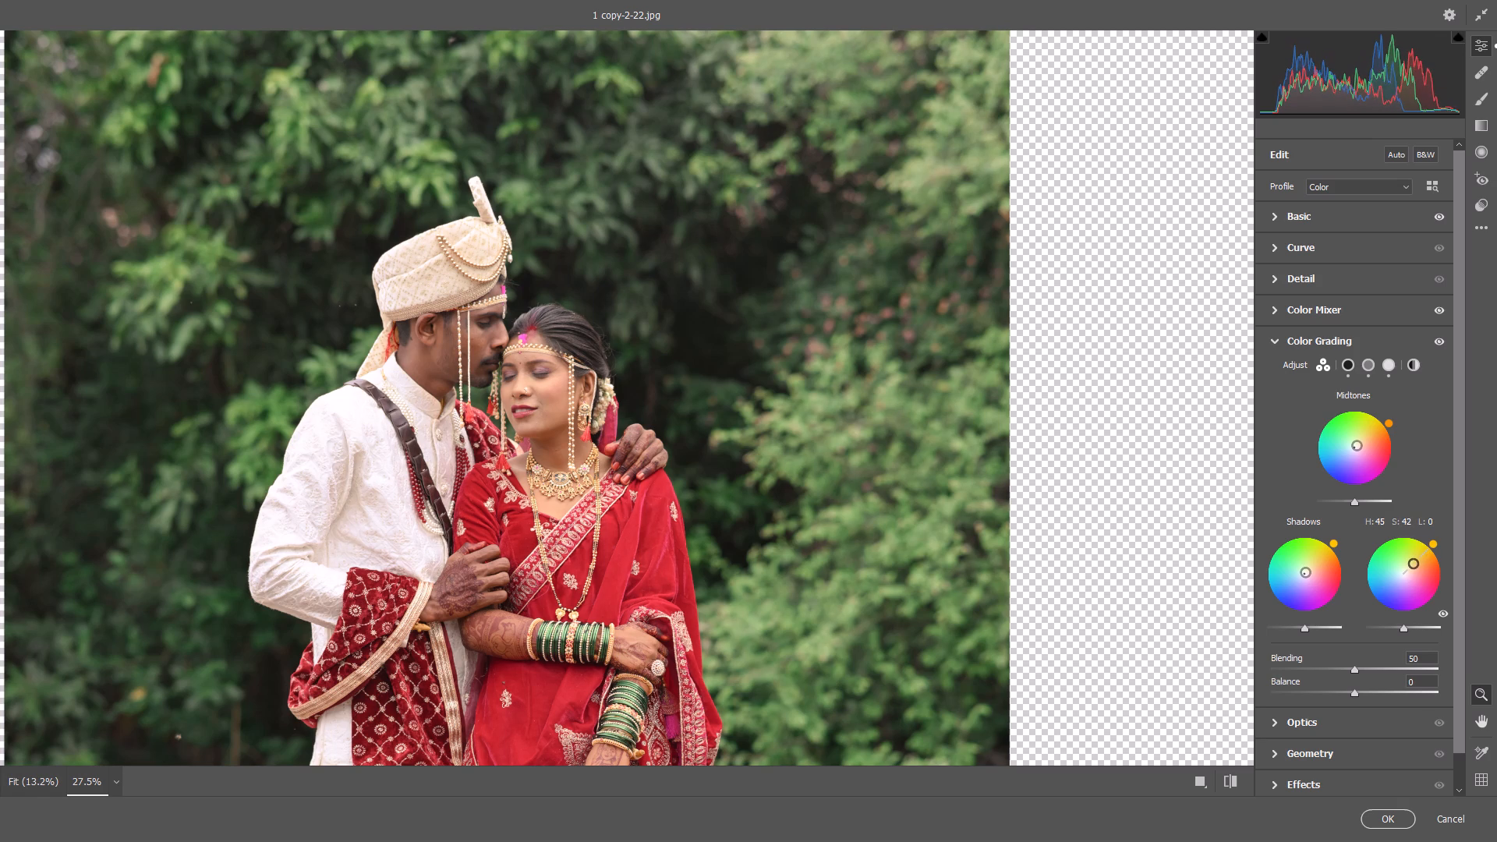
left_click_drag(1412, 563, 1407, 566)
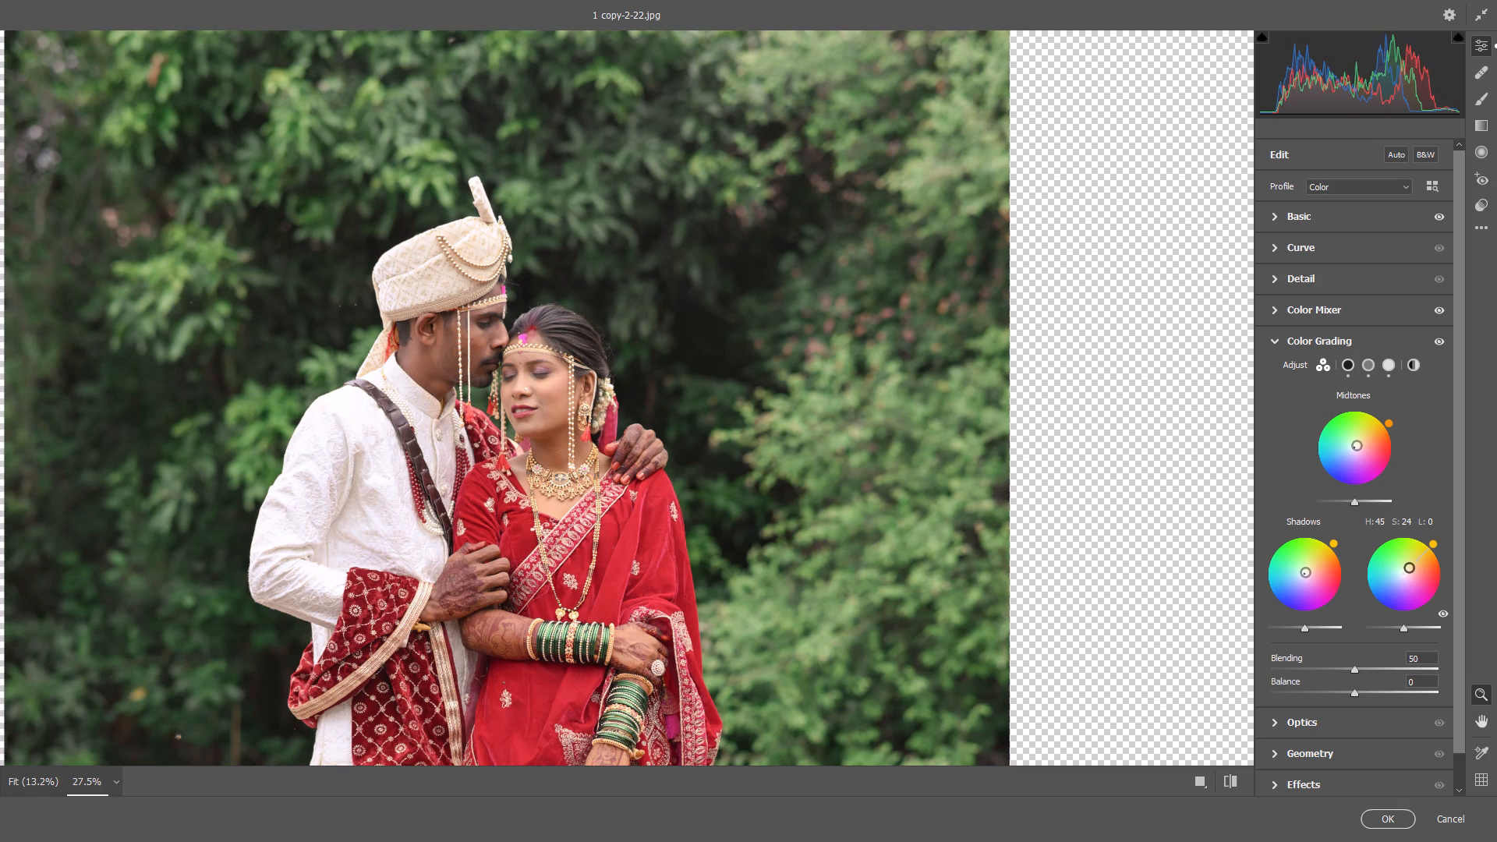
left_click_drag(1407, 566, 1402, 568)
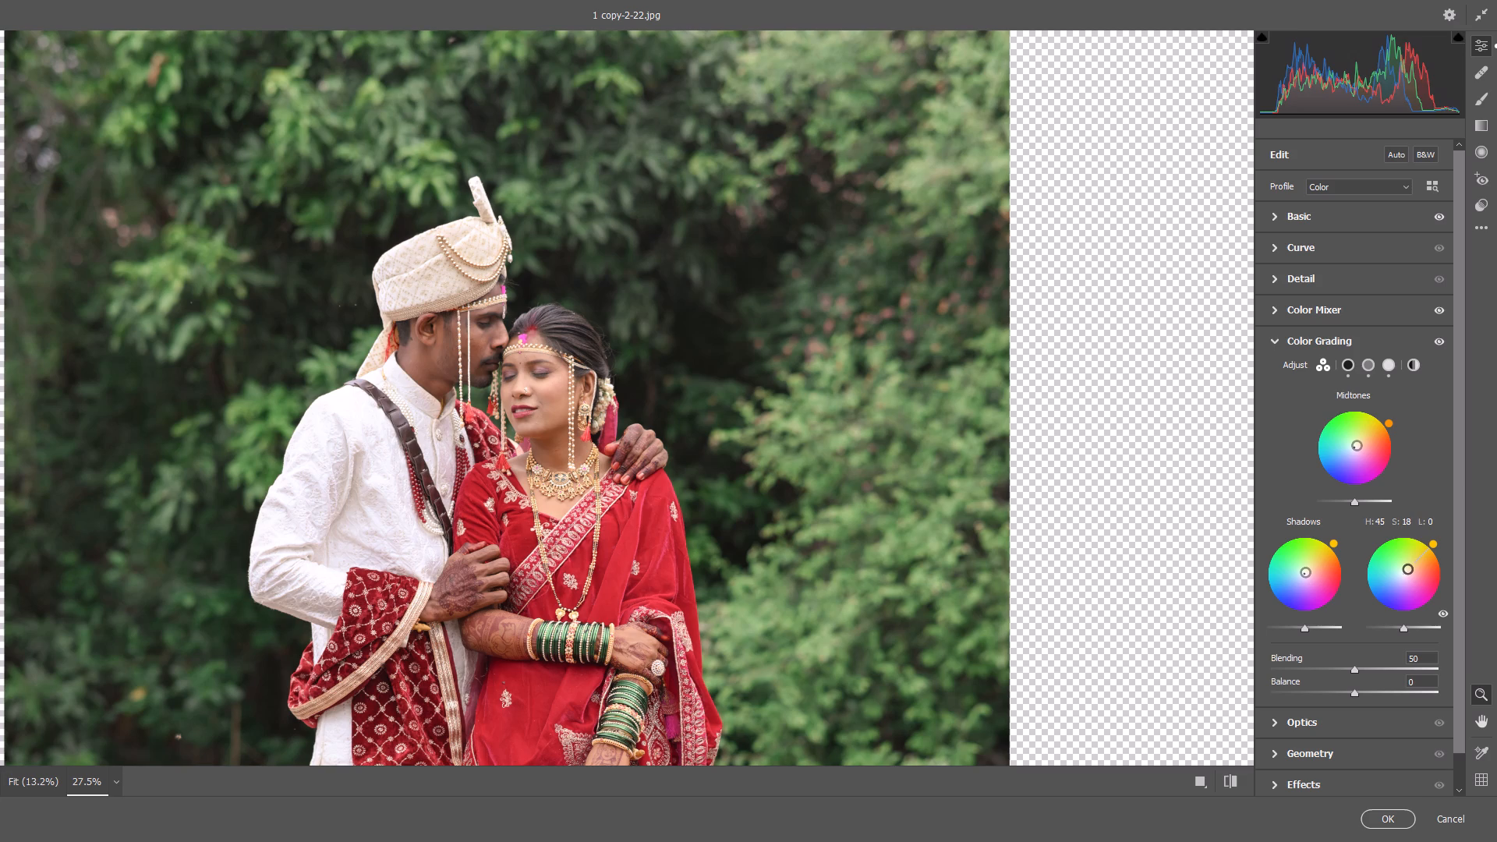
left_click_drag(1402, 568, 1401, 571)
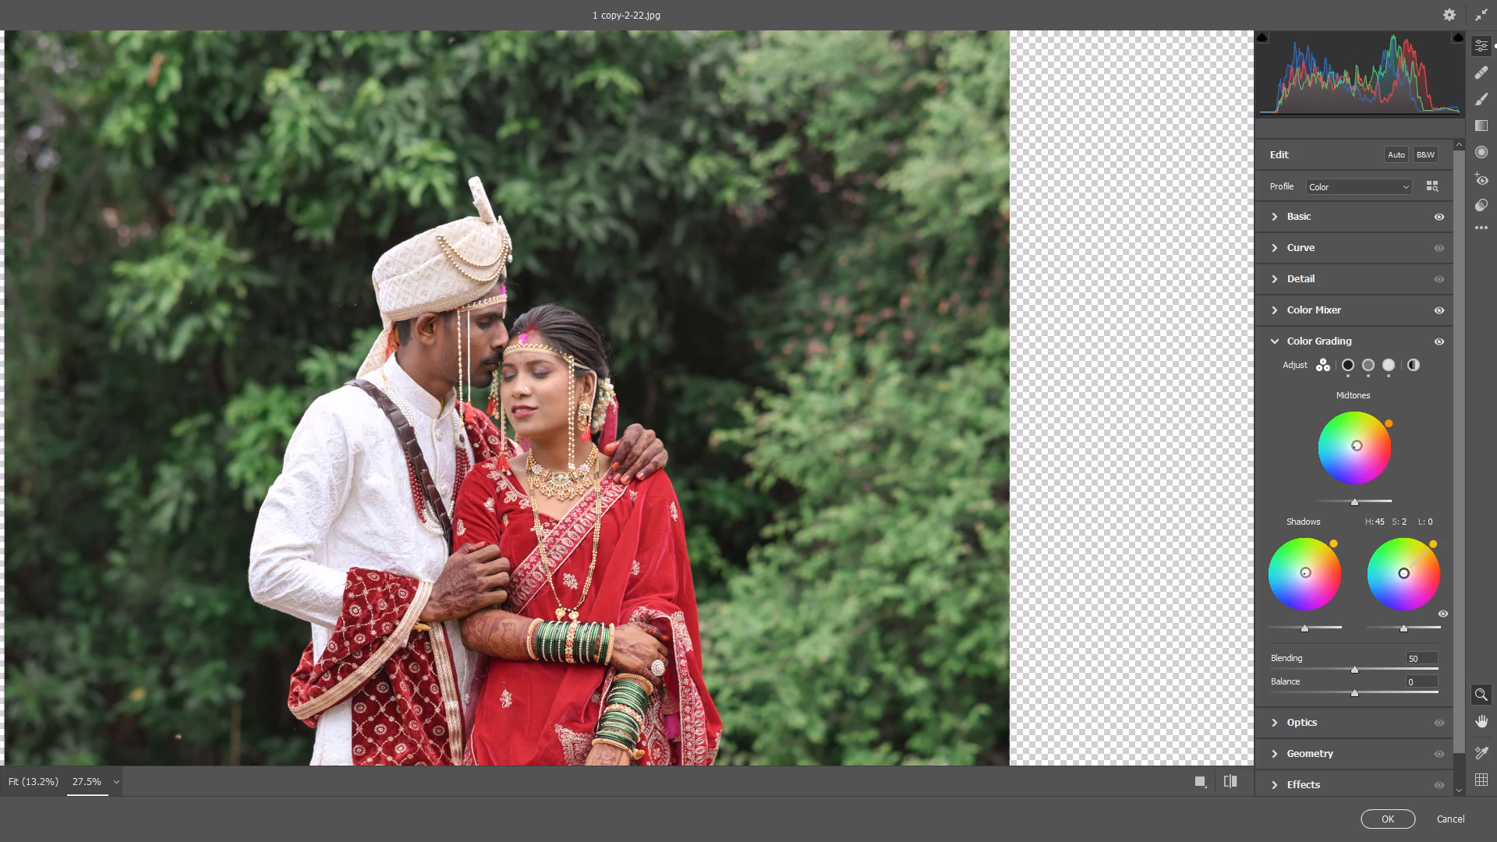
left_click_drag(1401, 571, 1407, 571)
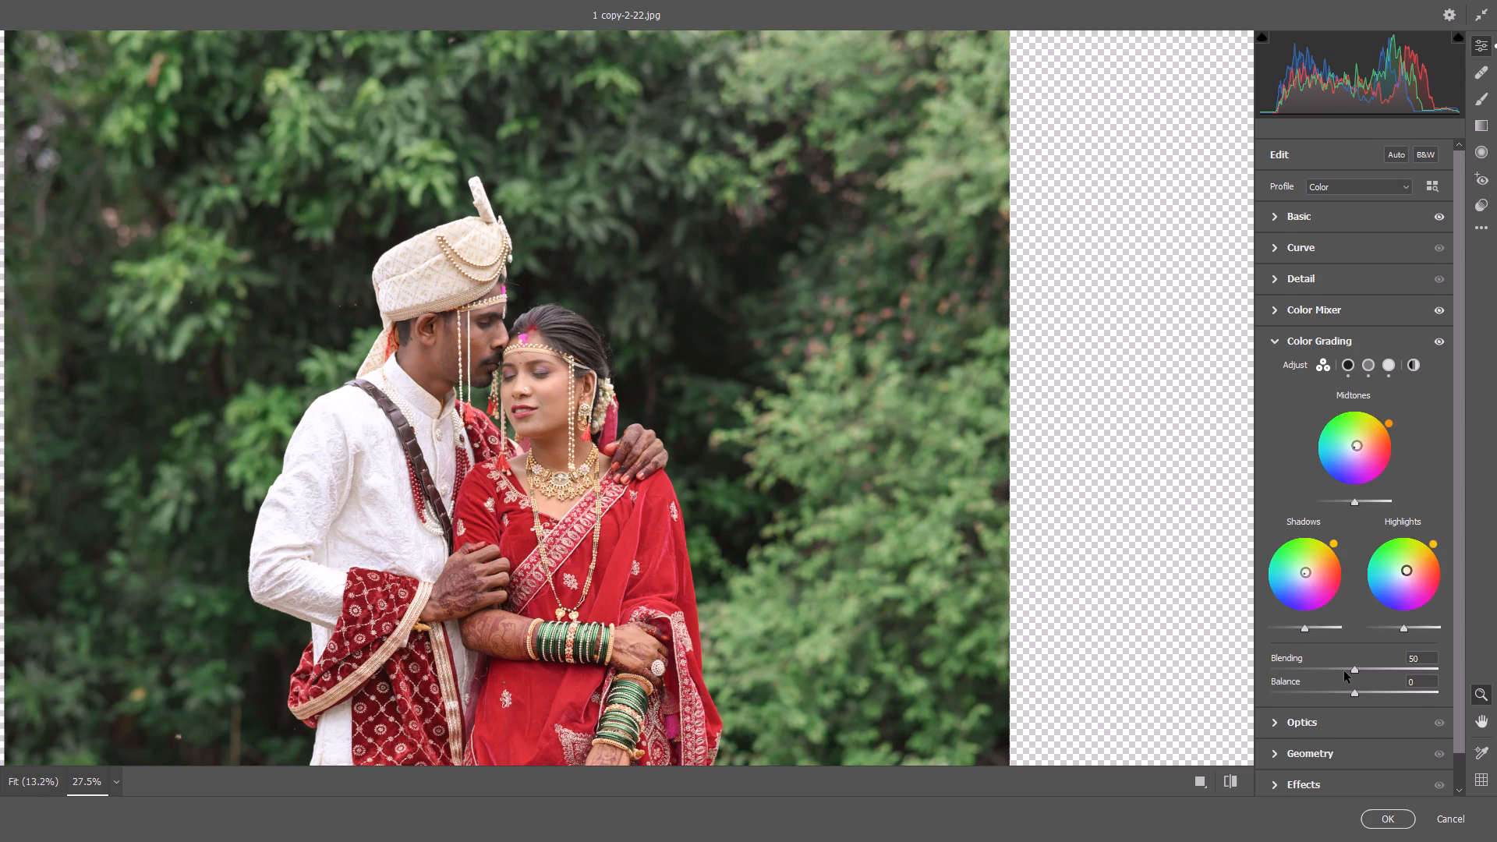
Set the Color Grading balance to +15.
scroll(1343, 672, "down", 1)
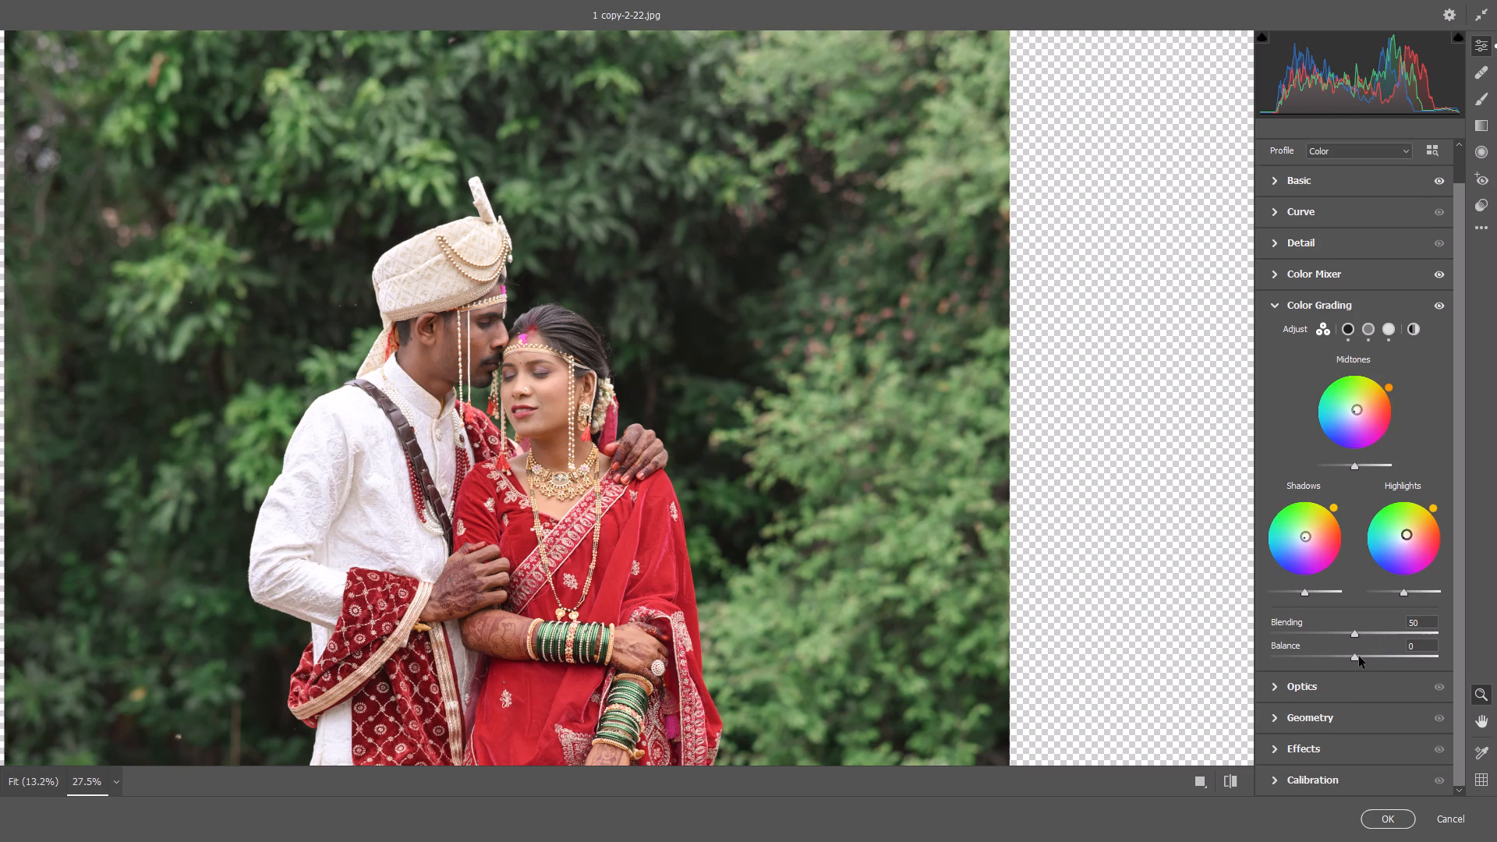
left_click_drag(1358, 656, 1371, 656)
Compare the graded photo with its original settings, and examine the couple's faces and skin tones up close.
scroll(582, 405, "down", 5)
scroll(596, 409, "up", 2)
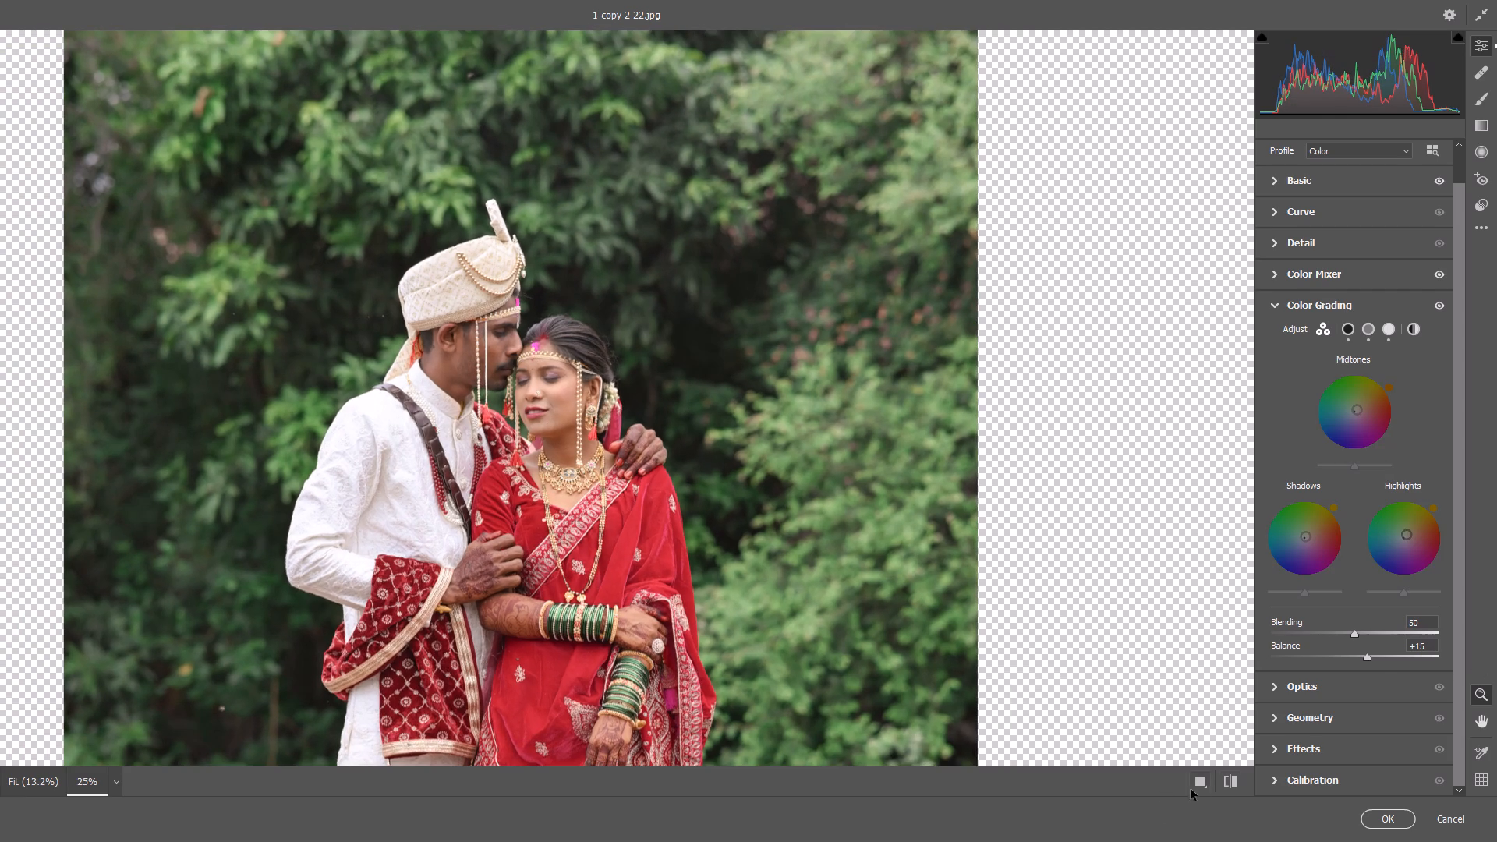
left_click(1235, 779)
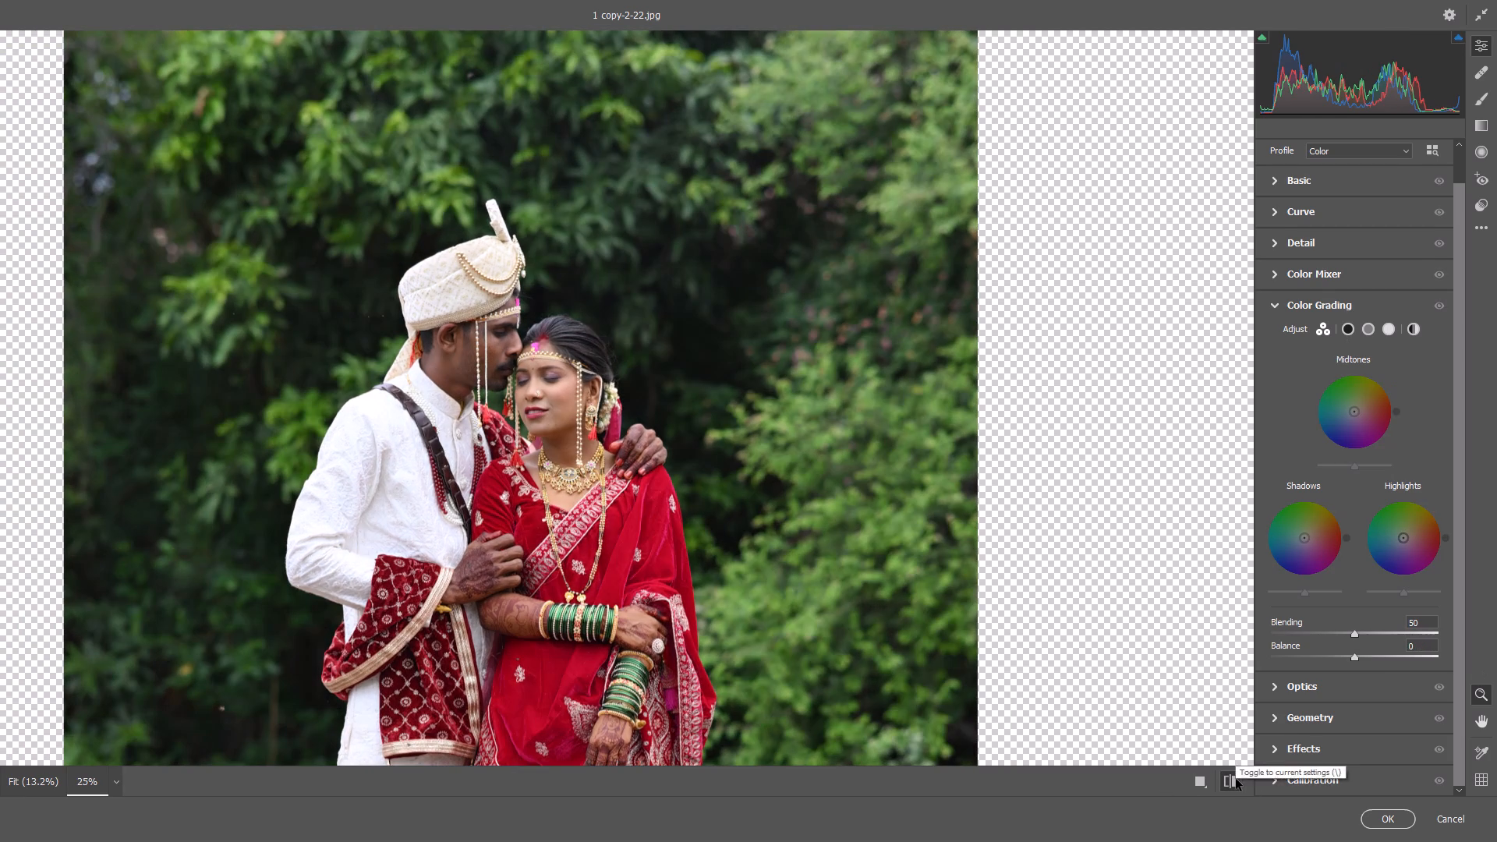
left_click(1236, 779)
scroll(508, 328, "up", 7)
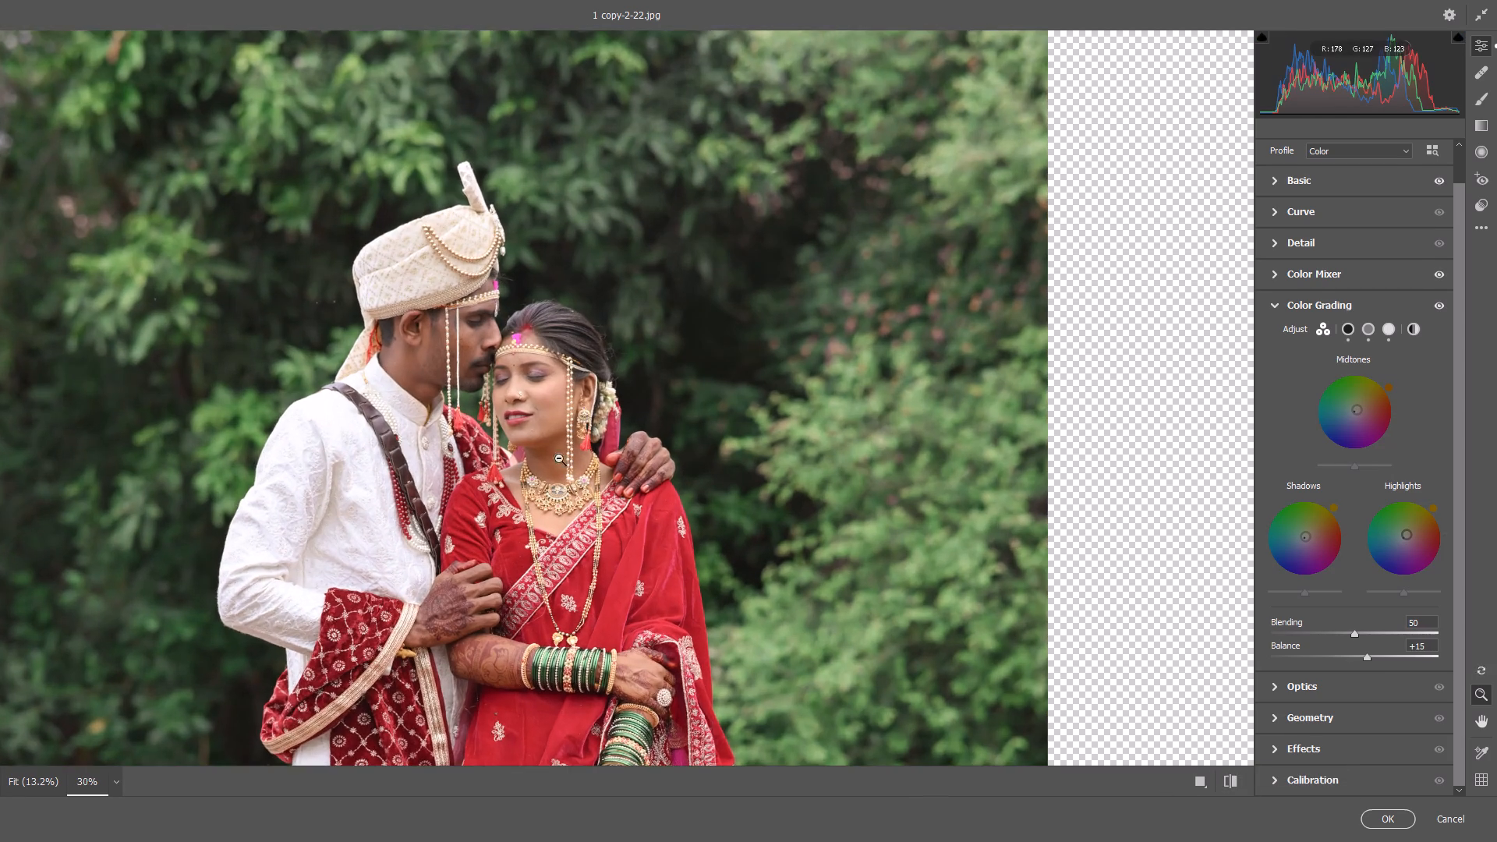
scroll(376, 423, "up", 7)
scroll(251, 229, "up", 7)
scroll(219, 387, "up", 7)
left_click_drag(274, 385, 319, 373)
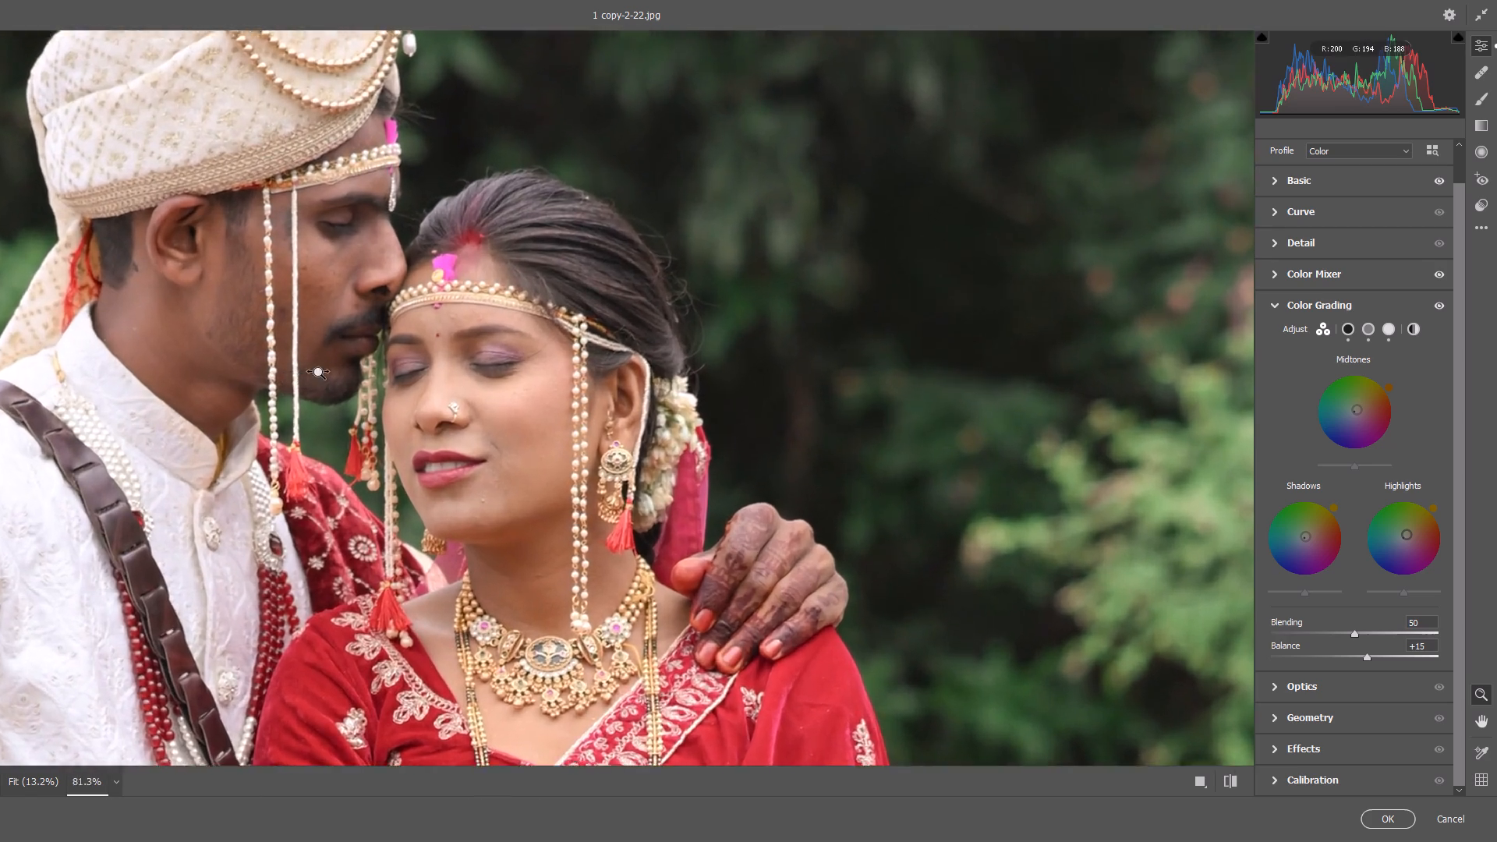
left_click_drag(319, 373, 398, 379)
left_click_drag(430, 382, 249, 371)
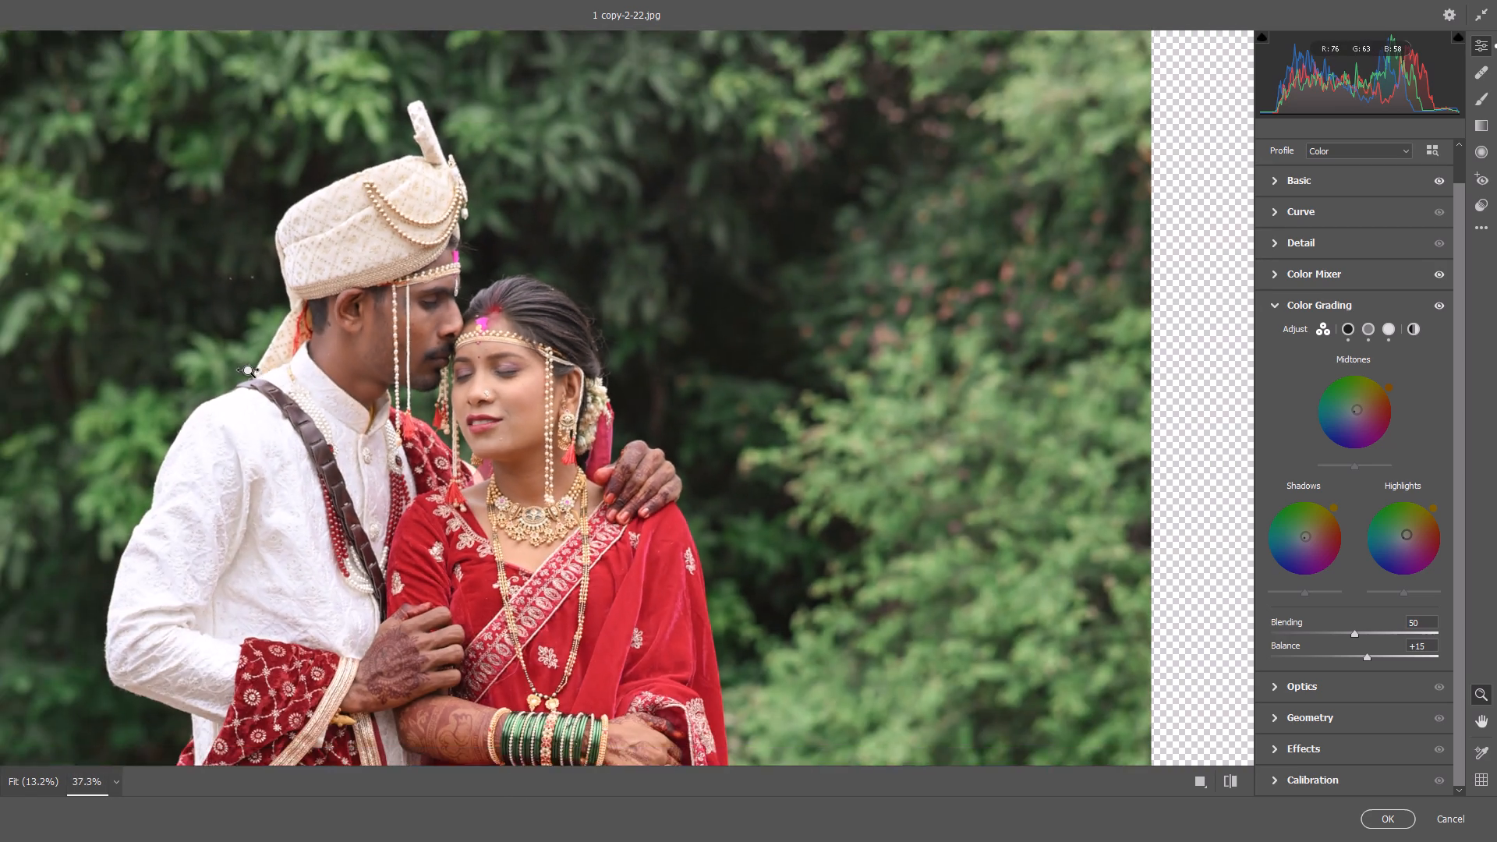
Shape a custom point curve that lightens the photo: input 63 to output 65, 122 to 134, and 194 to 201.
left_click_drag(249, 371, 218, 373)
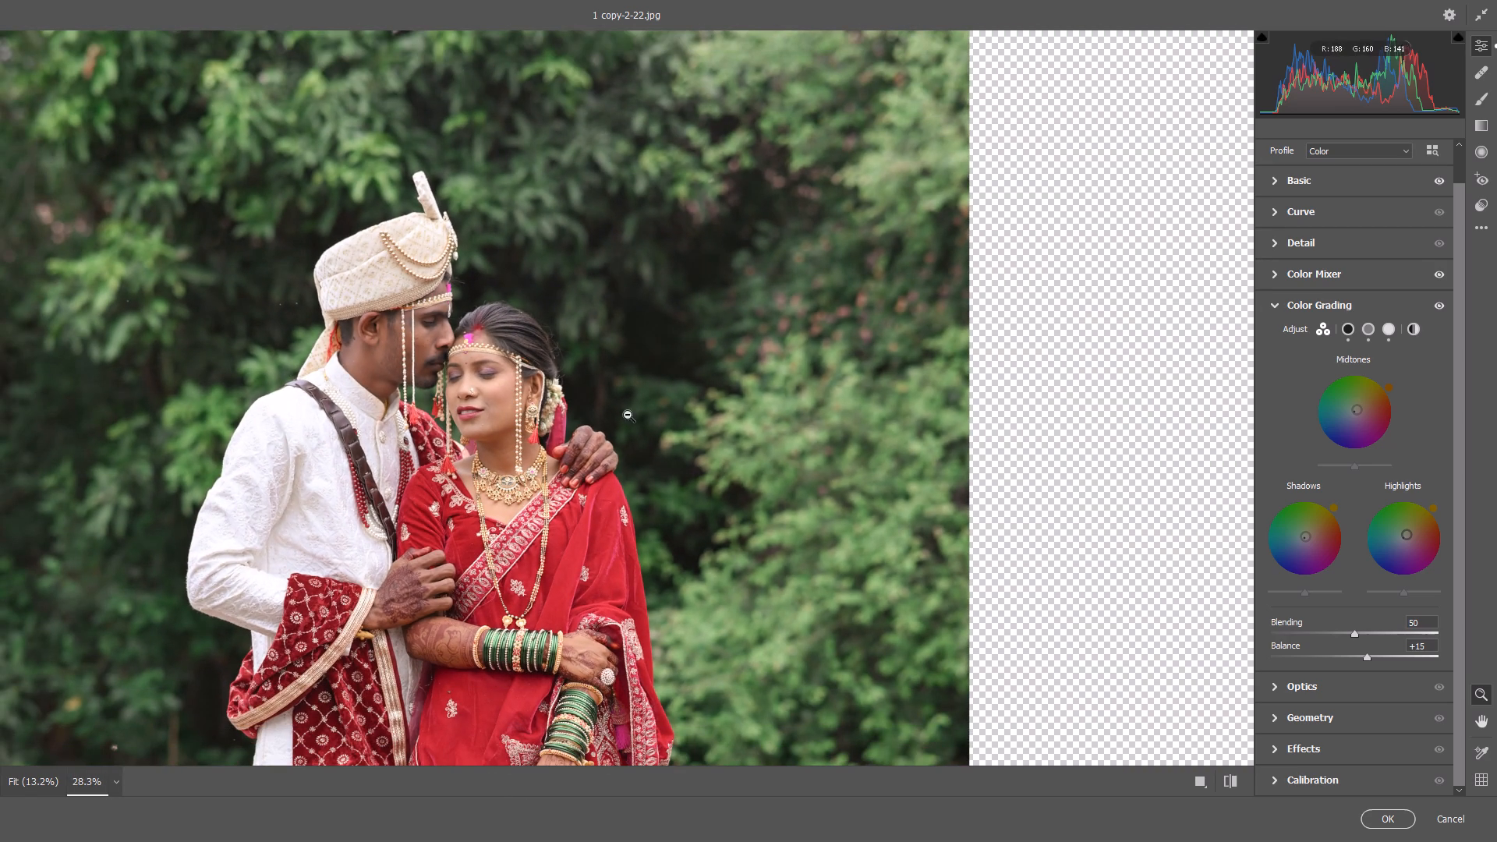
scroll(1357, 728, "down", 2)
scroll(1345, 733, "up", 2)
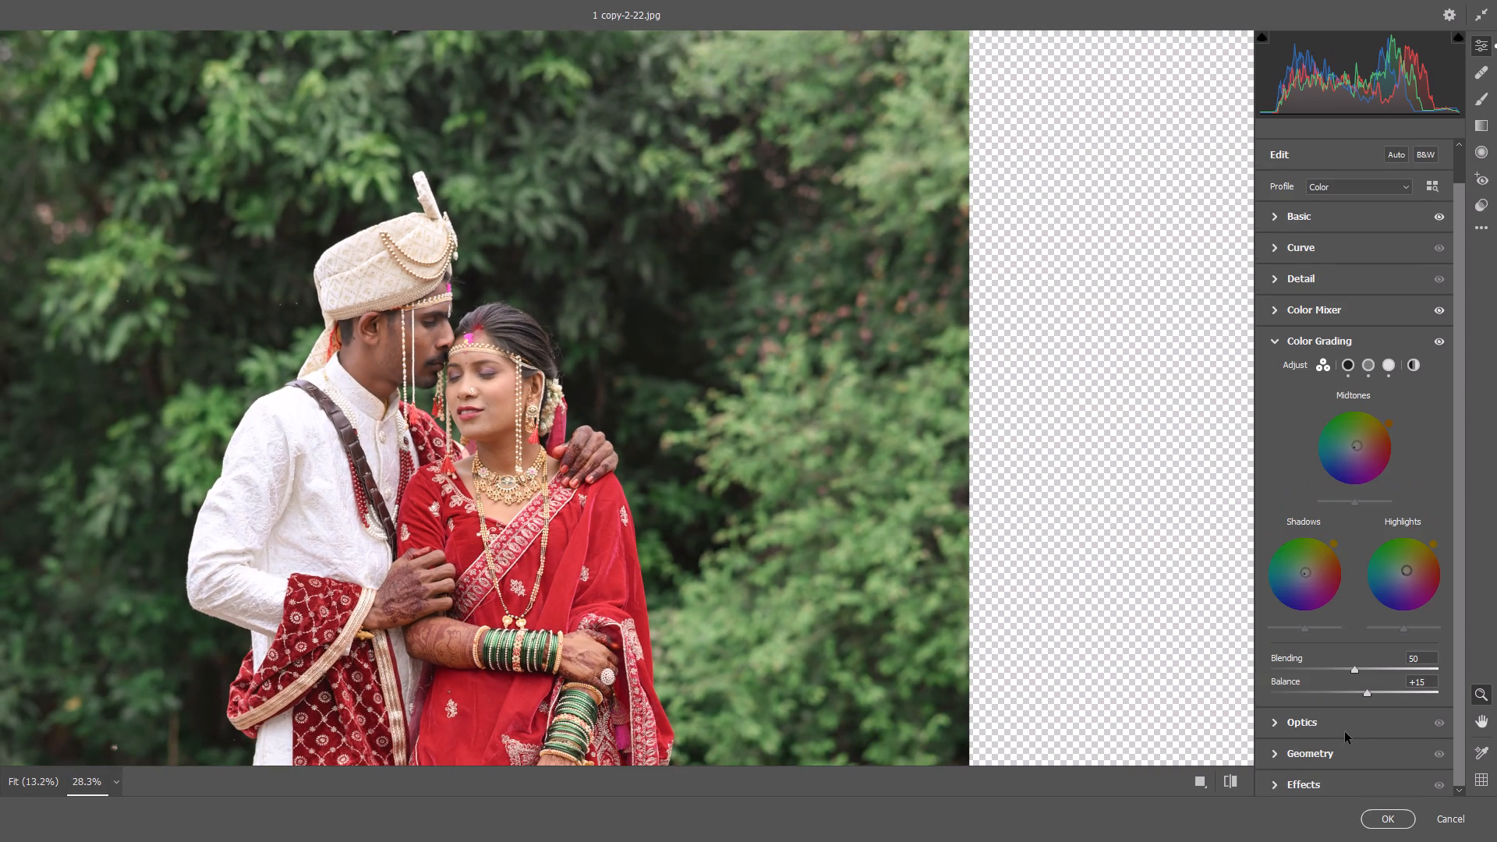
left_click(1277, 338)
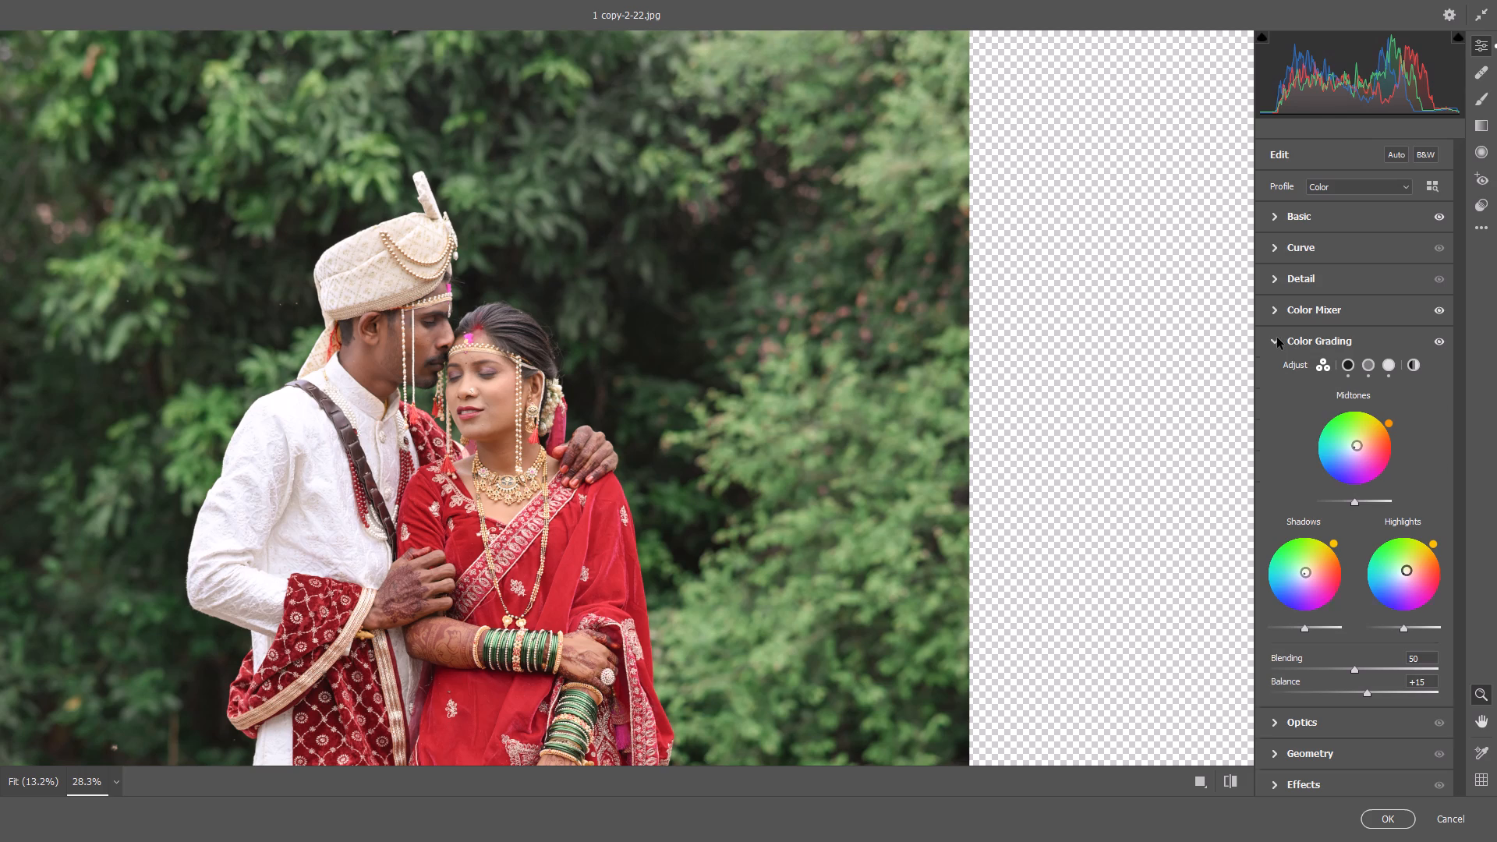
left_click(1282, 253)
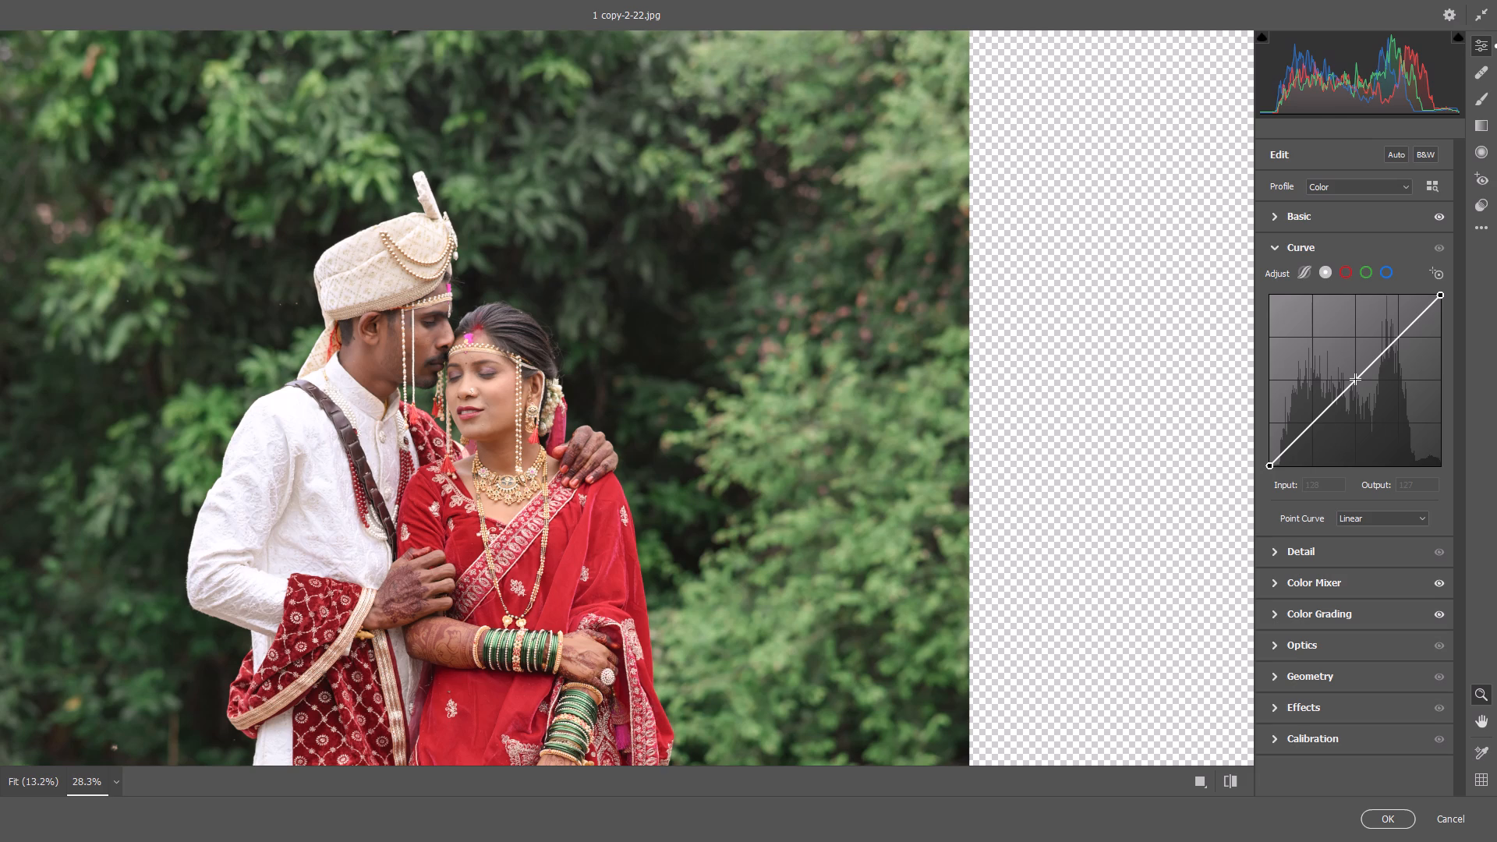
left_click(1384, 517)
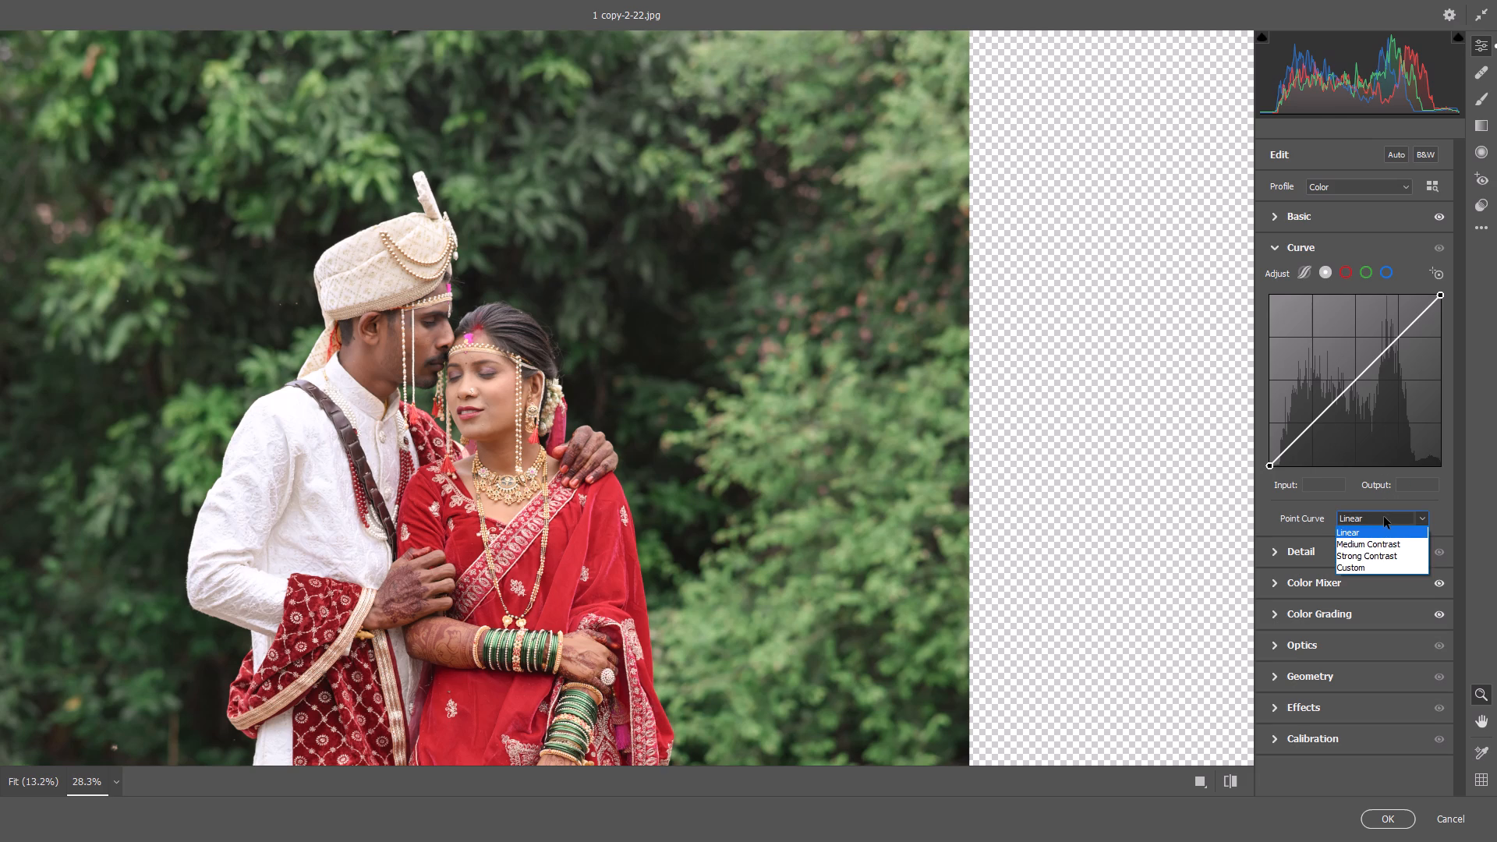
left_click(1384, 517)
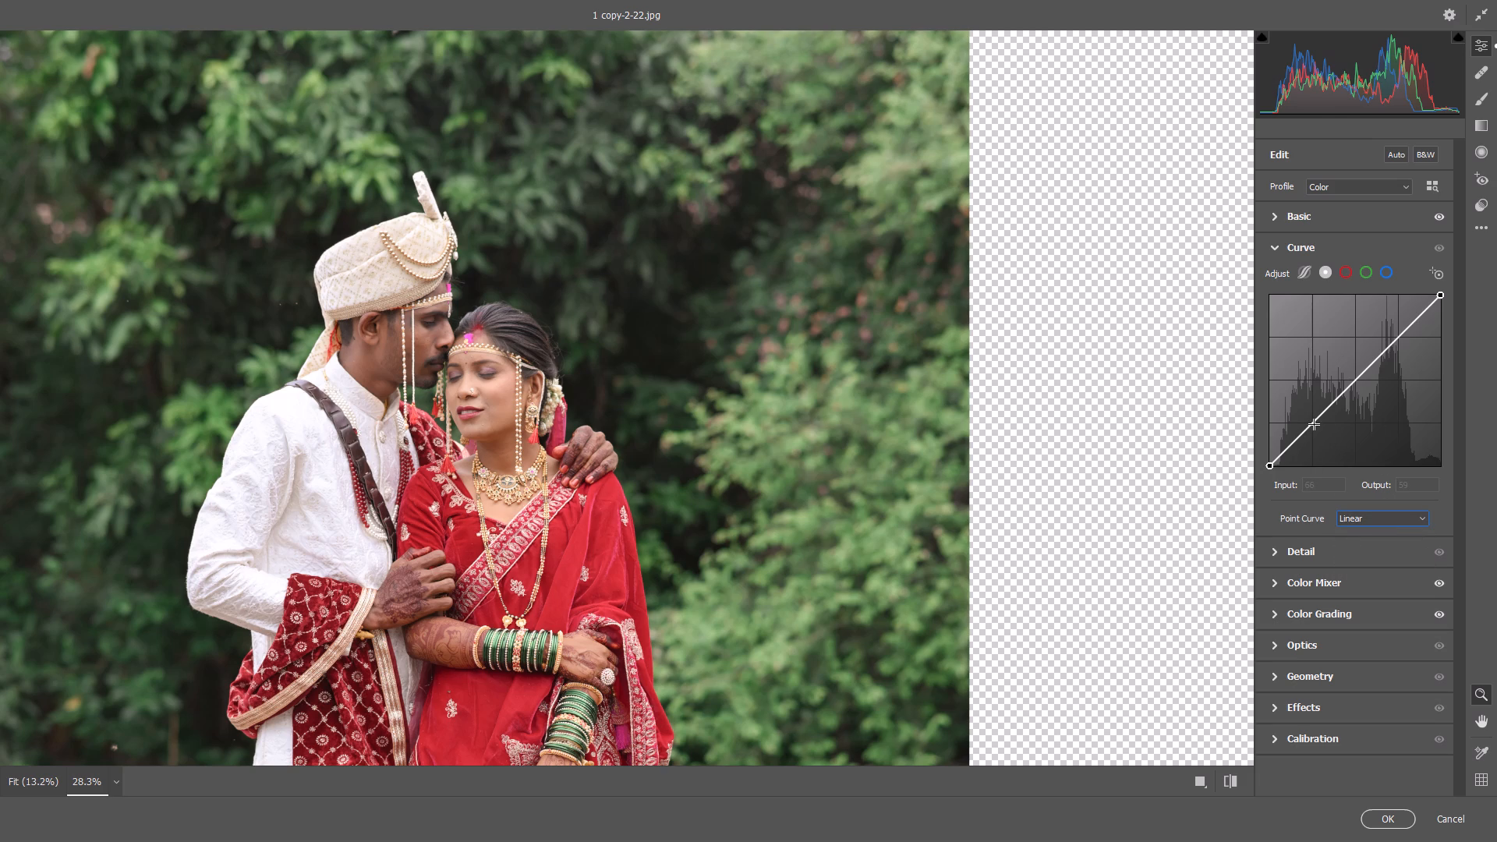
left_click(1315, 425)
left_click(1318, 423)
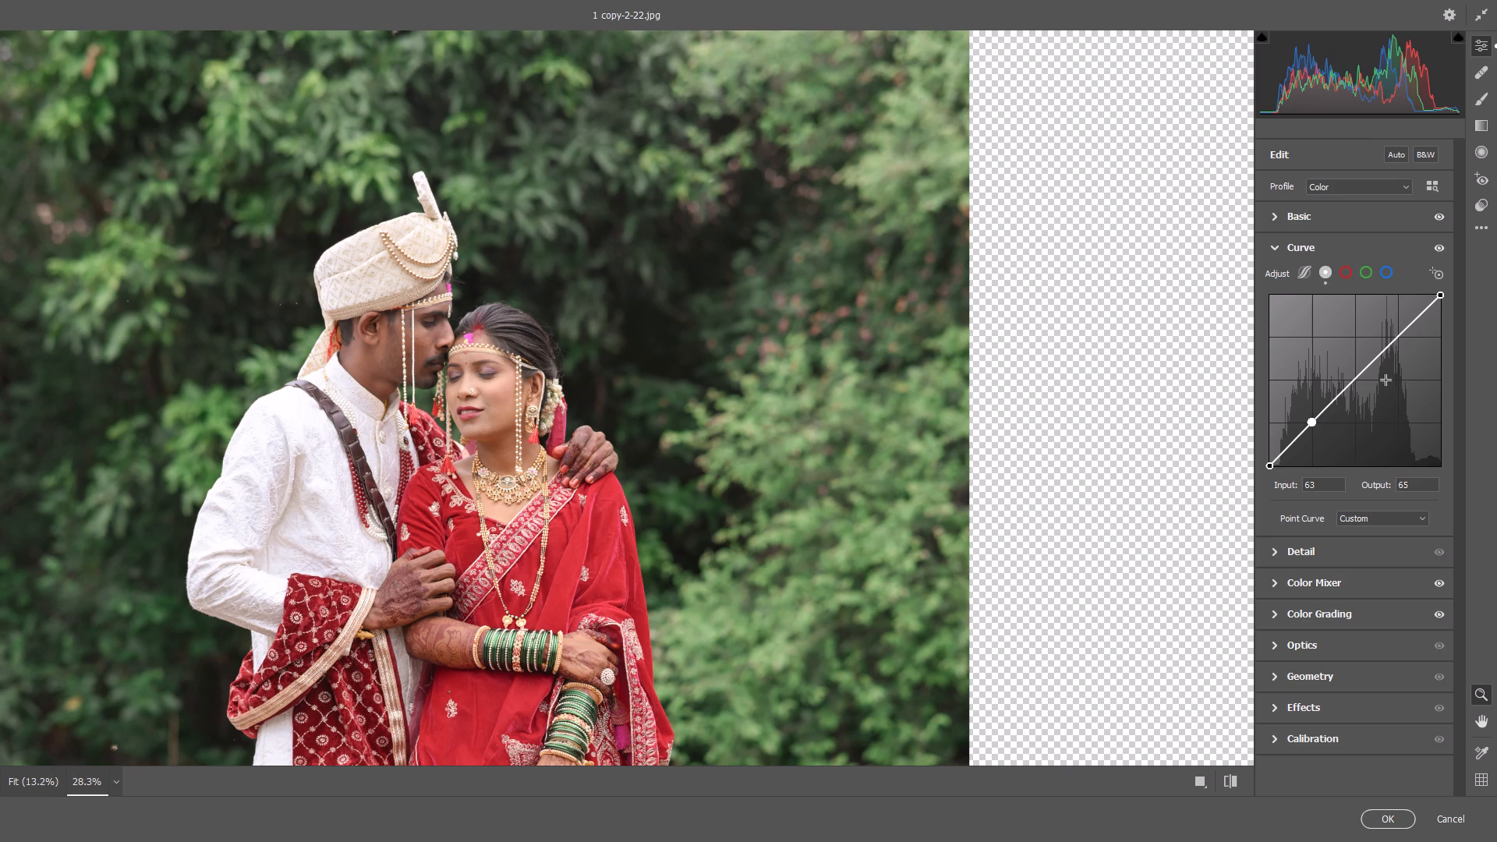
left_click_drag(1358, 380, 1354, 376)
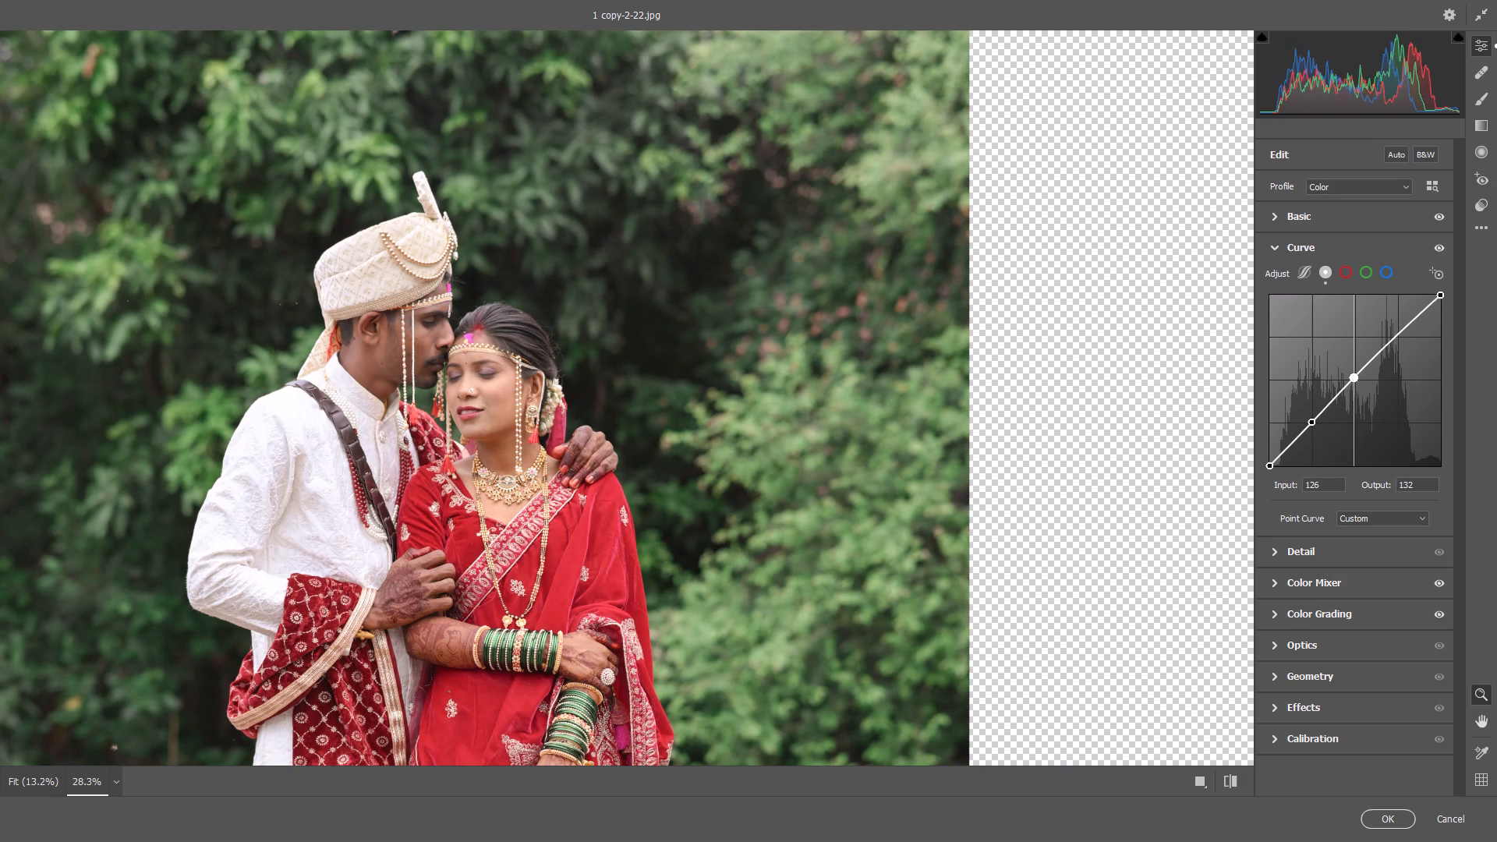
left_click_drag(1354, 376, 1350, 374)
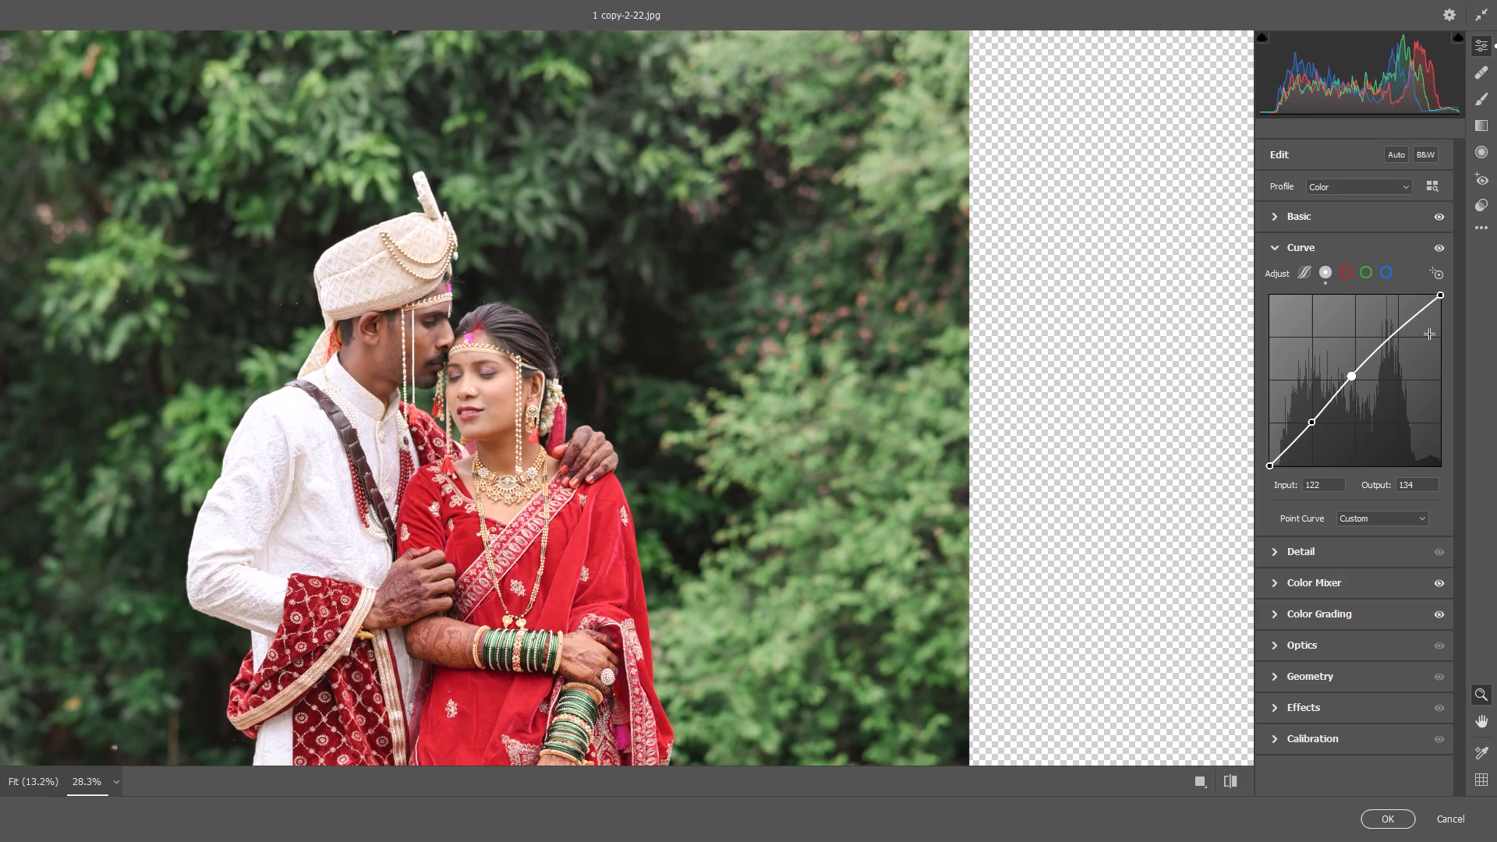
left_click(1400, 328)
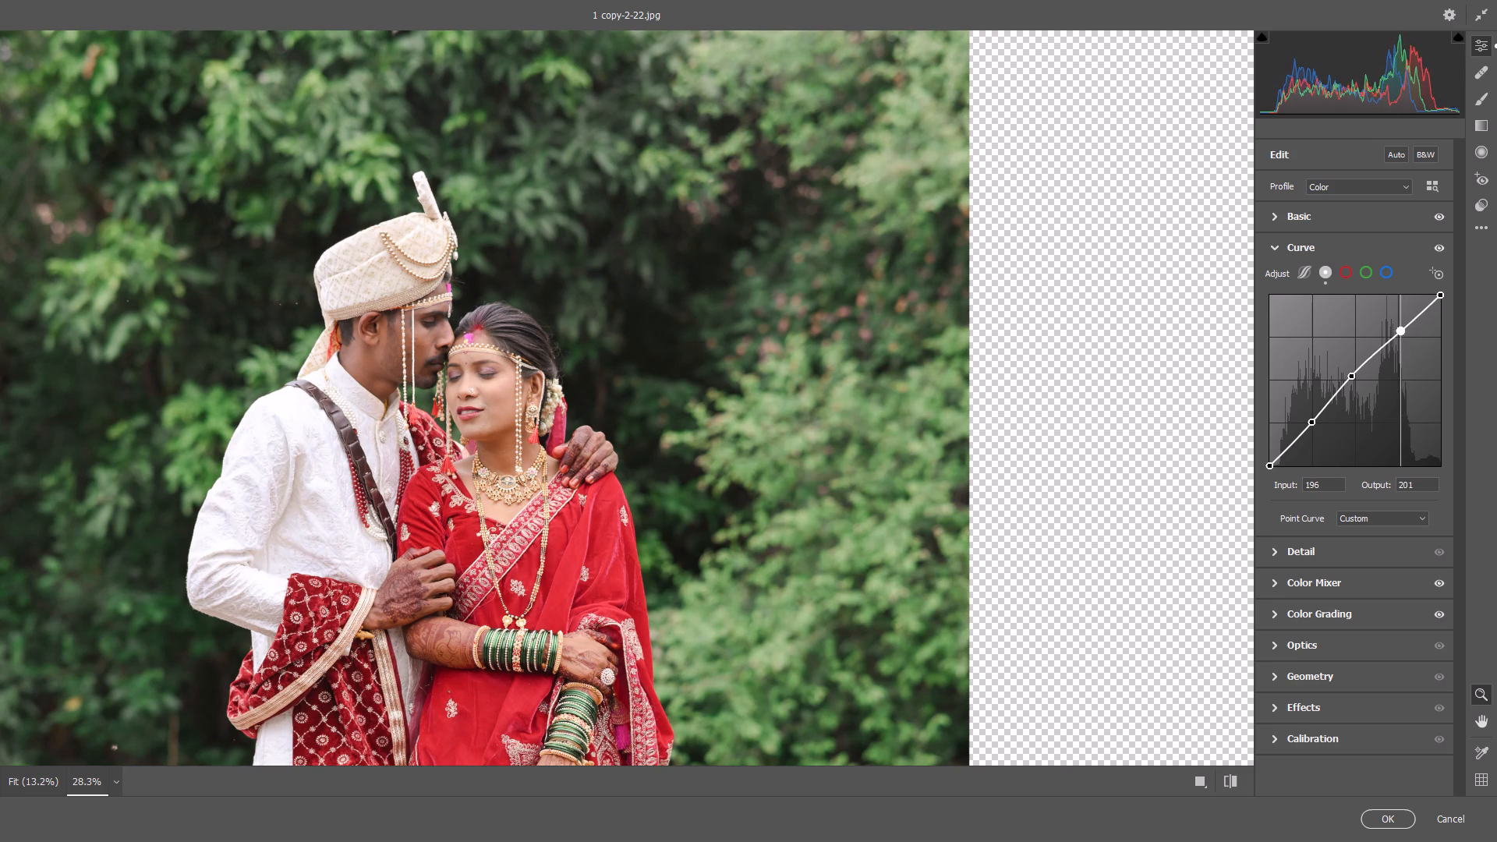
Examine the curve-adjusted photo as a whole and closer on the couple.
scroll(791, 366, "down", 6)
scroll(727, 390, "down", 4)
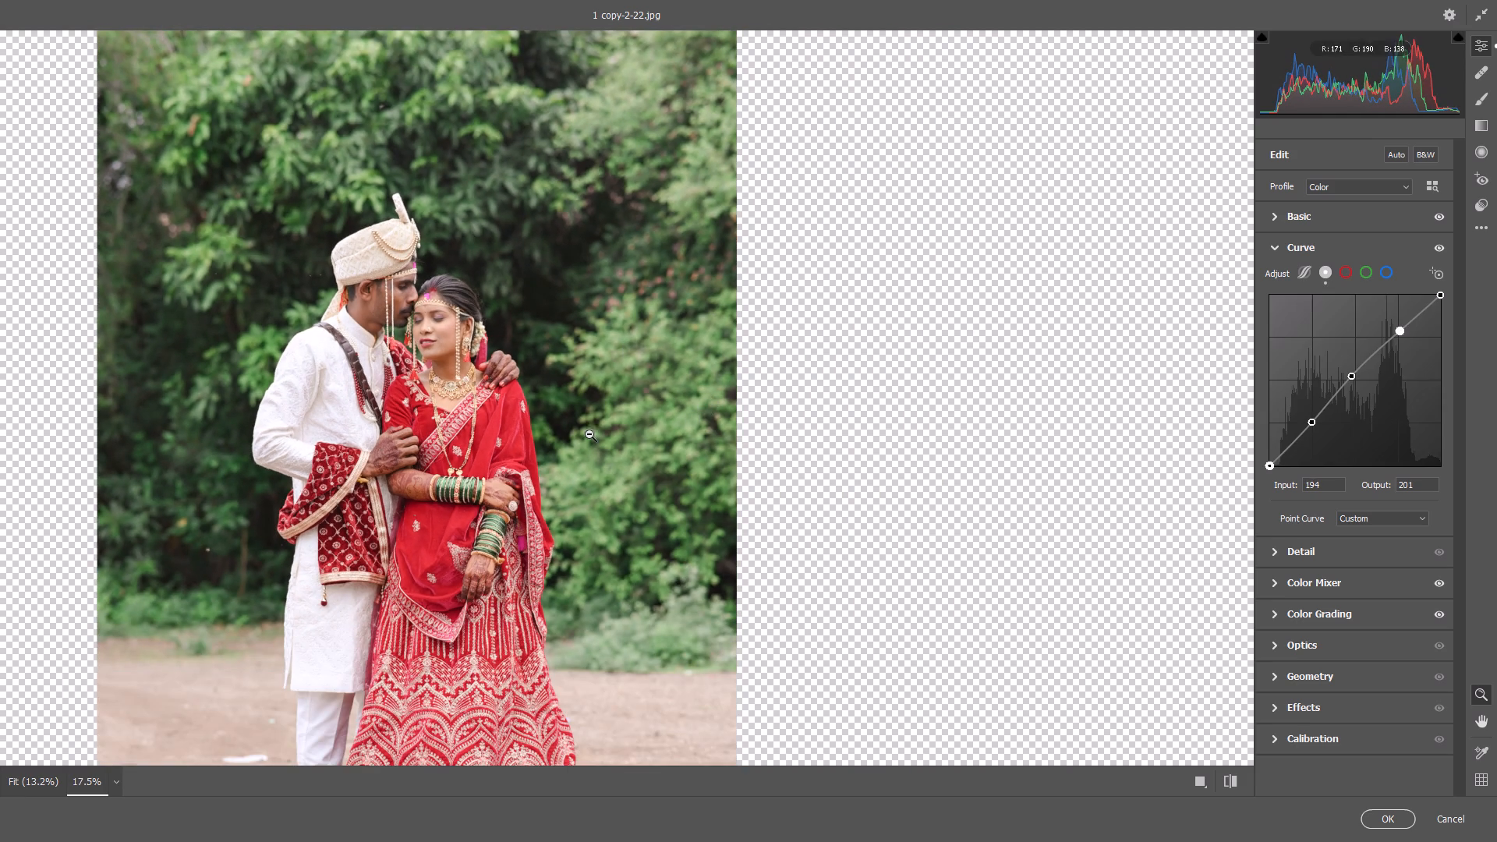
scroll(526, 437, "down", 1)
scroll(423, 444, "up", 2)
scroll(411, 441, "down", 7)
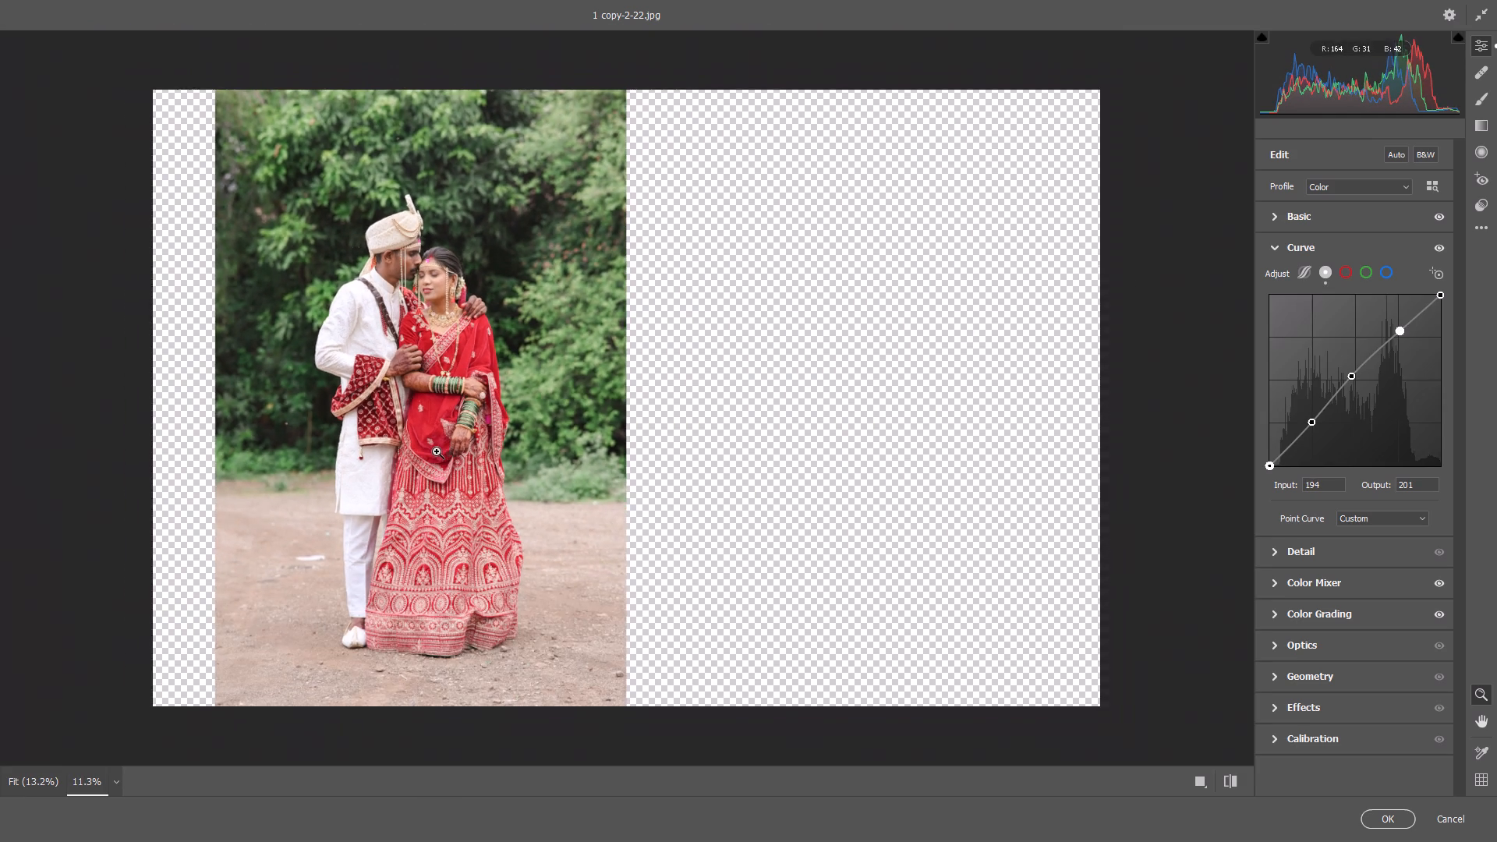
scroll(160, 221, "up", 4)
scroll(184, 281, "up", 5)
scroll(228, 295, "down", 3)
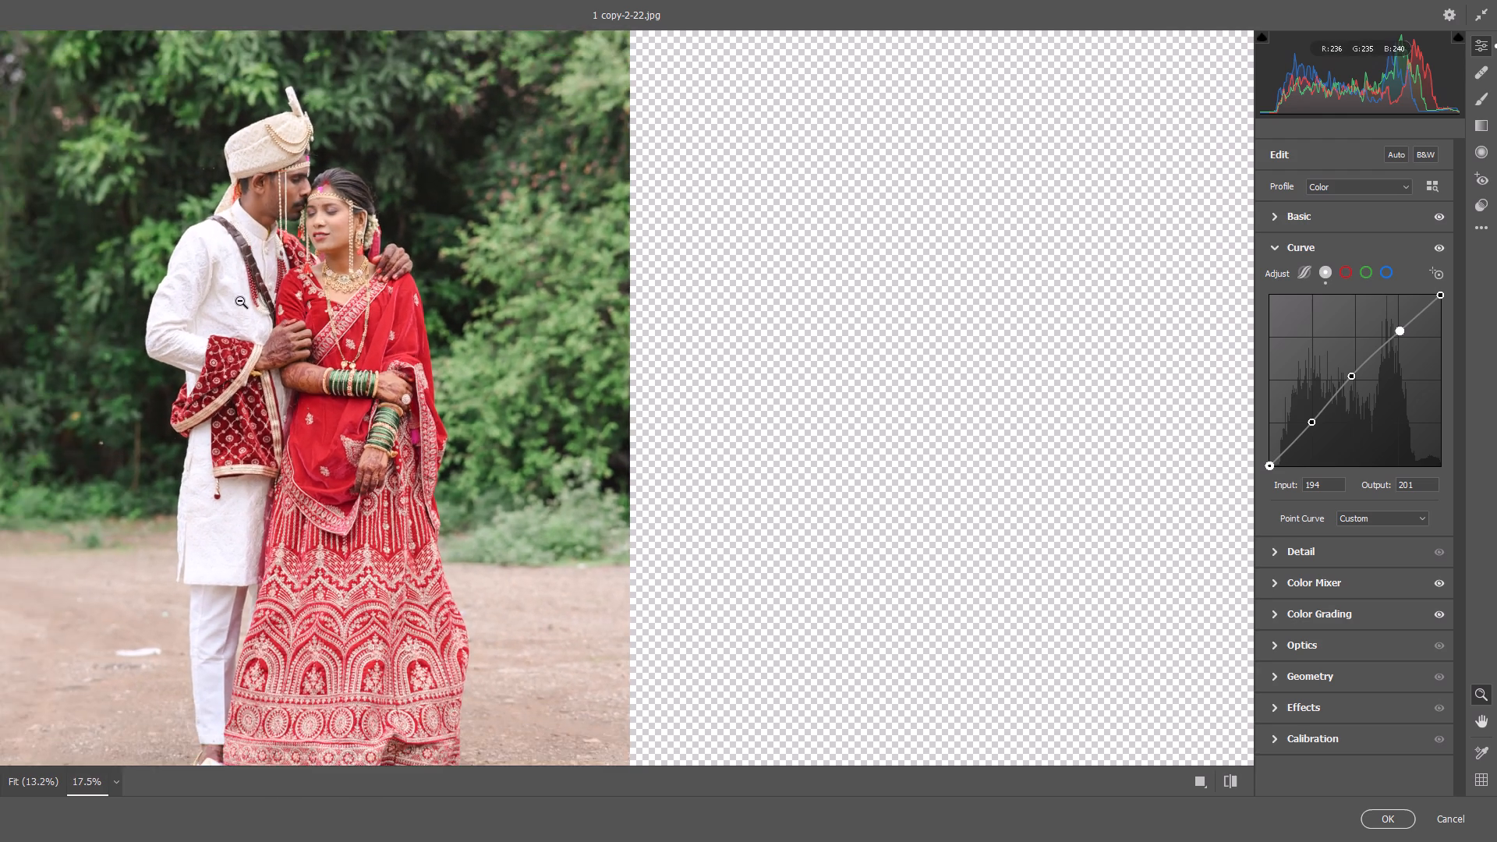
scroll(248, 298, "down", 4)
Place a large circular radial filter over the foliage in the photo's upper-right corner, centred near the photo's edge.
left_click(1478, 151)
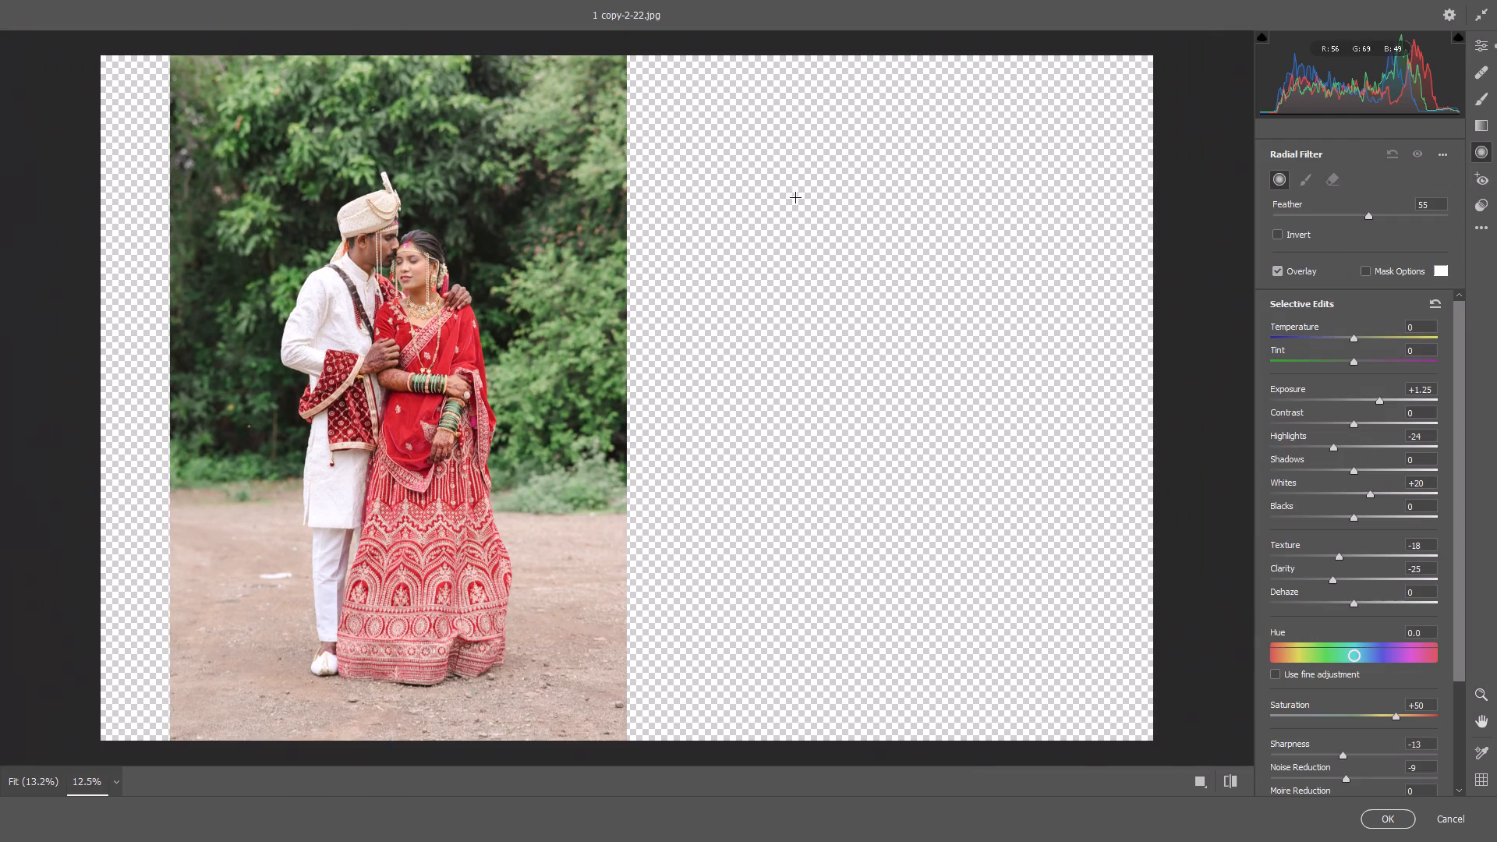
left_click_drag(530, 84, 639, 136)
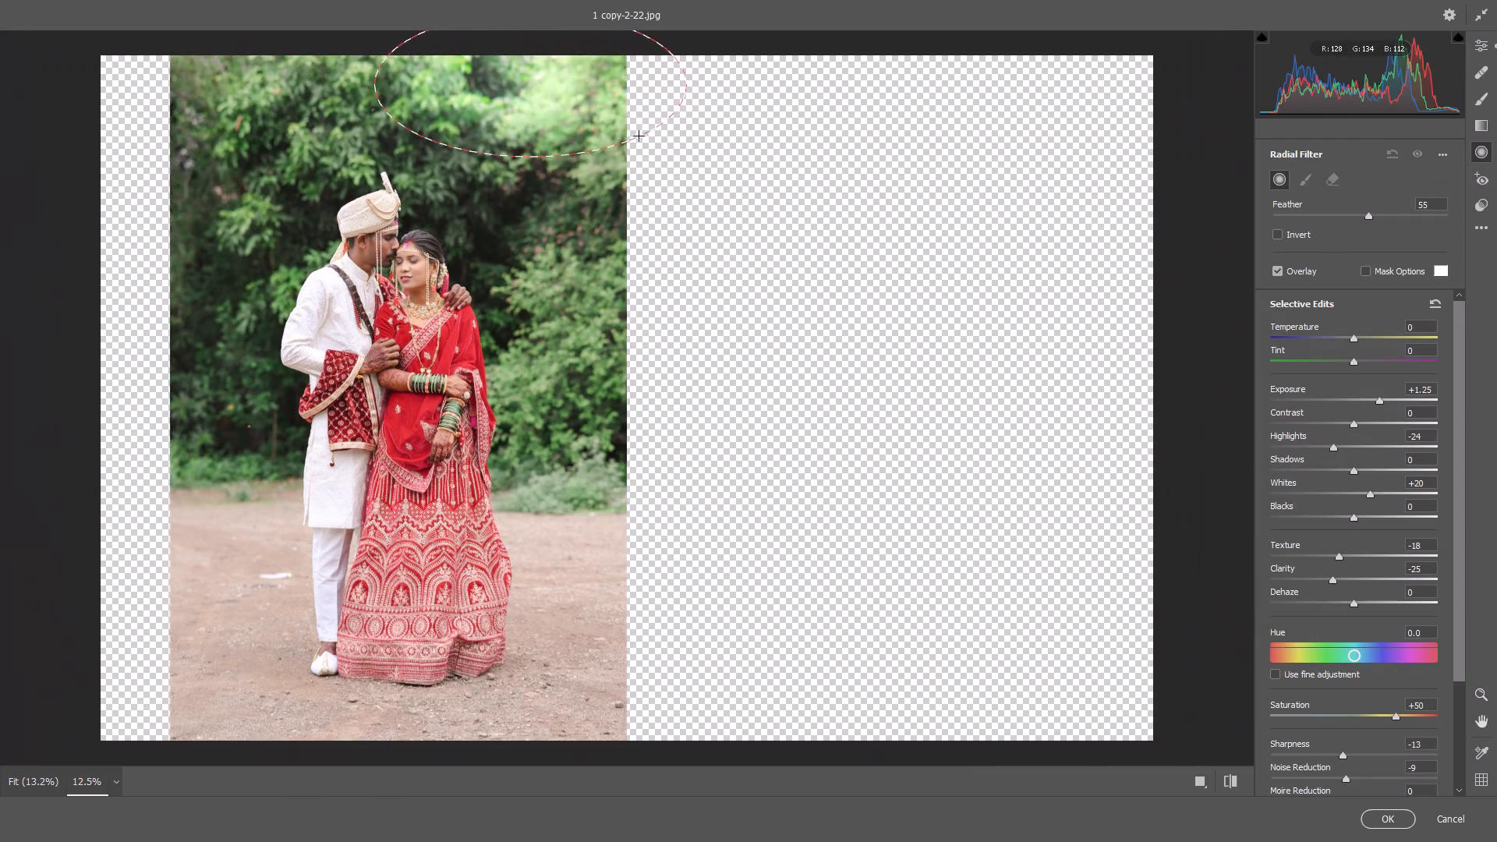
left_click_drag(639, 136, 665, 233)
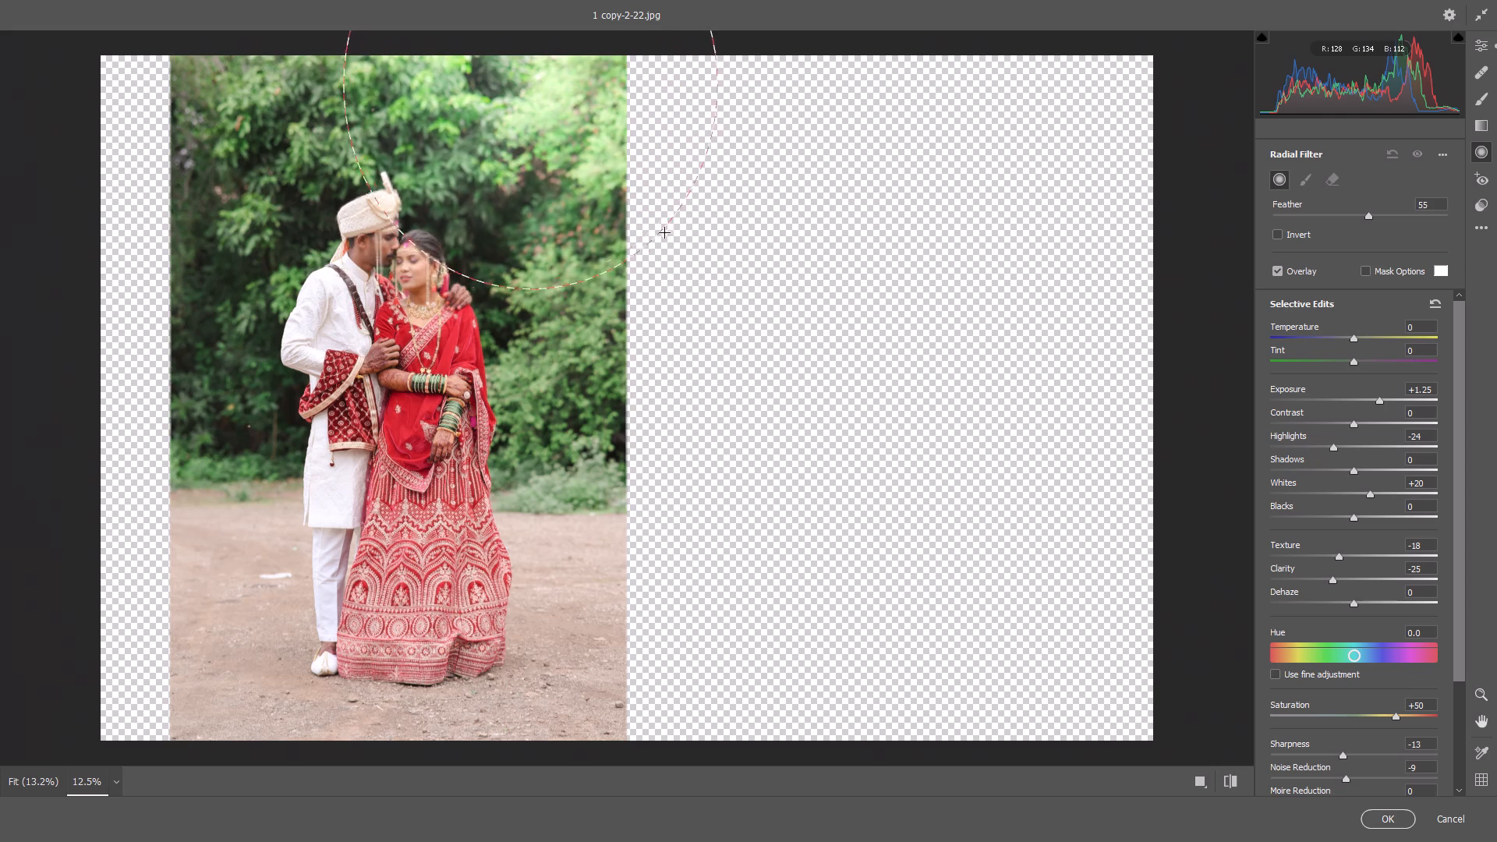
left_click_drag(665, 233, 698, 252)
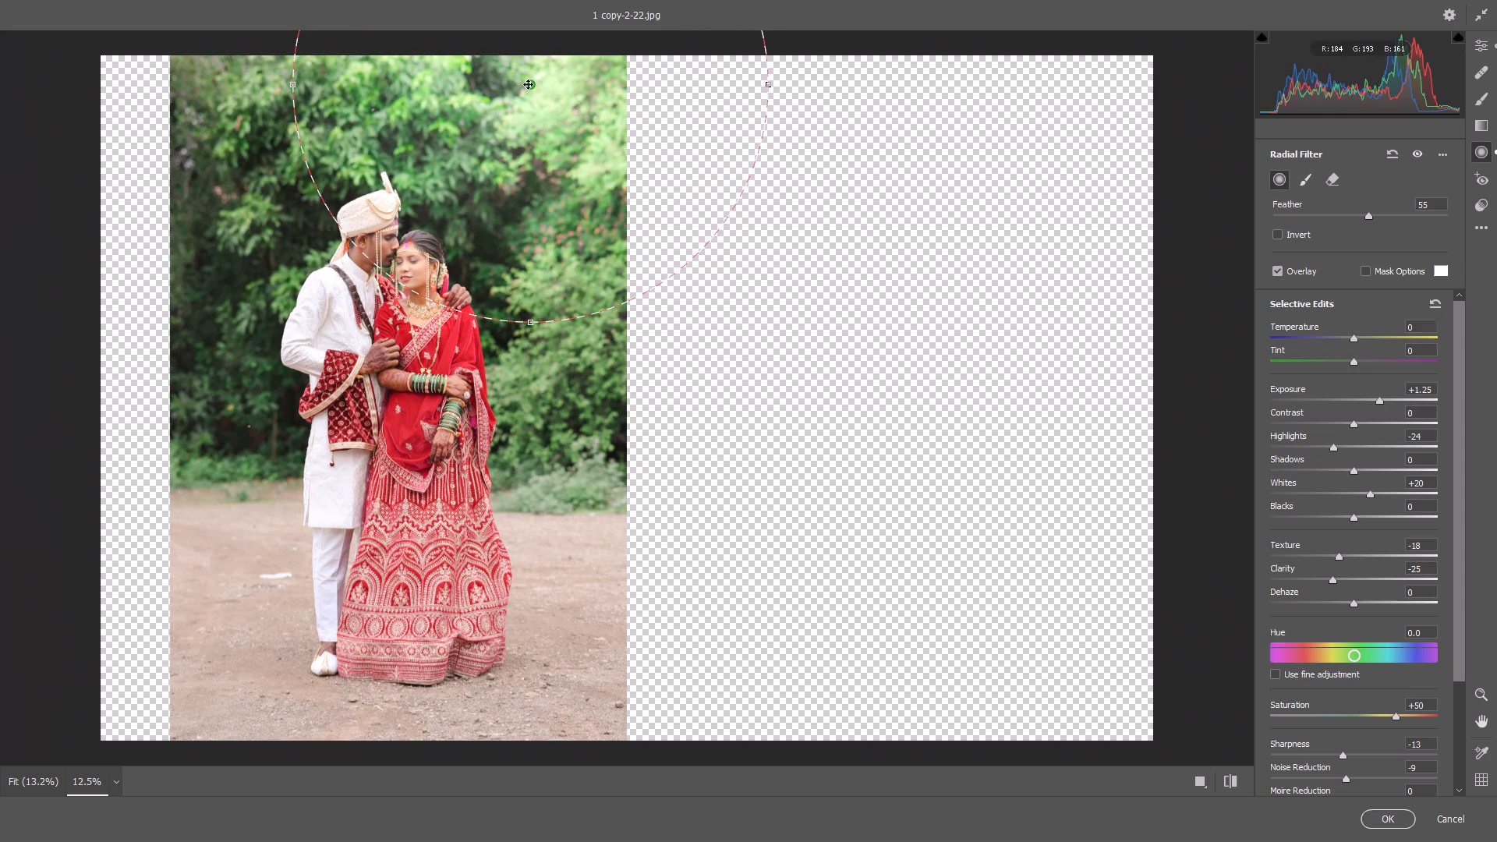
left_click_drag(529, 85, 626, 115)
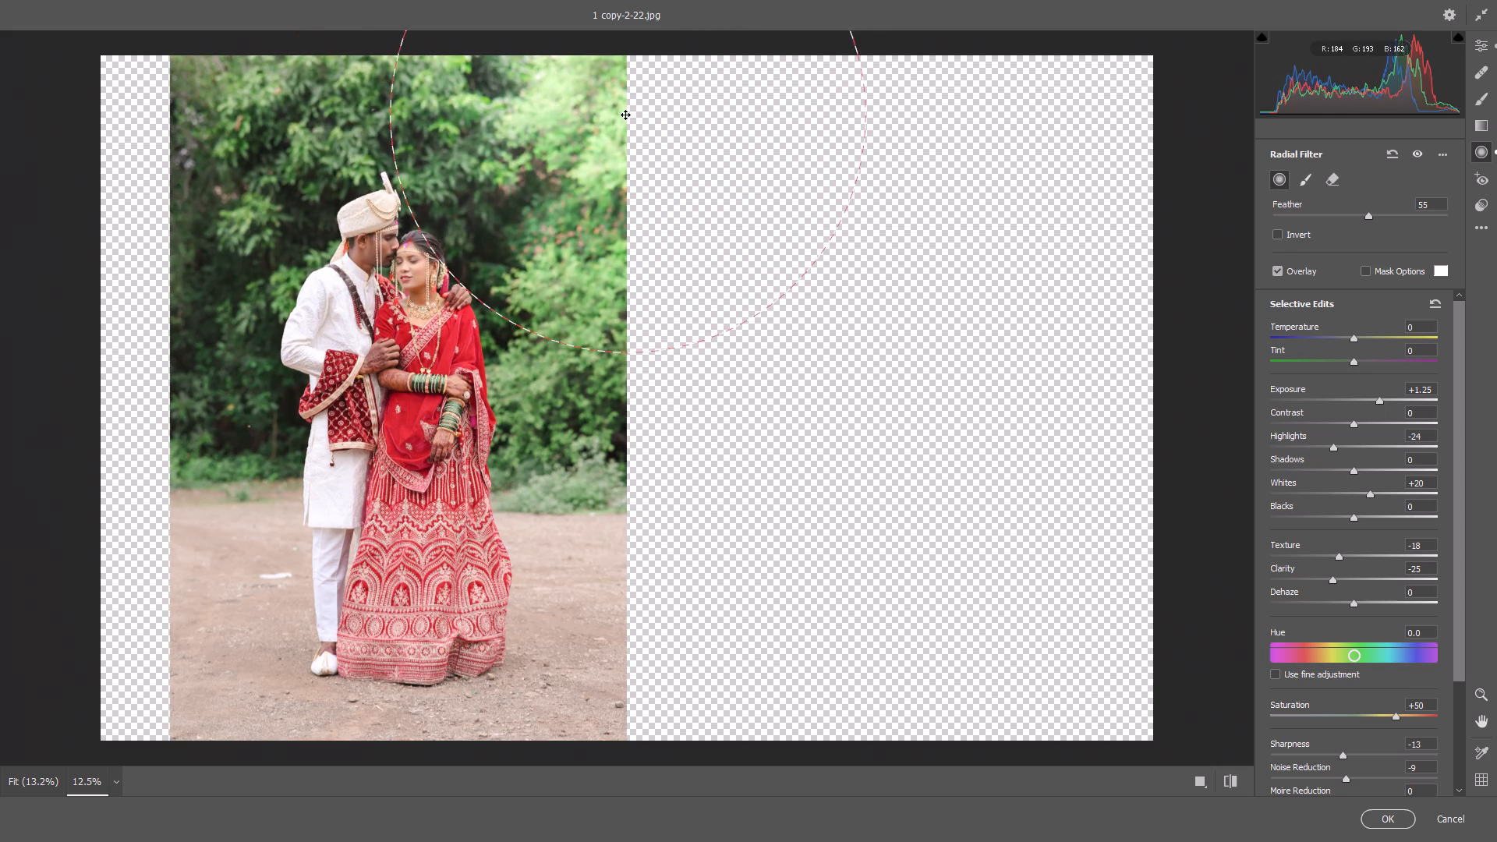
left_click_drag(626, 115, 635, 111)
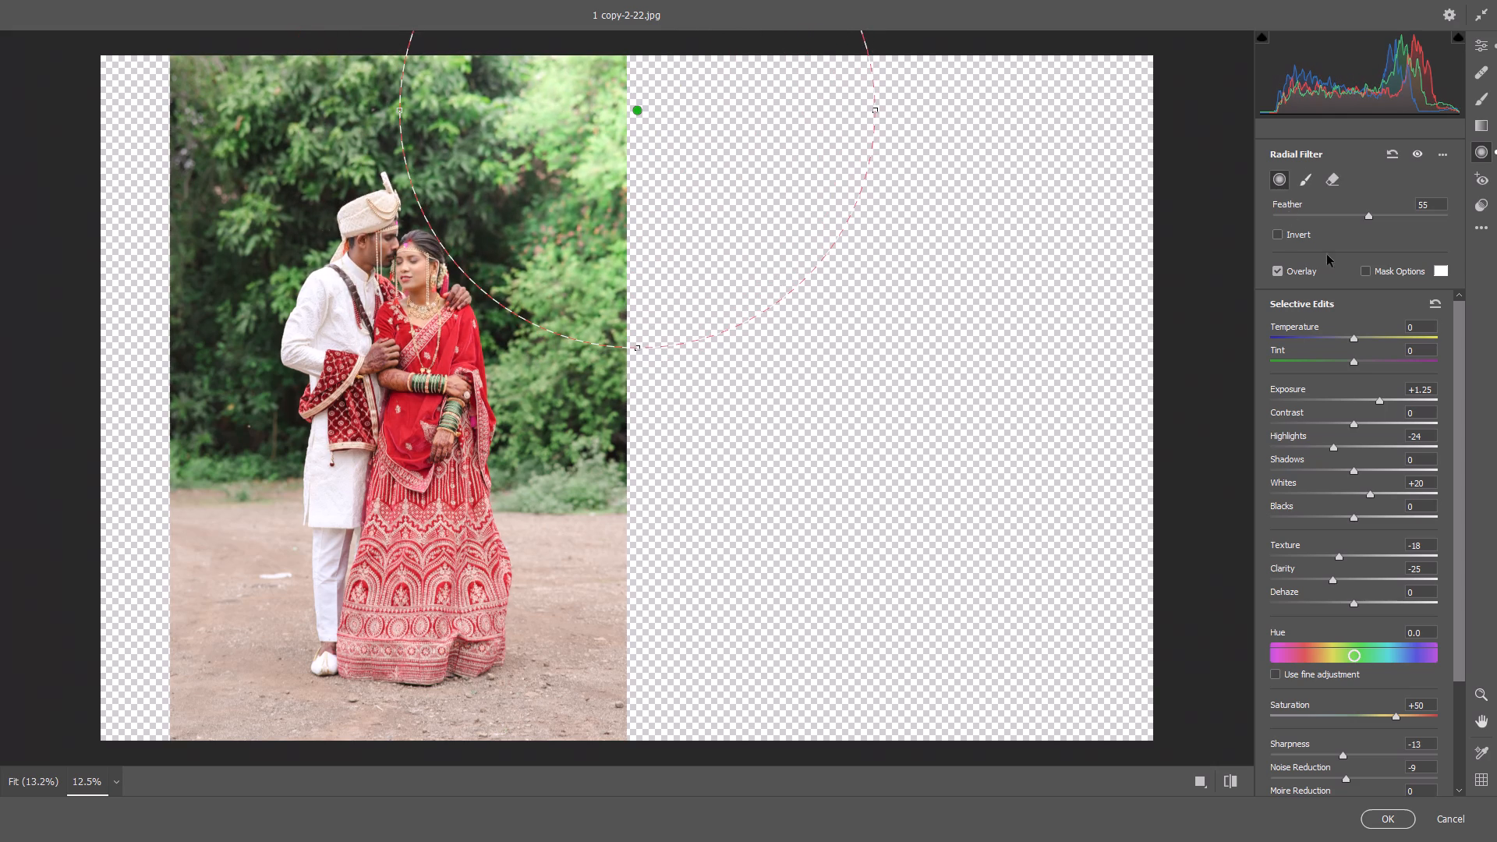
Warm the radial filter's light with temperature +31 and tint +3.
left_click_drag(1350, 338, 1380, 348)
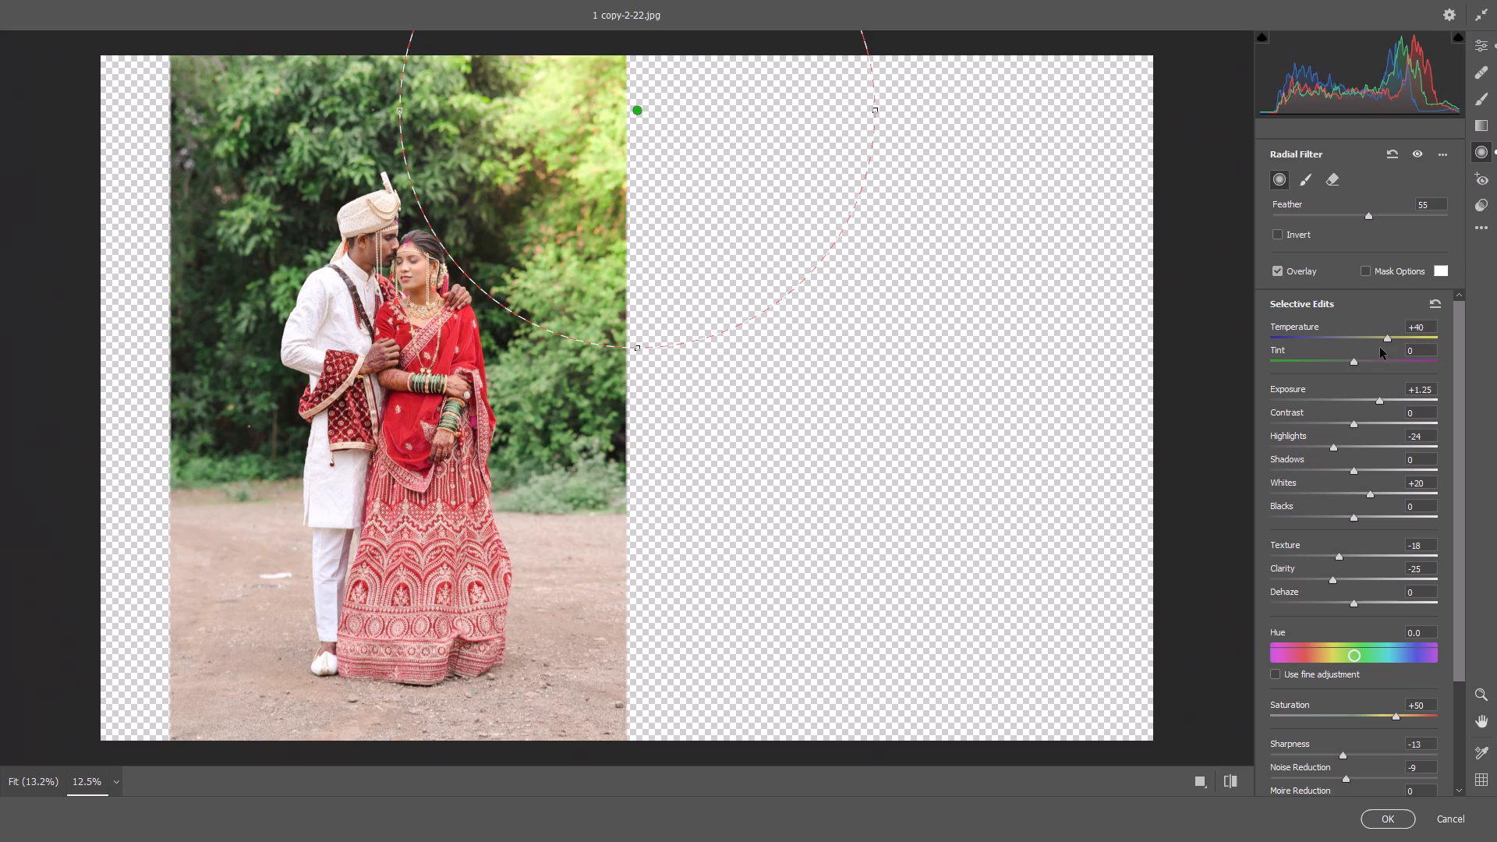
left_click_drag(1380, 348, 1375, 350)
left_click_drag(1347, 364, 1321, 364)
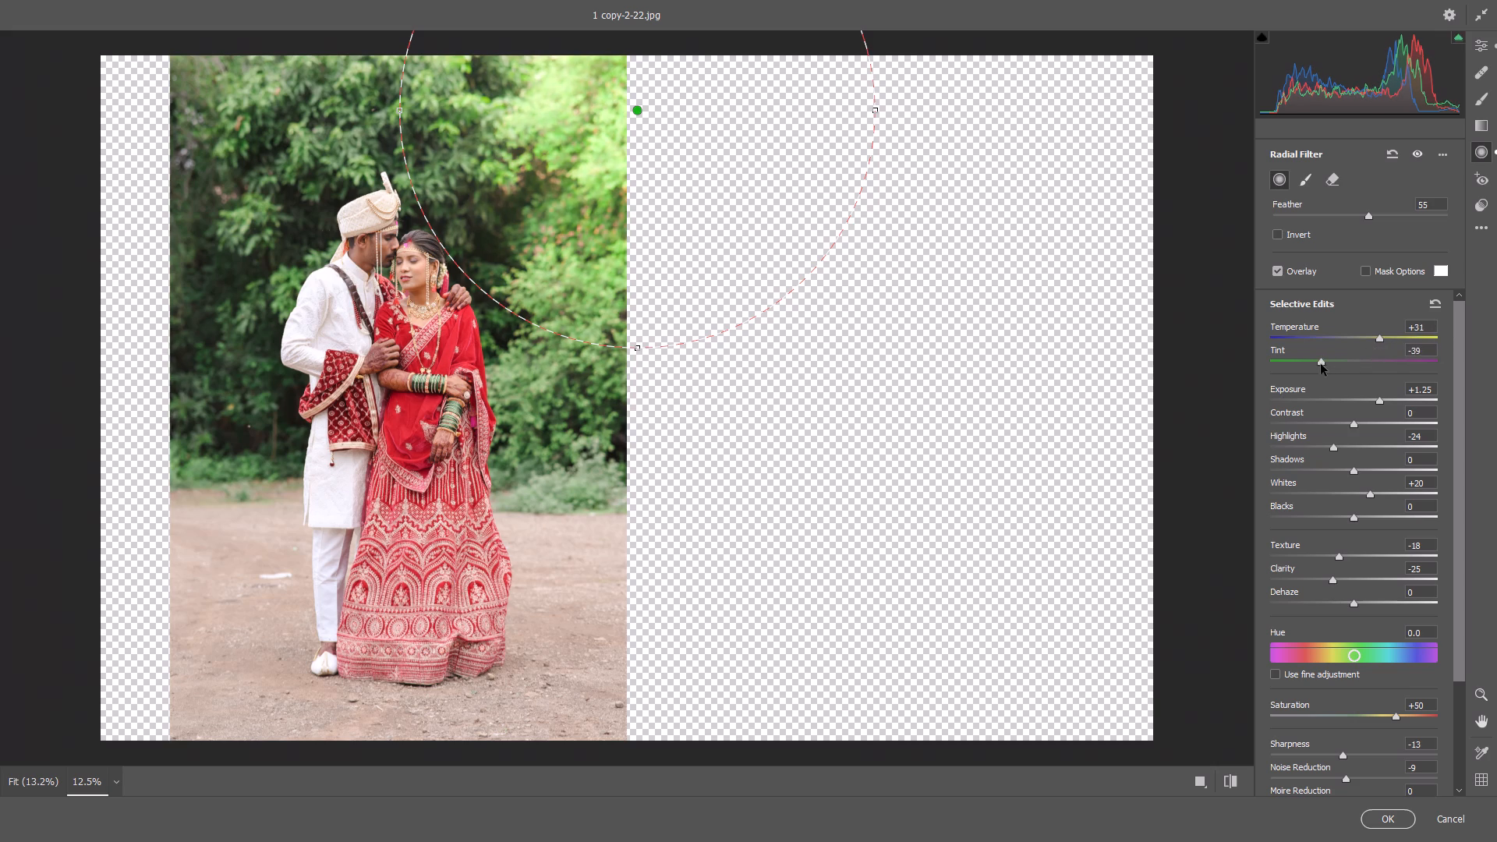
left_click_drag(1321, 364, 1356, 363)
Set the radial filter's feather to 42 and preview its mask coverage.
left_click_drag(1368, 219, 1408, 225)
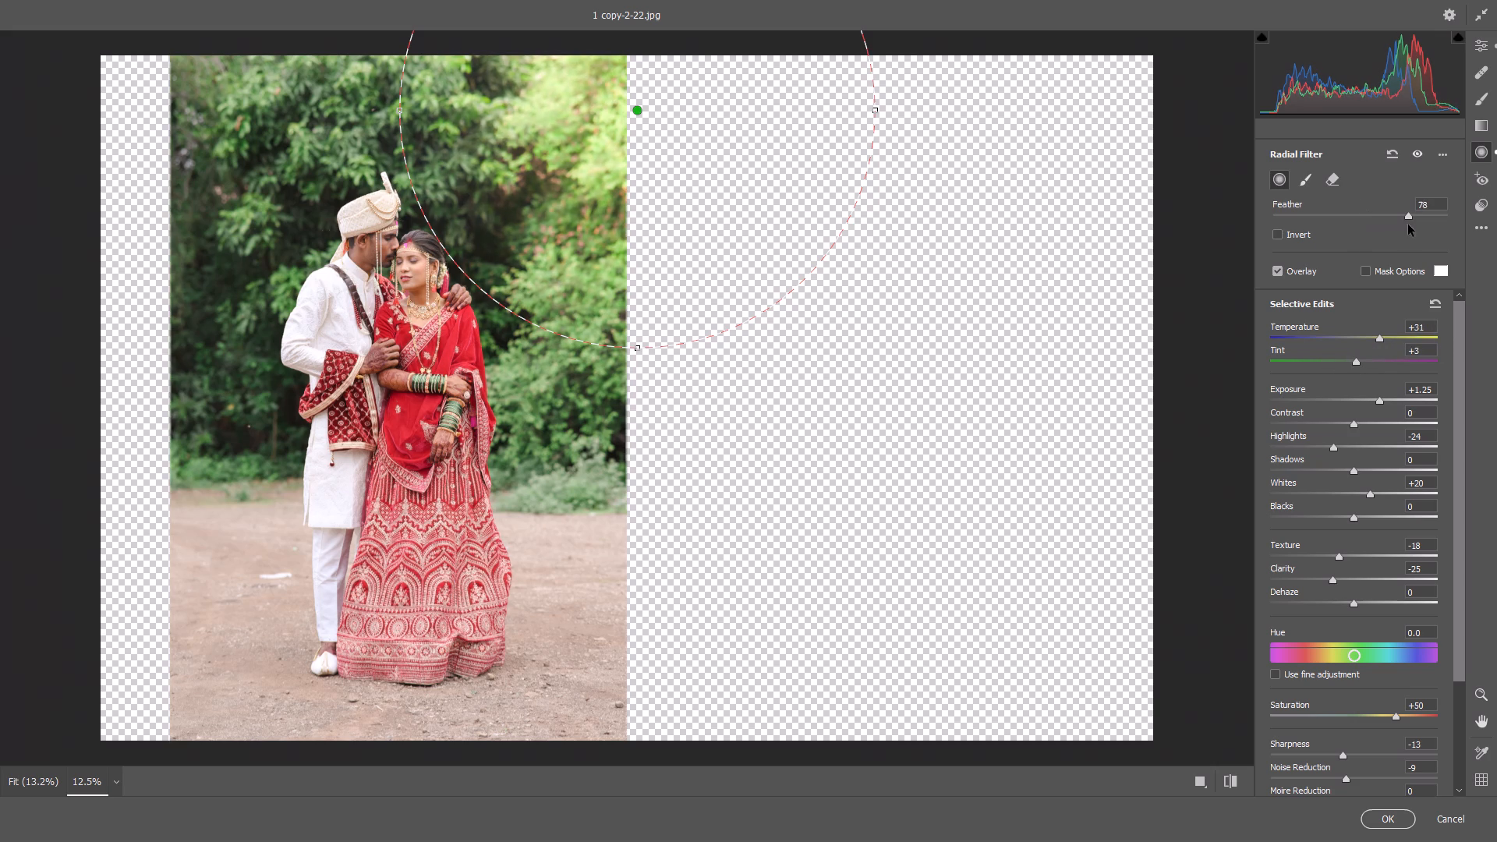
left_click_drag(1408, 225, 1347, 238)
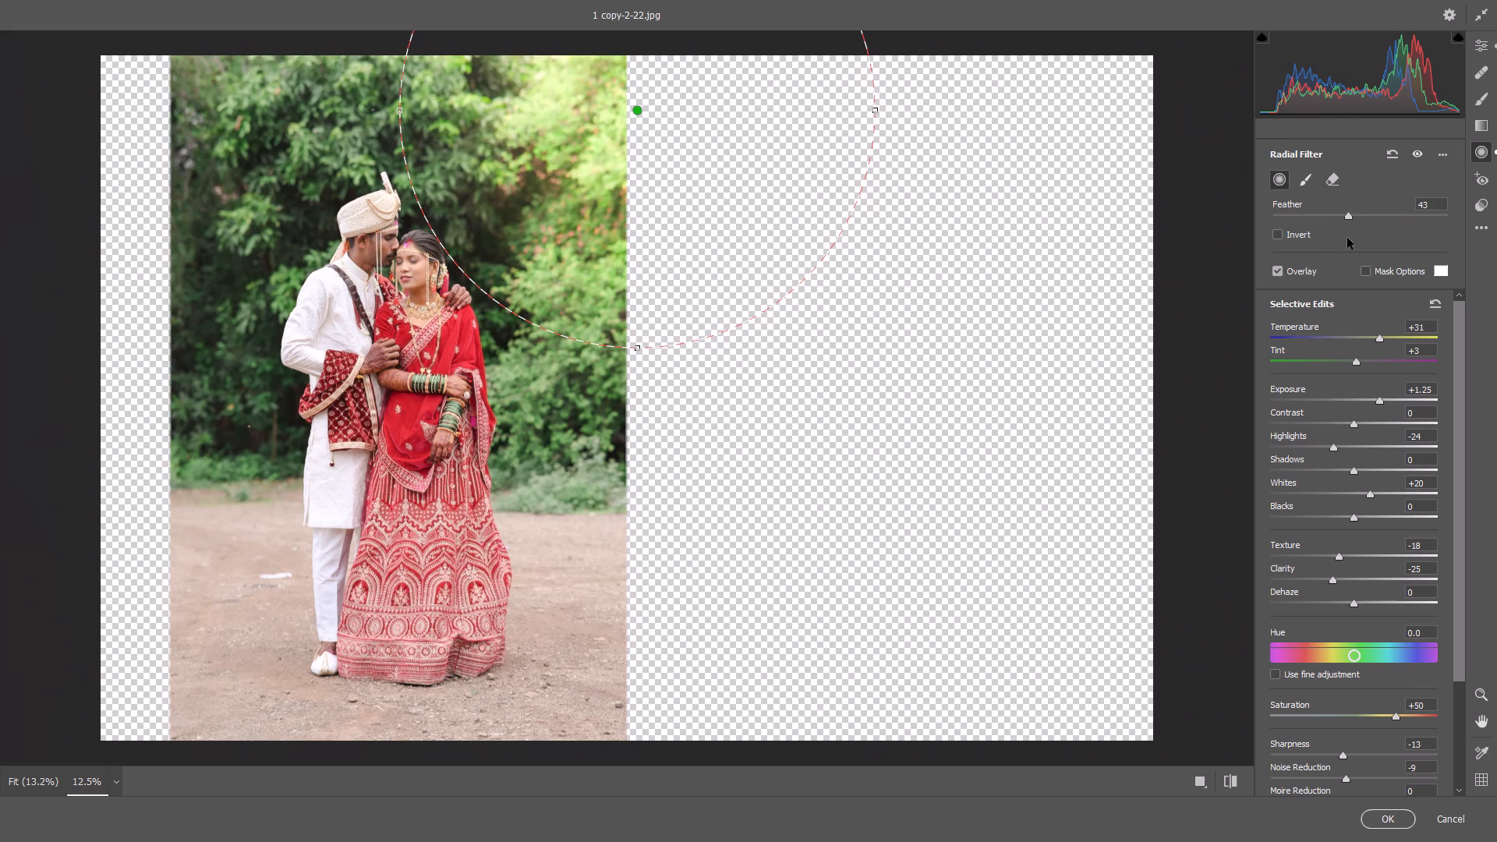
left_click_drag(1347, 238, 1345, 245)
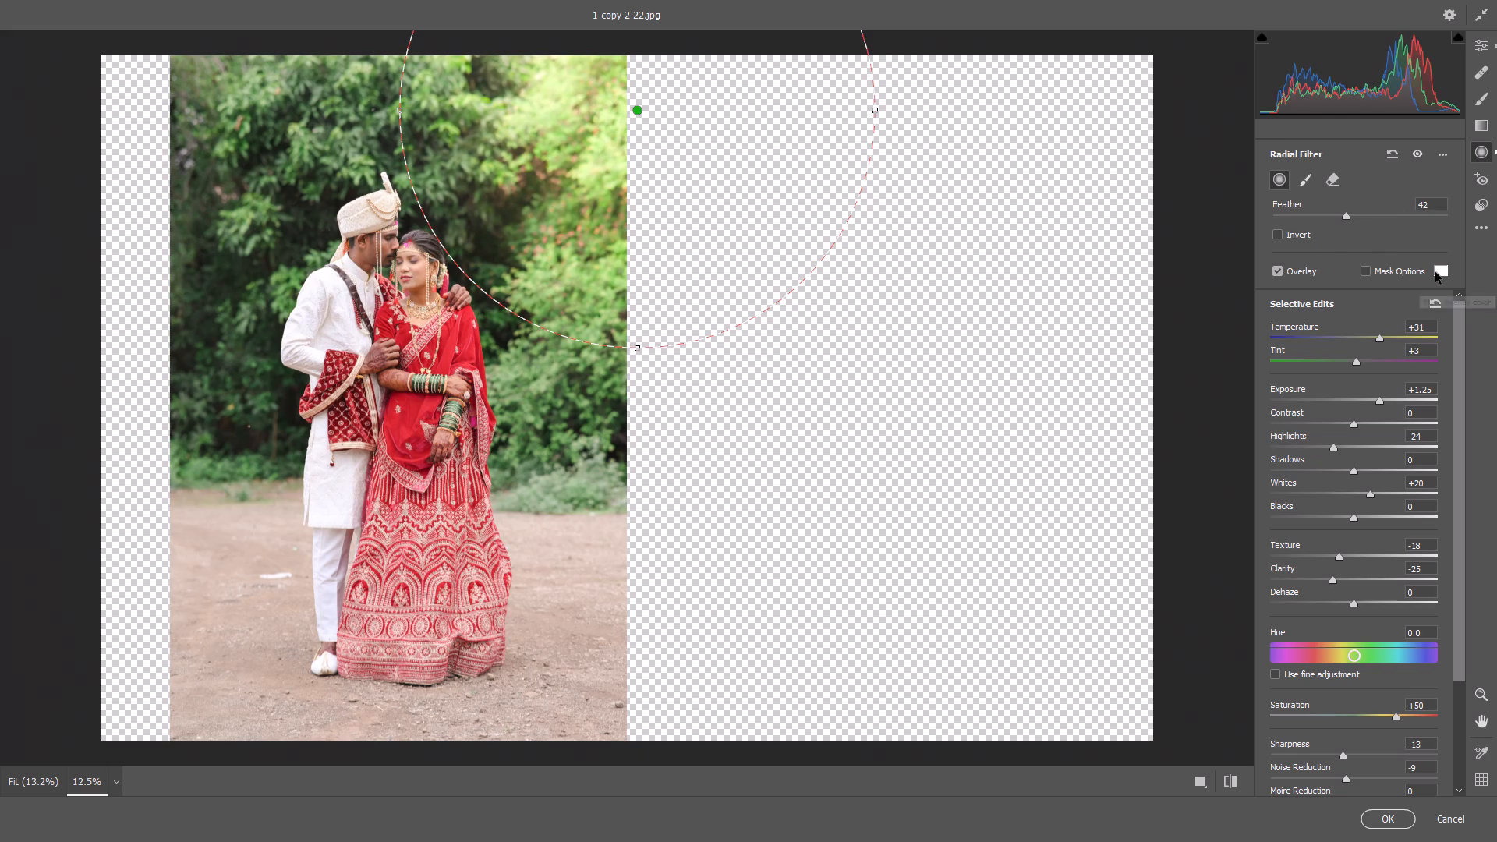
left_click(1373, 270)
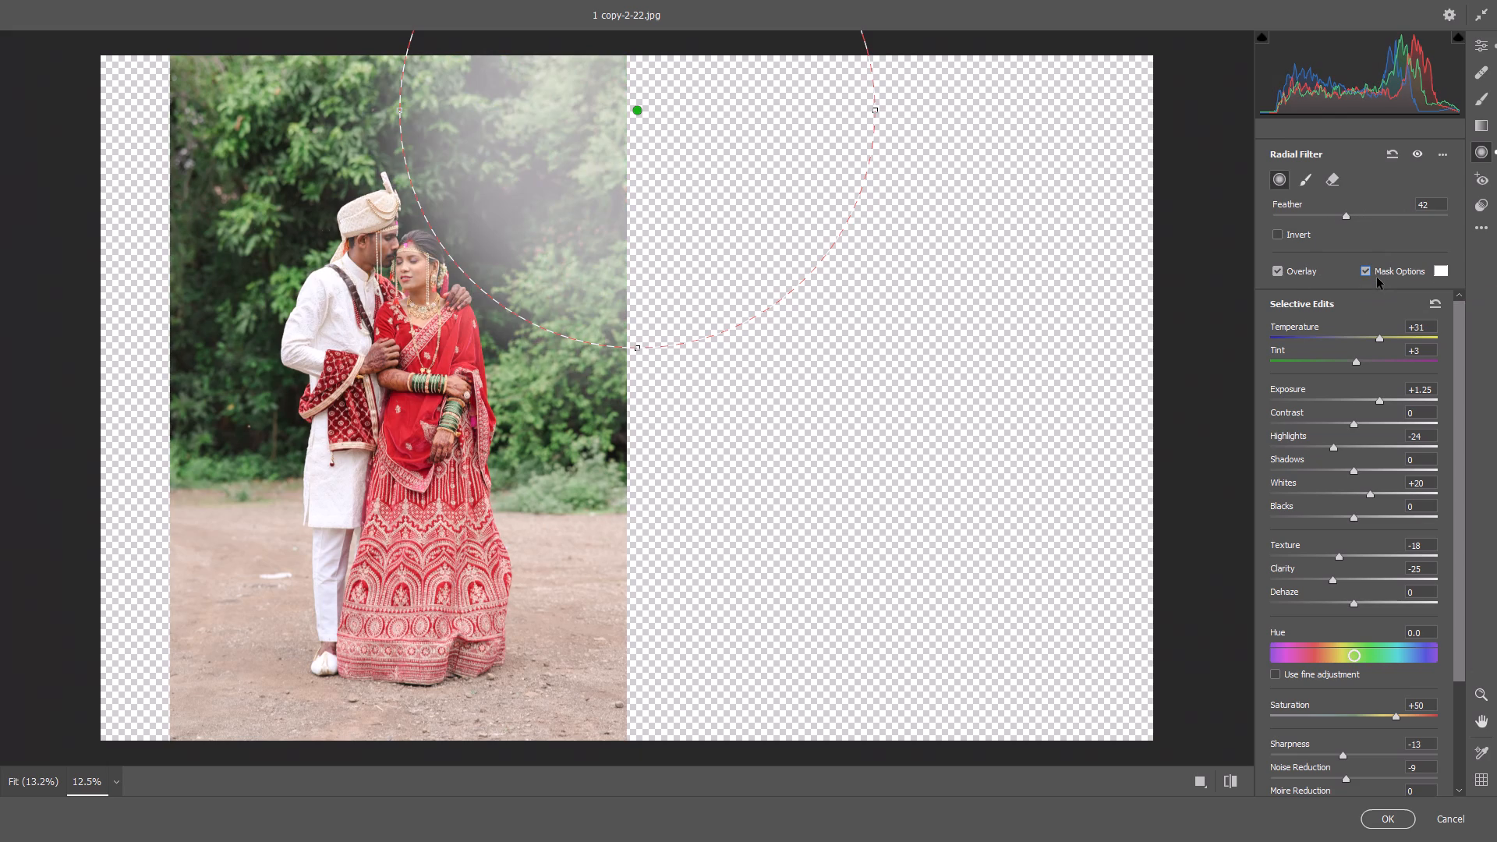
left_click(1371, 273)
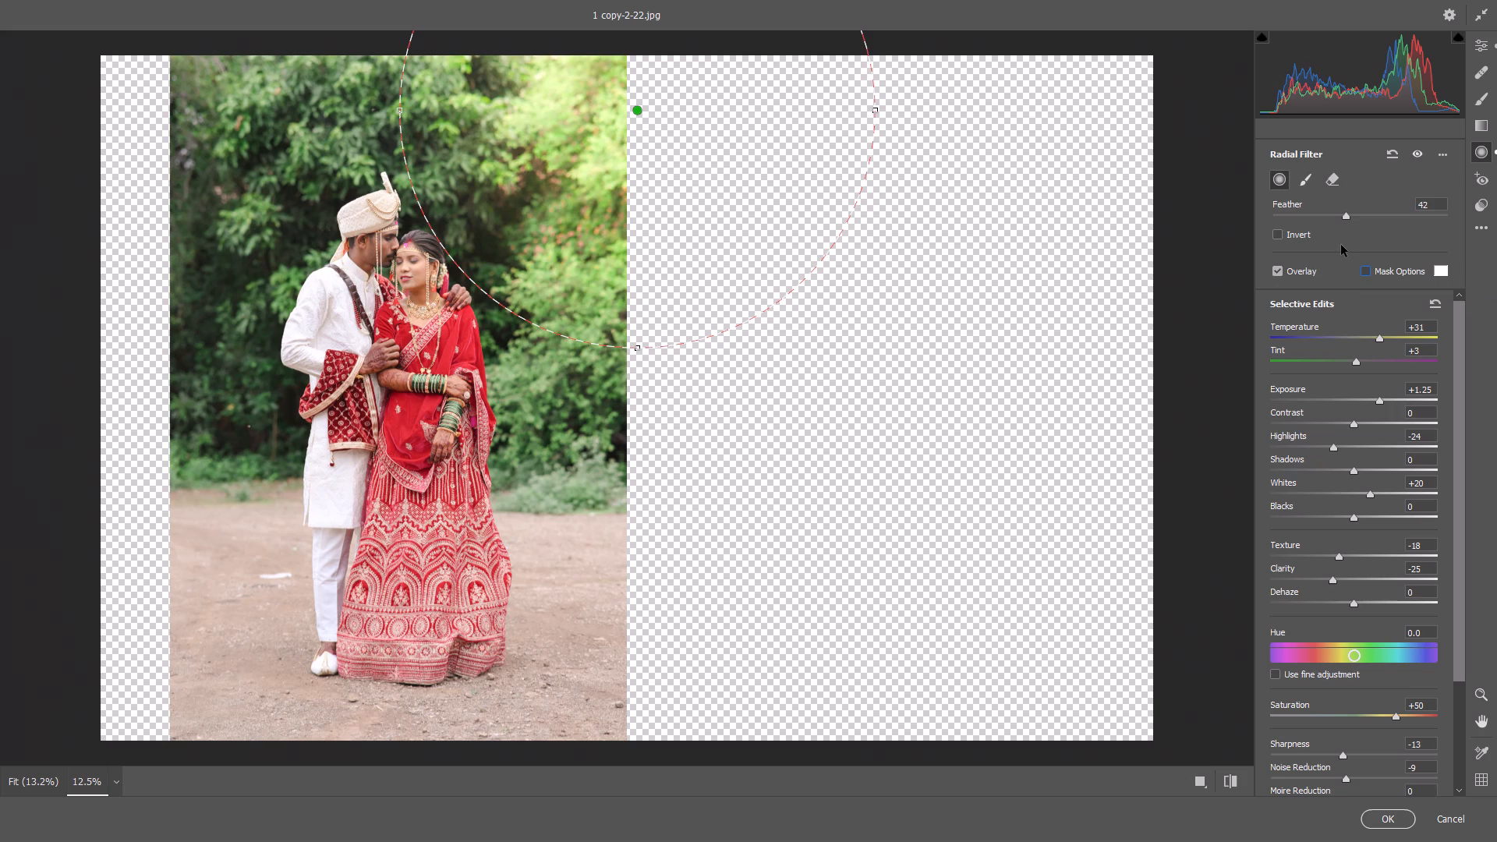
left_click(1434, 147)
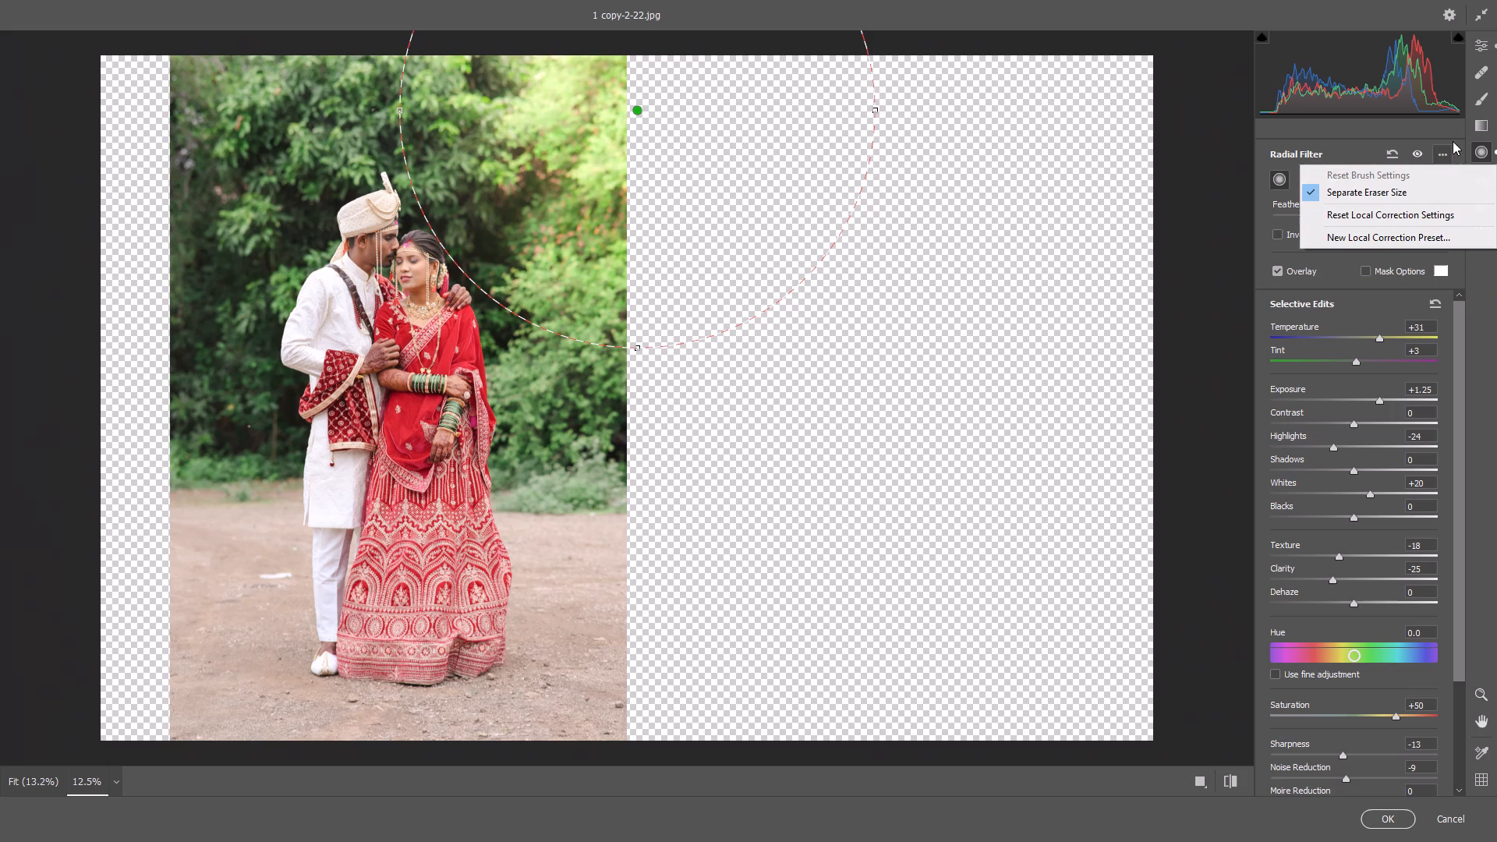
left_click(1452, 139)
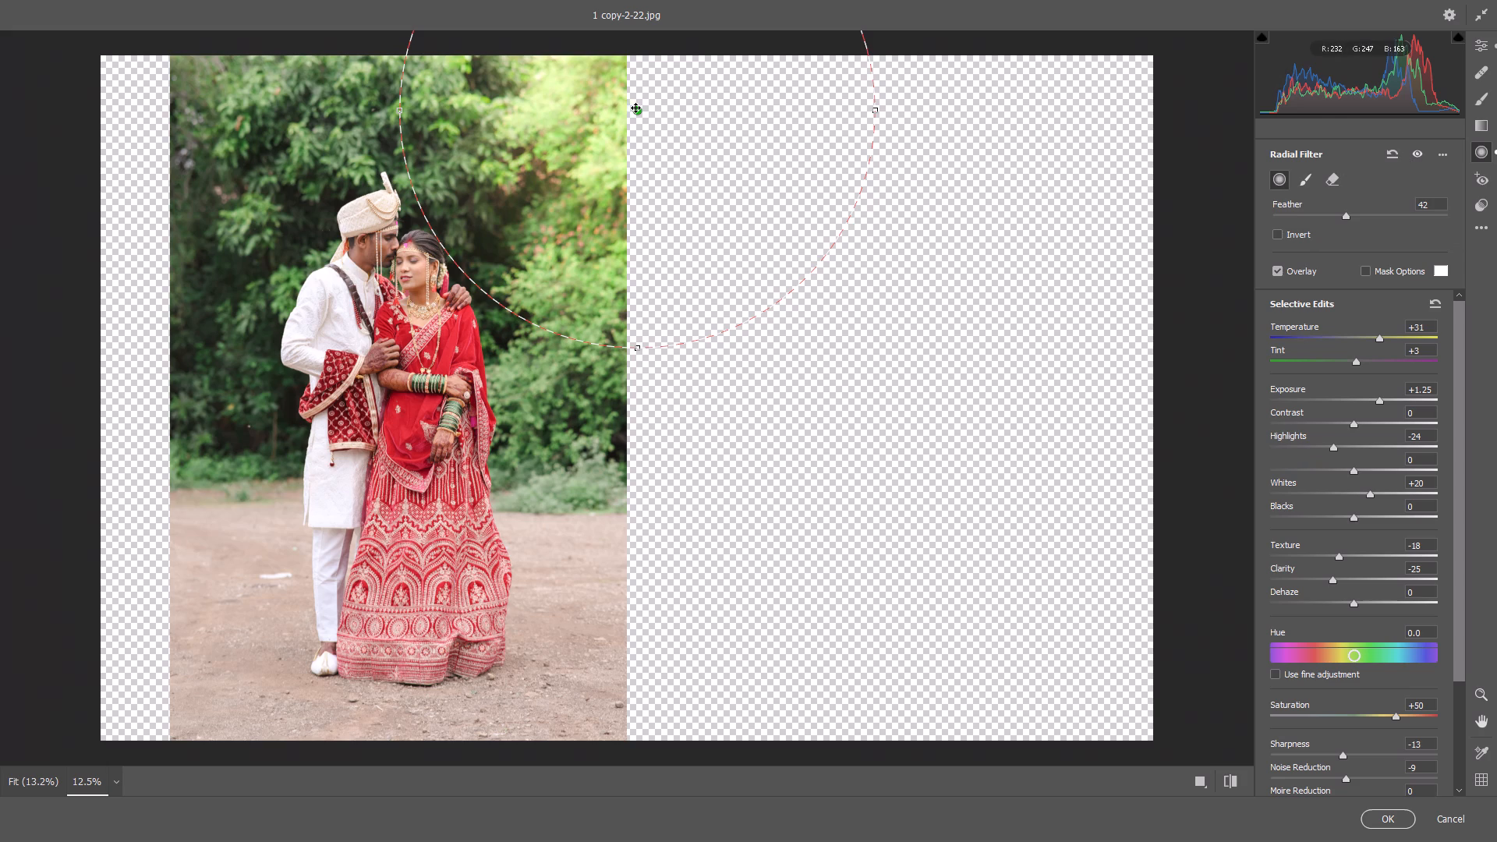
Shift the radial filter away from the couple, centring it farther beyond the photo's right edge, and deselect it.
left_click_drag(636, 108, 691, 95)
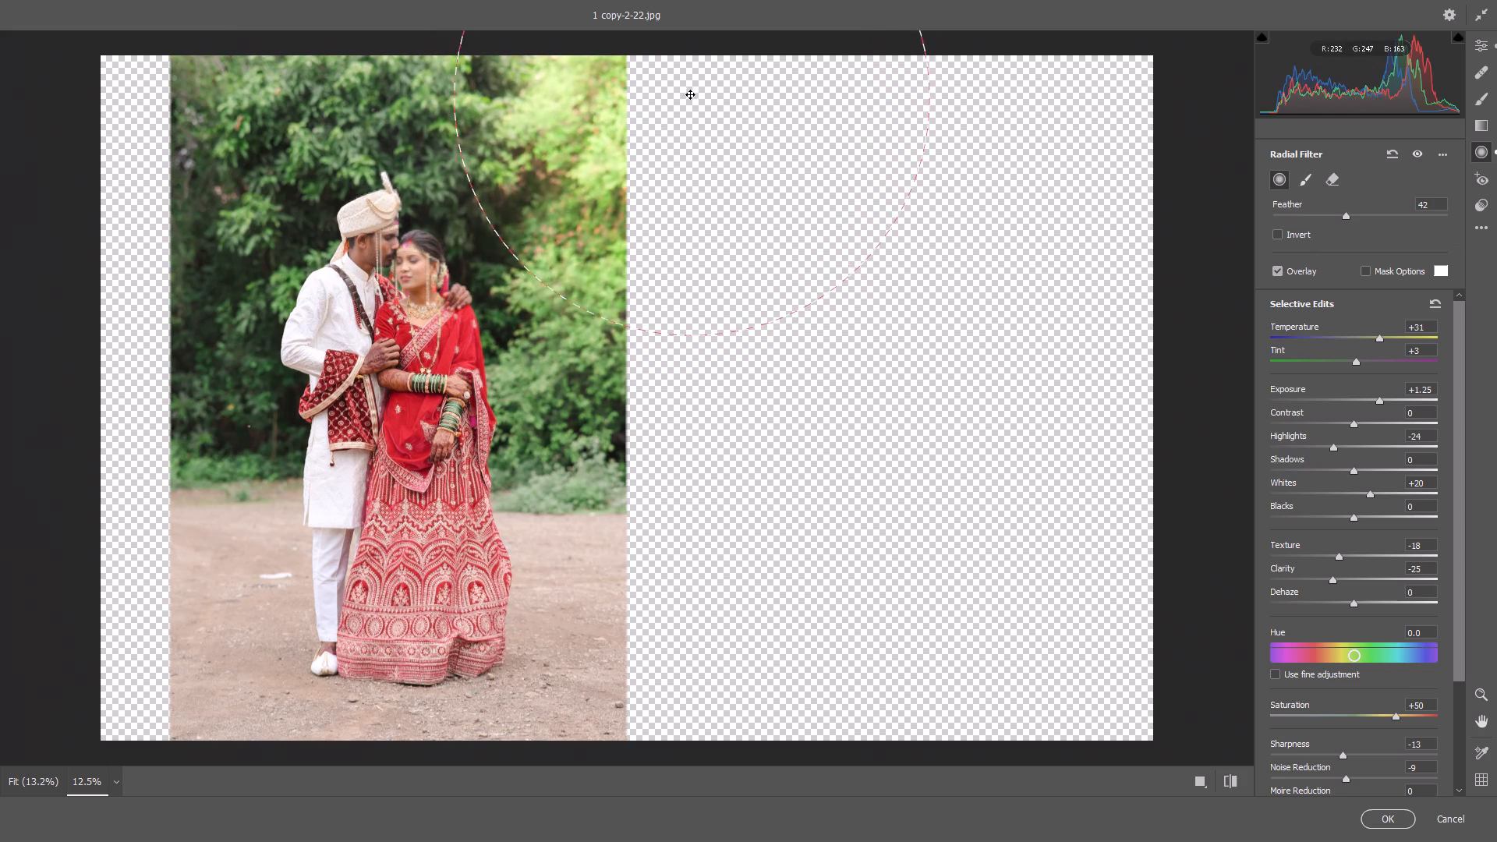
left_click_drag(691, 95, 669, 119)
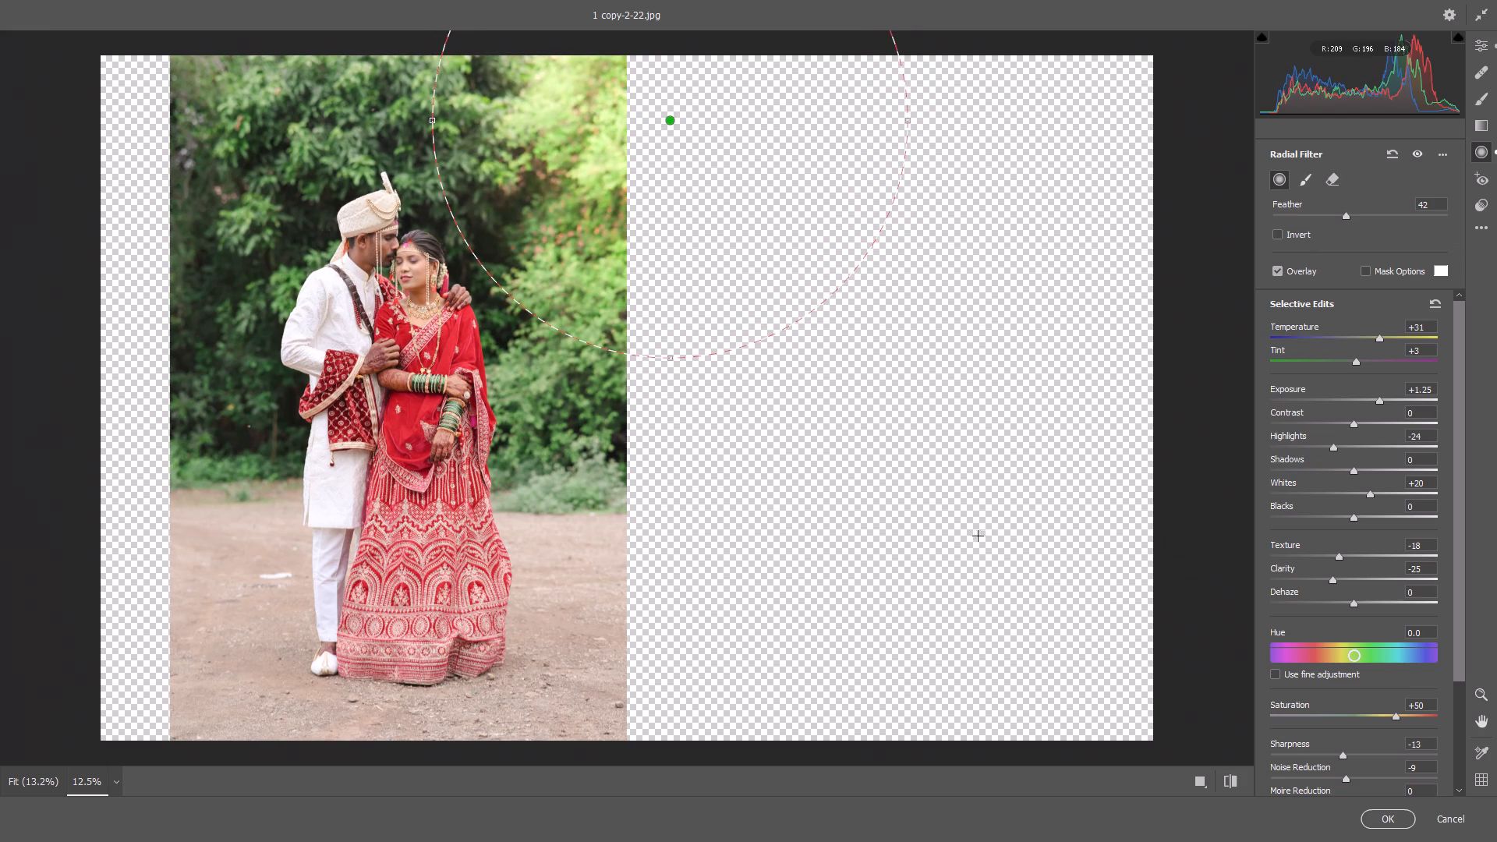
left_click(977, 535)
scroll(1472, 152, "up", 1)
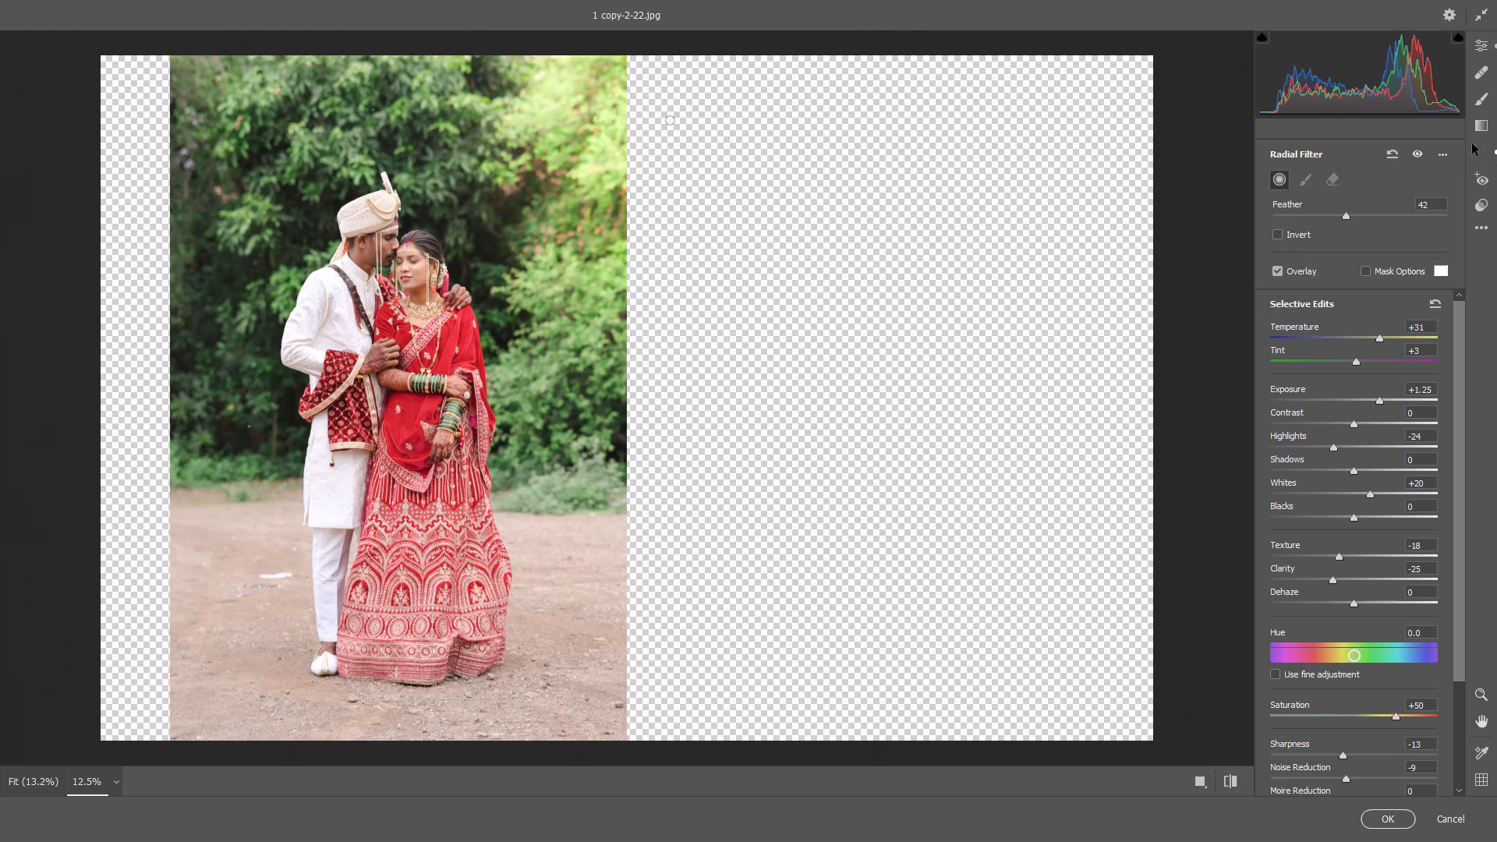
Return to the main photo adjustments and examine the bride's skin tones and the lit foliage up close.
left_click(1474, 54)
scroll(210, 220, "up", 6)
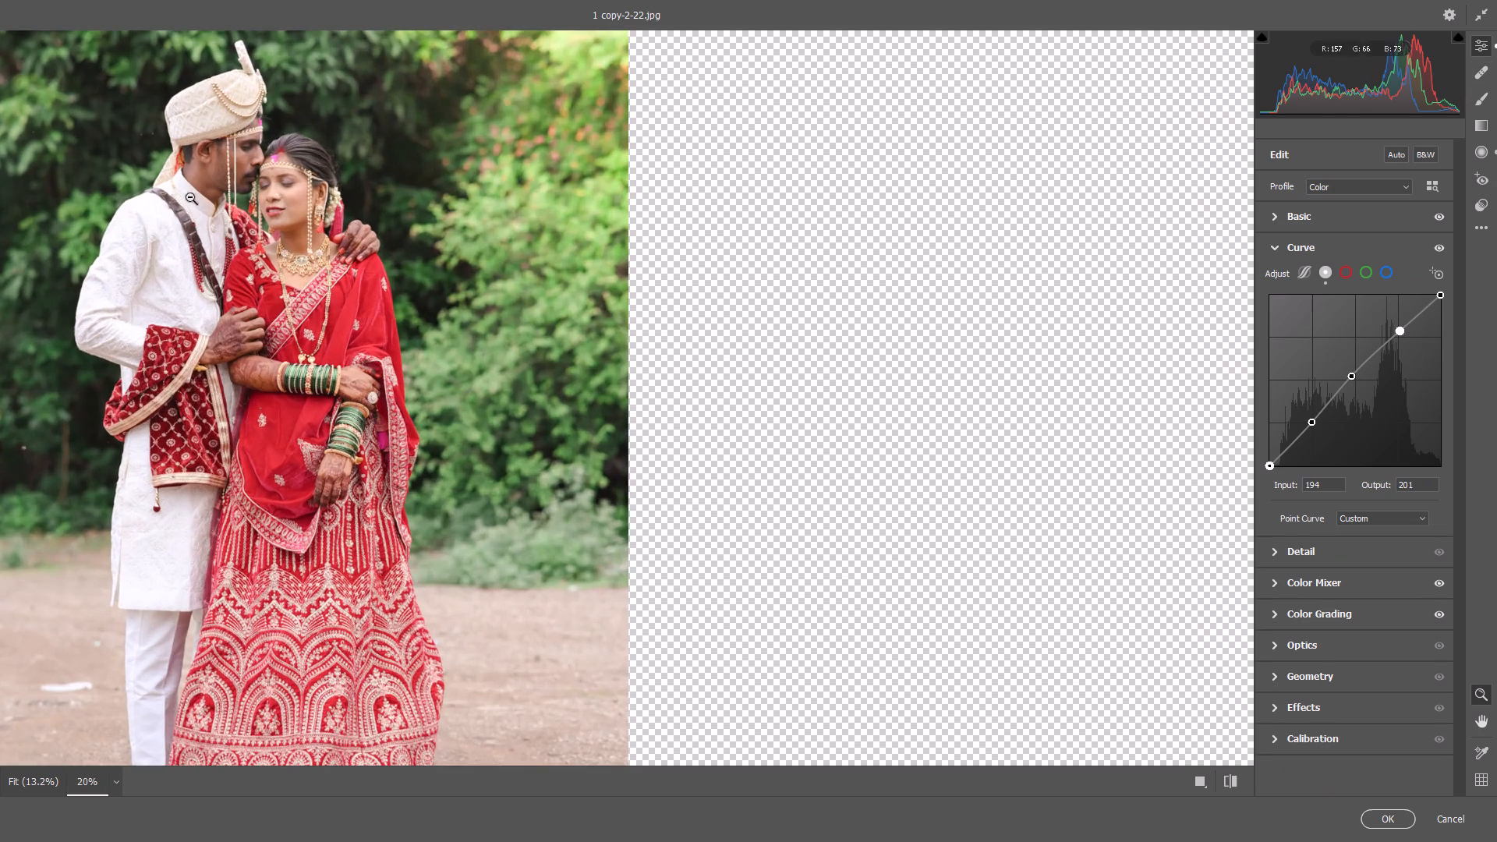
left_click_drag(236, 203, 405, 351)
left_click_drag(480, 387, 472, 387)
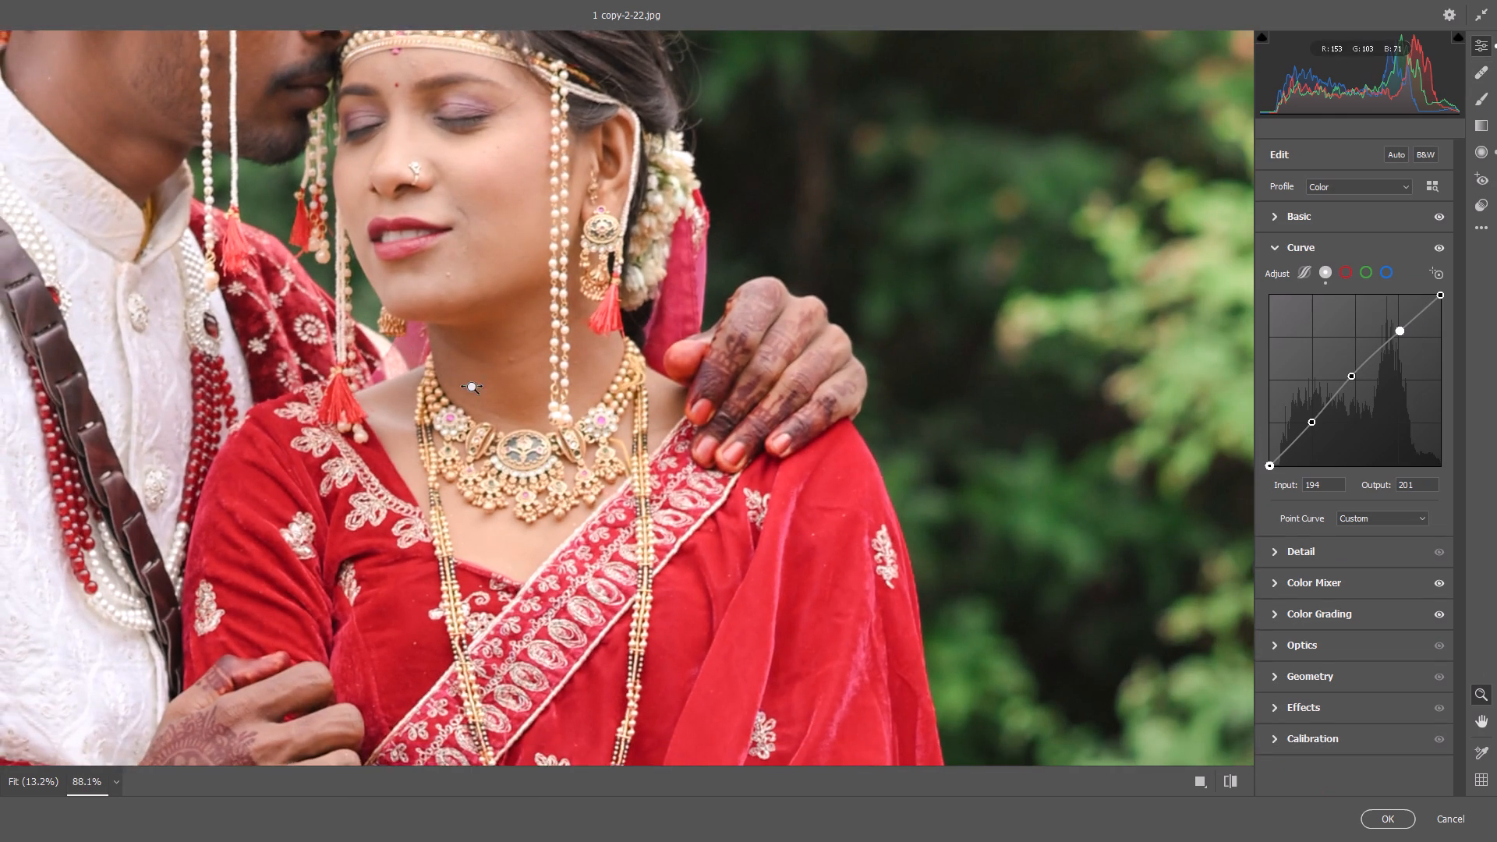
left_click_drag(472, 387, 330, 338)
left_click_drag(741, 130, 747, 130)
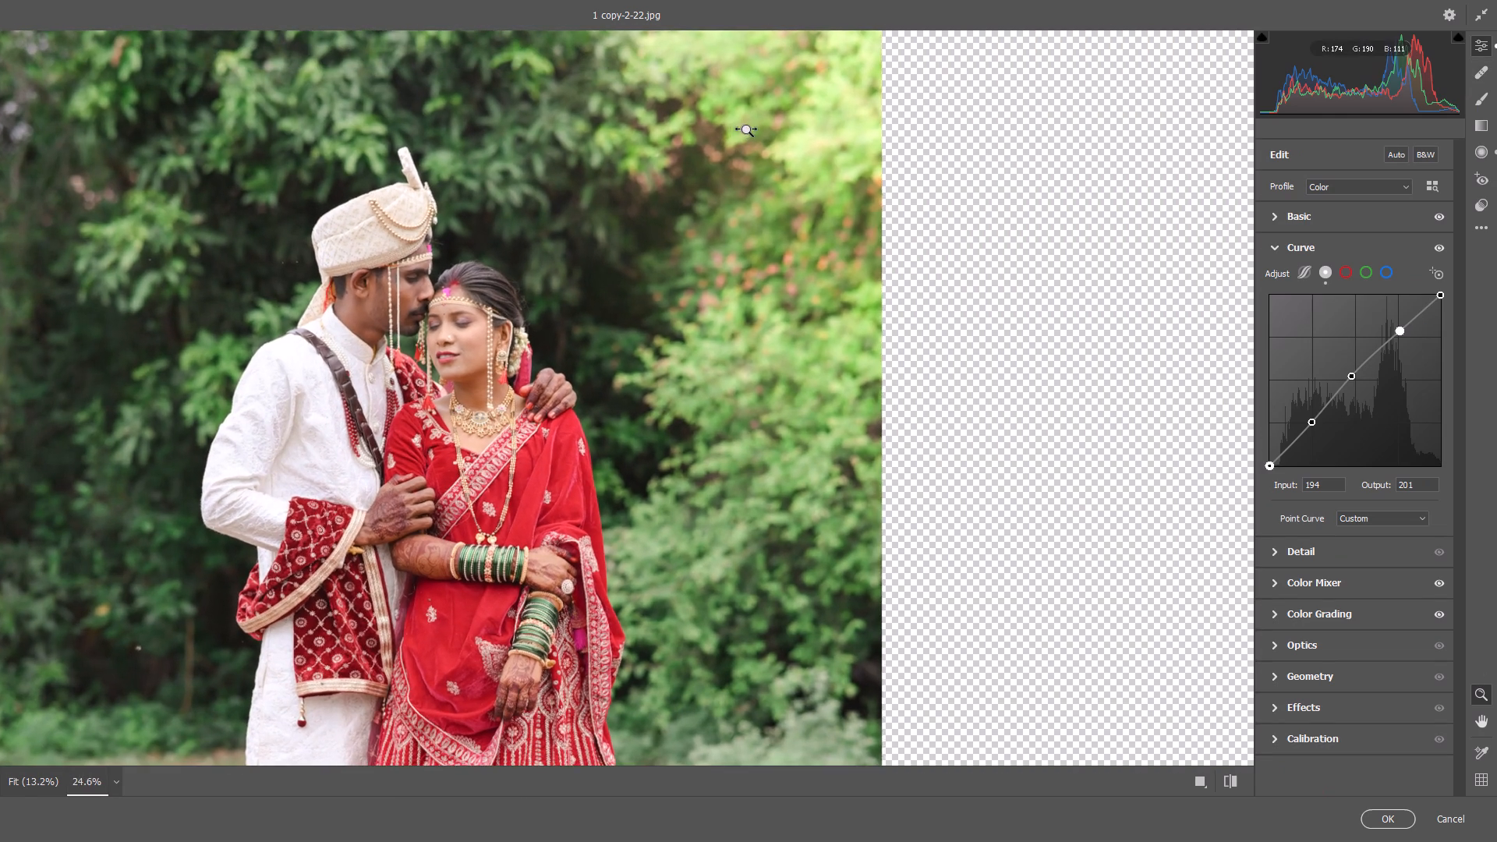
Delete the warm radial light filter from the main couple photo.
left_click_drag(747, 130, 734, 139)
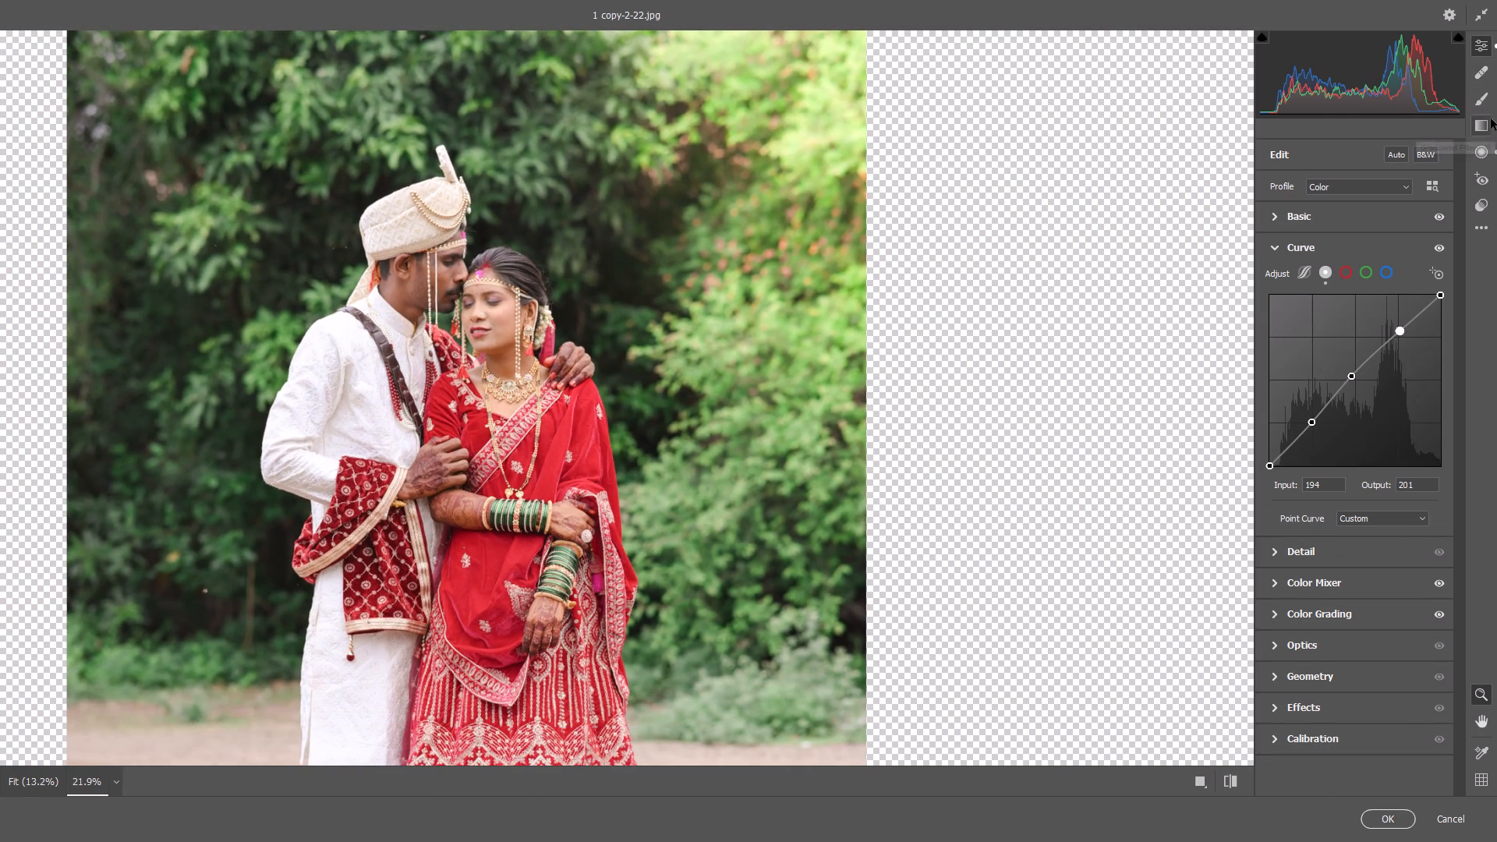
left_click(1482, 99)
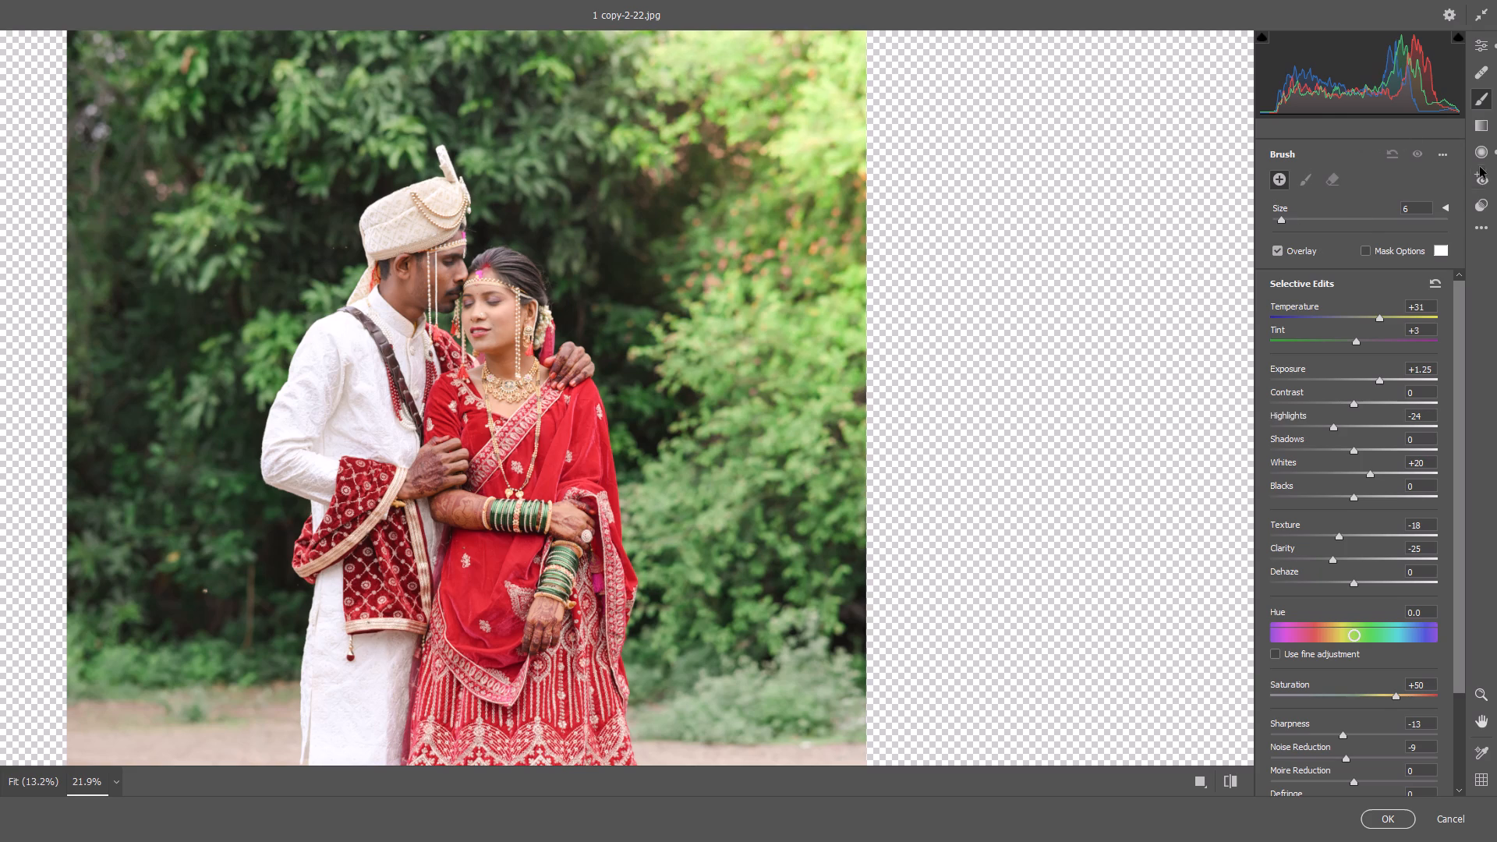
left_click(1479, 122)
left_click(1491, 149)
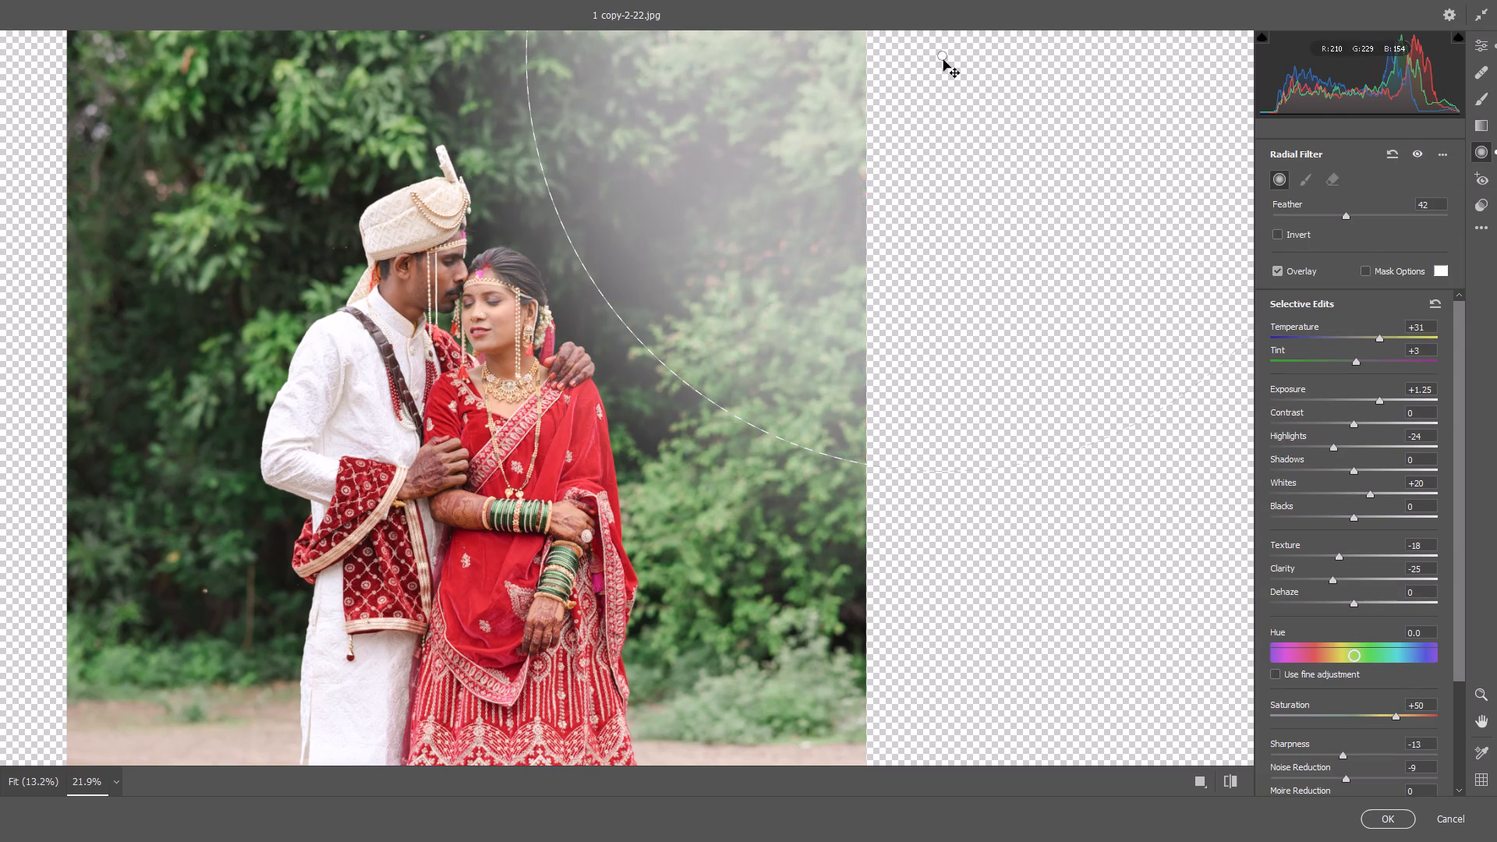
left_click_drag(943, 60, 1183, 0)
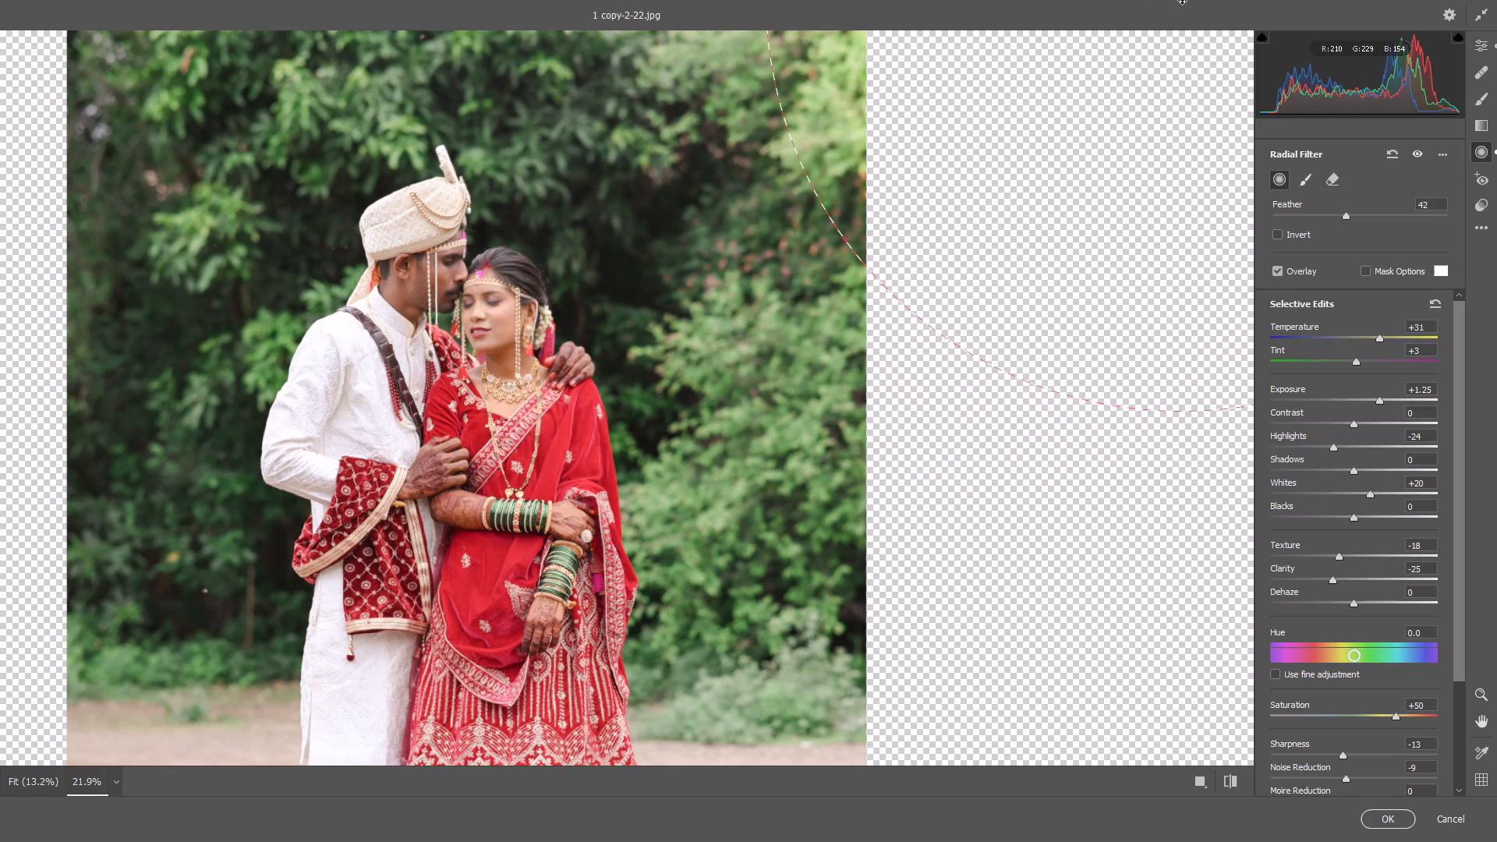
left_click_drag(1183, 0, 1115, 58)
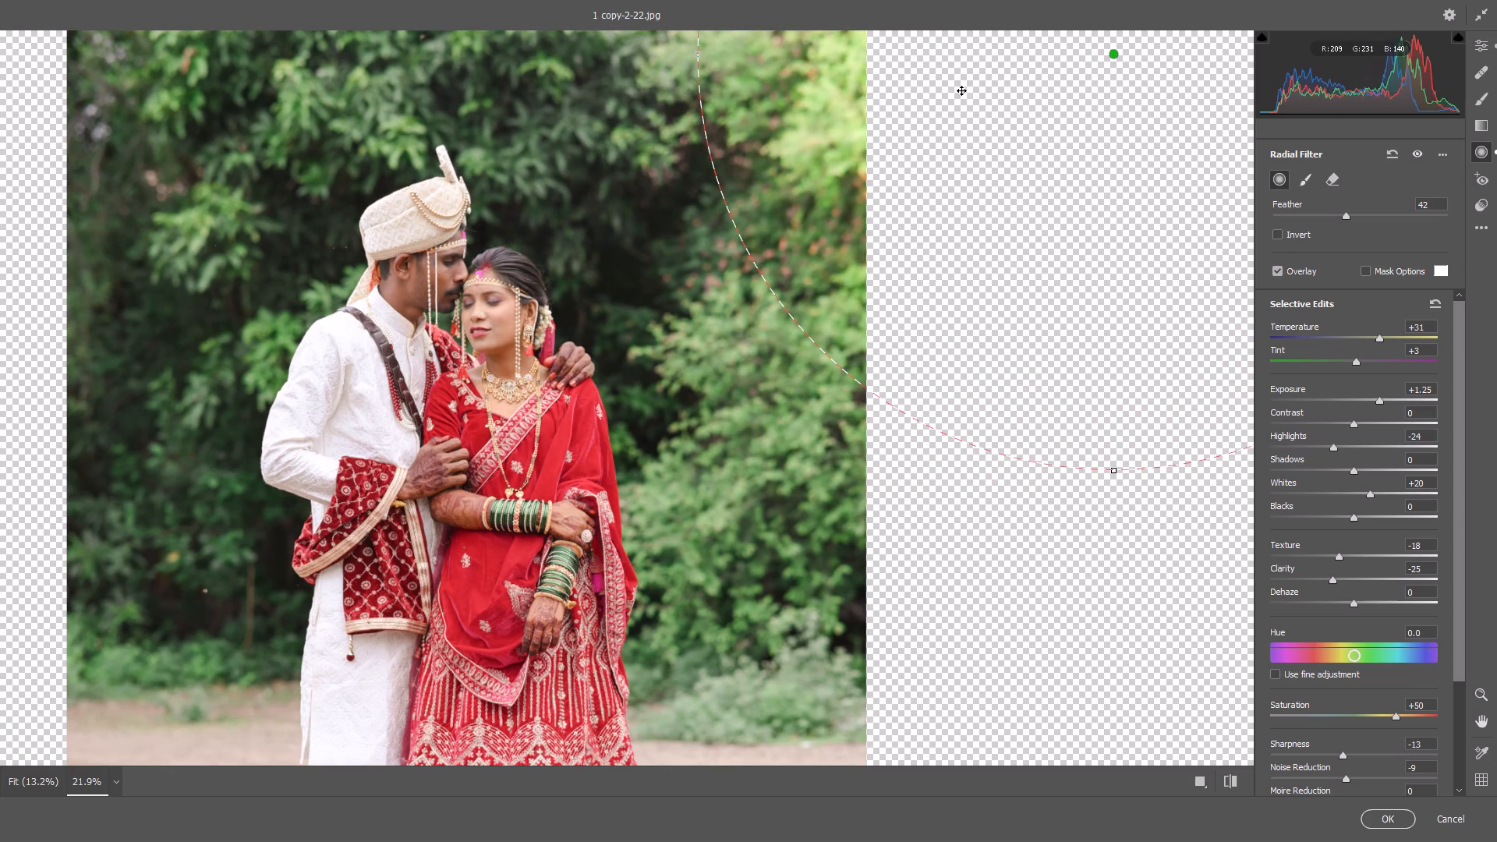
key("BackSpace")
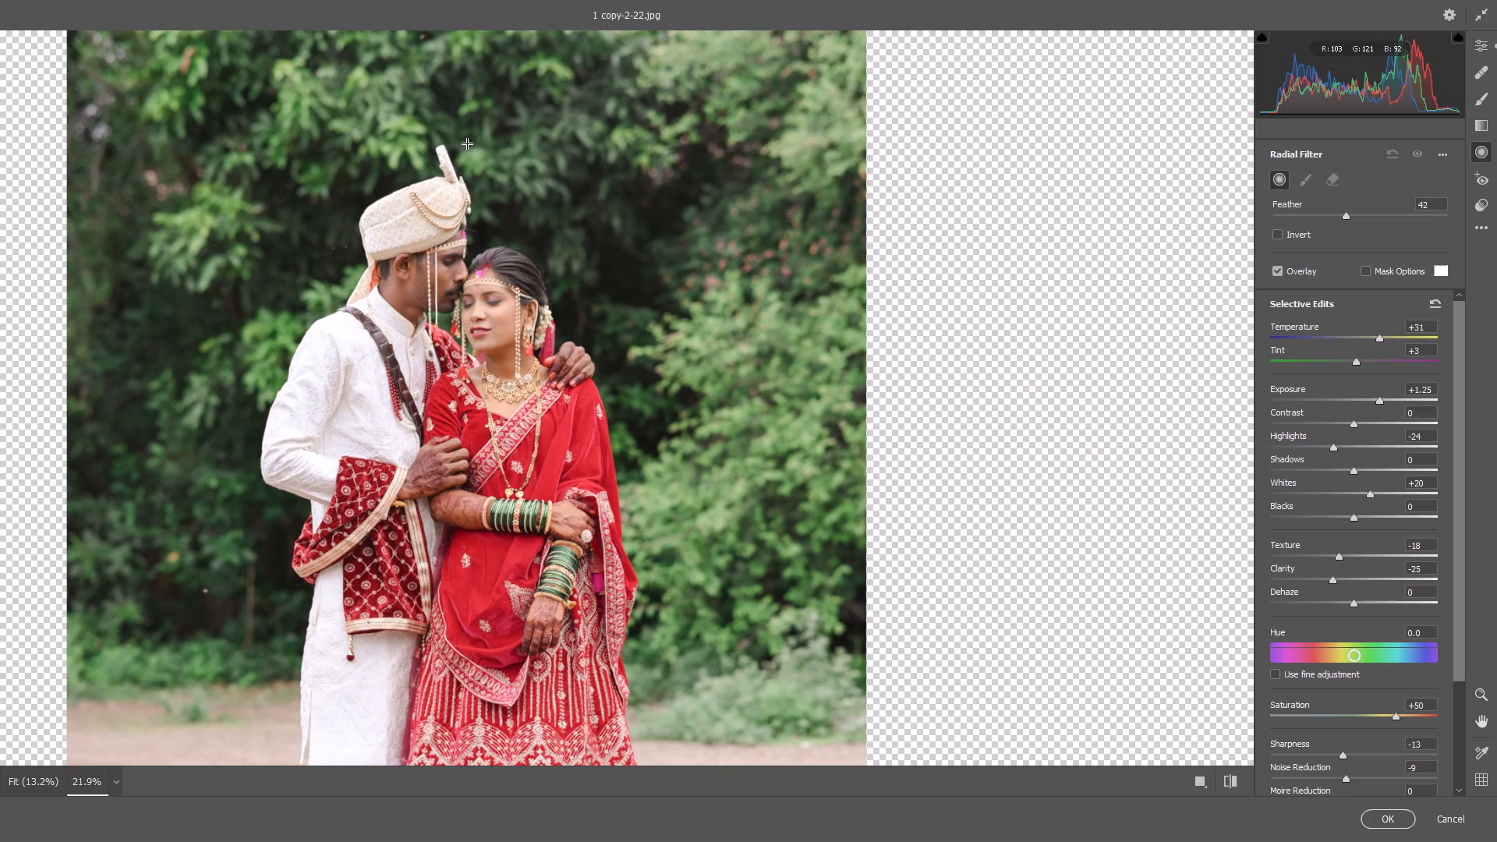
Save the current Camera Raw adjustments as a preset named Q1 in the User Presets group.
scroll(475, 126, "down", 7)
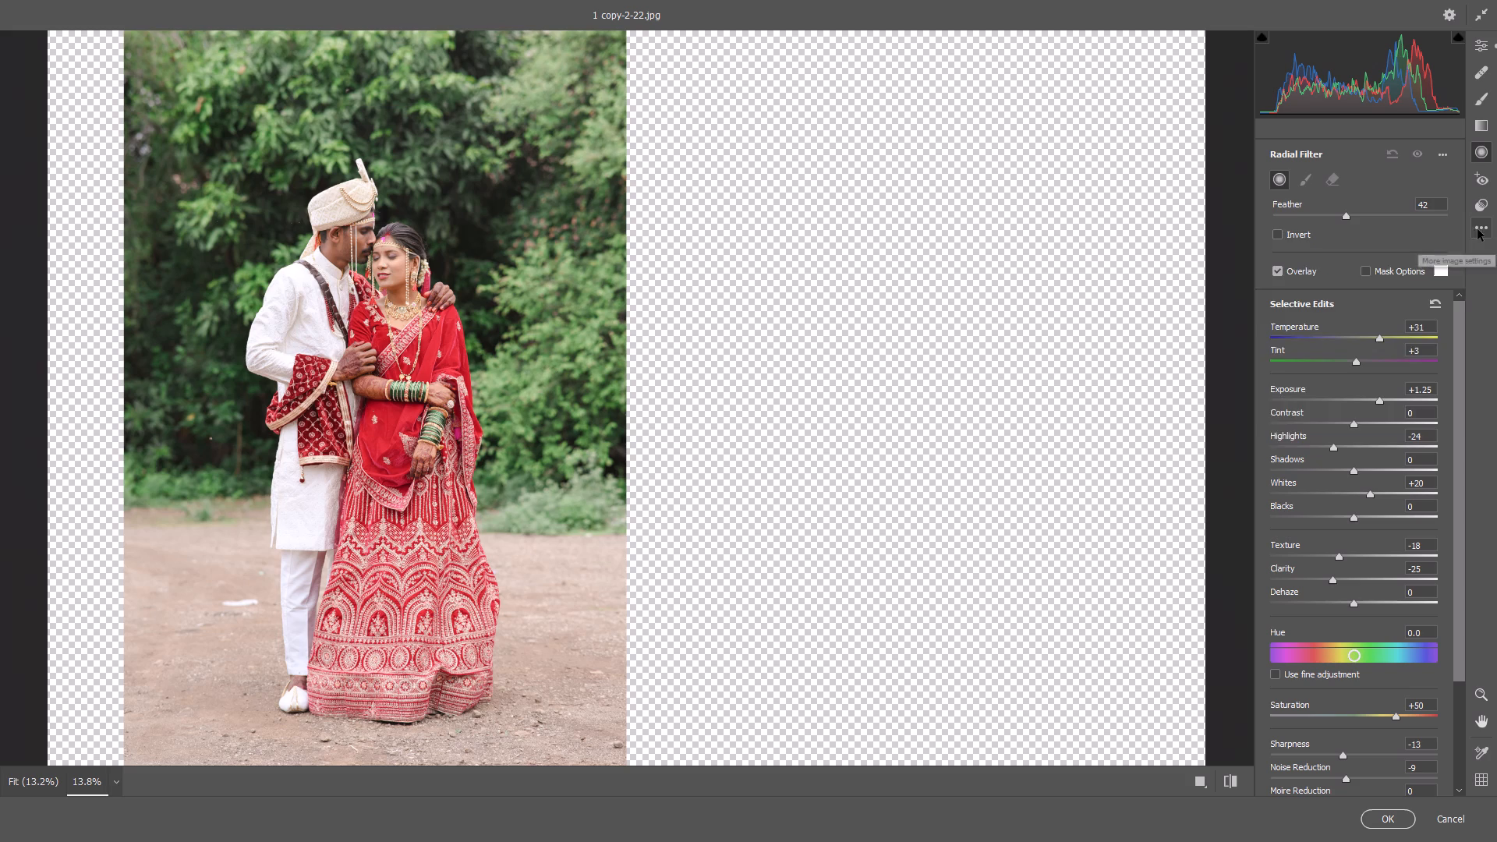
left_click(1481, 229)
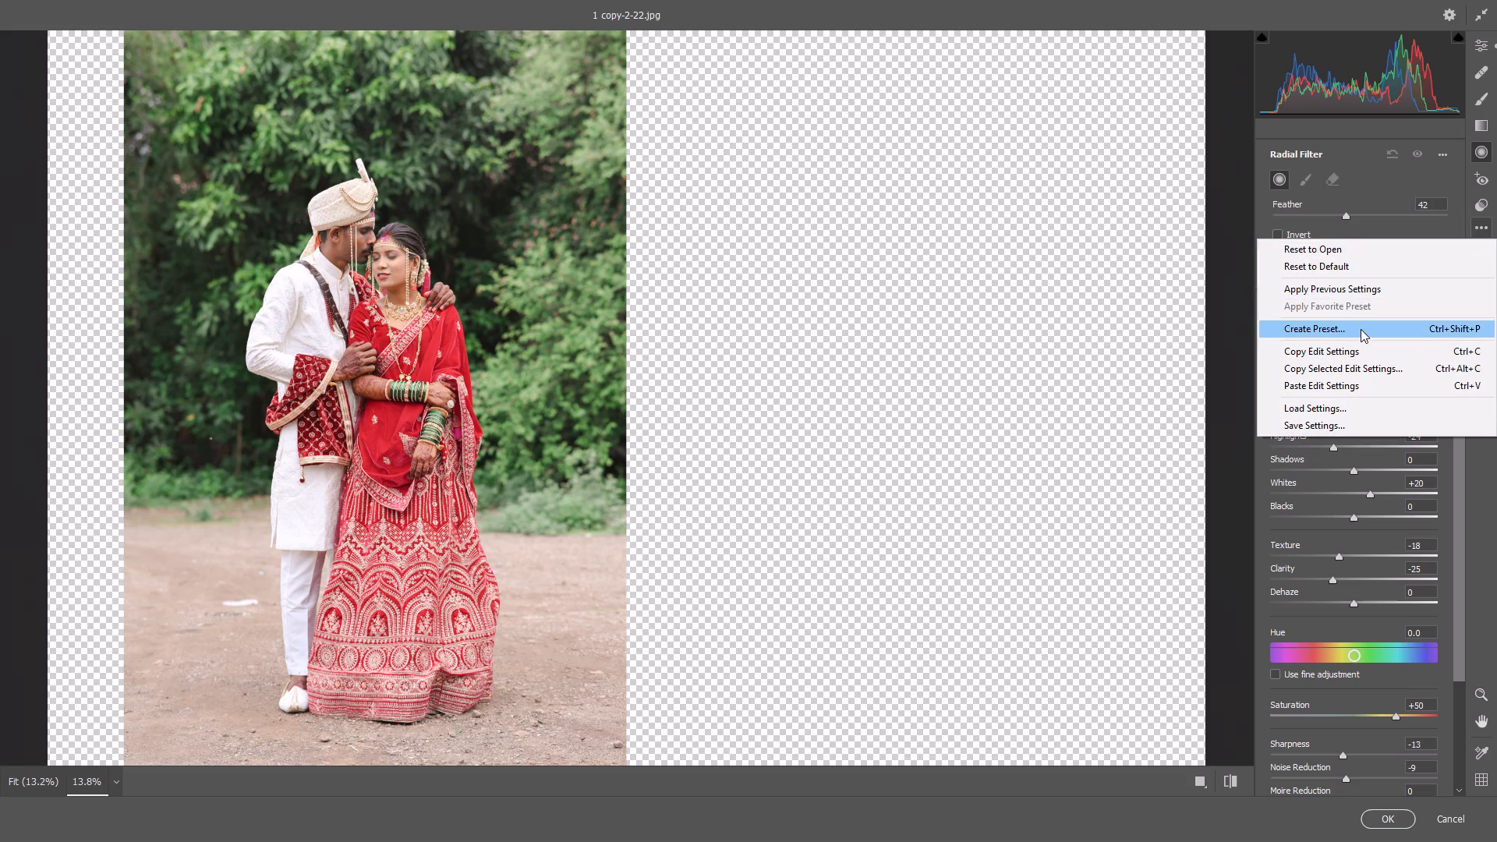
left_click(1361, 329)
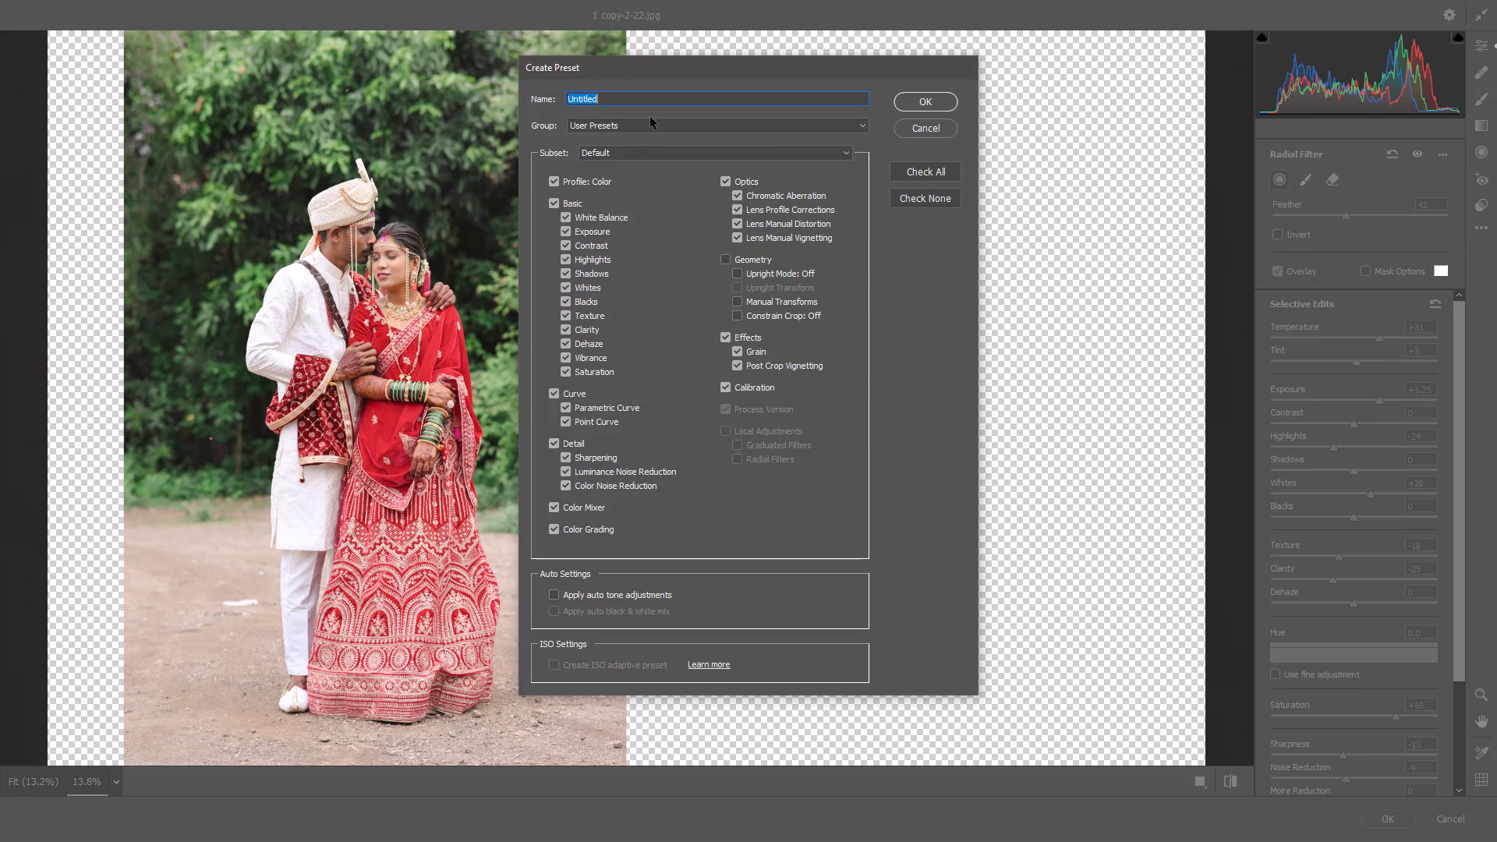
scroll(307, 235, "up", 4)
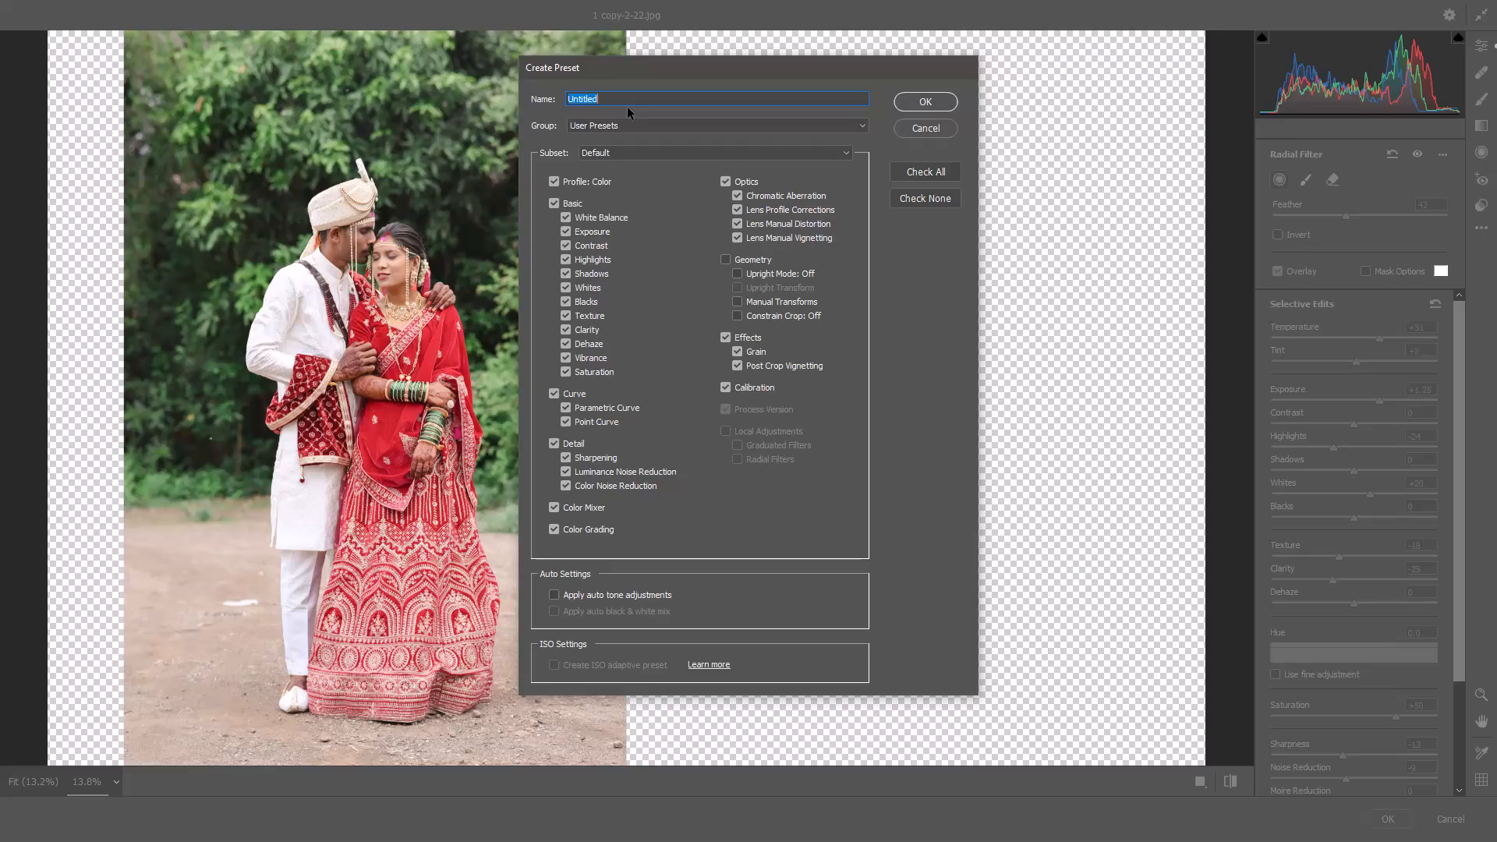
type("q1")
key("BackSpace")
key("BackSpace")
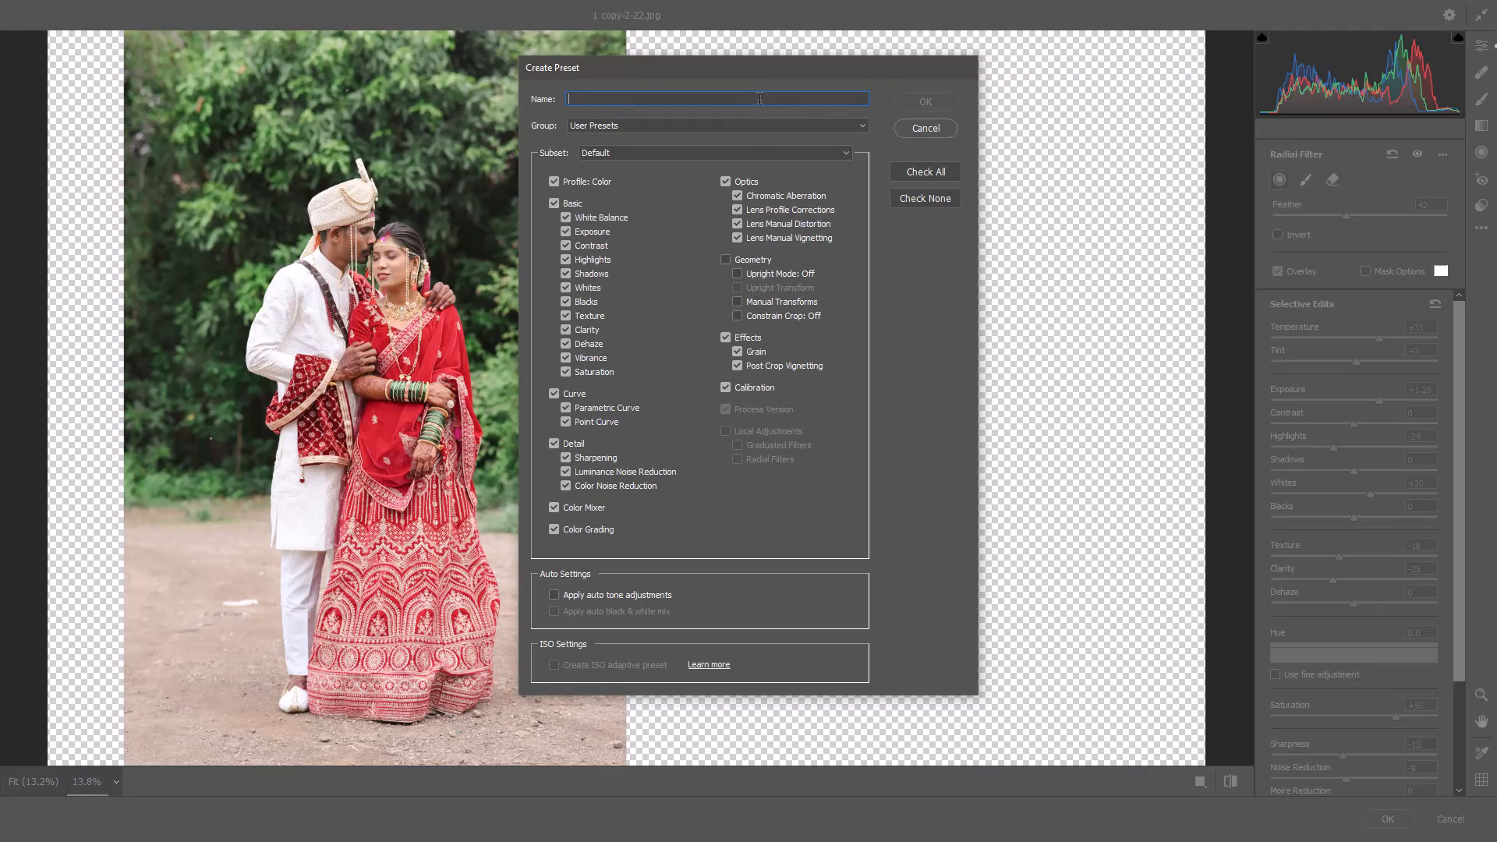
key("q")
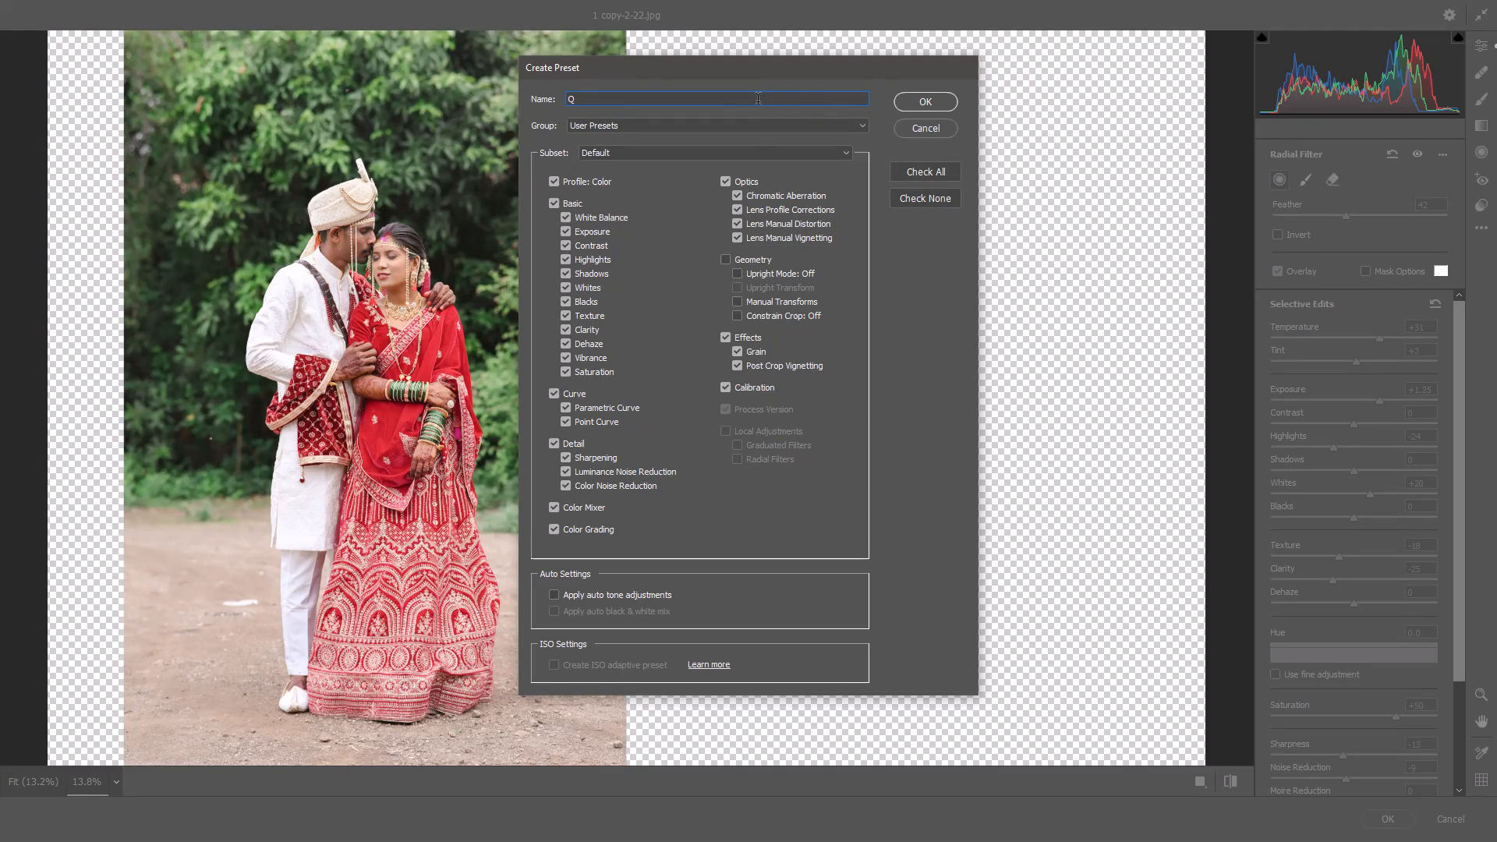
key("1")
left_click_drag(927, 106, 819, 94)
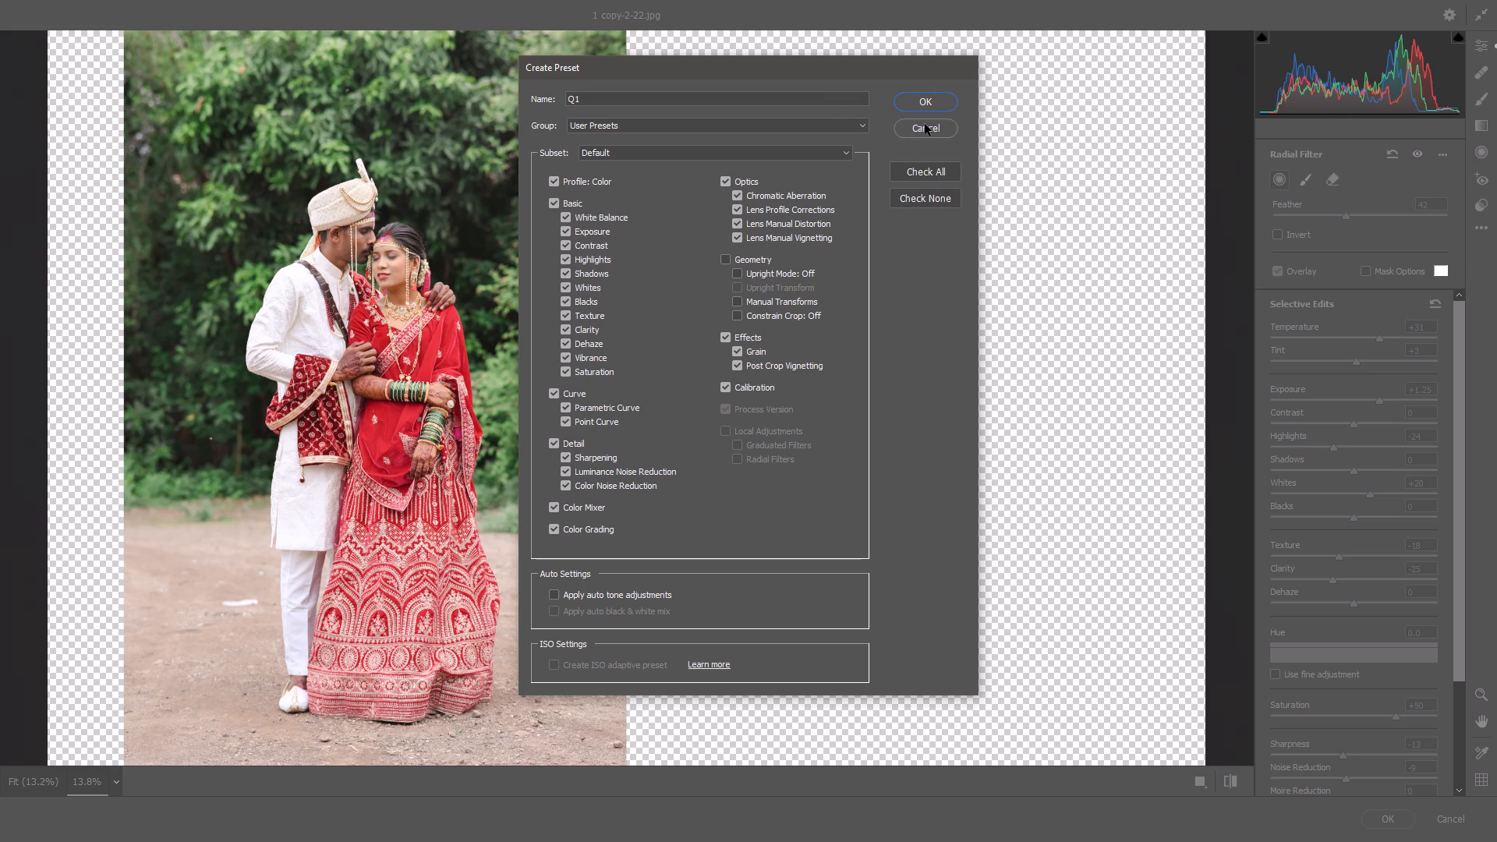
left_click(938, 102)
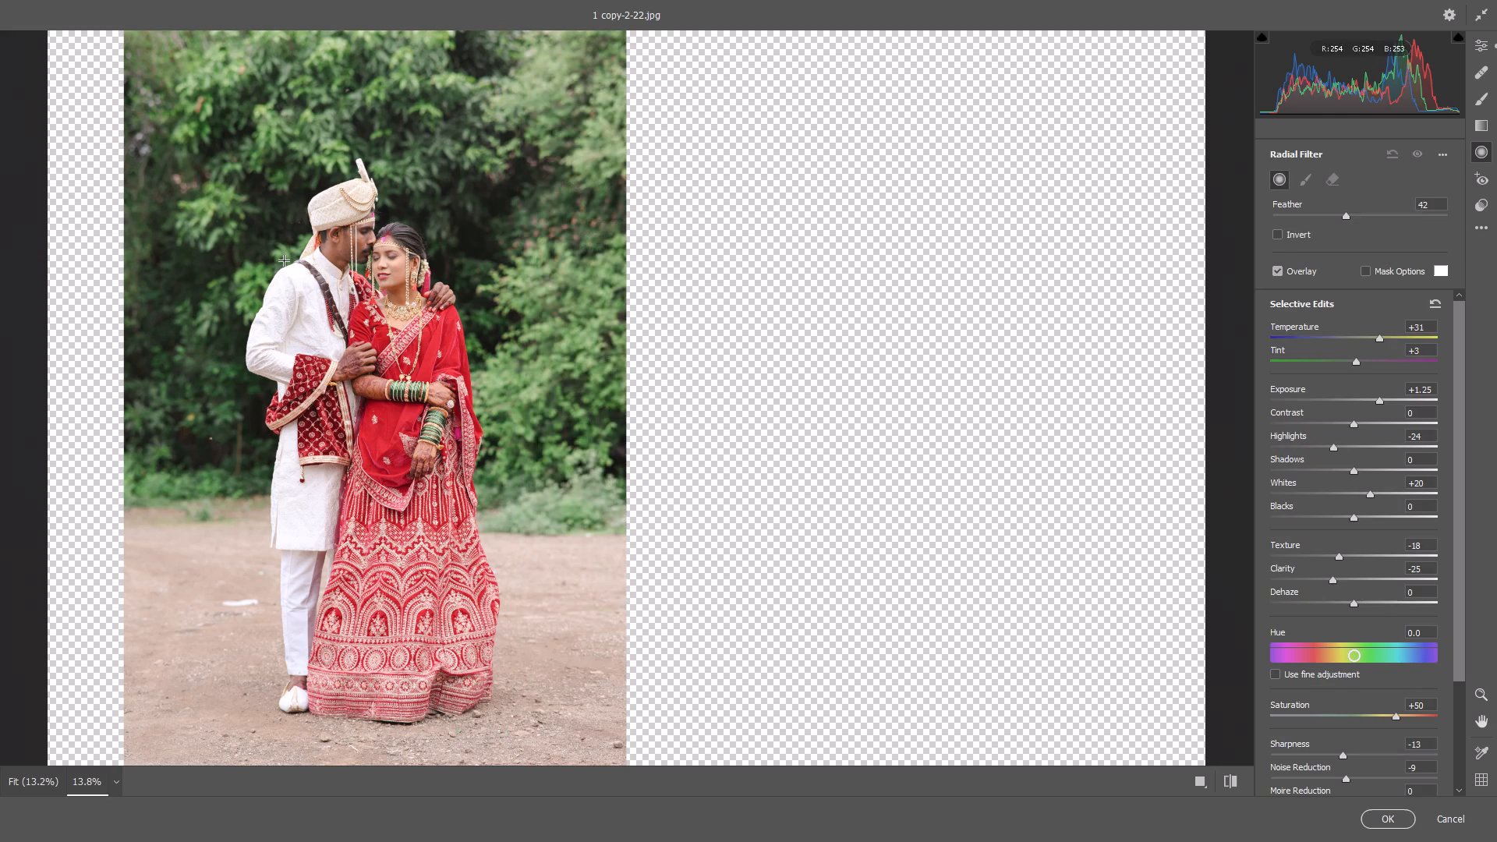
Examine the couple's faces, skin tones and clothing up close without the radial light.
scroll(283, 252, "up", 5)
key("space")
key("space")
key("space")
key("space")
key("space")
key("space")
key("space")
left_click_drag(227, 200, 668, 253)
scroll(627, 205, "up", 7)
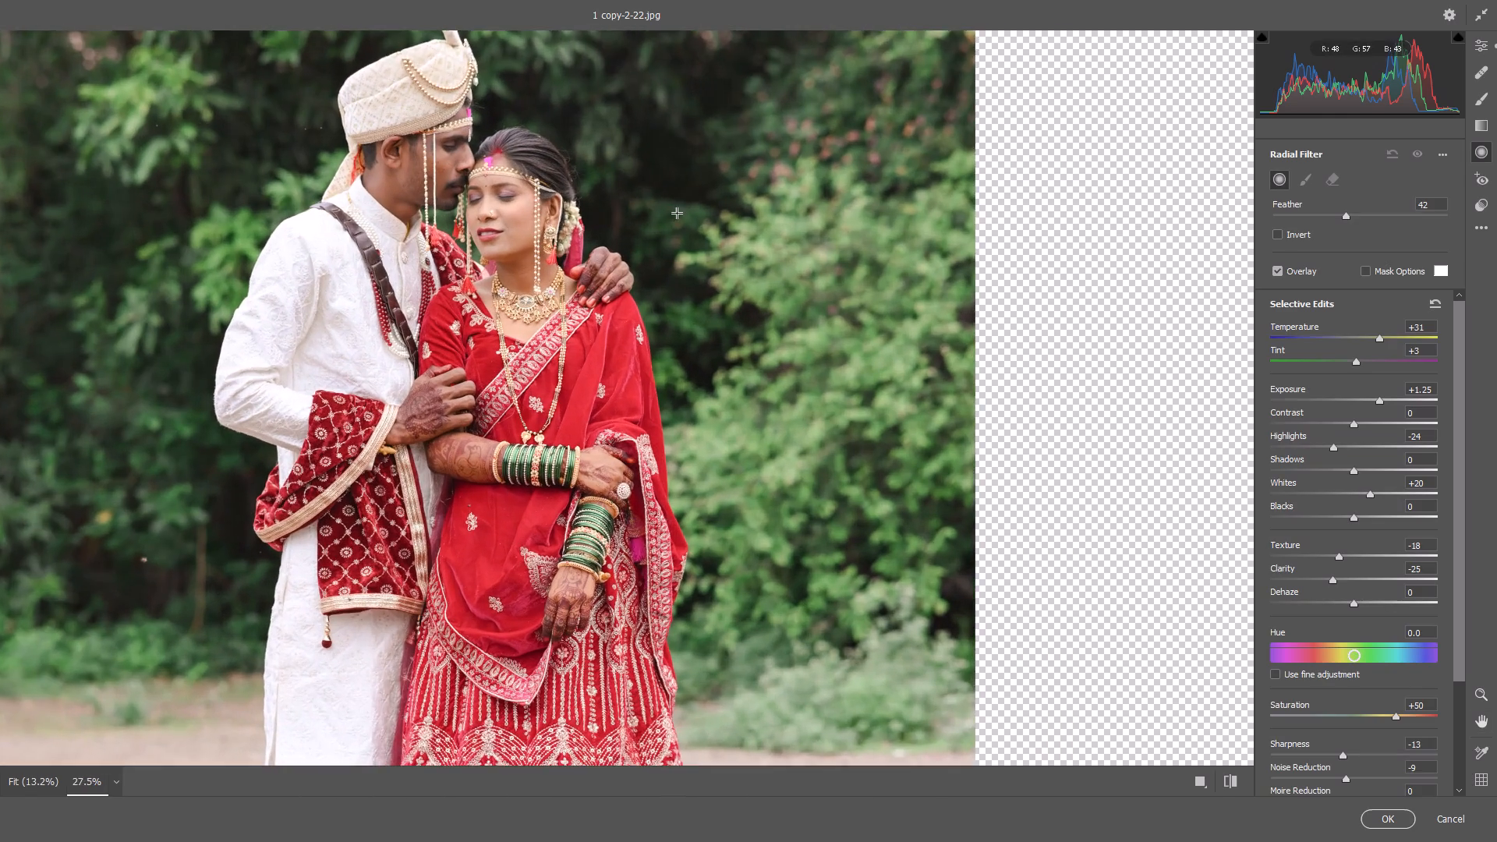
scroll(513, 156, "up", 7)
key("space")
key("space")
key("space")
key("space")
left_click_drag(419, 157, 713, 394)
scroll(594, 302, "up", 14)
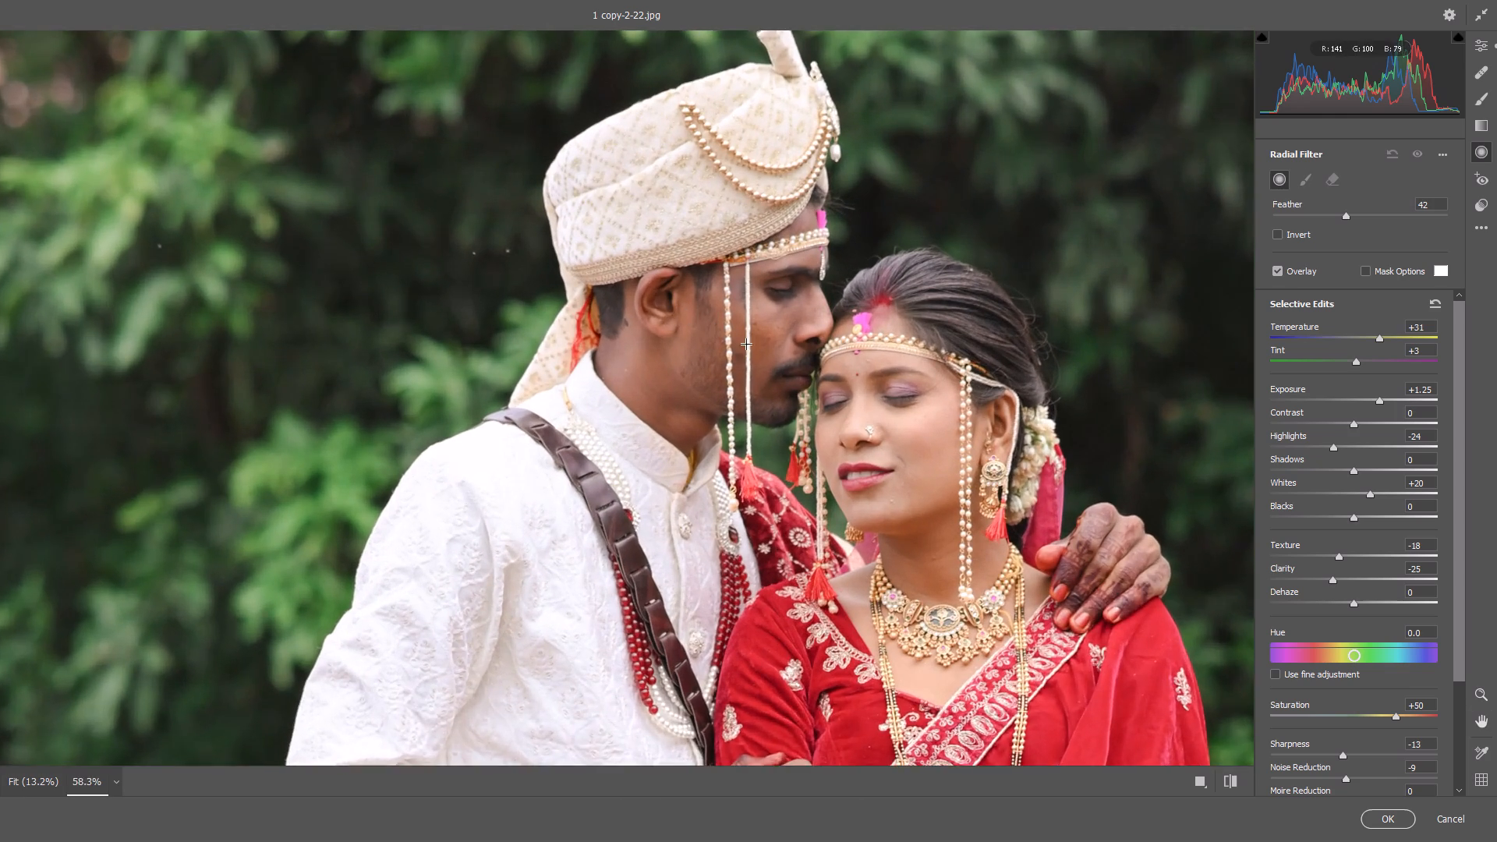
scroll(747, 345, "up", 7)
scroll(857, 371, "down", 20)
scroll(857, 371, "down", 5)
scroll(811, 340, "up", 5)
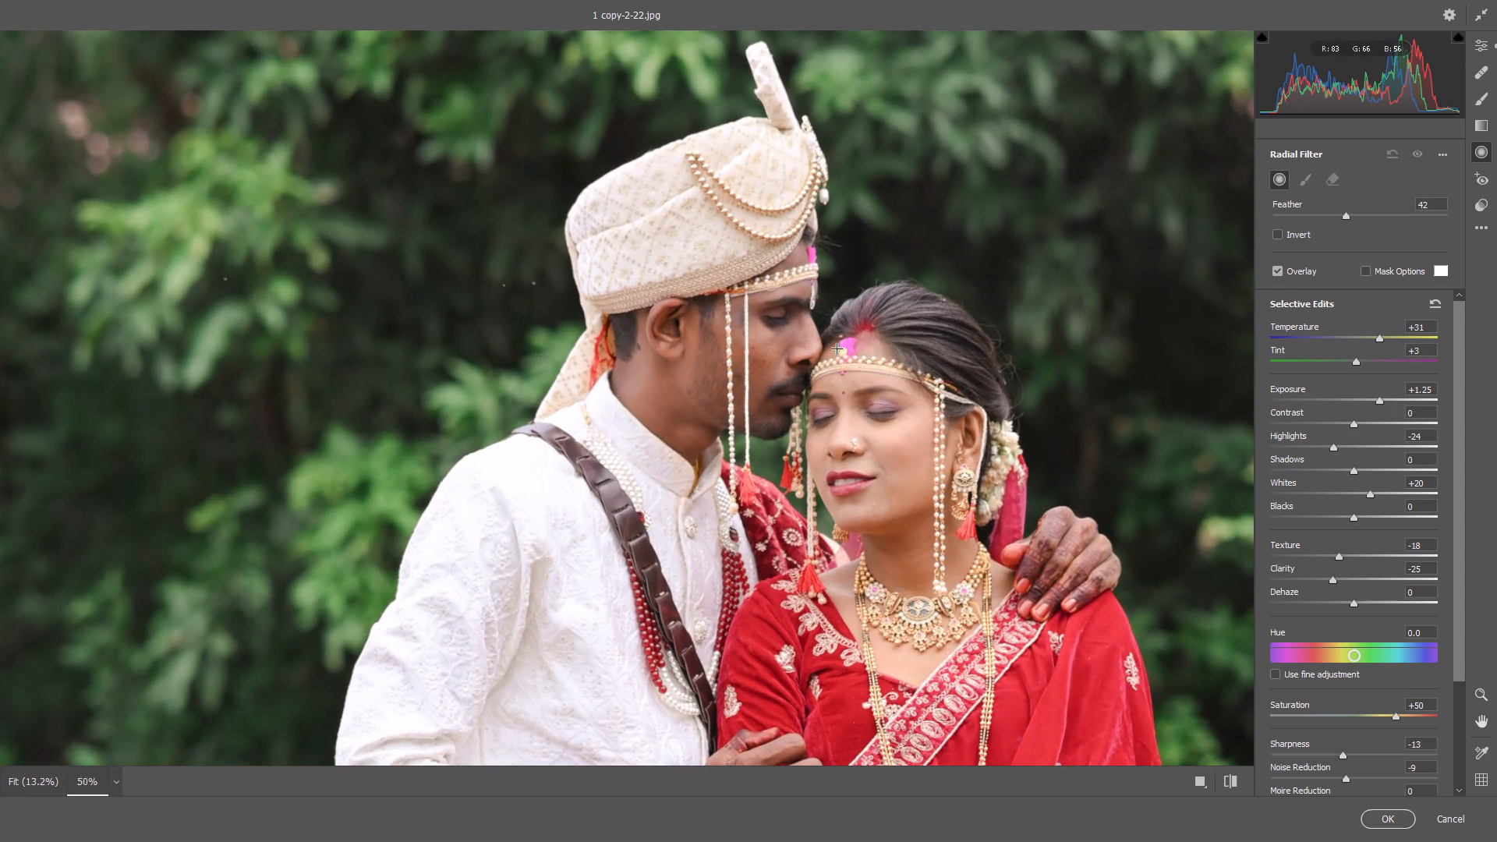
scroll(1382, 636, "down", 9)
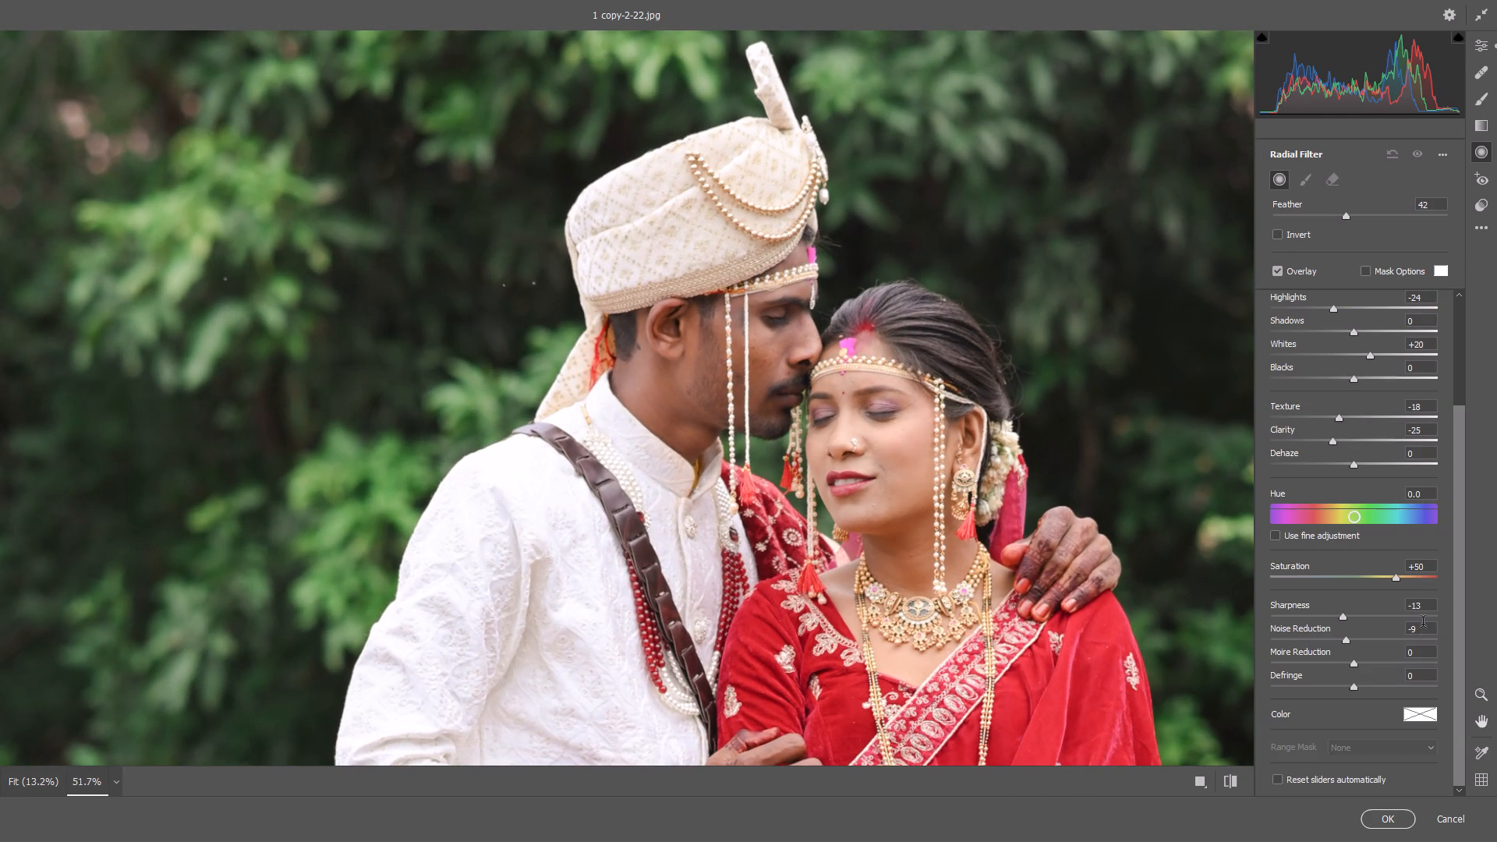
scroll(1407, 614, "up", 5)
Set the Yellows luminance to +15 in the Color Mixer and apply the Camera Raw adjustments to the couple photo.
left_click(1489, 43)
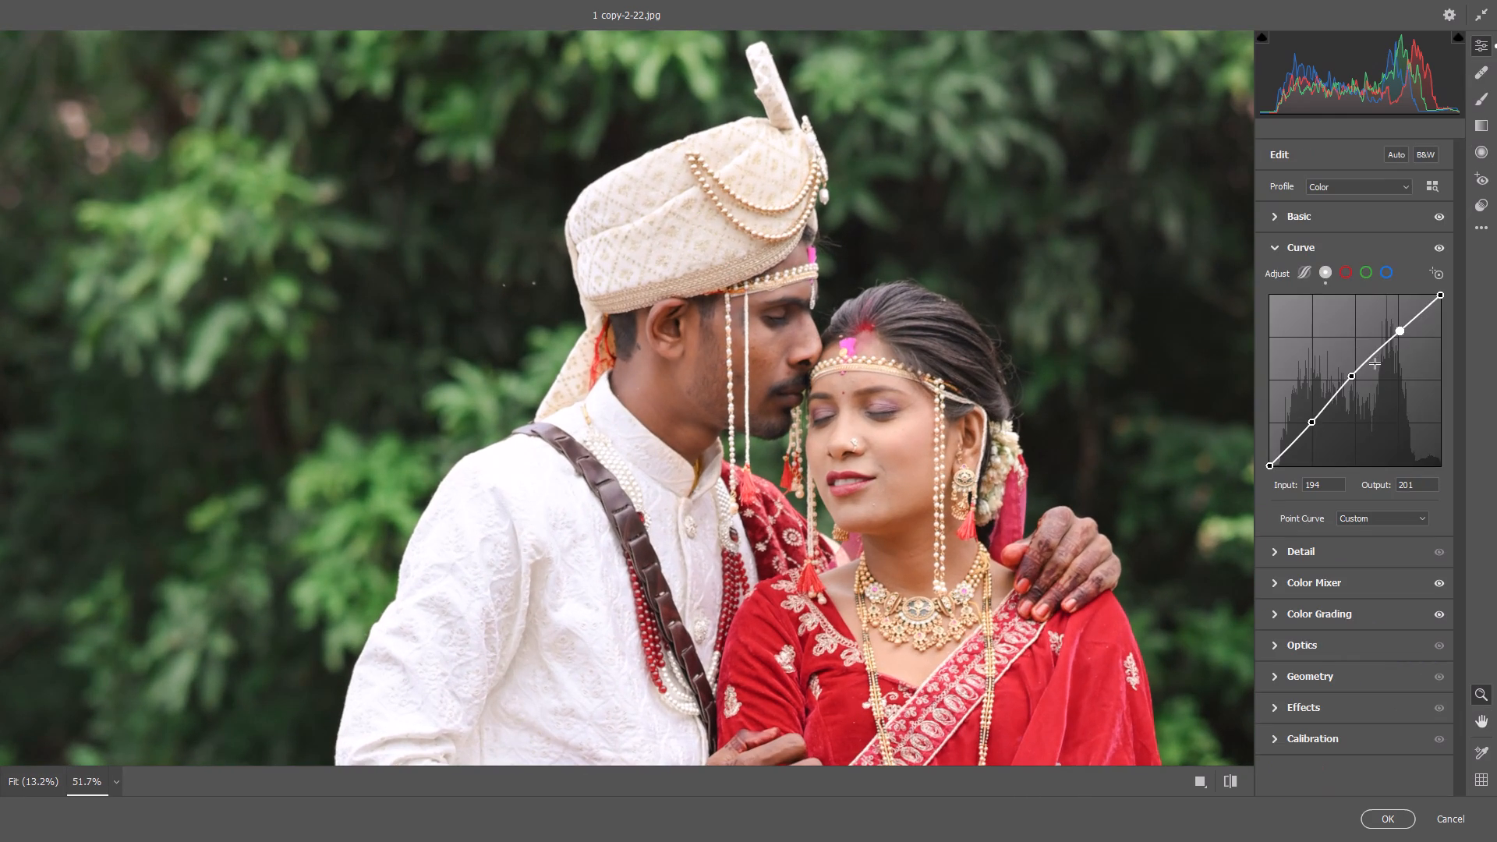
left_click(1312, 583)
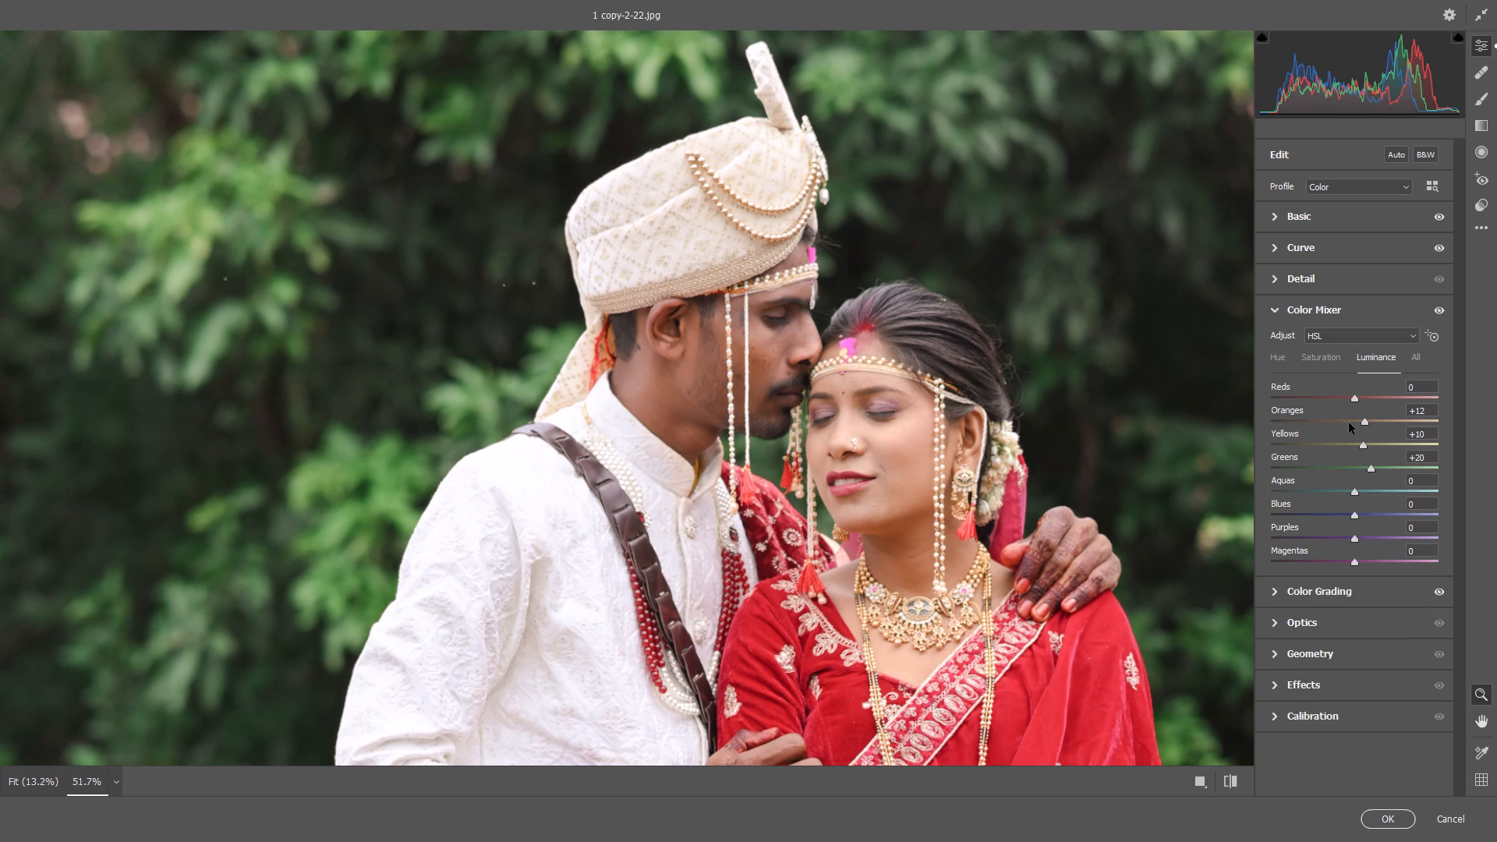
left_click_drag(1362, 446, 1361, 448)
left_click_drag(1361, 448, 1344, 453)
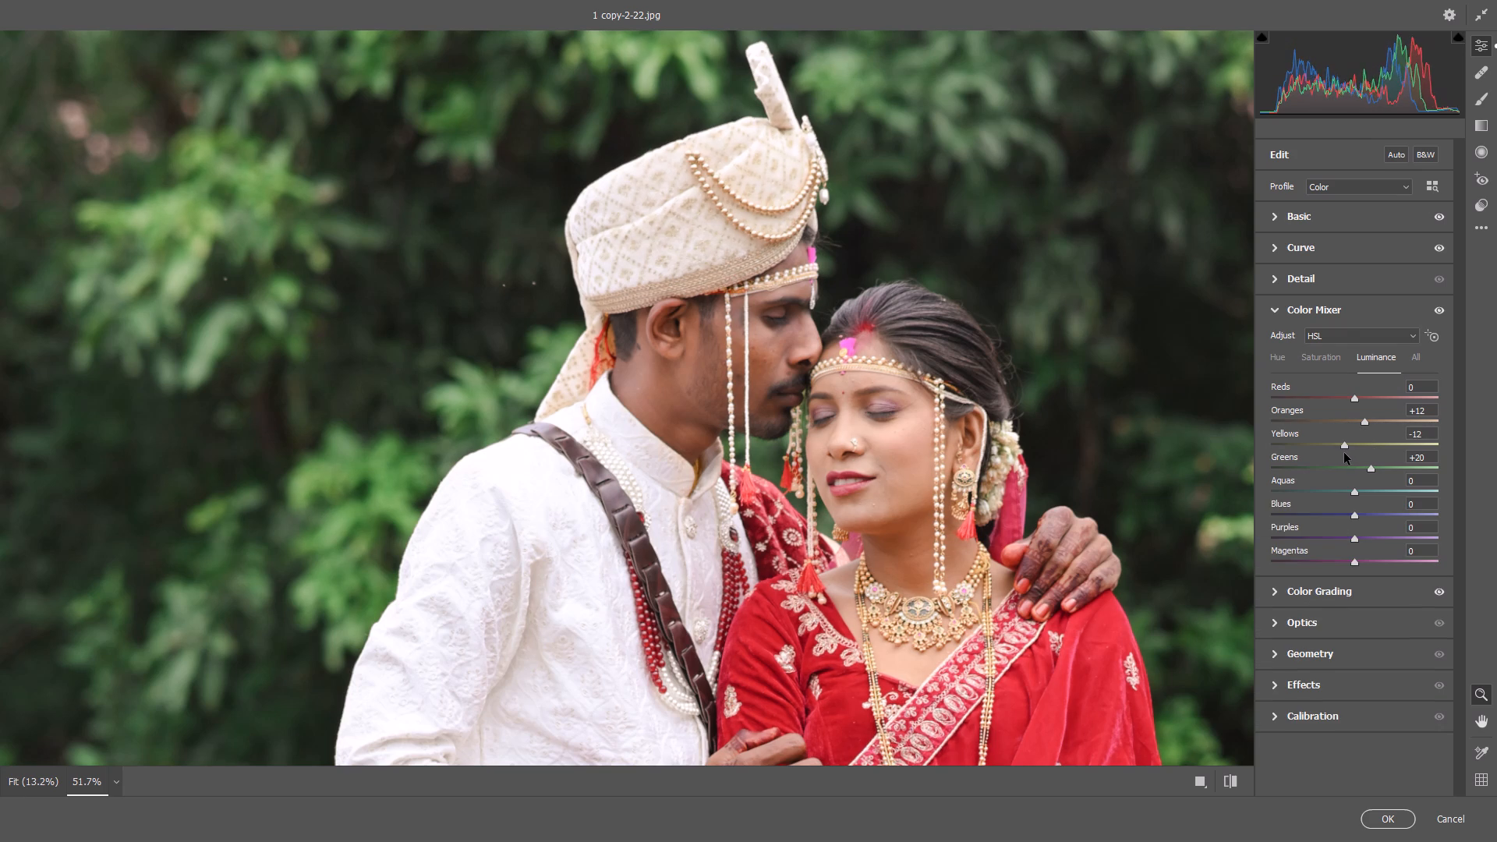
left_click_drag(1344, 453, 1291, 474)
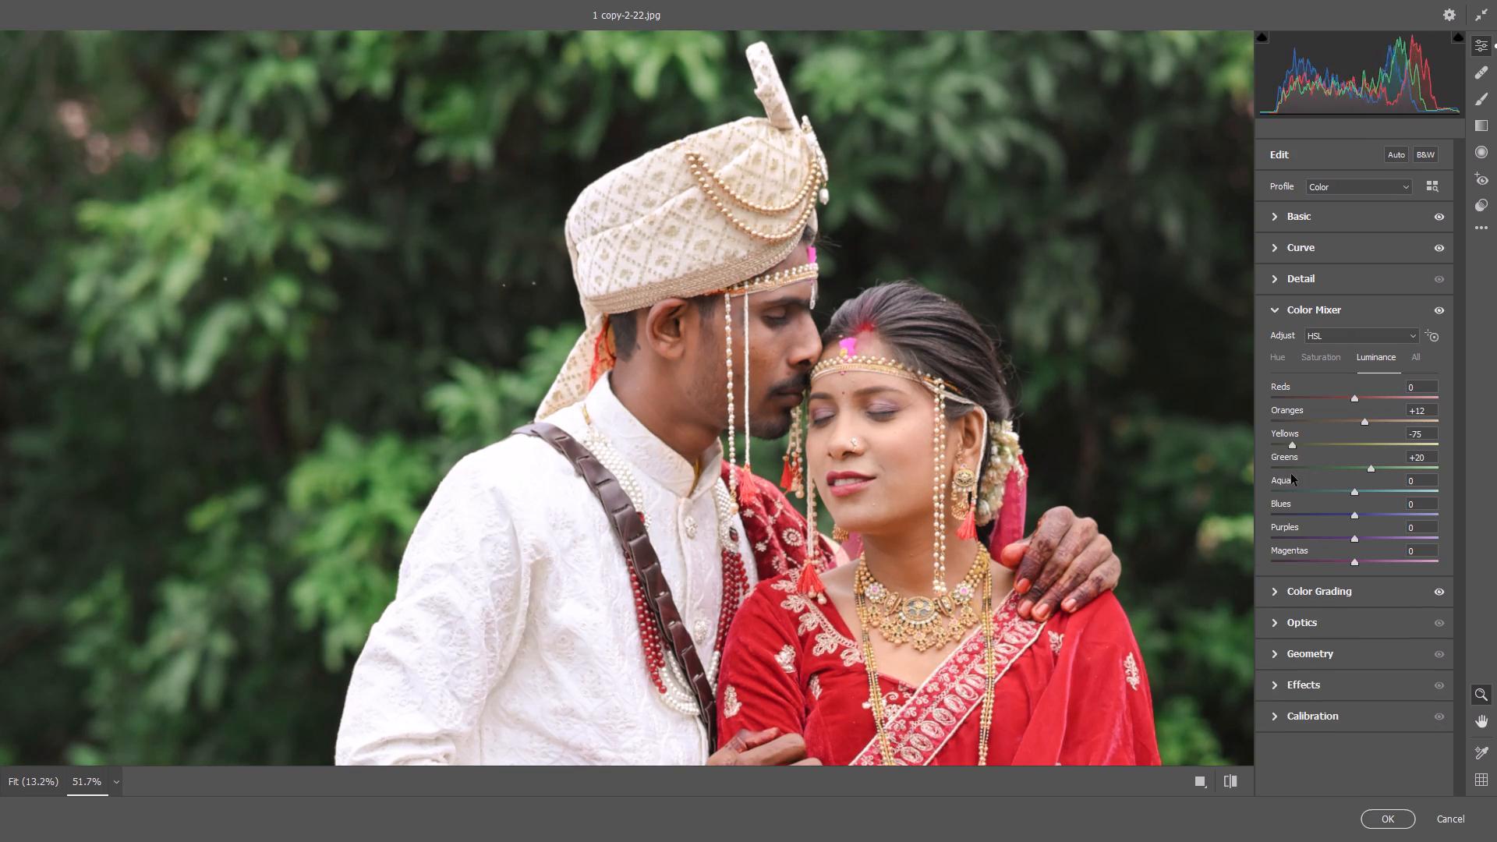
left_click_drag(1291, 474, 1357, 472)
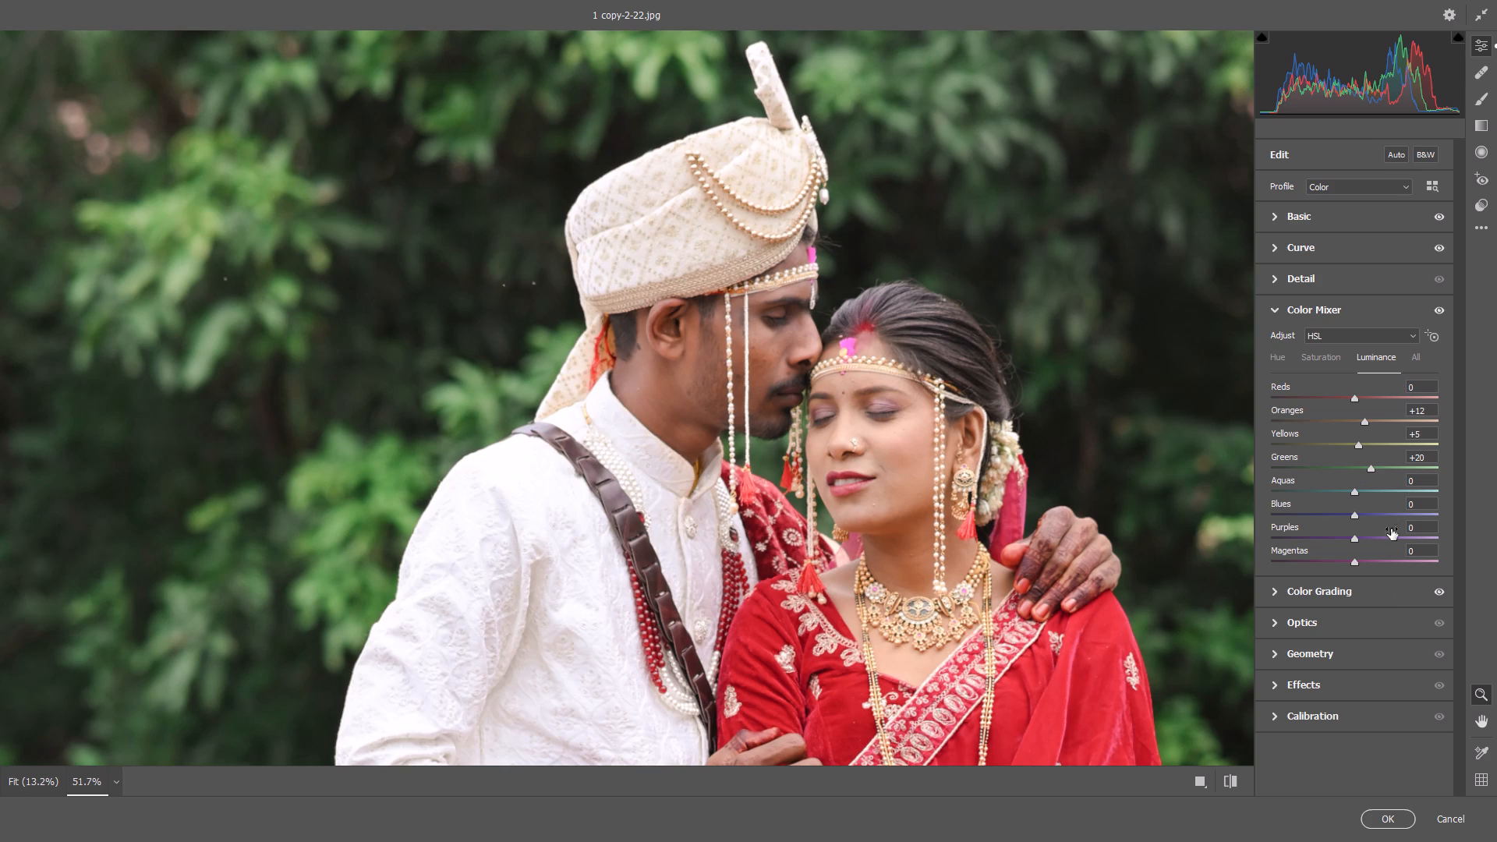
left_click_drag(1357, 445, 1364, 447)
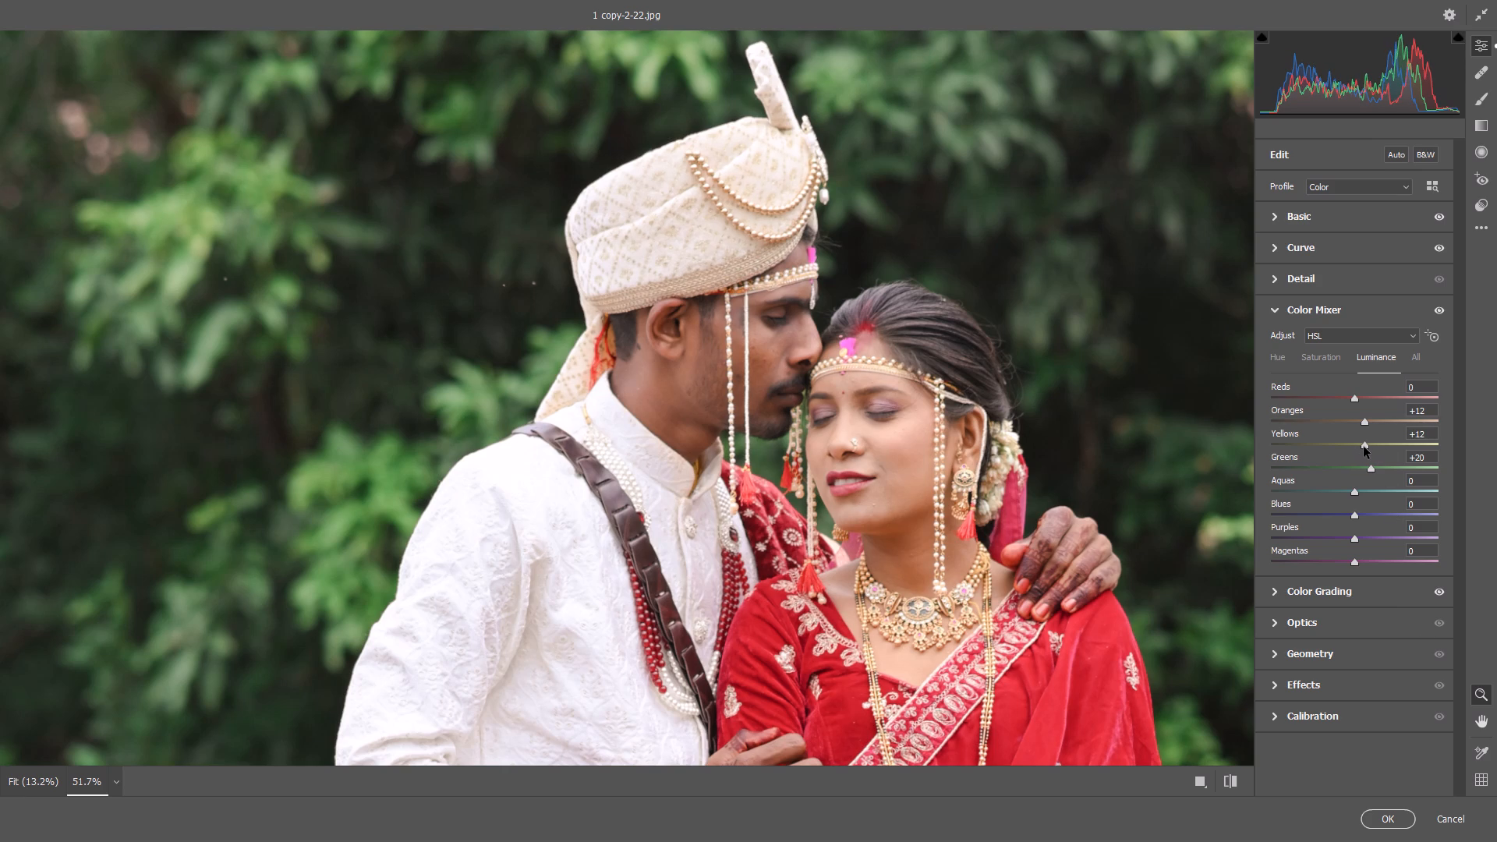
left_click_drag(1364, 447, 1366, 447)
left_click(1386, 817)
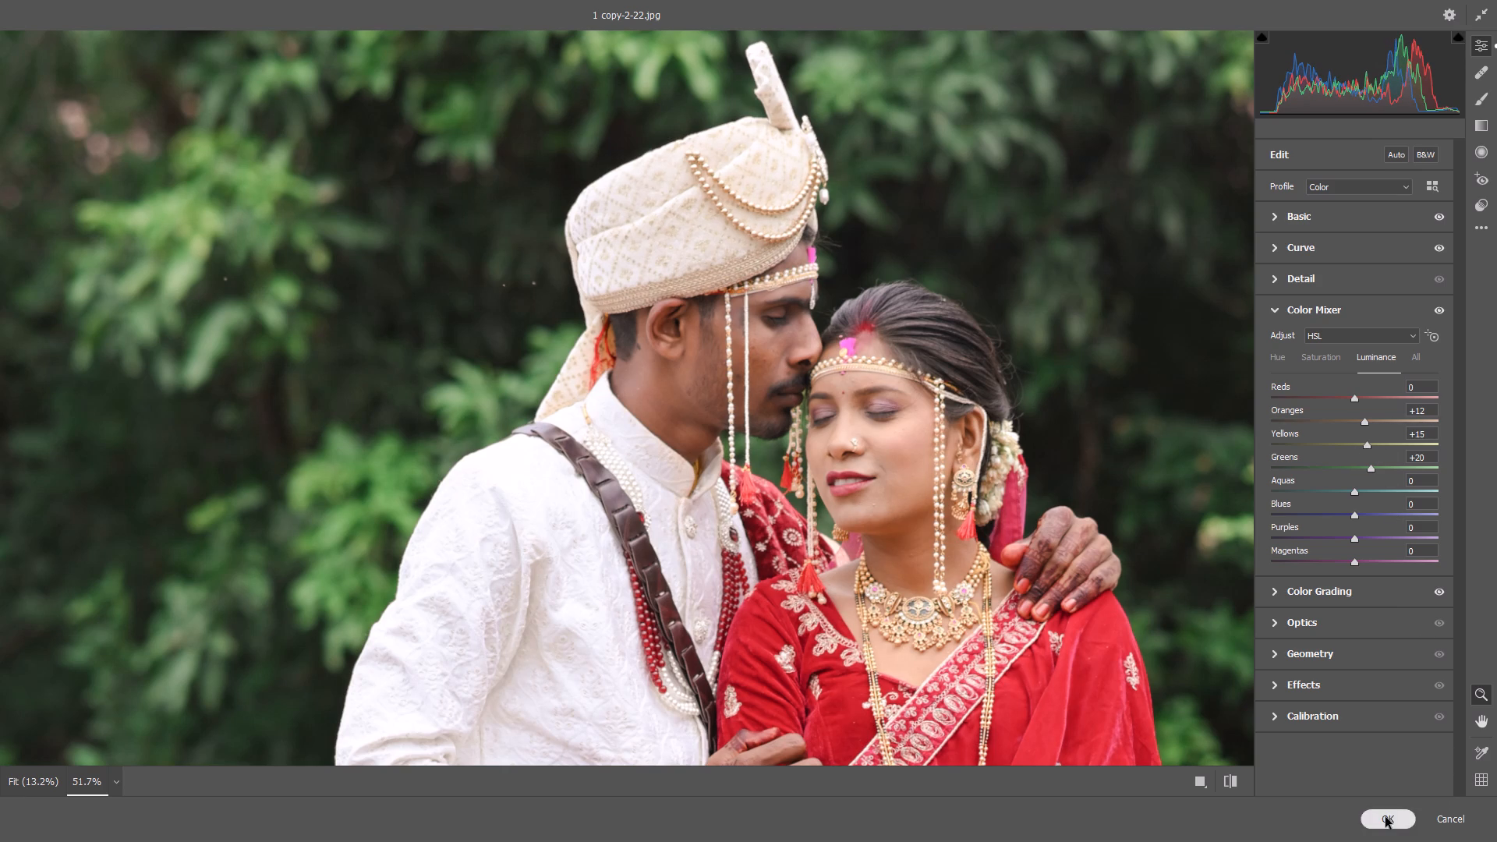
Examine the graded couple photo in the spread and compare it with the original design on the Background copy layer.
scroll(821, 313, "down", 2)
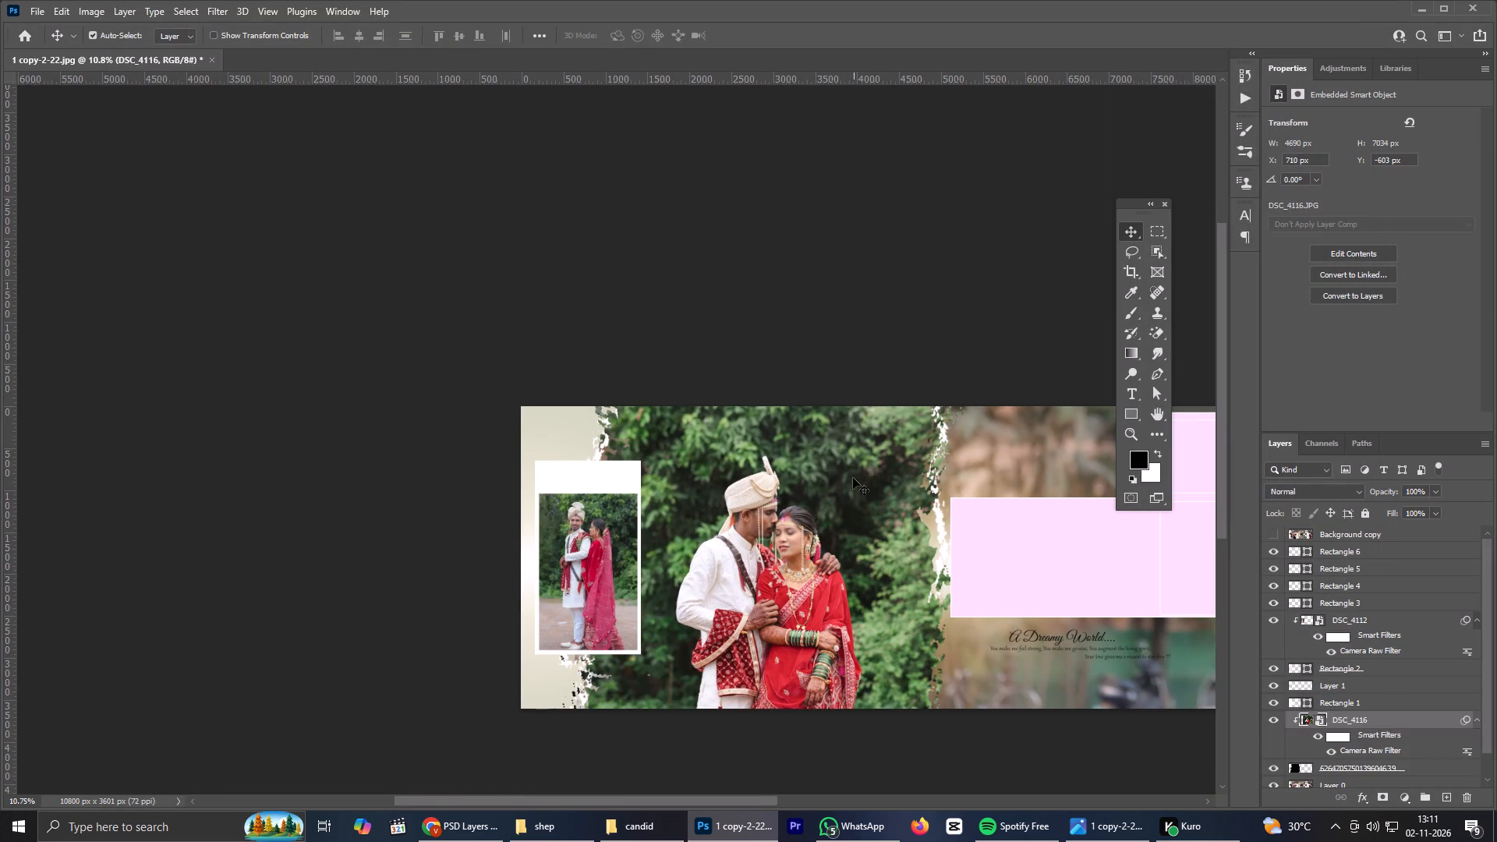
scroll(821, 504, "down", 1)
scroll(816, 483, "up", 7)
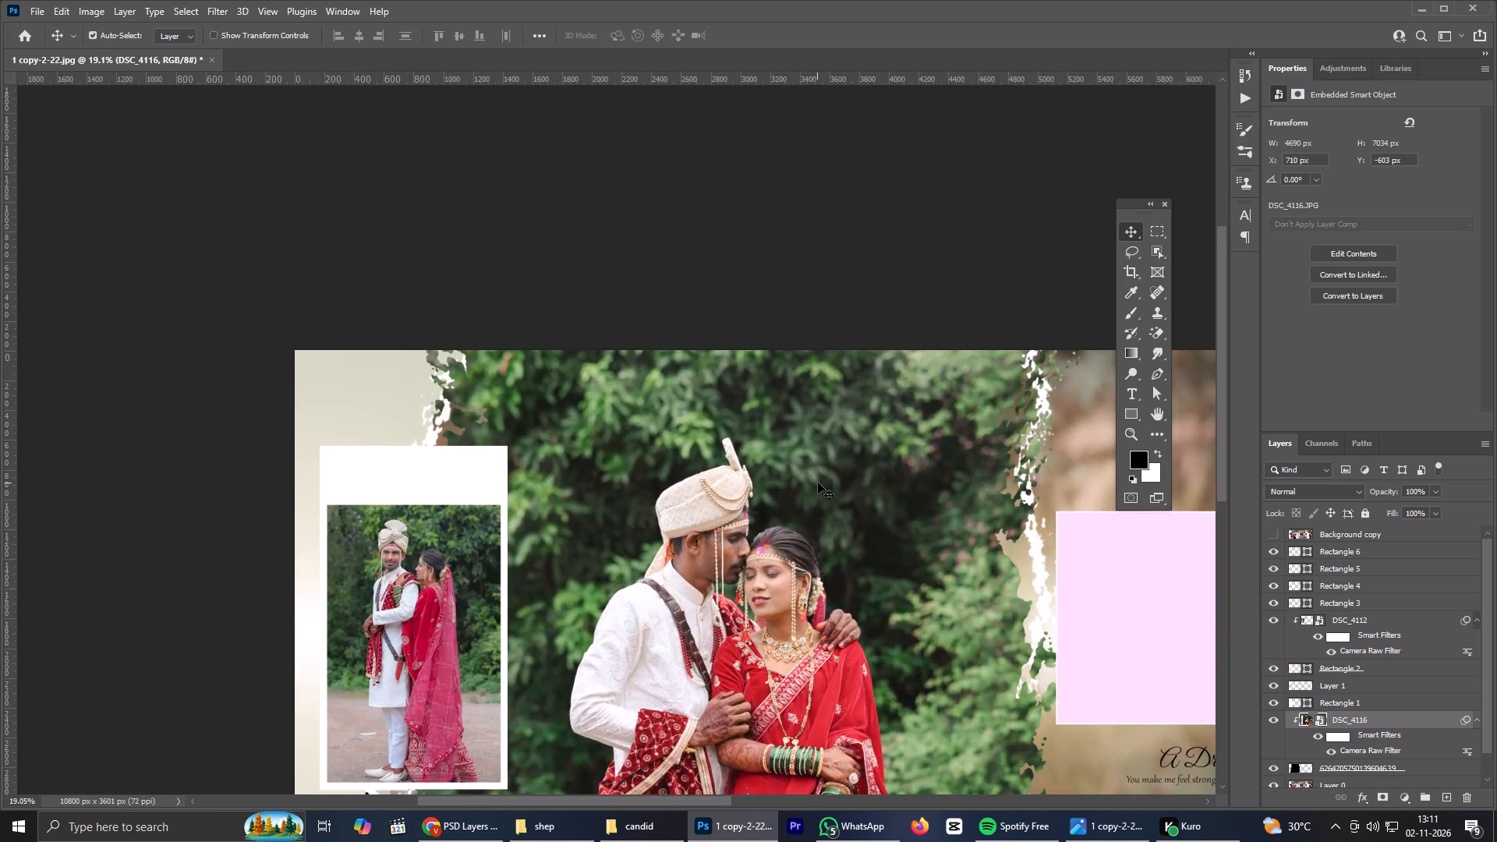
scroll(819, 483, "down", 7)
scroll(811, 645, "up", 8)
scroll(715, 318, "up", 8)
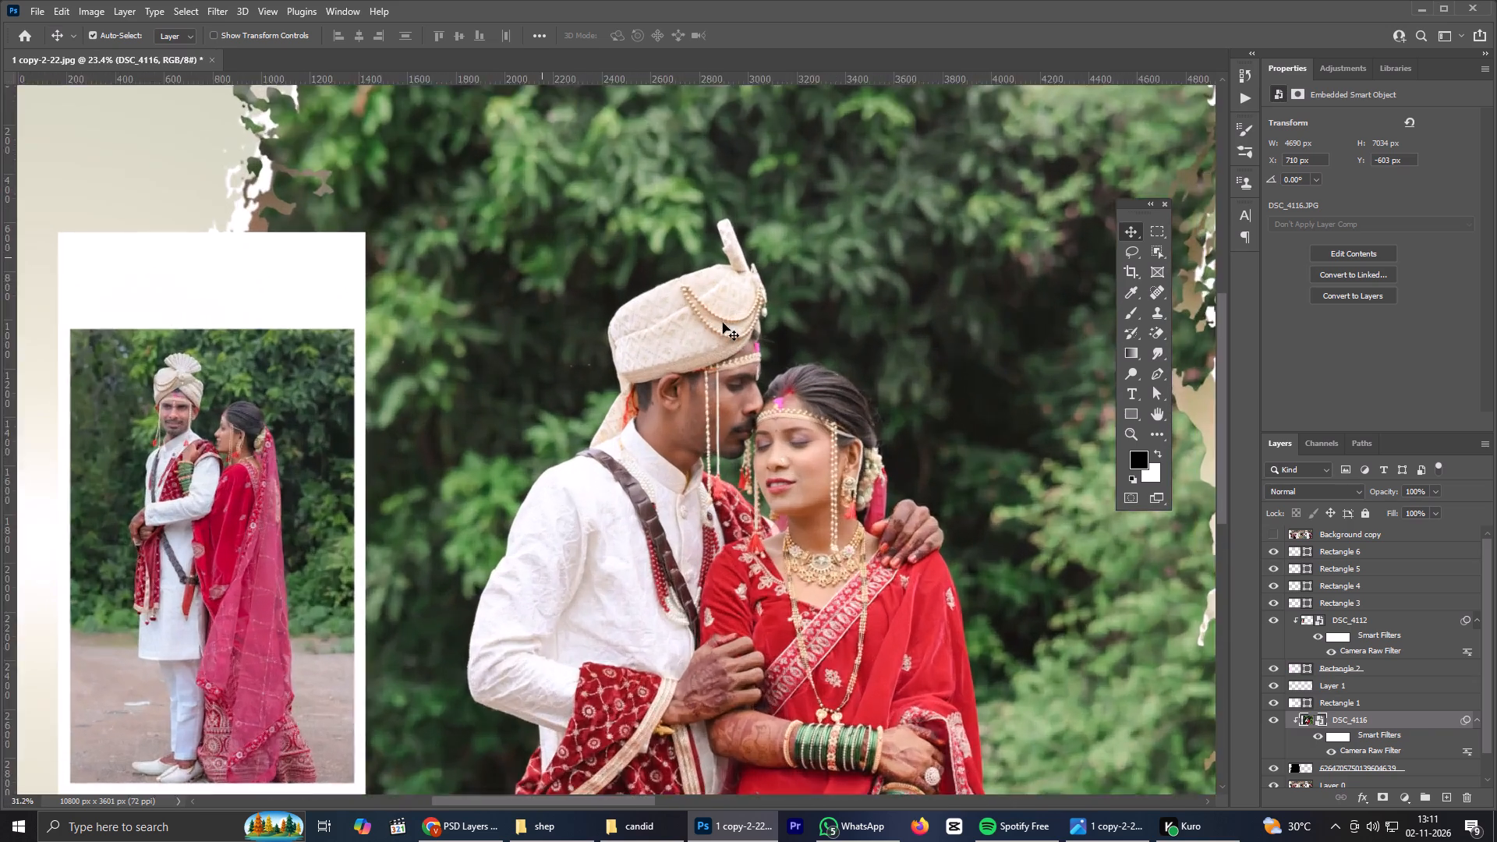
scroll(791, 498, "up", 7)
scroll(792, 497, "down", 20)
scroll(792, 497, "down", 1)
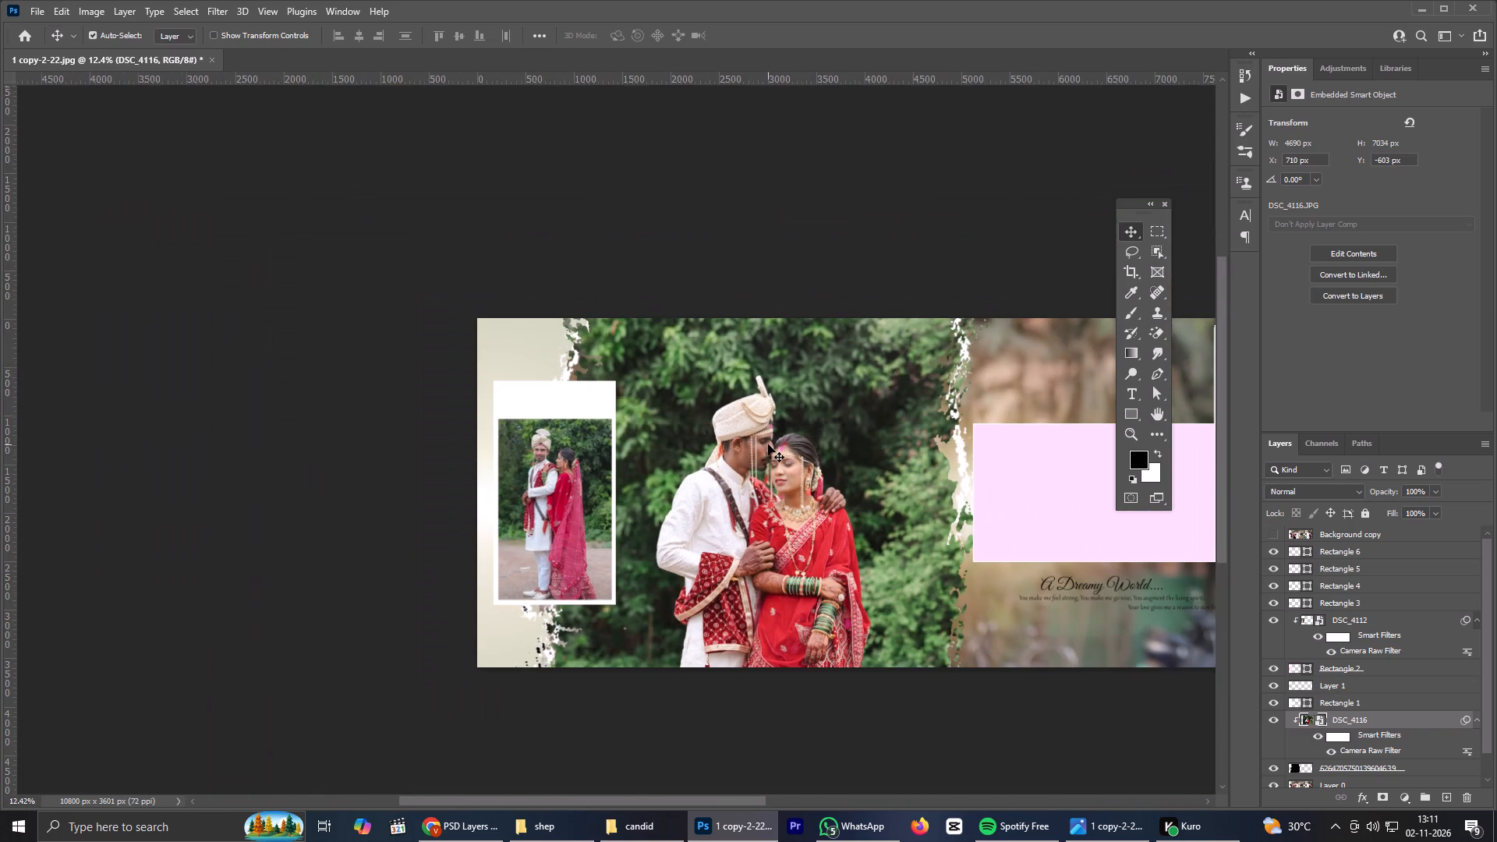
left_click(1273, 534)
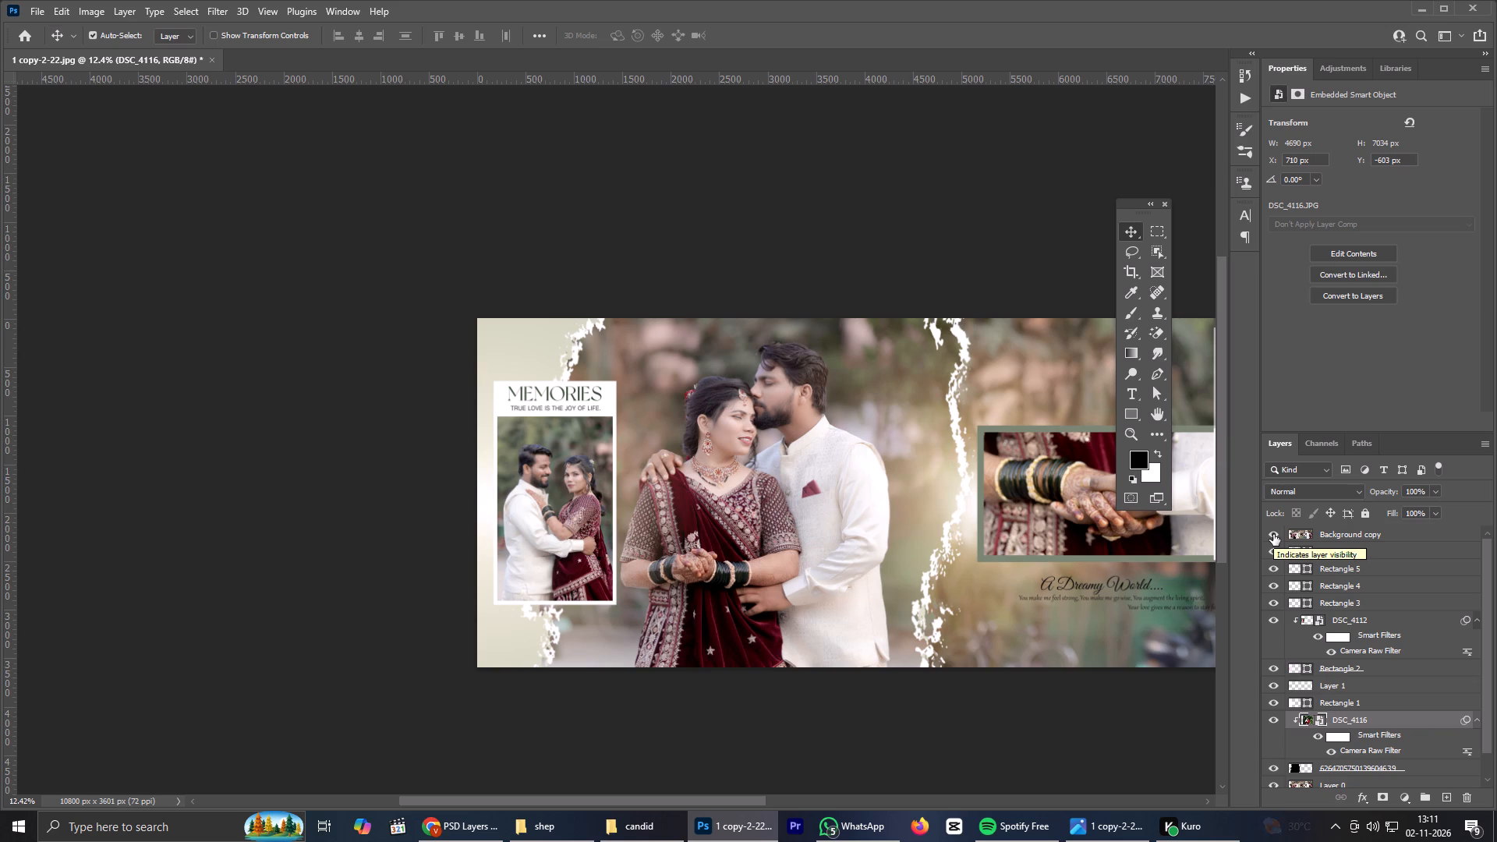
left_click(1273, 534)
left_click(812, 469)
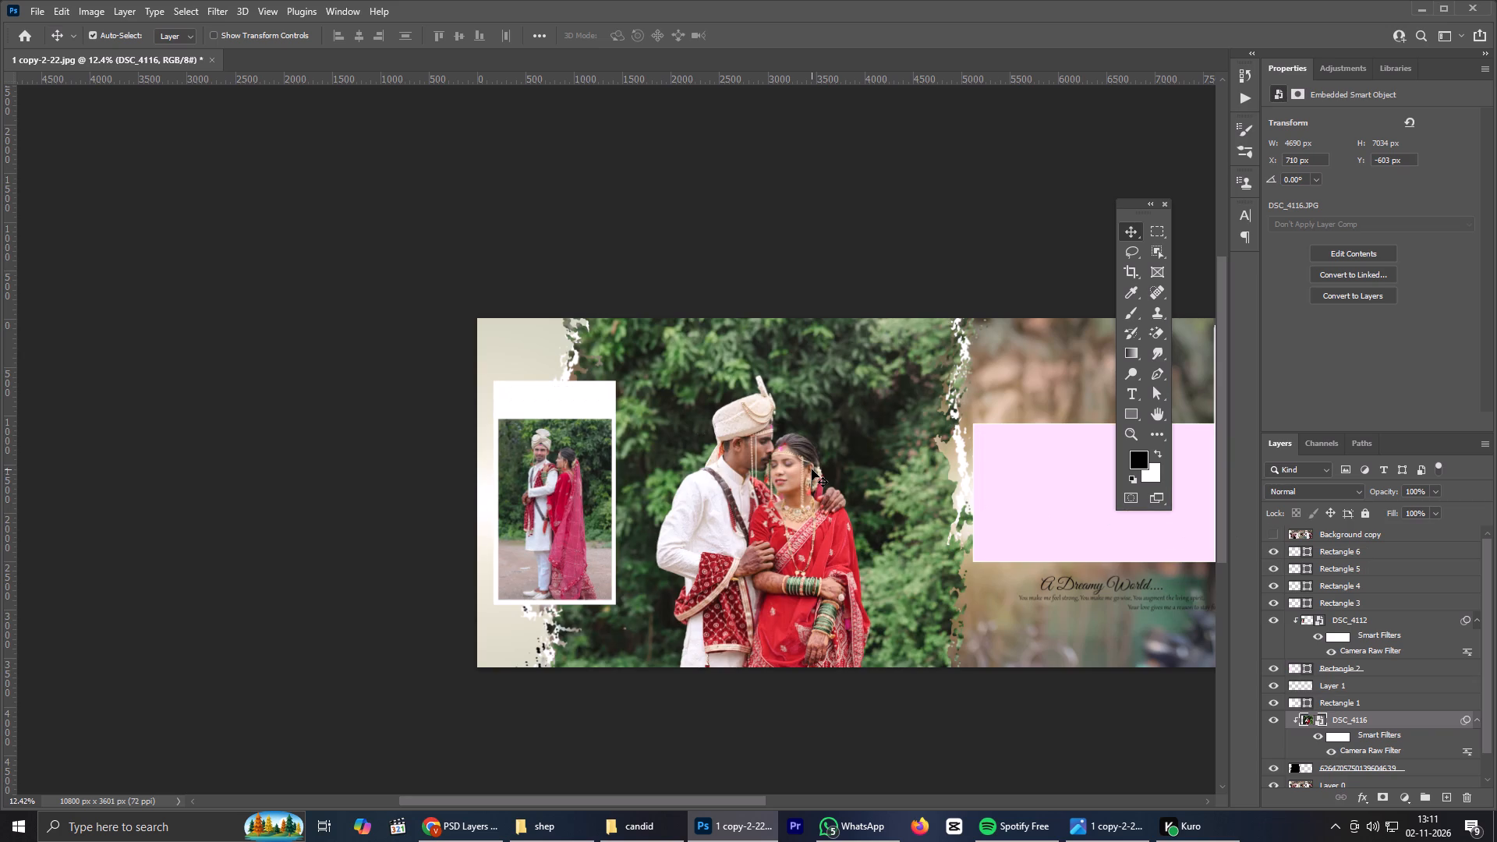
Add a new empty layer directly above the DSC_4116 couple photo.
left_click(1442, 800)
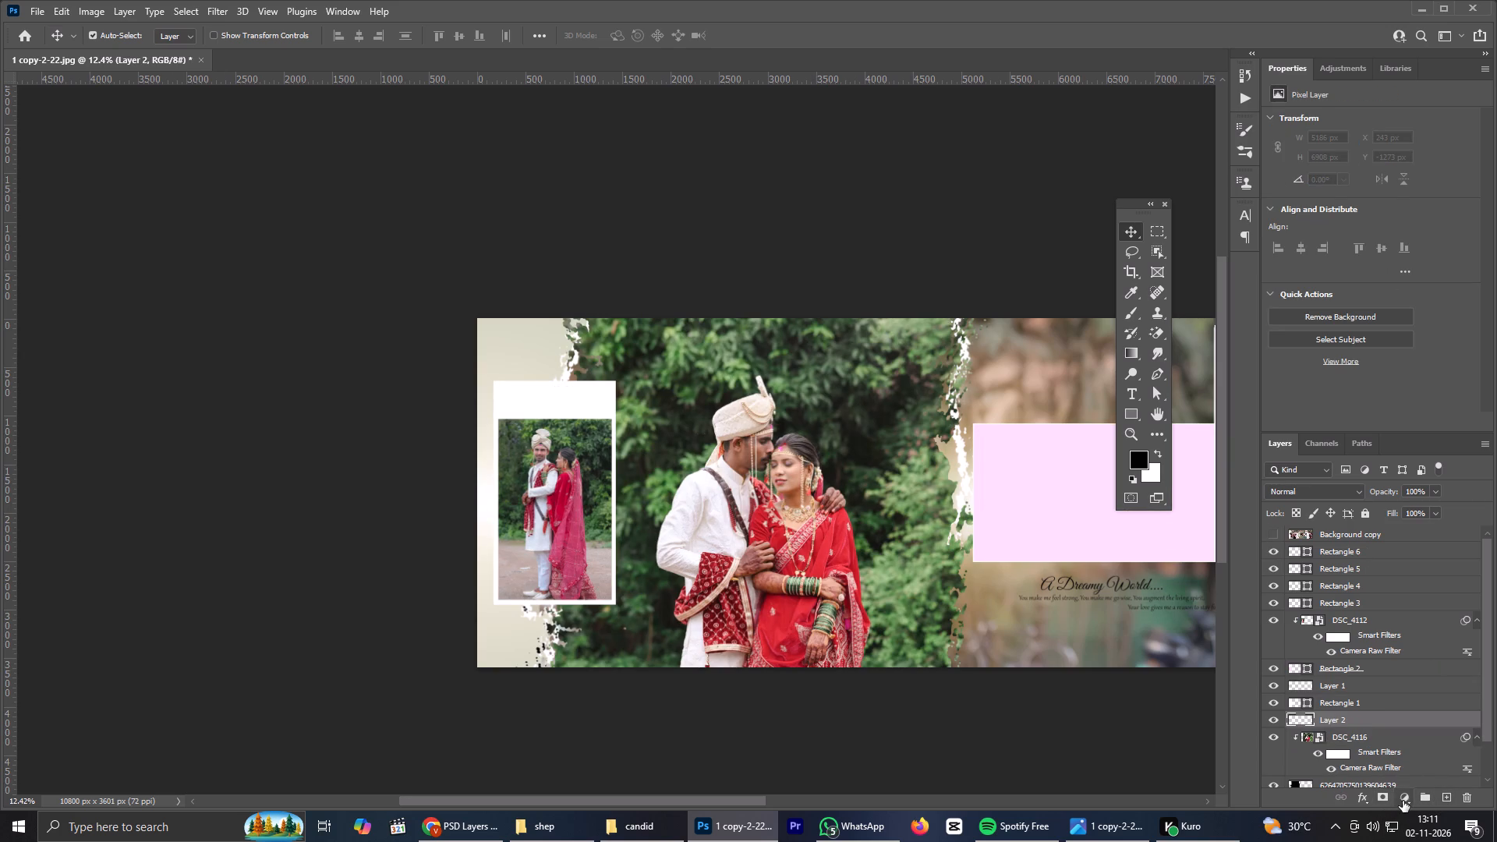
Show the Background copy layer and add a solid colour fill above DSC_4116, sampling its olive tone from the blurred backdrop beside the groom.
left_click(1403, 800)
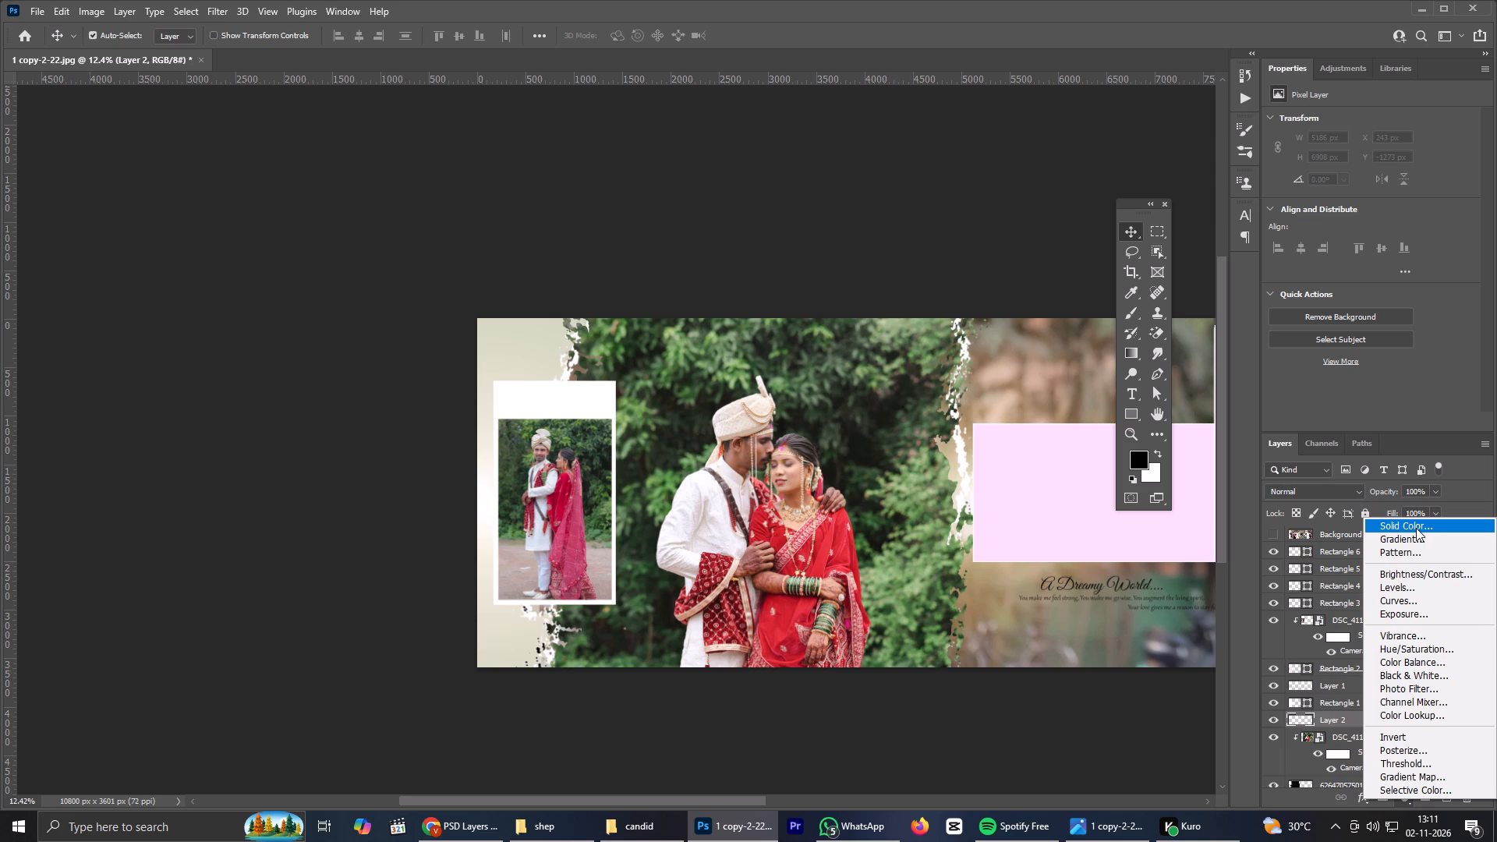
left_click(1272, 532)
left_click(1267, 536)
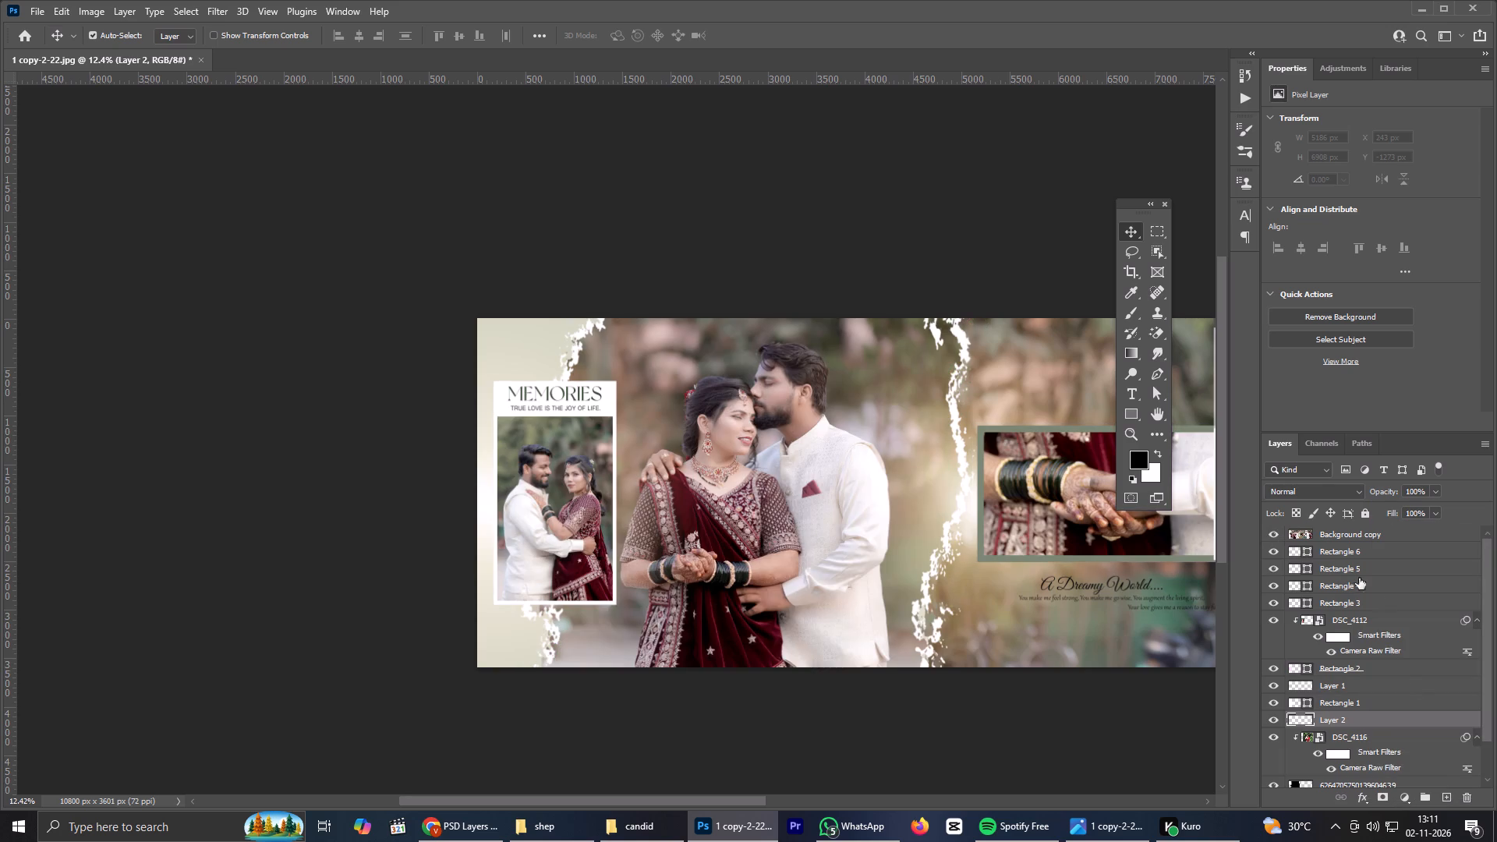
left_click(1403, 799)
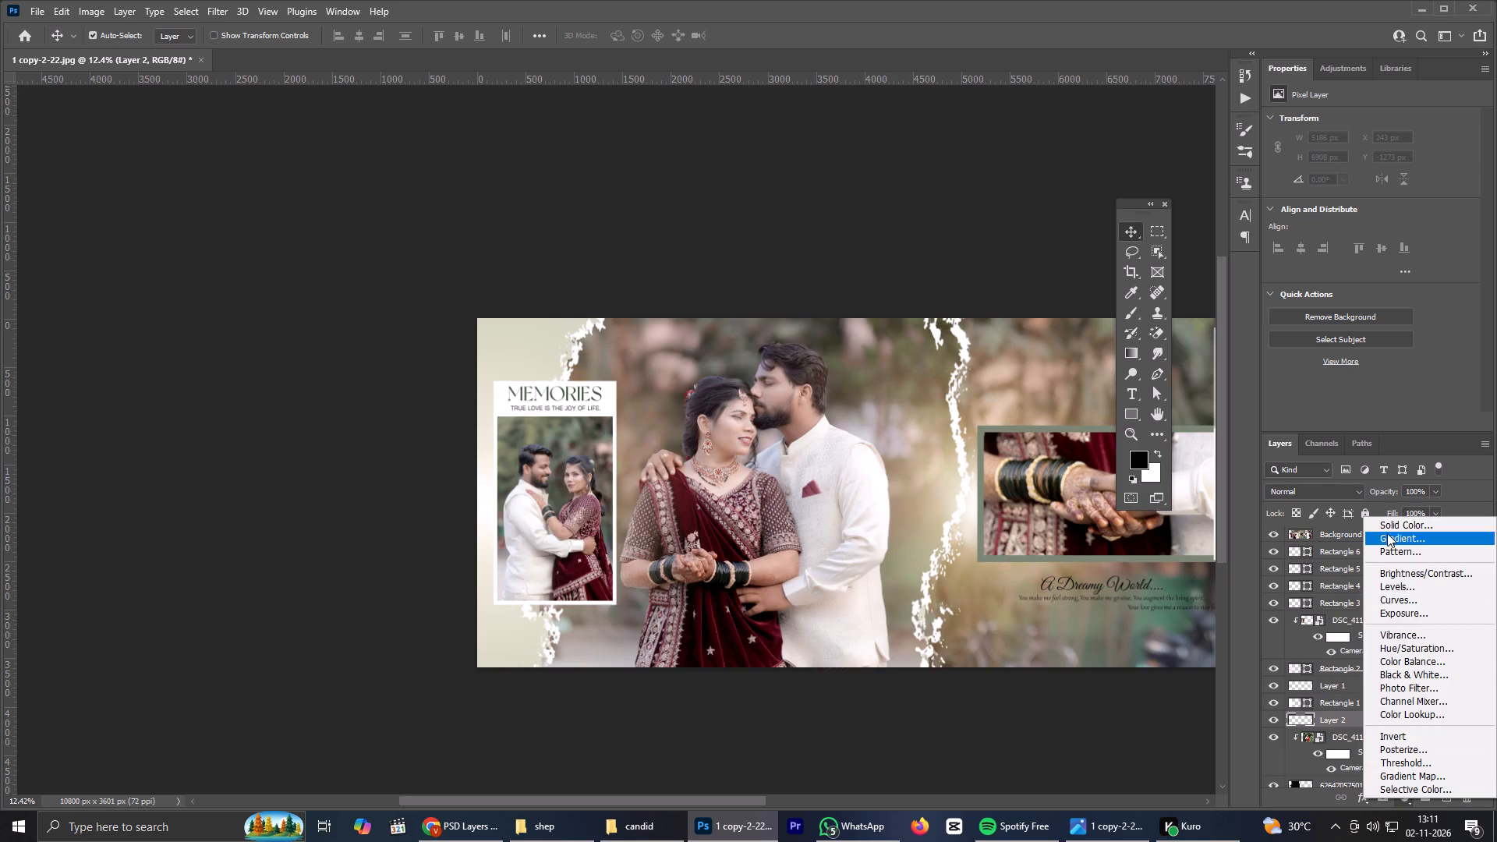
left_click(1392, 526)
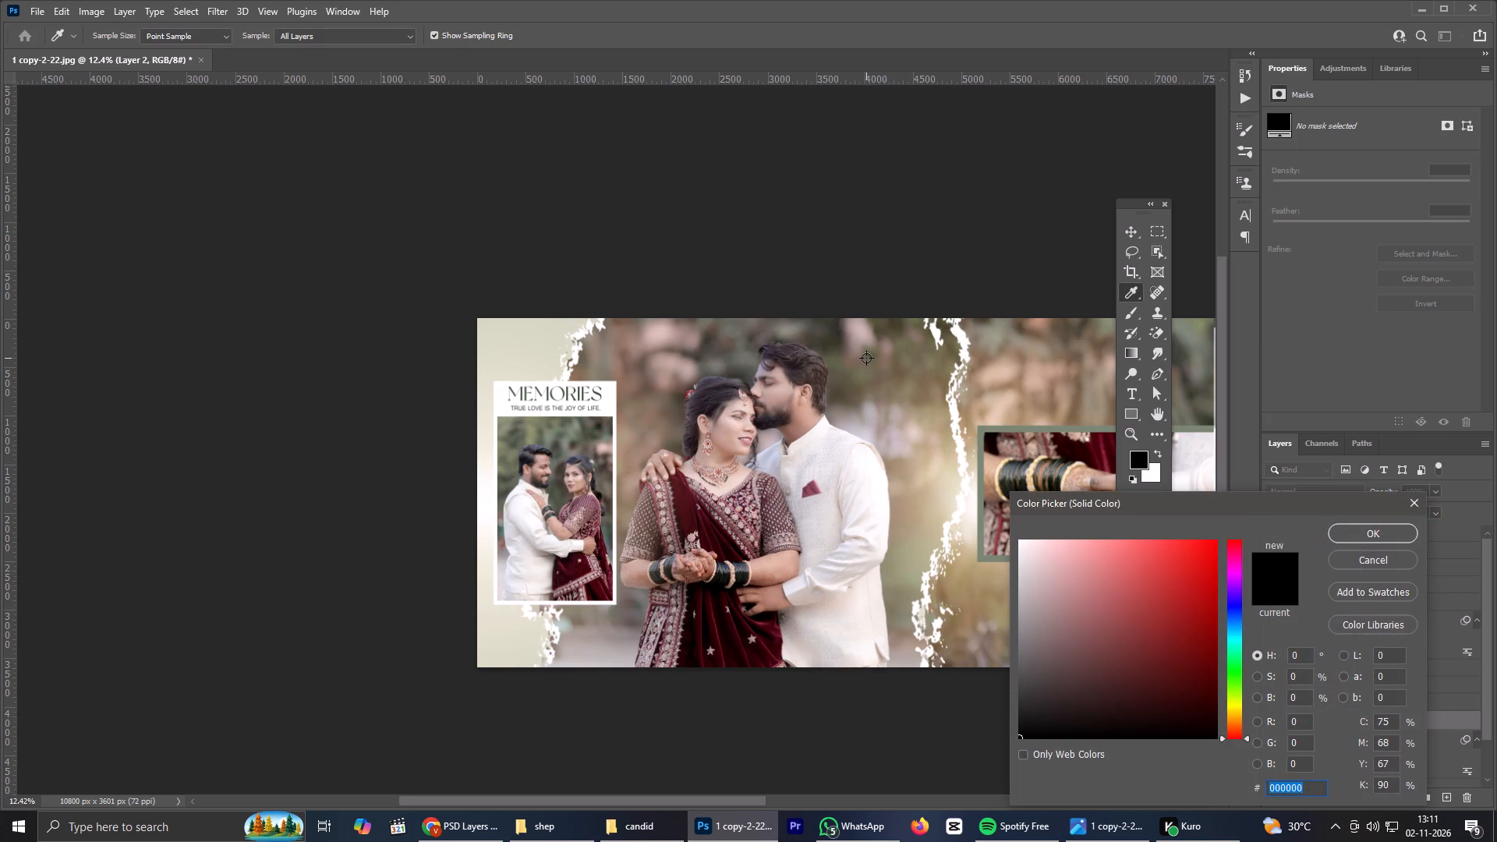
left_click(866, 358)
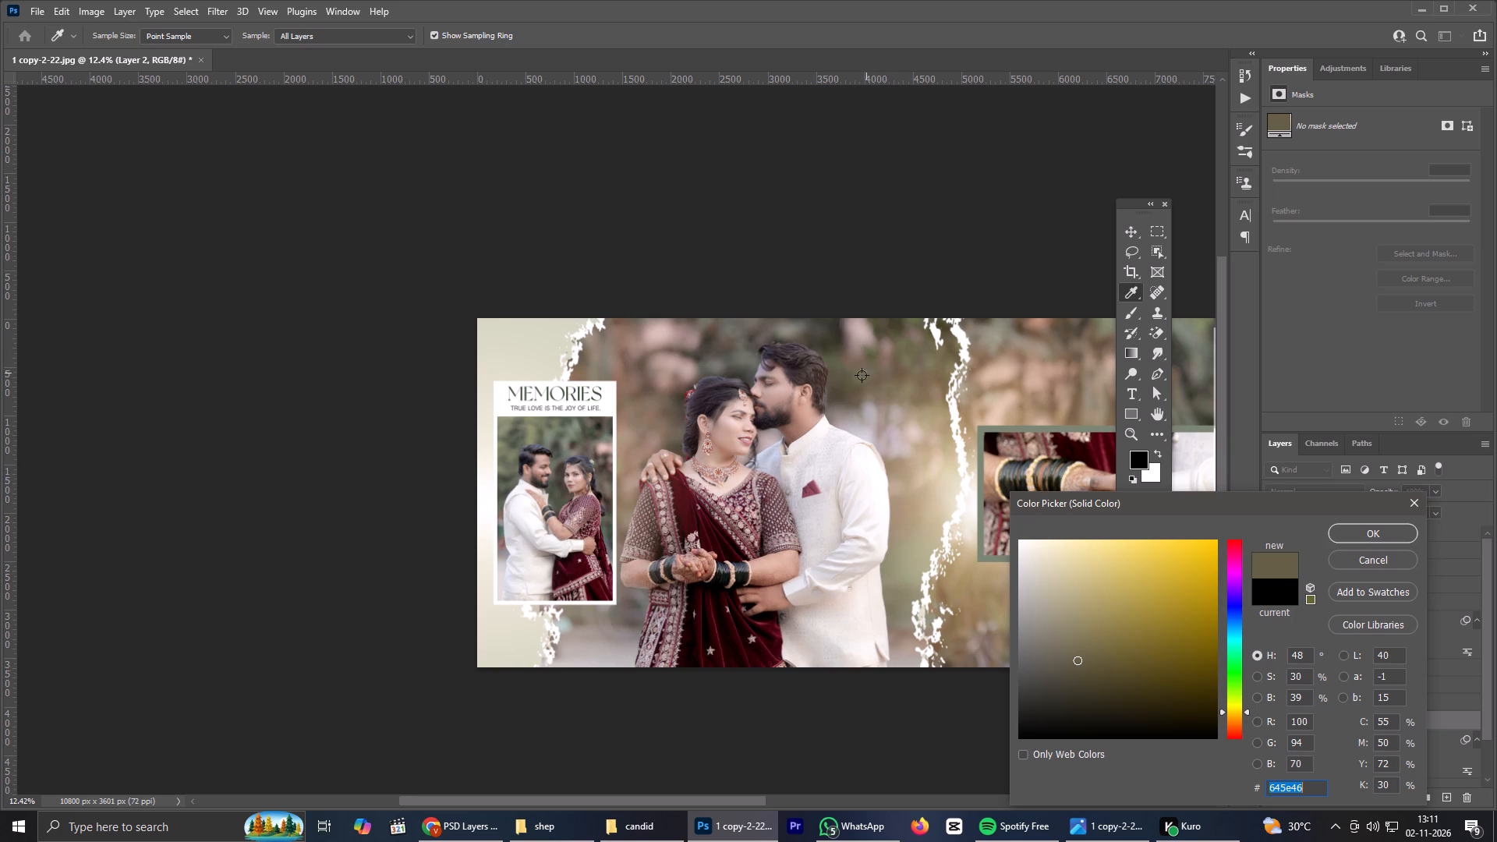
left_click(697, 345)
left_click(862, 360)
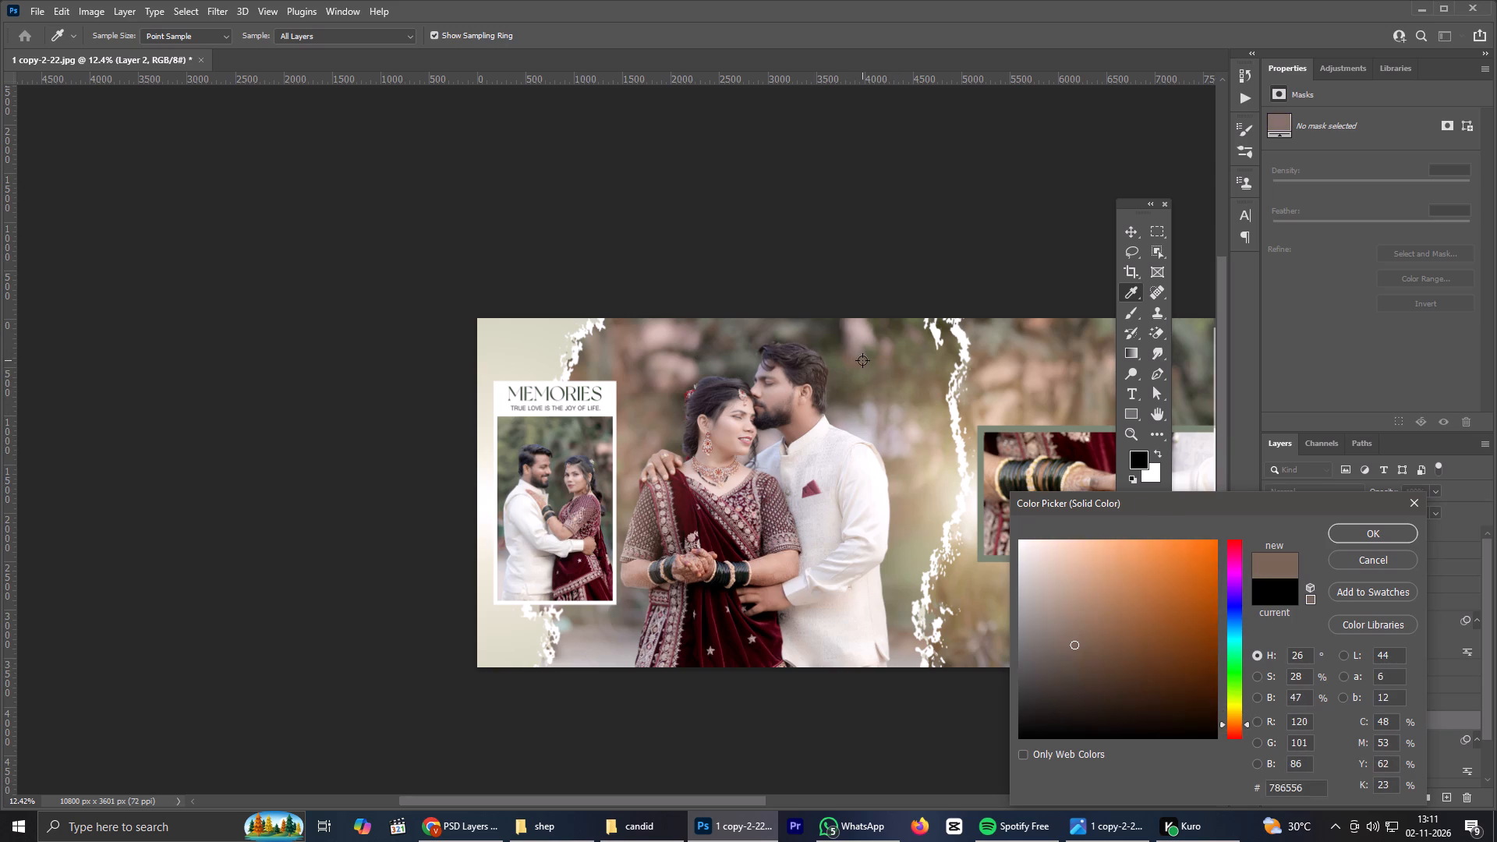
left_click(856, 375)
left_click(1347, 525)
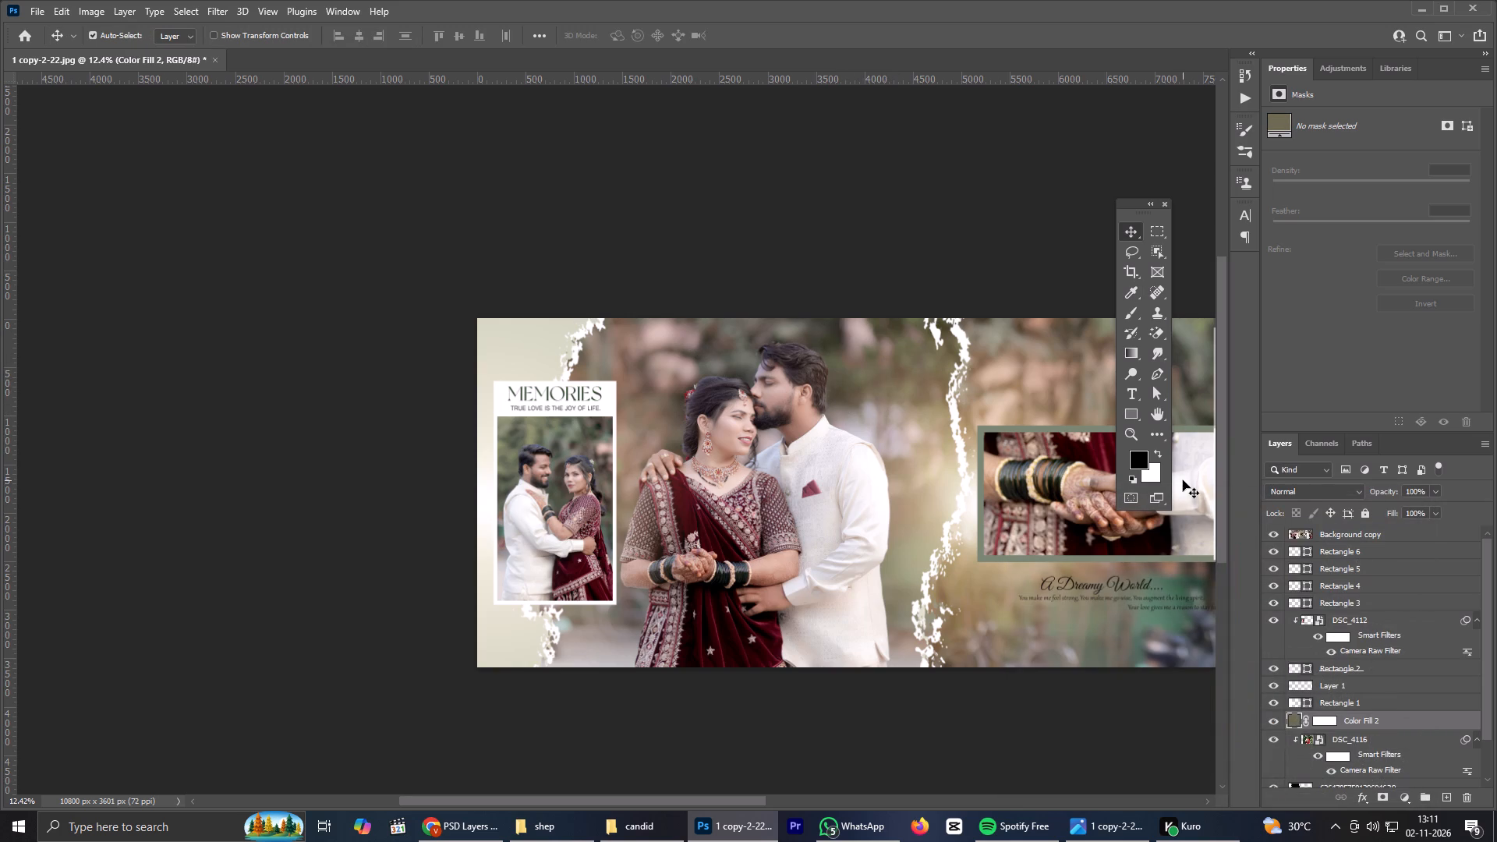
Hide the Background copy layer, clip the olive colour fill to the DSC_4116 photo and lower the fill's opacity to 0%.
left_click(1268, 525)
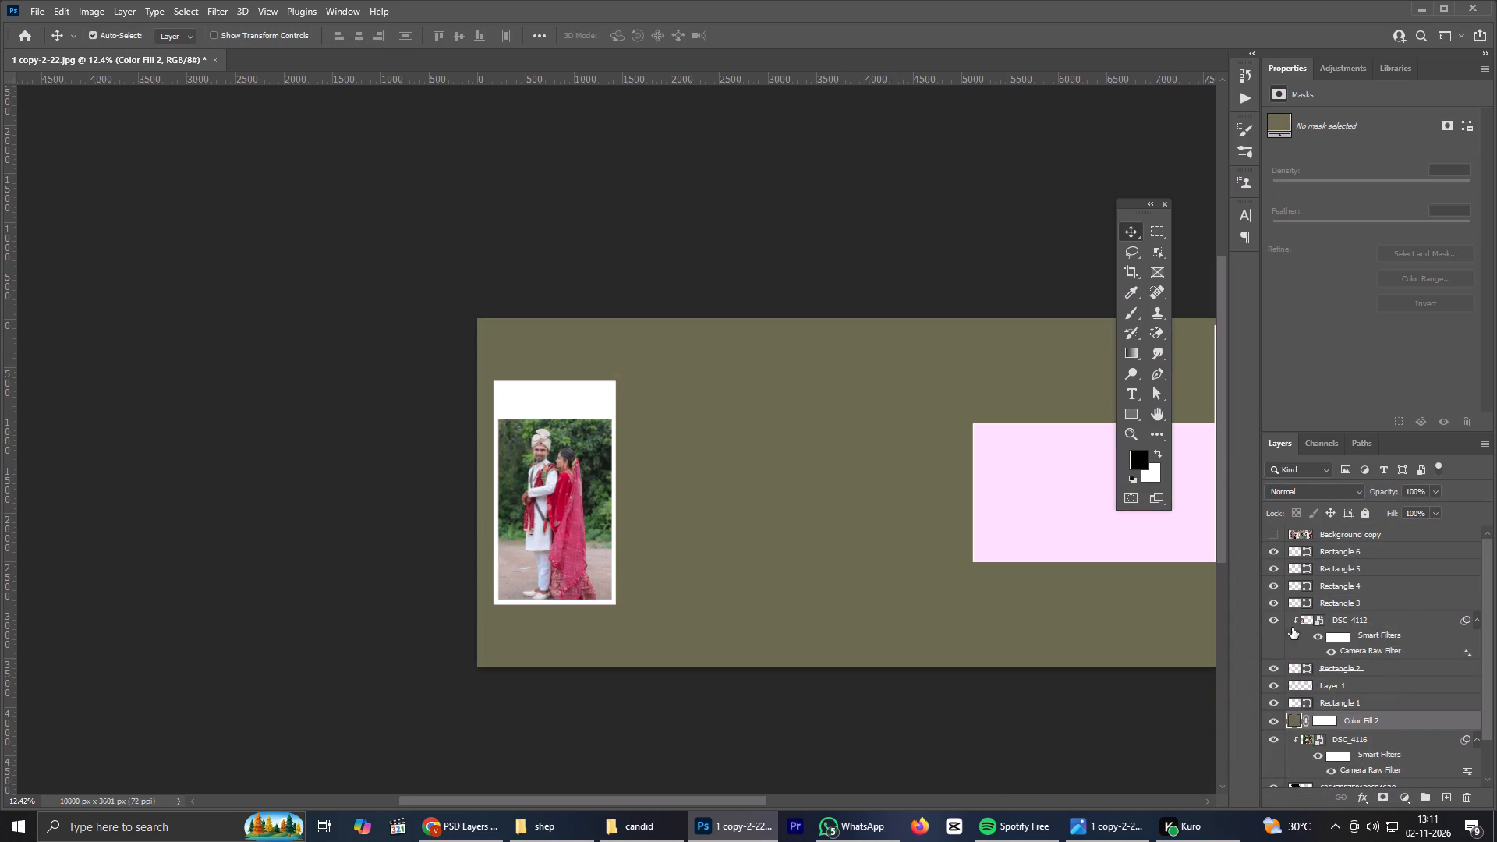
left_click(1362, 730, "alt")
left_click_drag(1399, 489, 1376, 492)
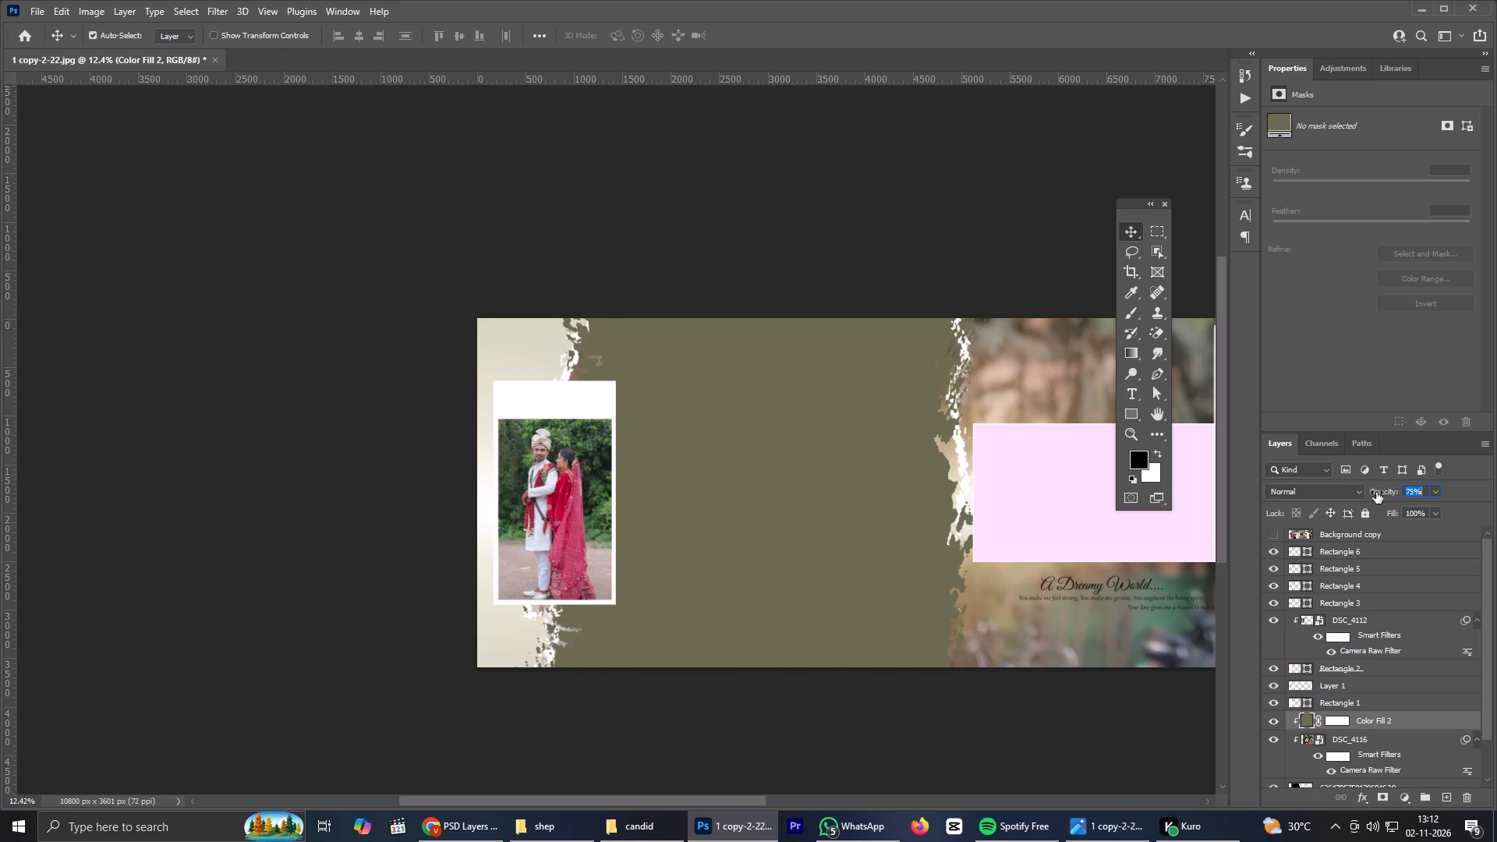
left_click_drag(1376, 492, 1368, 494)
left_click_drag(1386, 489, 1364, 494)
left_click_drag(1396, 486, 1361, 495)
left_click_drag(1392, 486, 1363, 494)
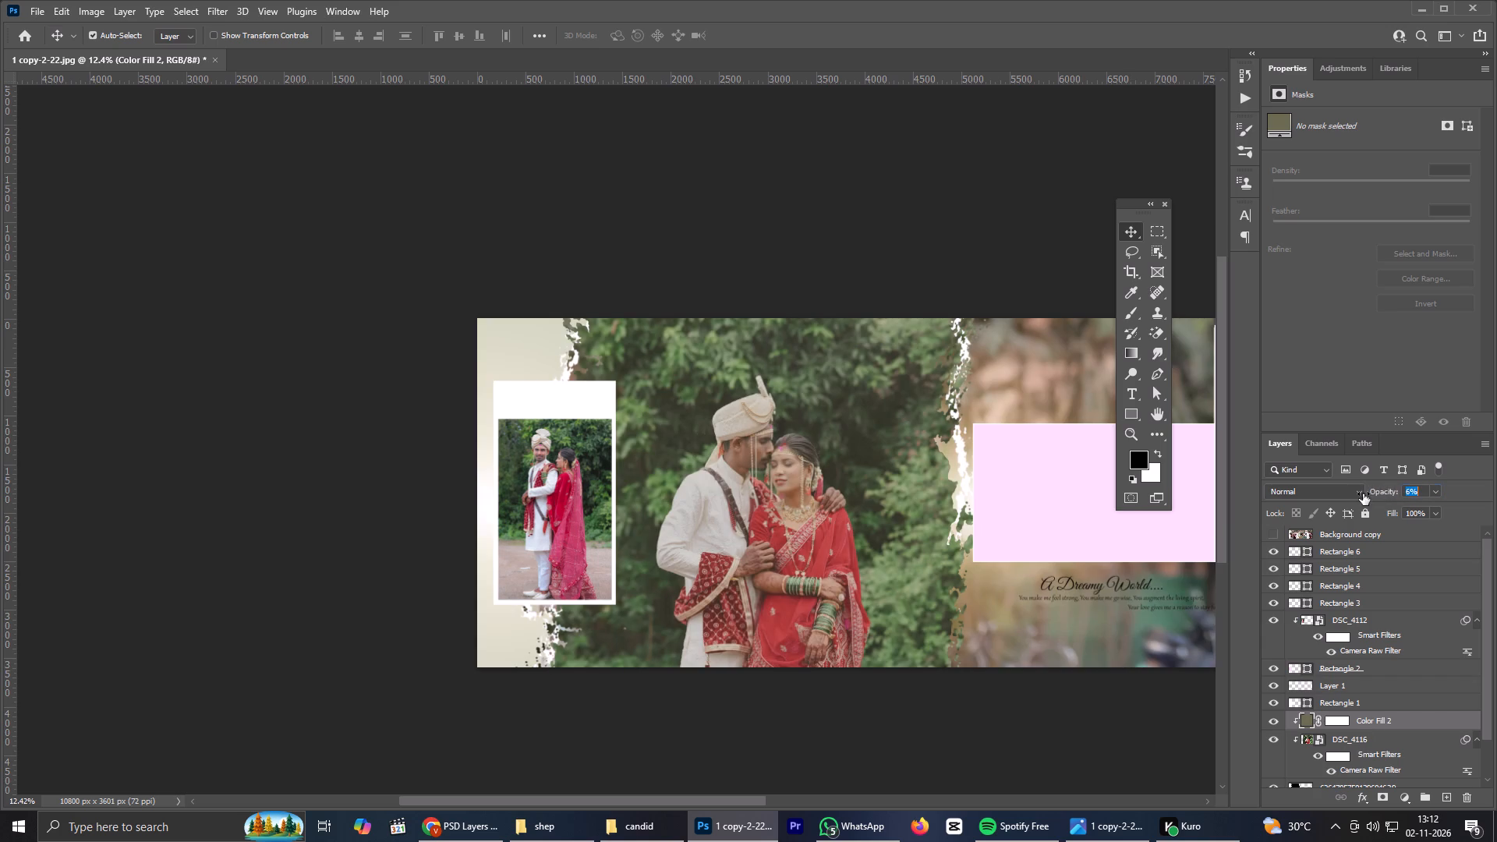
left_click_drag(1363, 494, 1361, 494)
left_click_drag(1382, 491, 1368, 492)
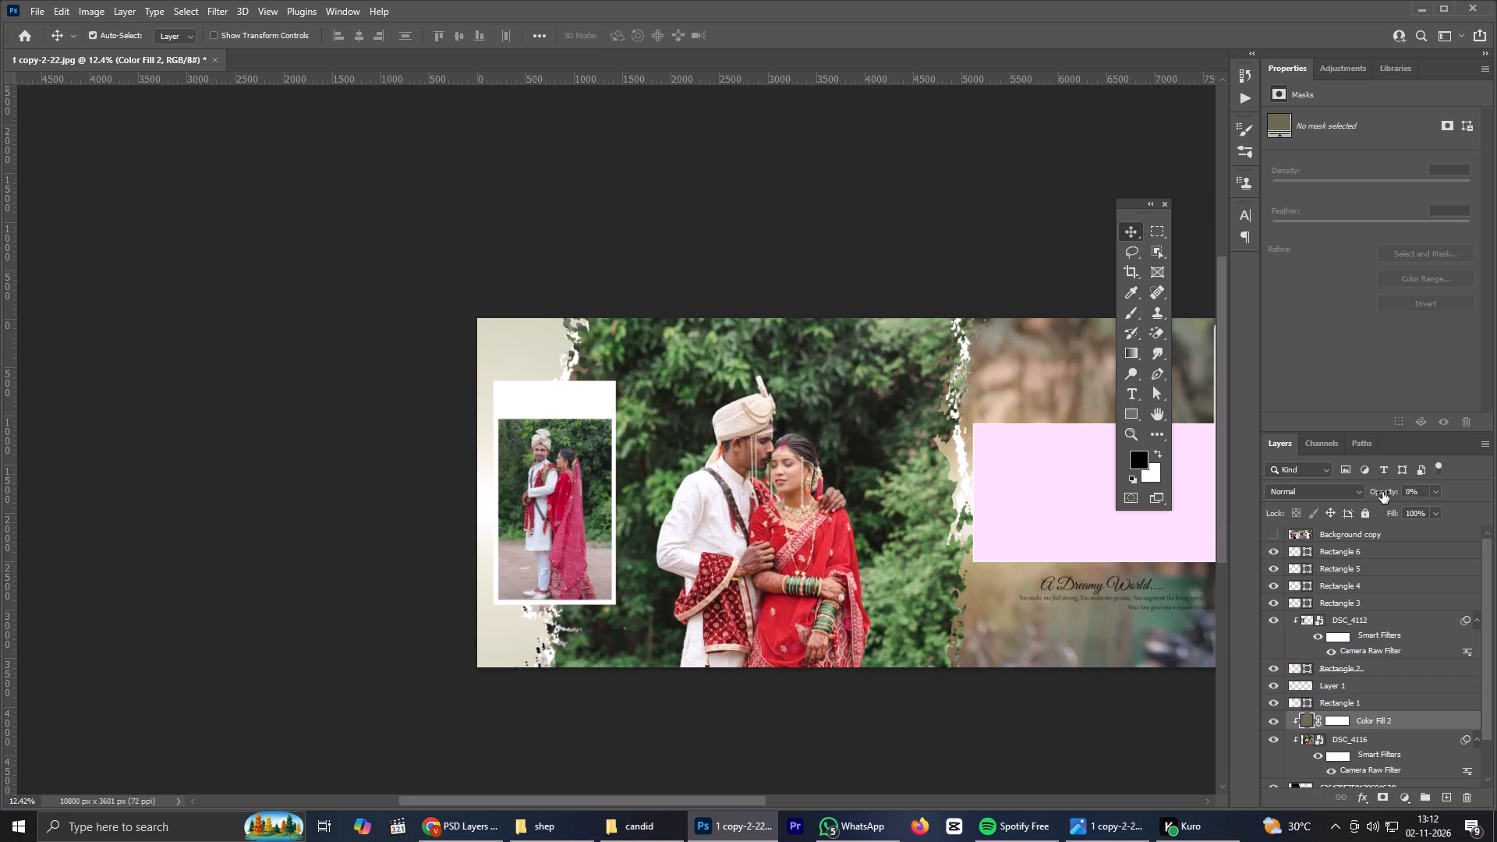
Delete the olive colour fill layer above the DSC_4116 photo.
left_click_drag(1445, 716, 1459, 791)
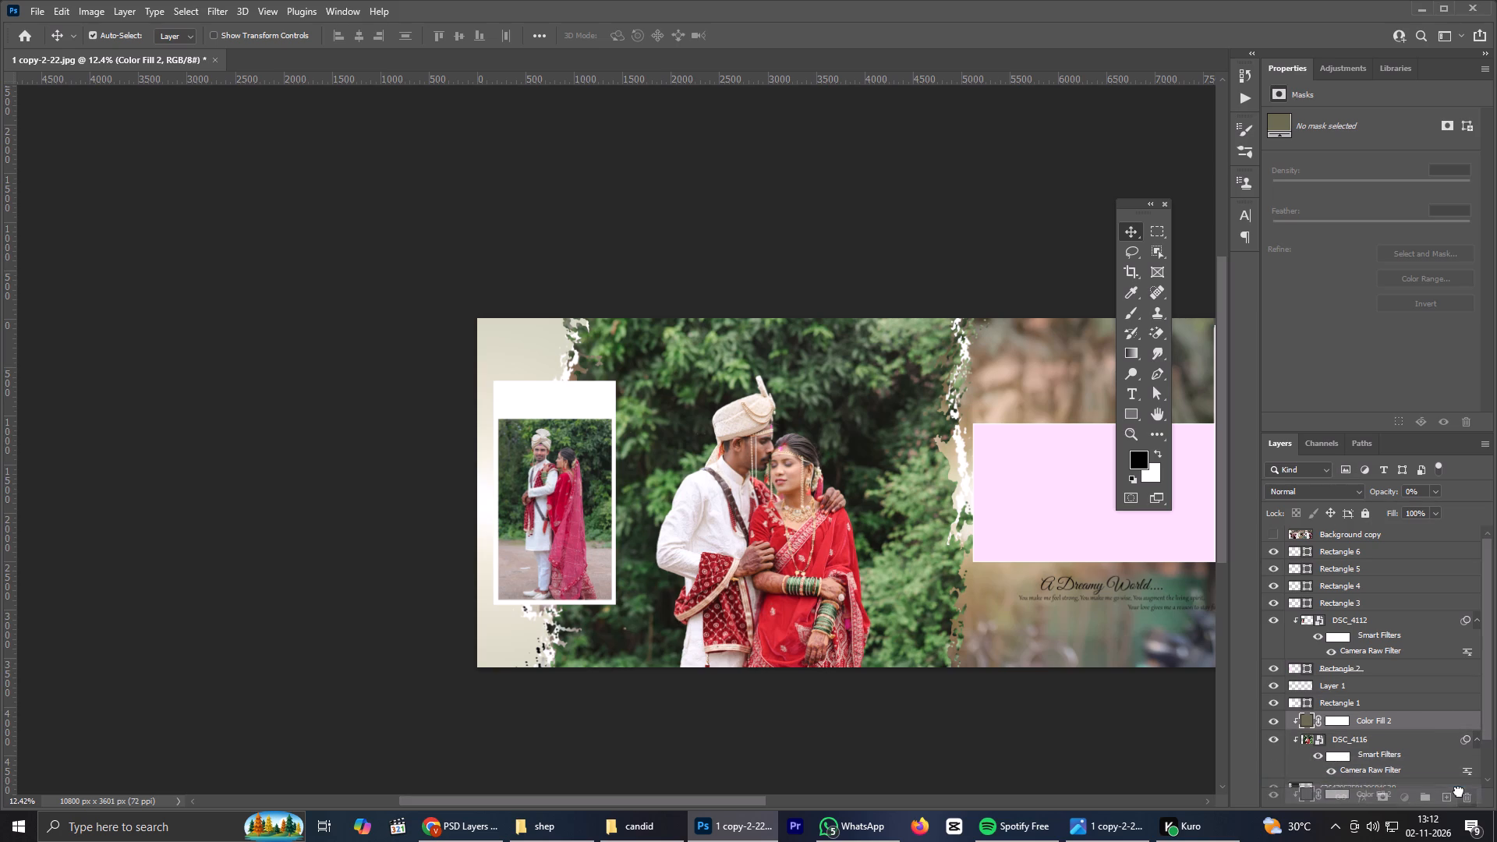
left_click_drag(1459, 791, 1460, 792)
Examine the large DSC_4116 couple photo up close and within the whole spread.
scroll(692, 444, "up", 7)
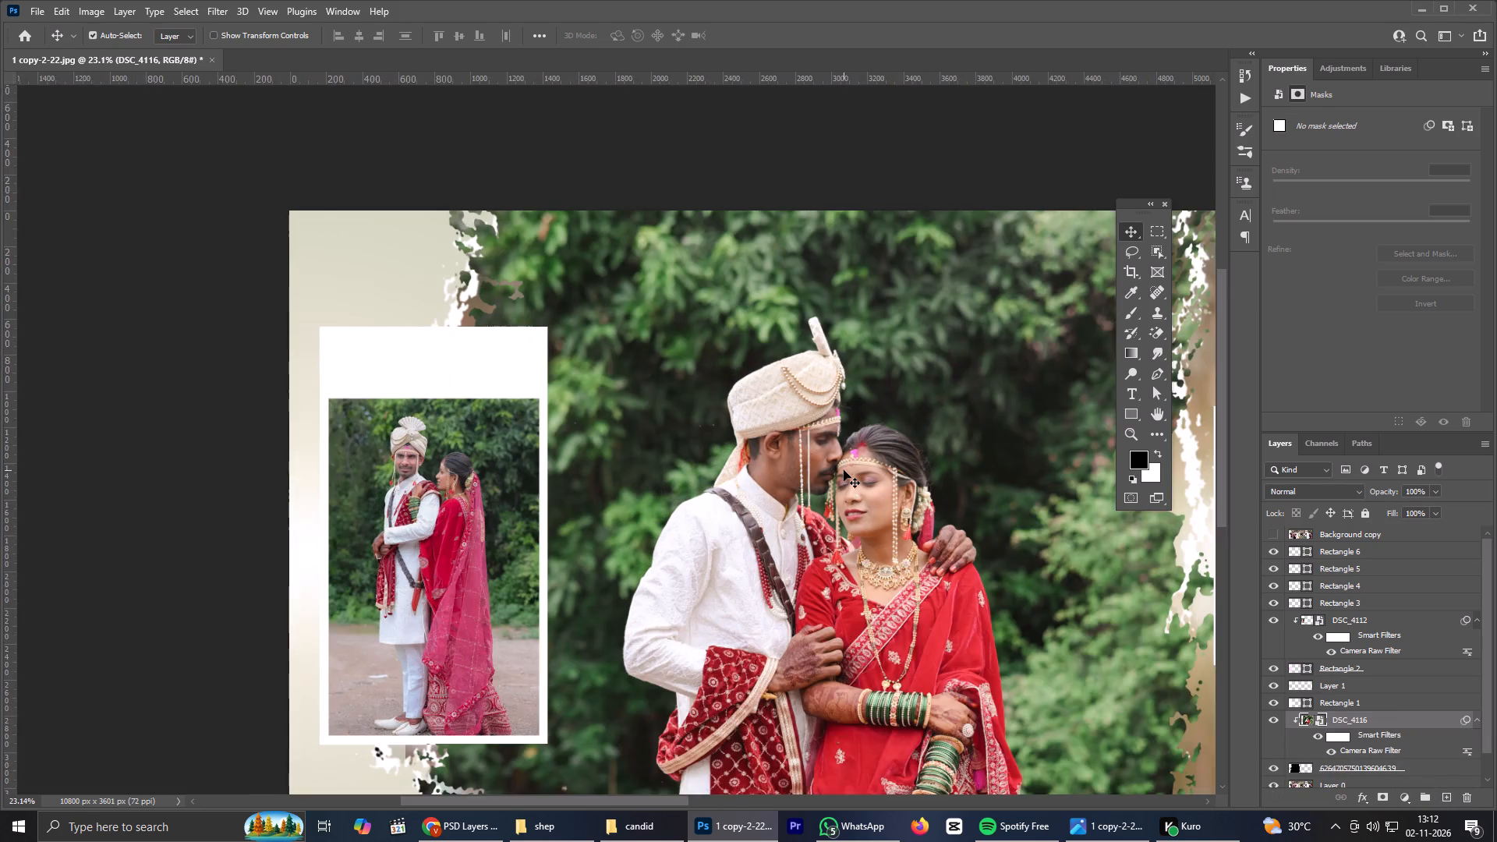
scroll(844, 470, "up", 6)
scroll(848, 471, "down", 3)
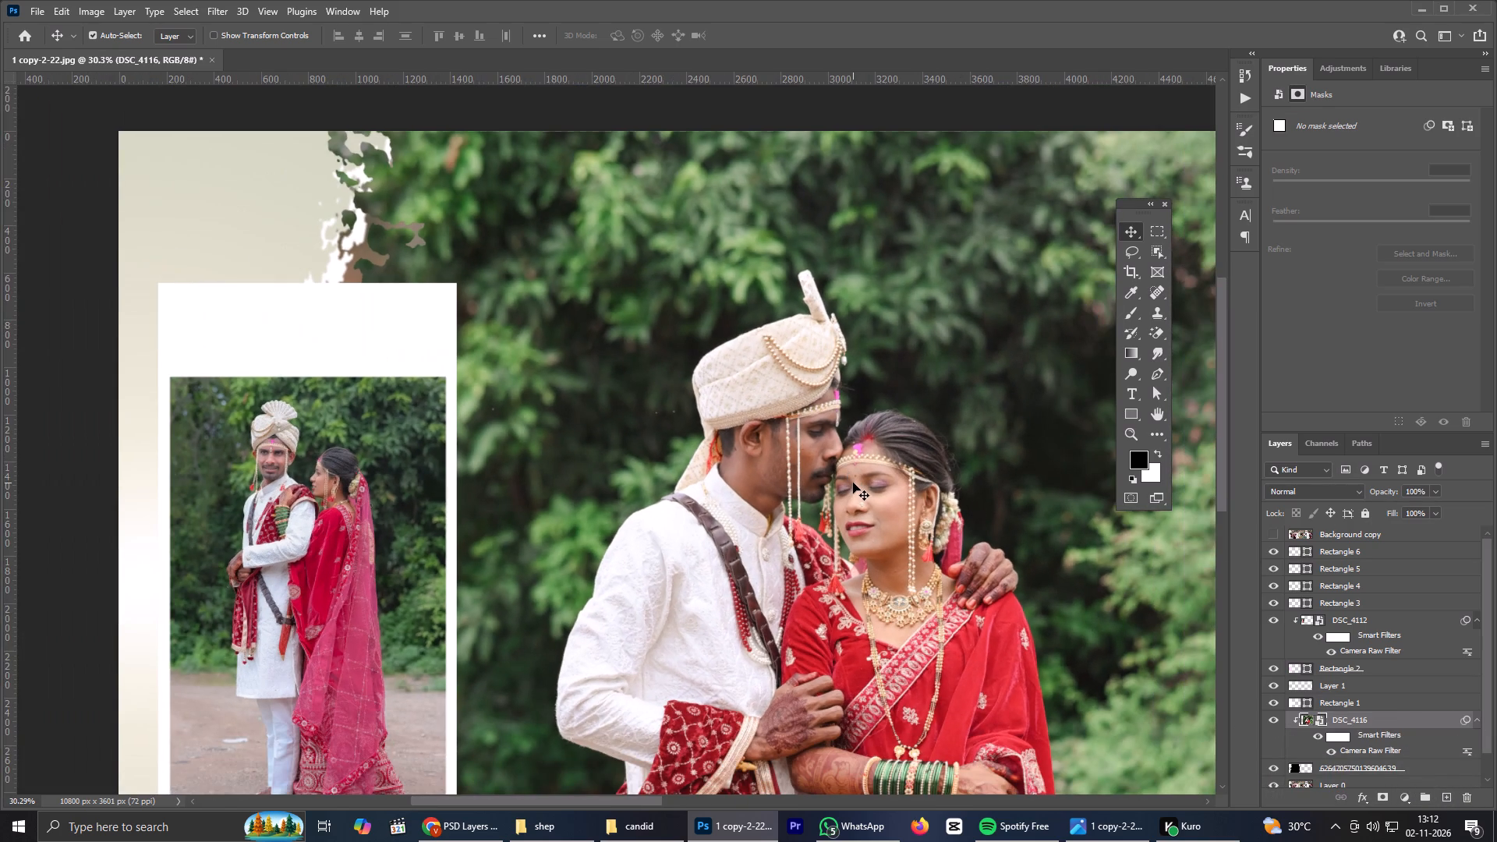
scroll(853, 483, "up", 10)
scroll(886, 516, "down", 9)
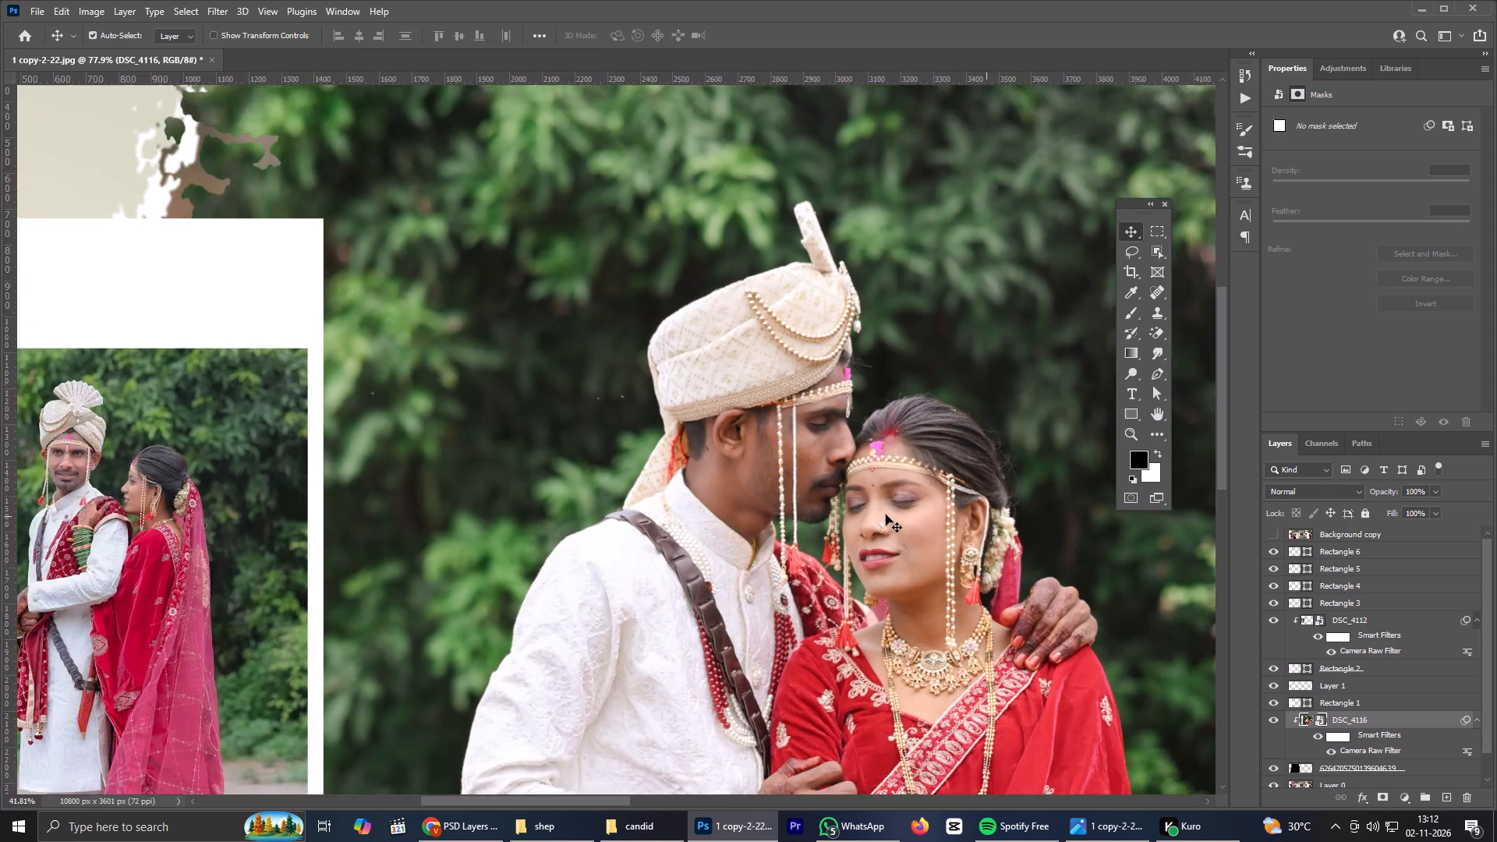
scroll(886, 515, "down", 10)
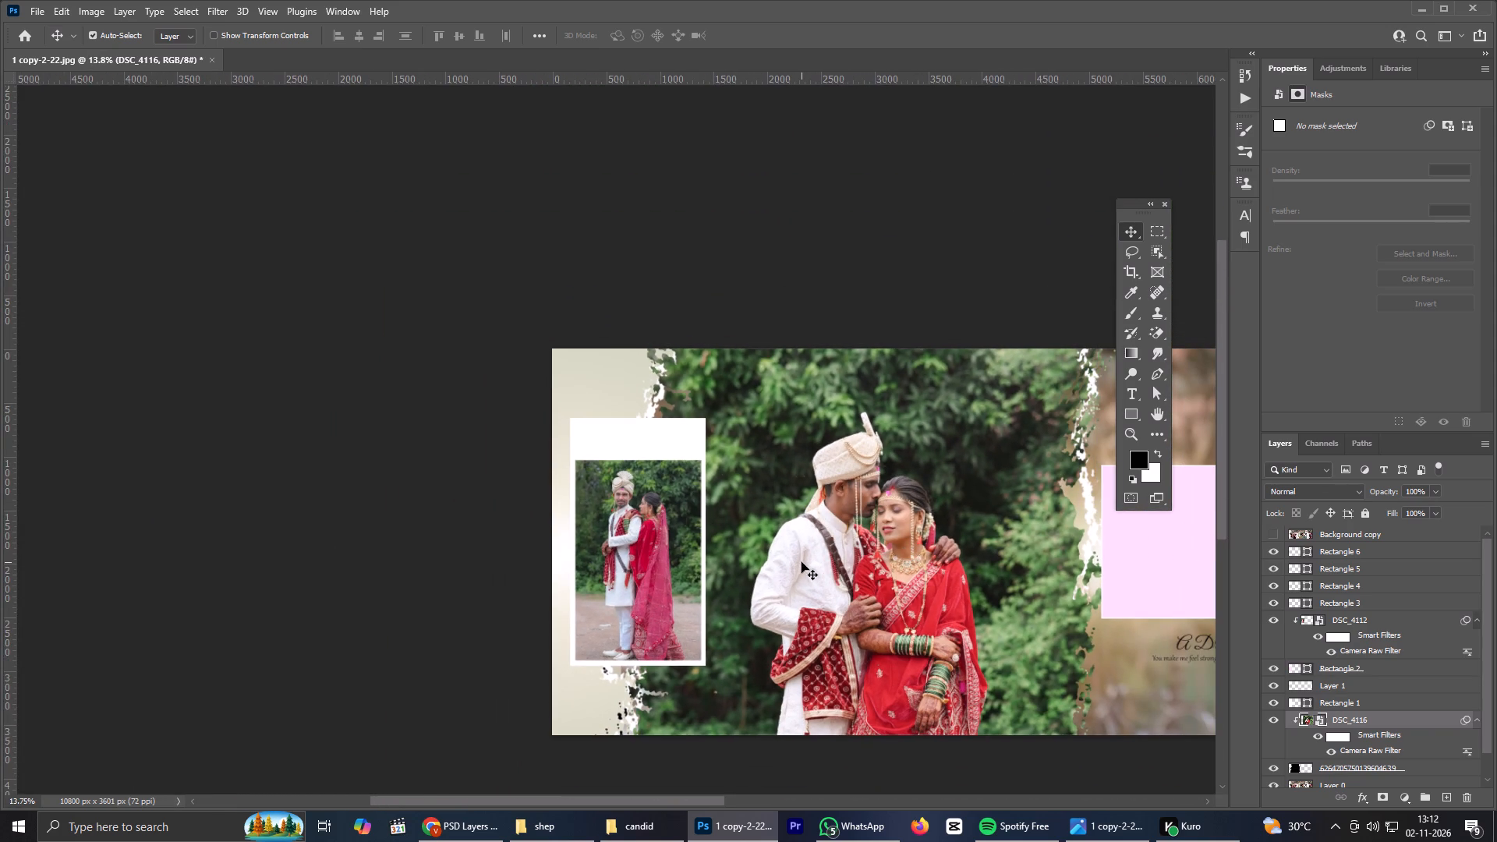
scroll(1362, 752, "down", 5)
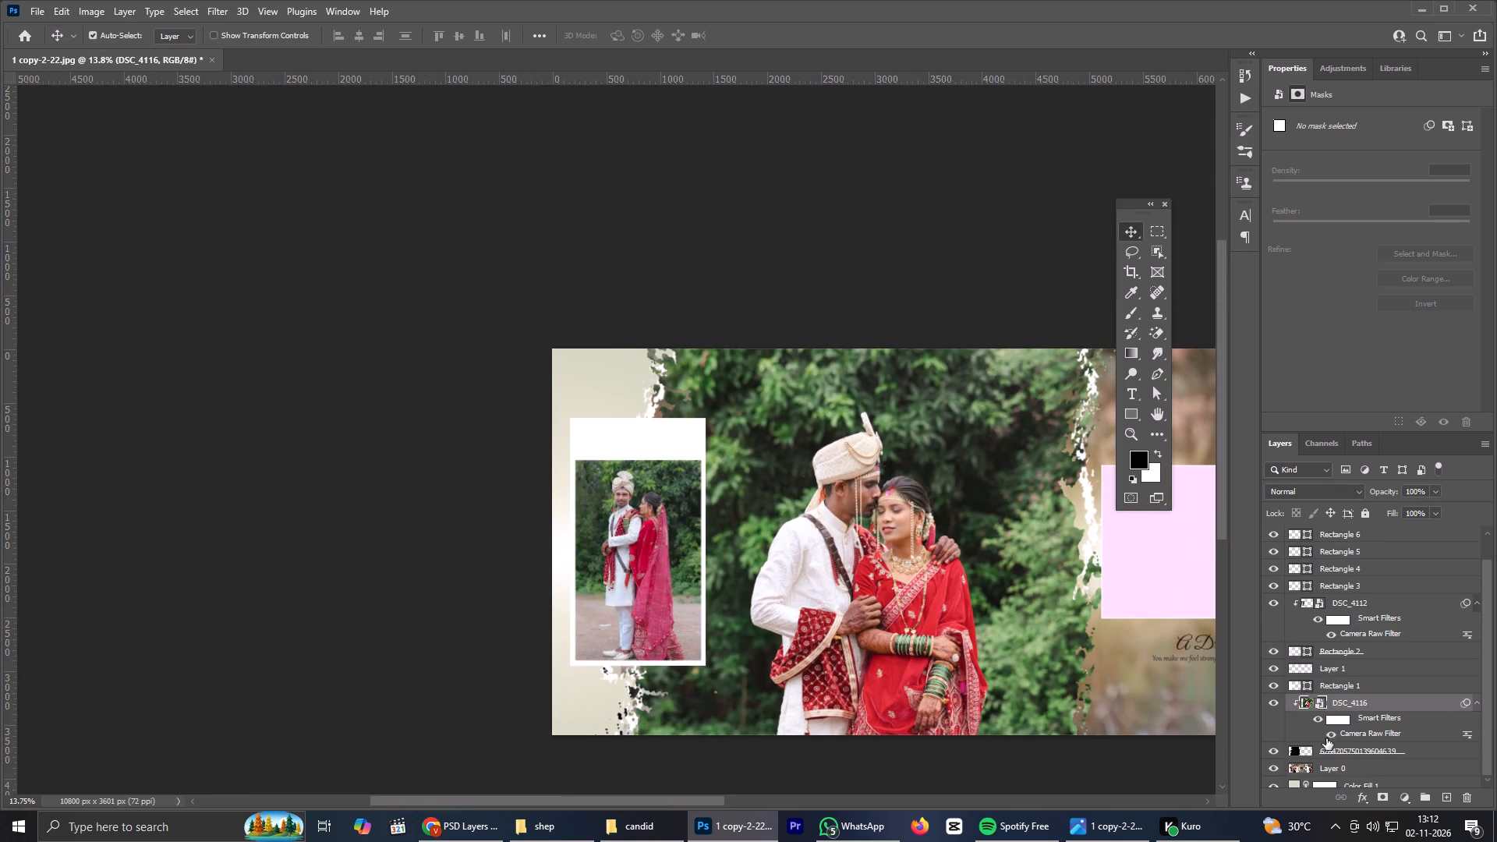
Delete the Camera Raw smart filter from the small framed DSC_4112 photo.
left_click(615, 521)
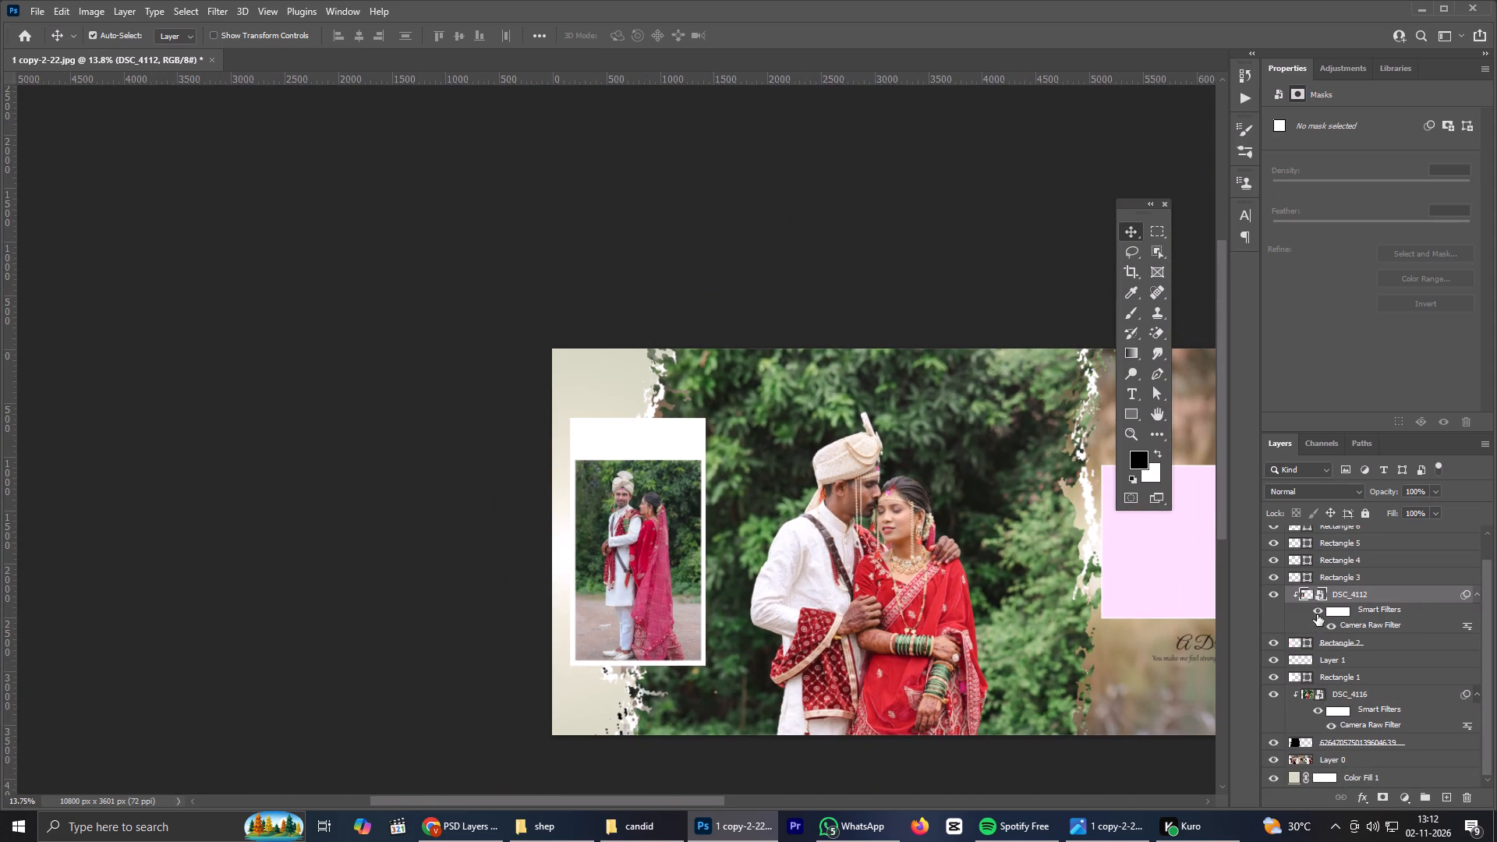
left_click(1317, 614)
left_click_drag(1361, 616, 1471, 784)
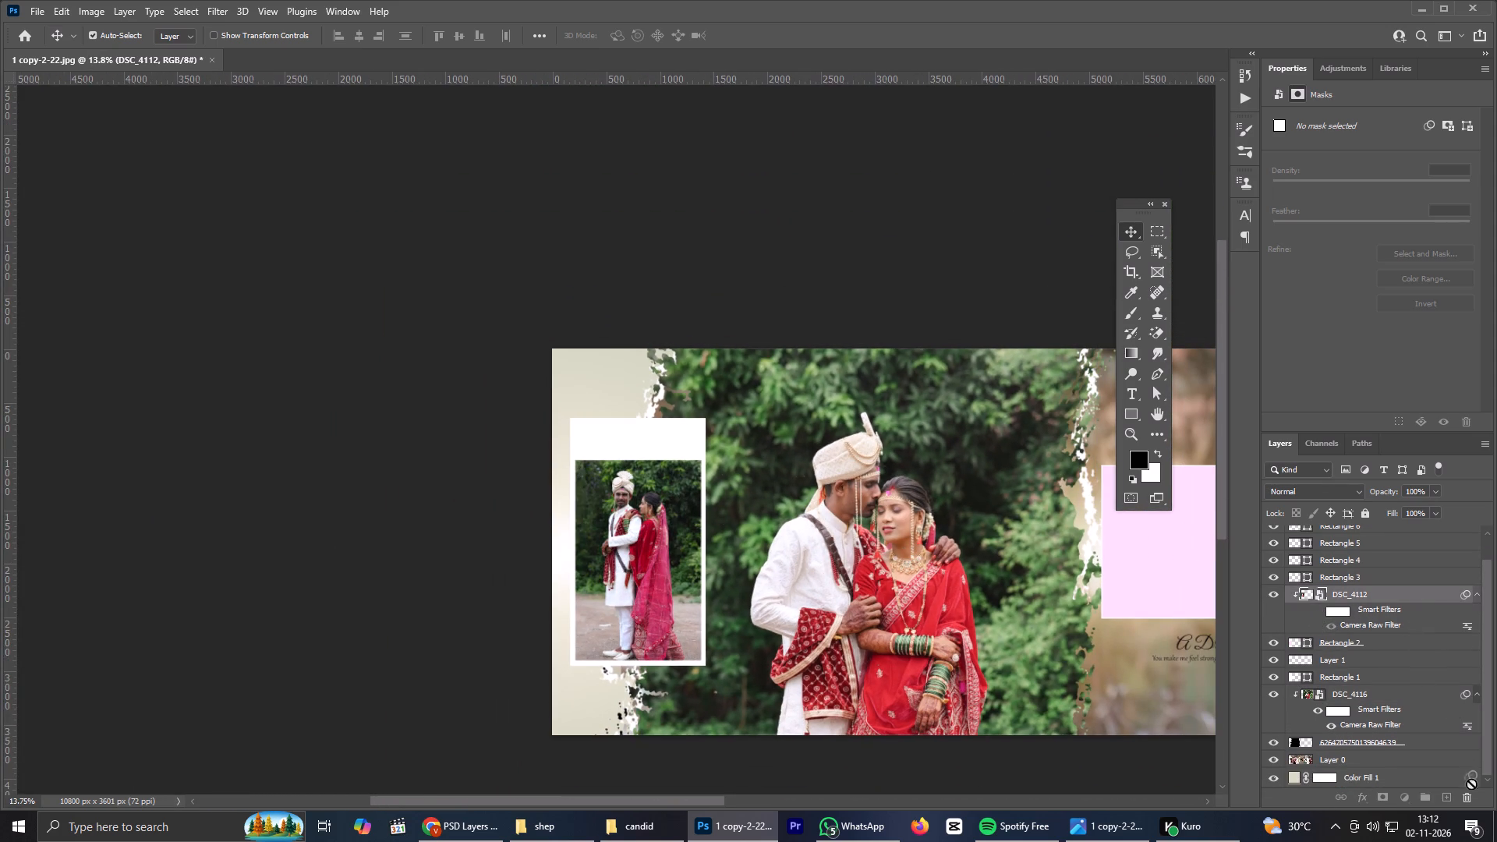
left_click_drag(1471, 784, 1470, 797)
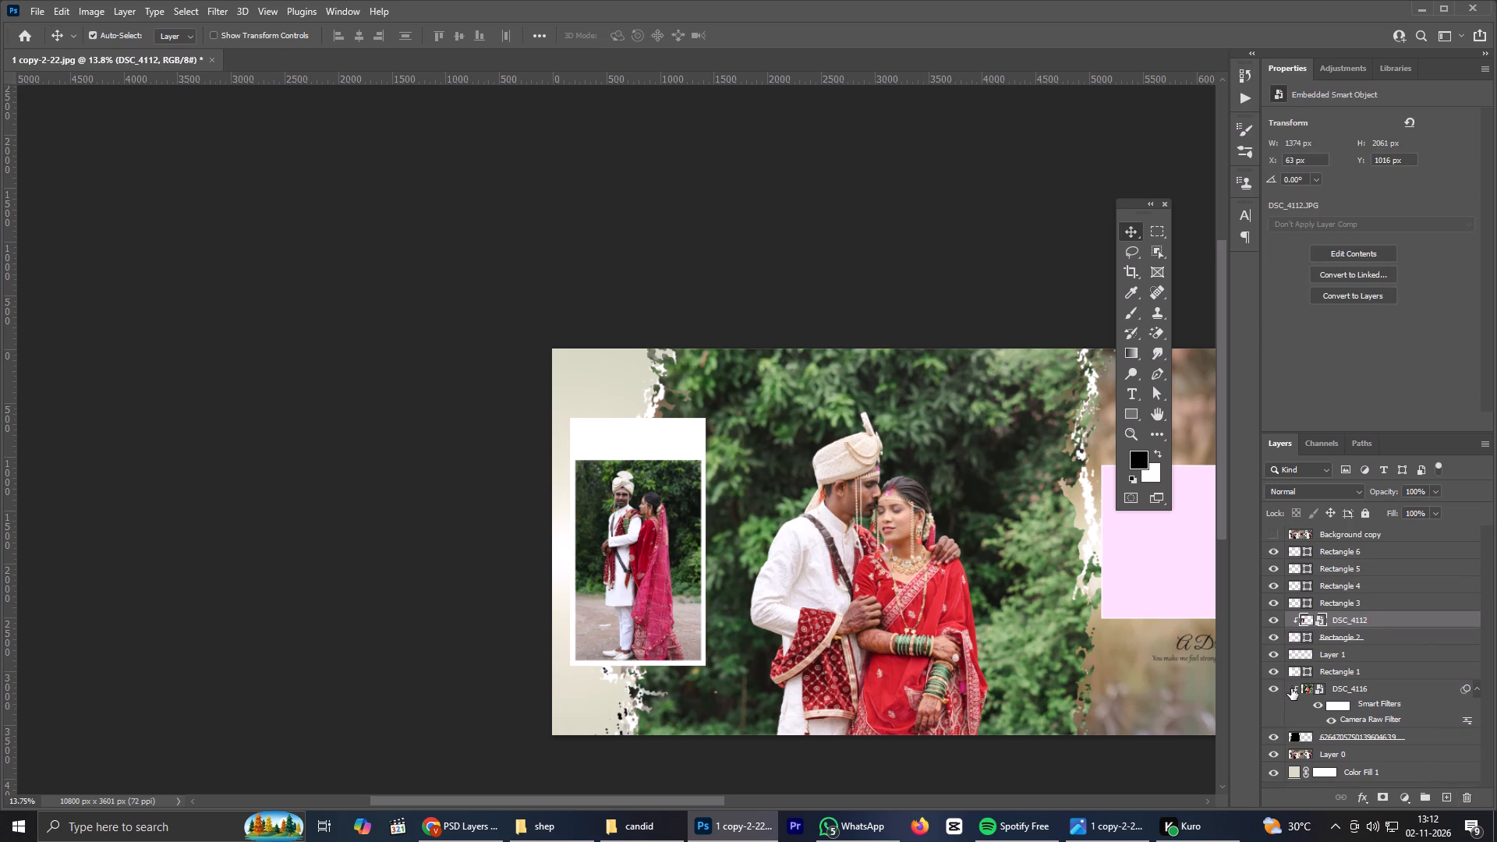
Open the Camera Raw Filter on the DSC_4112 photo and choose the Q1 user preset.
key("ctrl+shift+a")
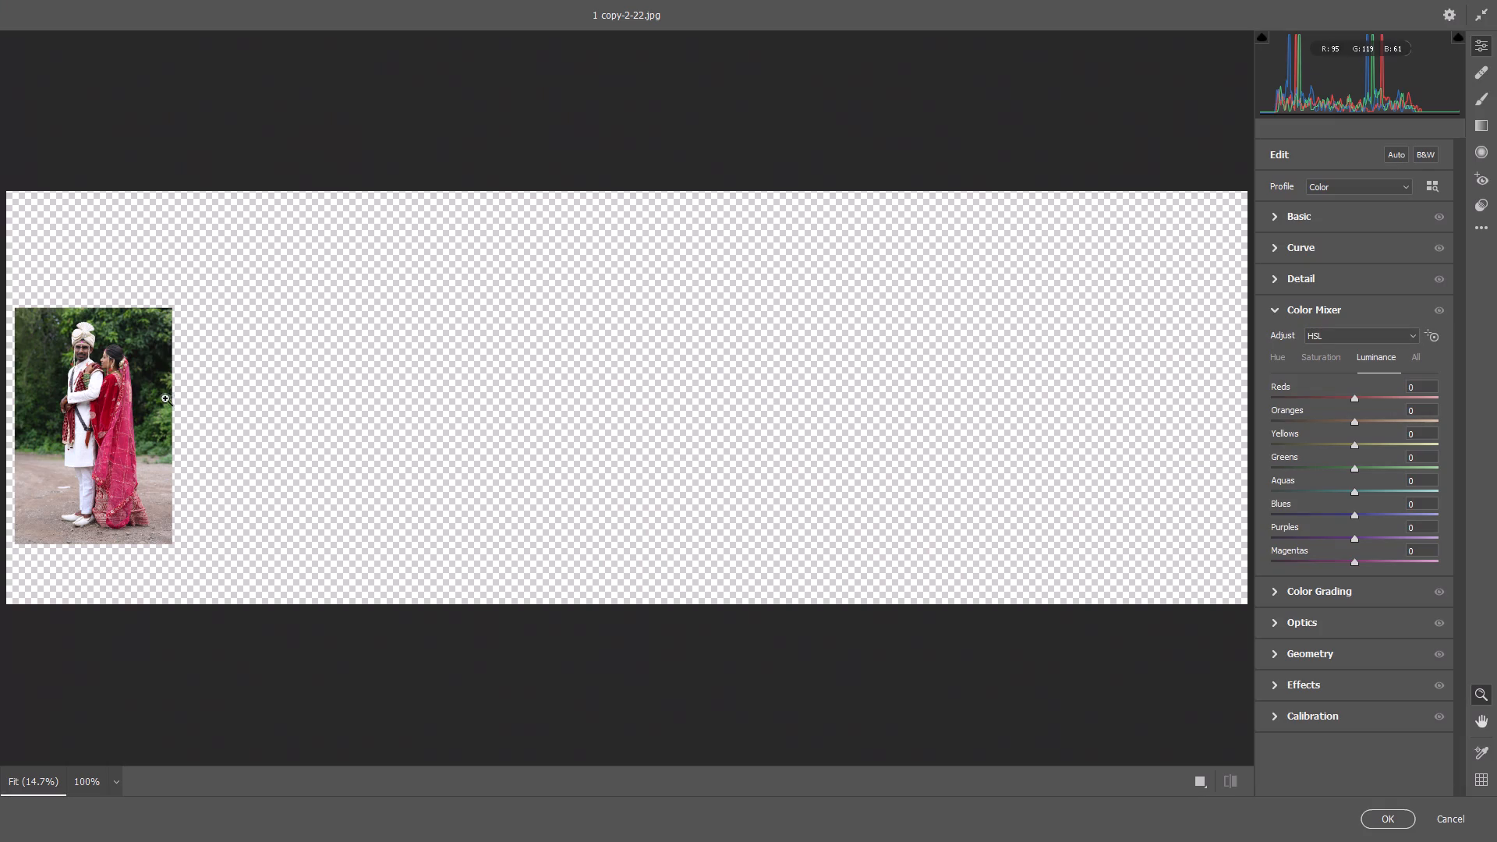
left_click_drag(105, 353, 170, 368)
key("space")
key("space")
key("space")
key("space")
key("space")
key("space")
left_click_drag(166, 375, 646, 386)
left_click_drag(537, 385, 600, 391)
left_click(1478, 209)
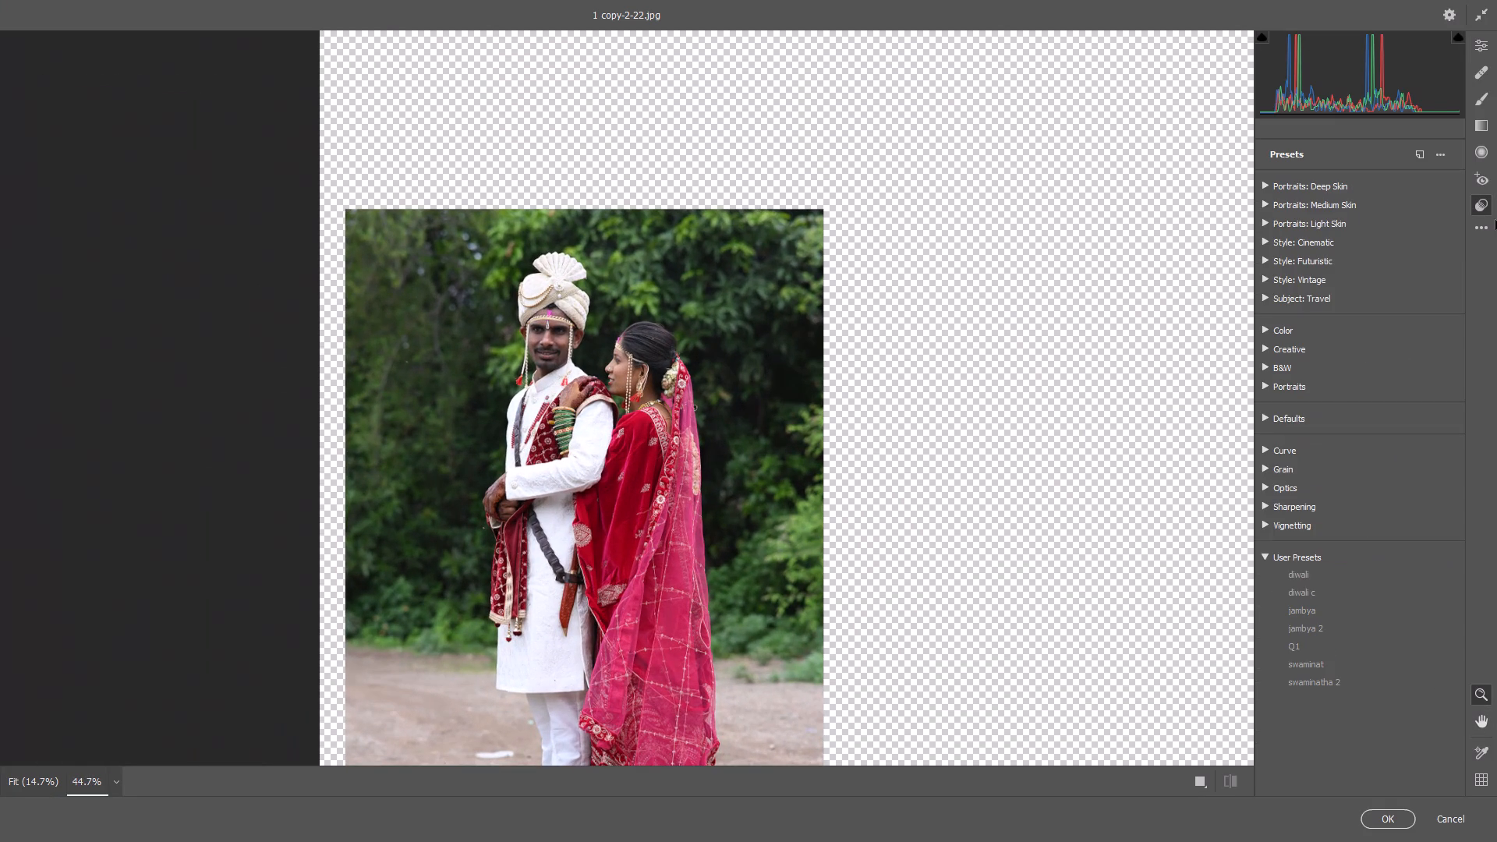
left_click(1313, 651)
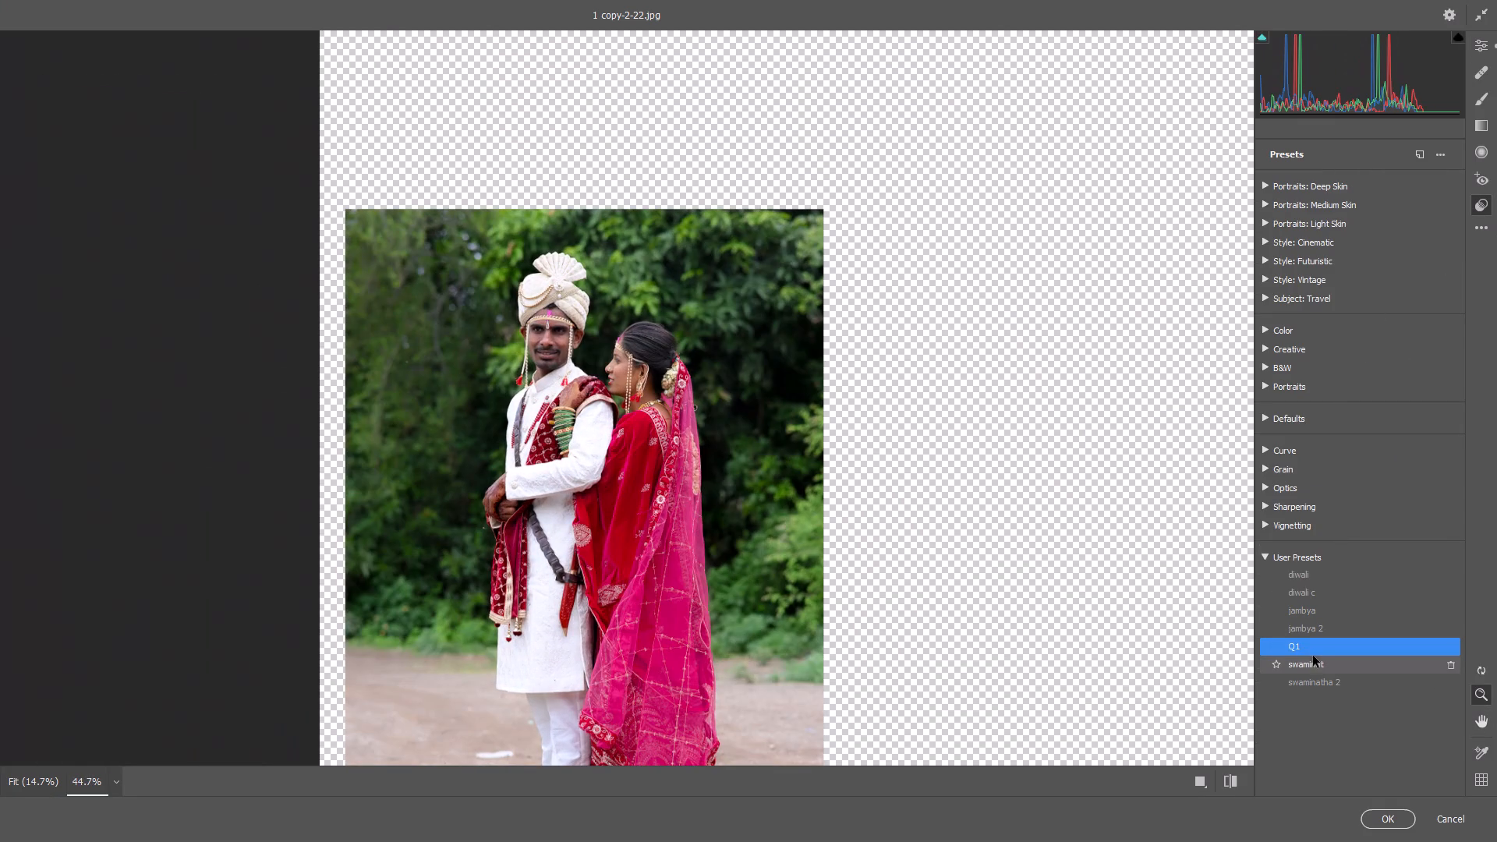
left_click(1340, 649)
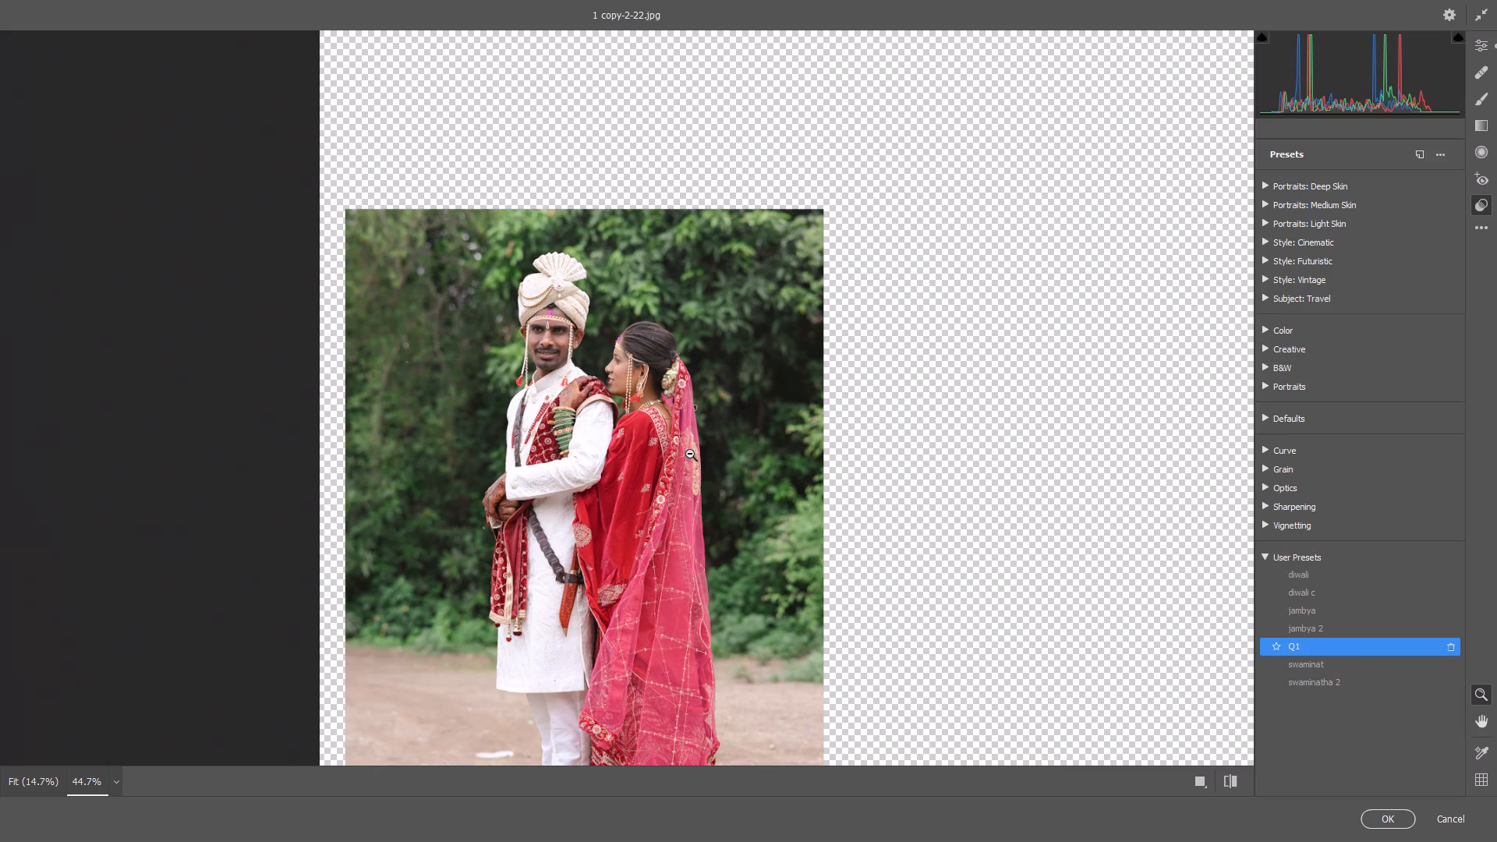
Check the couple up close, select the Q1 preset again and apply the Camera Raw adjustments to DSC_4112.
left_click_drag(524, 299, 700, 310)
left_click_drag(806, 479, 682, 456)
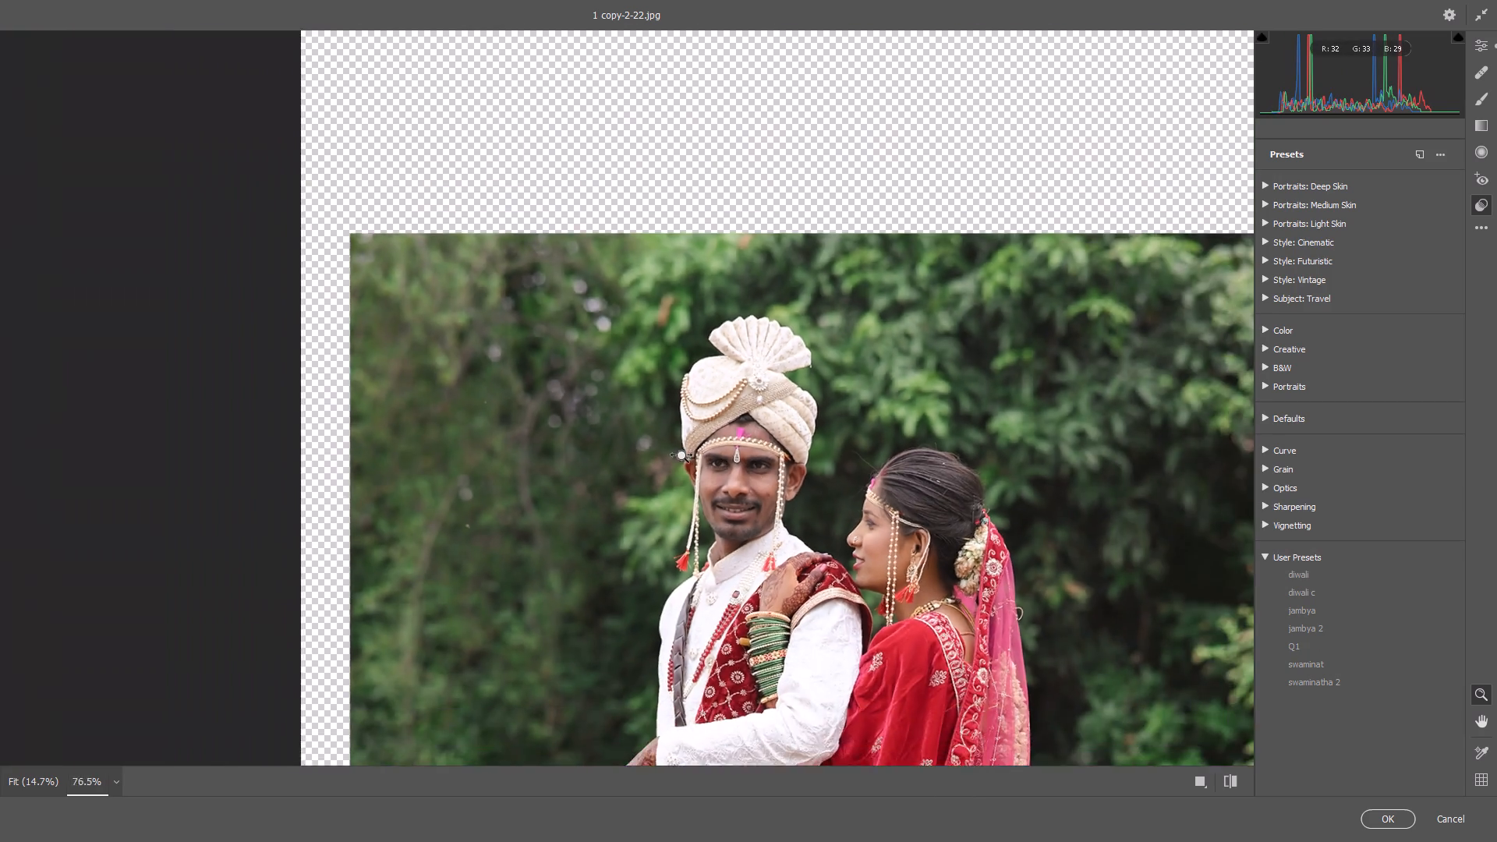
left_click_drag(682, 456, 656, 452)
left_click_drag(849, 612, 798, 594)
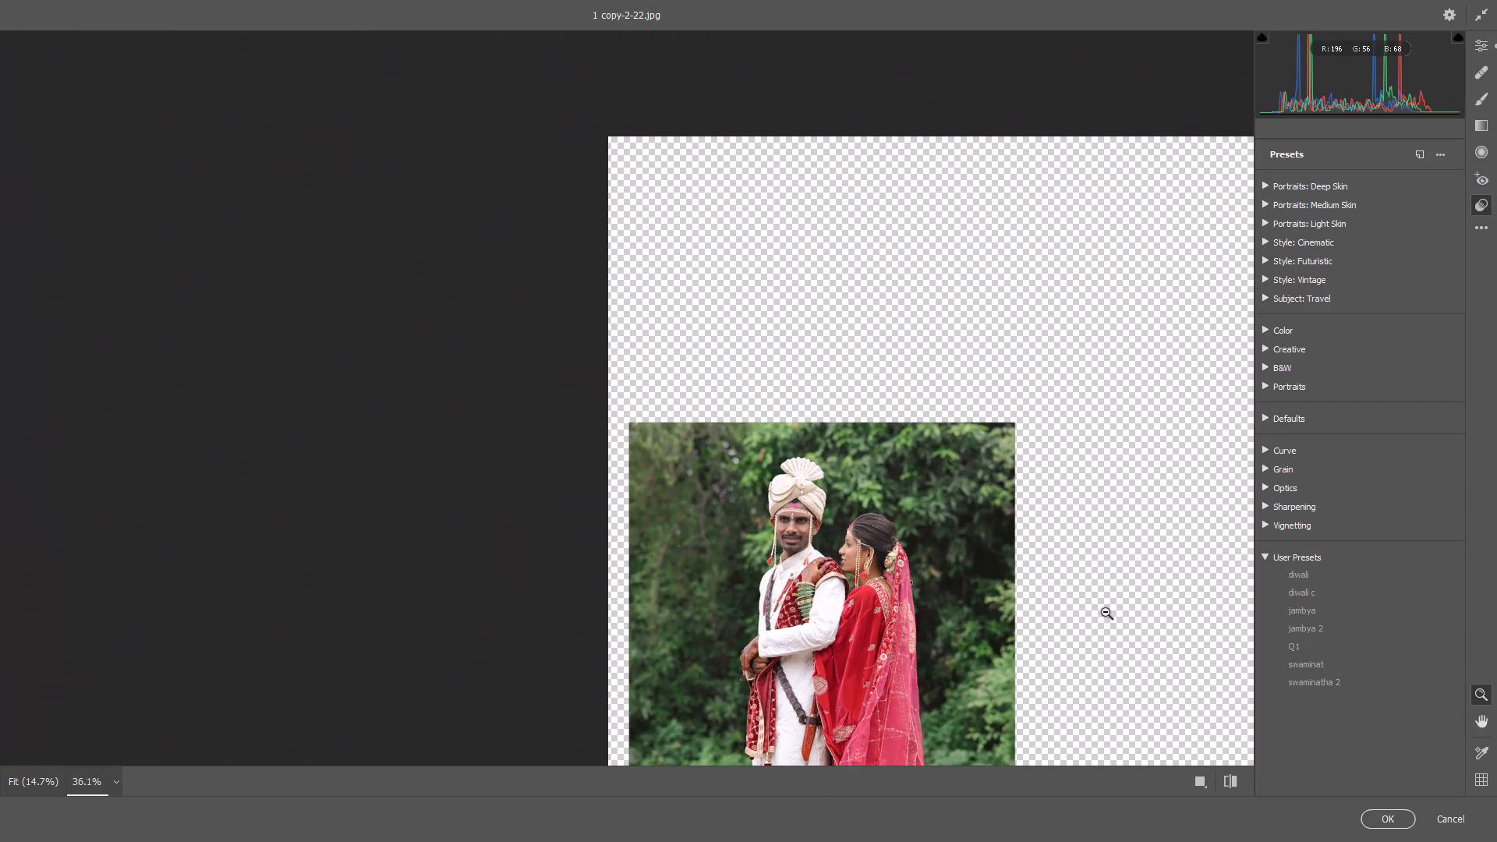
left_click(1308, 647)
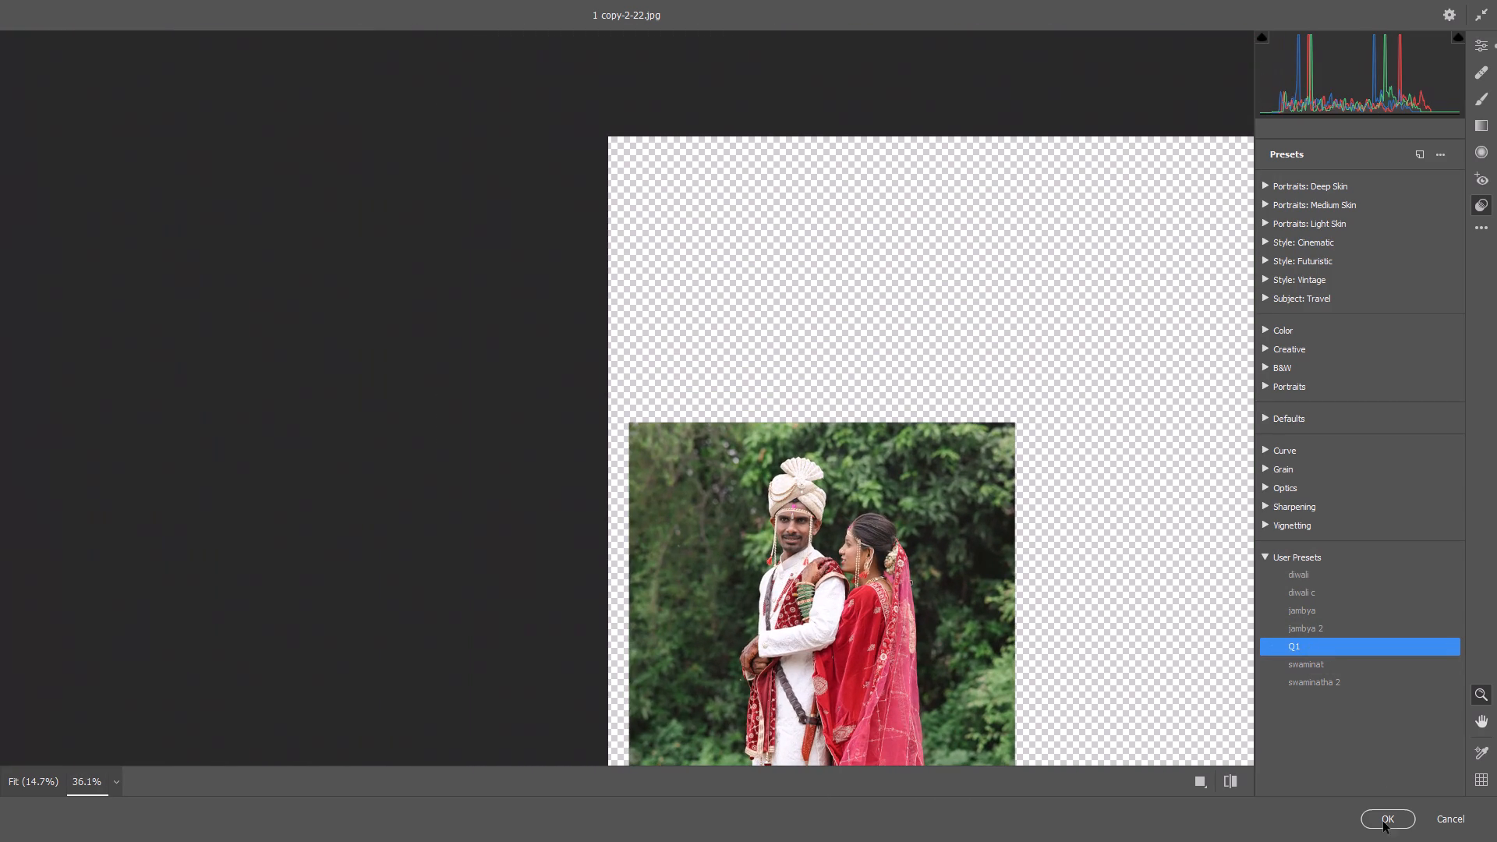
left_click(1394, 828)
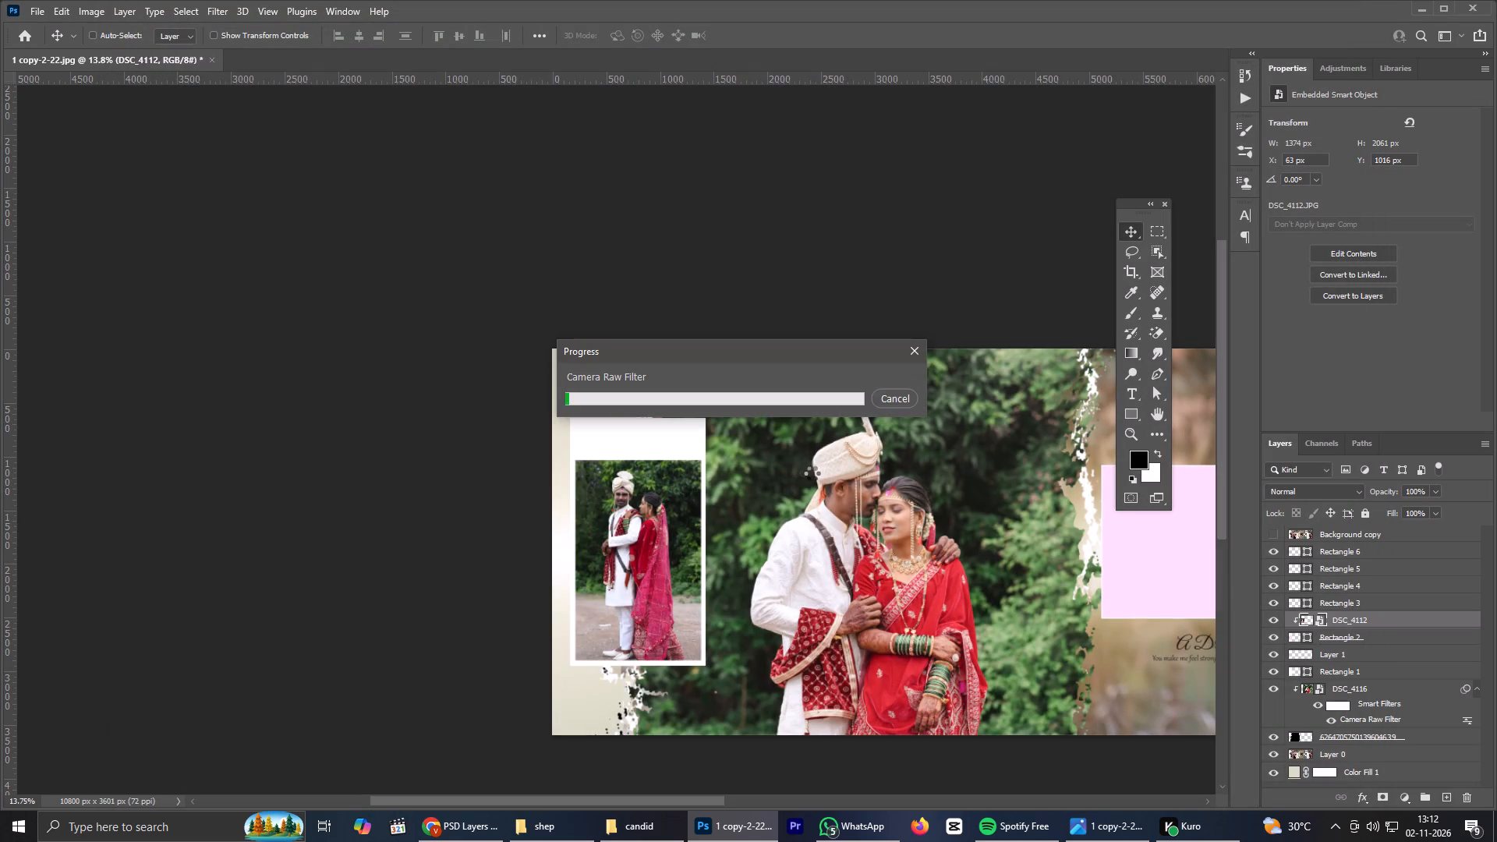
Examine the regraded DSC_4112 photo and compare the pink placeholder rectangles with the original design on the Background copy layer.
scroll(831, 486, "down", 1)
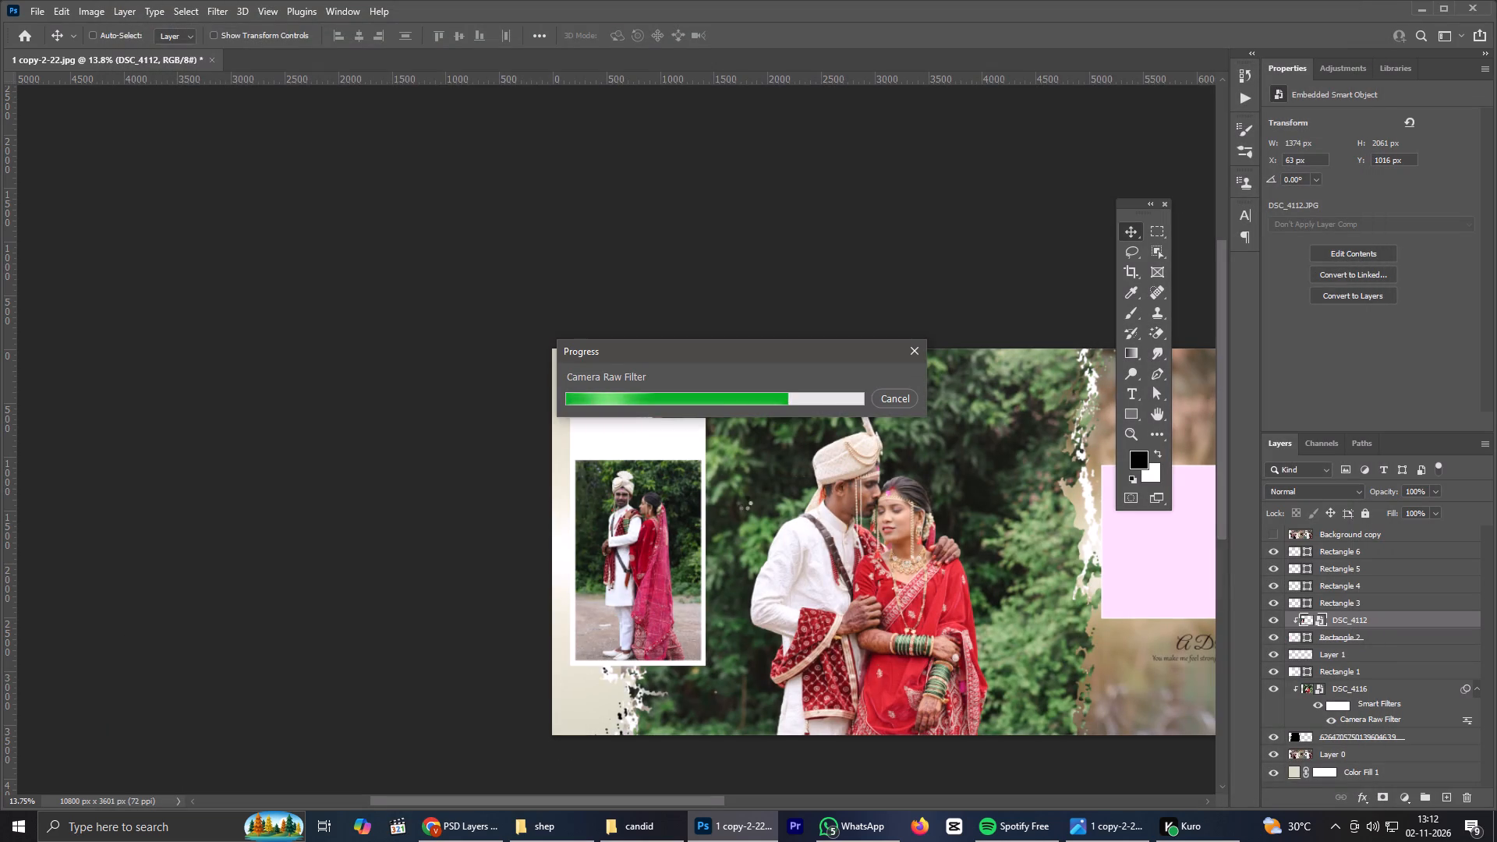
scroll(622, 515, "up", 15)
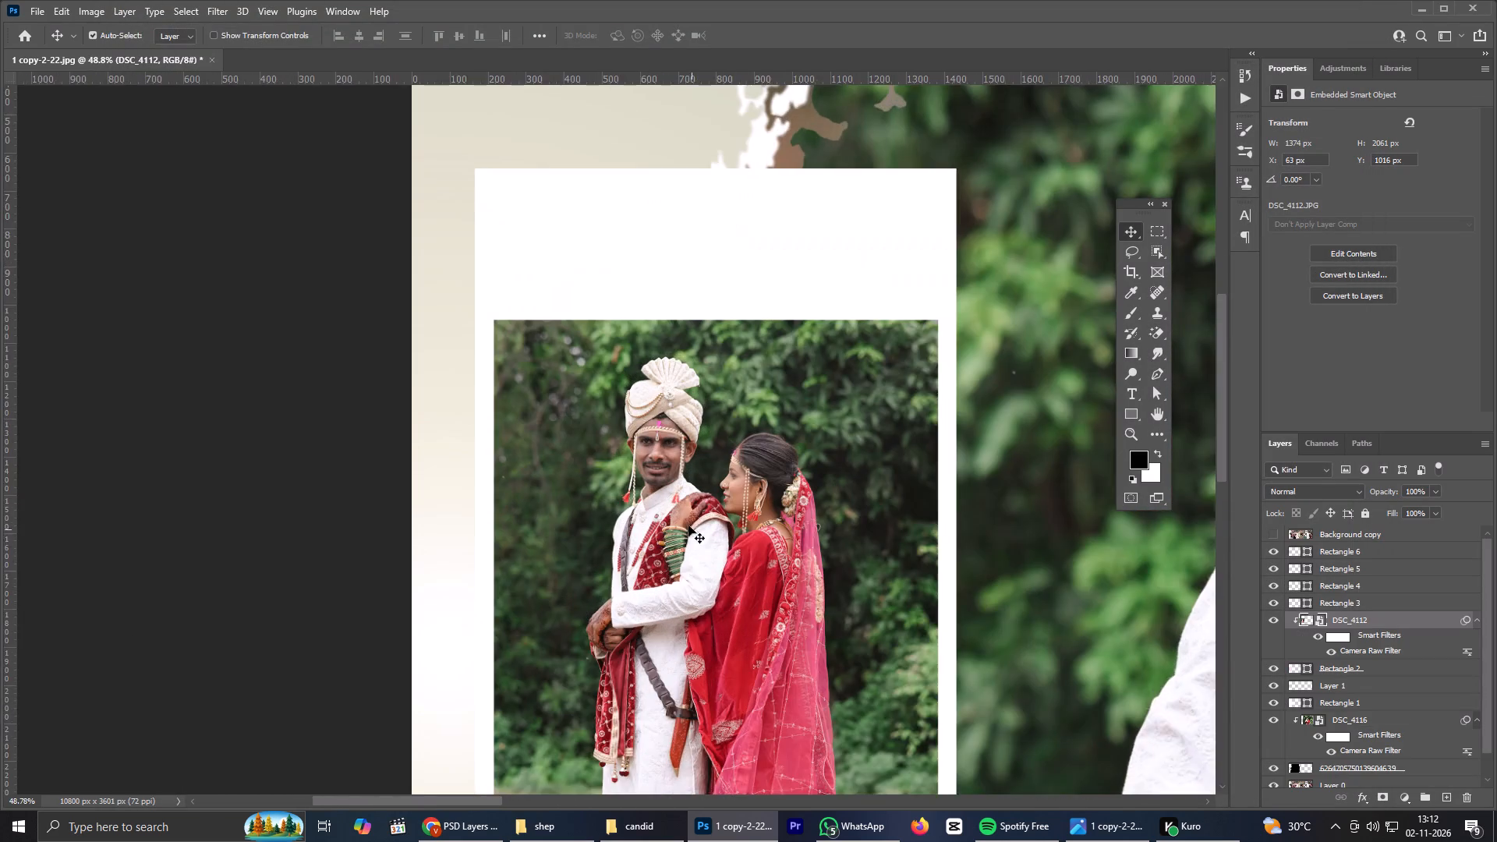
scroll(658, 491, "up", 8)
scroll(642, 467, "down", 20)
scroll(642, 467, "down", 1)
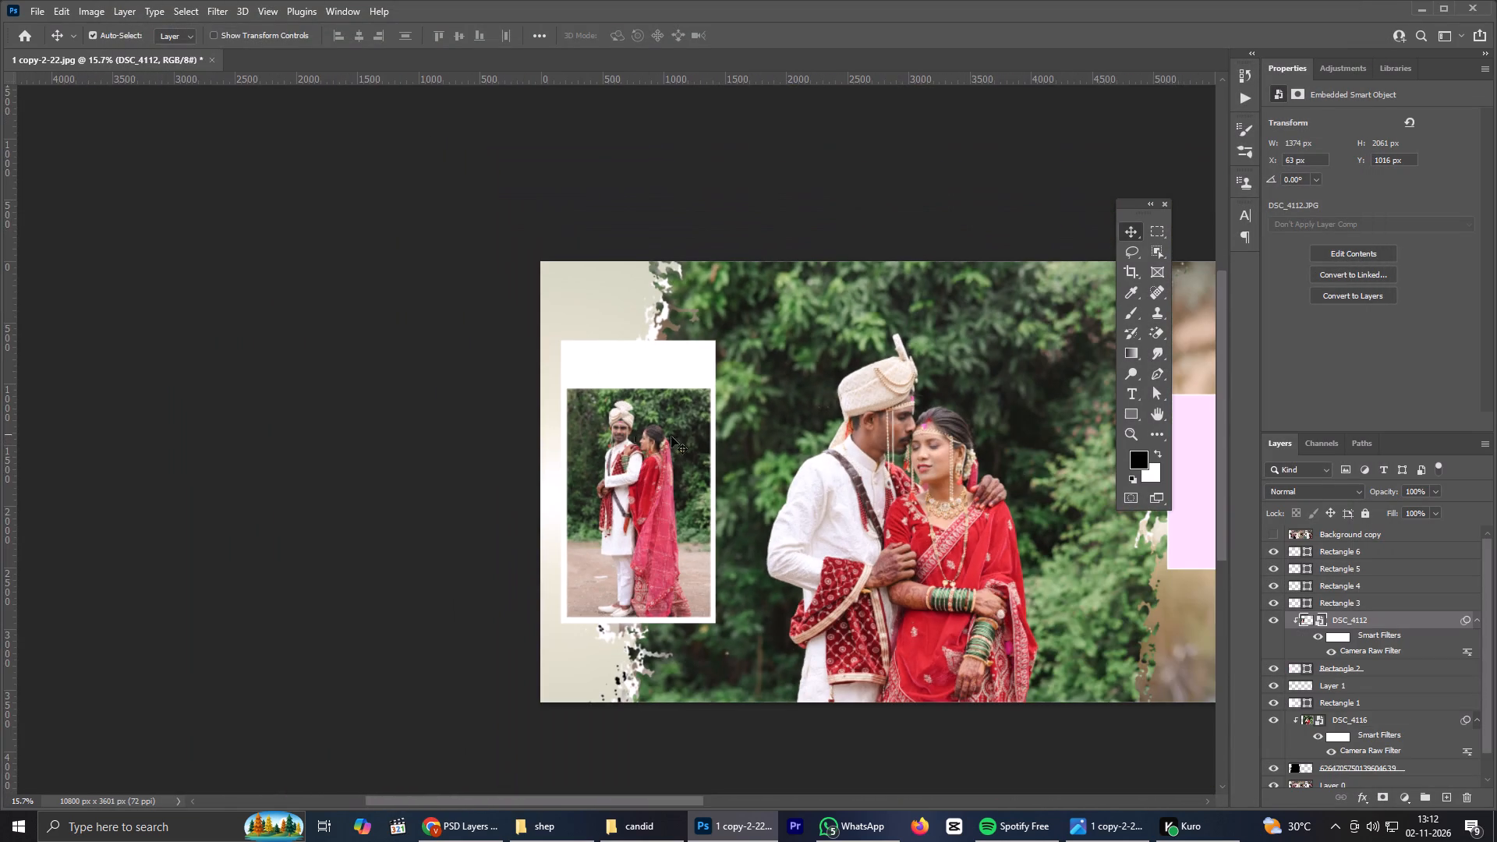
key("space")
key("space")
key("space")
key("space")
key("space")
key("space")
key("space")
key("space")
key("space")
key("space")
left_click_drag(892, 452, 638, 472)
key("space")
key("space")
key("space")
key("space")
key("space")
key("space")
key("space")
key("space")
key("space")
key("space")
key("space")
key("space")
key("space")
key("space")
key("space")
key("space")
key("space")
key("space")
key("space")
key("space")
left_click_drag(791, 465, 627, 478)
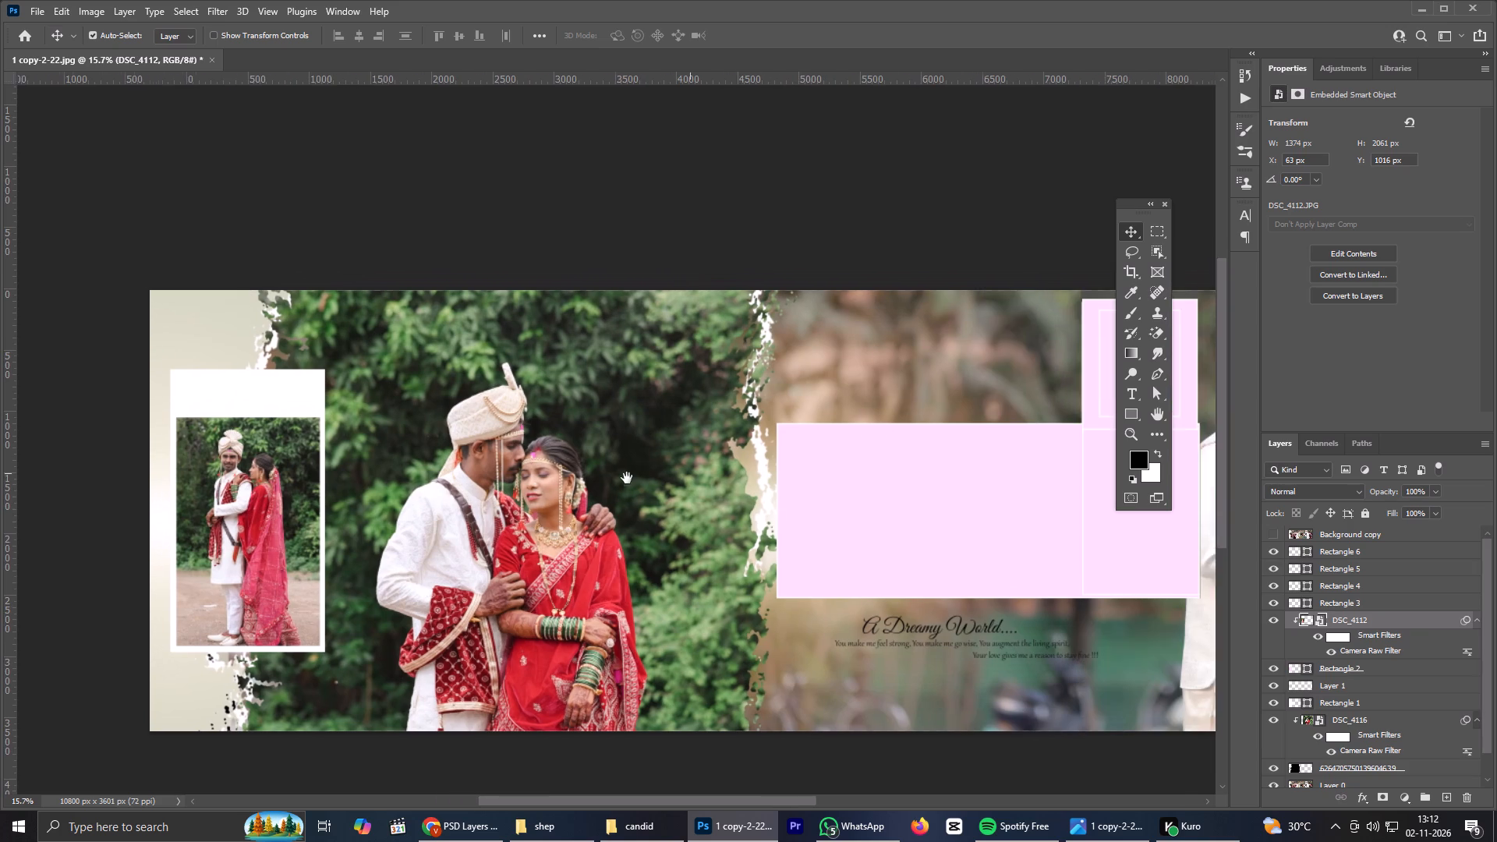
left_click_drag(627, 478, 476, 466)
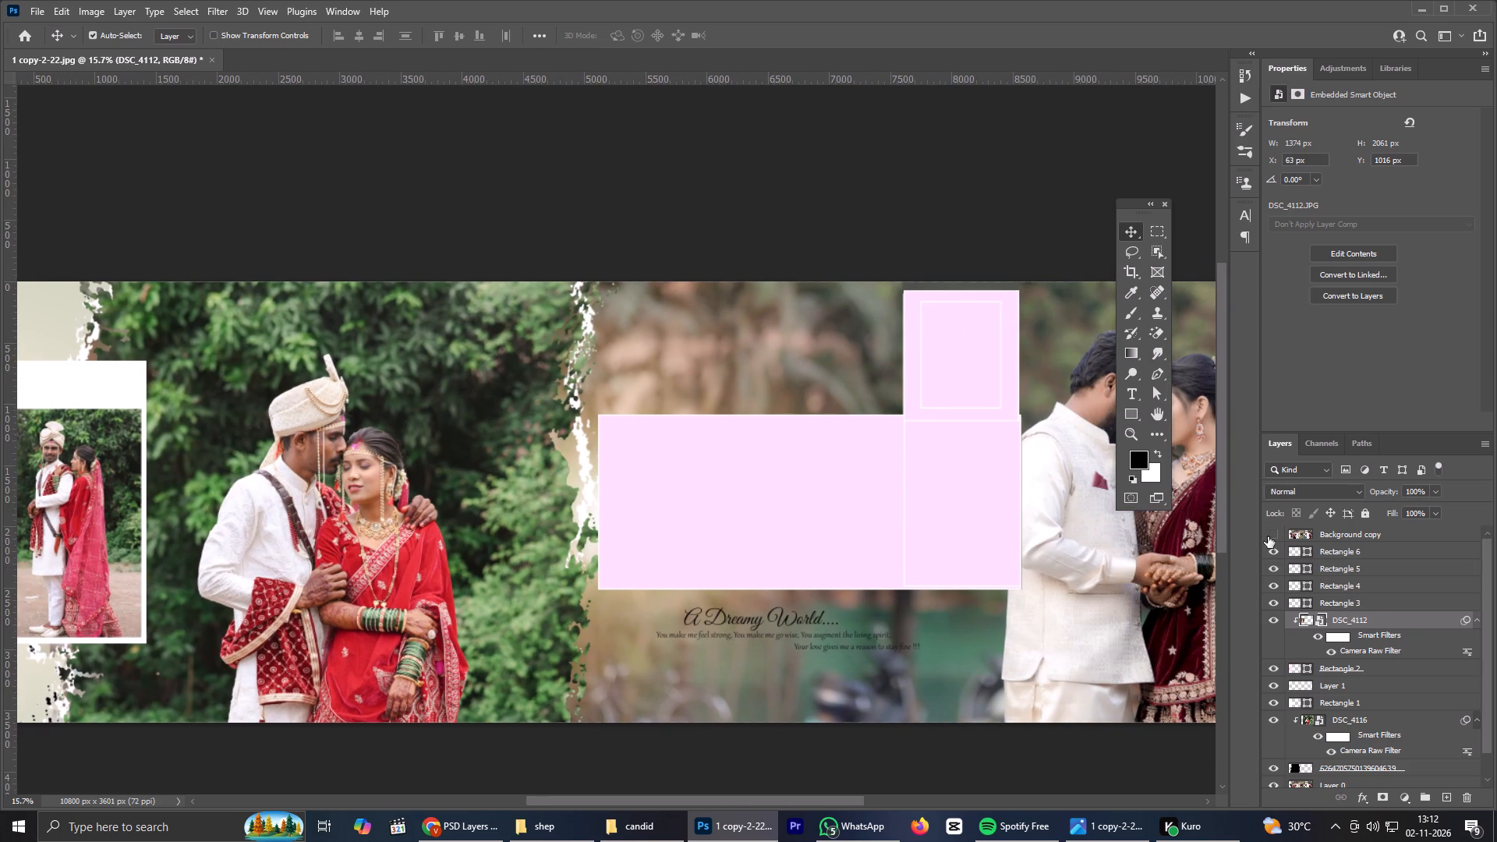
left_click(1272, 529)
left_click(1272, 529)
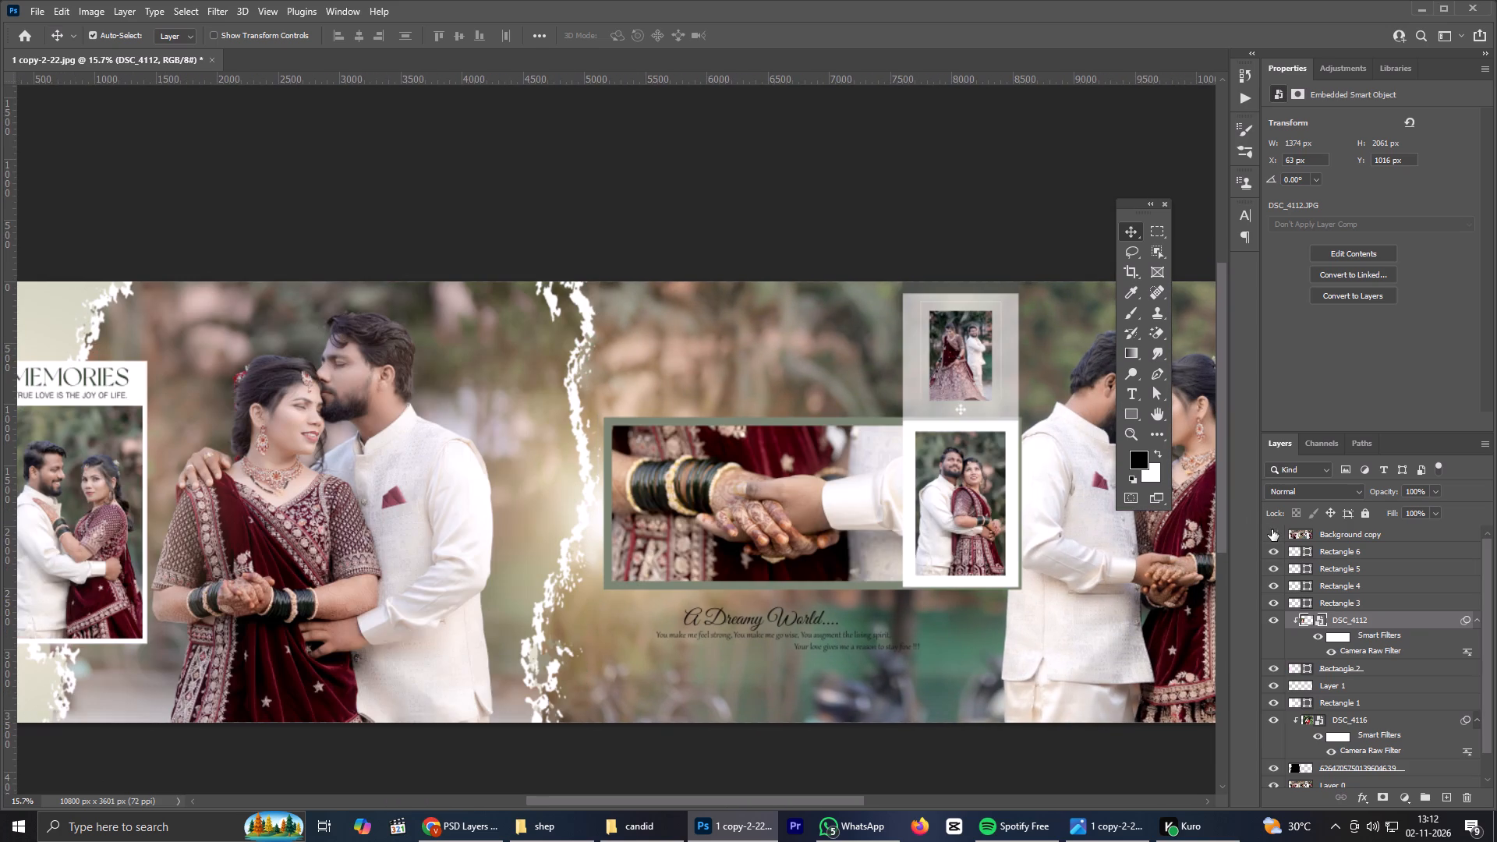
Place the orange glow image download (26) from the Downloads folder into the album spread.
left_click(1272, 529)
left_click(1272, 529)
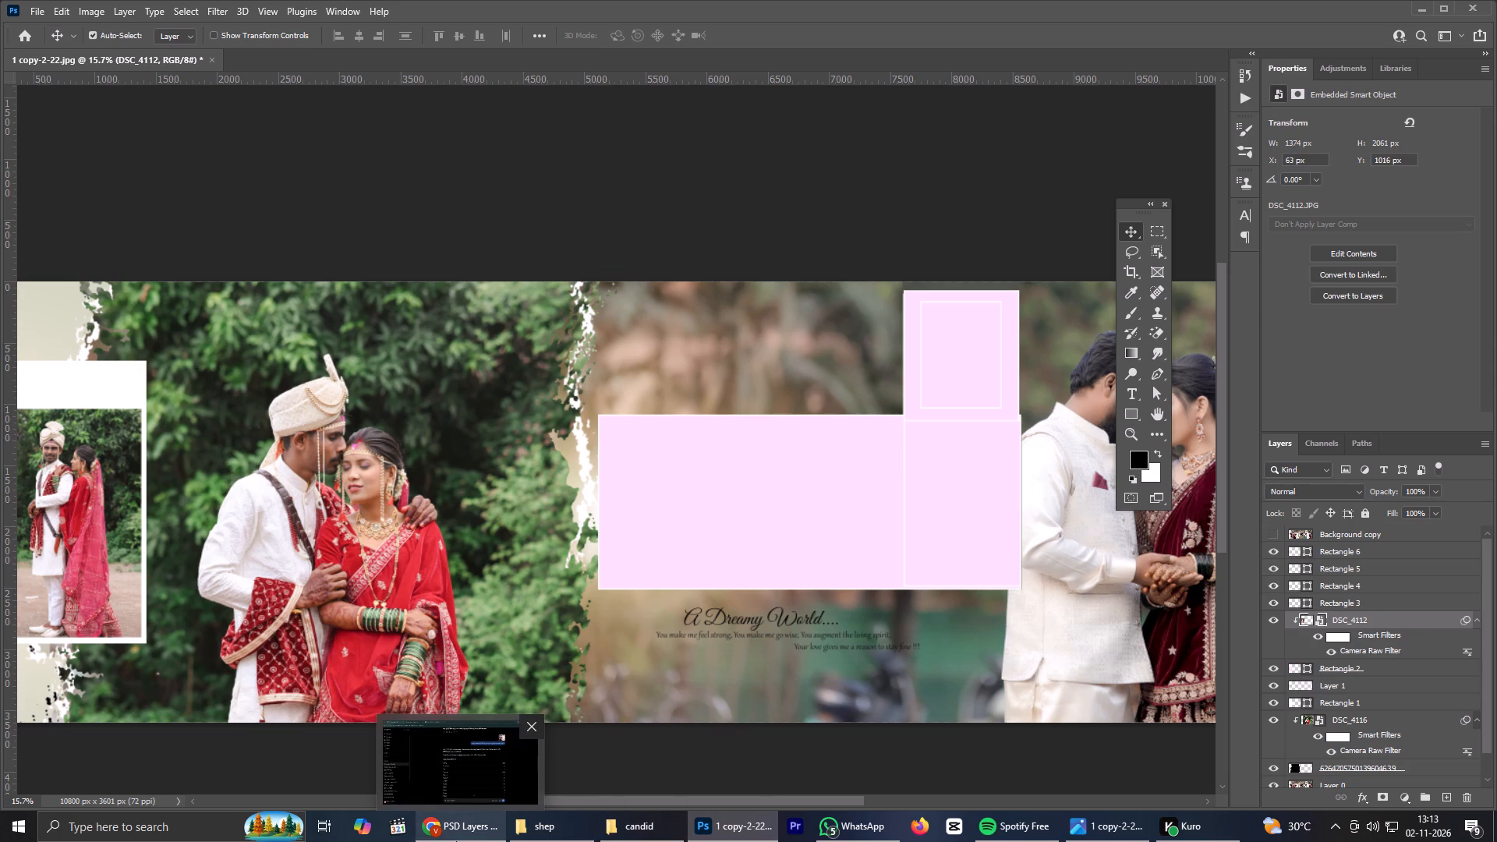
left_click(562, 830)
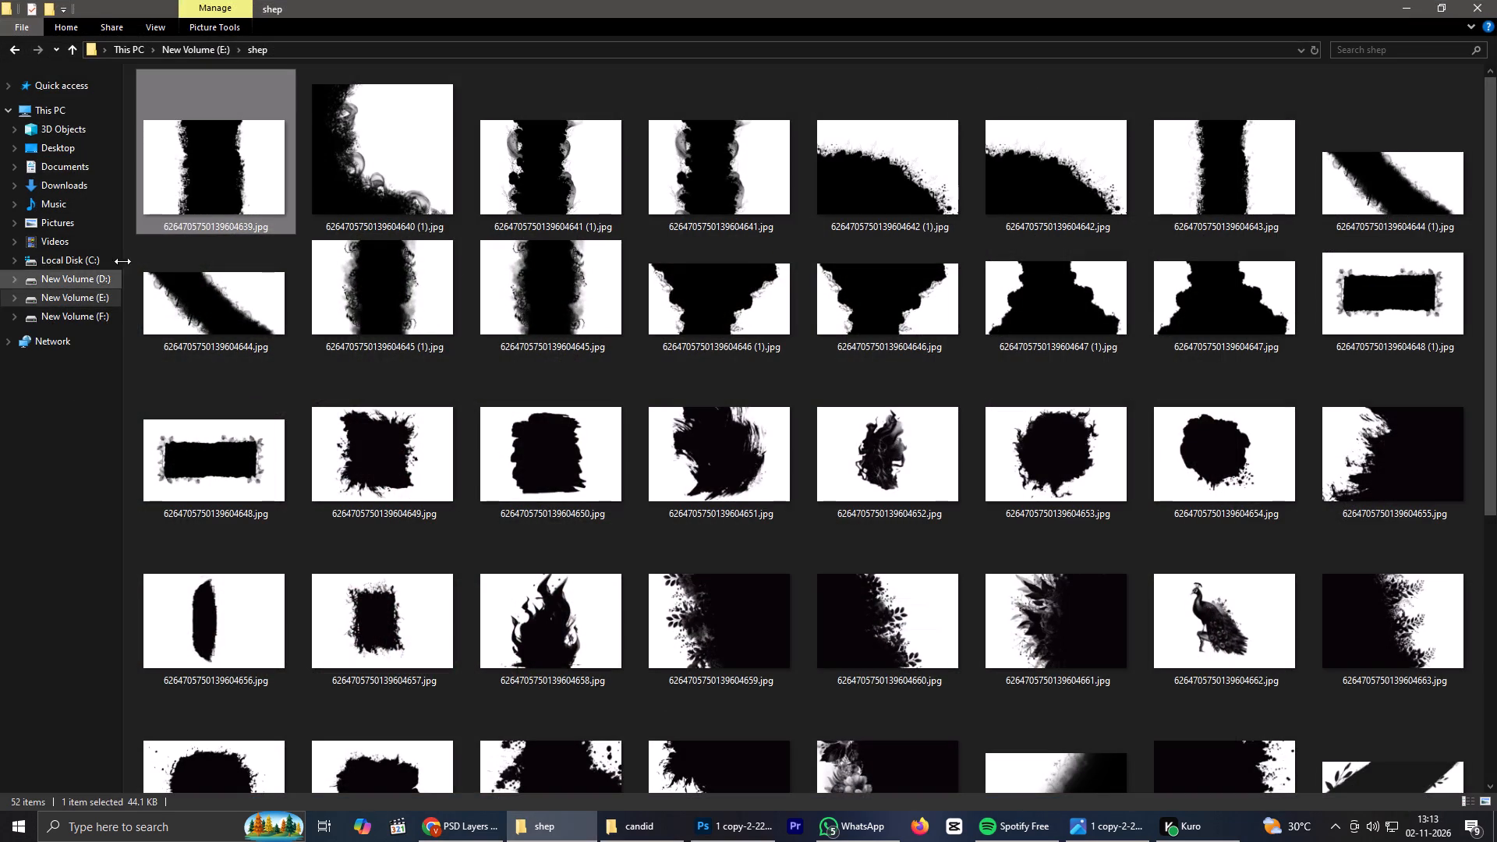
left_click(53, 179)
scroll(489, 373, "down", 20)
scroll(489, 373, "down", 4)
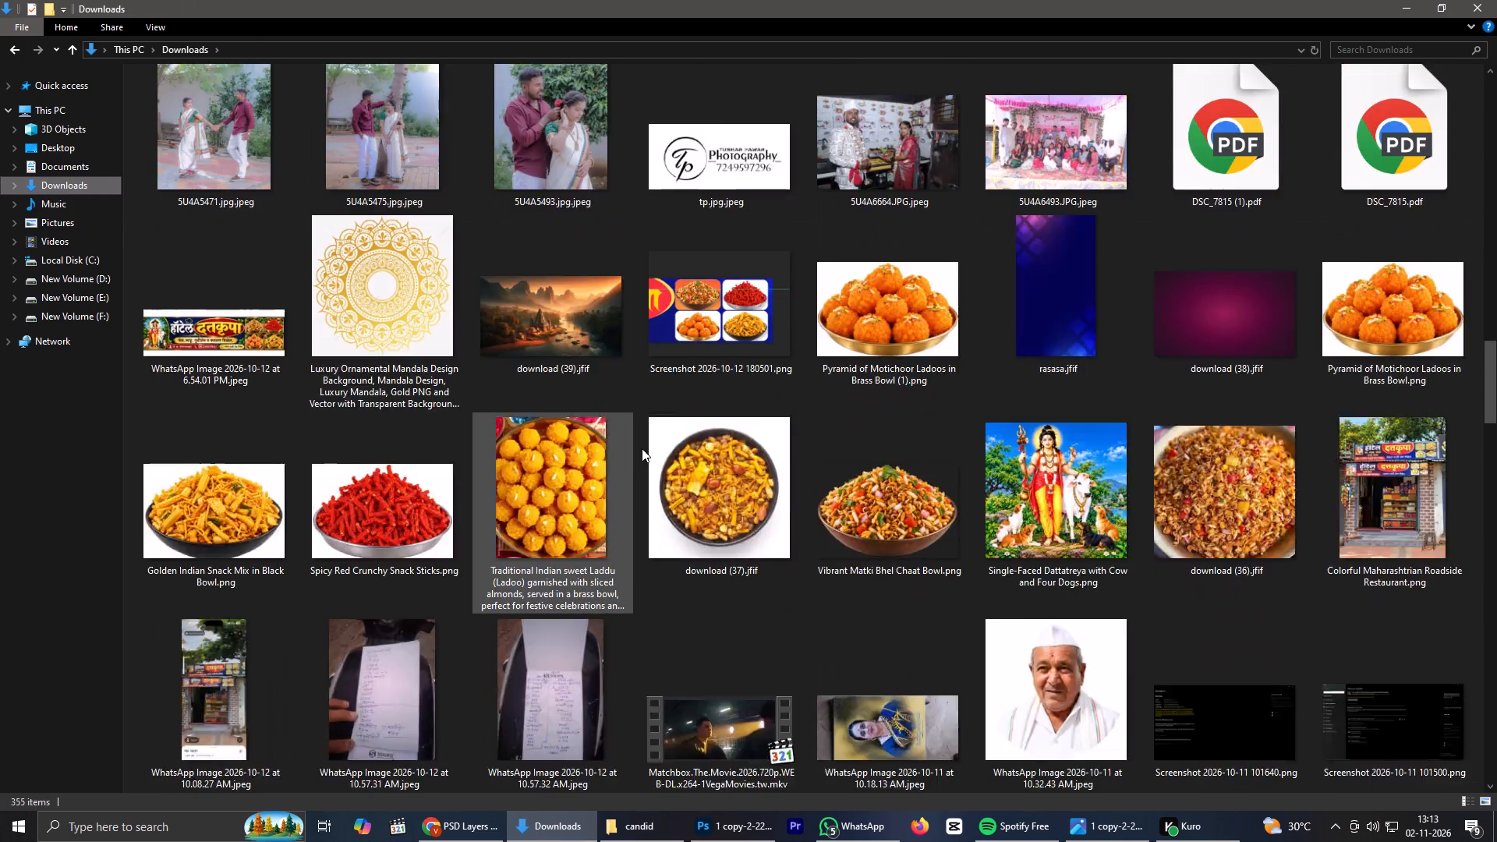
scroll(642, 447, "down", 11)
scroll(656, 445, "up", 2)
scroll(656, 445, "down", 2)
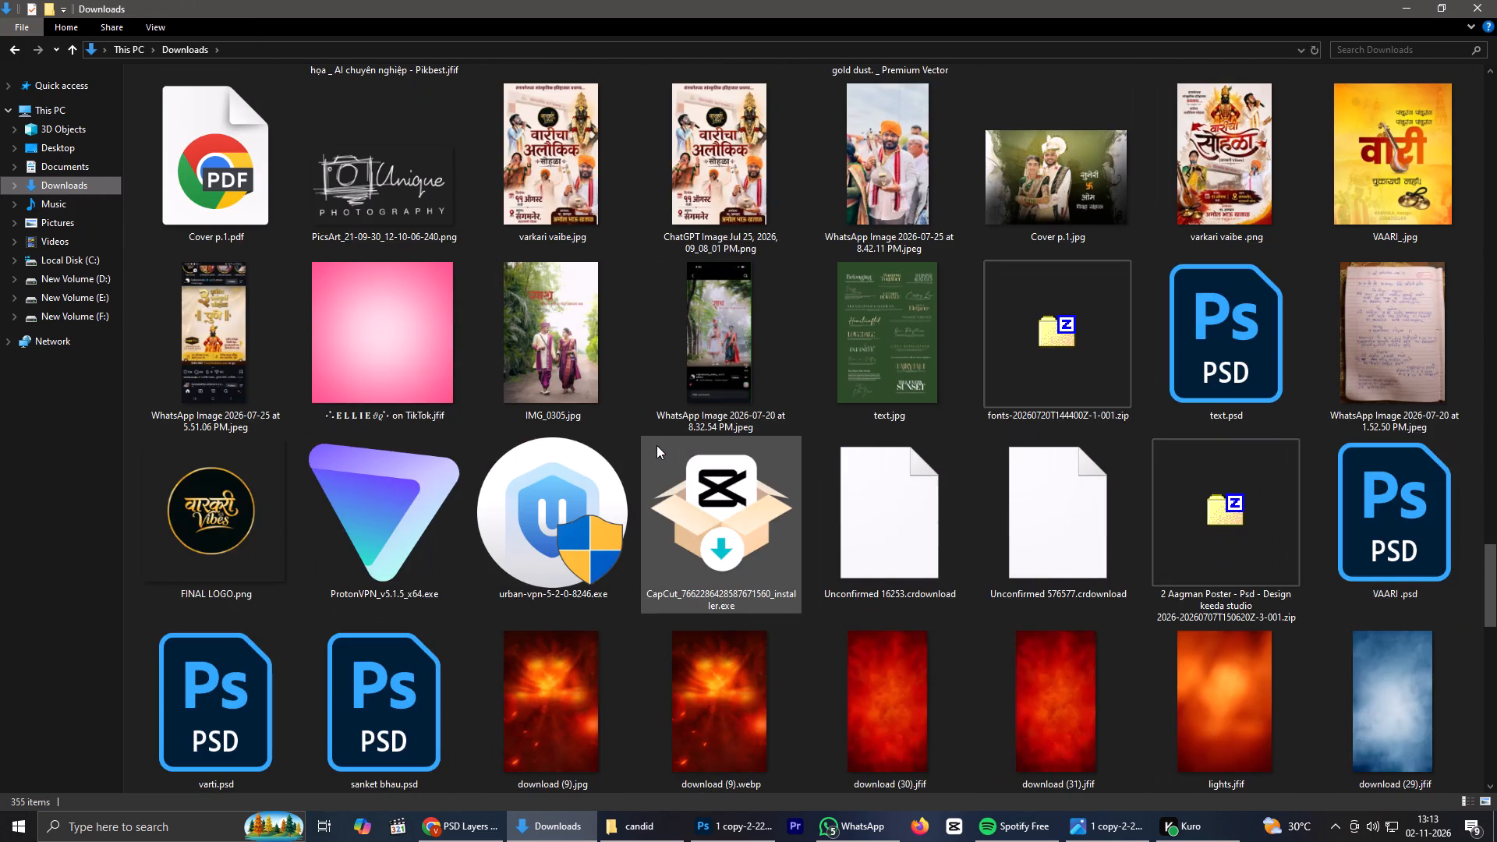
scroll(653, 448, "down", 5)
scroll(653, 448, "up", 3)
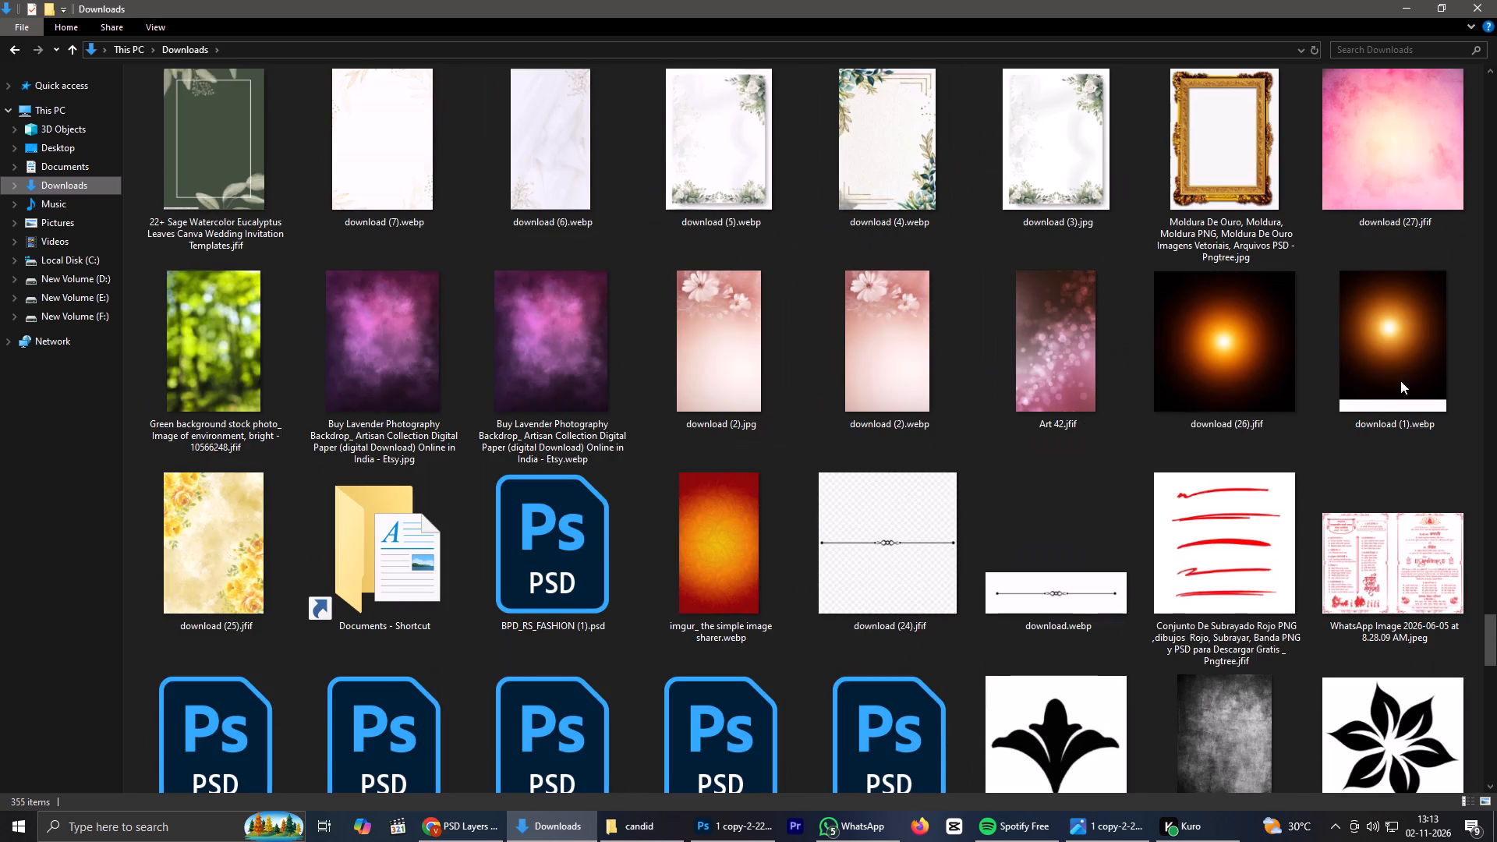
left_click_drag(1224, 354, 734, 827)
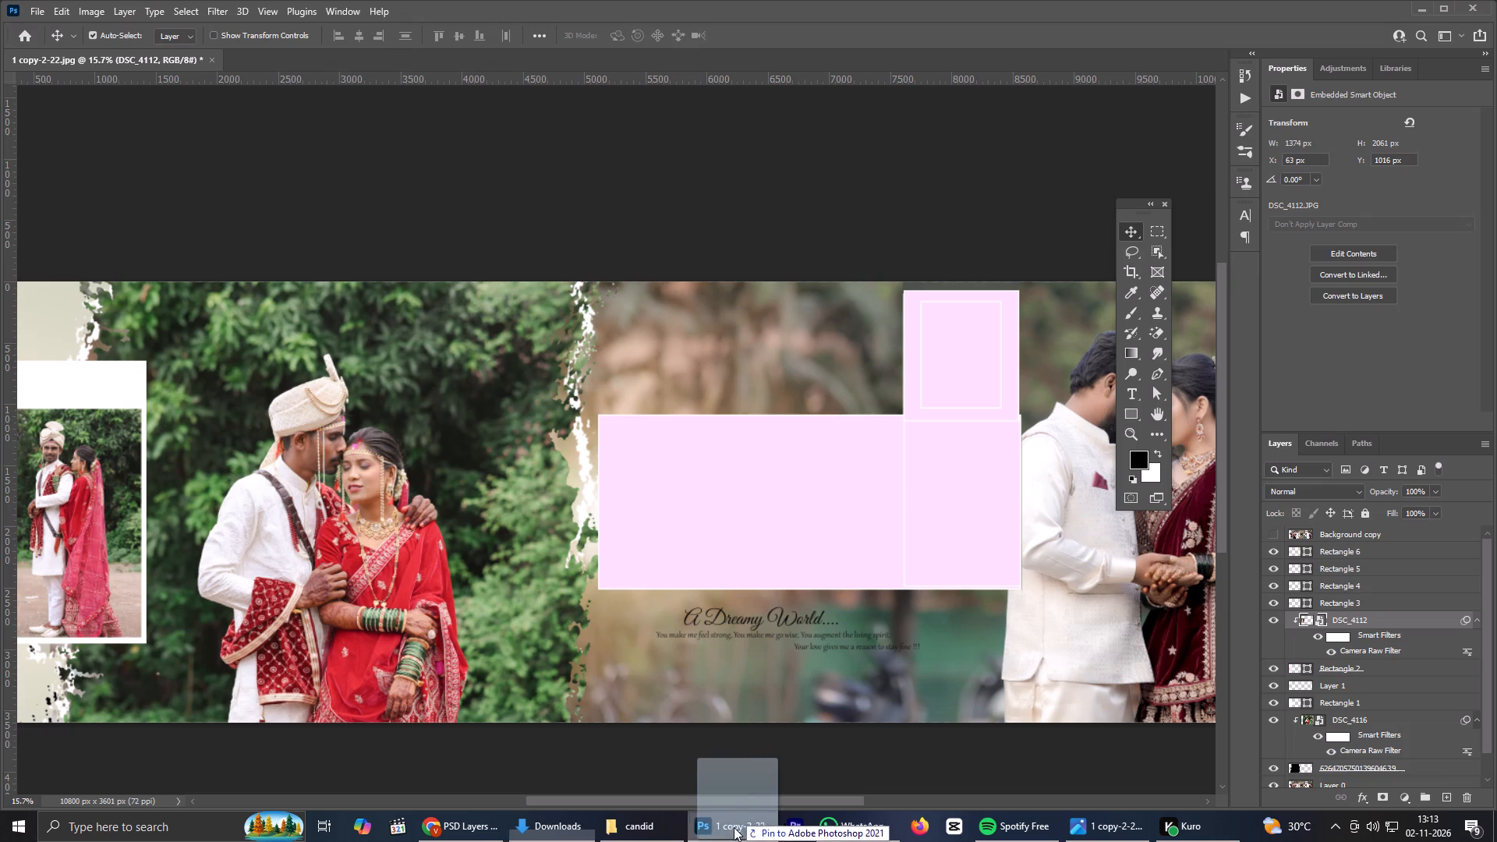
left_click_drag(734, 827, 737, 534)
Centre the glow image on the torn edge beside the large pink rectangle and enlarge it to about 365%.
left_click_drag(629, 517, 598, 515)
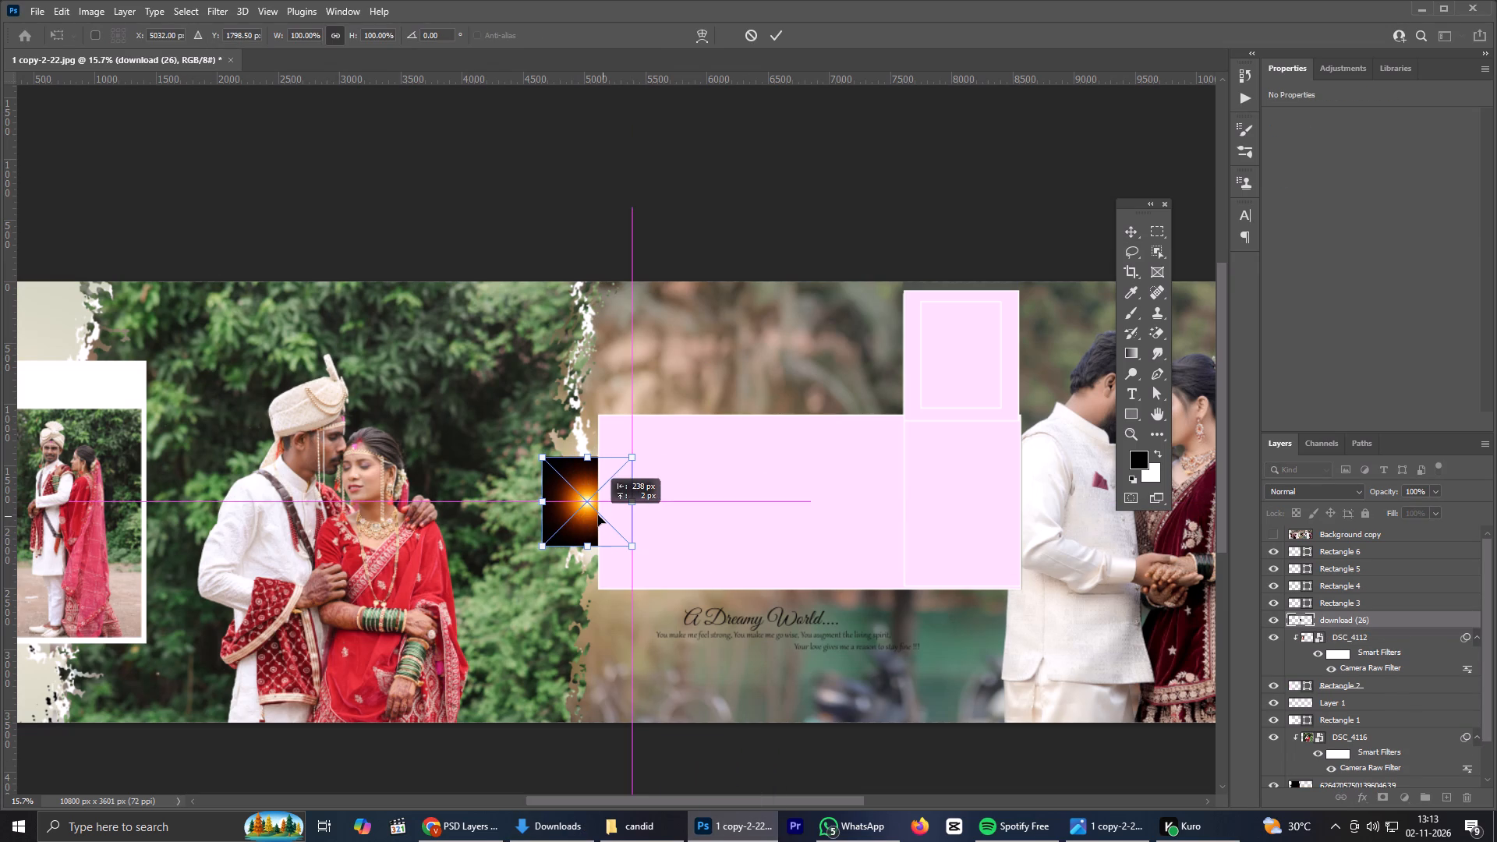
left_click_drag(598, 515, 593, 514)
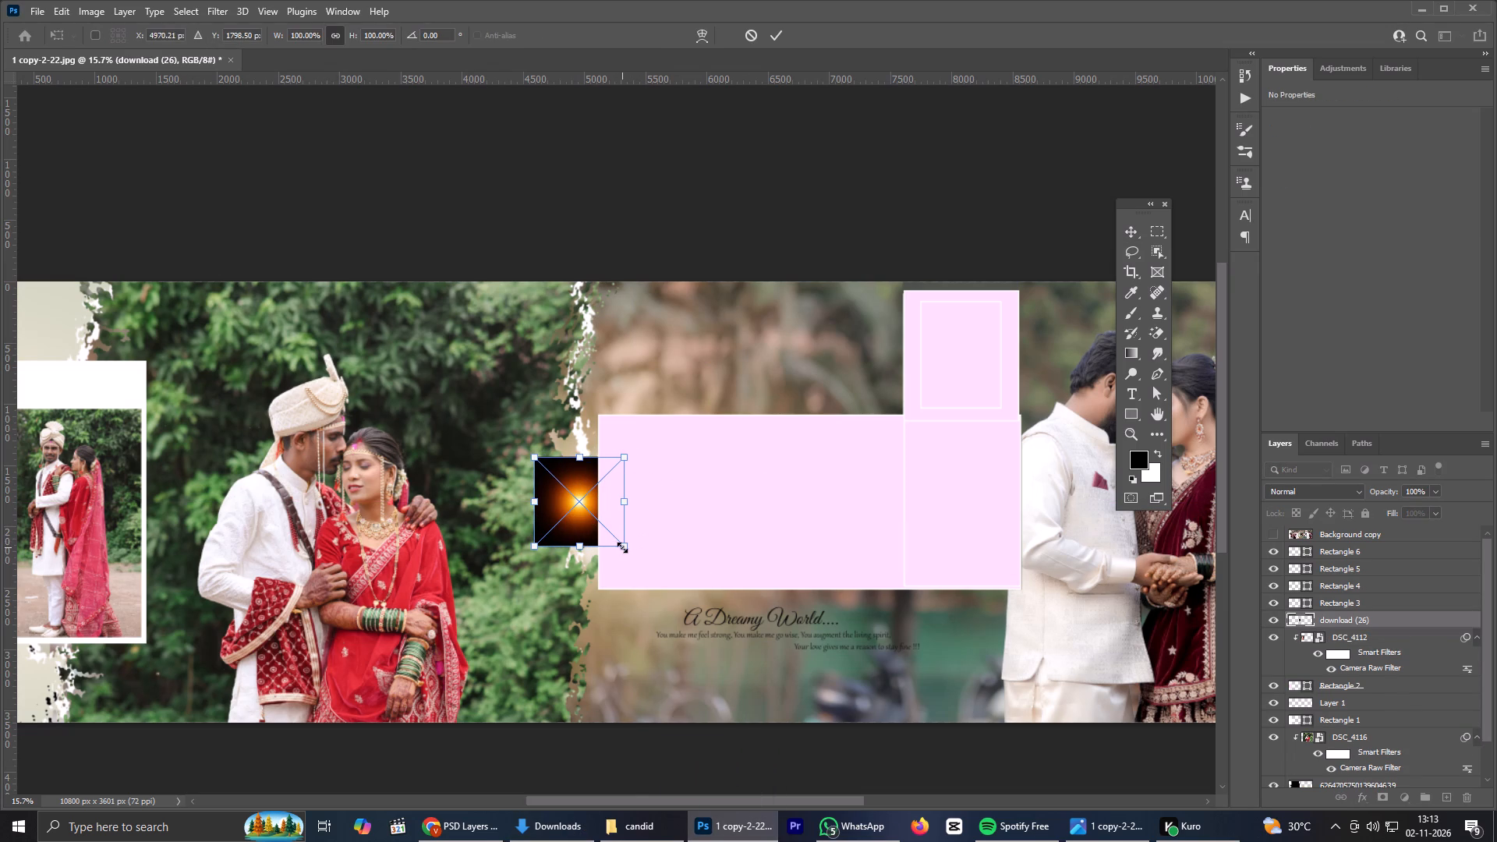
left_click_drag(622, 547, 789, 619, "alt")
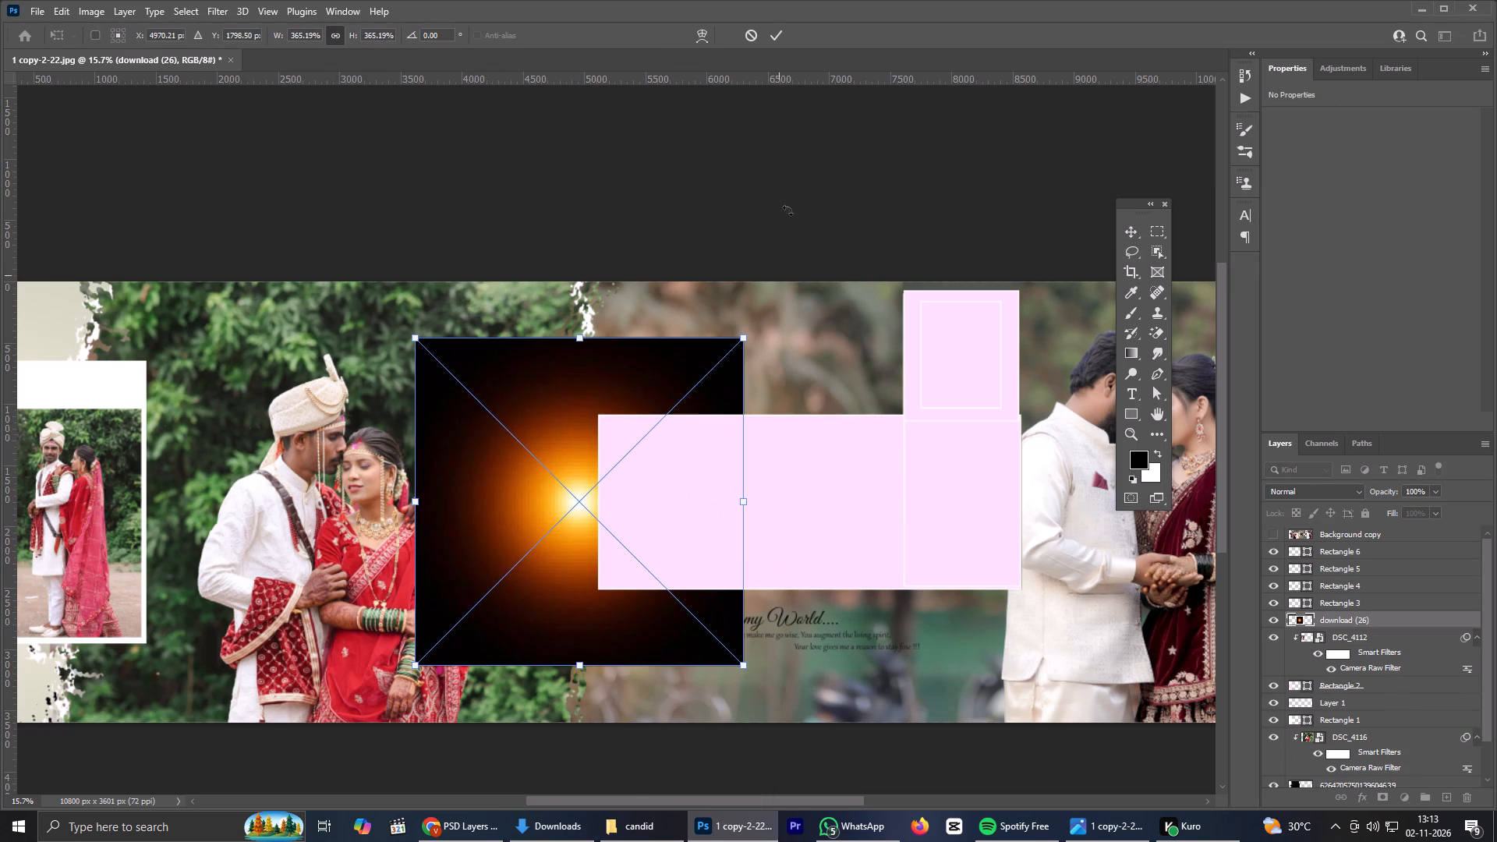
left_click(773, 37)
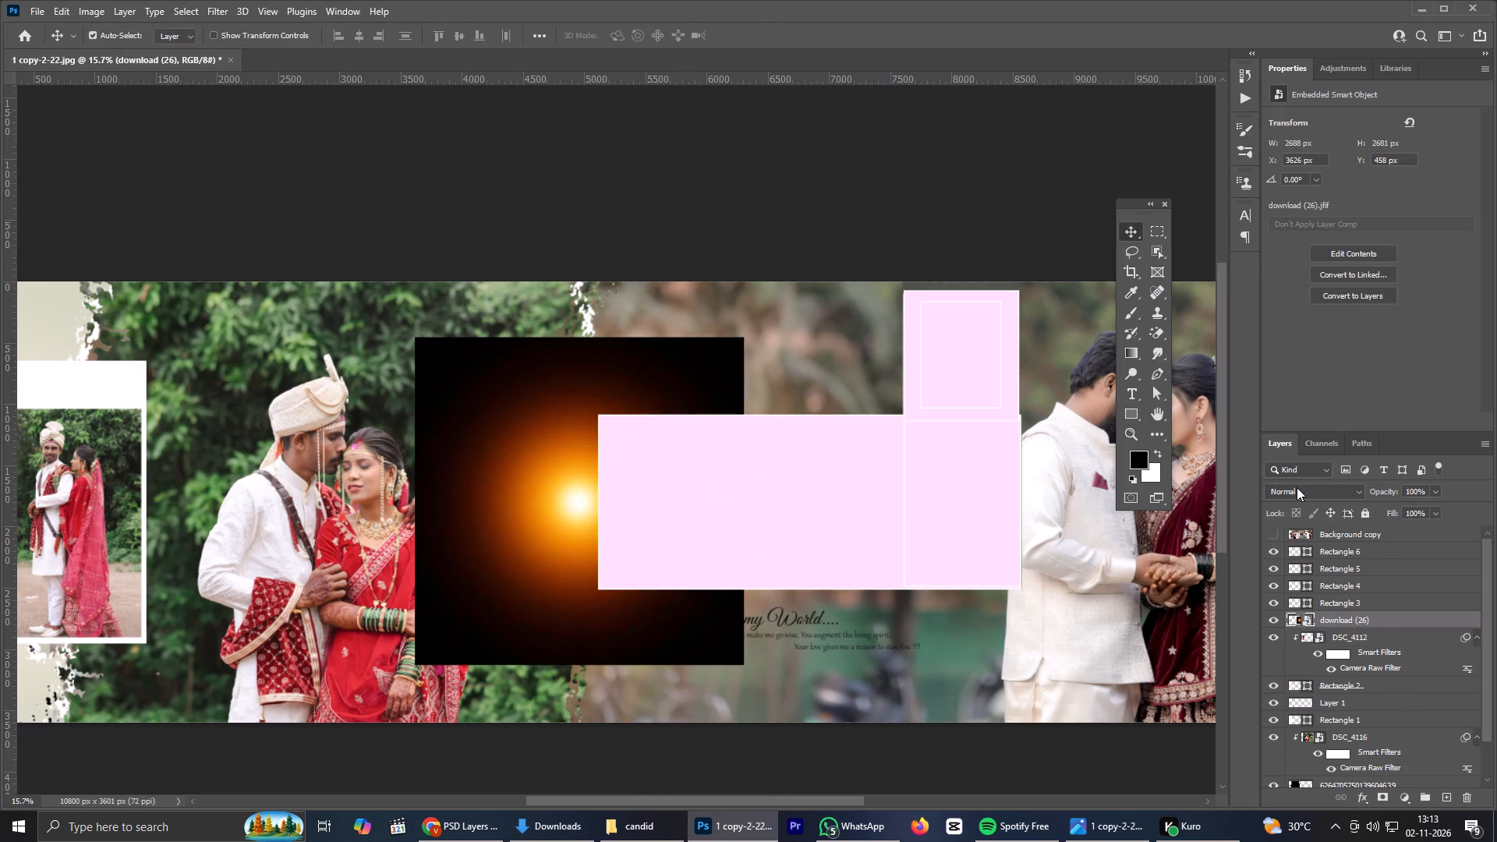
Set the glow layer's blend mode to Screen.
left_click(1297, 487)
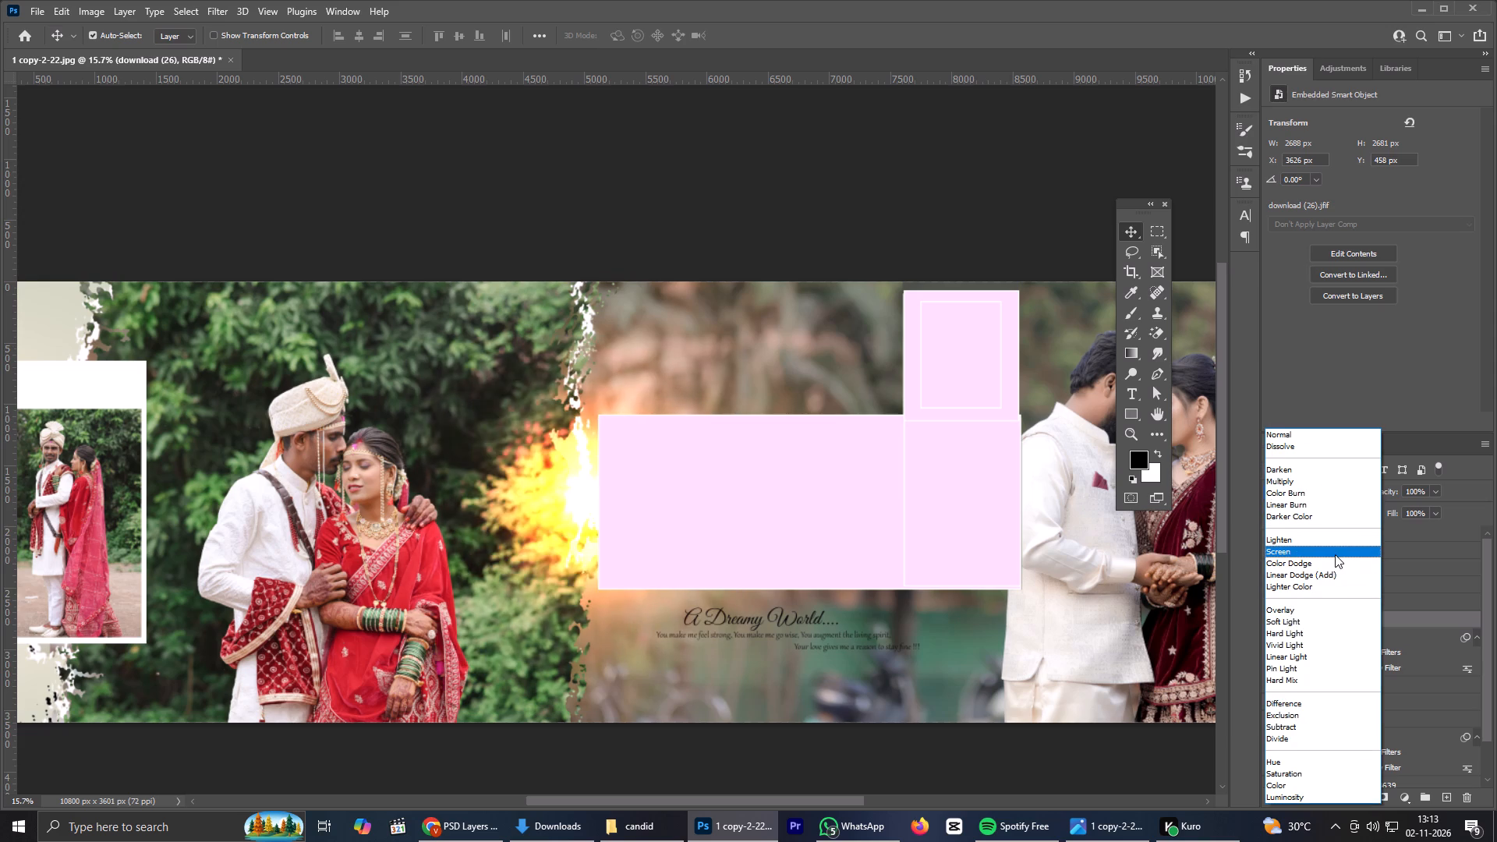
left_click(1335, 554)
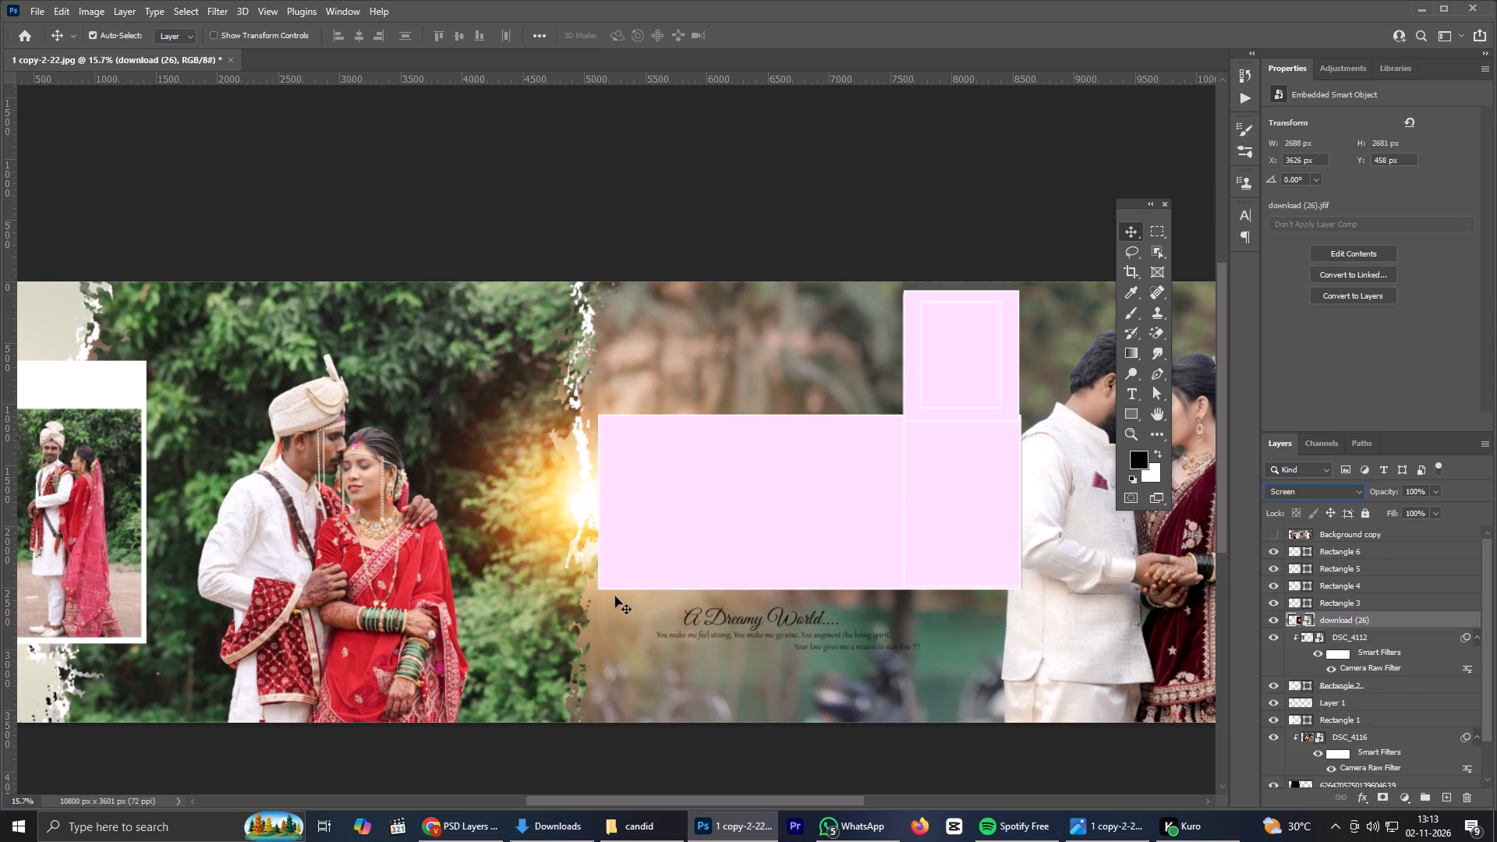
Enlarge the glow around its centre to about 505%, so it spans the full height of the spread.
key("ctrl+t")
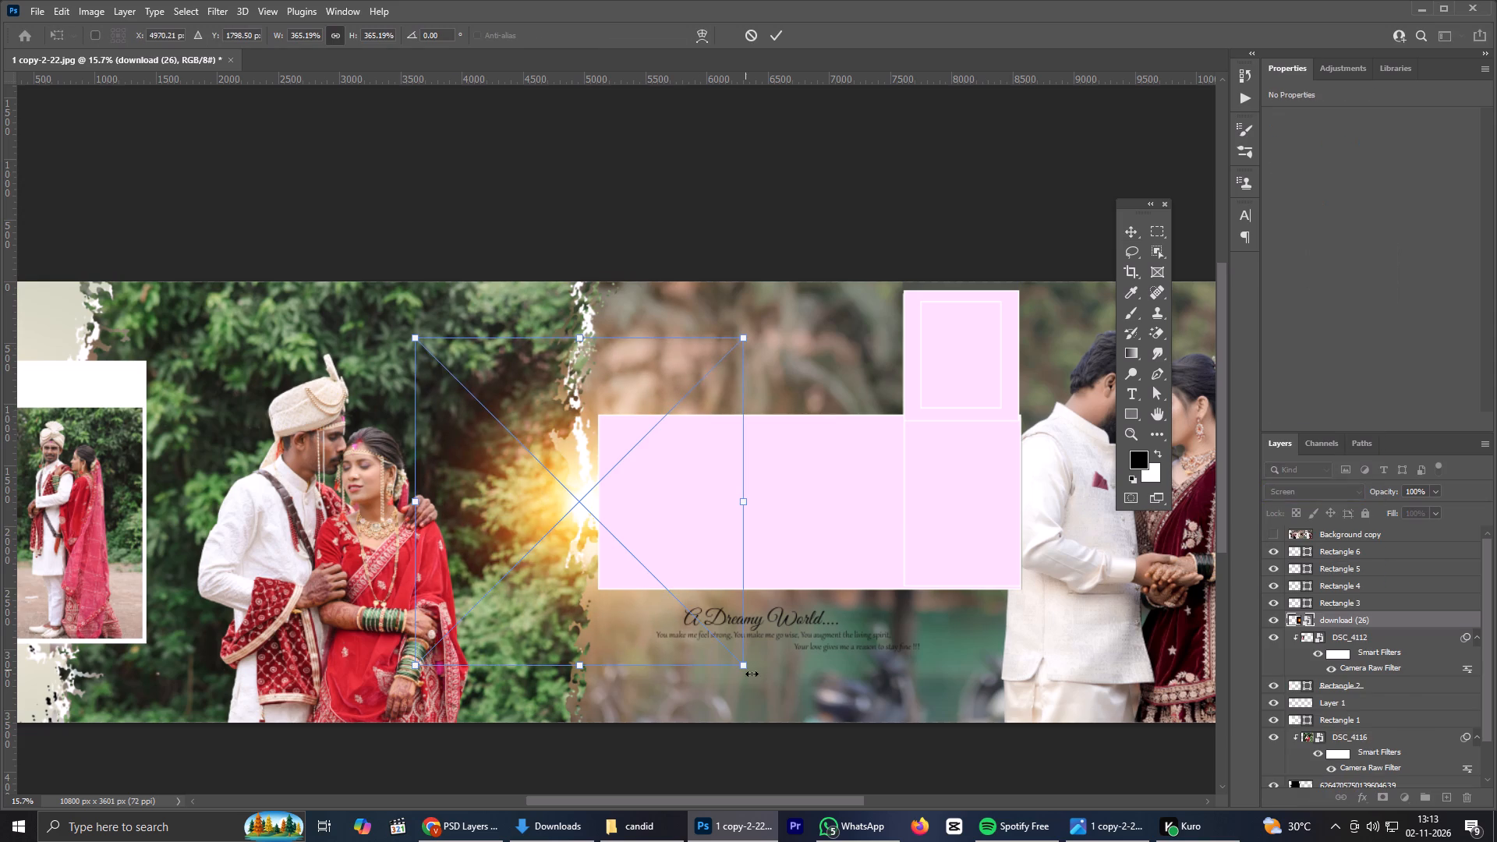
left_click_drag(747, 667, 813, 701, "alt")
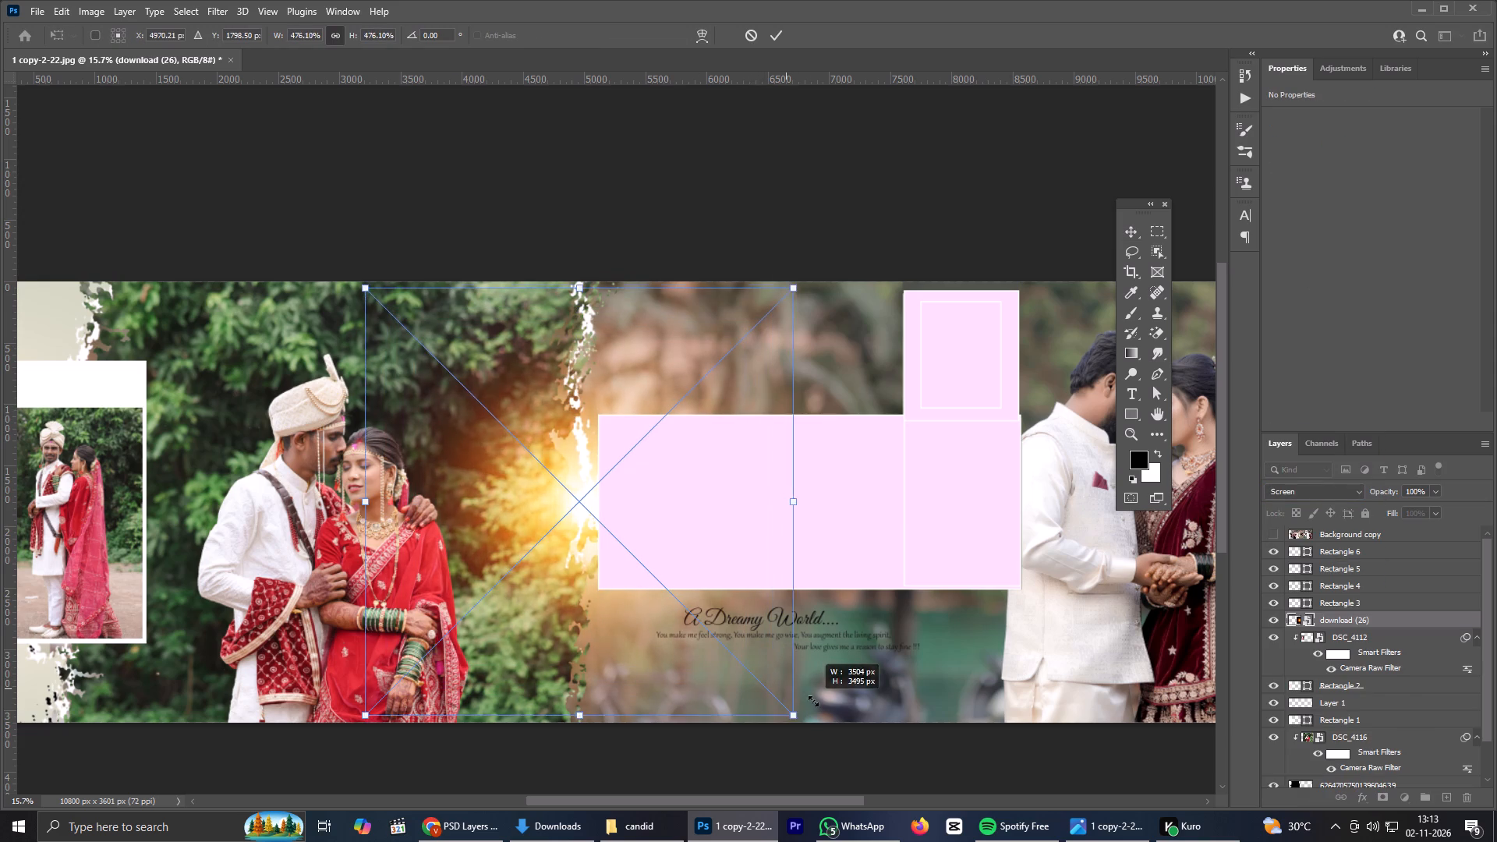
left_click_drag(813, 701, 826, 713, "alt")
triple_click(787, 33)
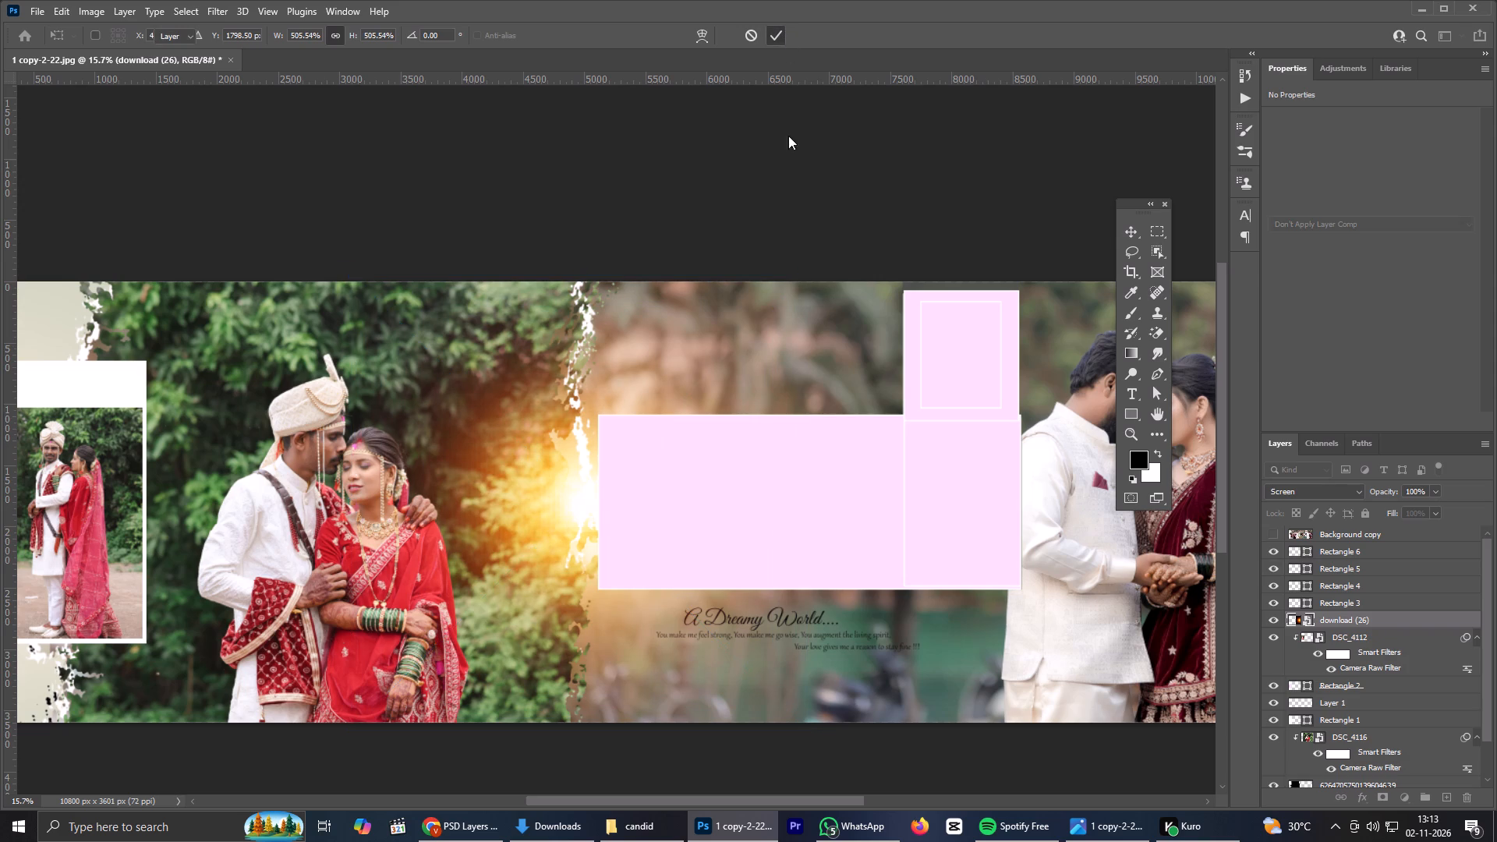
Lower the glow layer's opacity to 91%.
left_click_drag(1387, 491, 1380, 490)
left_click_drag(1404, 485, 1393, 485)
scroll(1291, 703, "down", 4)
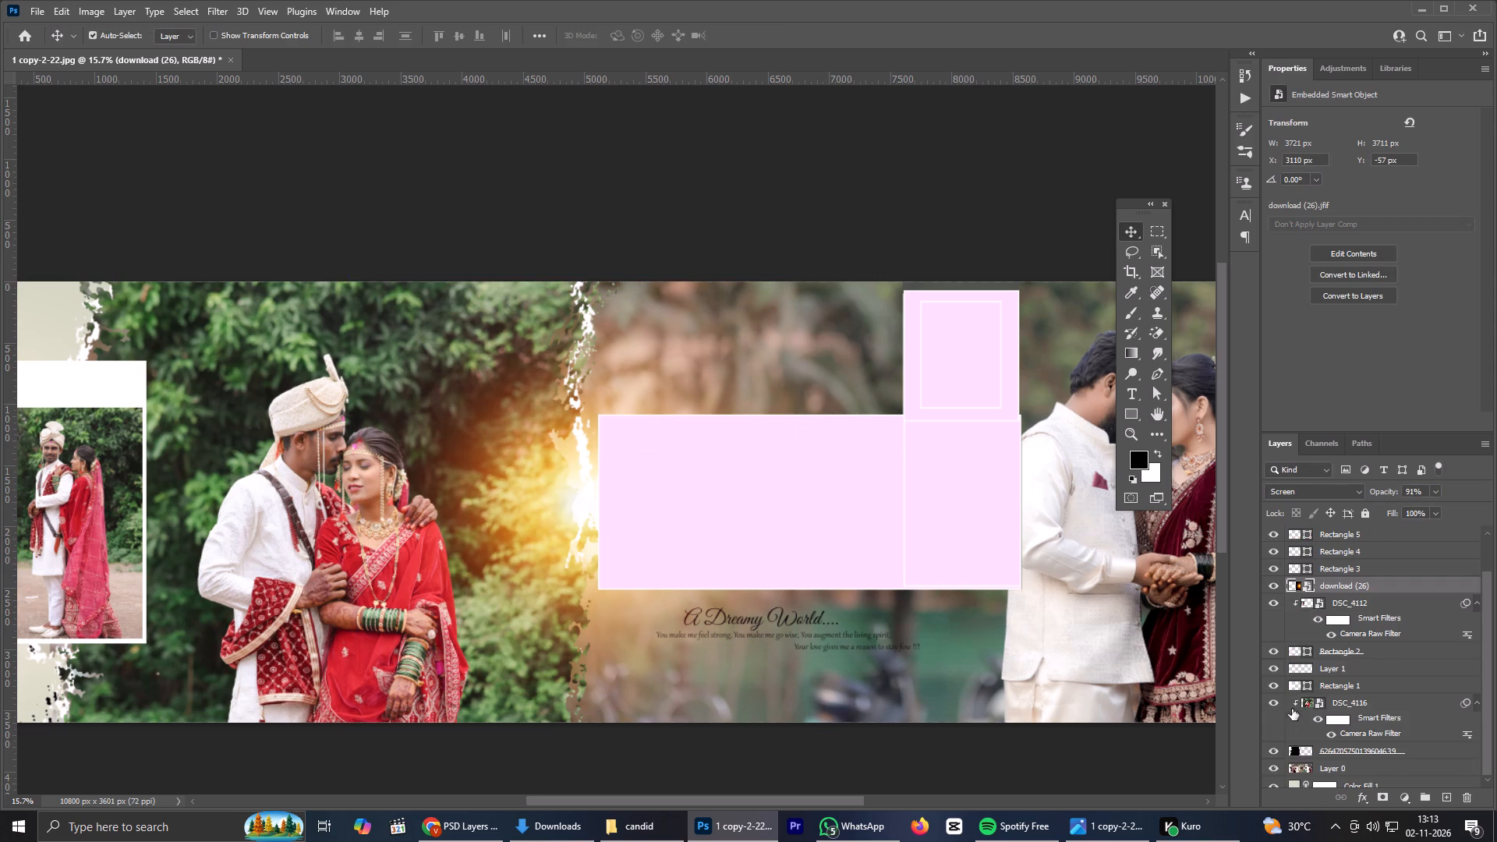
scroll(1292, 709, "down", 1)
left_click(1278, 759)
left_click(1278, 759)
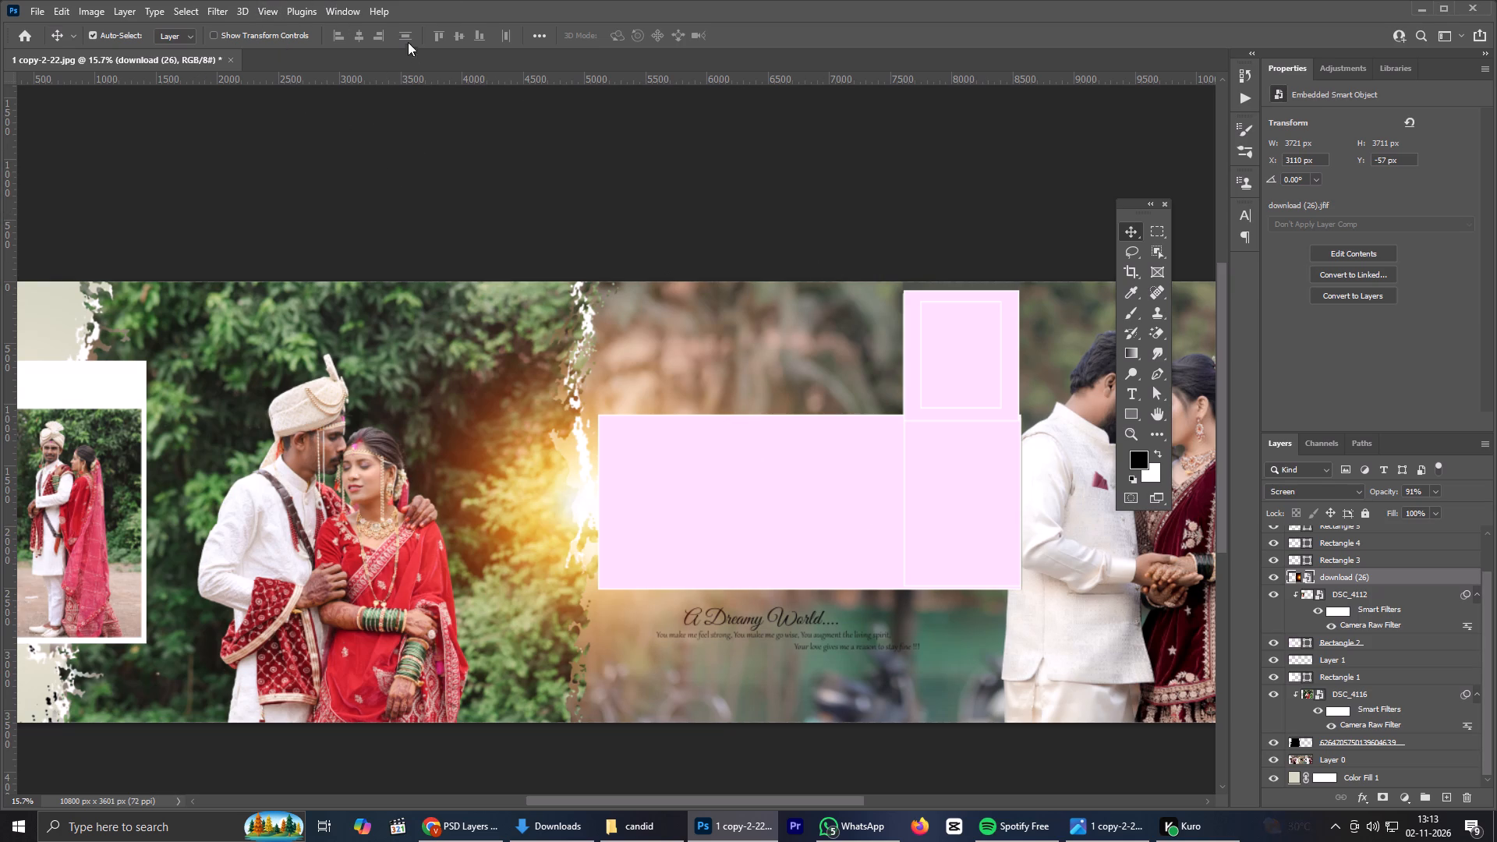
Apply a Gaussian Blur with a radius of about 286 pixels to the glow layer.
left_click(221, 0)
left_click(221, 2)
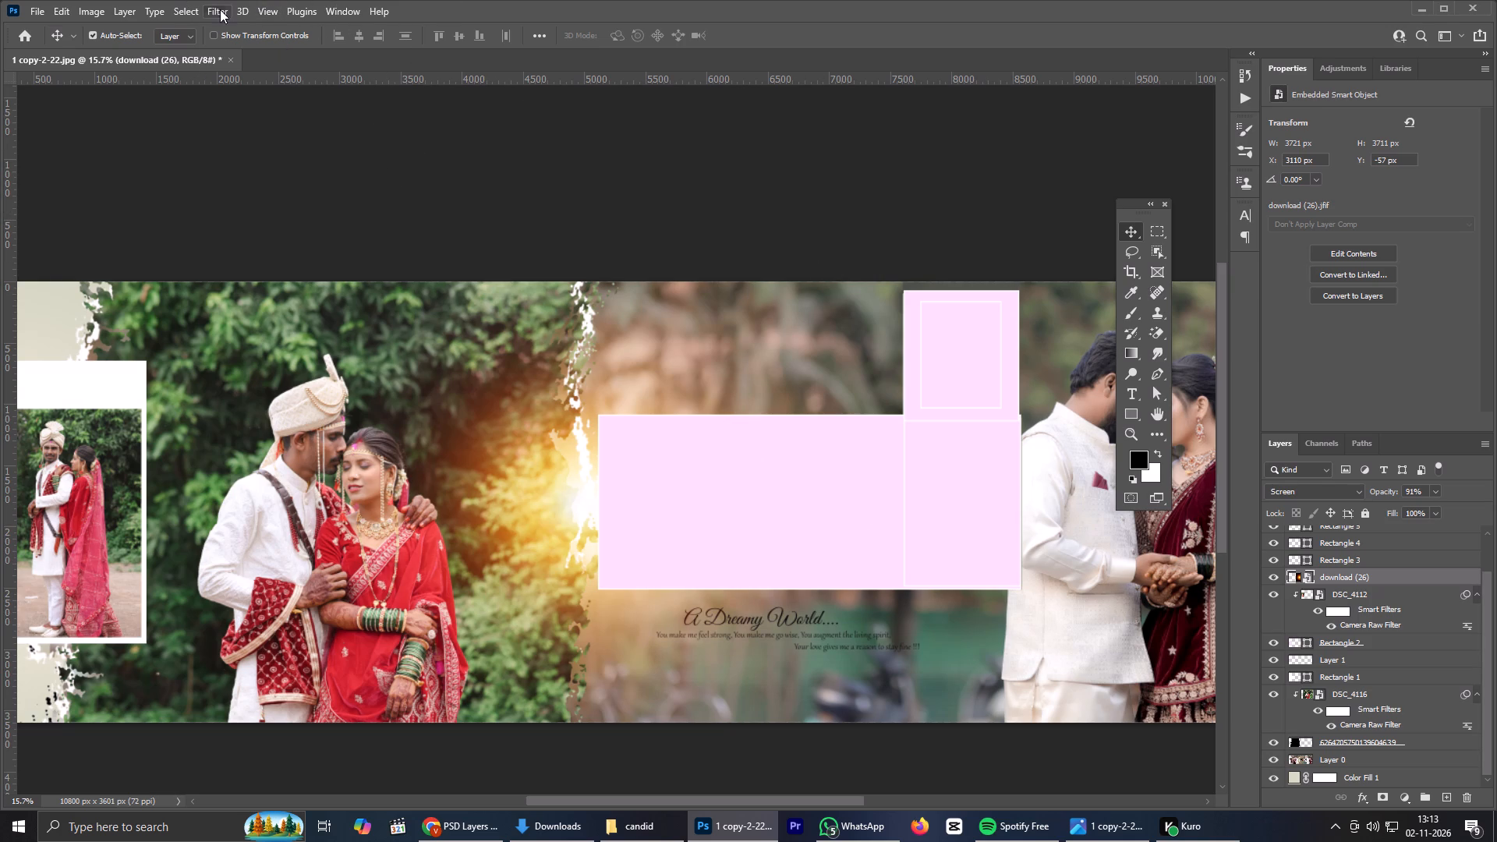
left_click(220, 9)
left_click(283, 232)
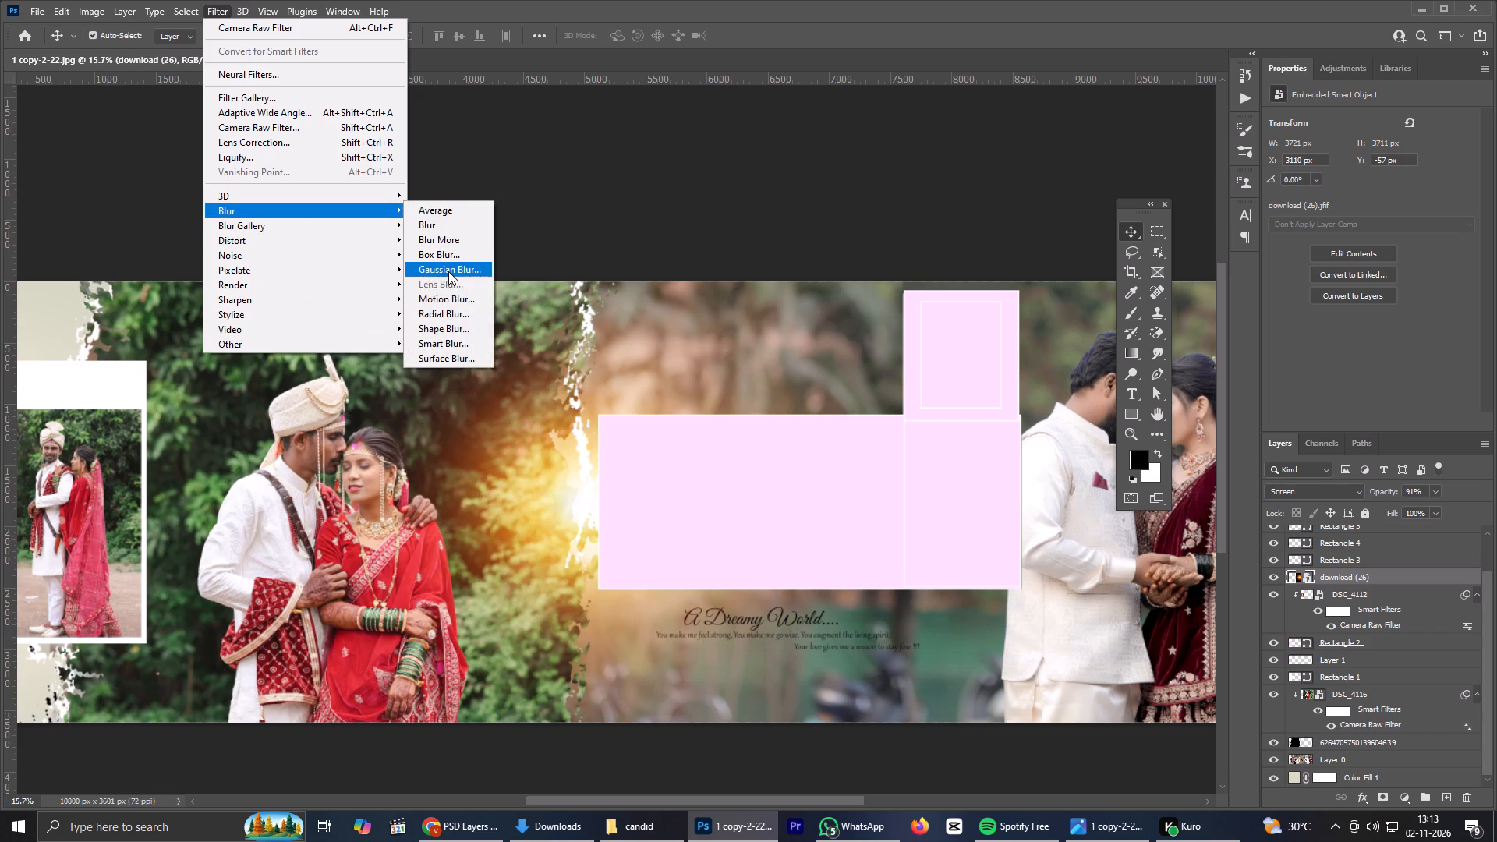
left_click(448, 271)
left_click_drag(950, 384, 975, 388)
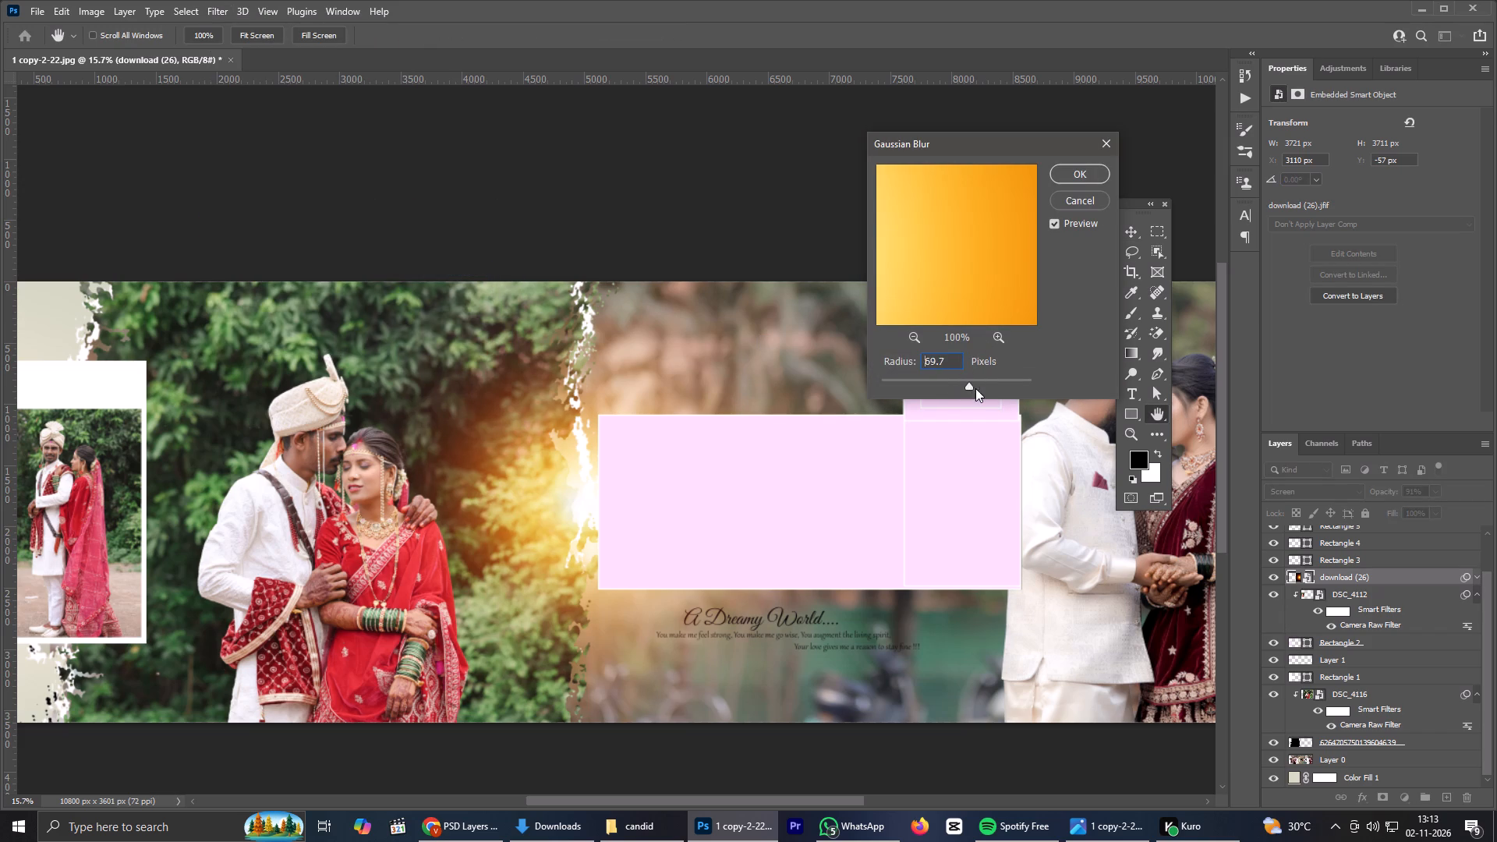
left_click_drag(975, 388, 975, 389)
left_click_drag(972, 390, 960, 393)
left_click_drag(961, 393, 974, 394)
left_click_drag(964, 382, 1003, 384)
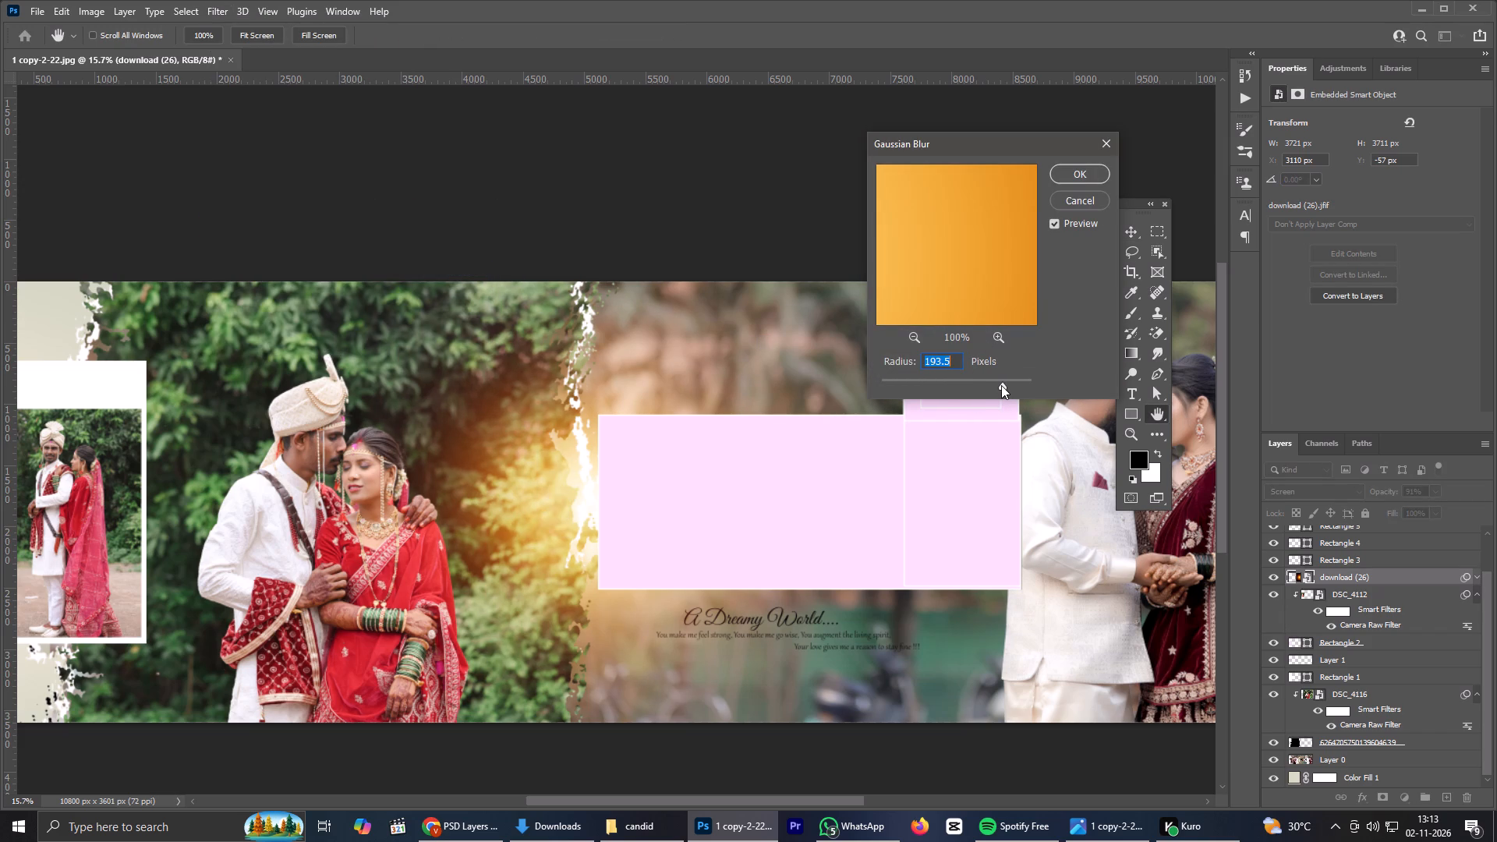
left_click_drag(1001, 385, 980, 384)
left_click_drag(991, 384, 1010, 388)
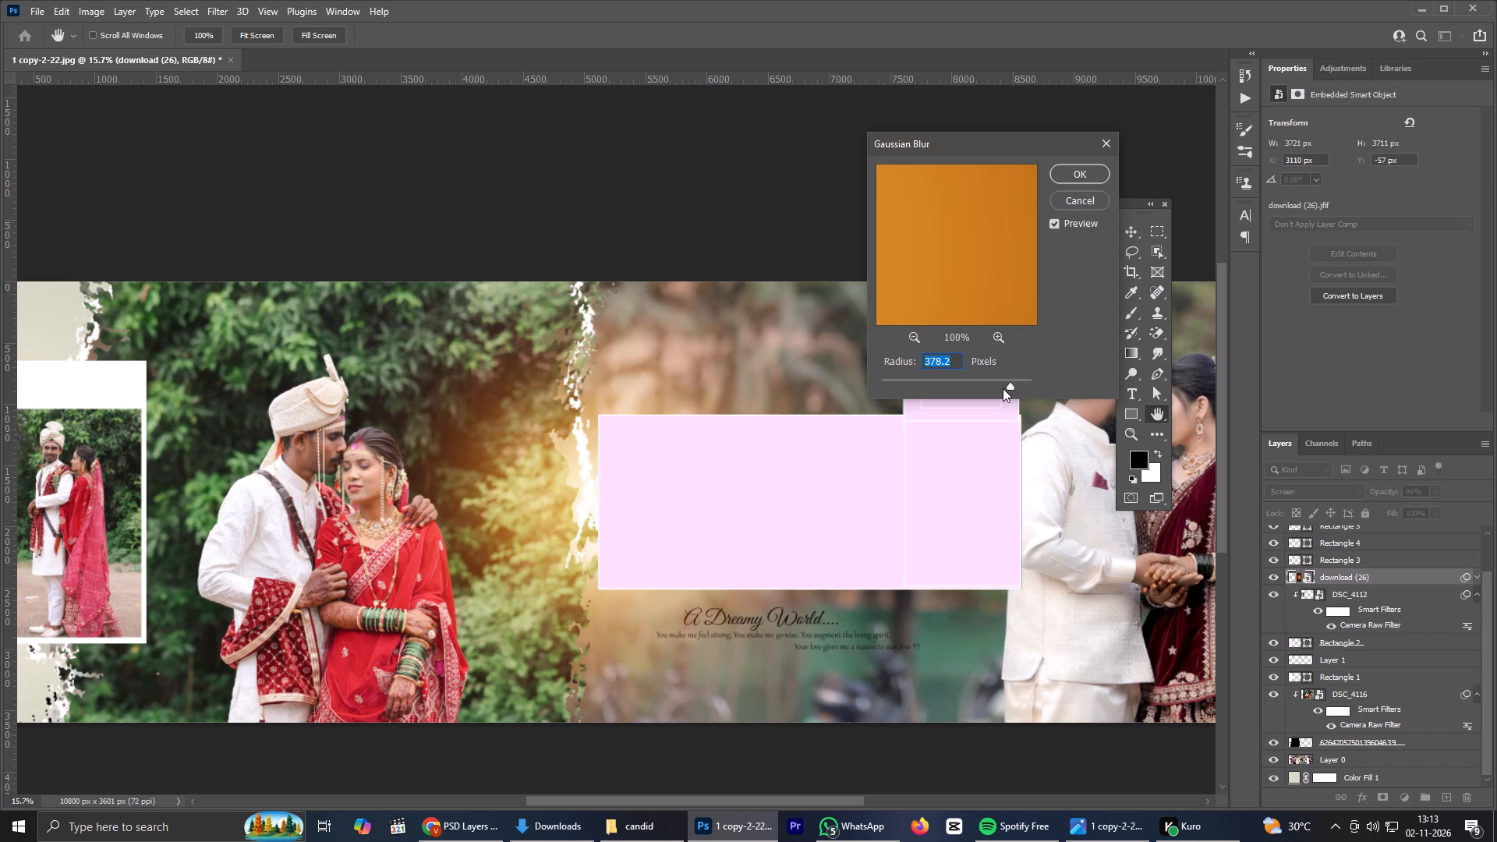
left_click(1012, 384)
left_click(1073, 169)
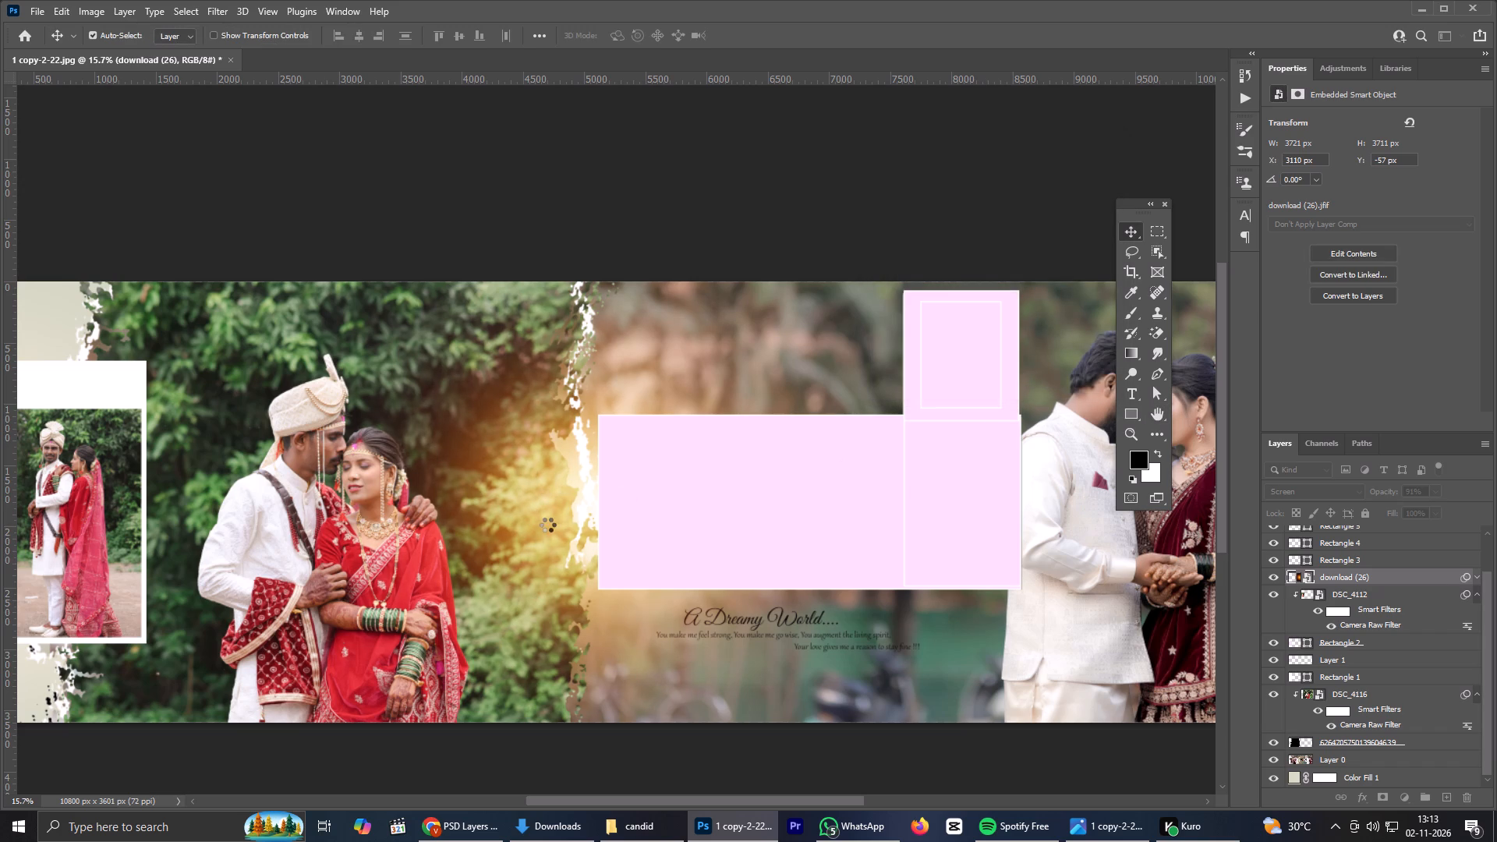
Examine how the blurred glow blends with the couple photo and torn edge across the whole spread.
left_click(540, 515)
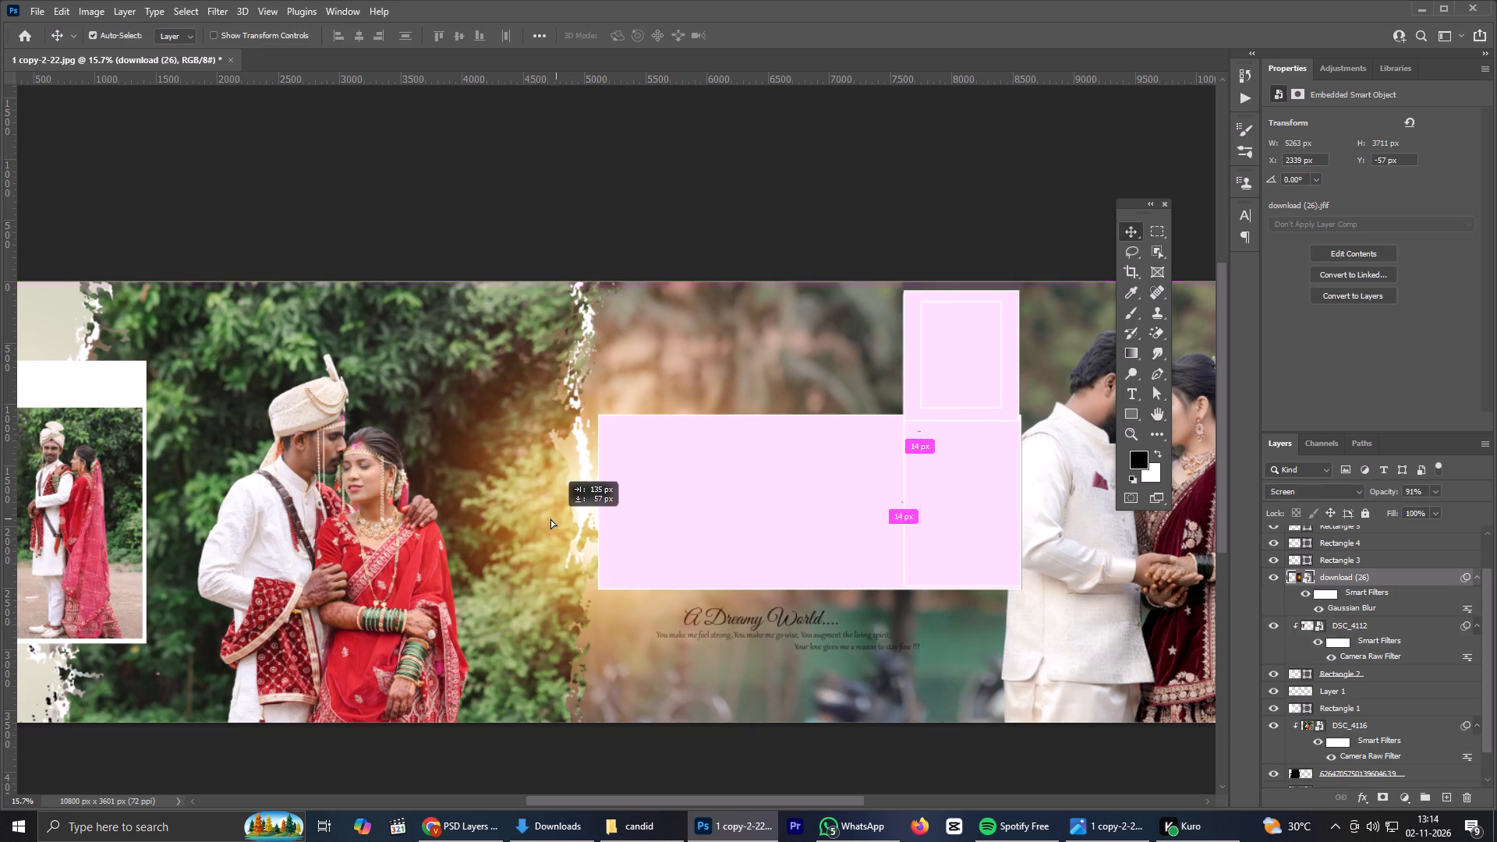
scroll(535, 482, "down", 5)
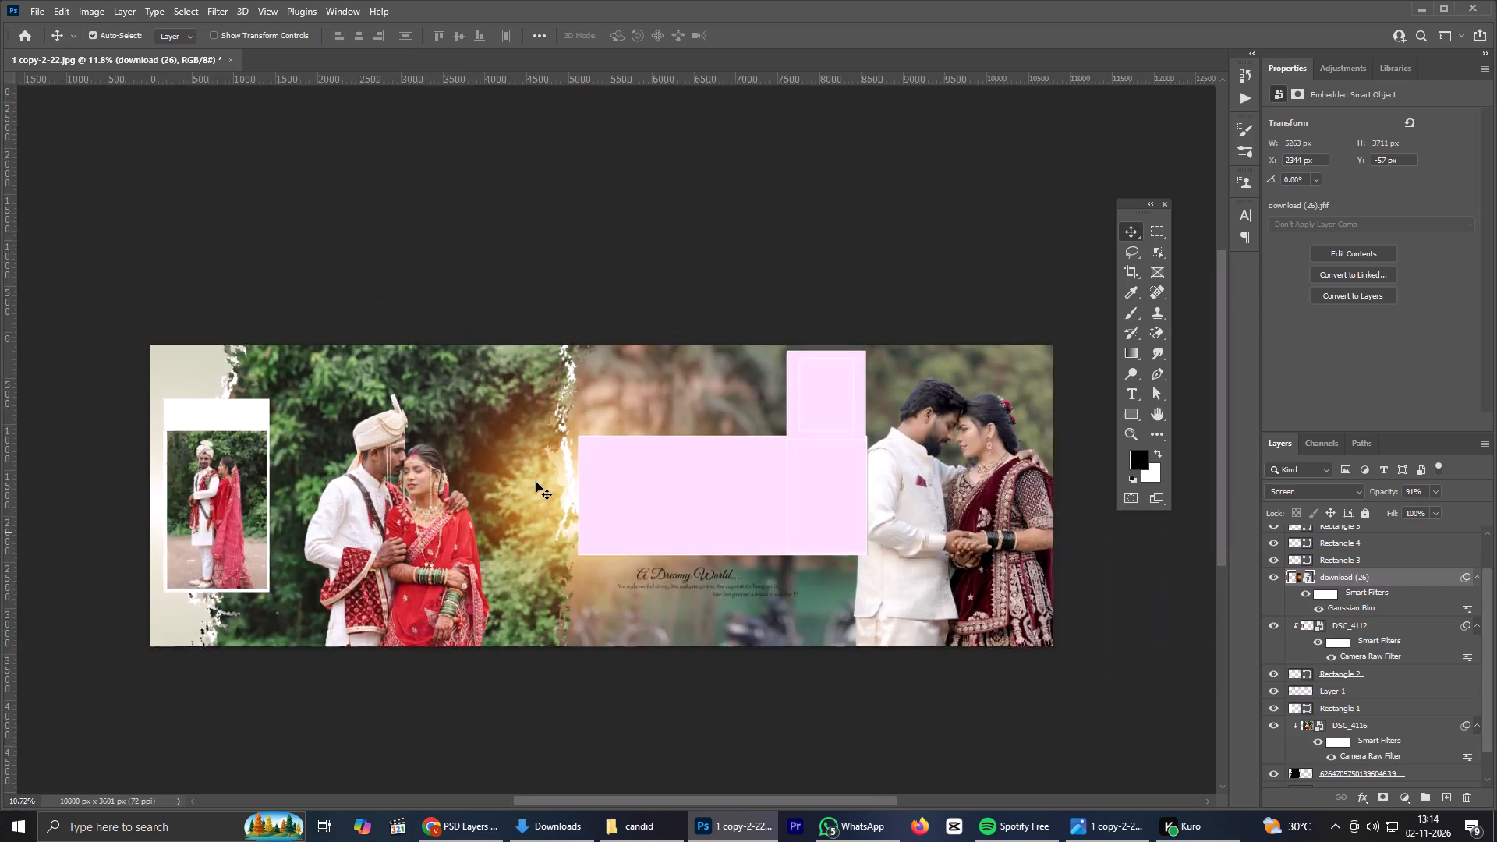
scroll(536, 482, "down", 2)
scroll(539, 483, "up", 6)
scroll(539, 483, "down", 4)
scroll(434, 387, "up", 4)
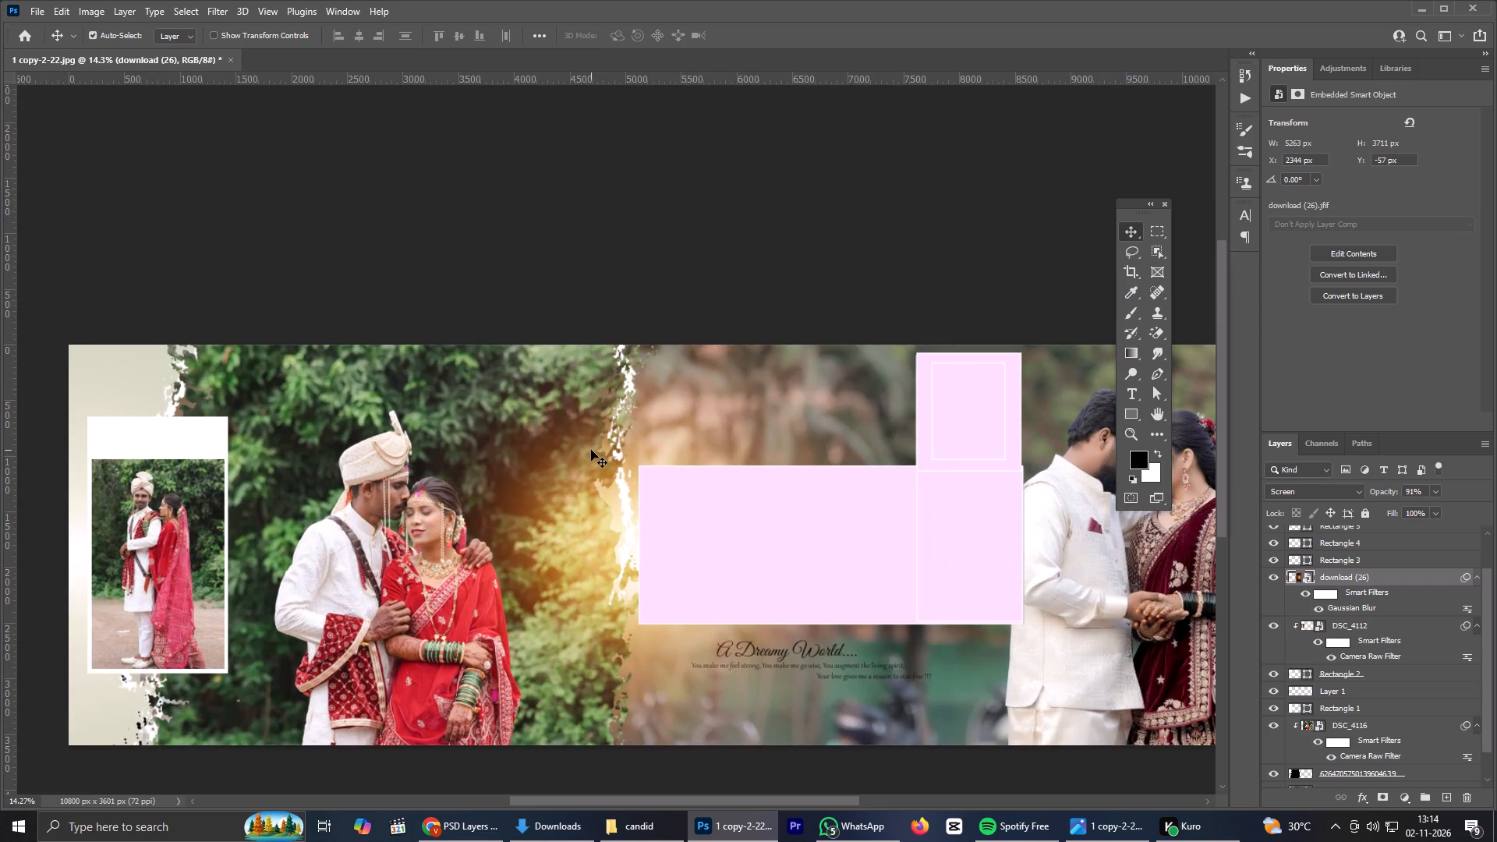
scroll(248, 416, "up", 3)
scroll(260, 418, "down", 3)
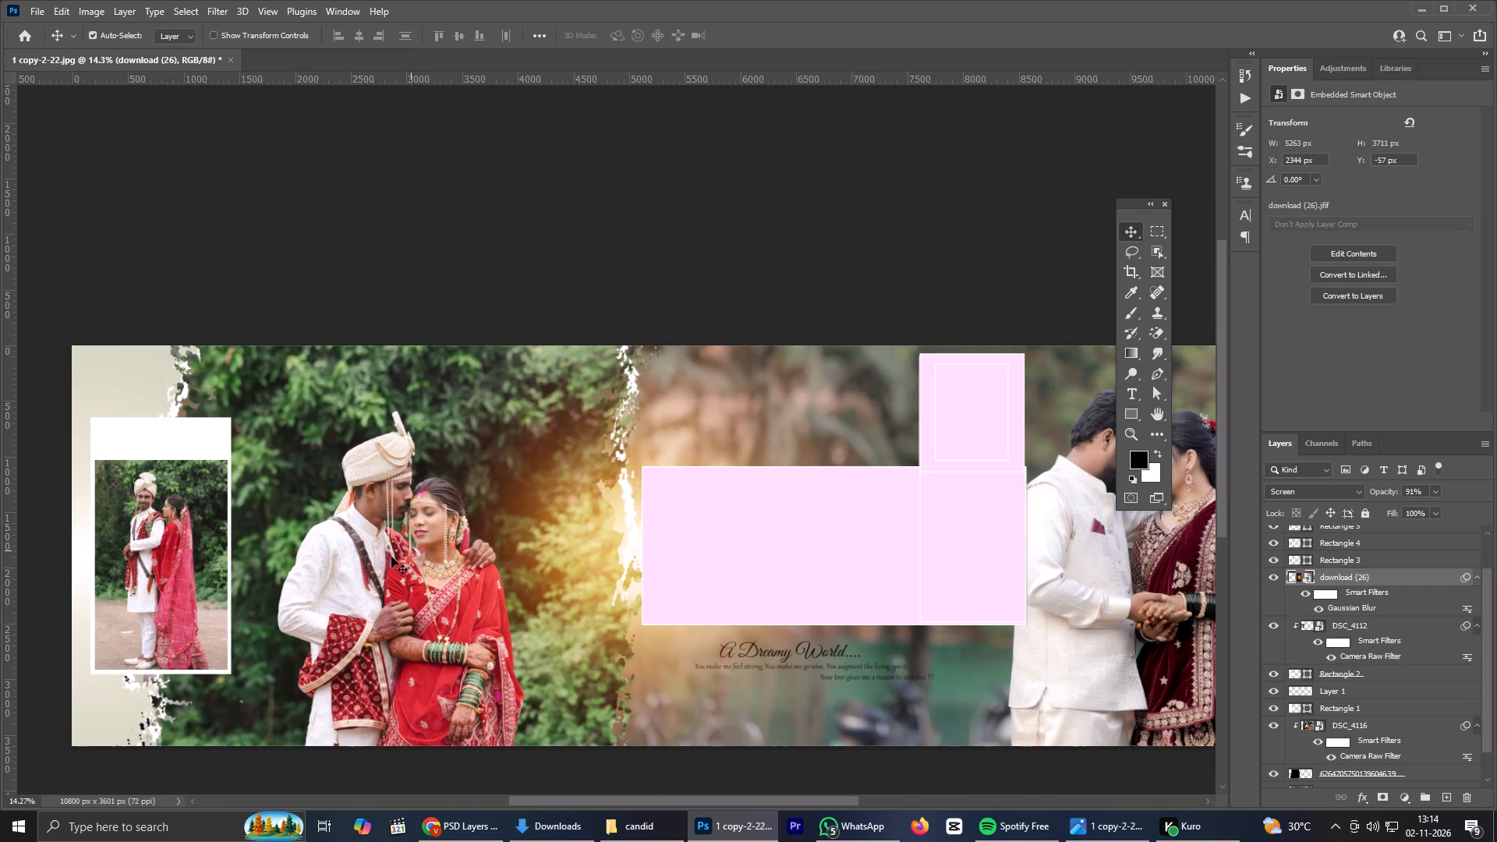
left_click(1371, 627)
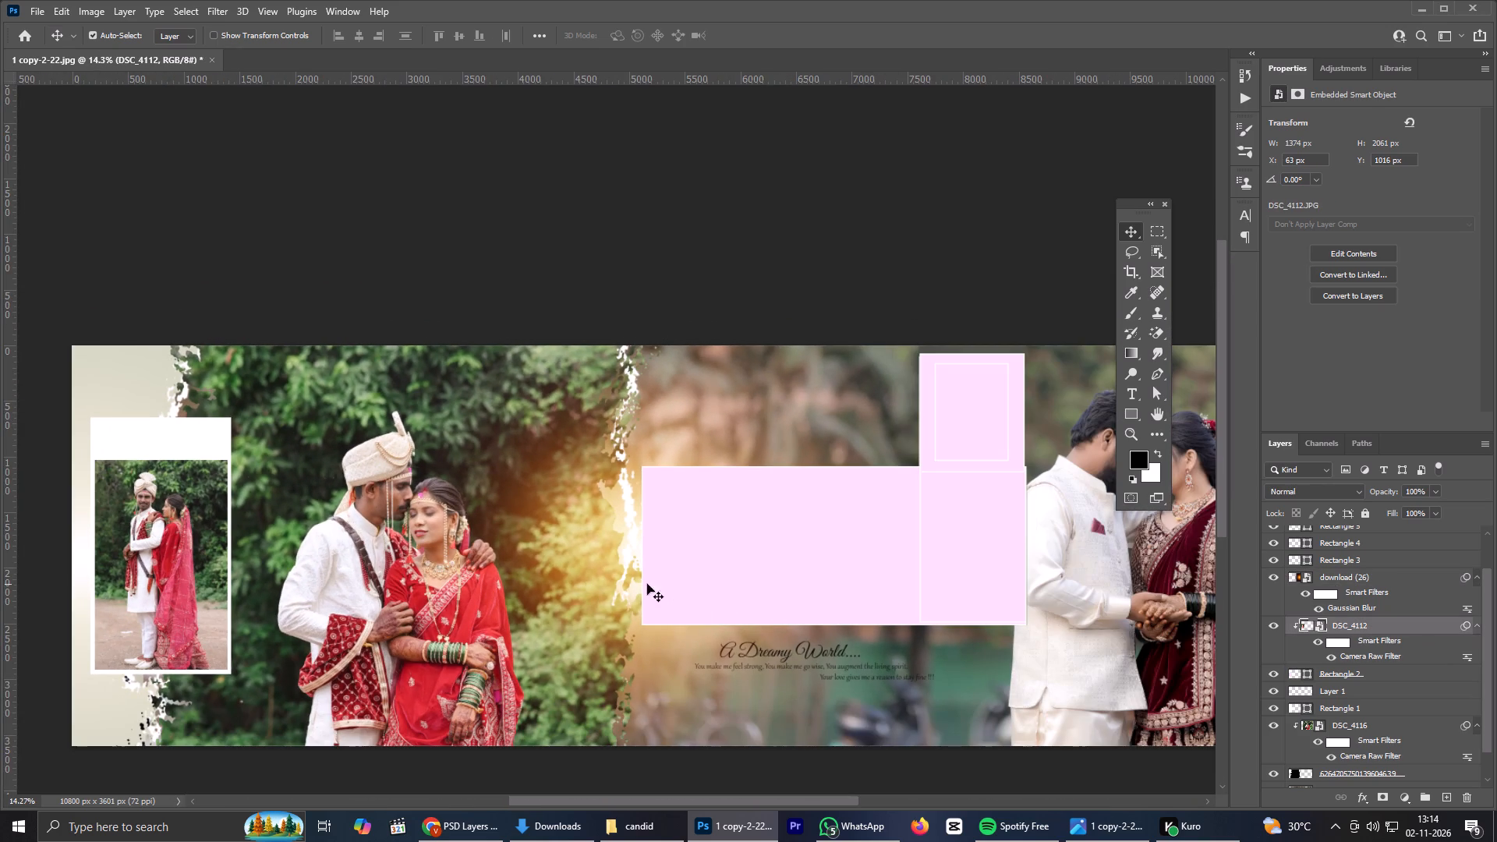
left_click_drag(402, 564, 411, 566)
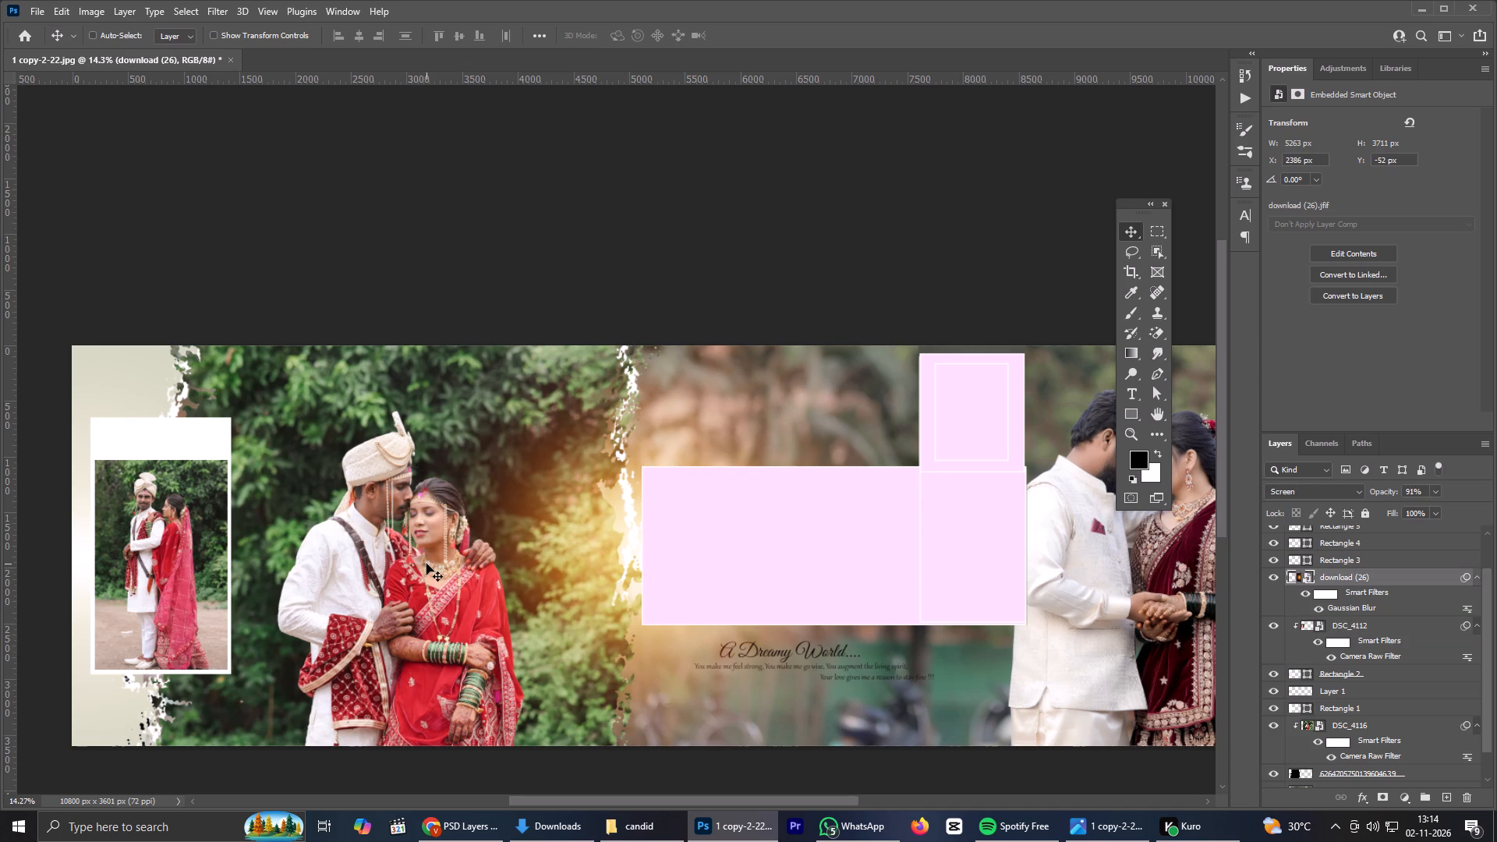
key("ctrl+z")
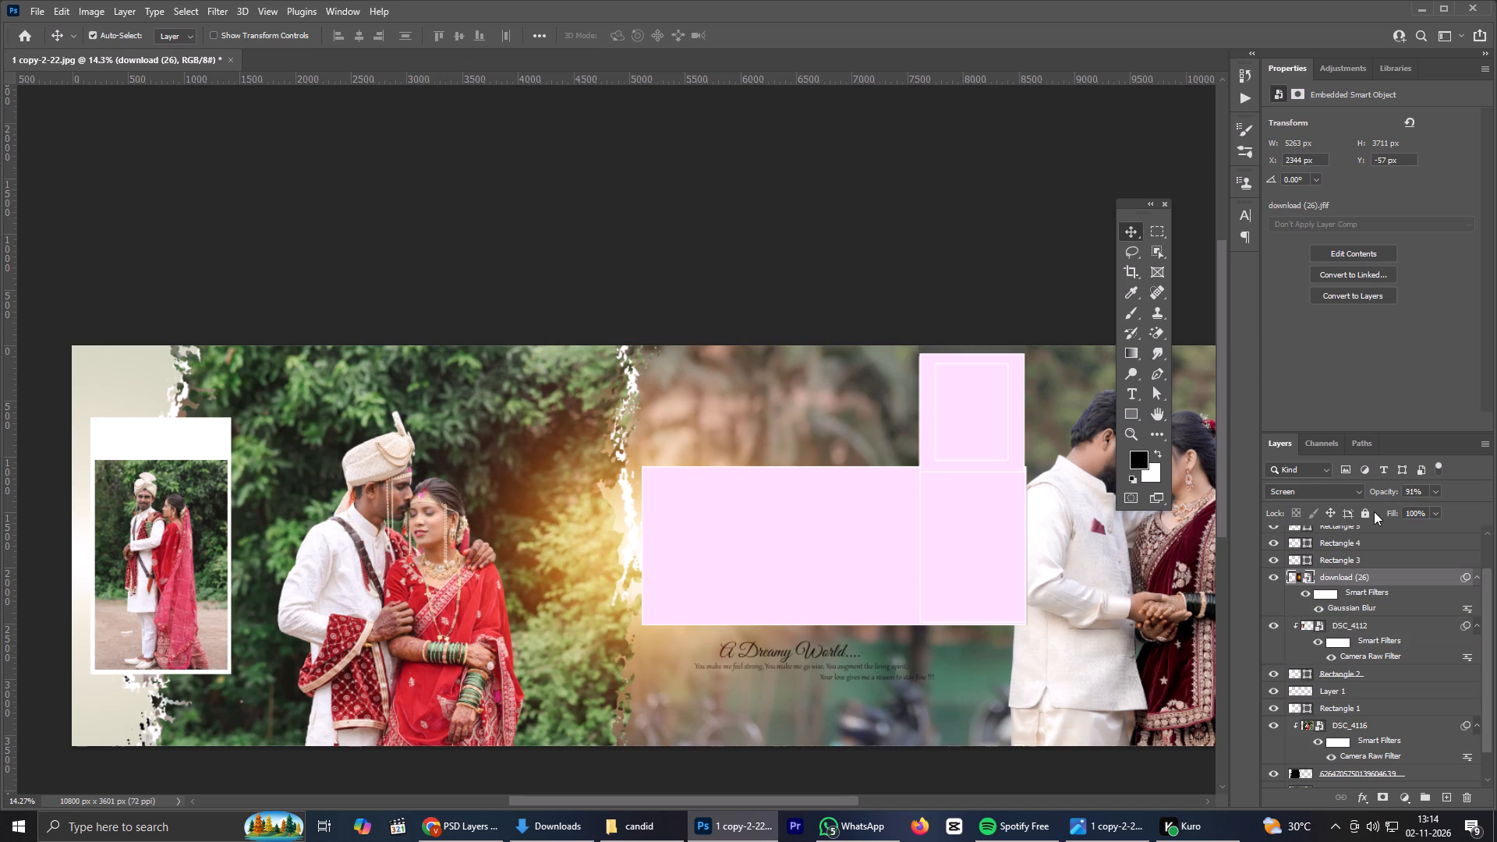
Lock the glow layer and shift the large DSC_4116 couple photo slightly left, to about X 605 px.
left_click(1361, 515)
left_click_drag(336, 614, 331, 614)
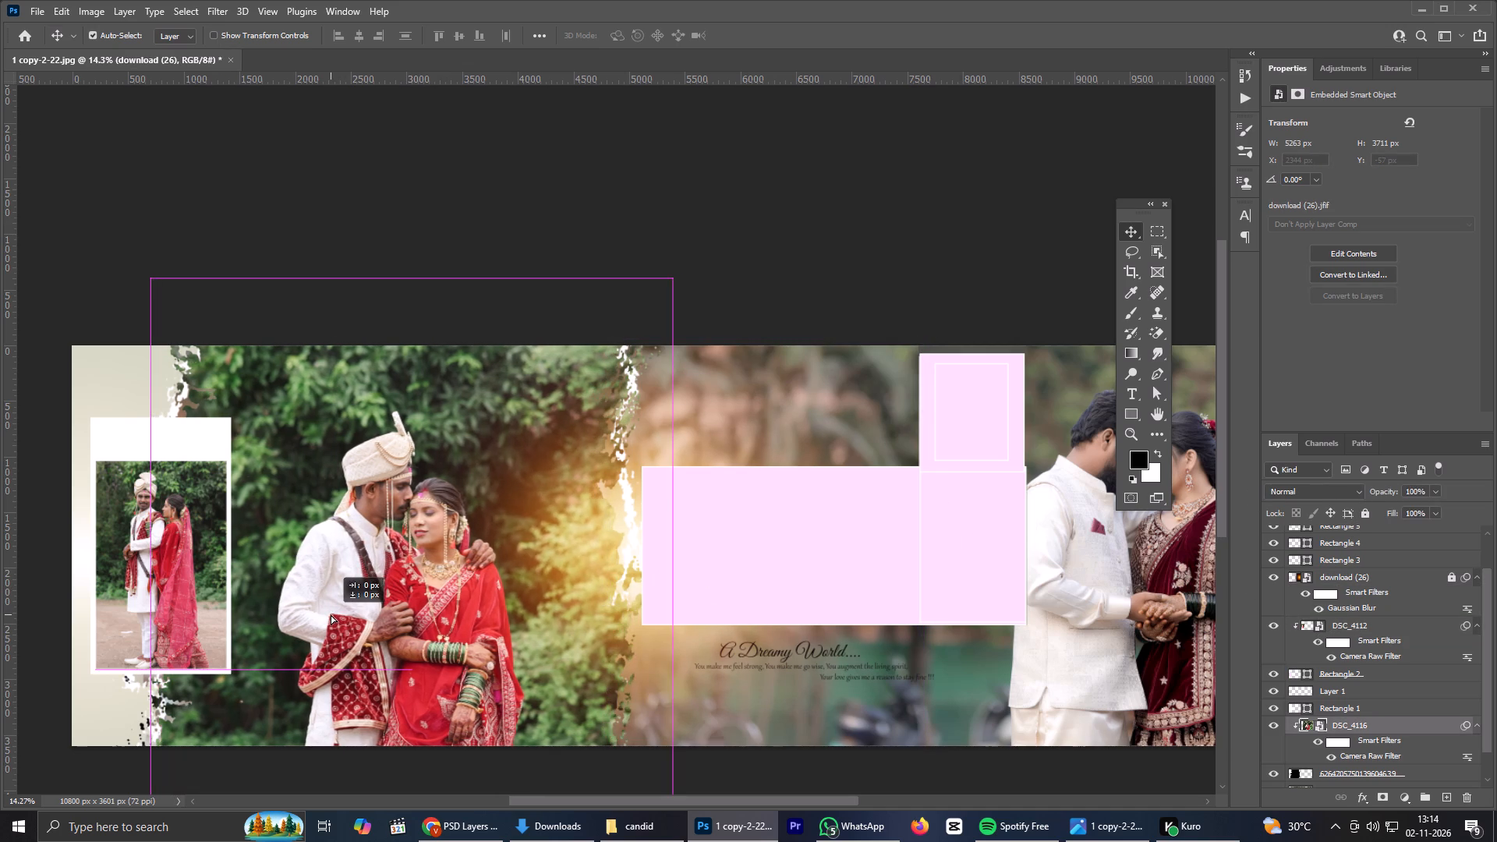
left_click_drag(331, 614, 324, 616)
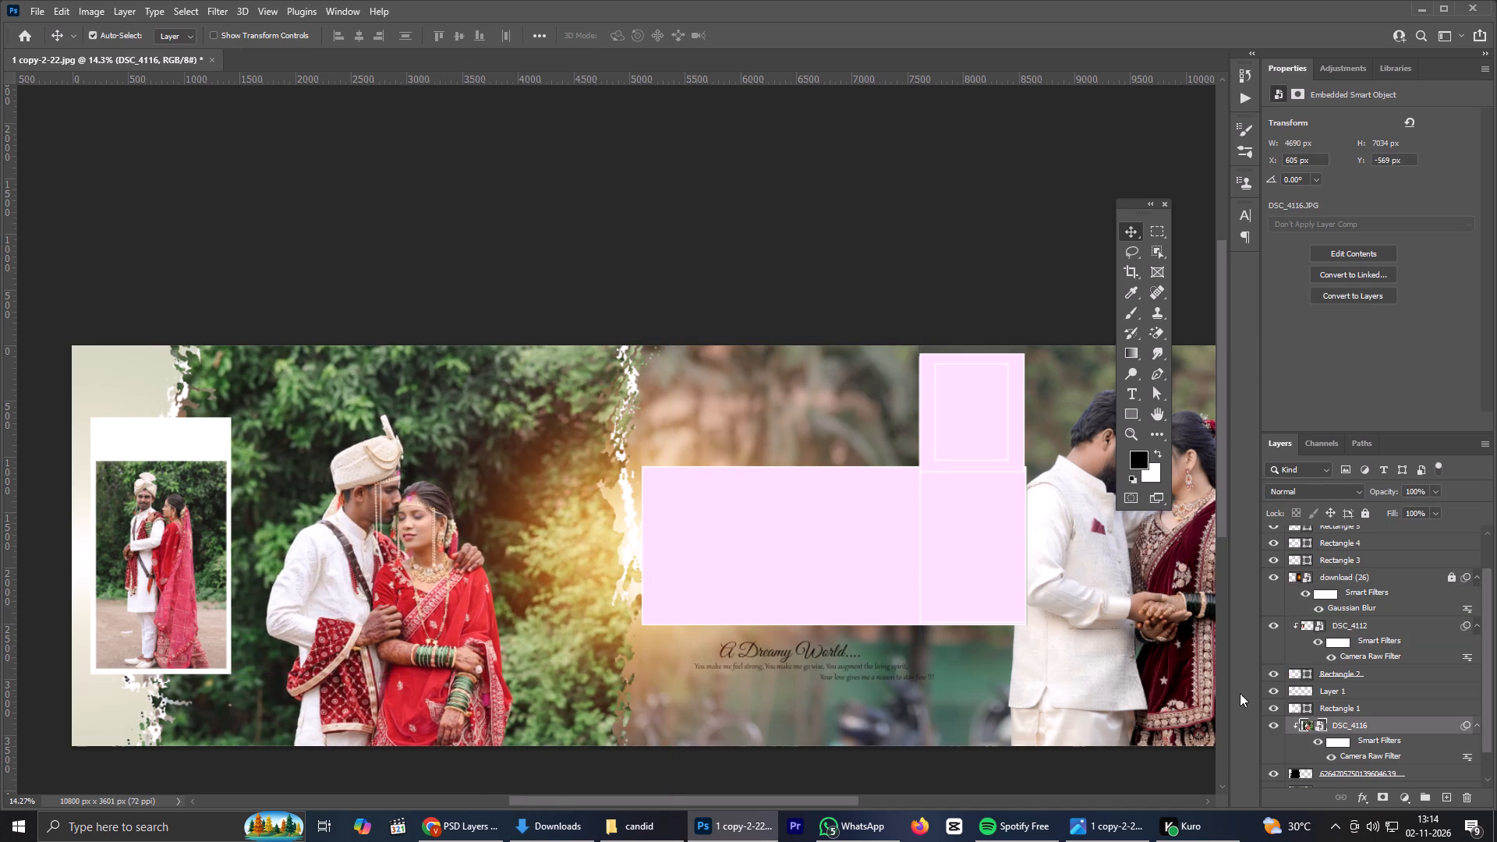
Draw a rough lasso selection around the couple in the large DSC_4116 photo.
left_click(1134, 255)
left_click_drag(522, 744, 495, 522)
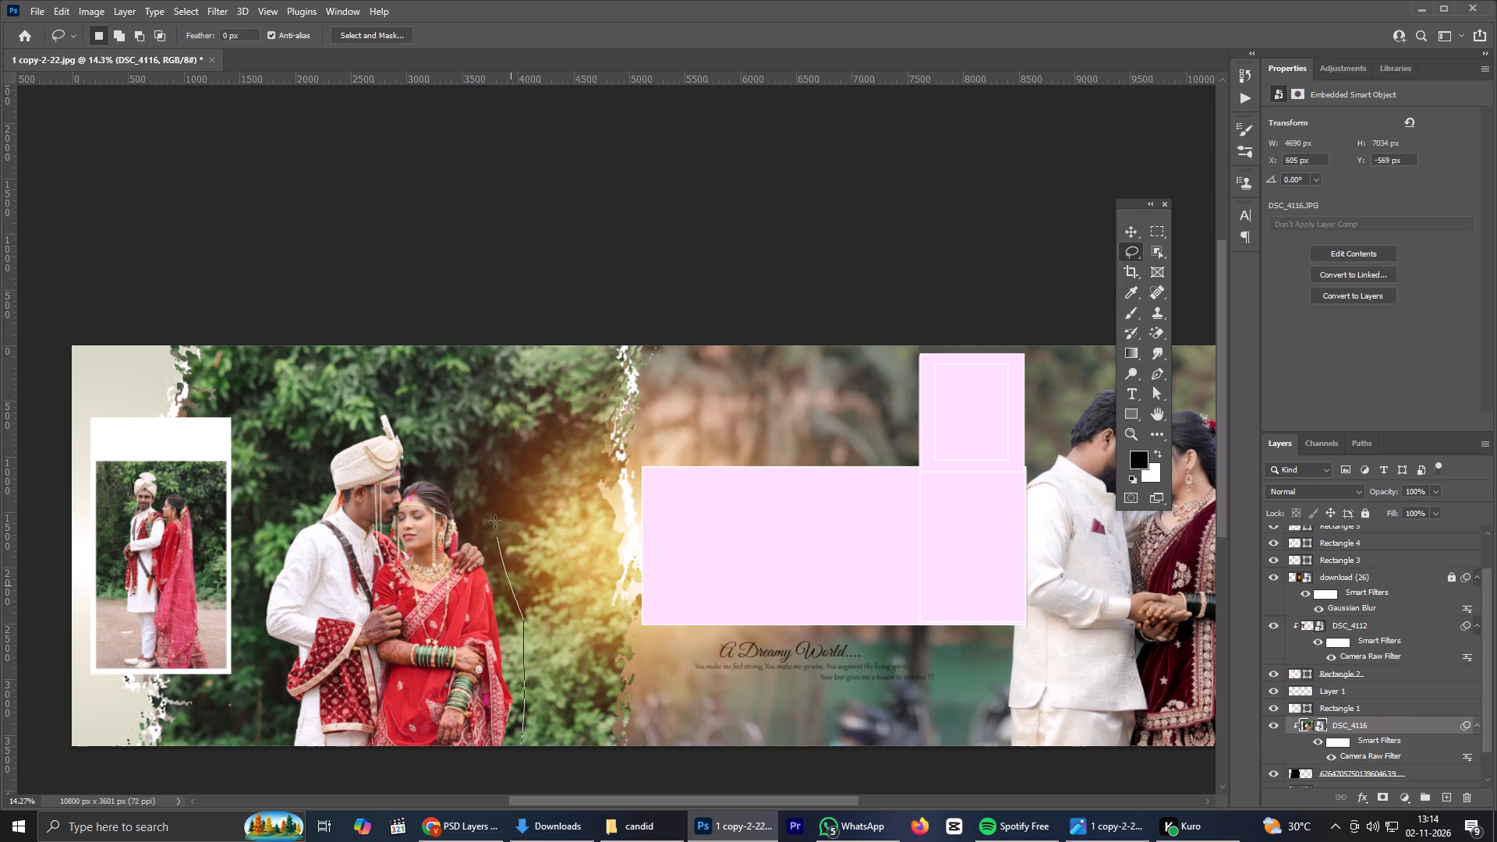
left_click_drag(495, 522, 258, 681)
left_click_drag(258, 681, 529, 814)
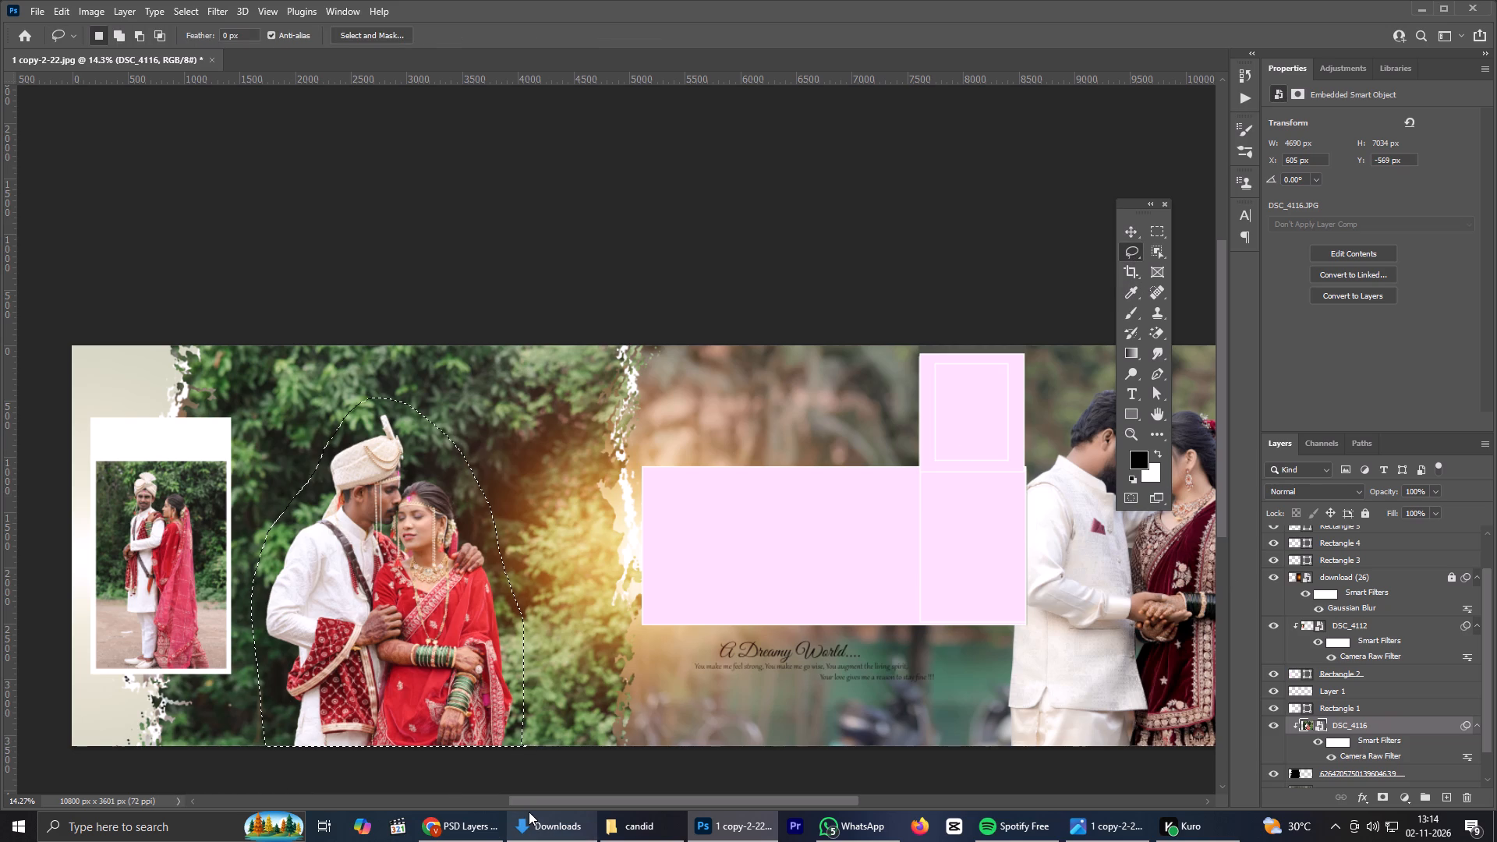
Cut out the couple onto a masked copy of DSC_4116 using Select Subject with decontaminated colors, keeping the original DSC_4116 layer shown.
left_click(361, 42)
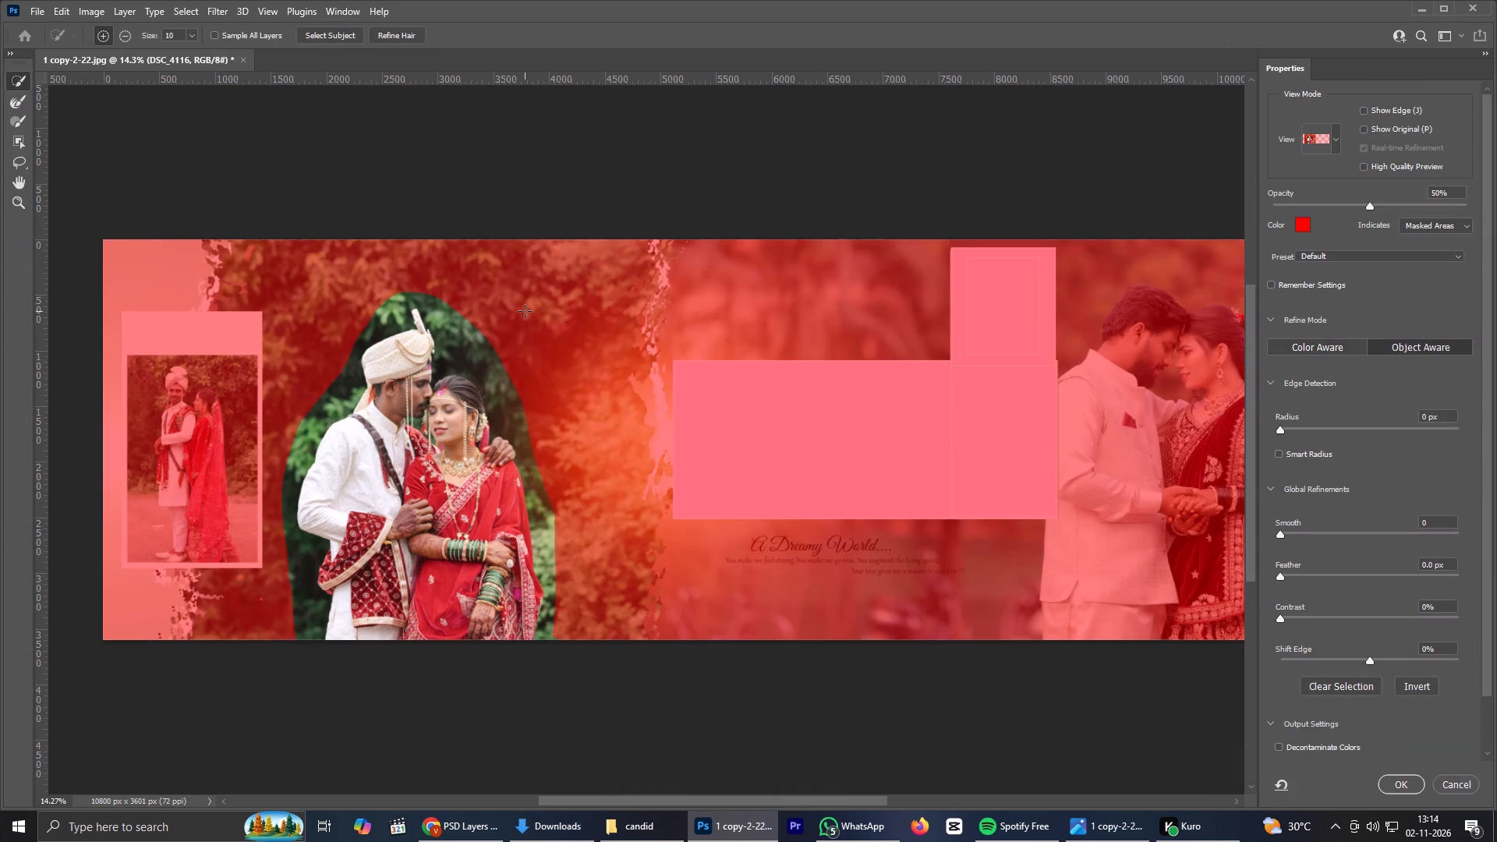
left_click(307, 34)
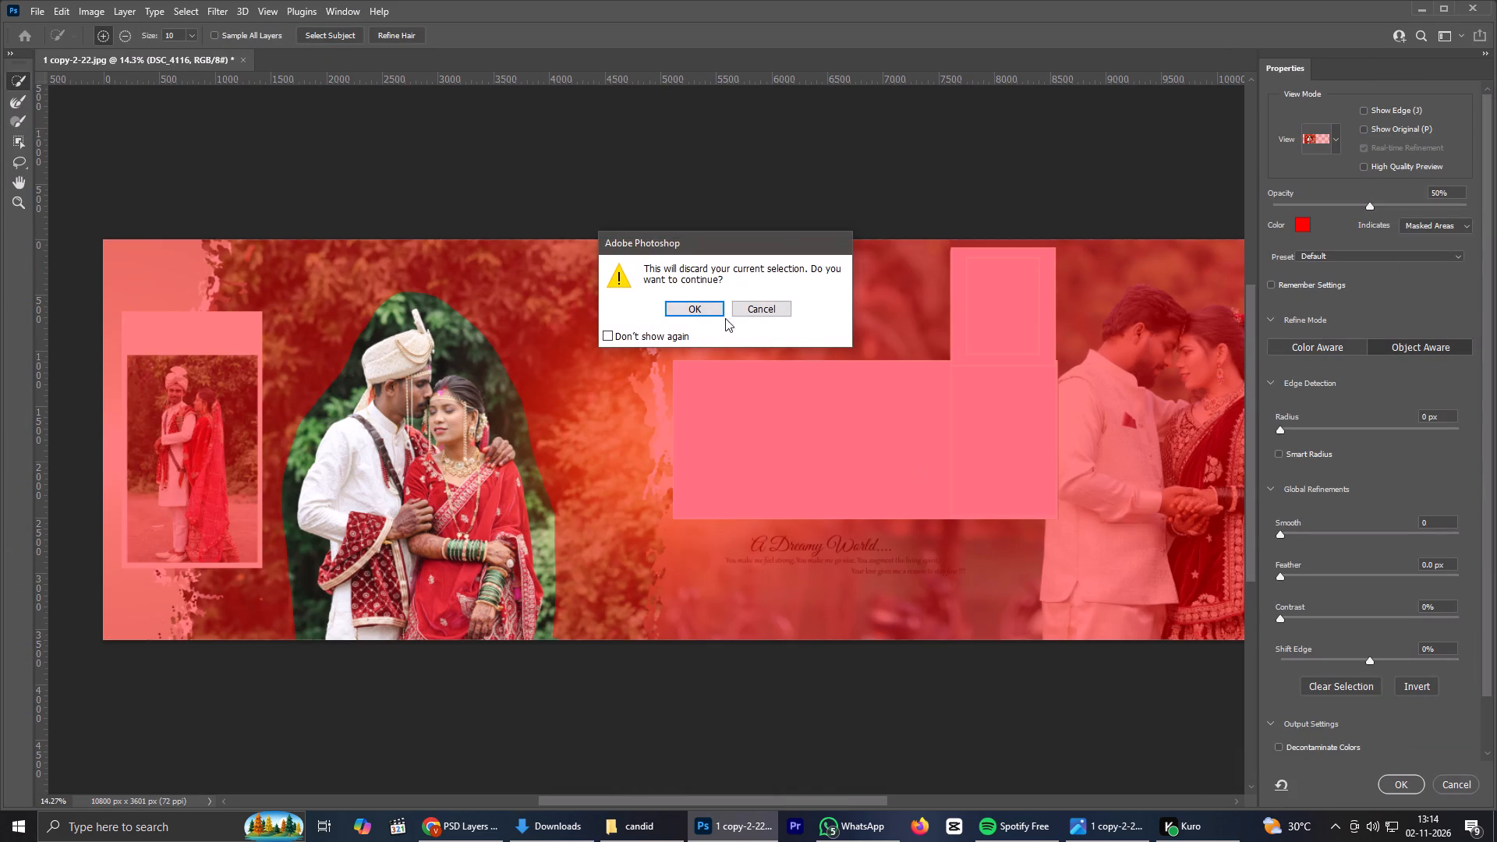
left_click(703, 304)
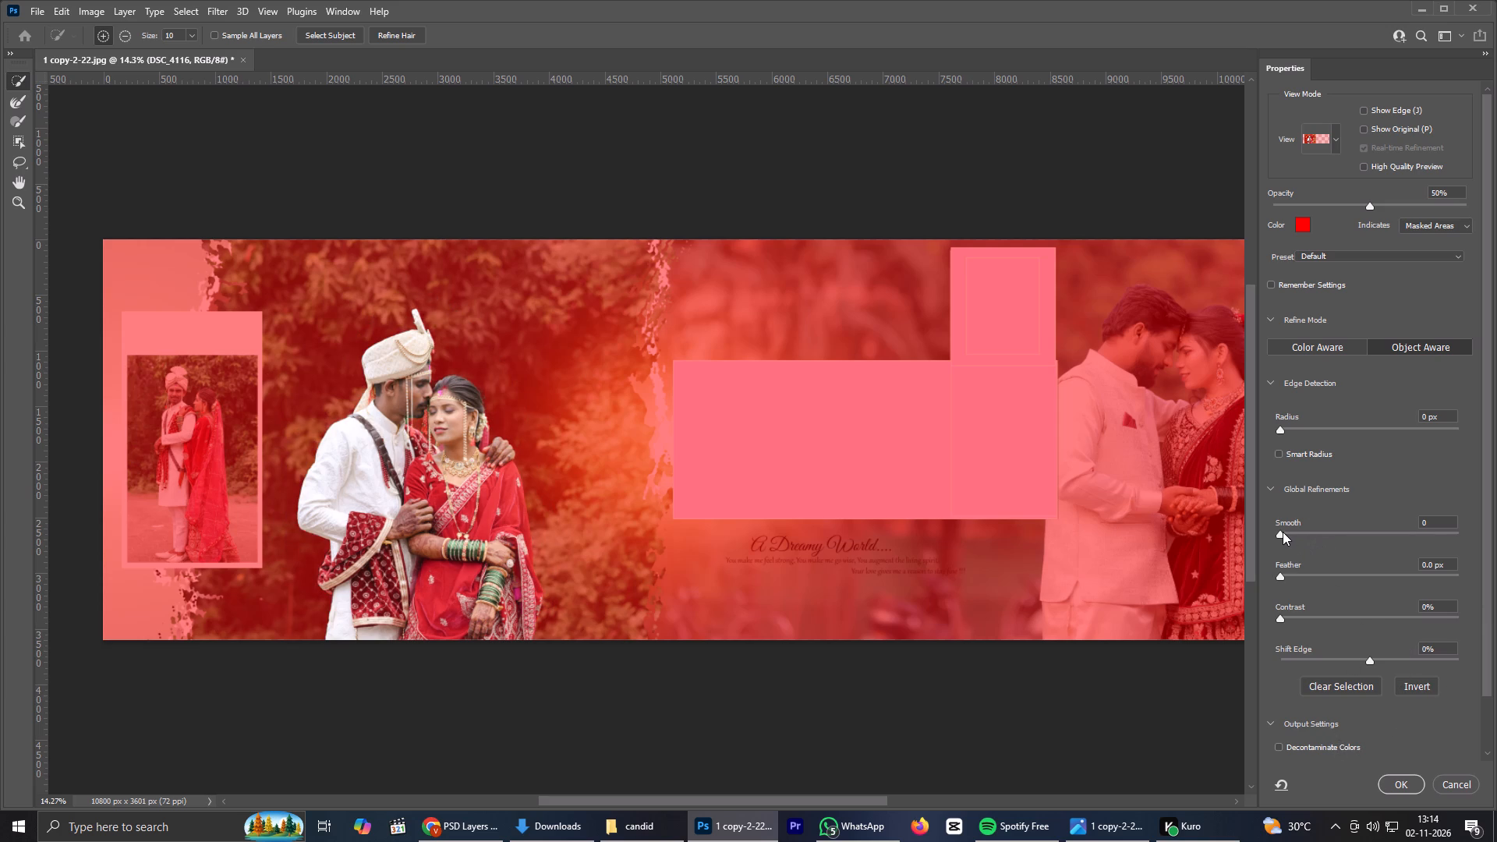
left_click(1280, 742)
left_click(1403, 777)
scroll(360, 420, "up", 1)
scroll(369, 425, "down", 1)
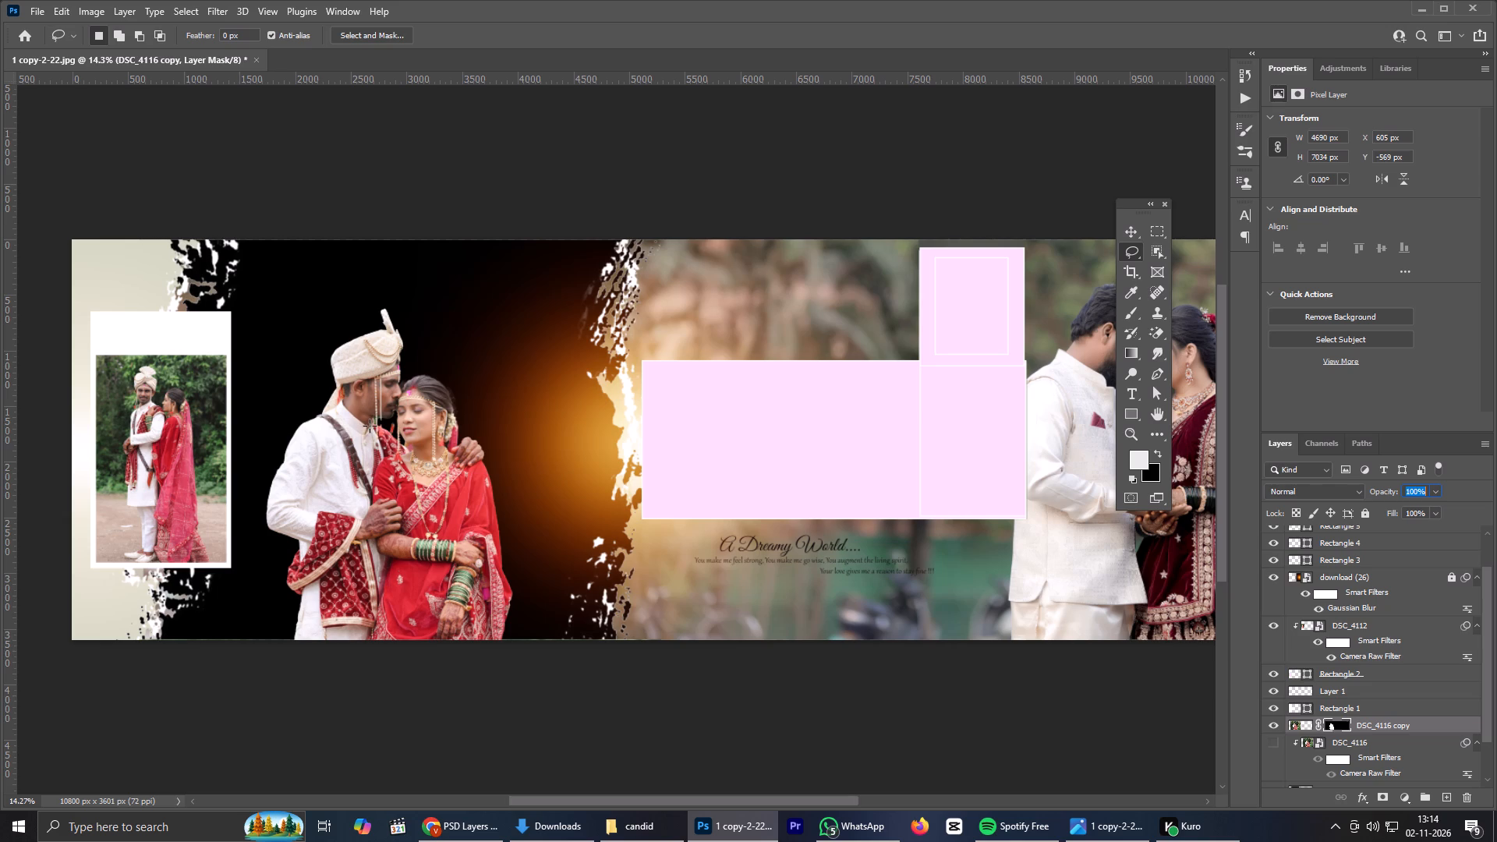
left_click(1277, 748)
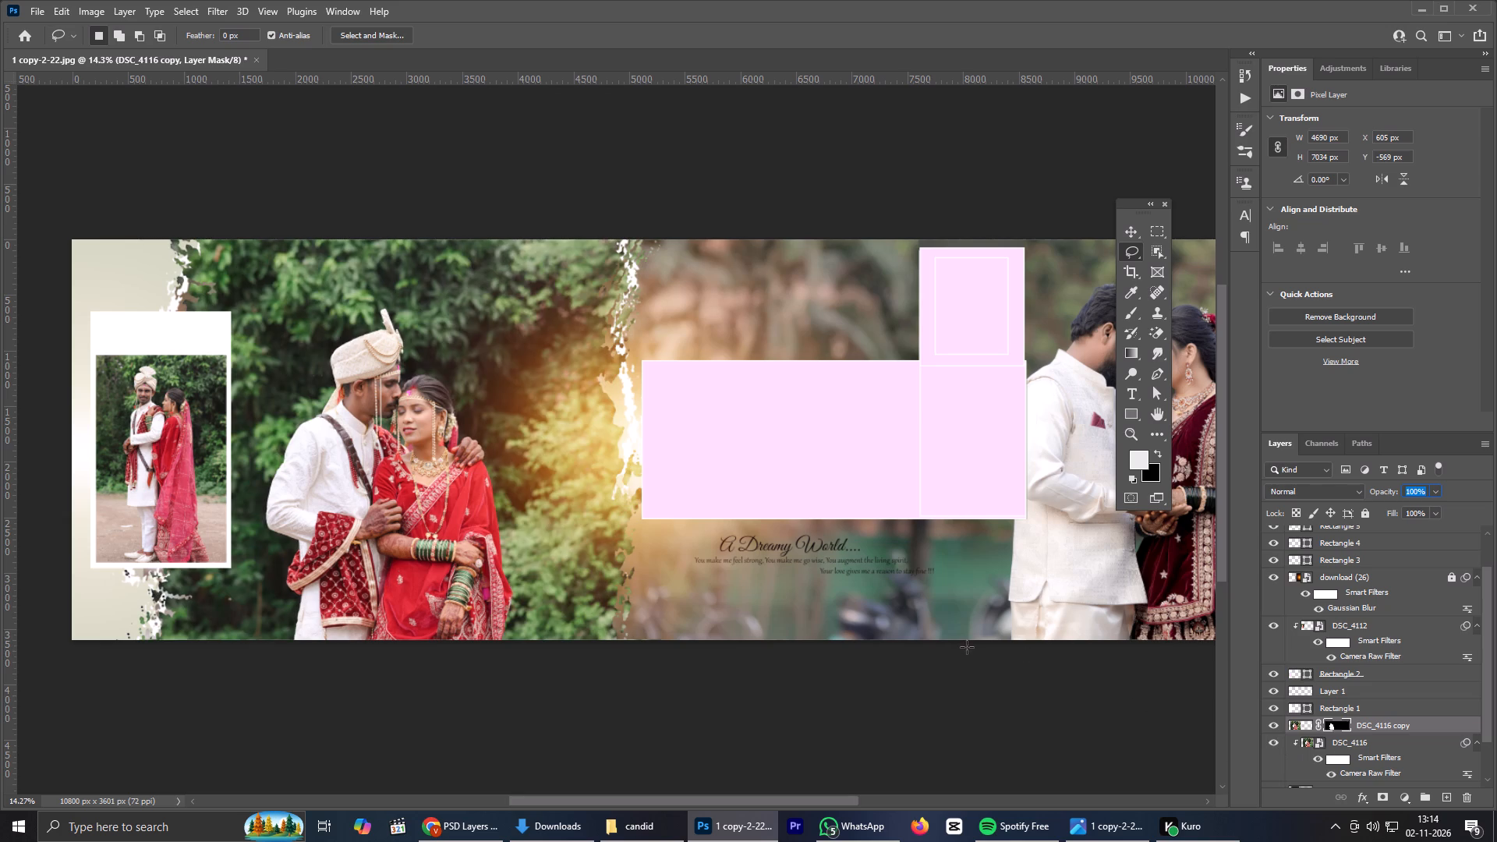
Apply Hue/Saturation to the original DSC_4116 layer beneath the cutout, moderately lowering the saturation with lightness at 0.
left_click(1370, 745)
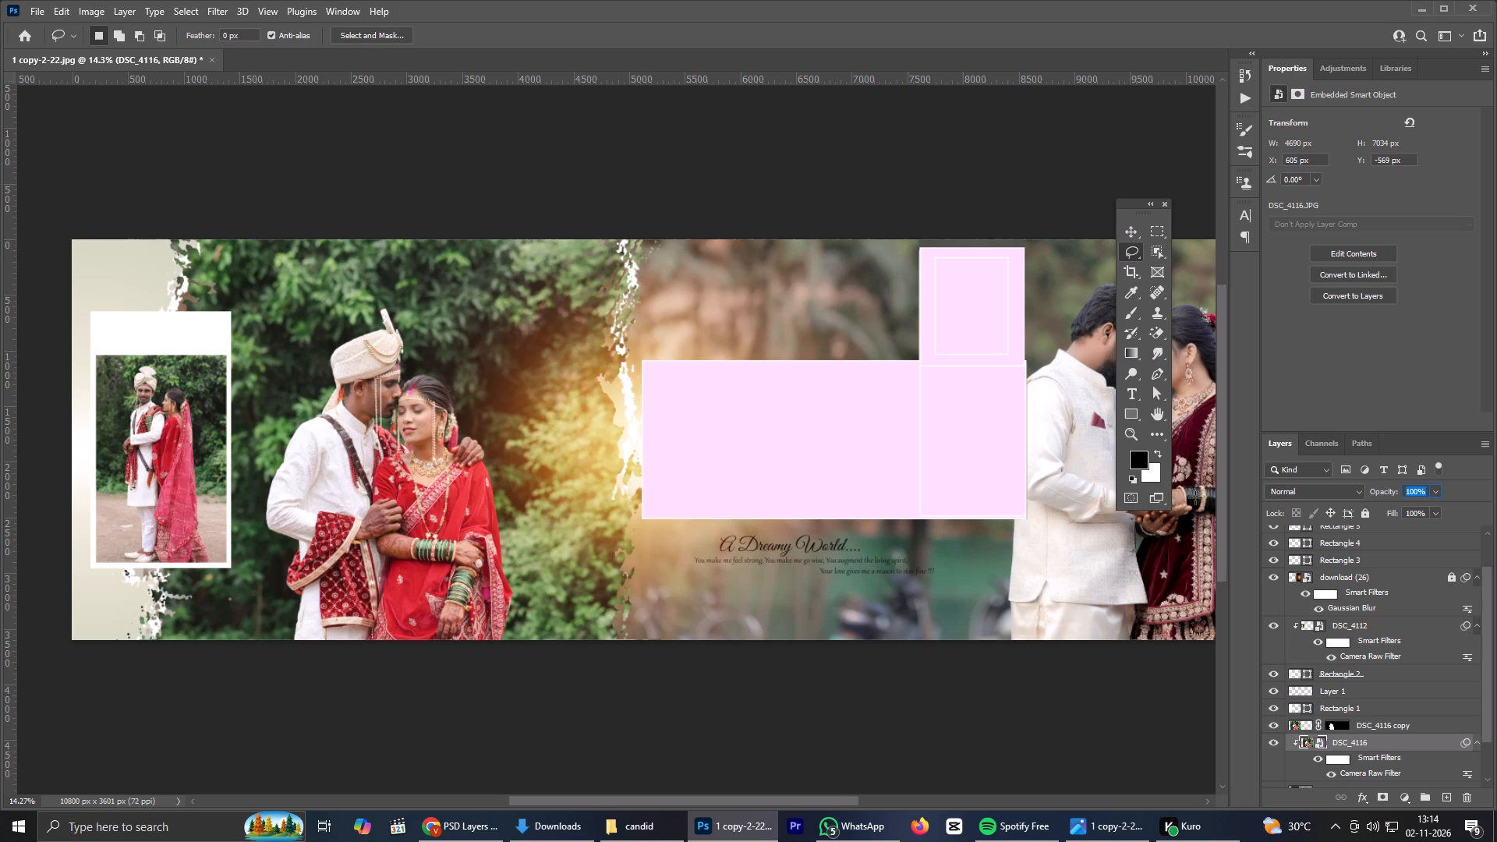
key("ctrl+u")
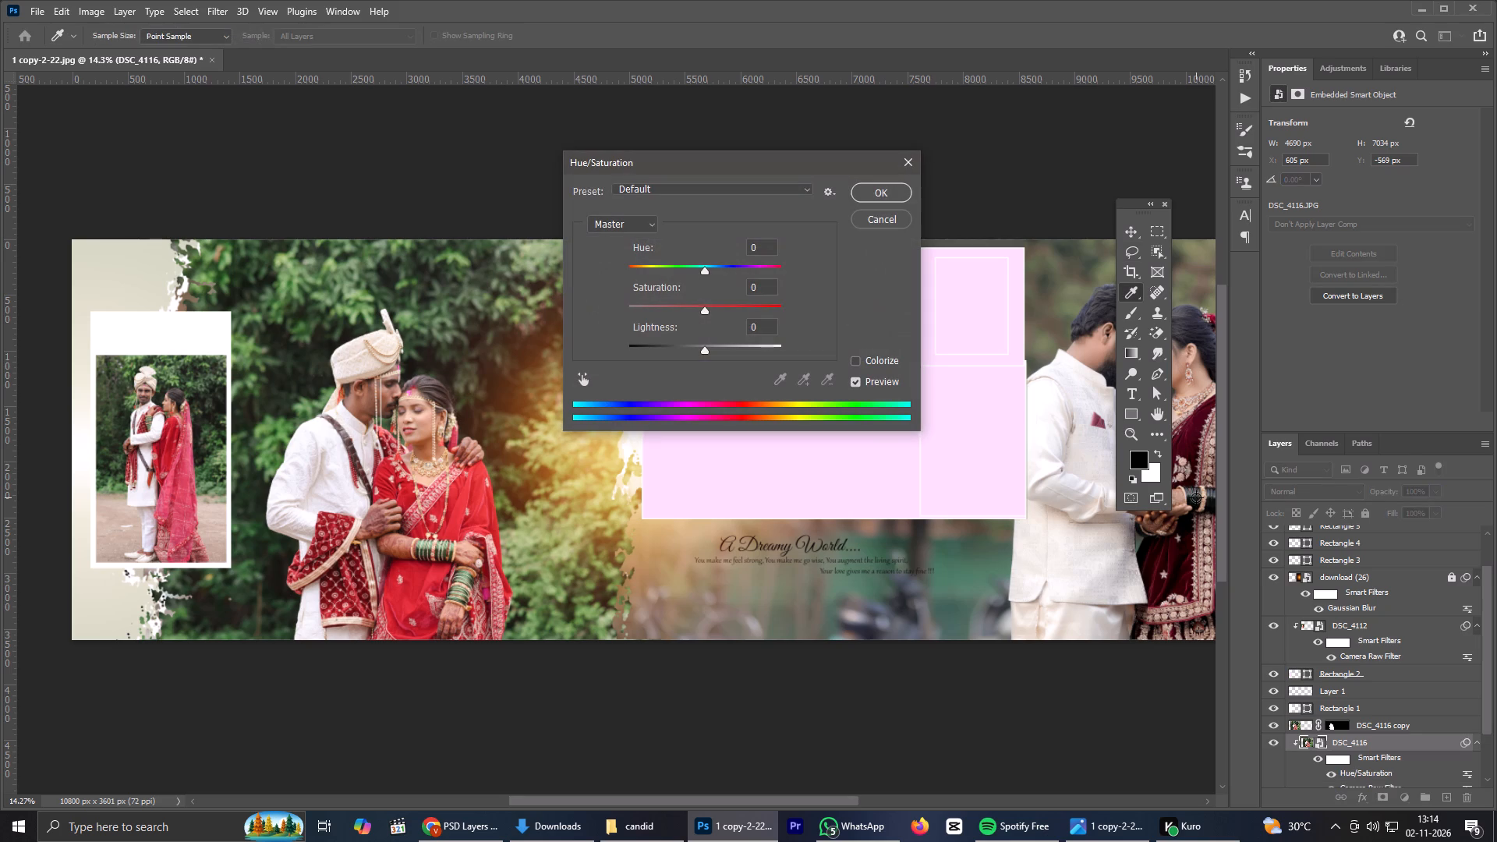
left_click_drag(699, 310, 678, 309)
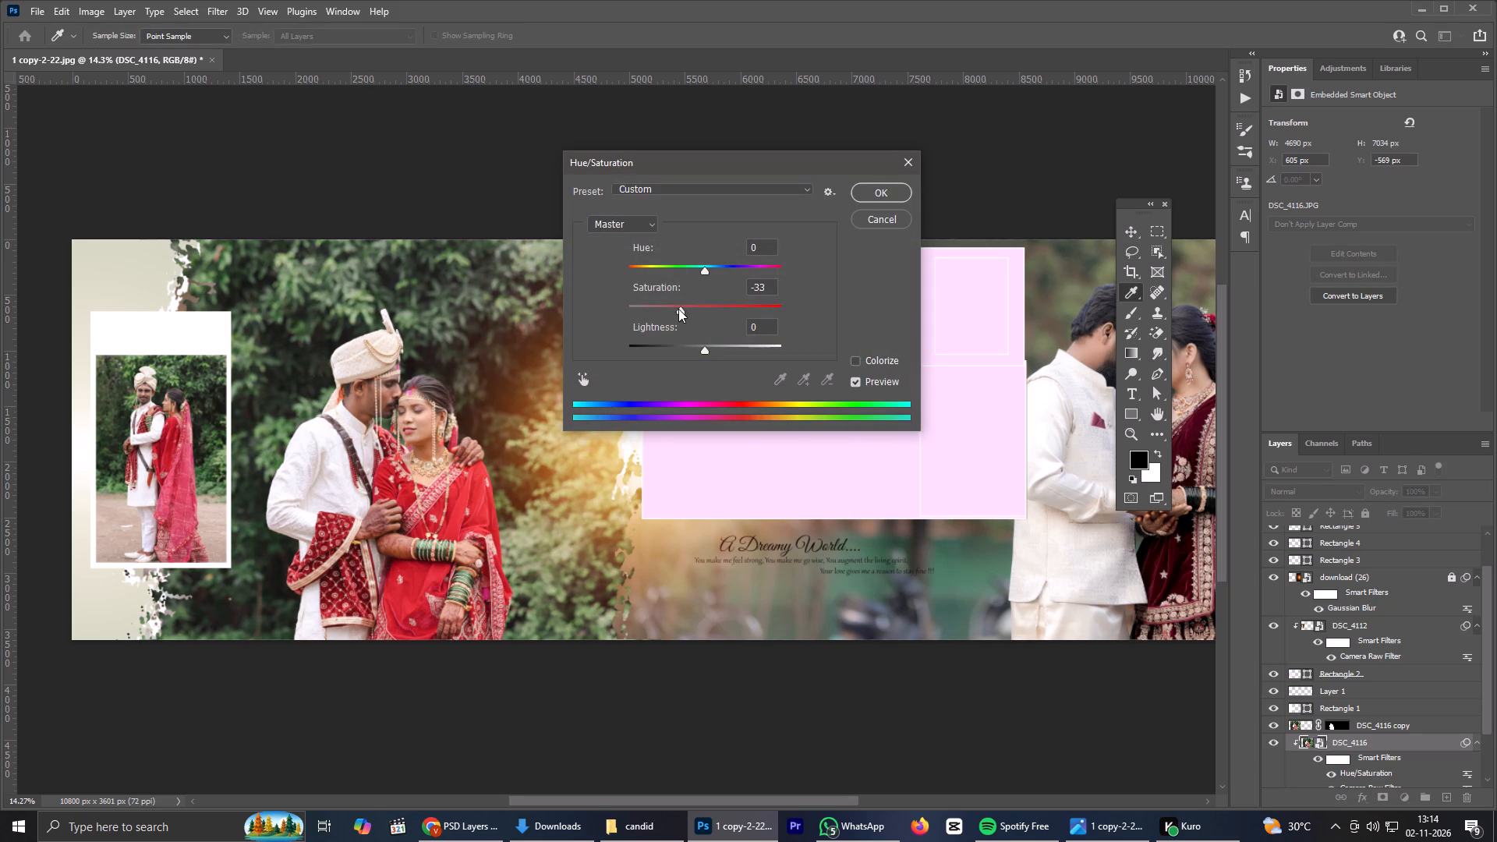
left_click_drag(678, 309, 645, 304)
left_click(1078, 263)
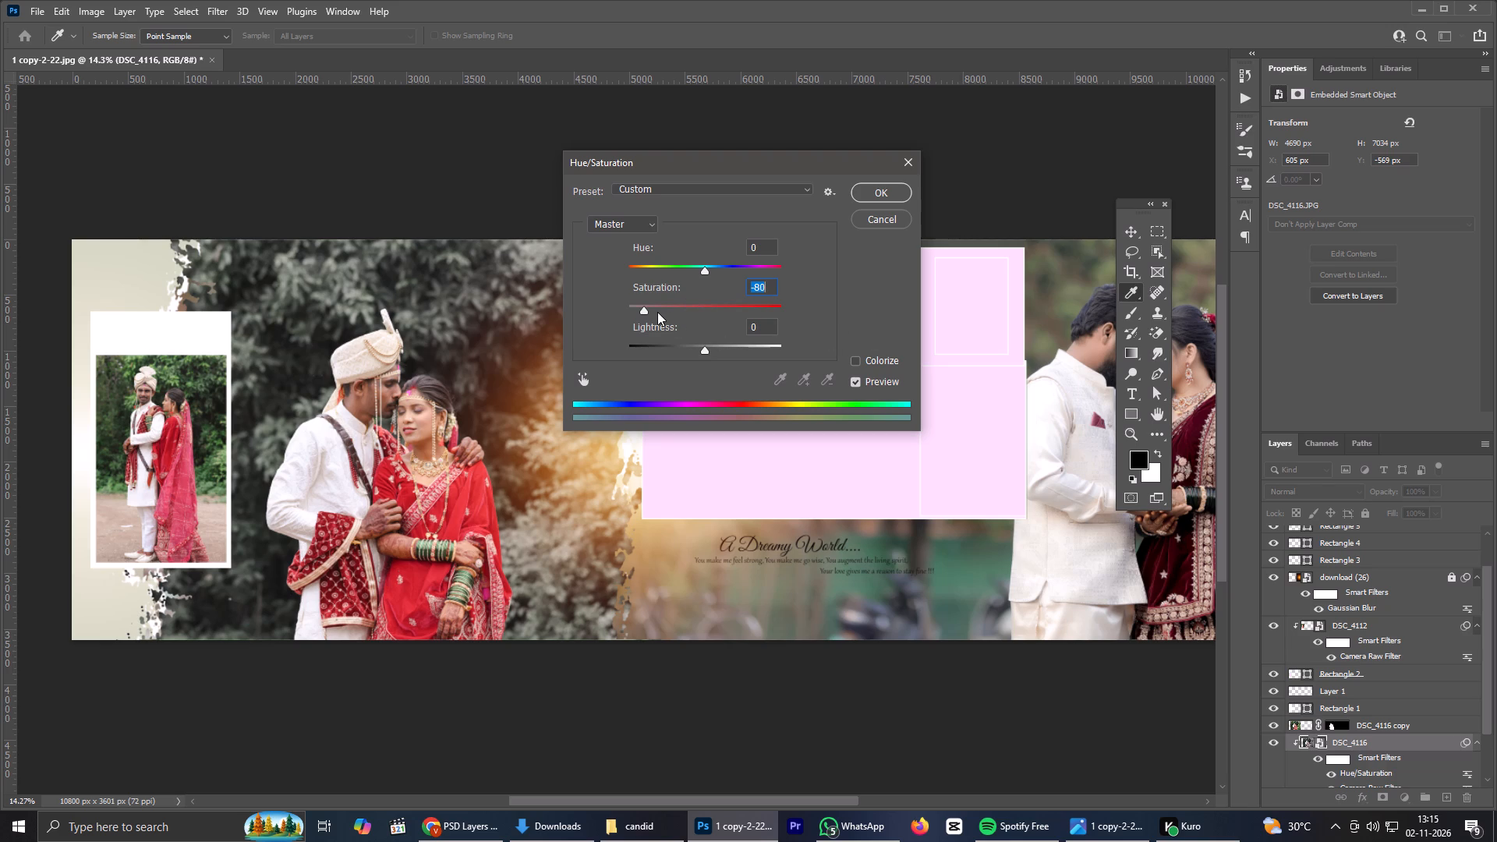
left_click(706, 349)
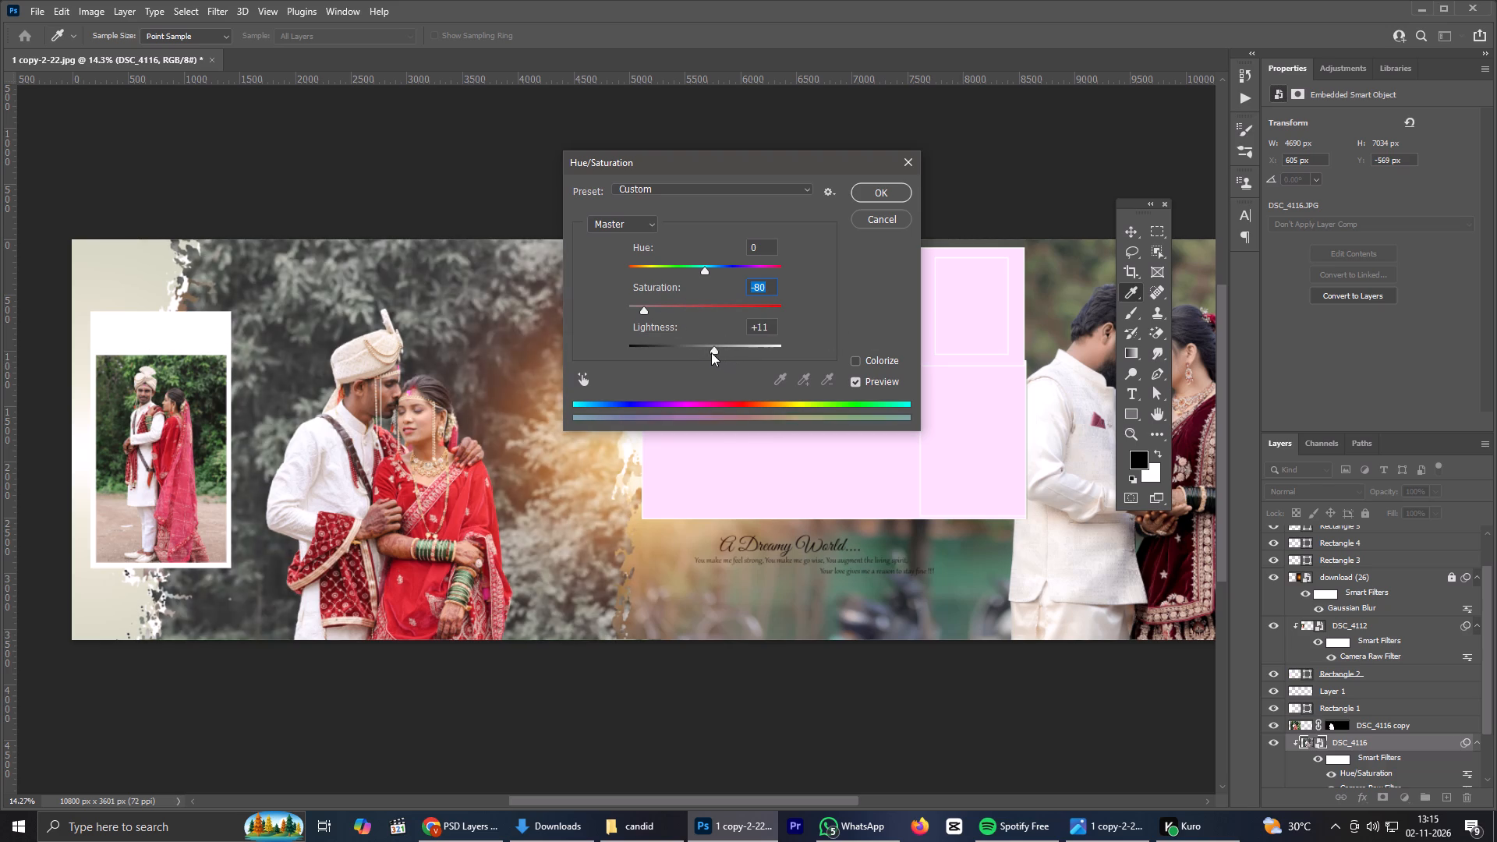
double_click(708, 350)
left_click_drag(765, 329, 743, 330)
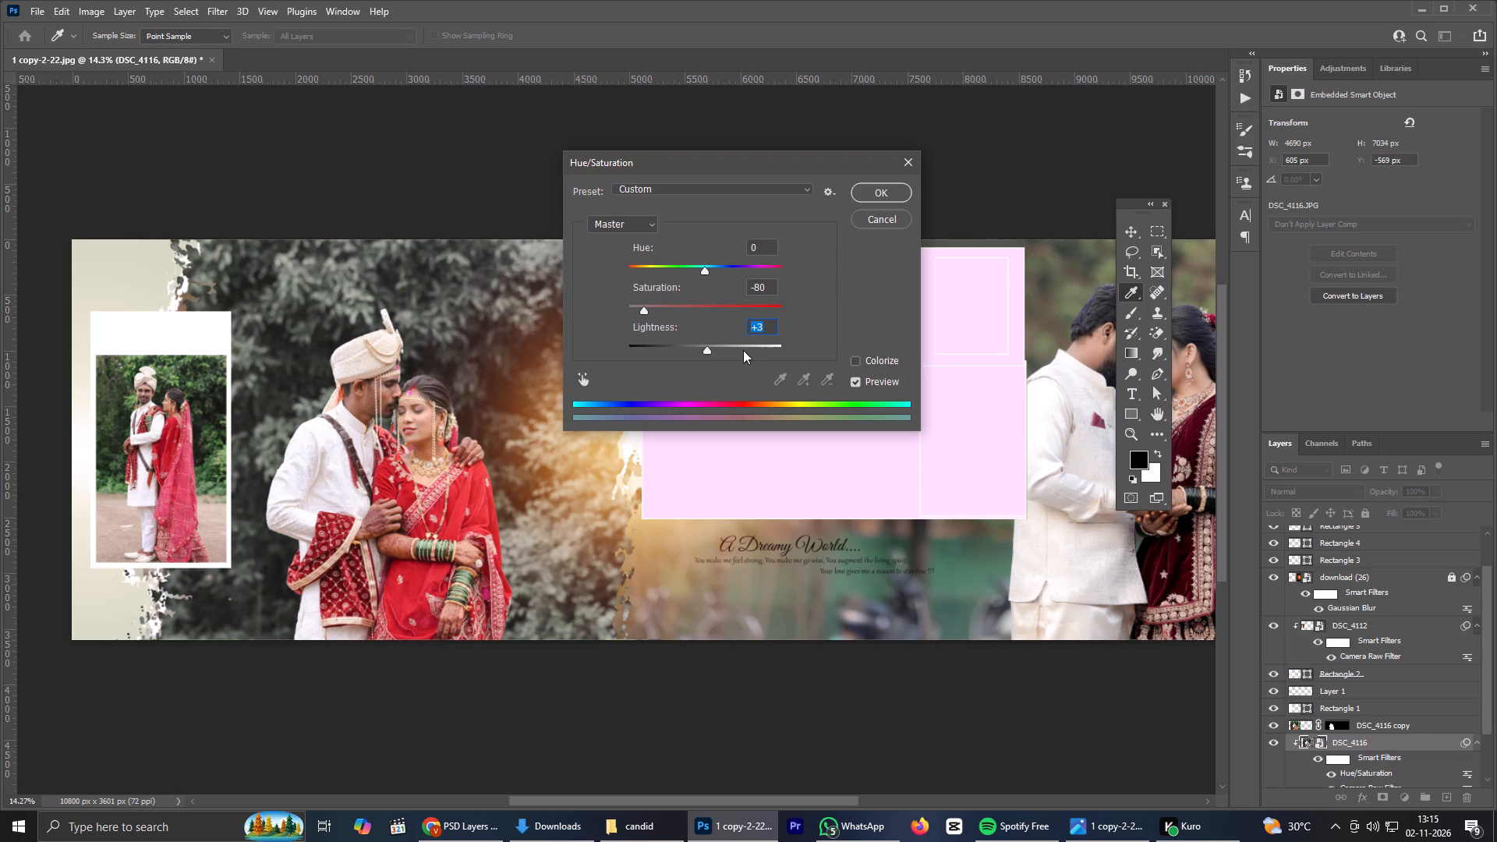
key("0")
left_click_drag(644, 308, 673, 313)
left_click(887, 196)
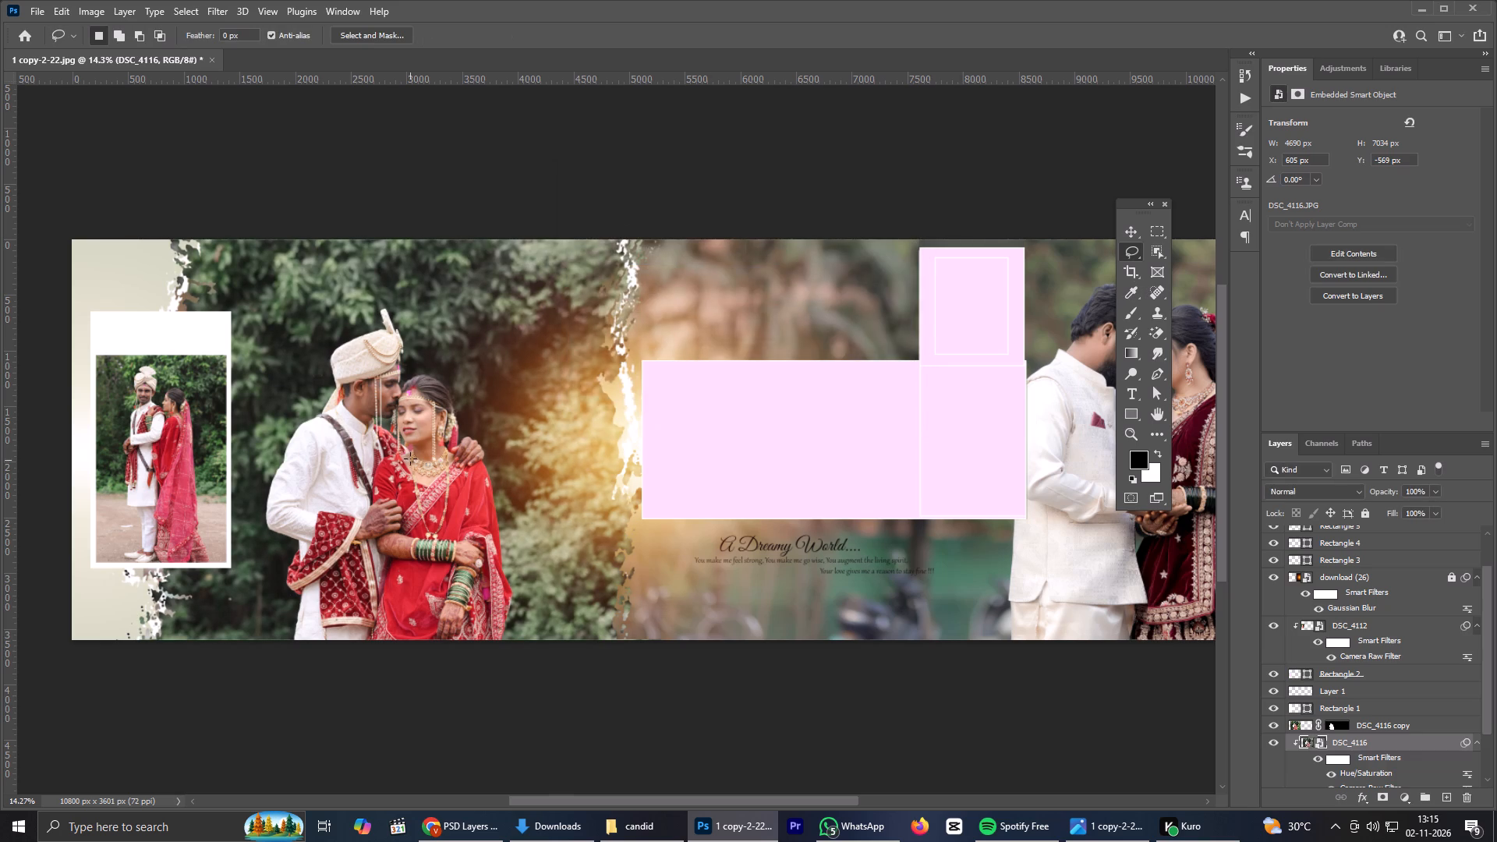
Examine the couple's cutout edges against the muted greenery up close and across the whole spread.
scroll(424, 416, "up", 5)
scroll(392, 327, "up", 9)
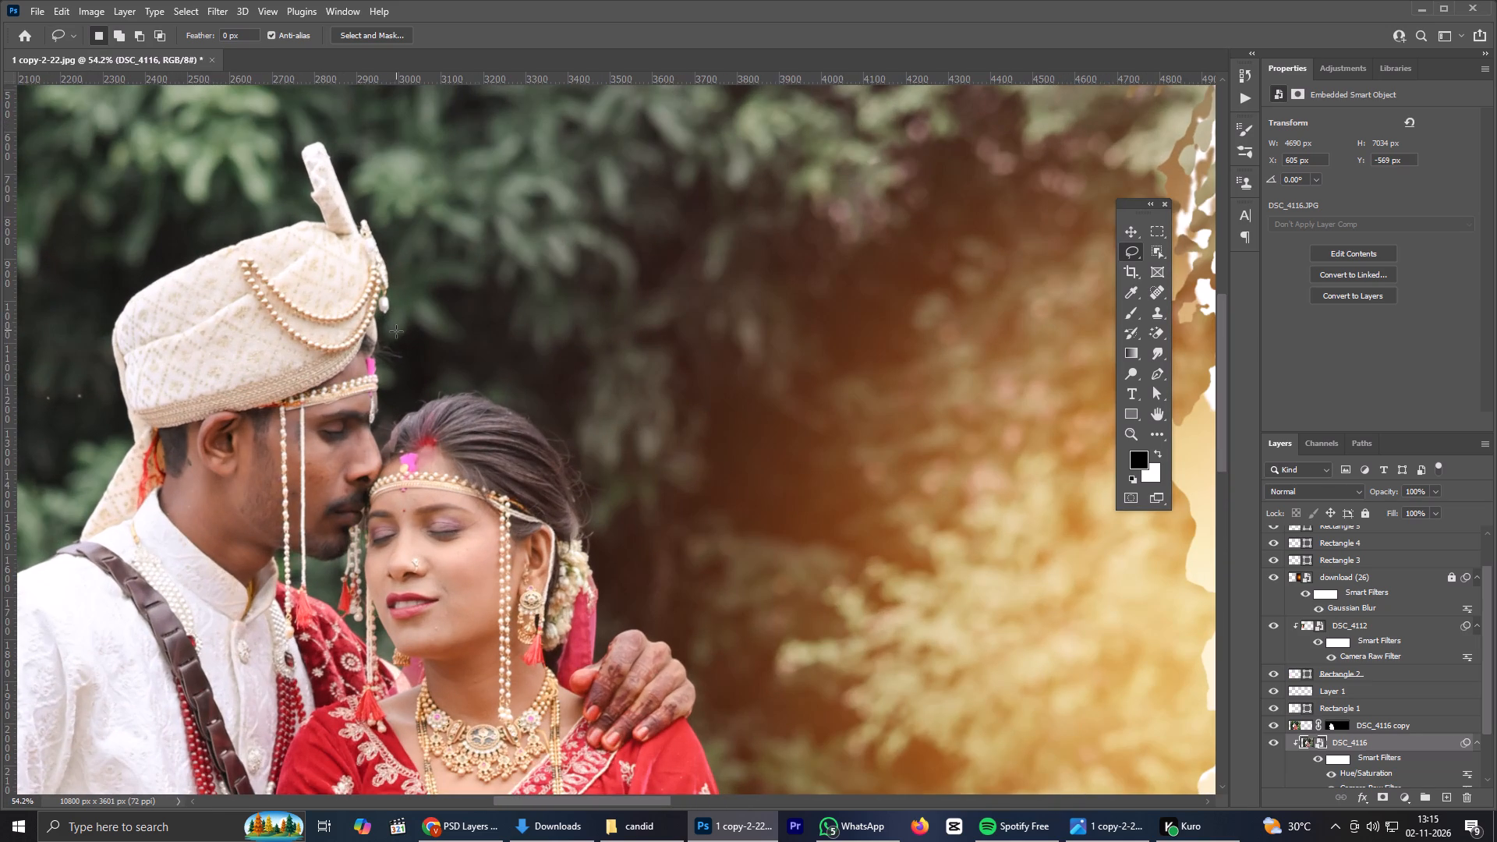
scroll(403, 349, "down", 15)
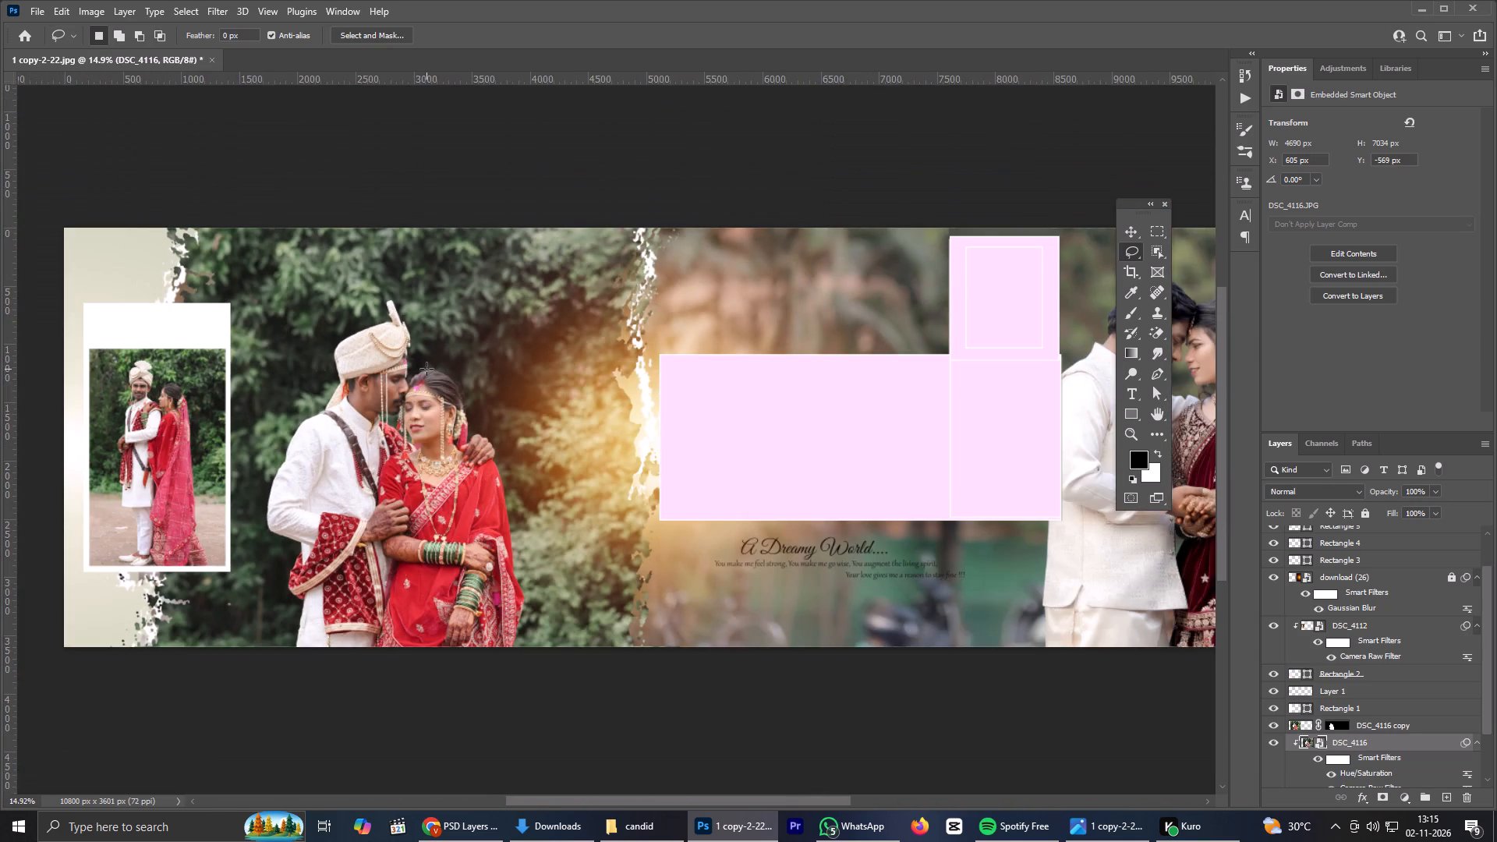
scroll(426, 369, "up", 1)
left_click(1134, 228)
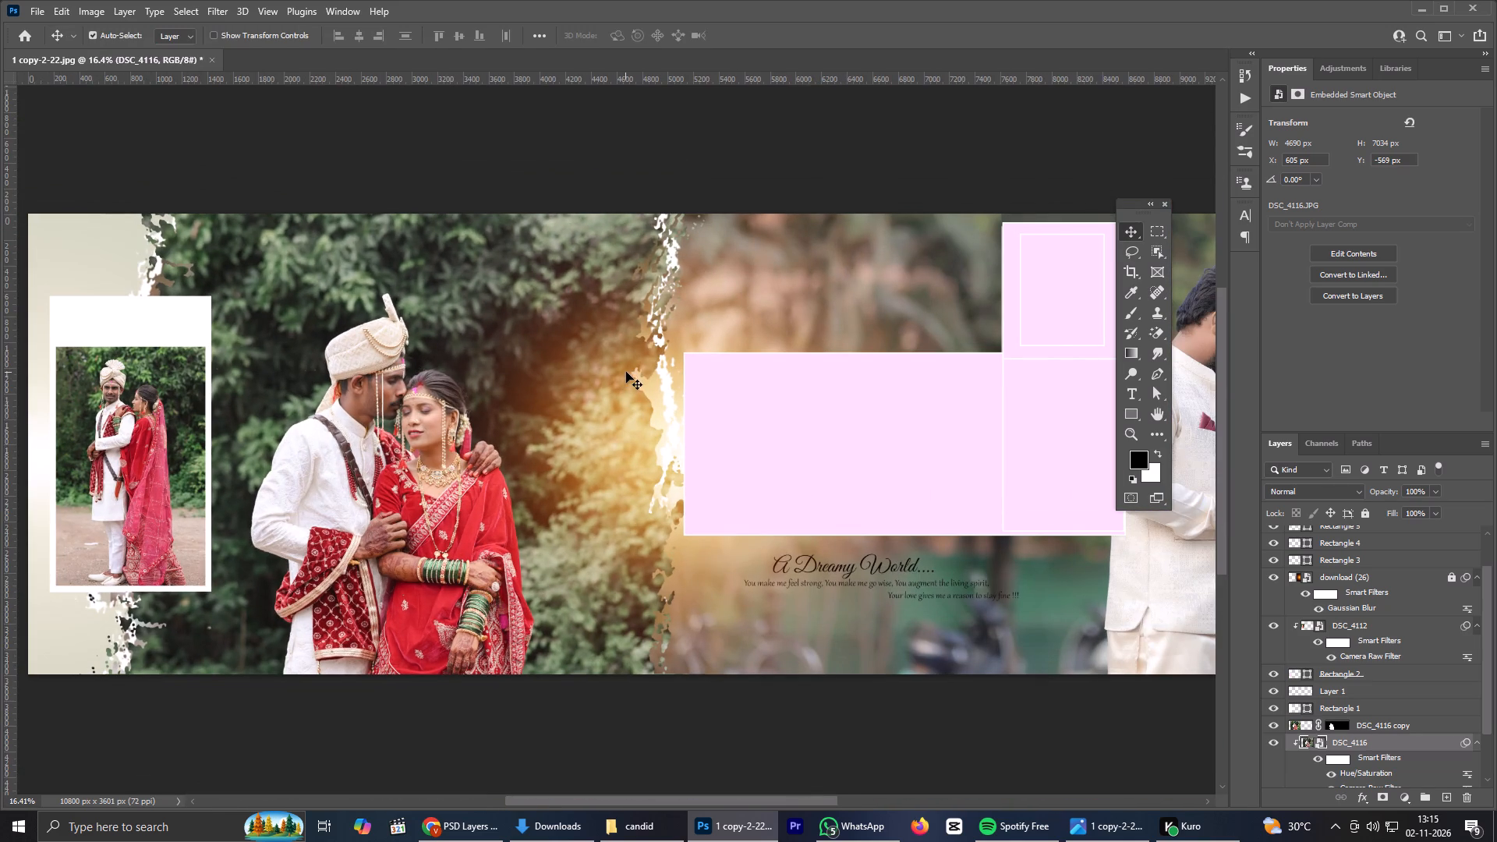
scroll(626, 372, "up", 1)
scroll(626, 372, "down", 4)
scroll(630, 371, "up", 2)
scroll(630, 371, "down", 1)
scroll(630, 371, "up", 1)
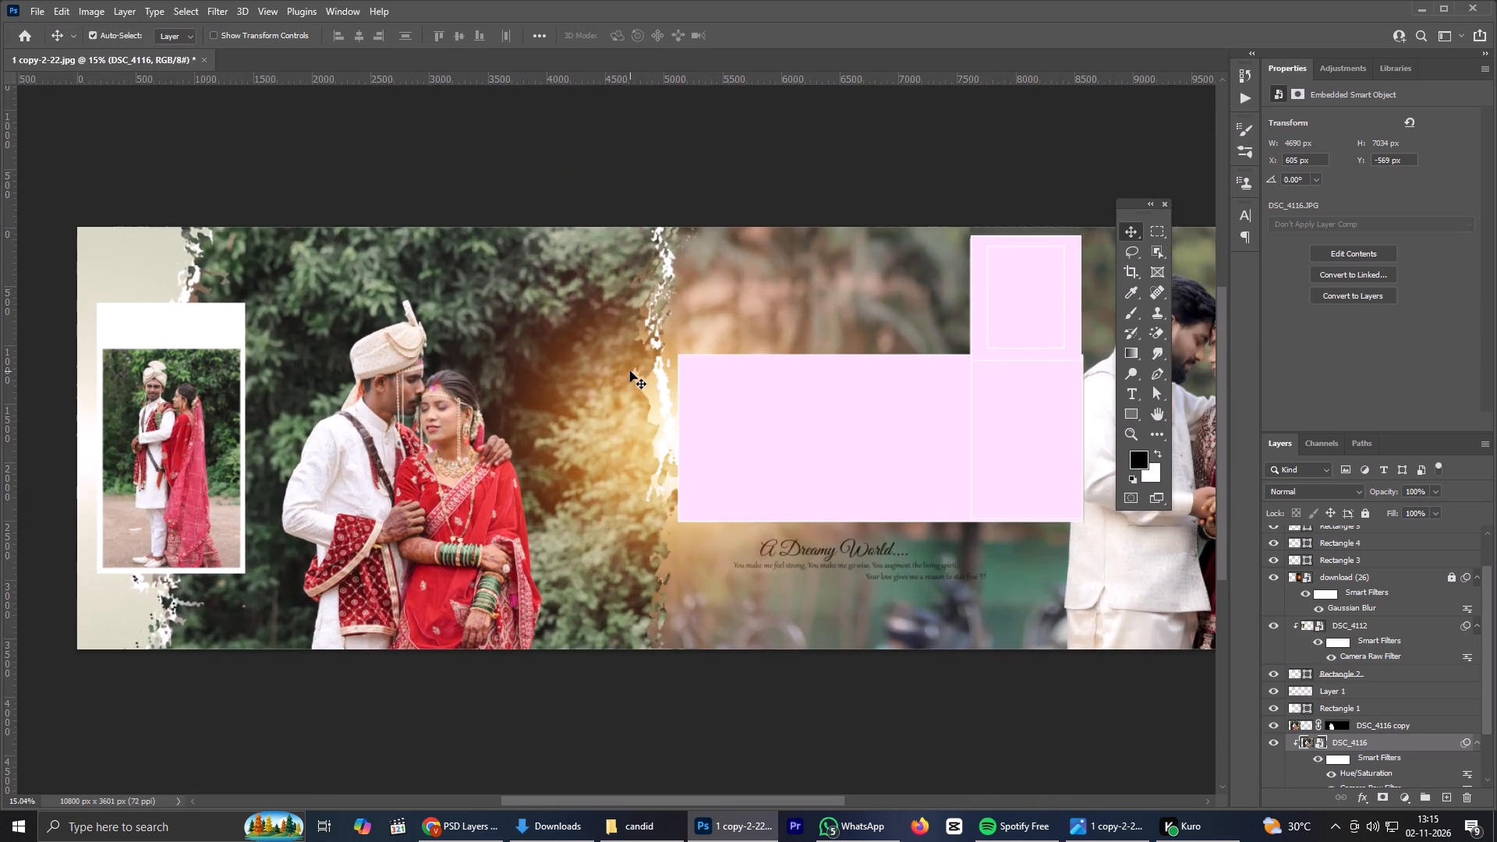
scroll(630, 371, "up", 1)
scroll(630, 371, "down", 4)
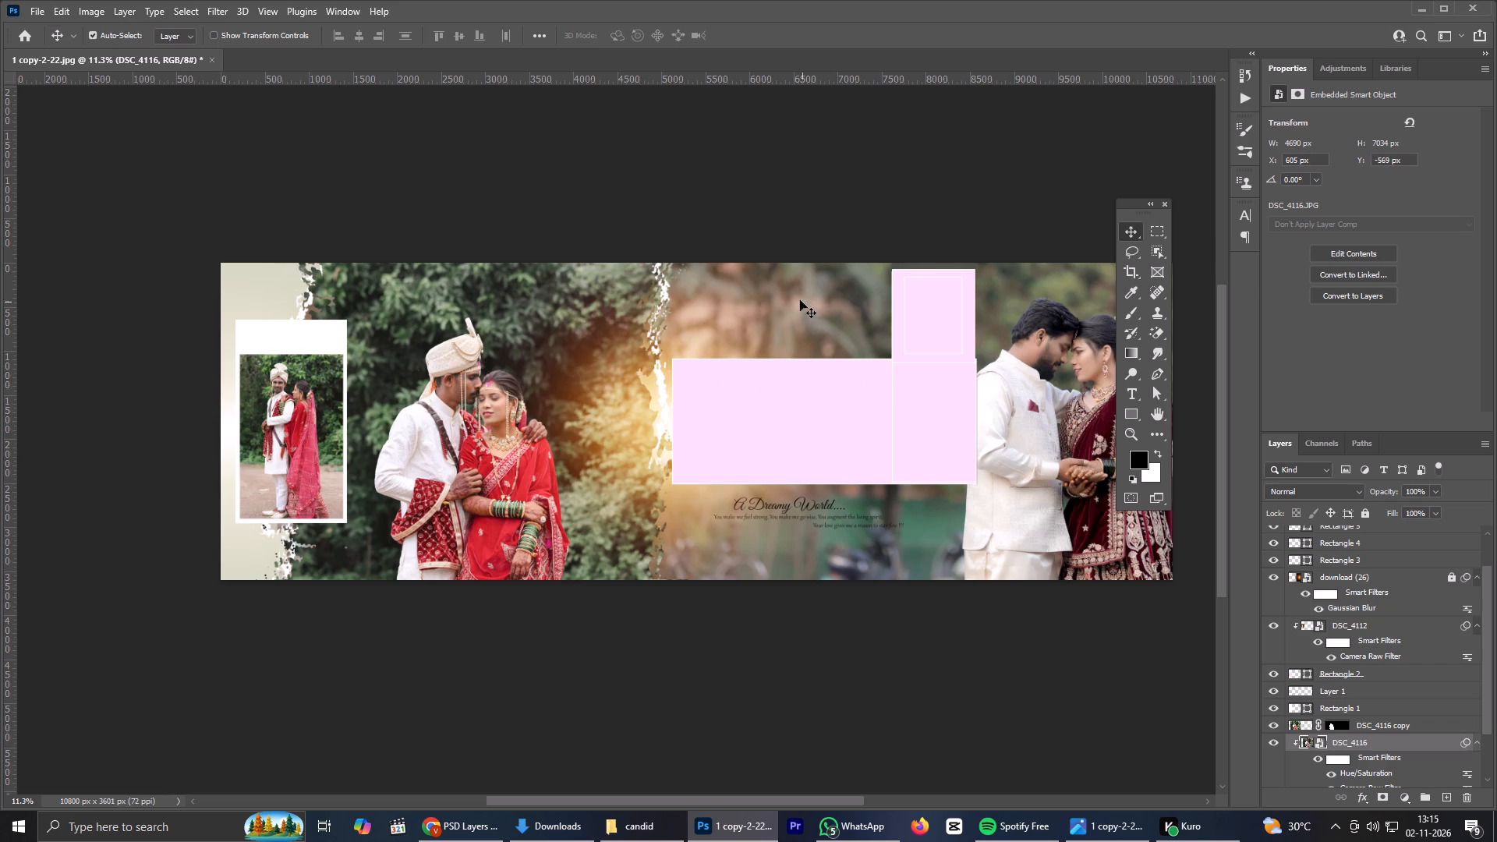
key("space")
key("space")
key("space")
key("space")
key("space")
key("space")
key("space")
key("space")
key("space")
key("space")
key("space")
key("space")
key("space")
key("space")
key("space")
left_click_drag(804, 225, 645, 287)
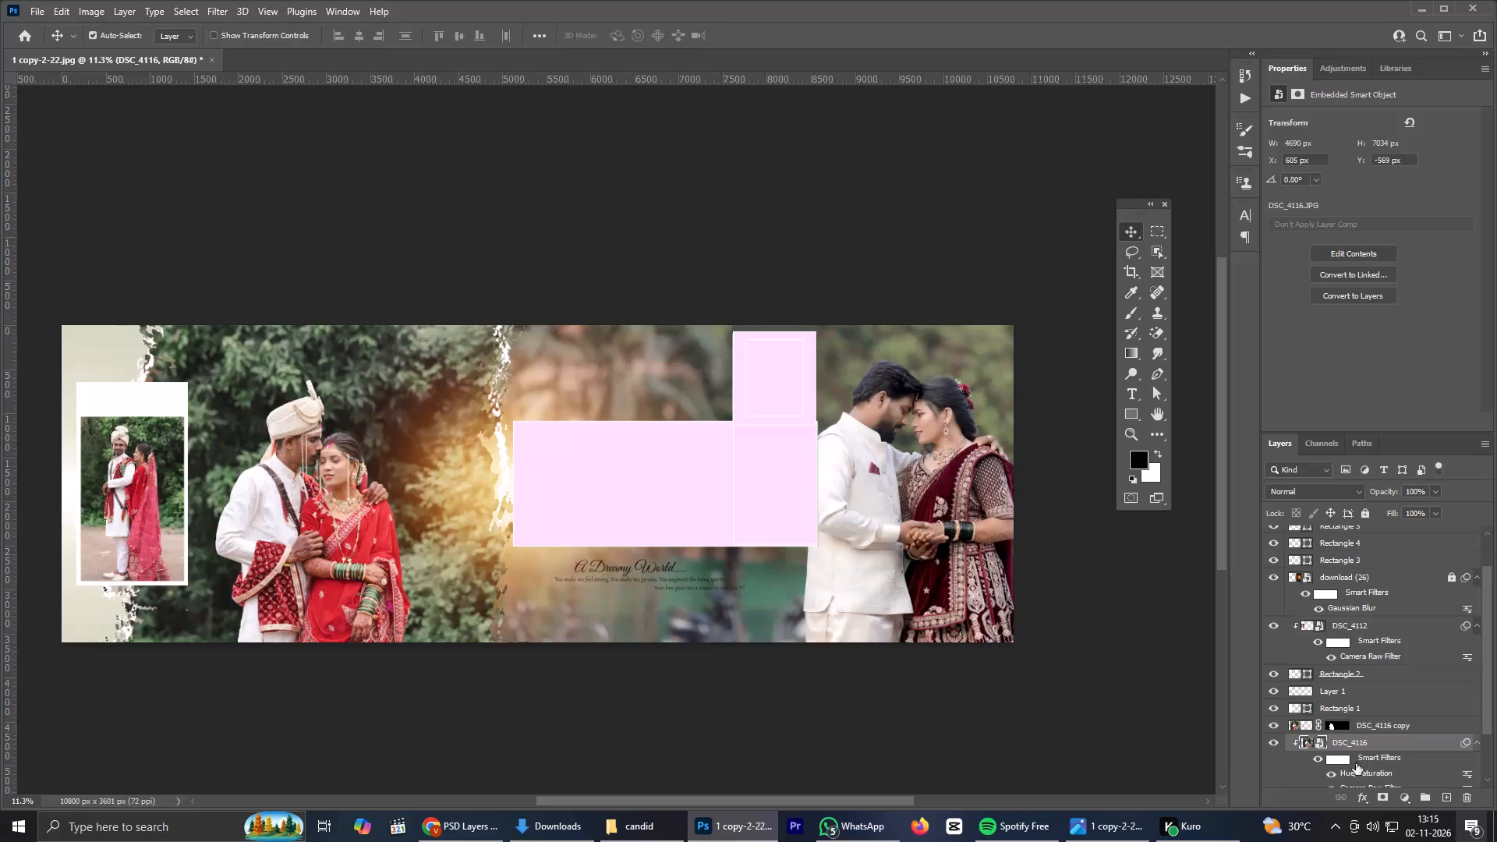
Compare the rebuilt spread with and without Layer 0 and against the original Background copy.
scroll(1286, 731, "down", 7)
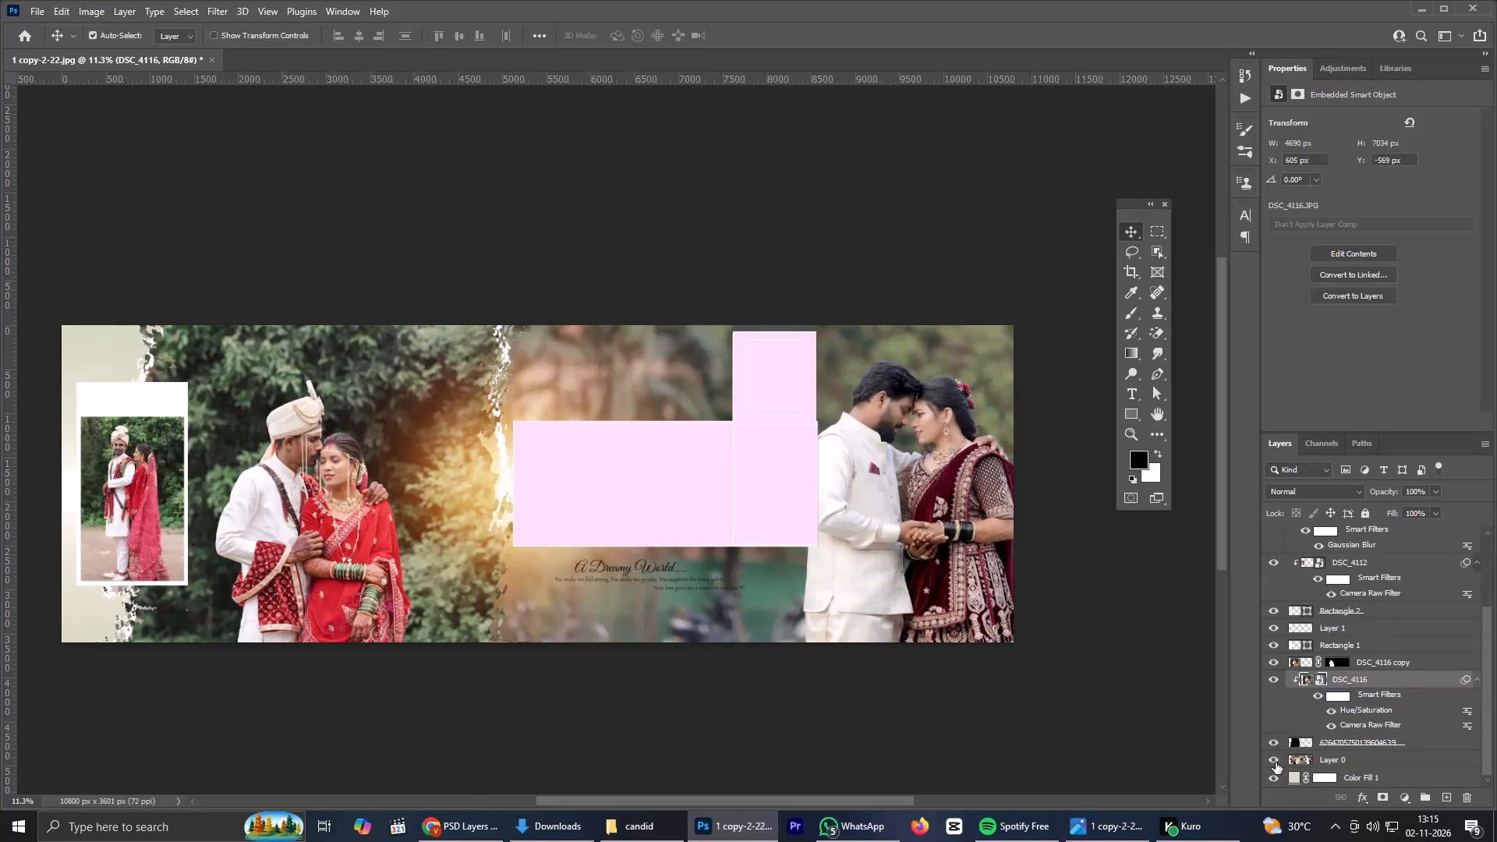
left_click(1276, 762)
left_click(1276, 762)
left_click(1276, 762)
left_click(1276, 762)
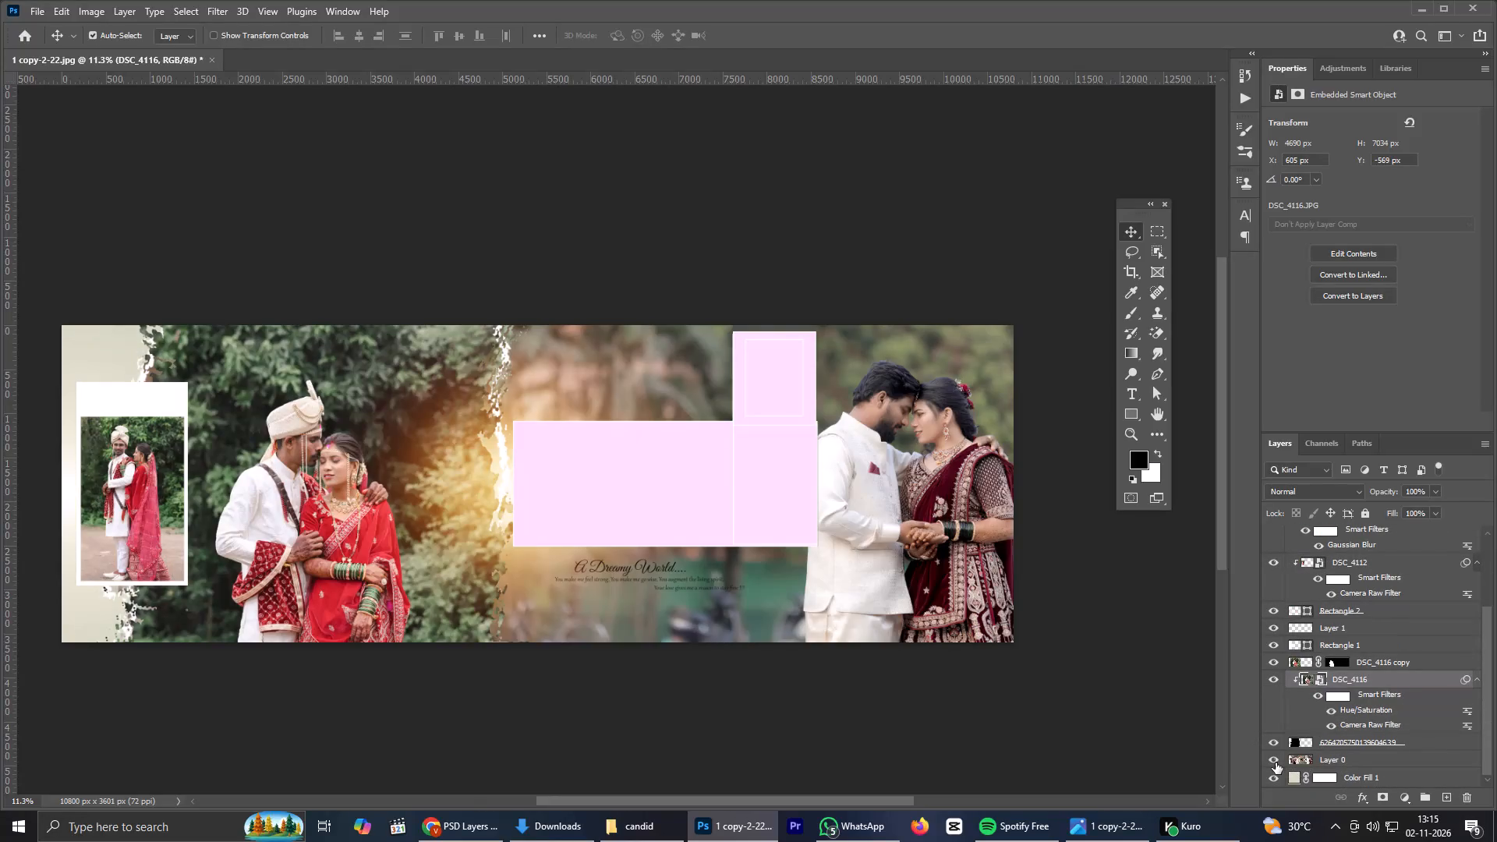
left_click(1276, 762)
left_click(1276, 762)
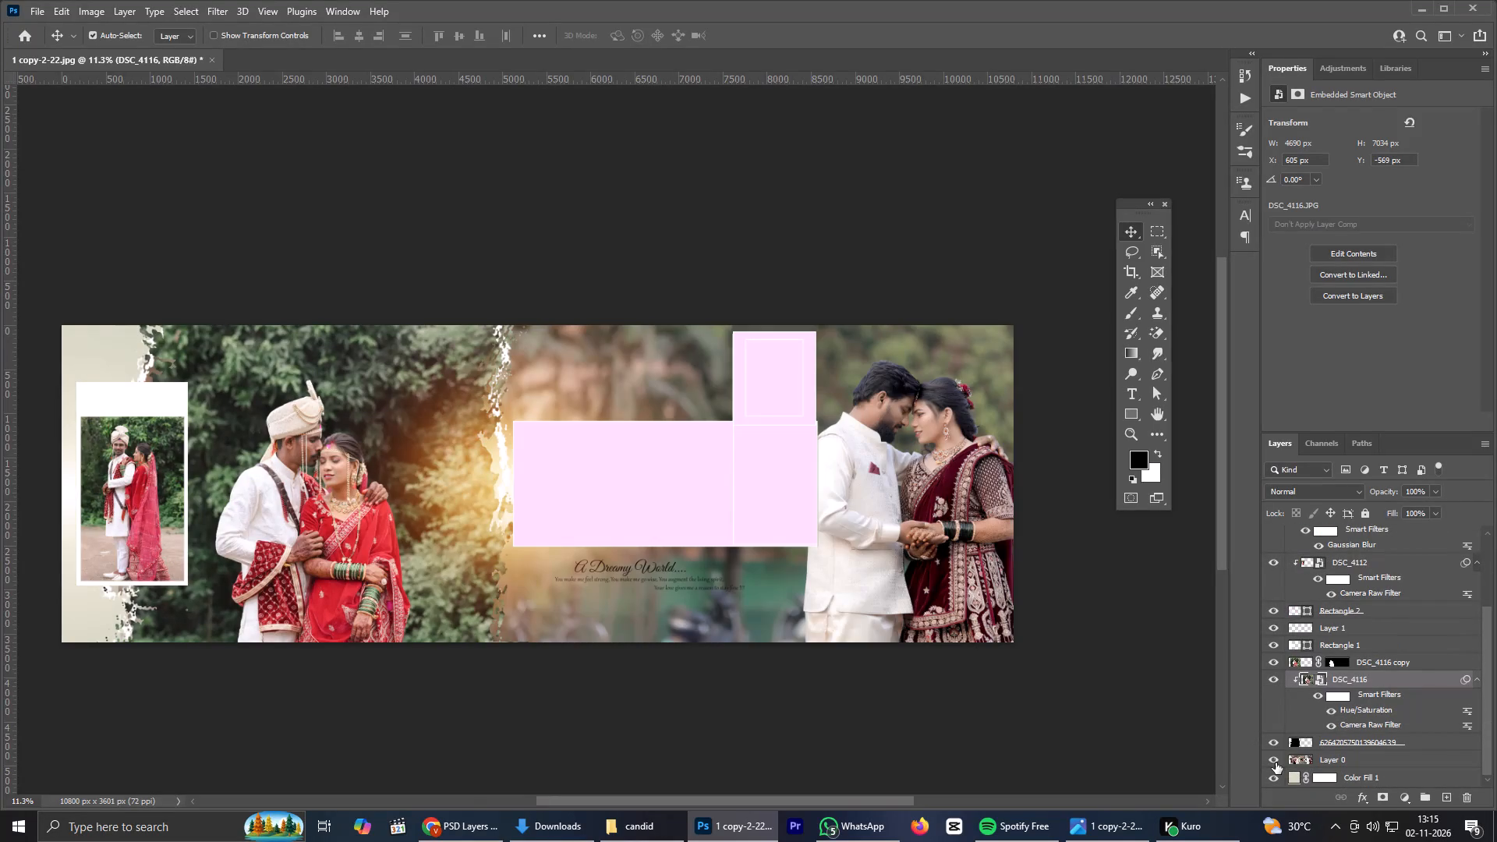
left_click(1276, 762)
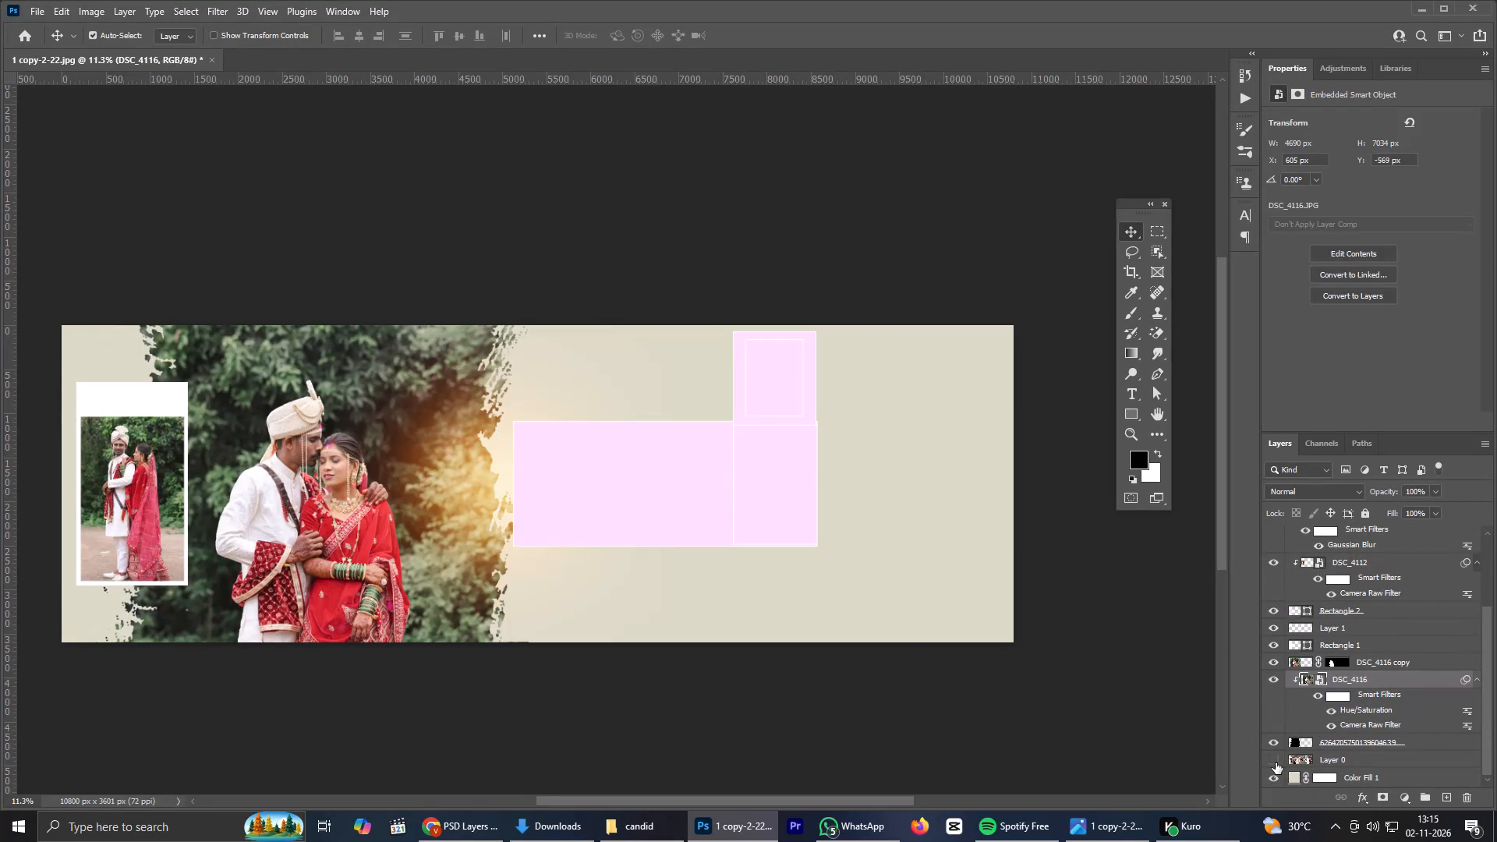
left_click(1276, 762)
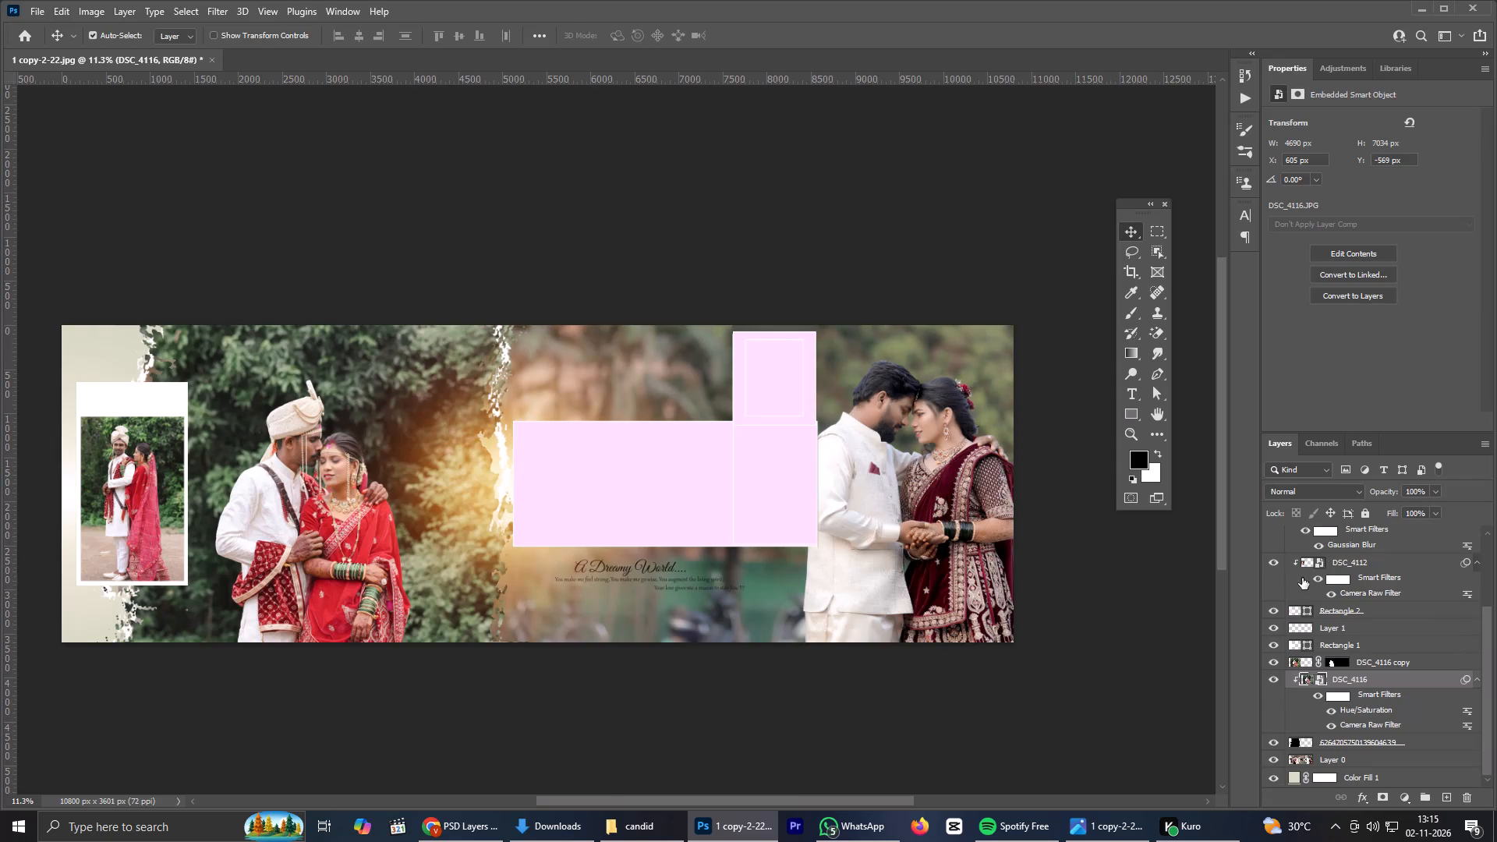
scroll(1282, 576, "up", 7)
left_click(1270, 540)
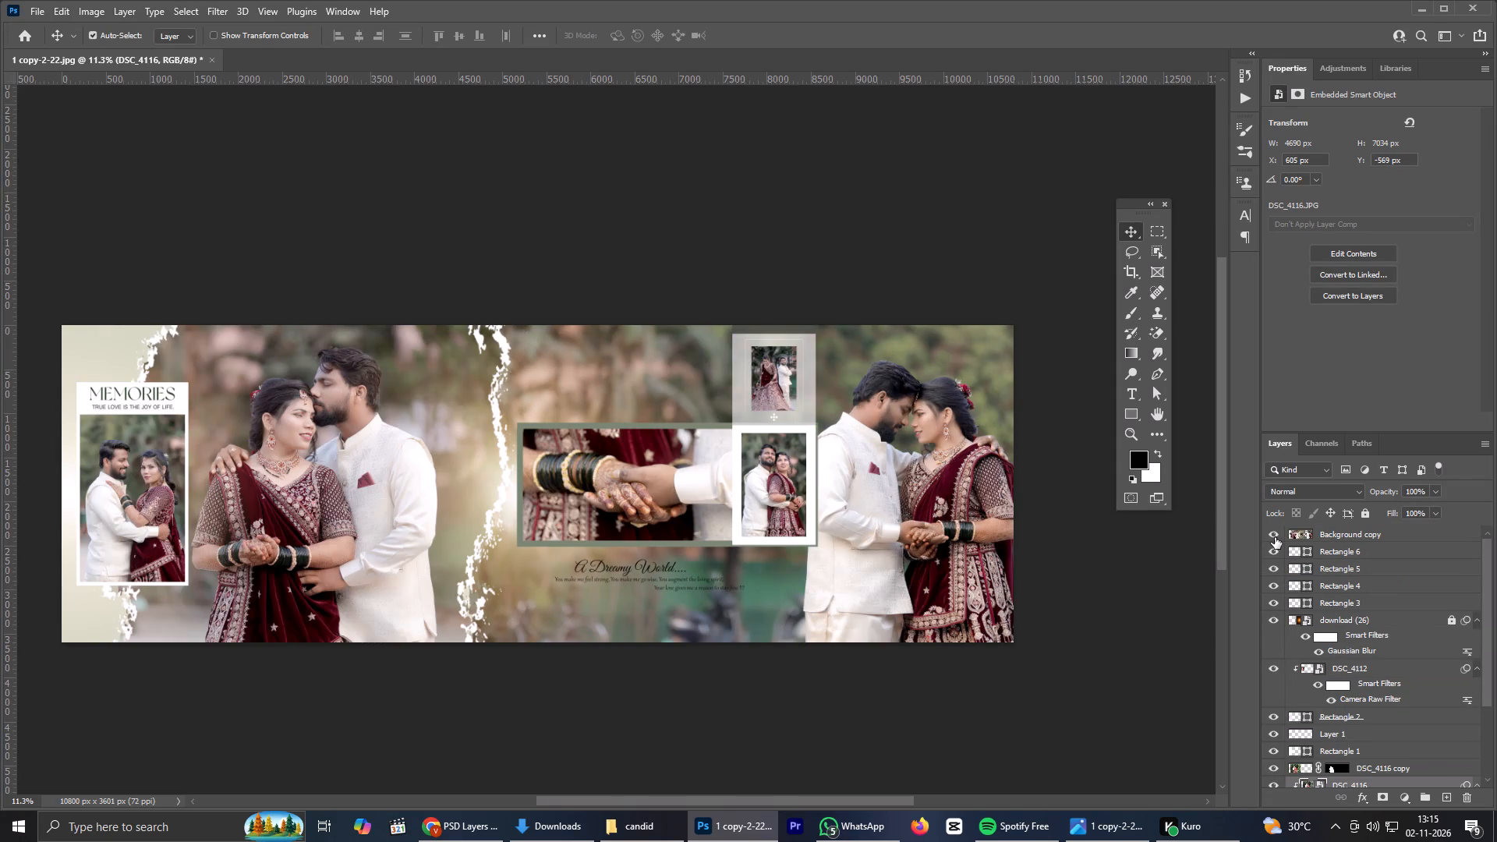
left_click(1275, 537)
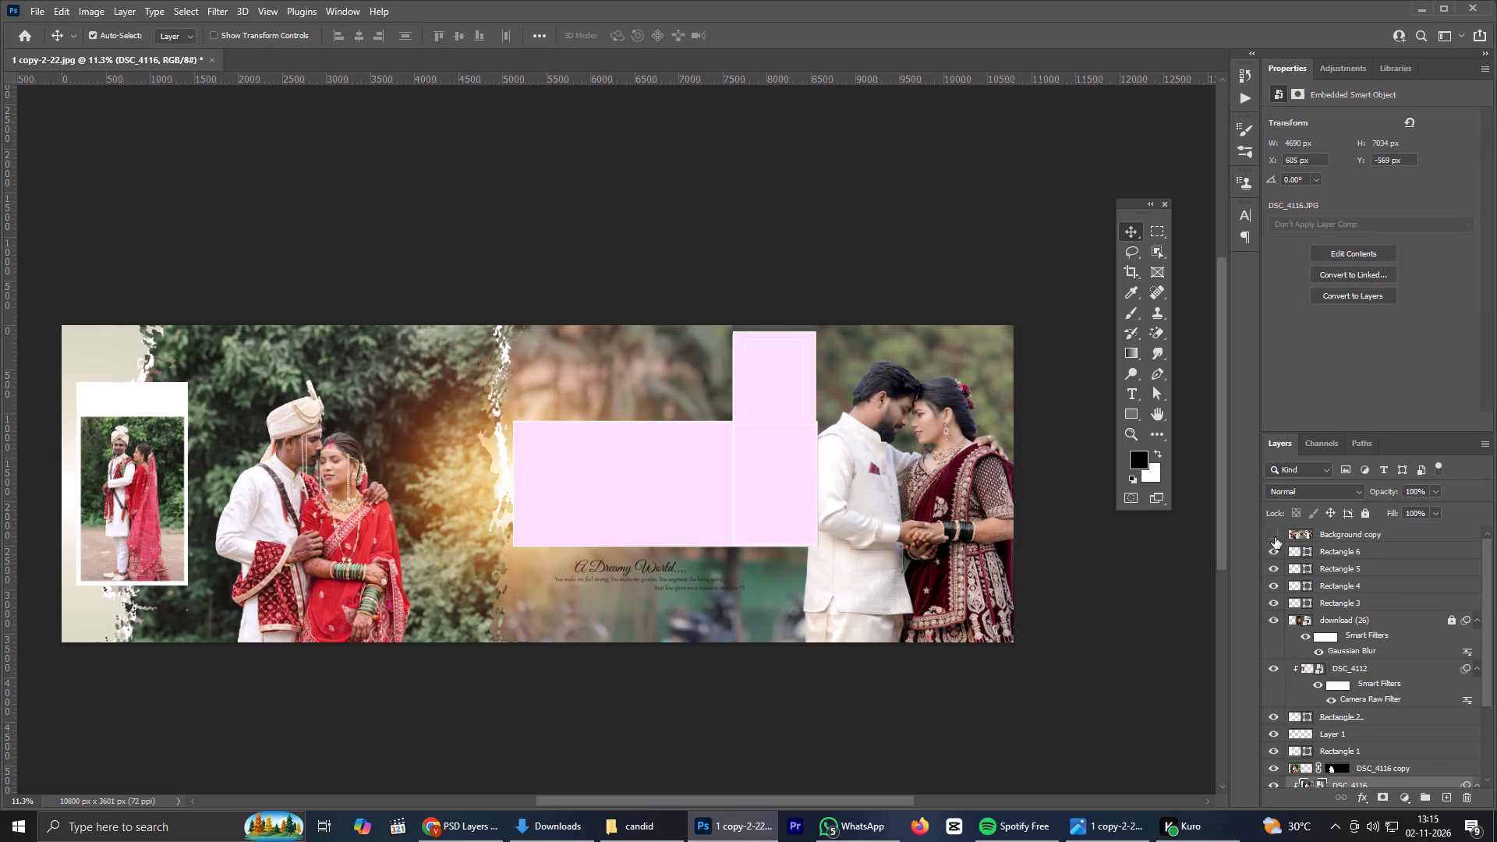
left_click(1275, 537)
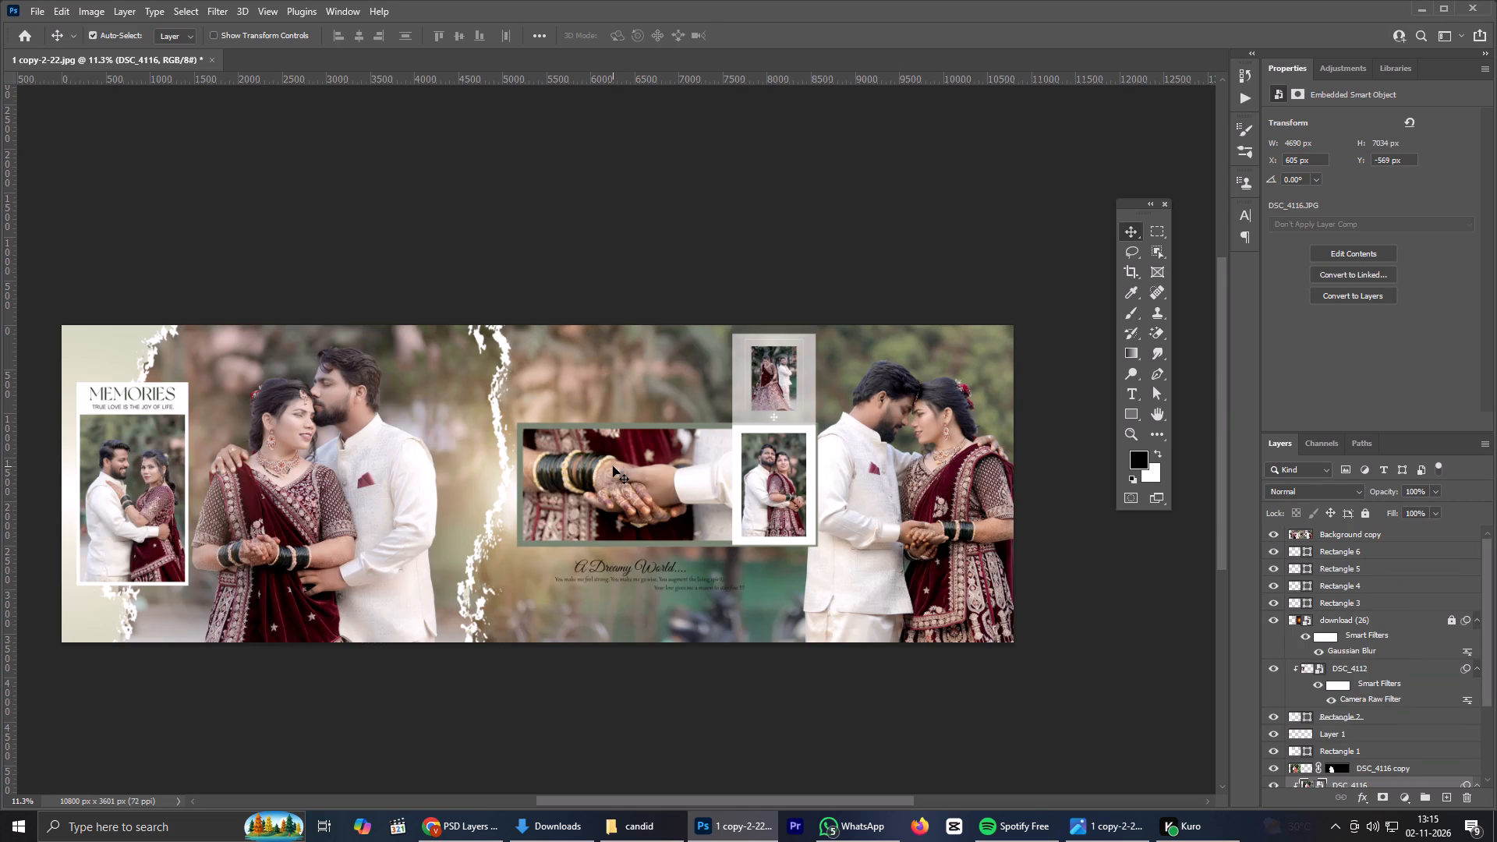
Fill the wide Rectangle 3 with the grey-green sampled from the original photo frame's border, and hide the Background copy.
left_click(613, 466)
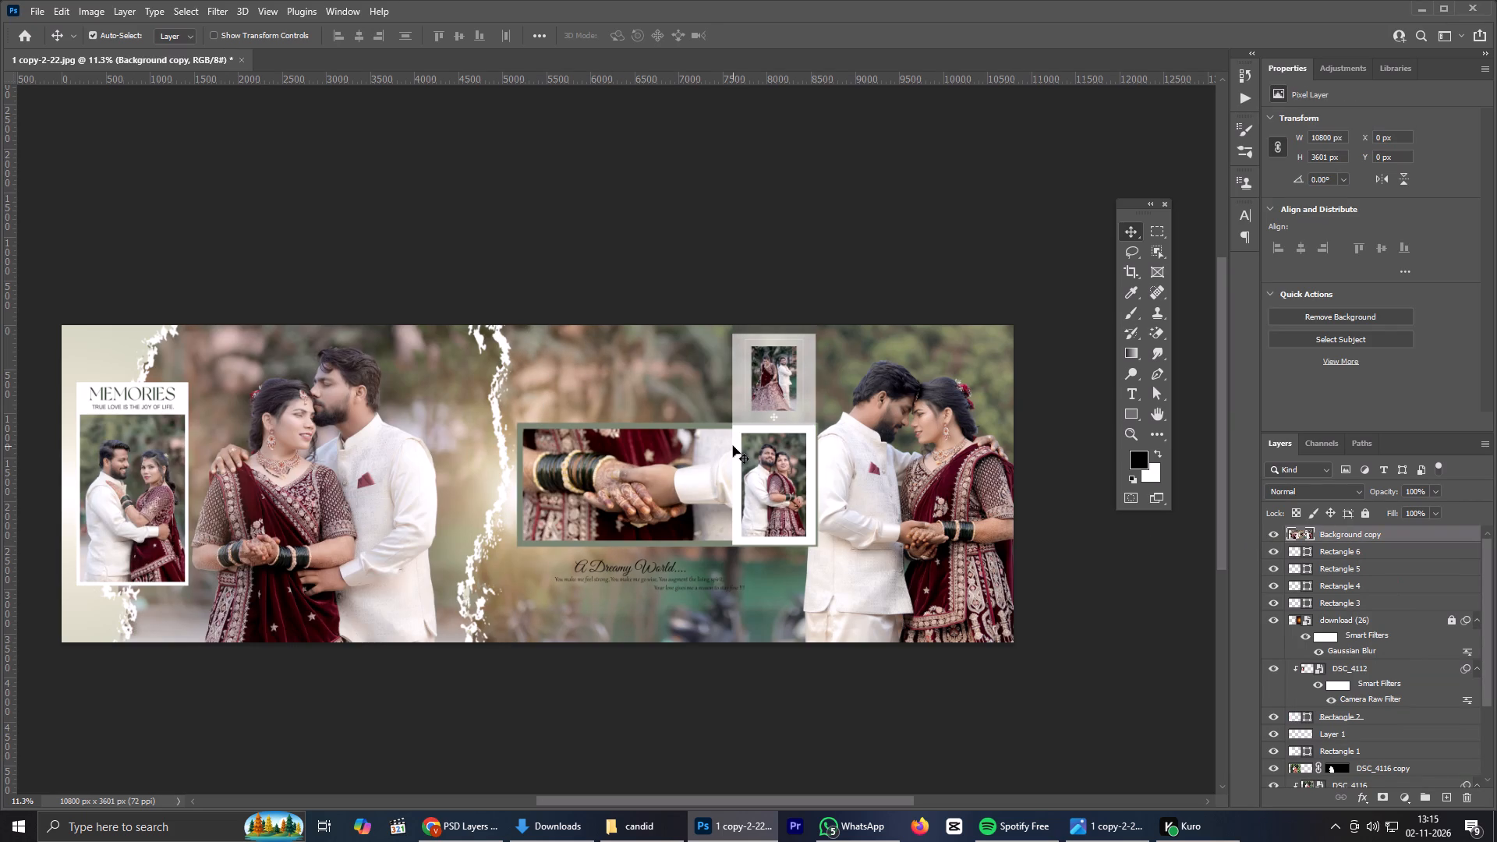
left_click(1269, 535)
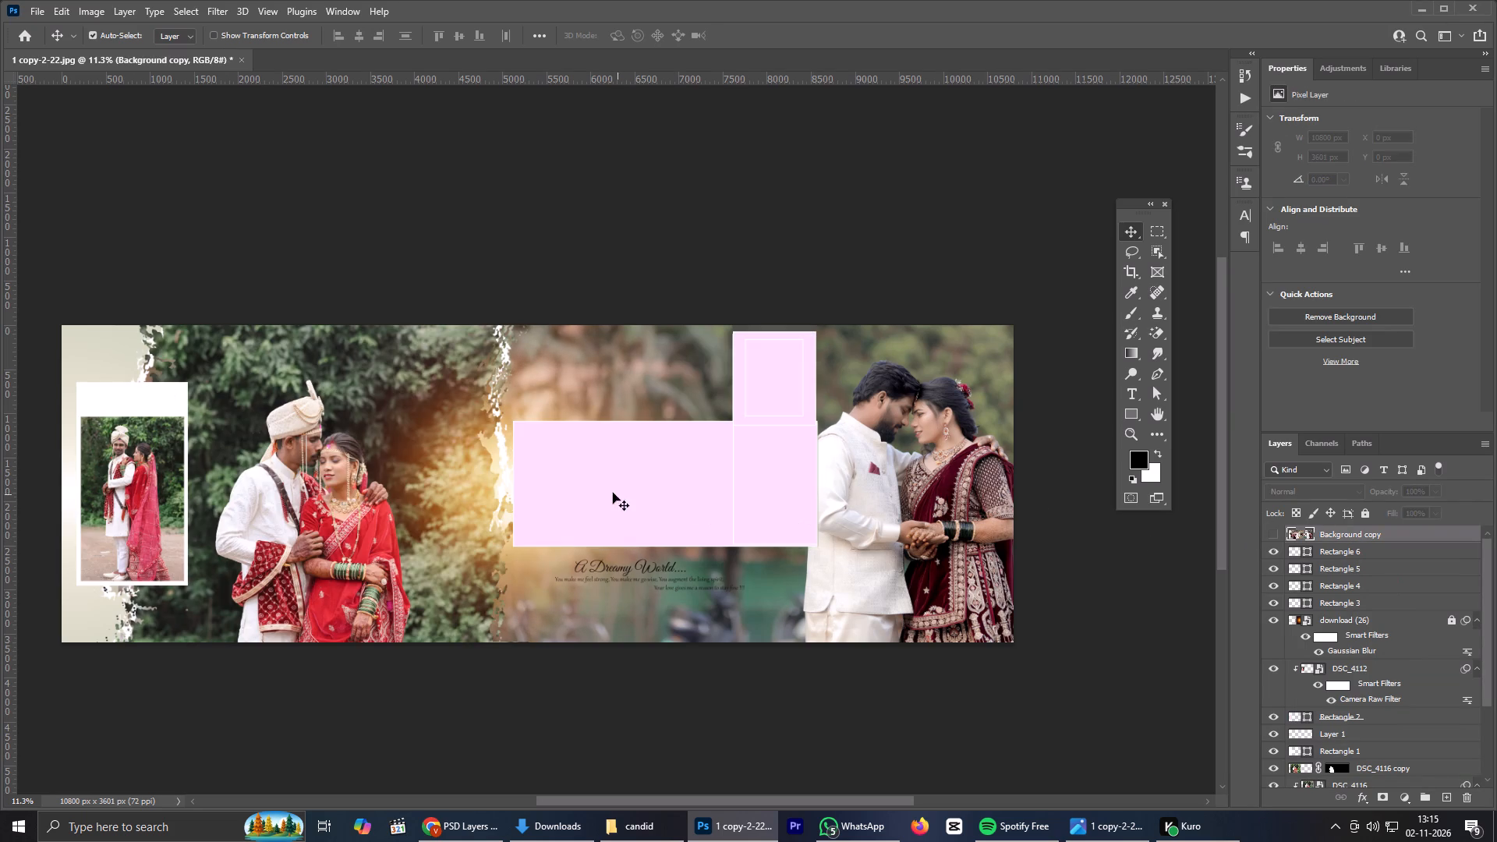
left_click(605, 488)
left_click(1272, 532)
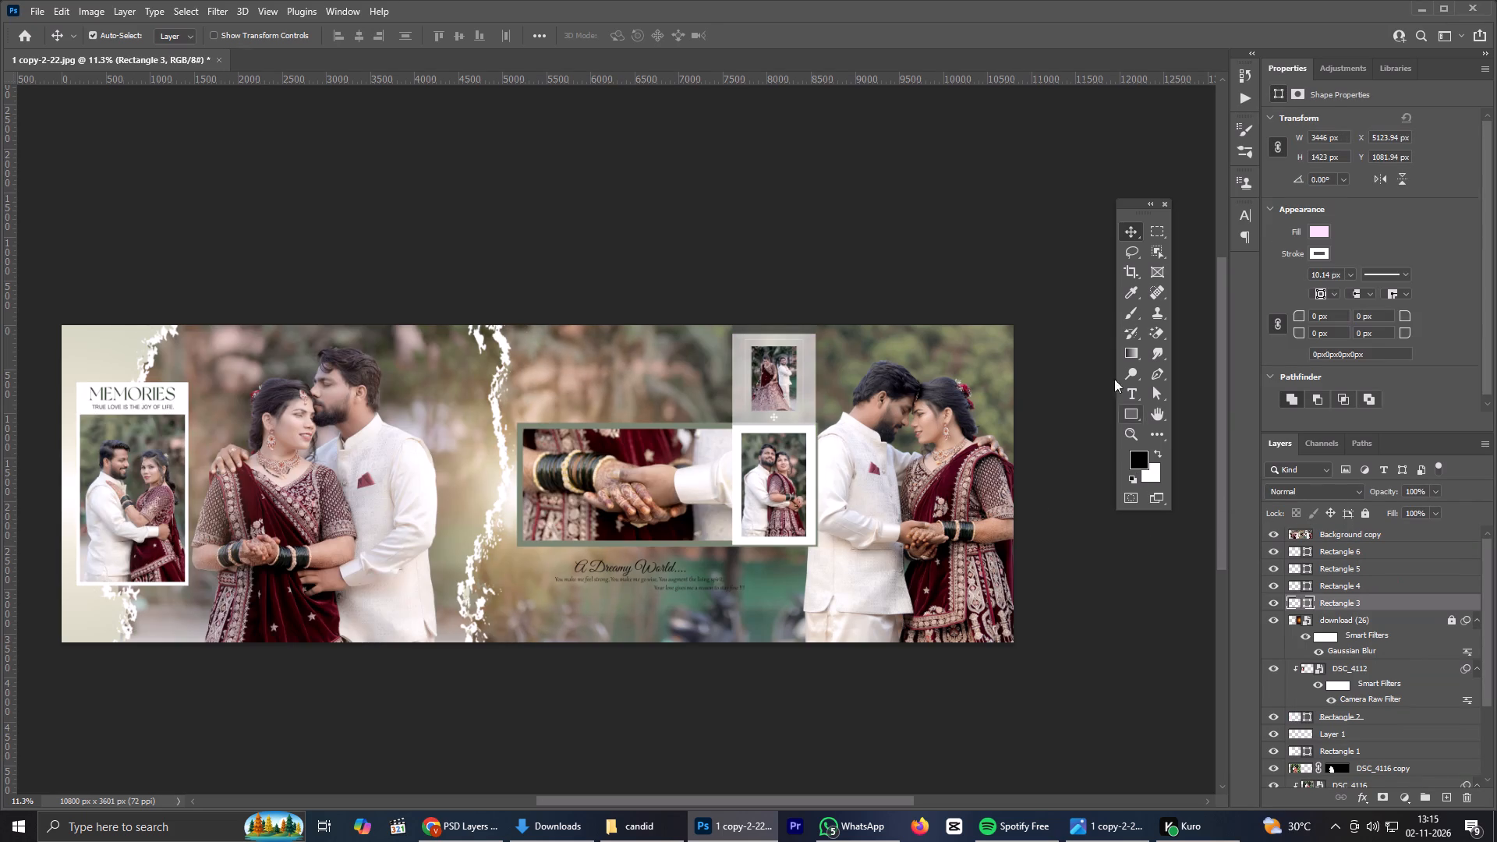
left_click(1323, 229)
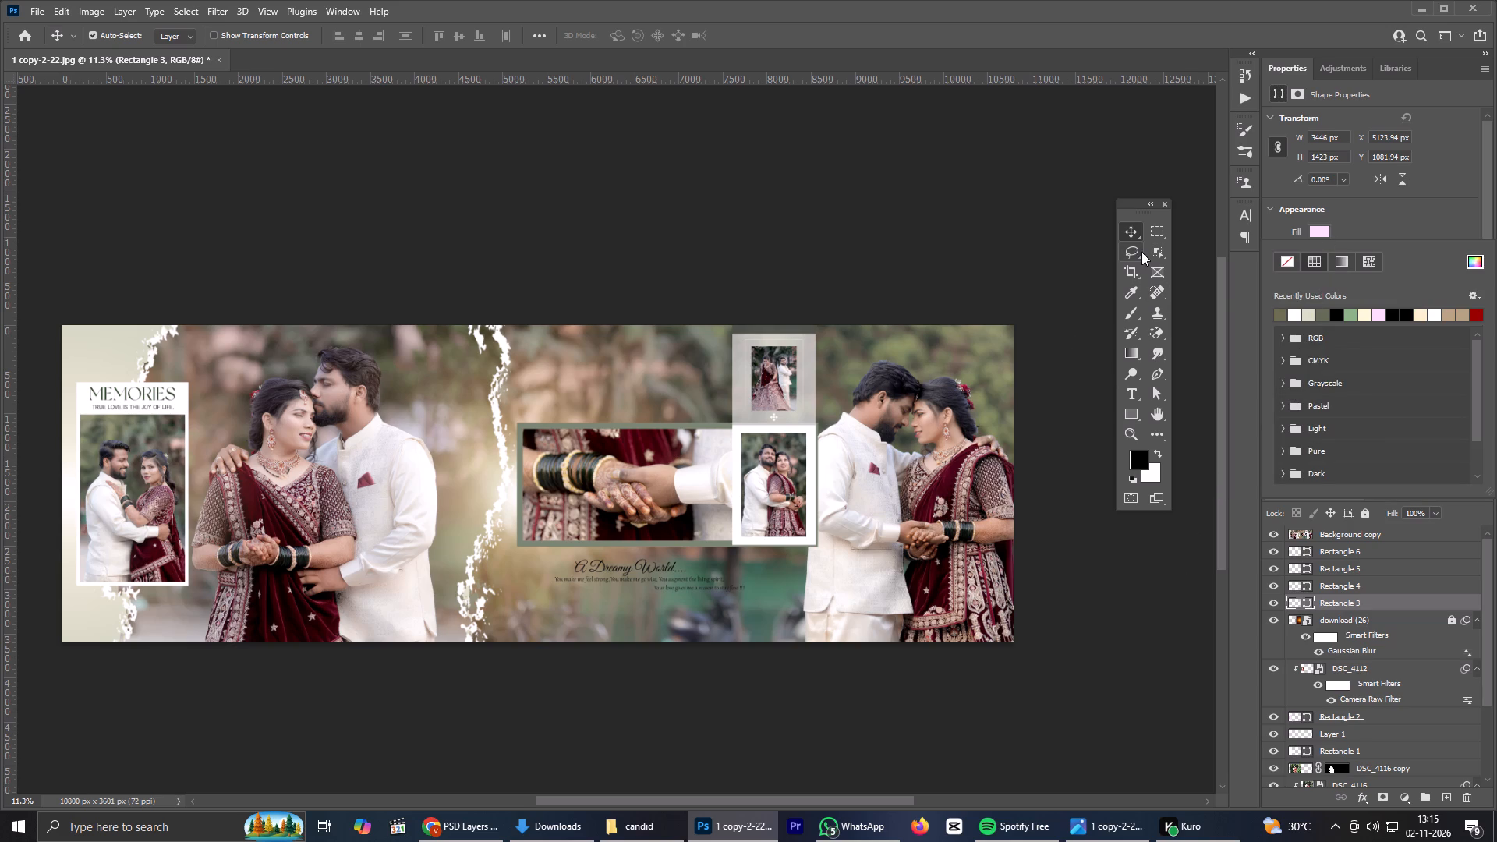
left_click(1472, 262)
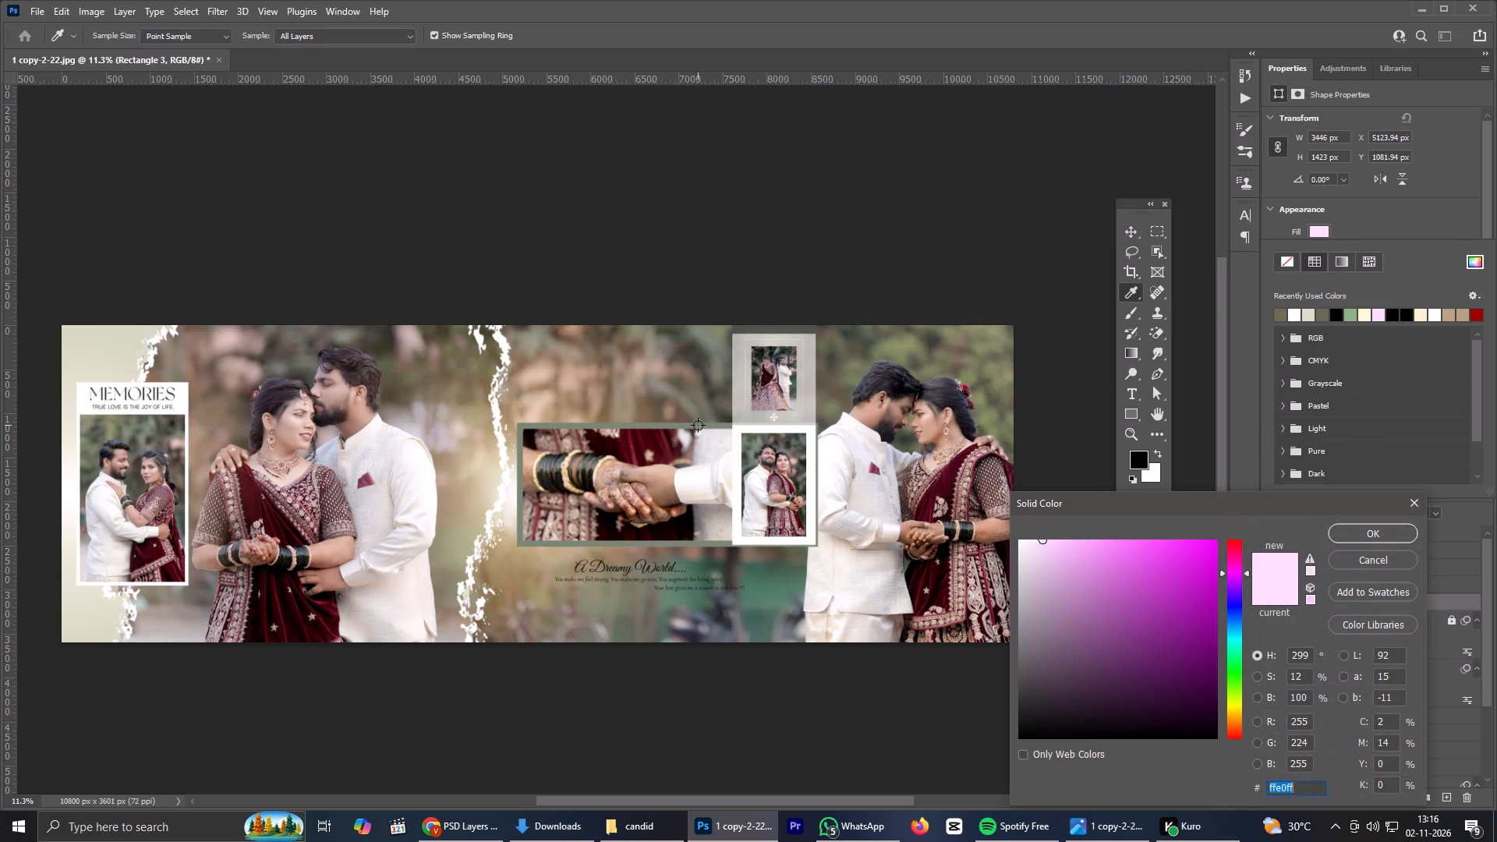
left_click(698, 425)
left_click(1393, 532)
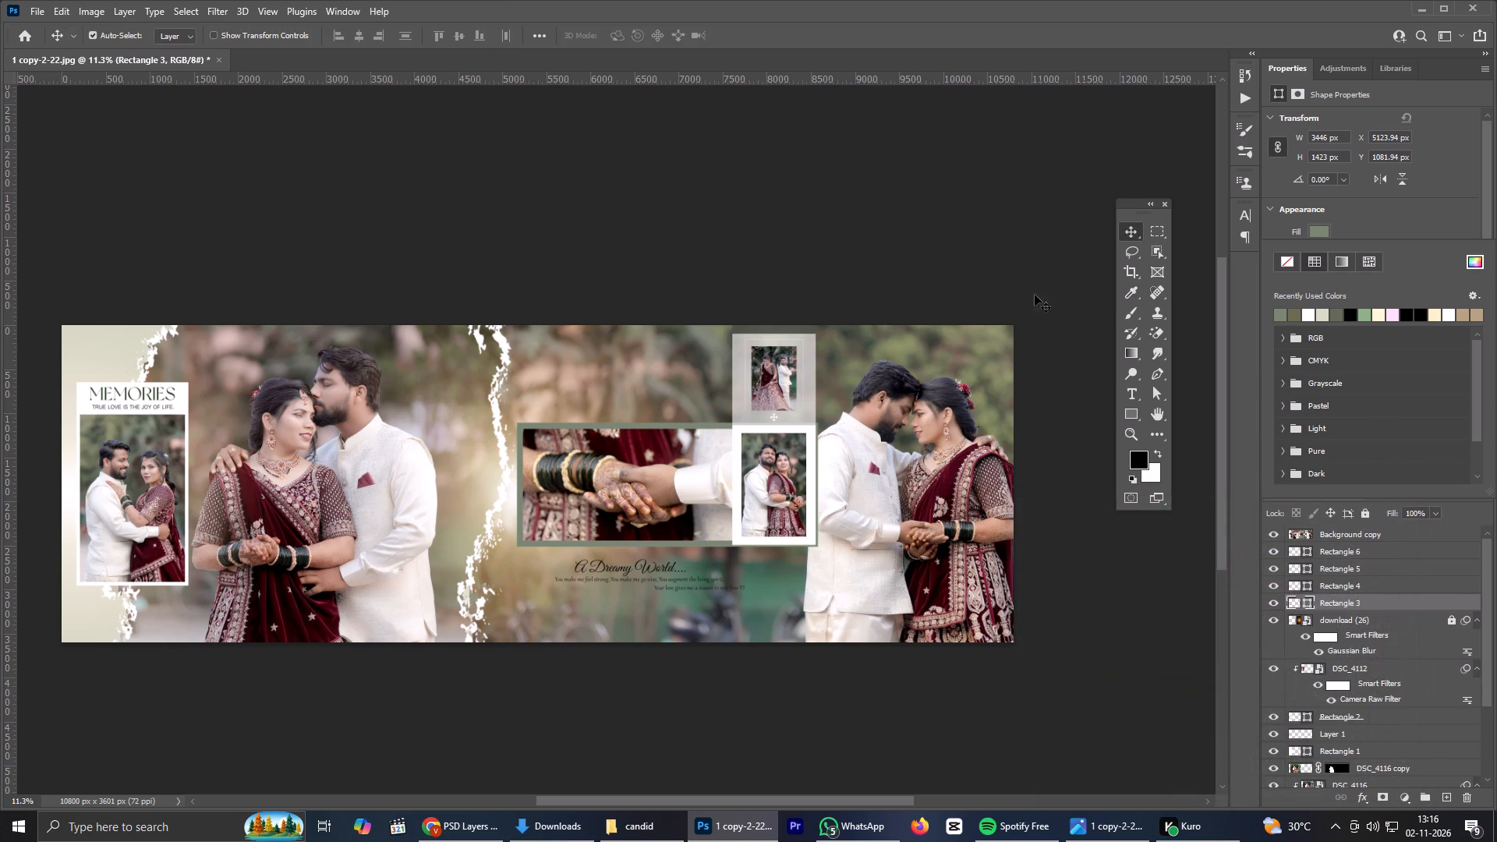
left_click(1267, 597)
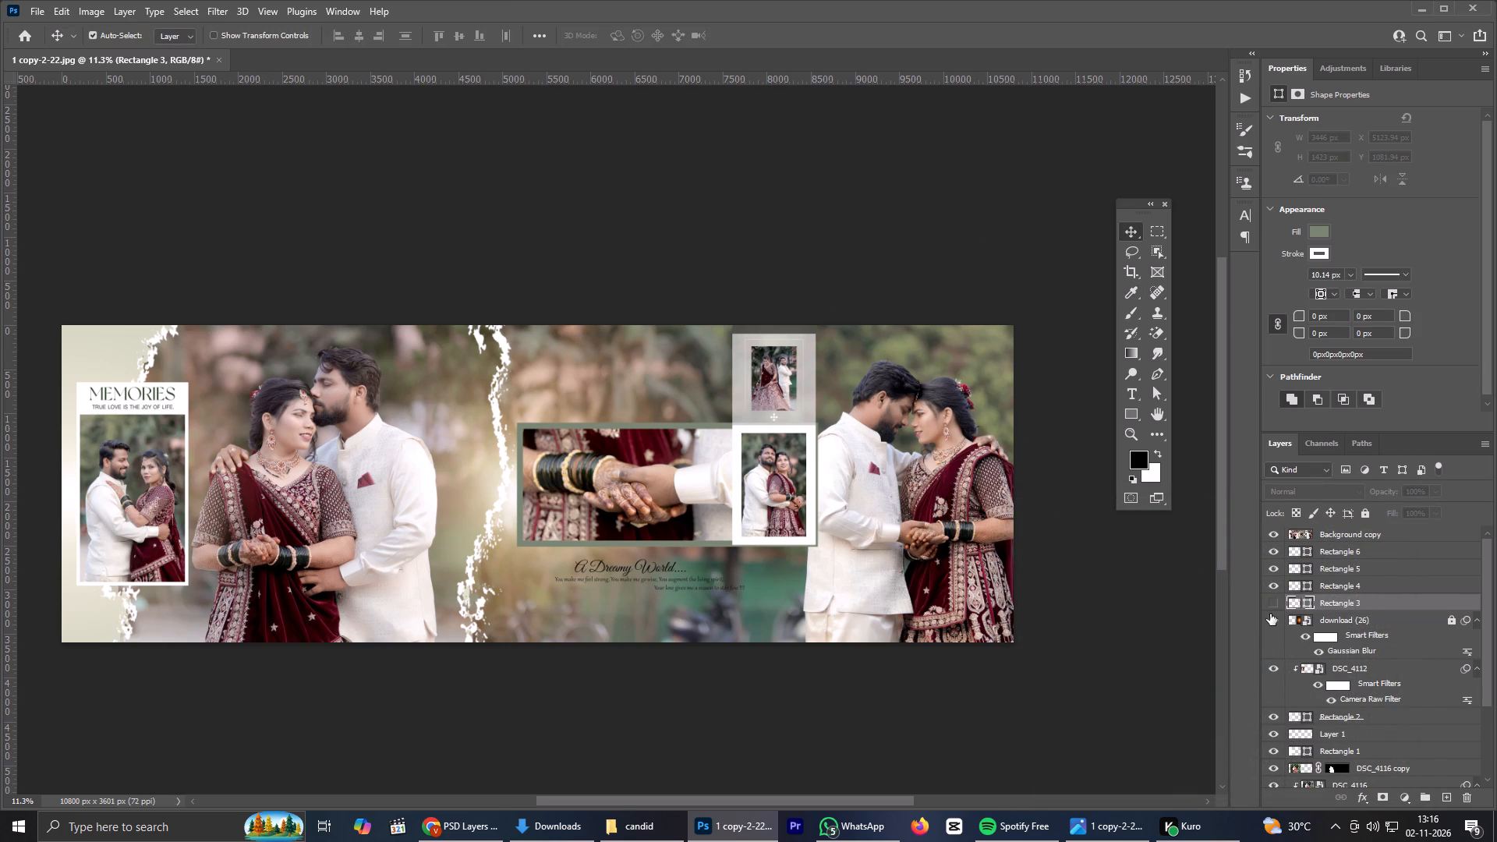
left_click(1272, 603)
left_click(1267, 530)
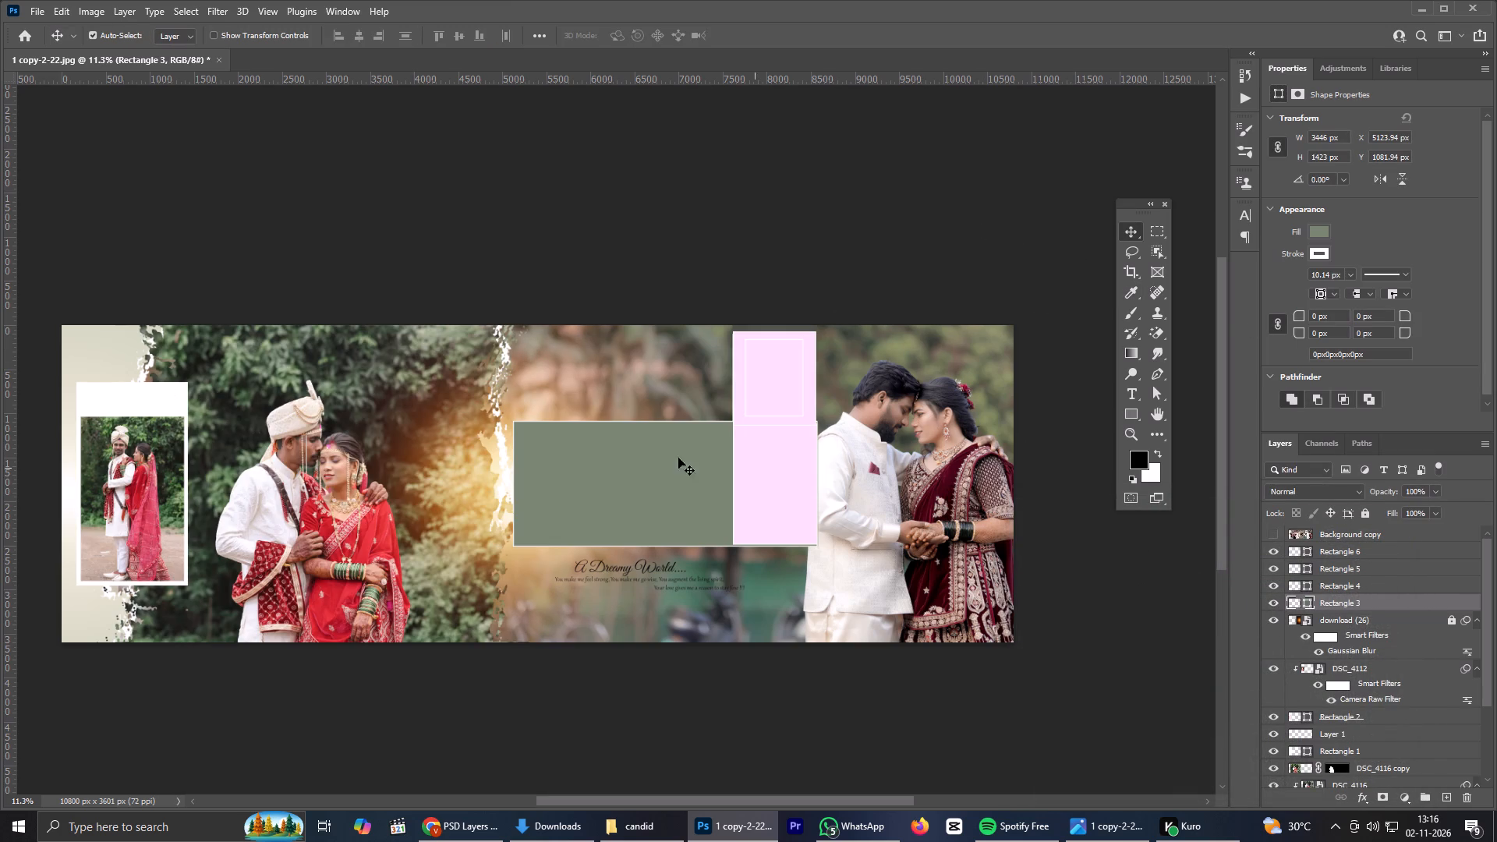
left_click(591, 459)
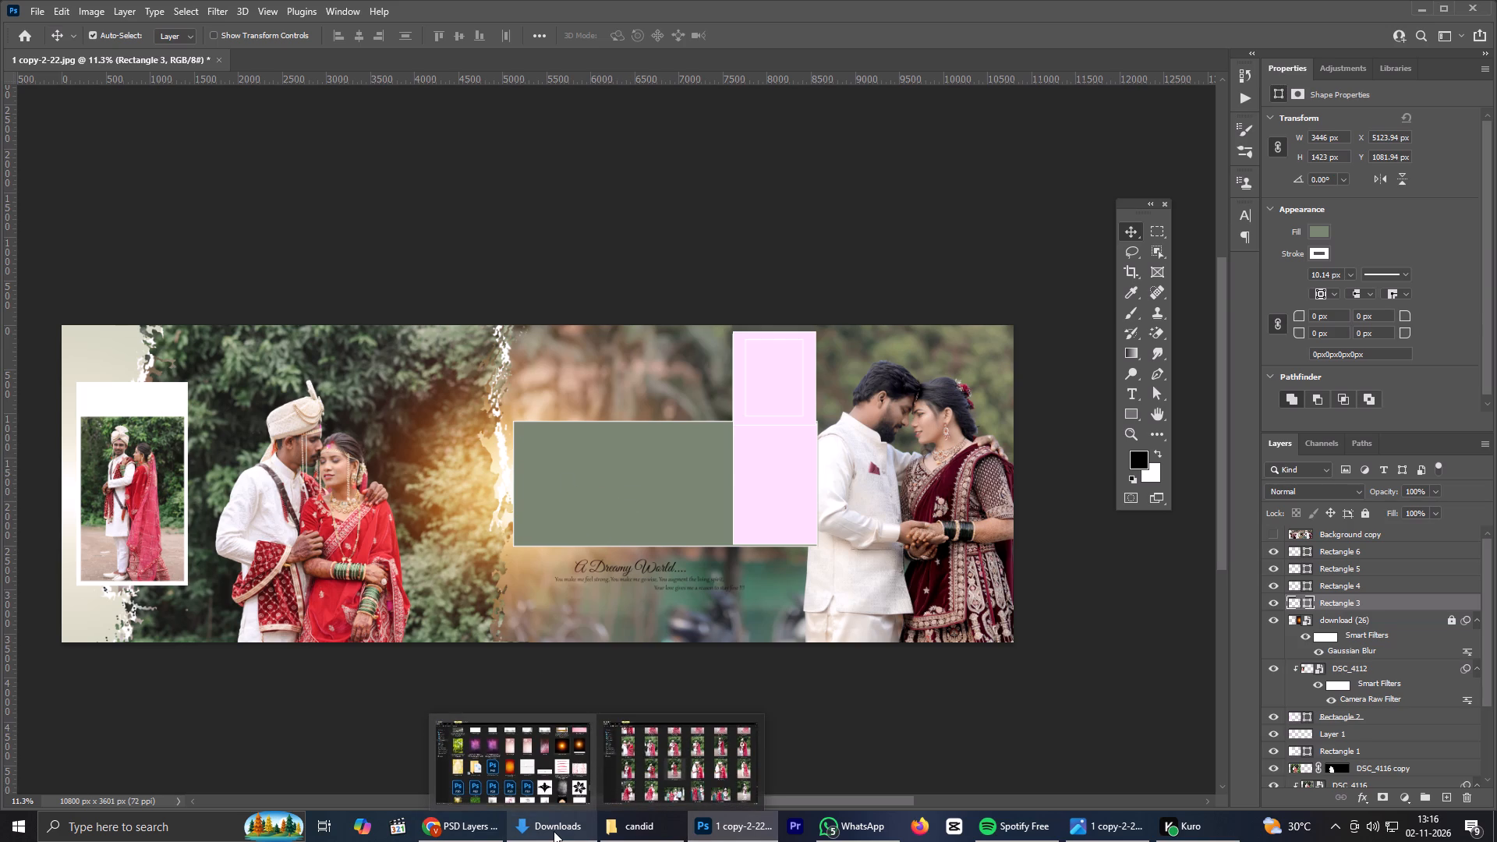
Browse the wedding photos in File Explorer's candid folder for a close-up of the couple's hands for the wide frame.
left_click(614, 833)
scroll(748, 496, "down", 1)
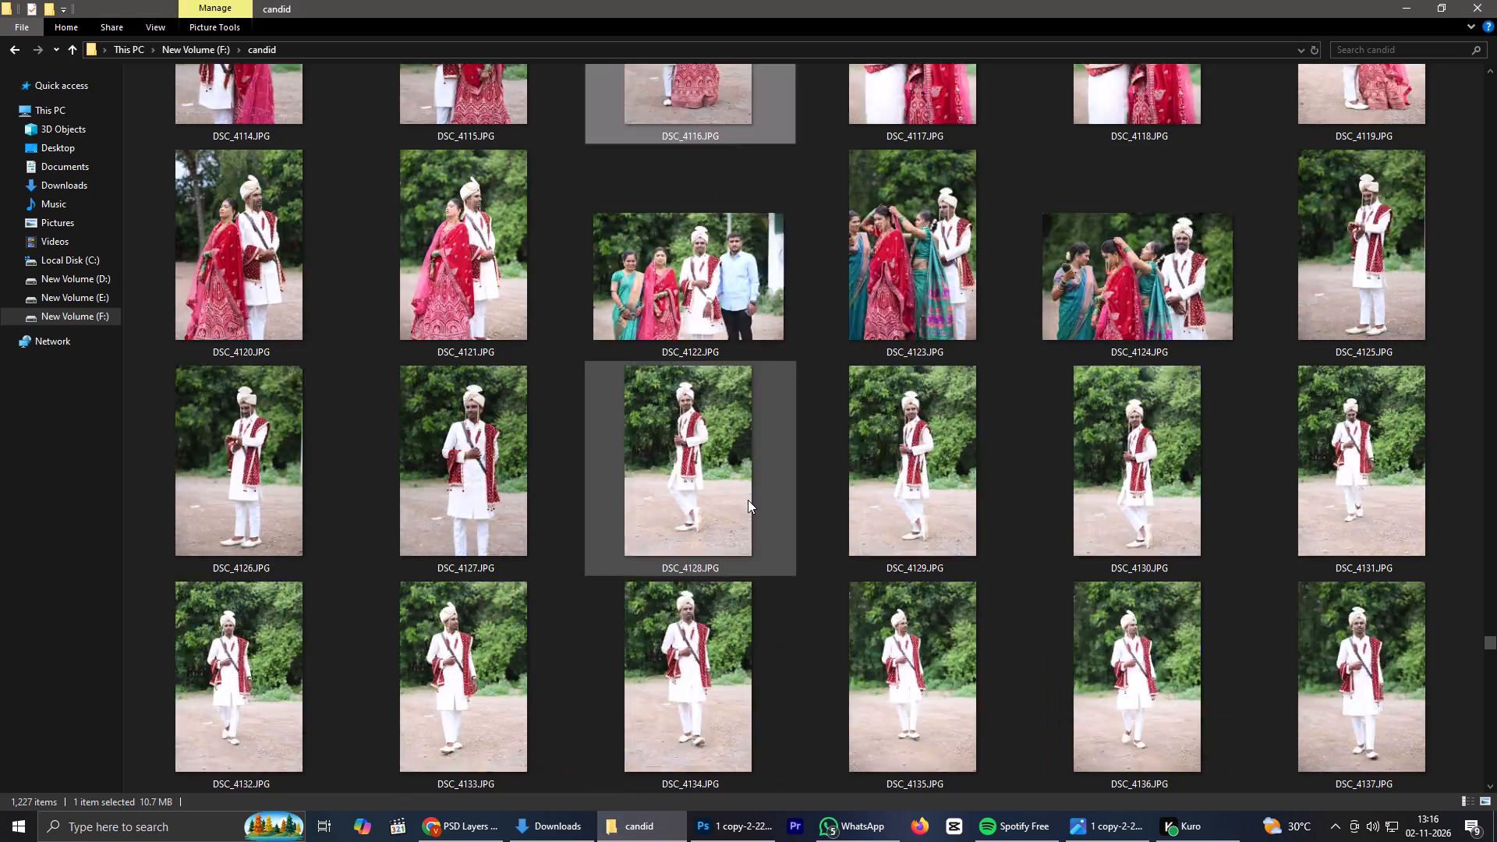
scroll(748, 500, "down", 1)
scroll(748, 501, "up", 1)
scroll(748, 501, "down", 4)
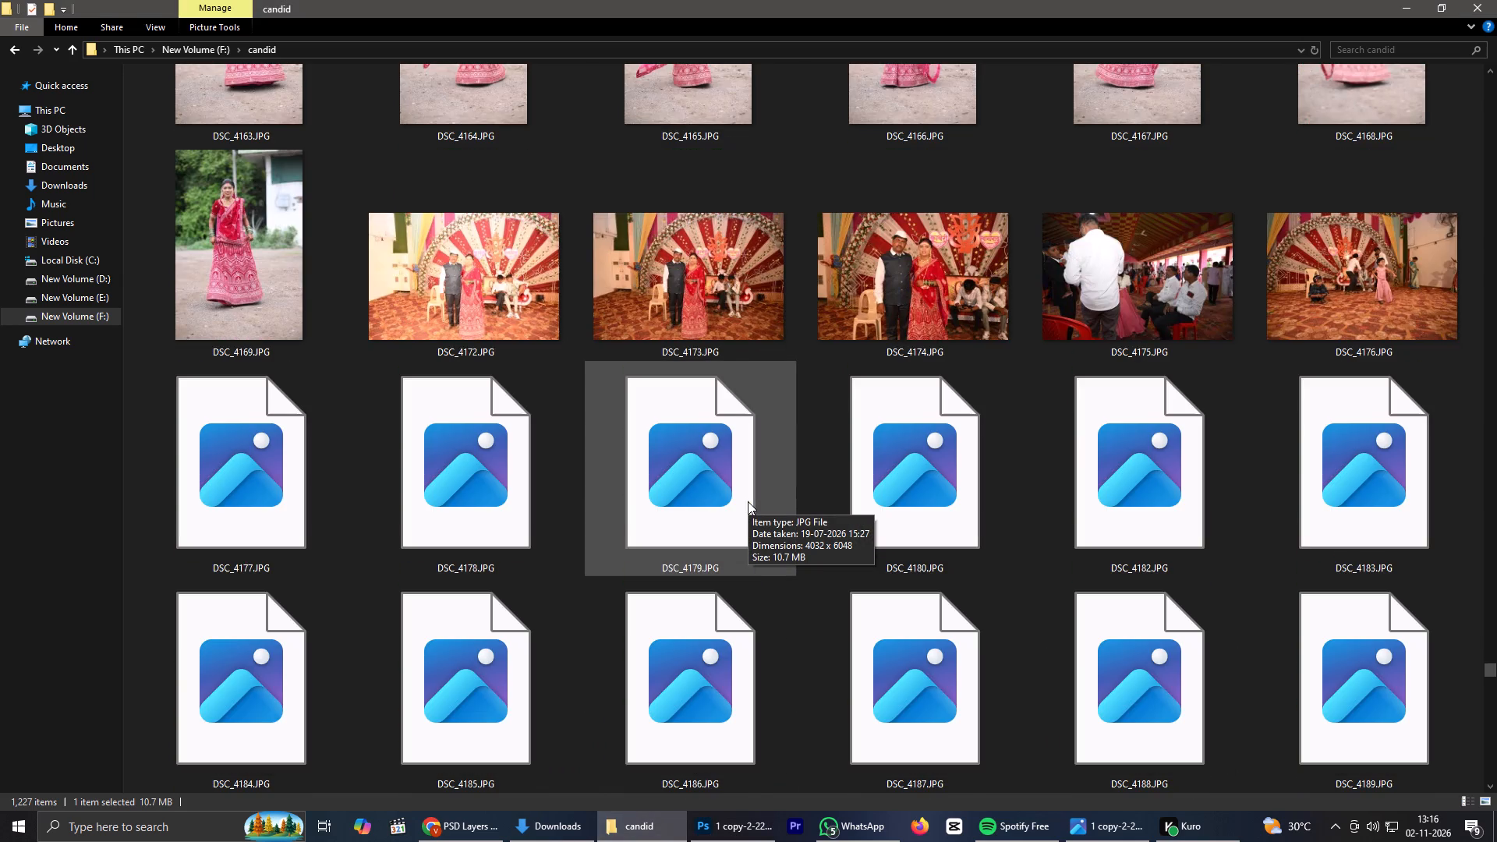
scroll(748, 501, "up", 15)
scroll(748, 502, "down", 2)
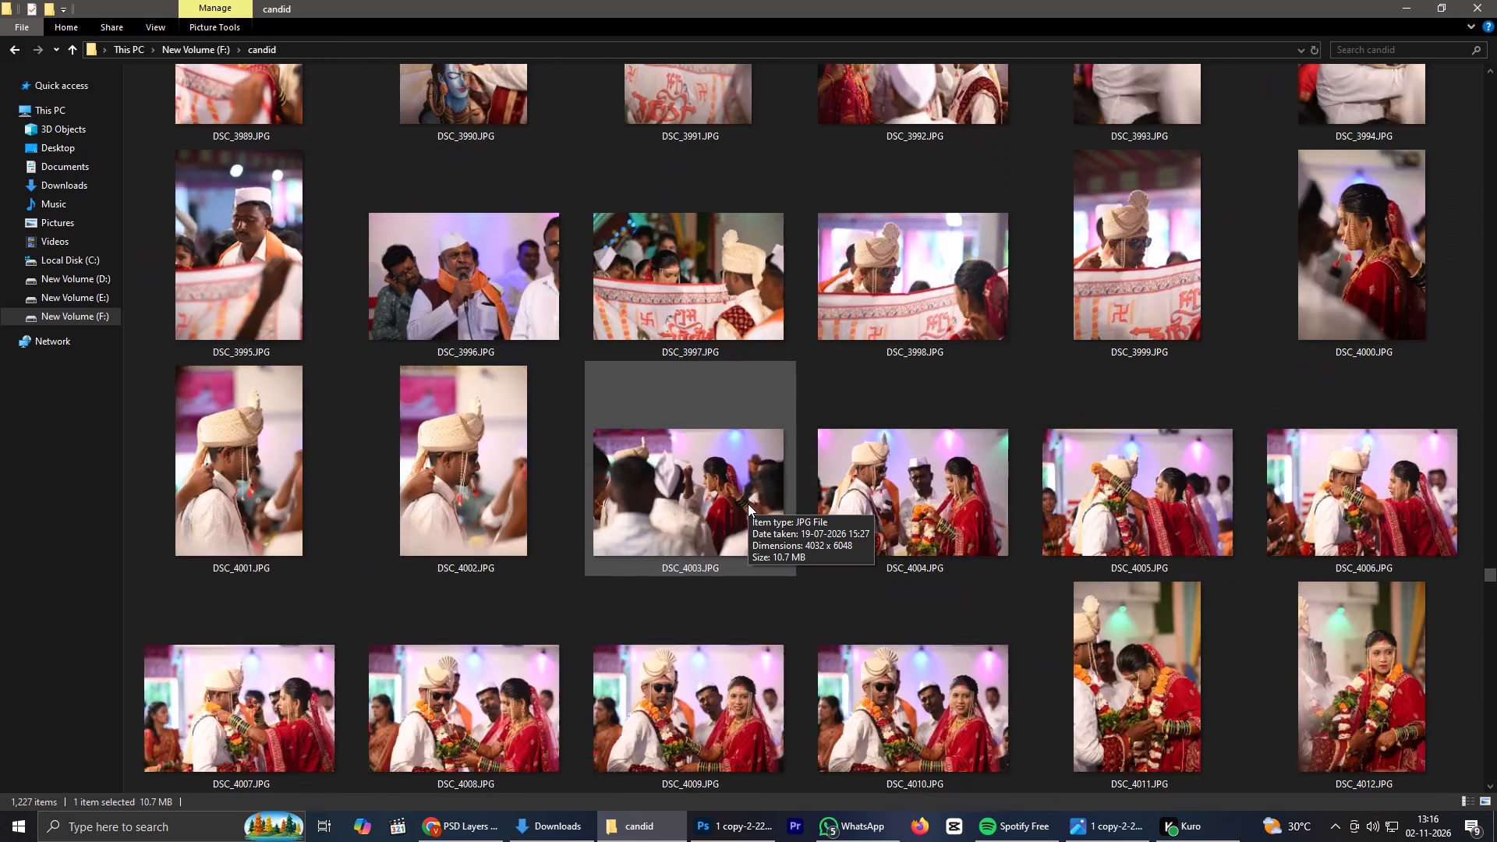
scroll(748, 504, "up", 11)
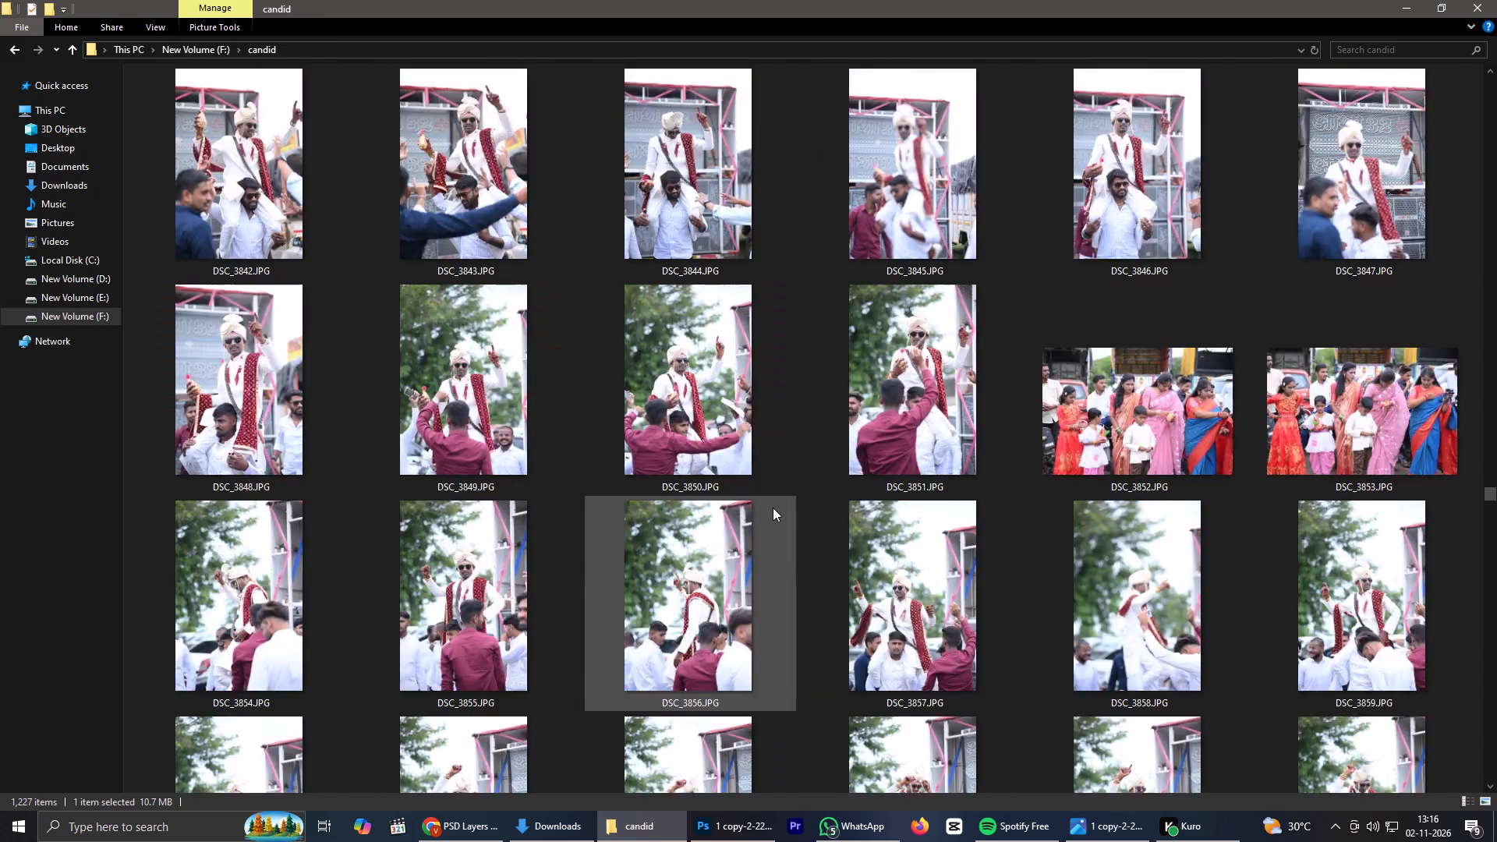
scroll(773, 508, "up", 9)
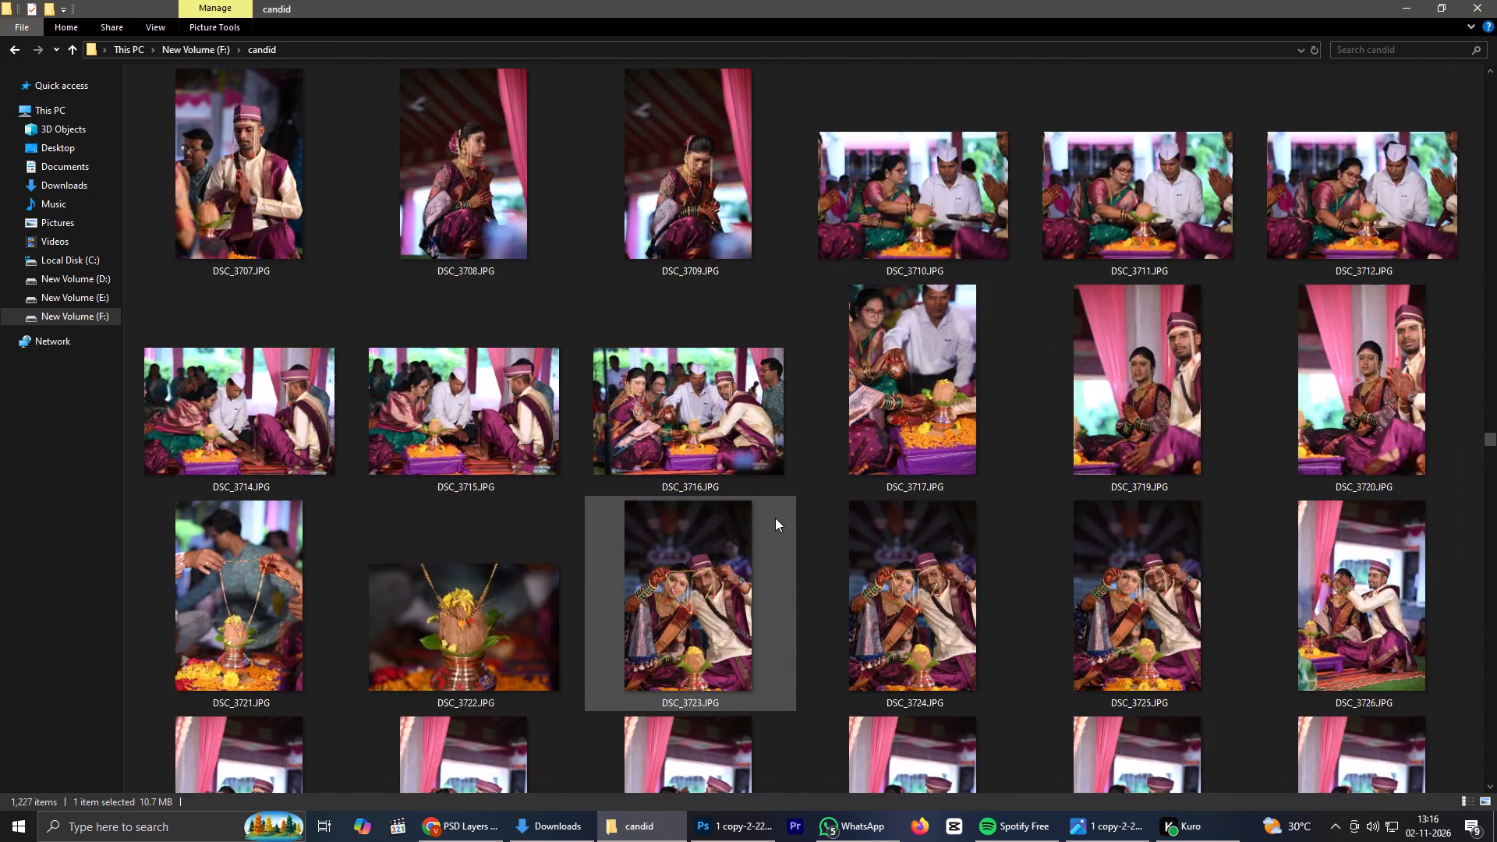
scroll(775, 518, "up", 1)
scroll(775, 518, "down", 1)
scroll(775, 518, "up", 3)
scroll(775, 518, "down", 2)
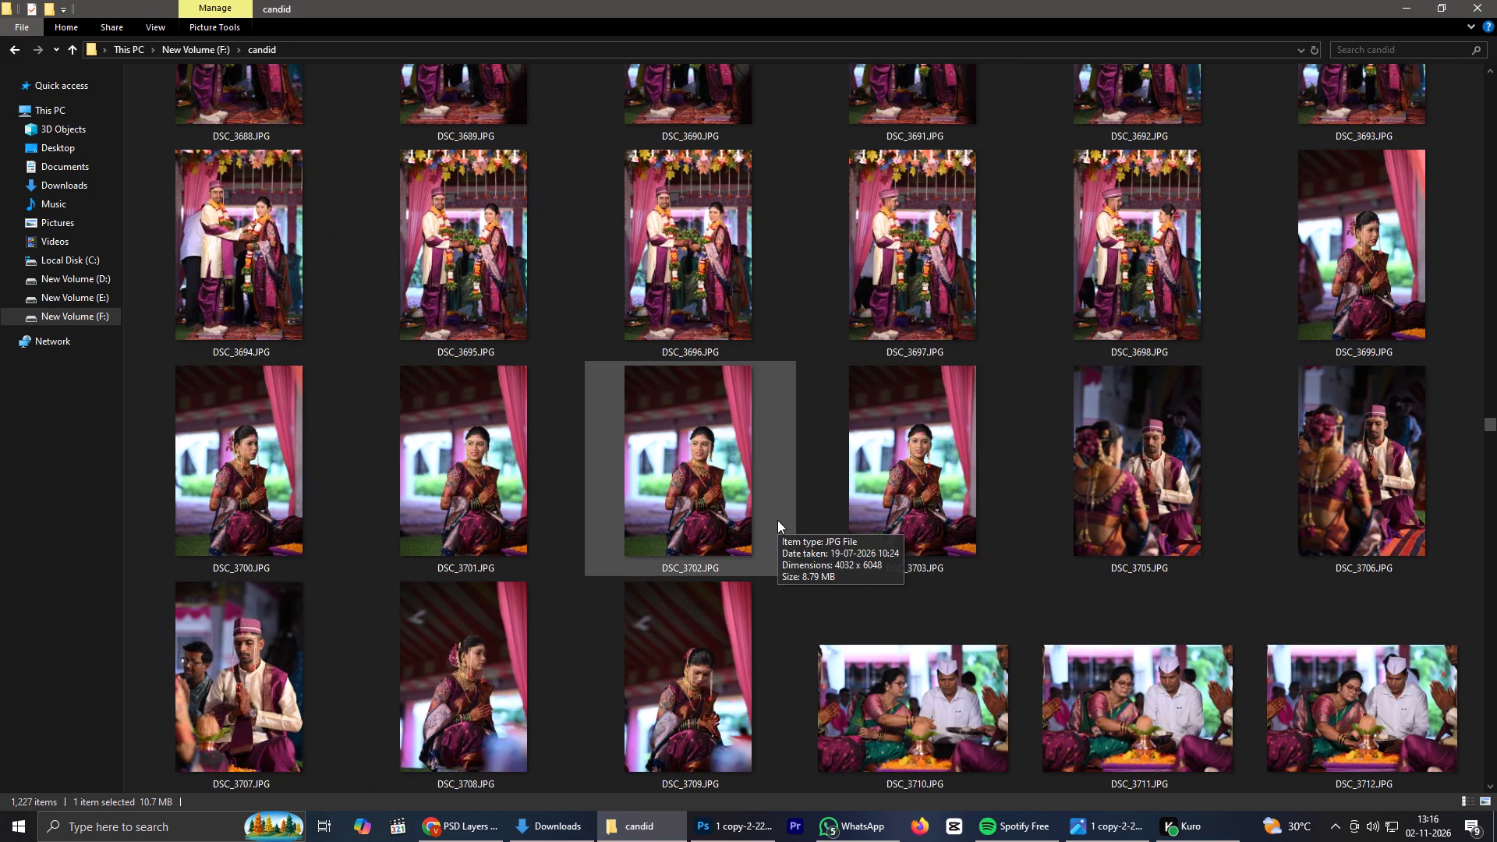
scroll(777, 523, "down", 3)
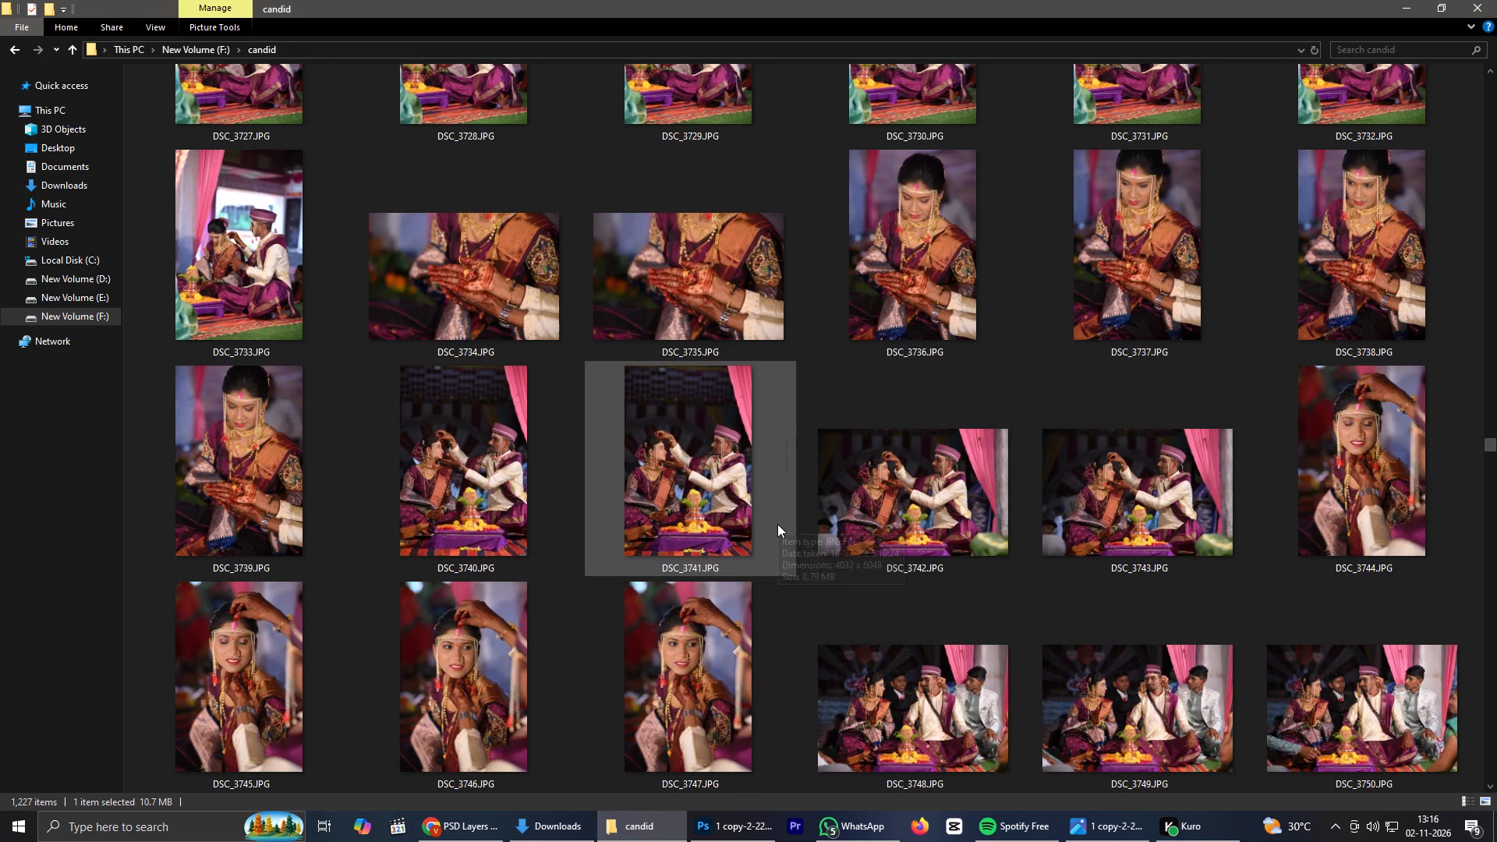
scroll(777, 524, "down", 8)
scroll(777, 524, "up", 4)
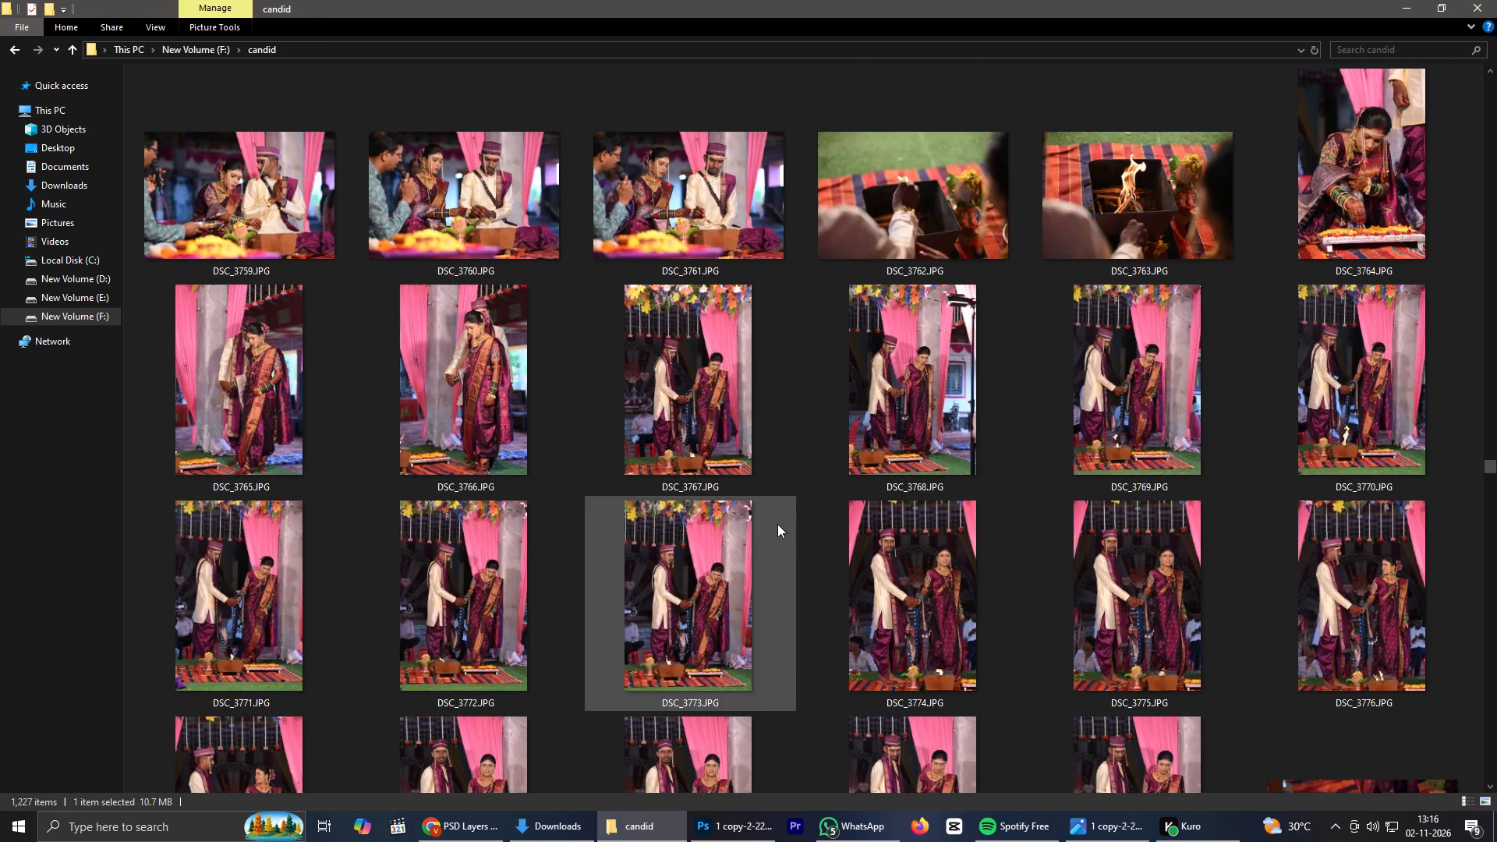
scroll(777, 524, "down", 2)
scroll(777, 524, "up", 2)
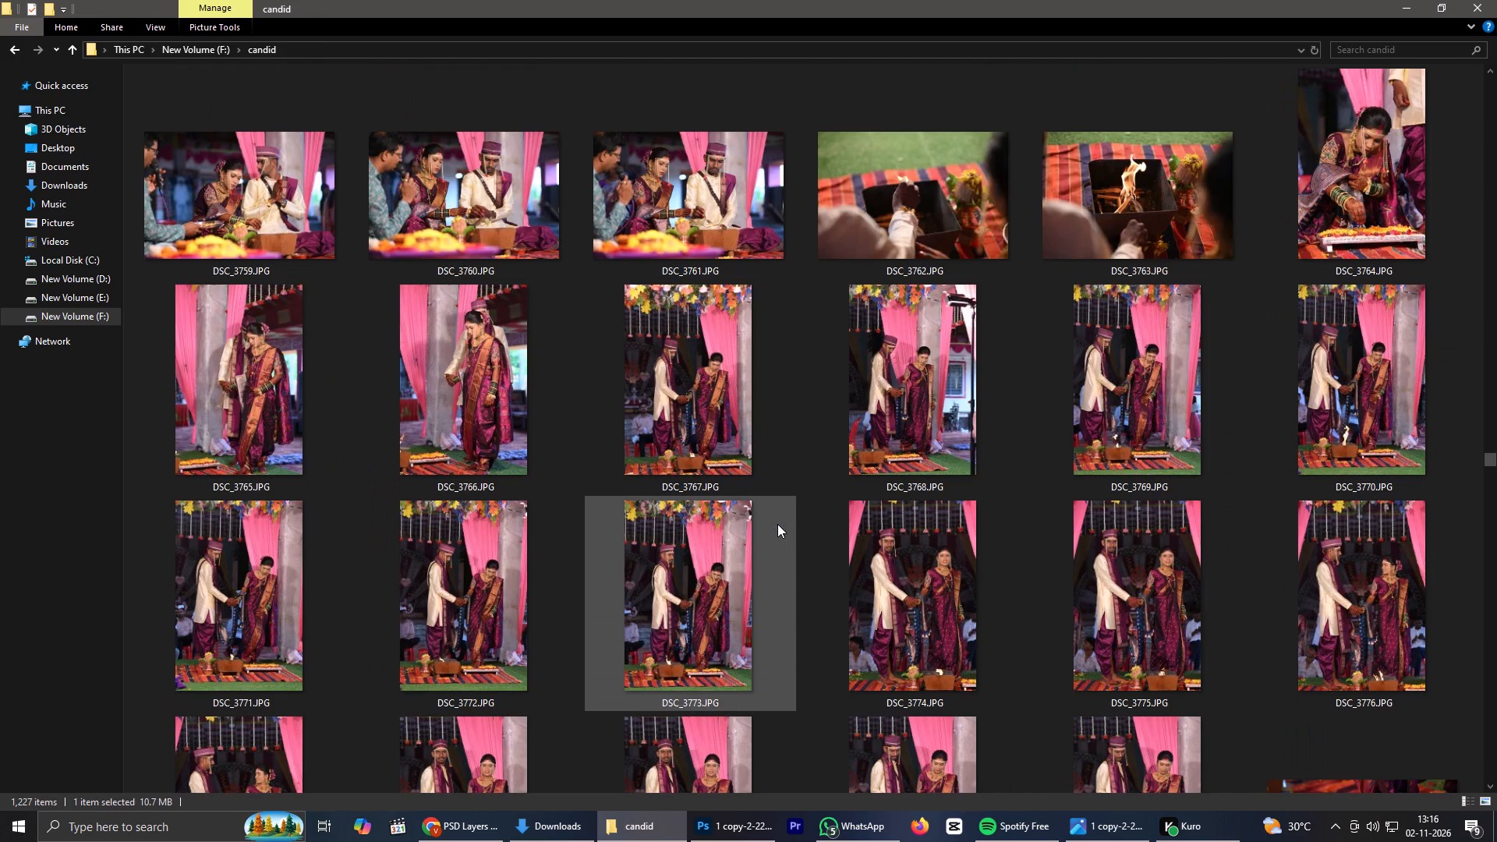
scroll(777, 525, "down", 17)
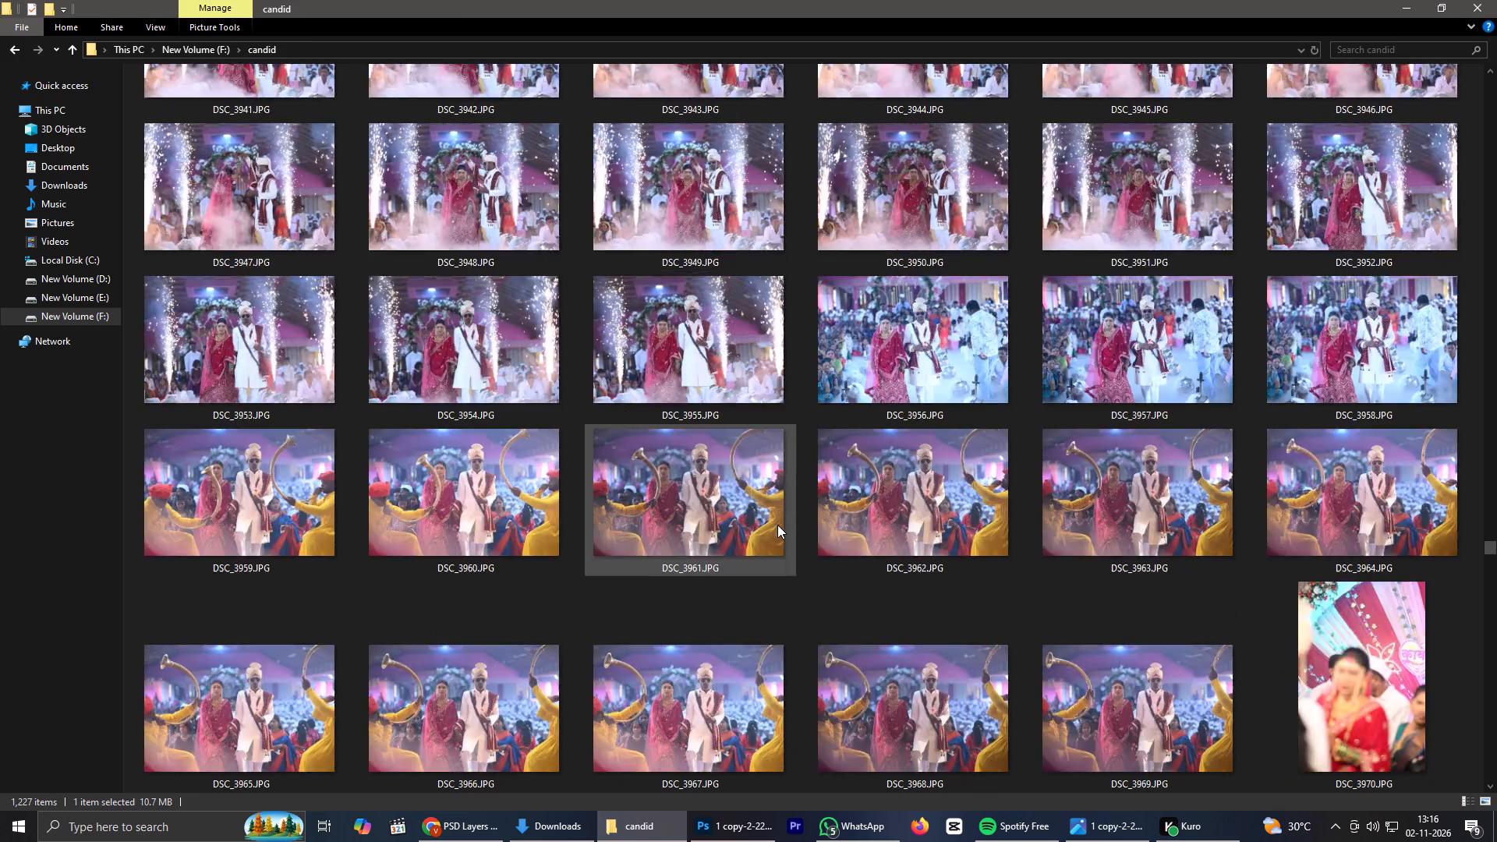
scroll(777, 525, "down", 14)
scroll(795, 543, "down", 17)
scroll(792, 543, "down", 12)
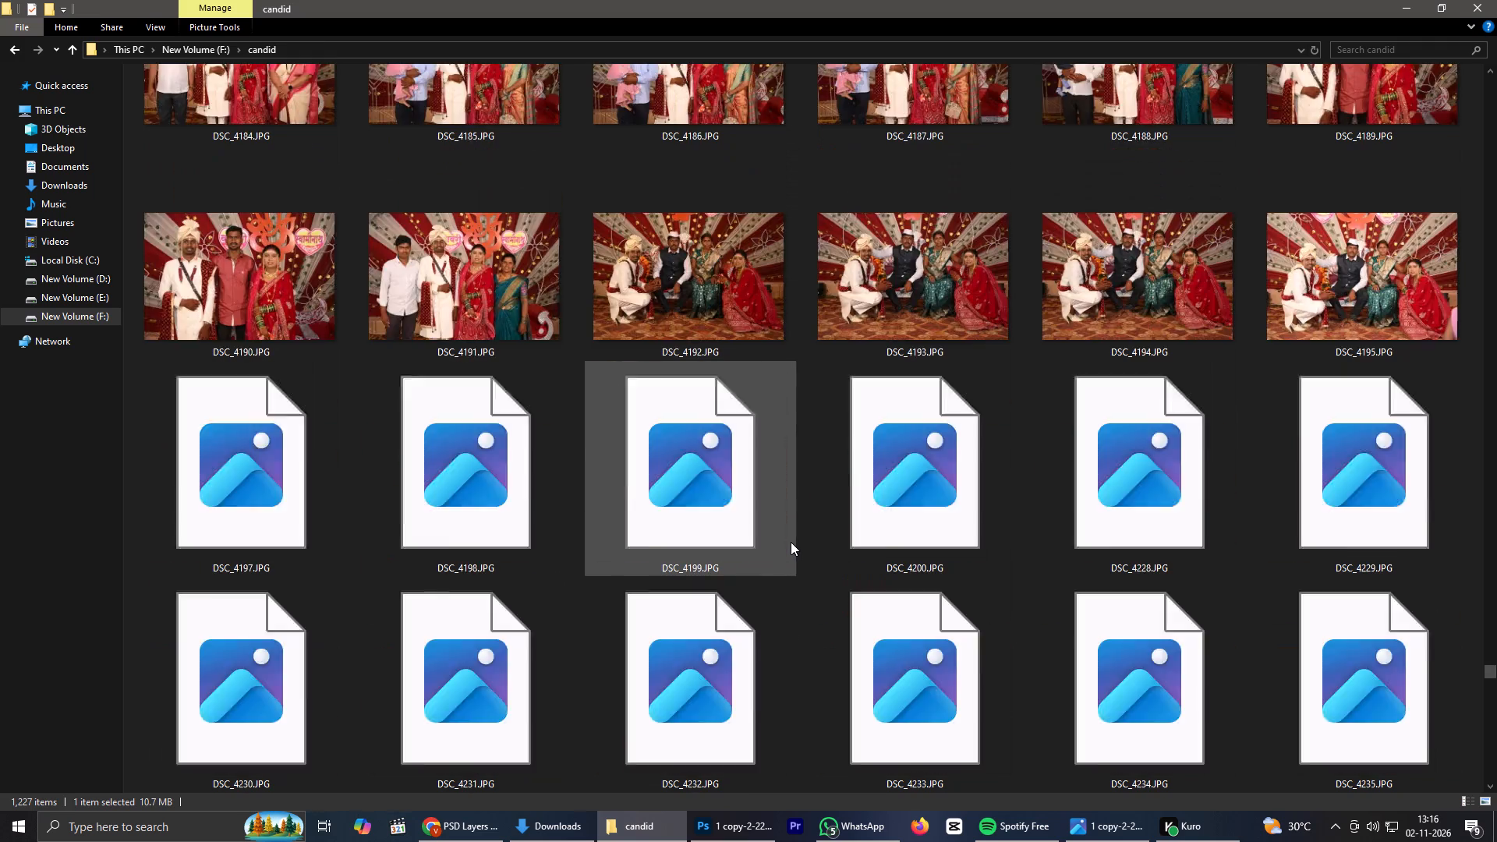
scroll(791, 542, "down", 20)
scroll(791, 542, "down", 11)
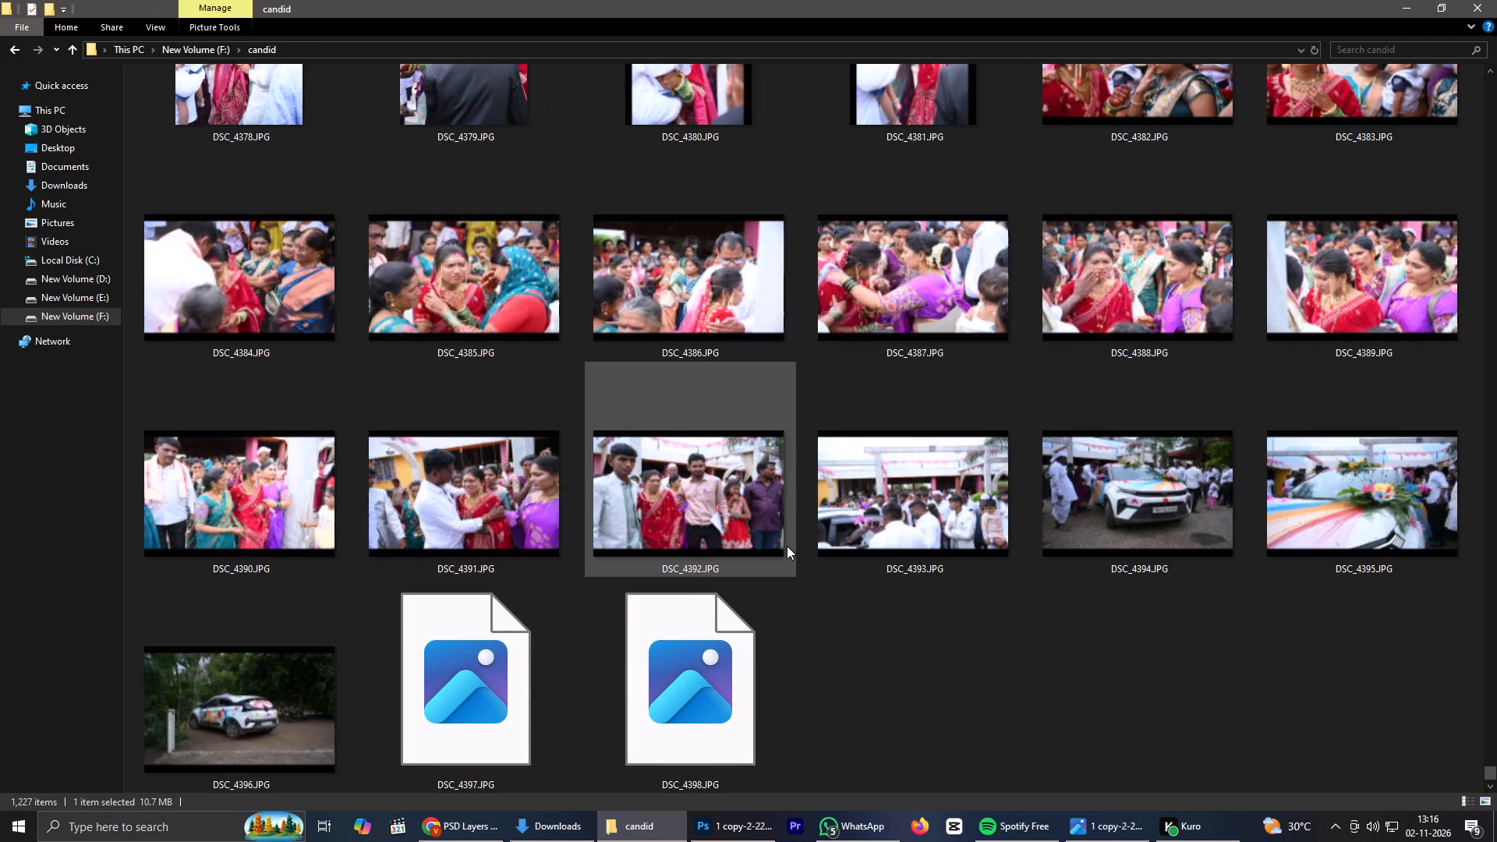
scroll(786, 550, "up", 15)
scroll(786, 550, "up", 9)
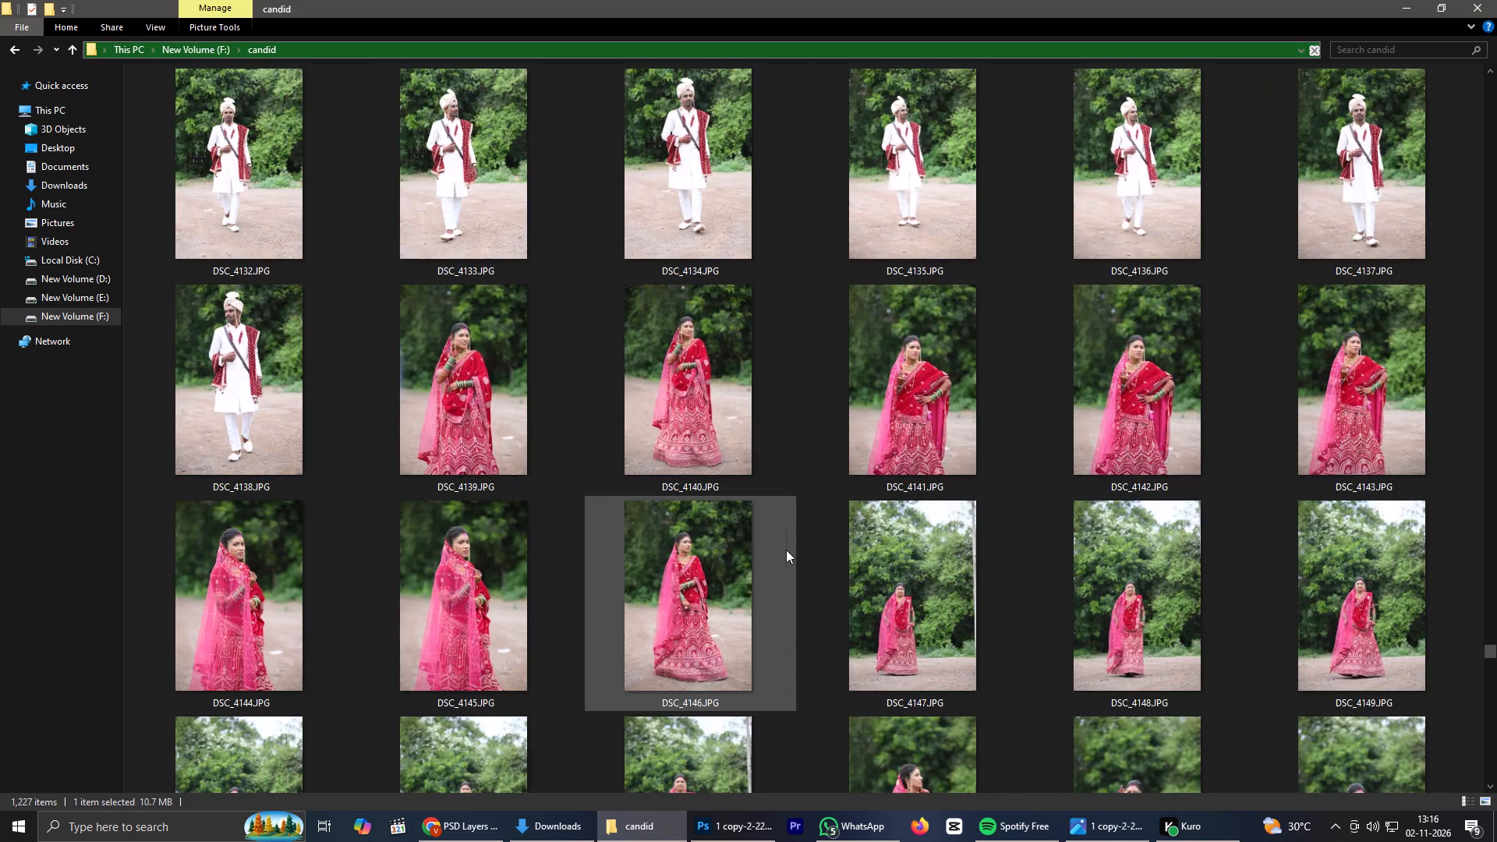
scroll(786, 550, "up", 20)
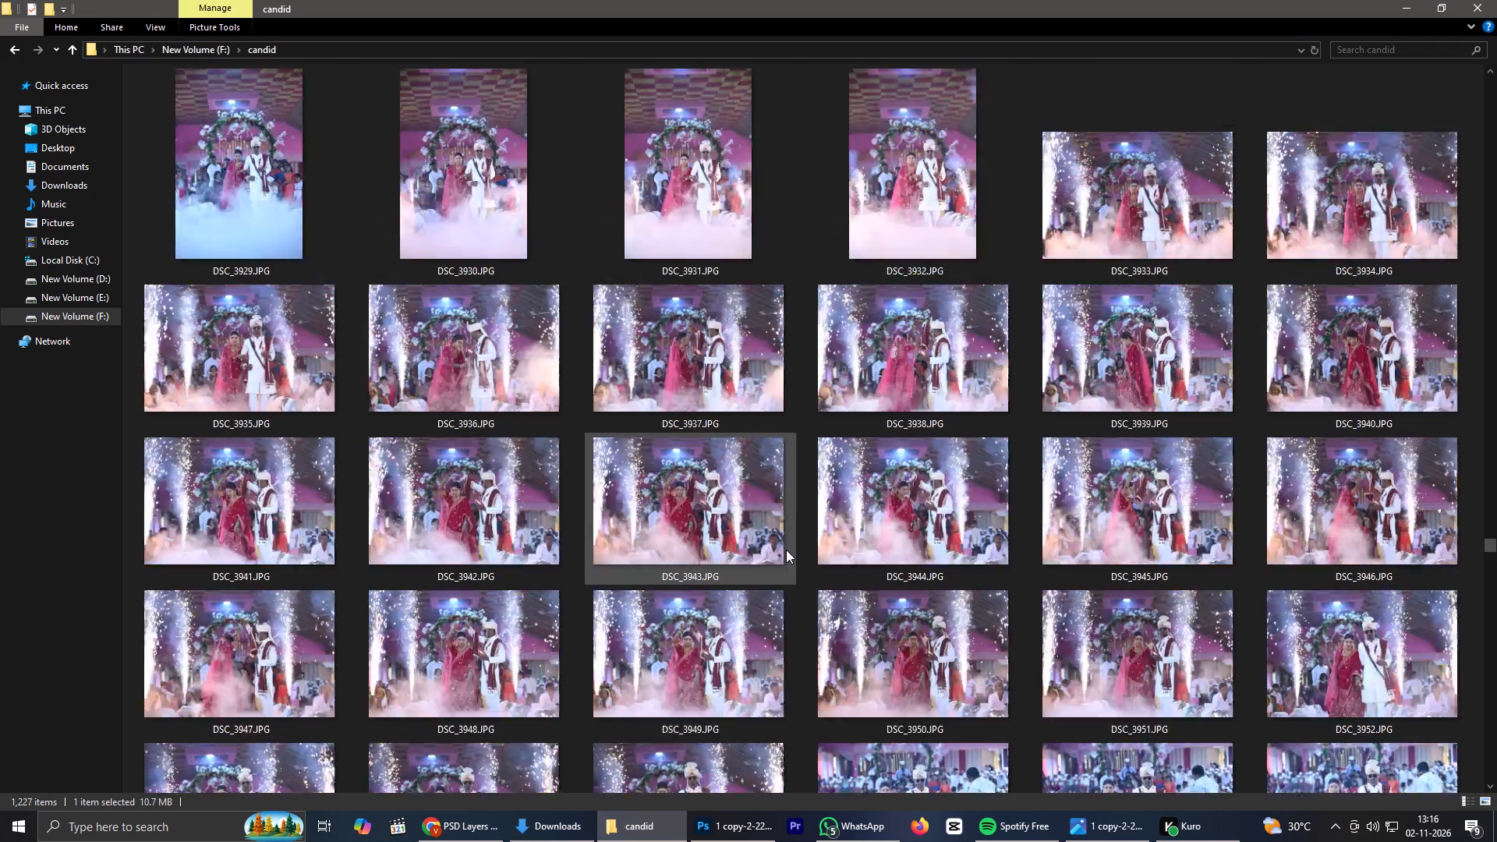
scroll(786, 550, "up", 10)
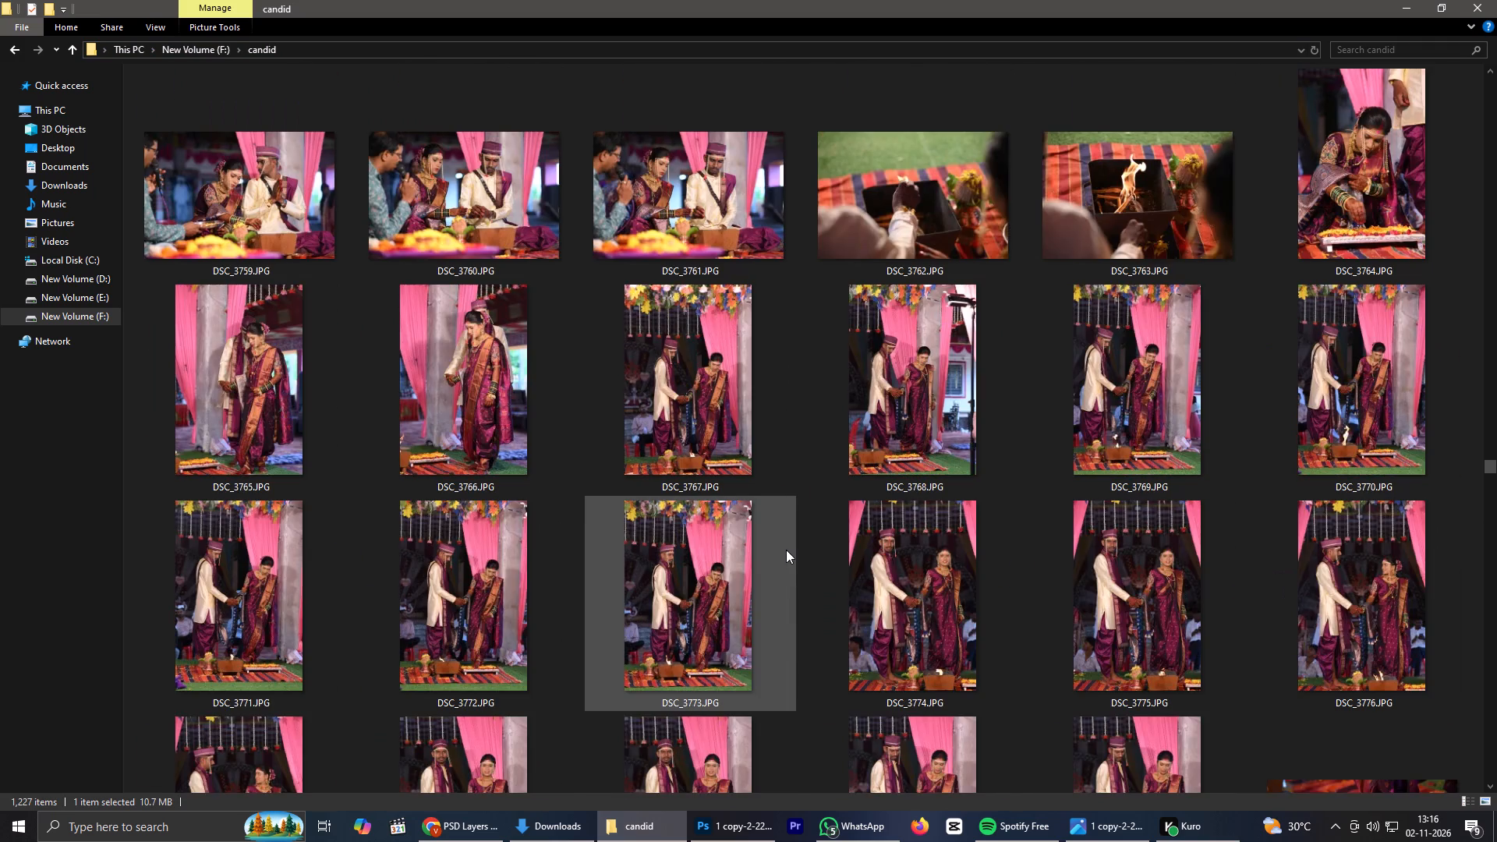
scroll(786, 550, "down", 2)
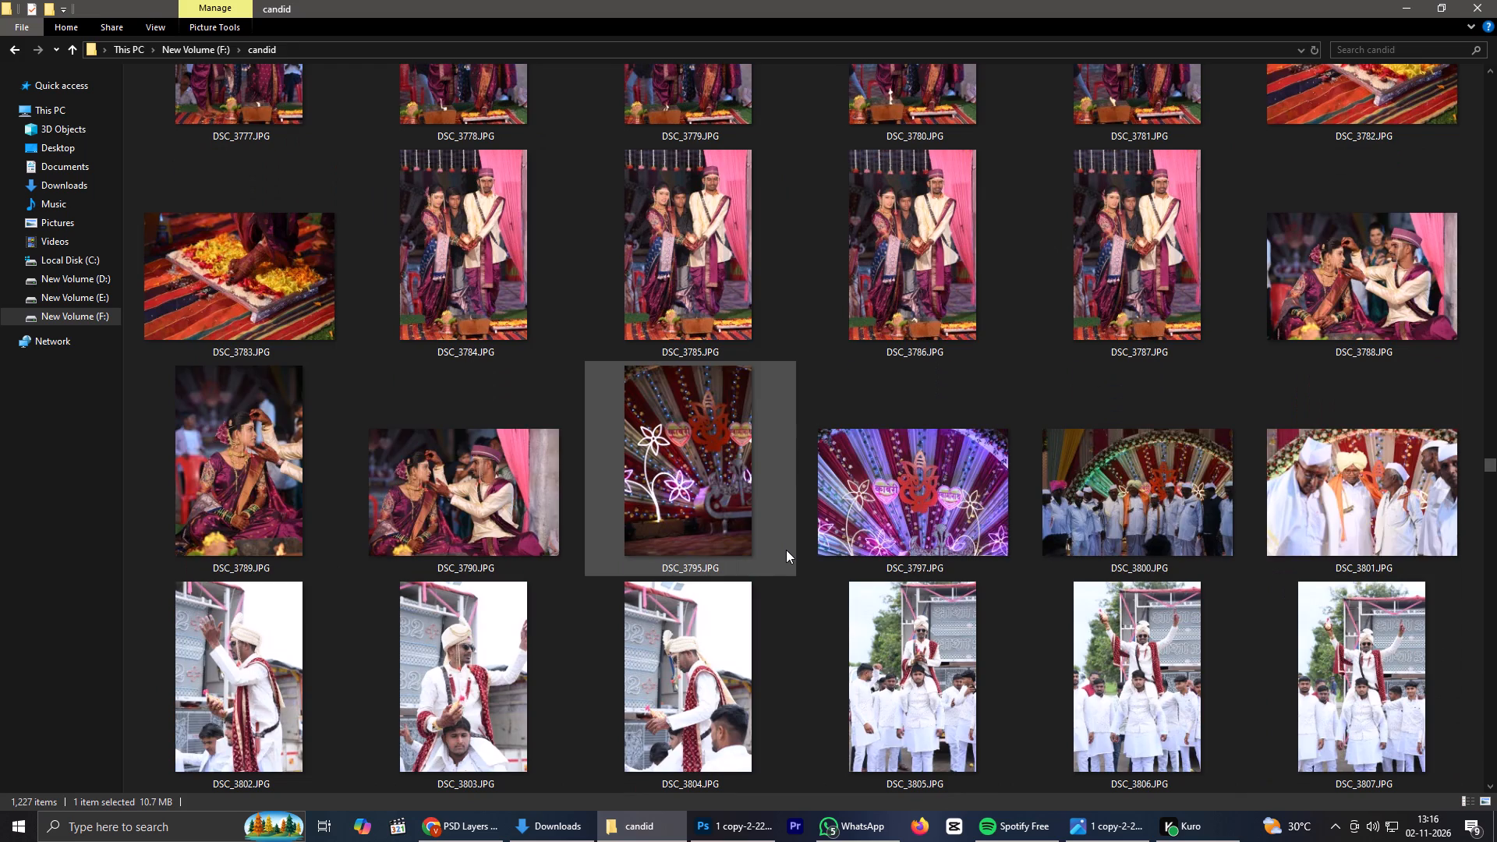
scroll(557, 500, "up", 1)
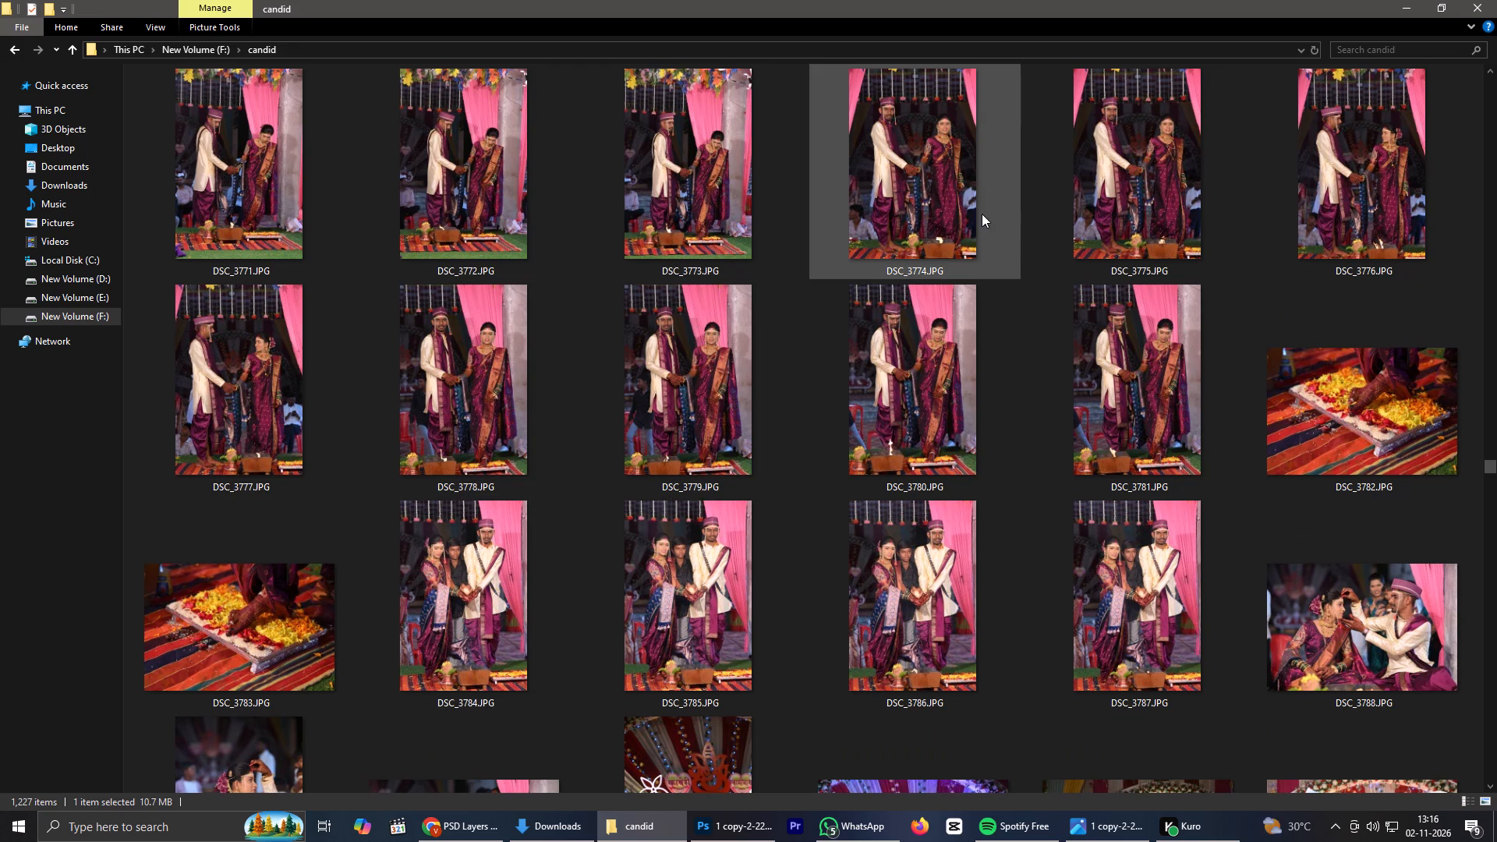
left_click_drag(938, 200, 918, 450)
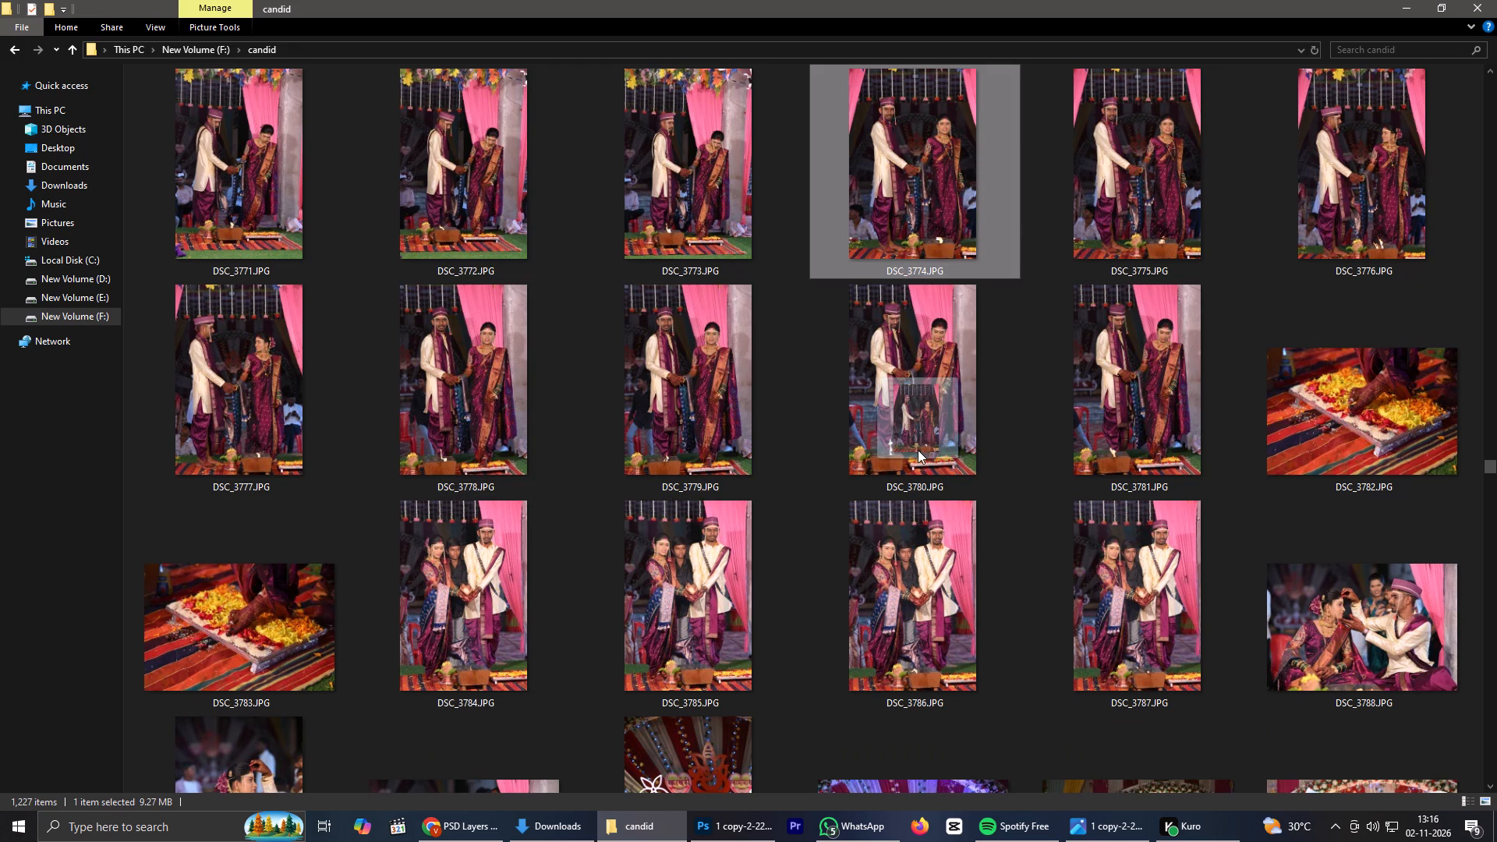
left_click_drag(918, 450, 916, 220)
scroll(935, 477, "down", 10)
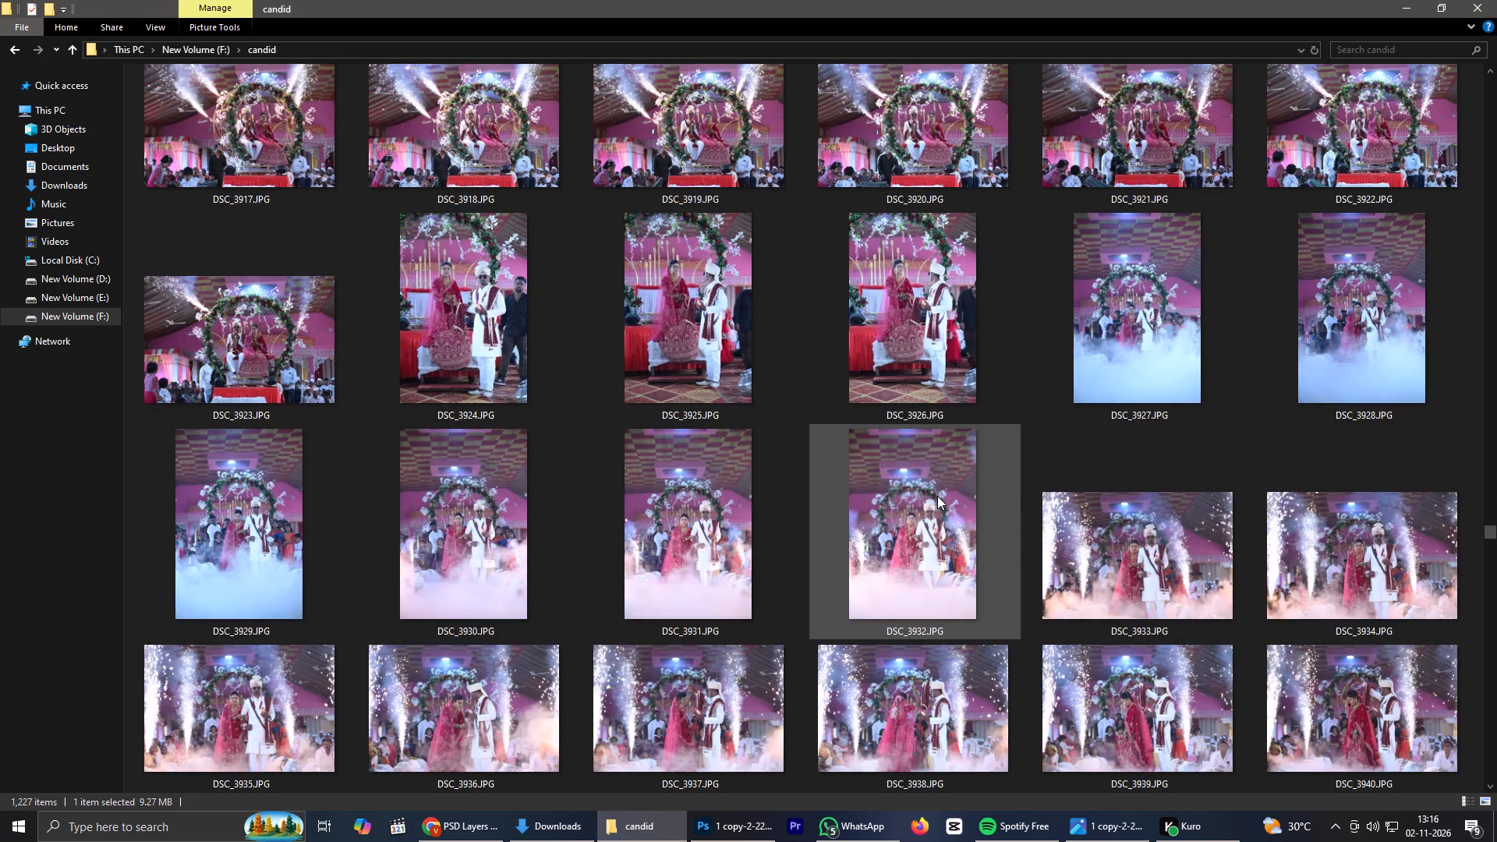
scroll(937, 496, "down", 6)
scroll(937, 490, "up", 1)
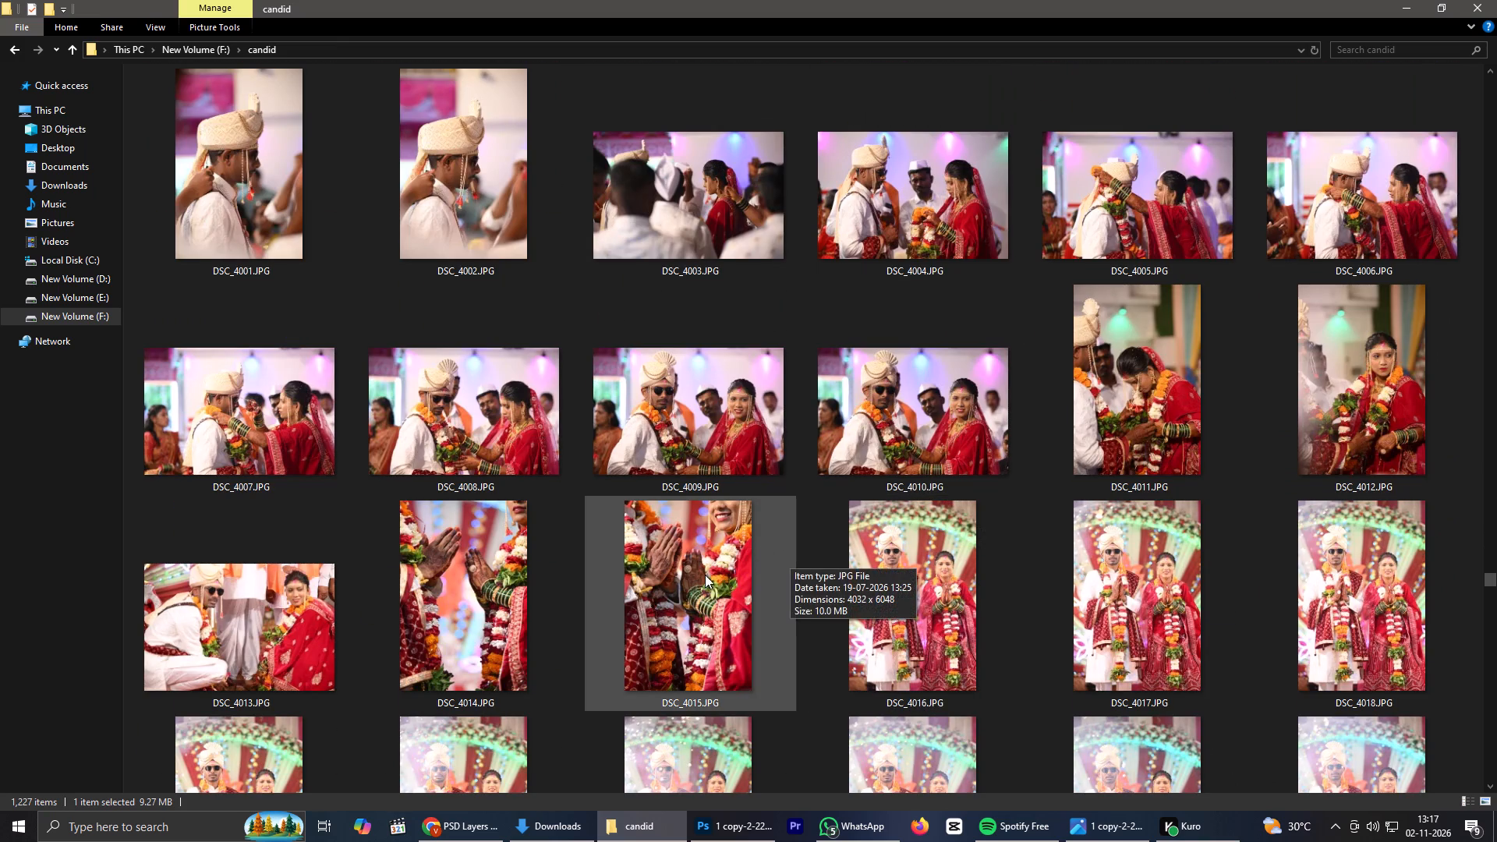
Place DSC_4015.JPG from the candid folder into the spread at 100% scale, over the middle of the wide grey-green rectangle.
left_click_drag(704, 574, 863, 762)
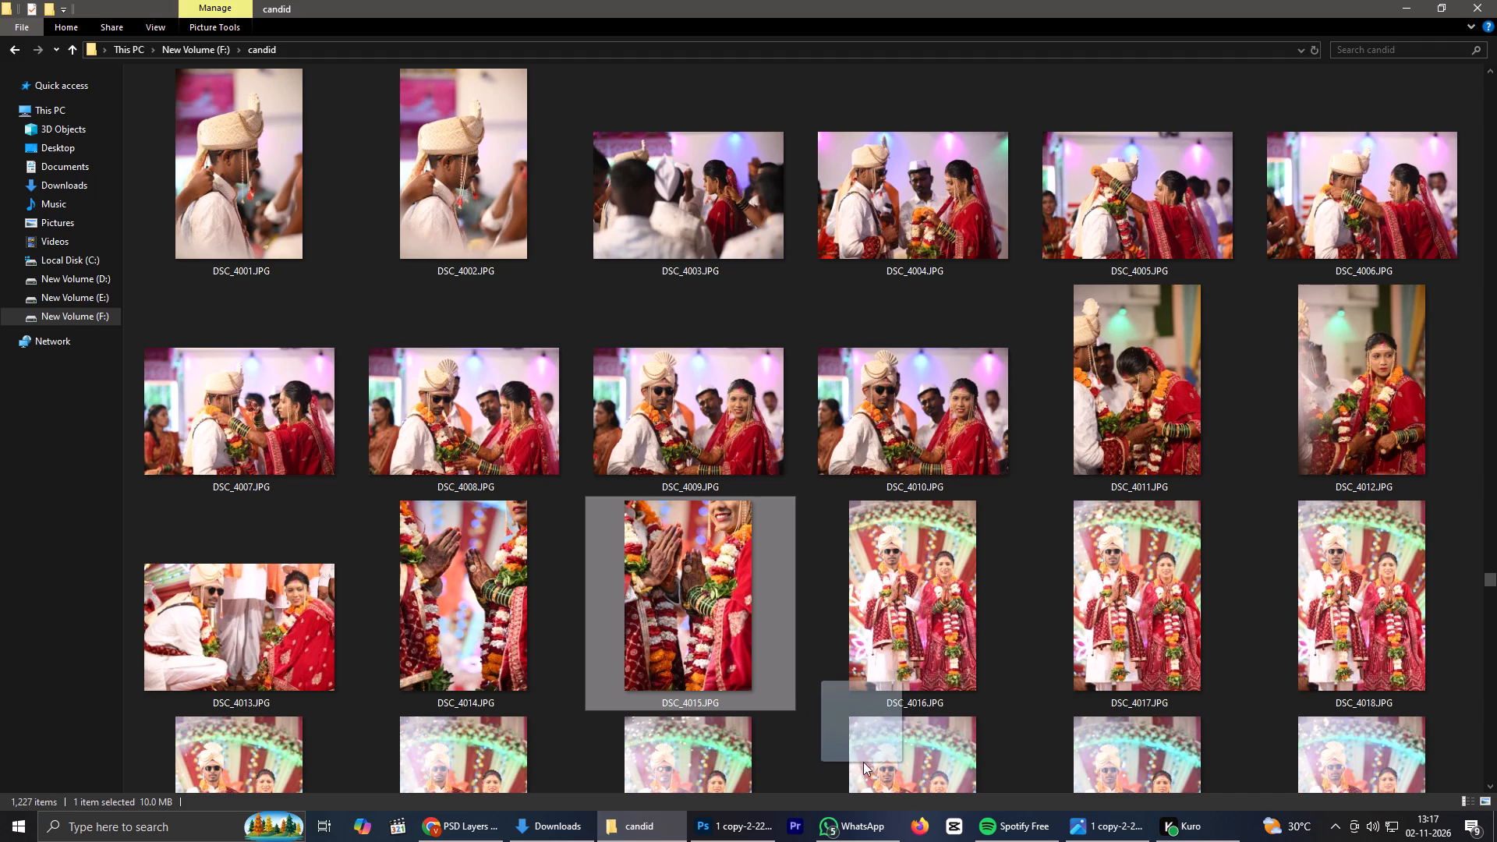
left_click_drag(863, 762, 618, 514)
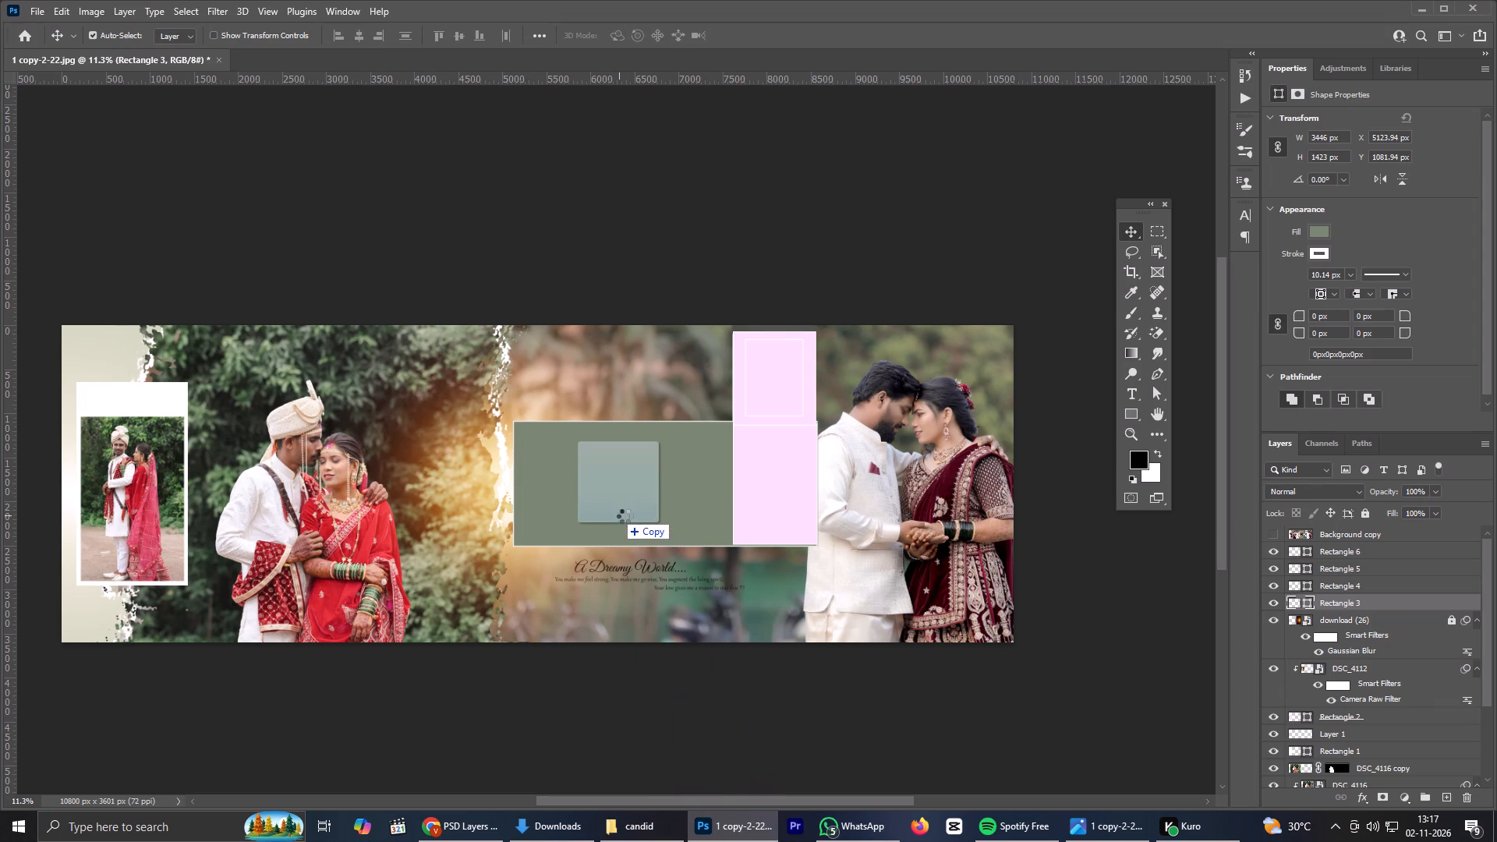
left_click_drag(566, 497, 677, 506)
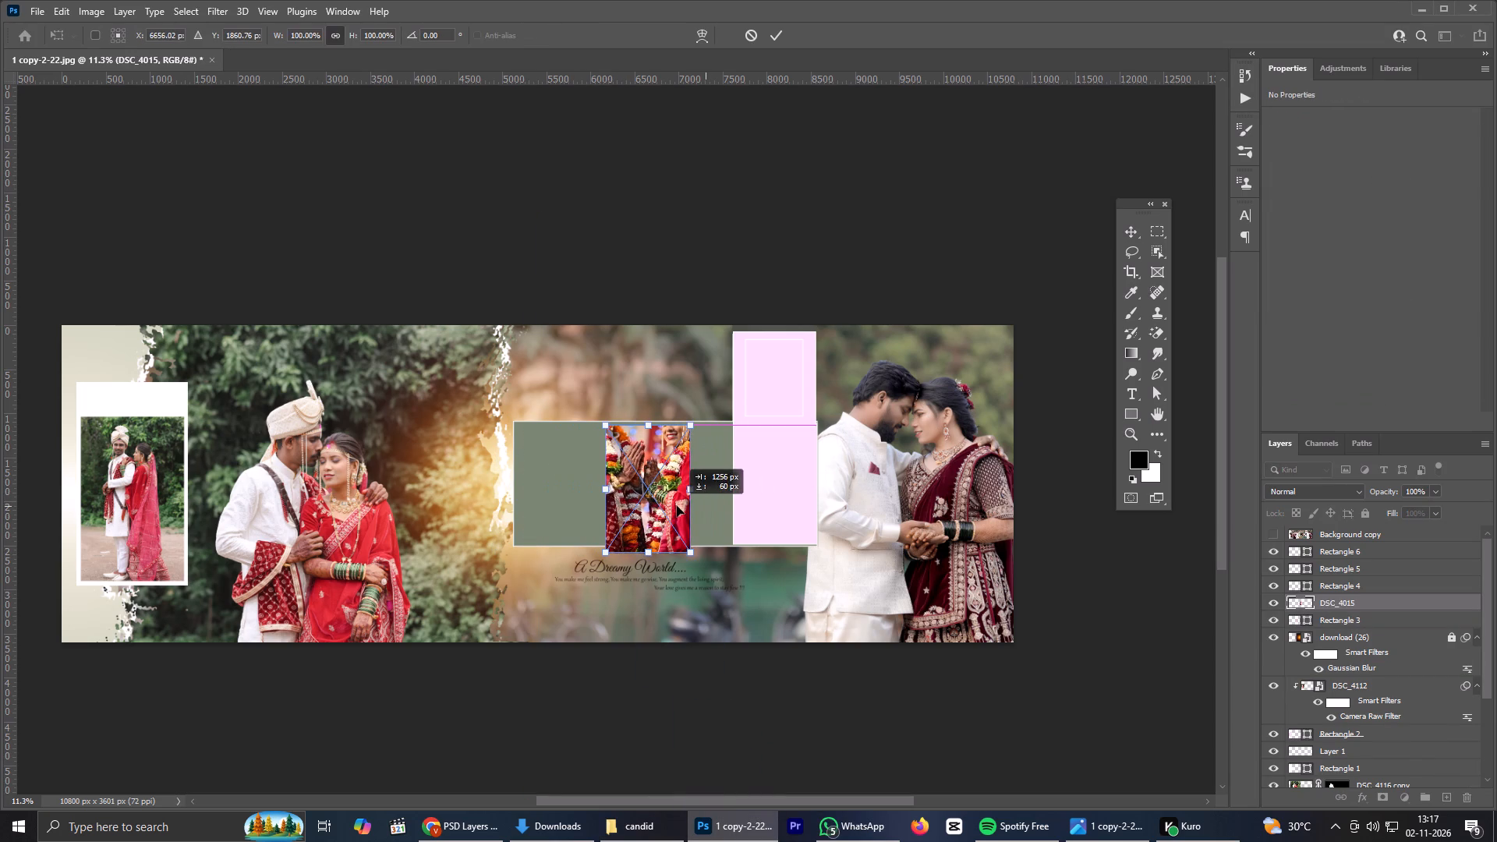
left_click_drag(677, 506, 671, 504)
left_click(778, 34)
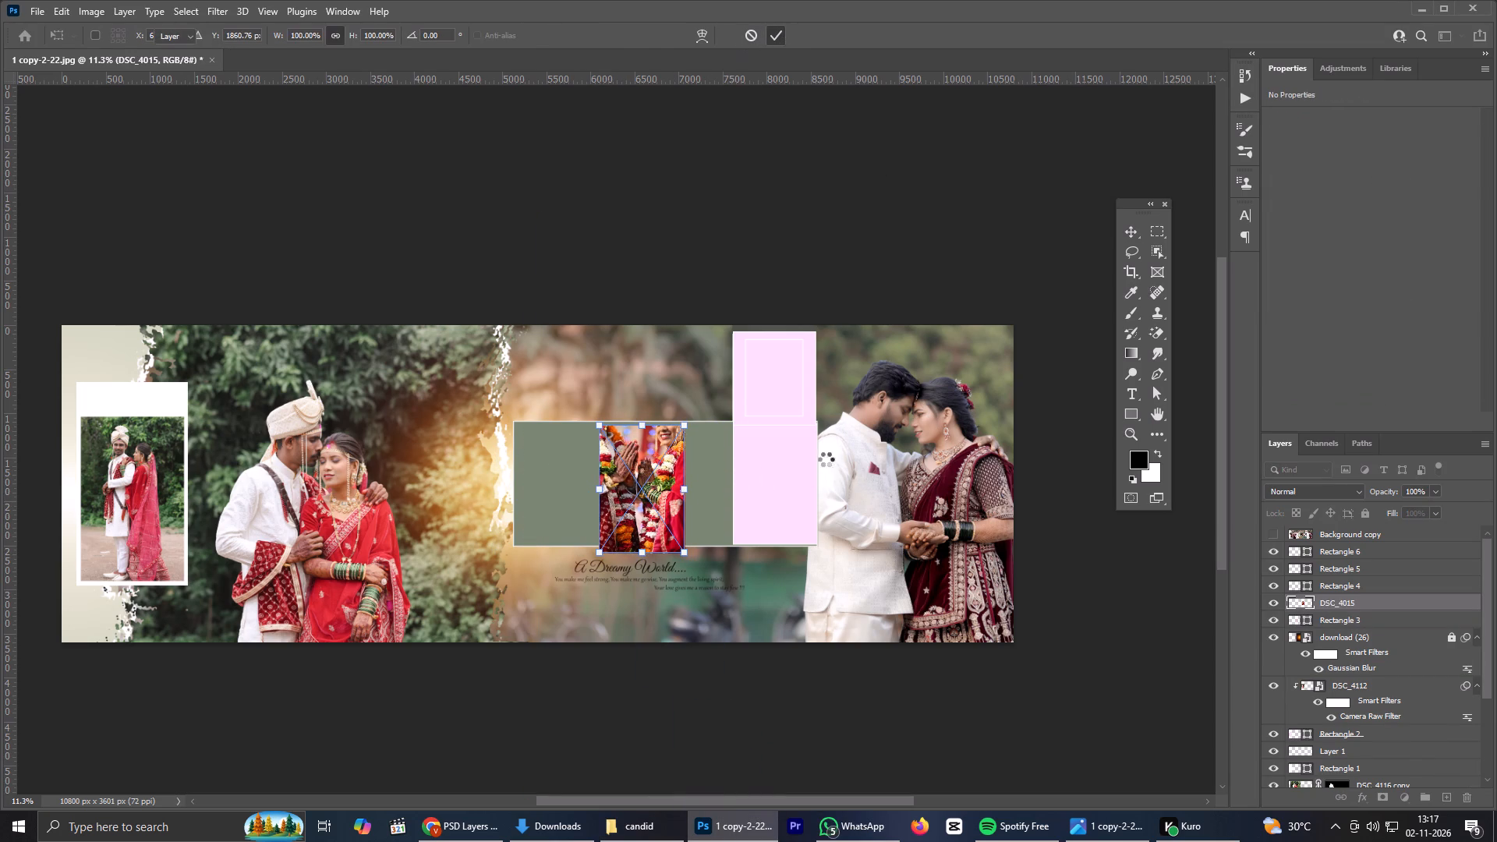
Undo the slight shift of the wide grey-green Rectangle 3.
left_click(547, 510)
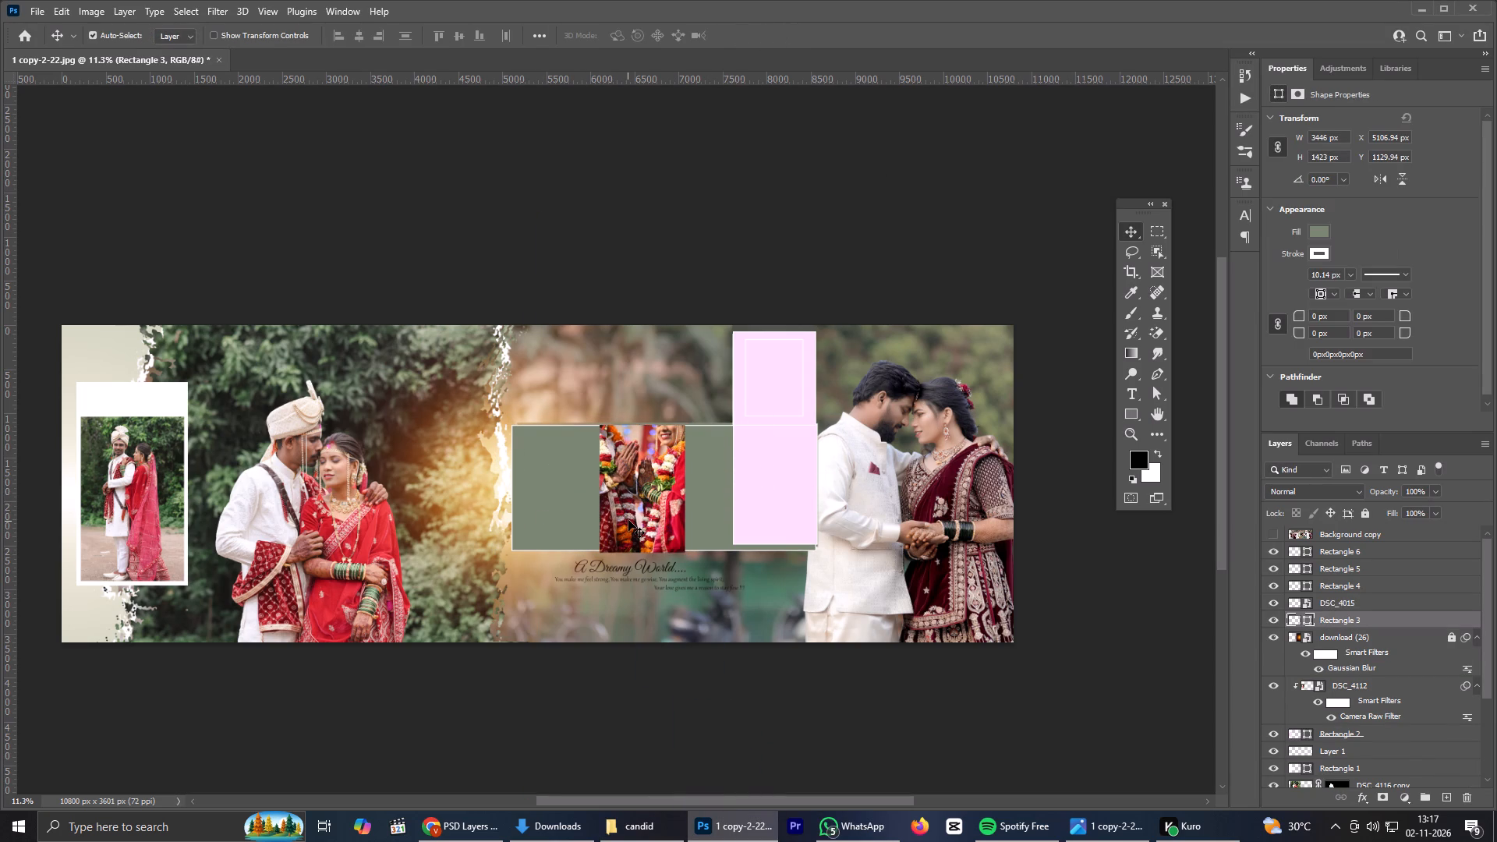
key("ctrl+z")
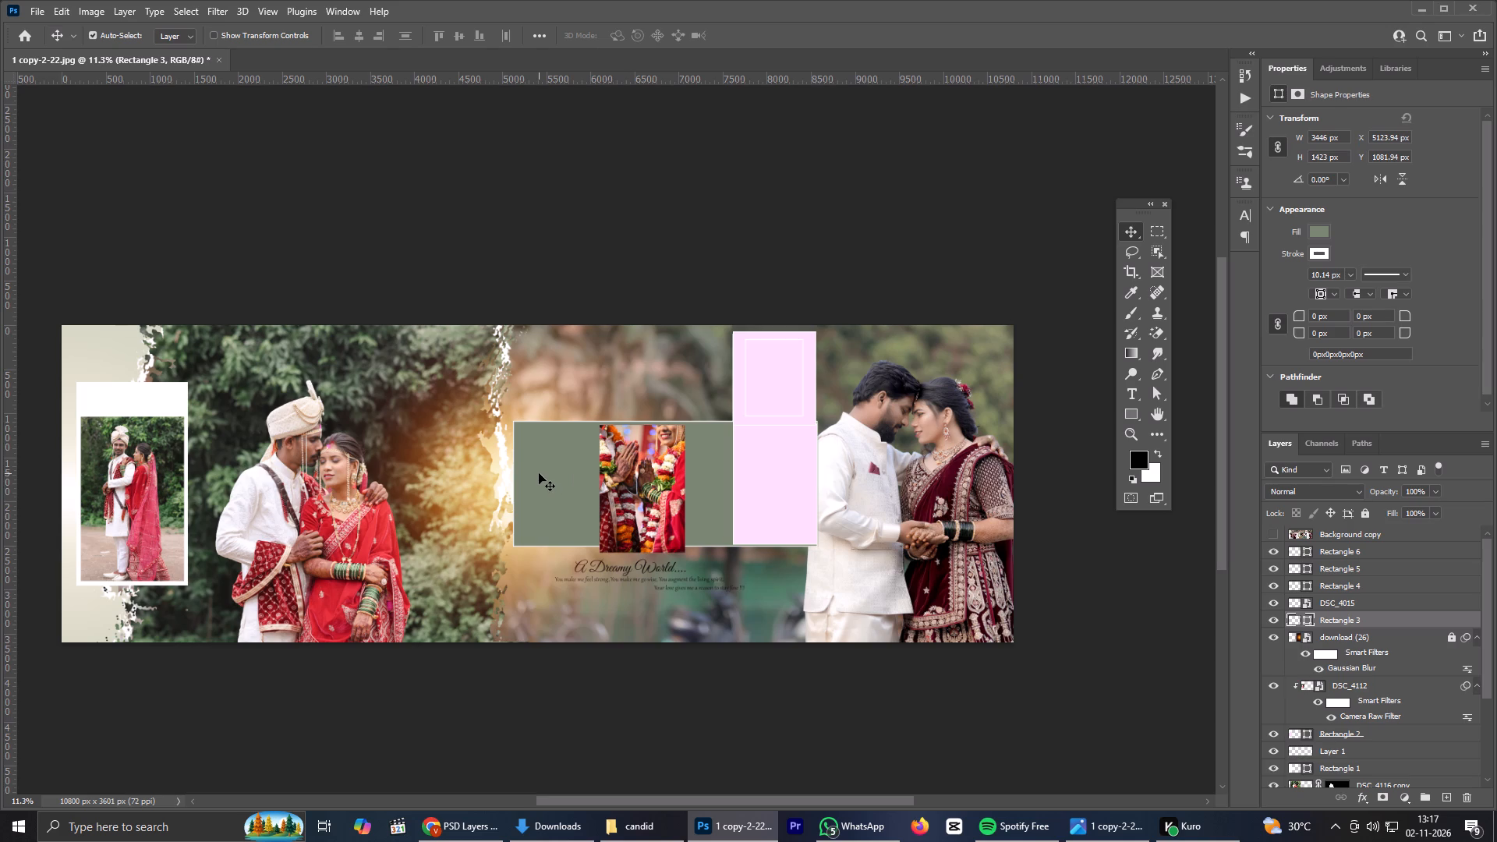
Draw a pink inner rectangle of about 2503 × 1219 px on a new layer, inset inside the wide grey-green frame.
left_click(1448, 801)
left_click(1129, 407)
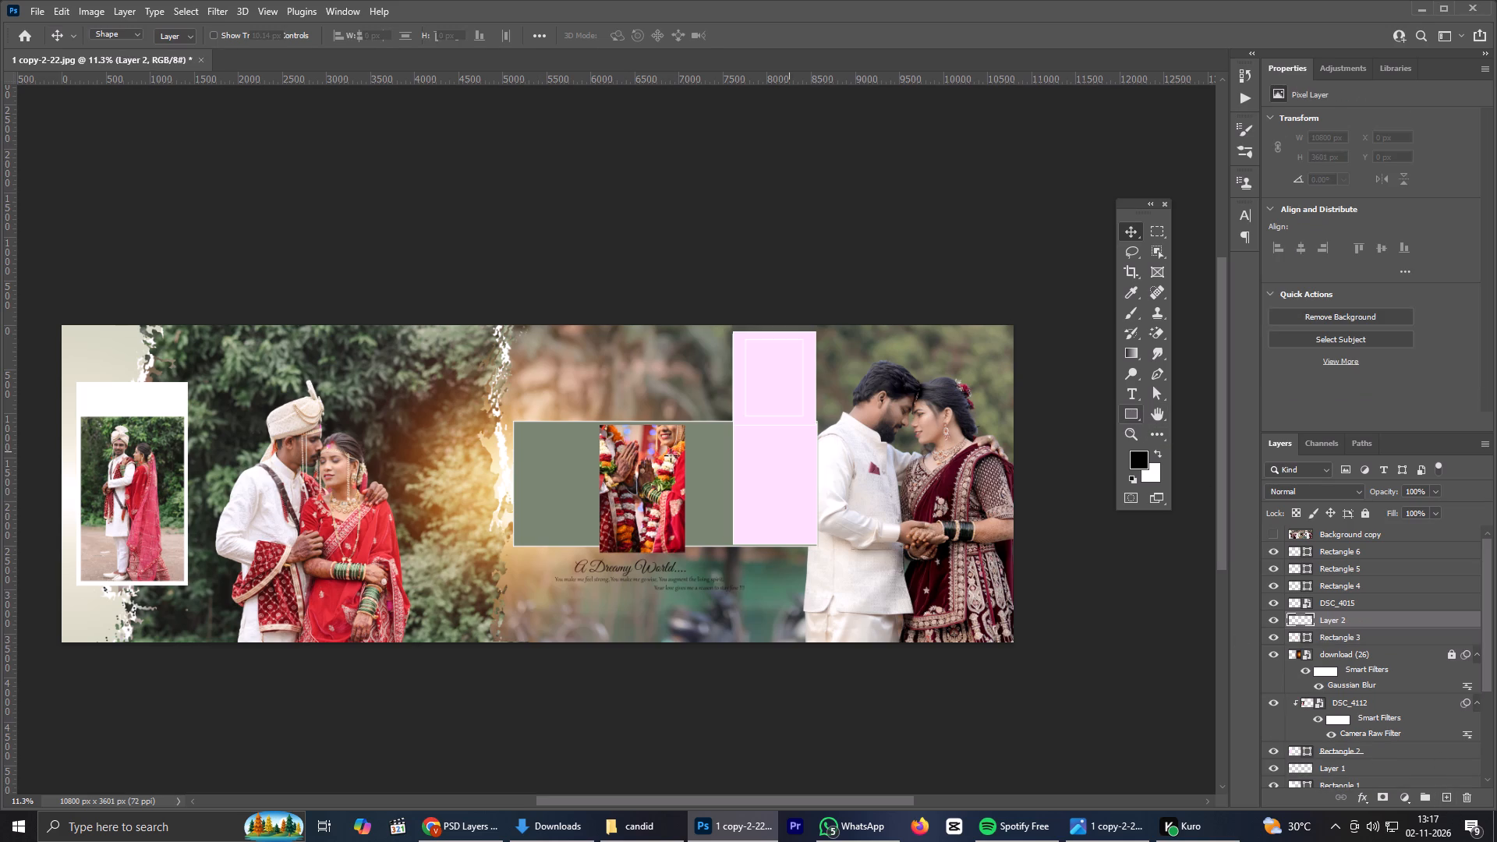
left_click_drag(524, 430, 656, 488)
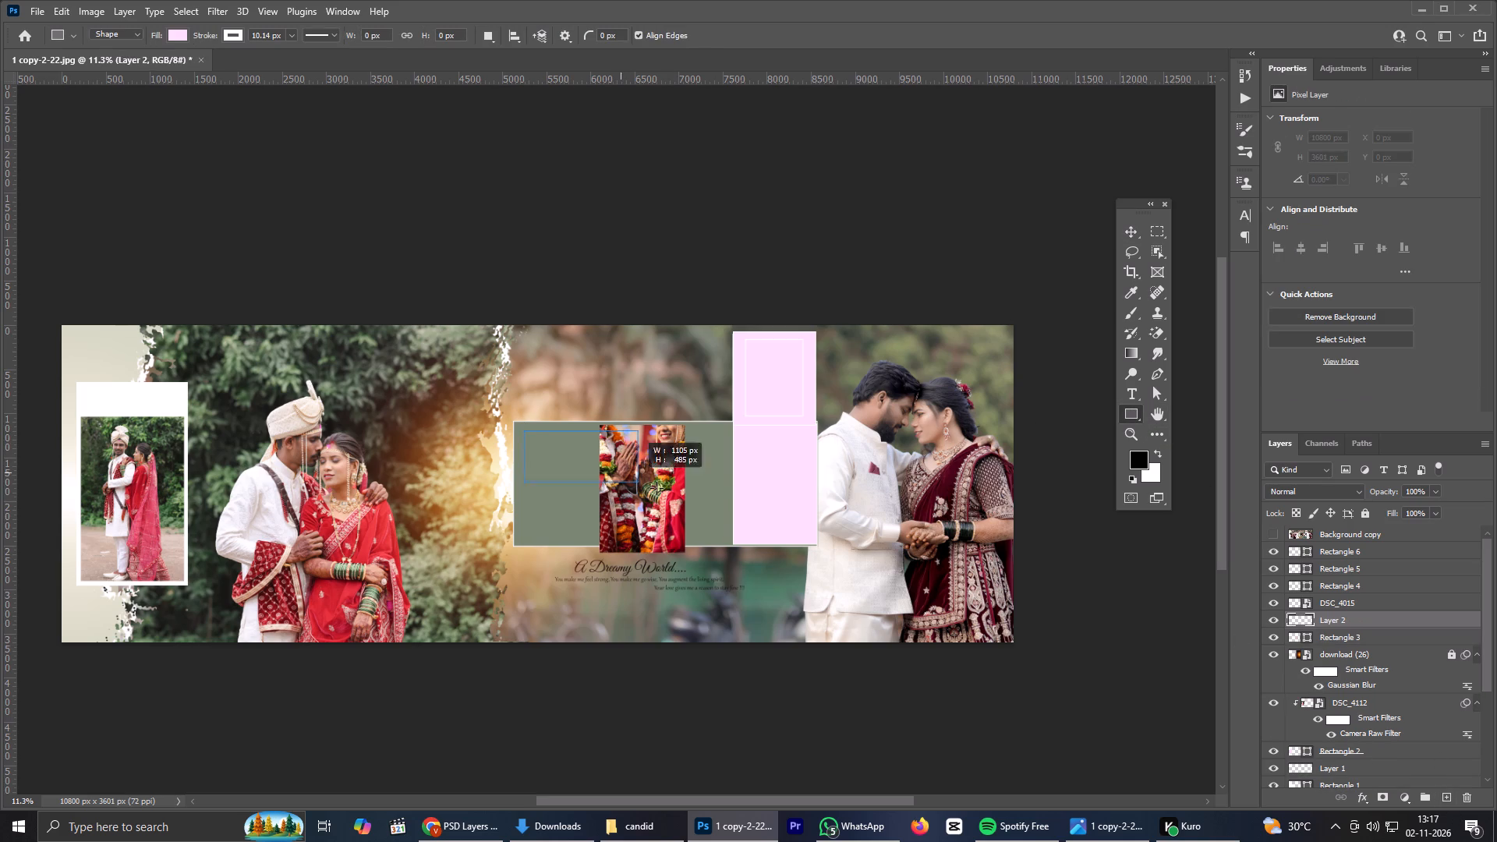
left_click_drag(656, 488, 743, 536)
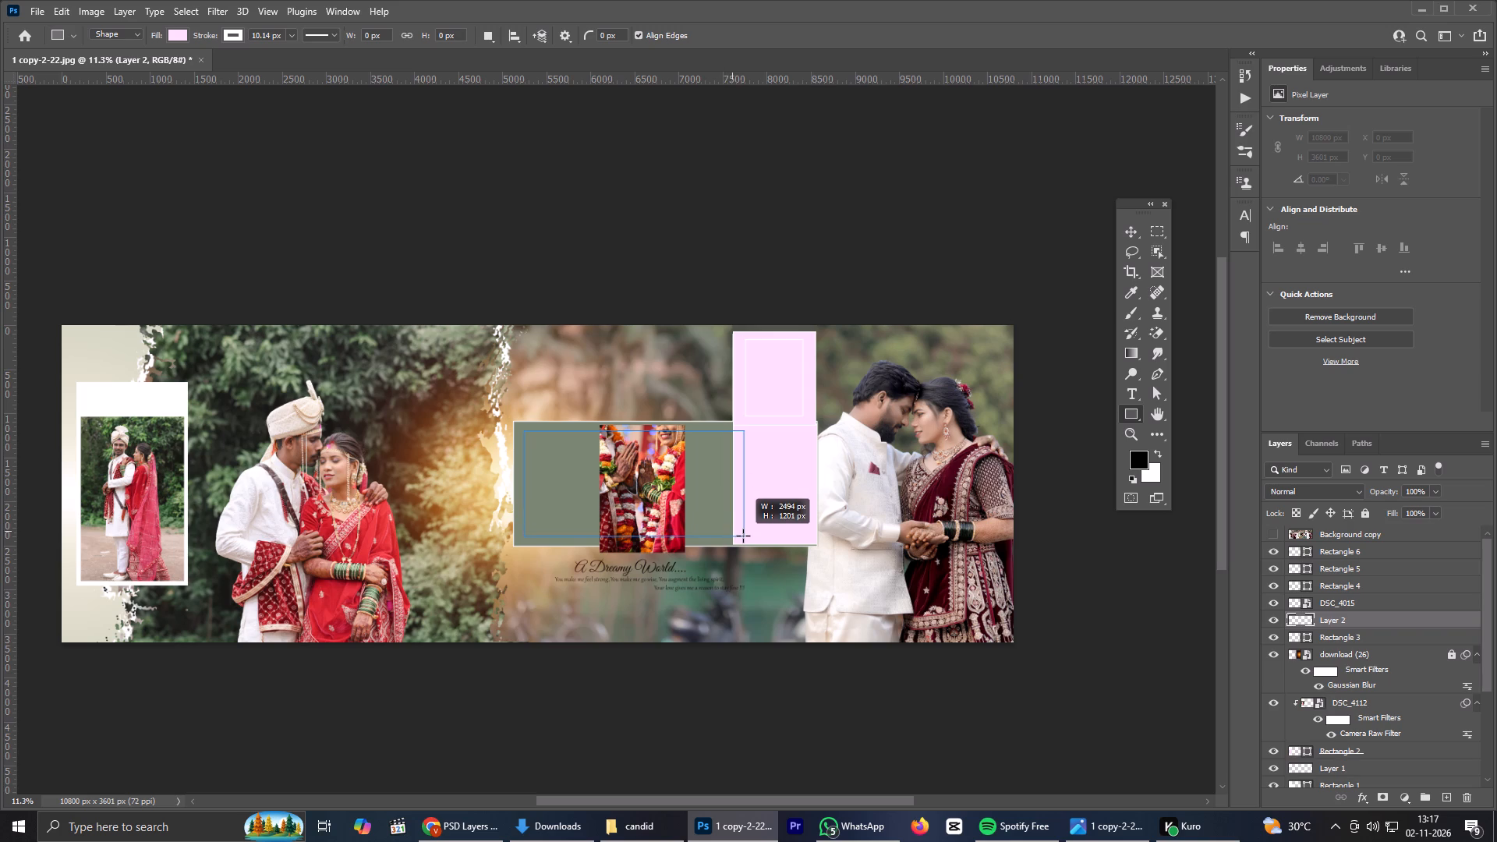
left_click_drag(743, 536, 744, 537)
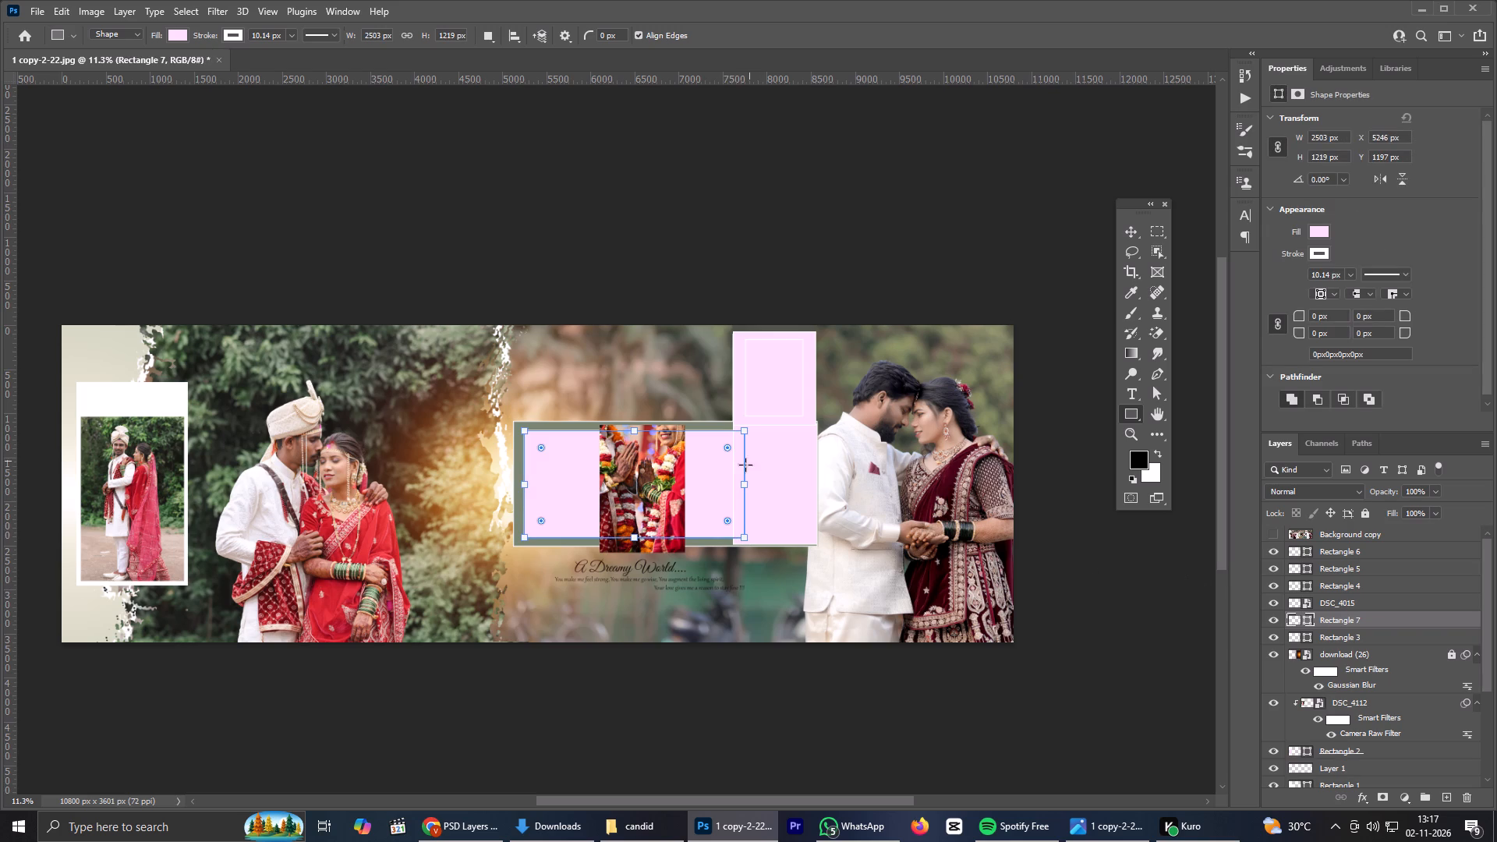
left_click(1133, 225)
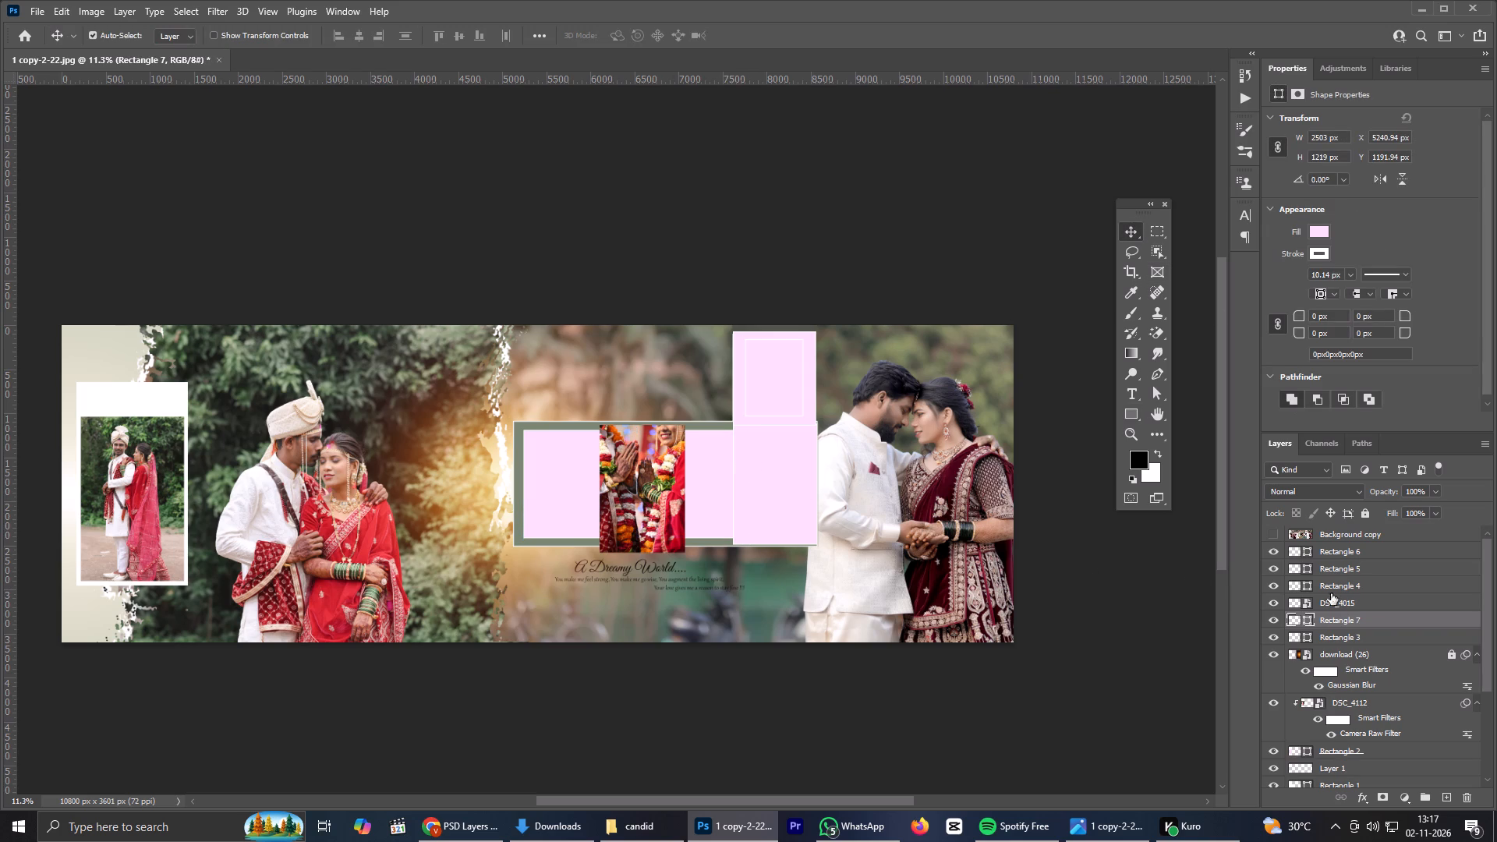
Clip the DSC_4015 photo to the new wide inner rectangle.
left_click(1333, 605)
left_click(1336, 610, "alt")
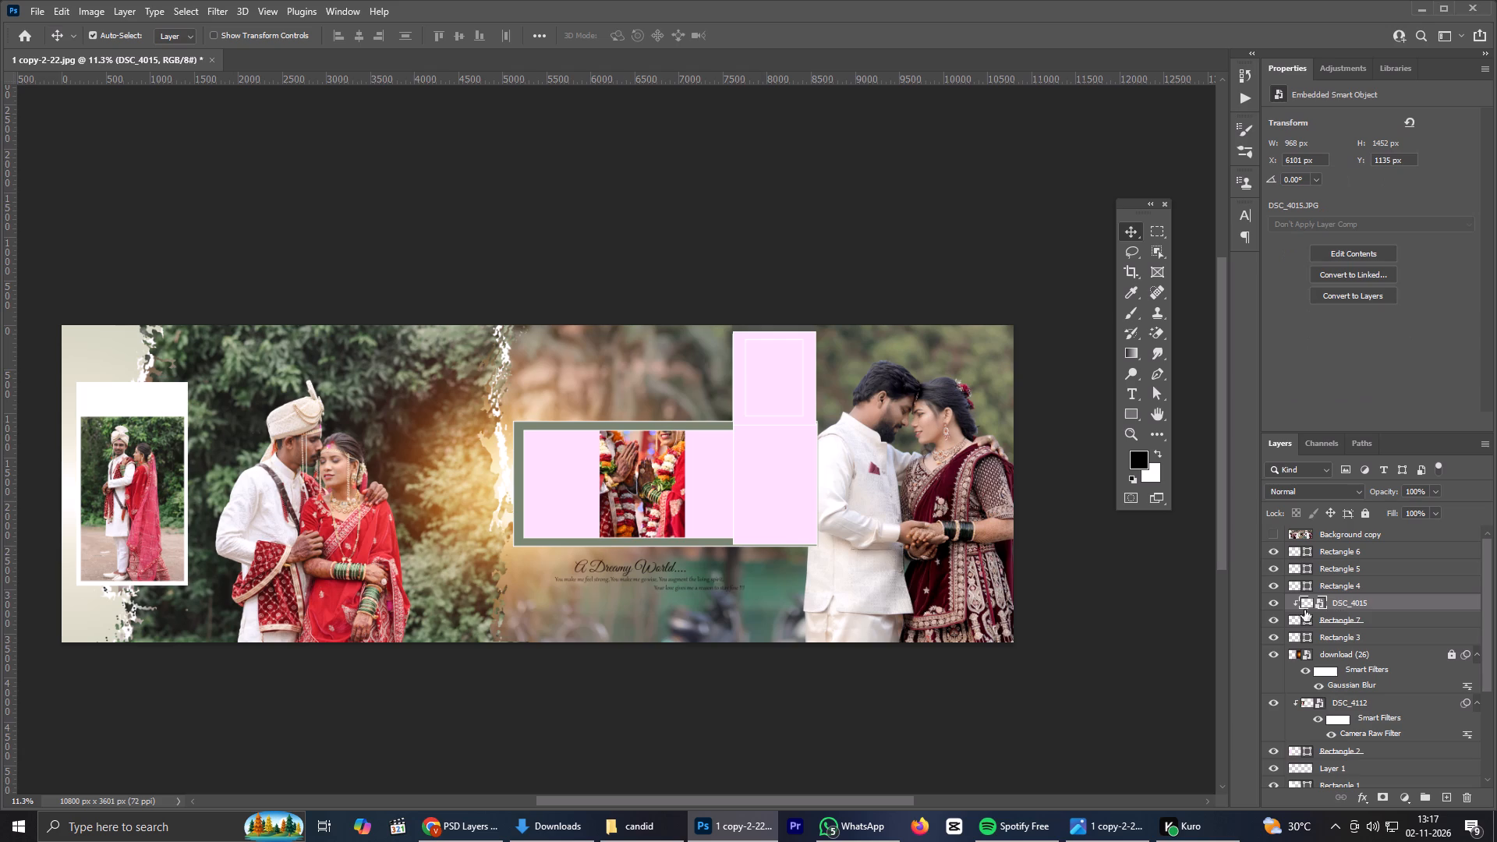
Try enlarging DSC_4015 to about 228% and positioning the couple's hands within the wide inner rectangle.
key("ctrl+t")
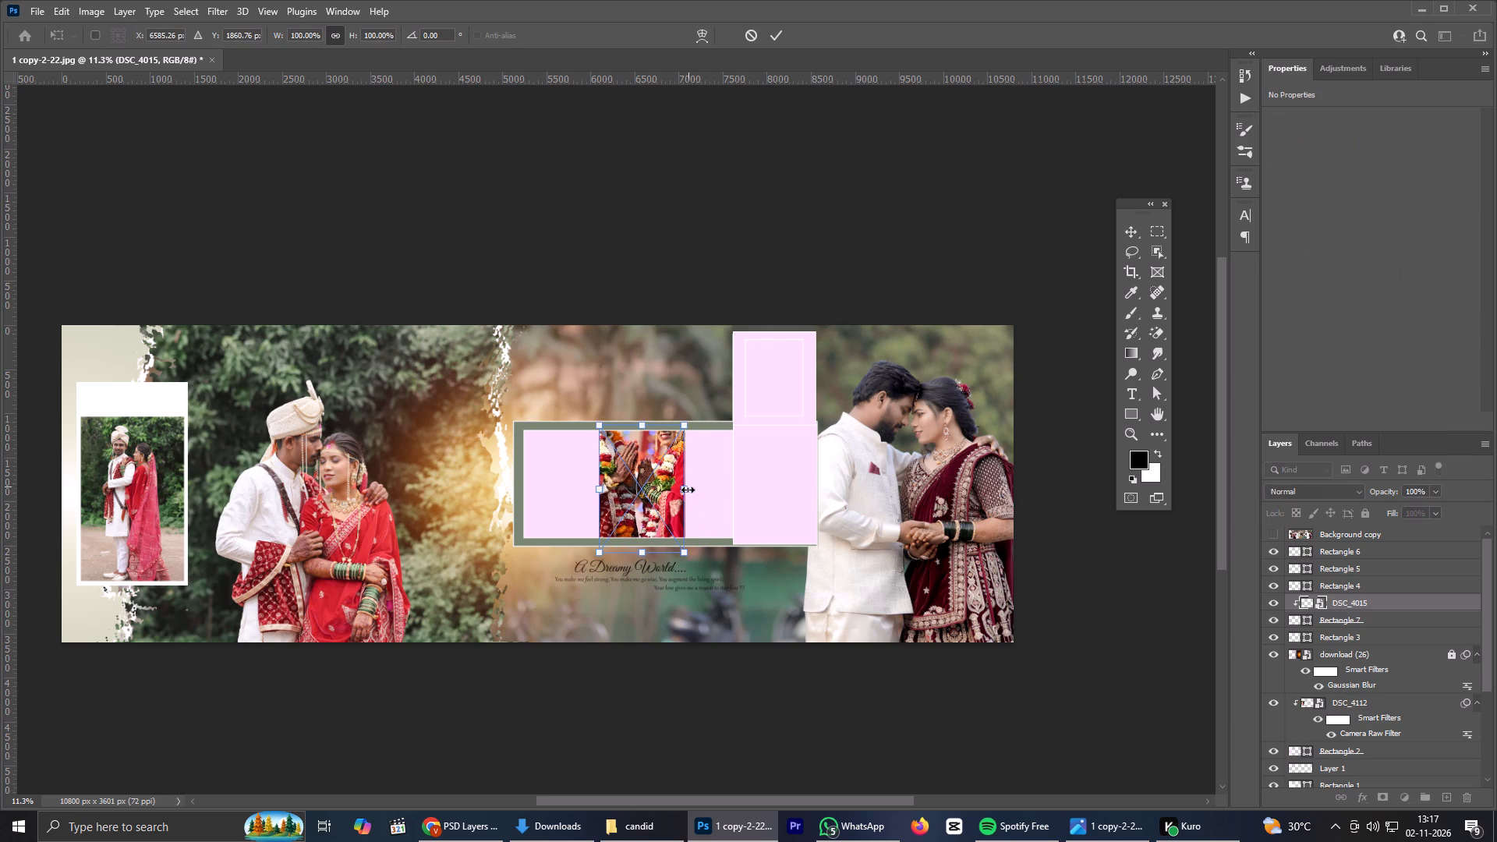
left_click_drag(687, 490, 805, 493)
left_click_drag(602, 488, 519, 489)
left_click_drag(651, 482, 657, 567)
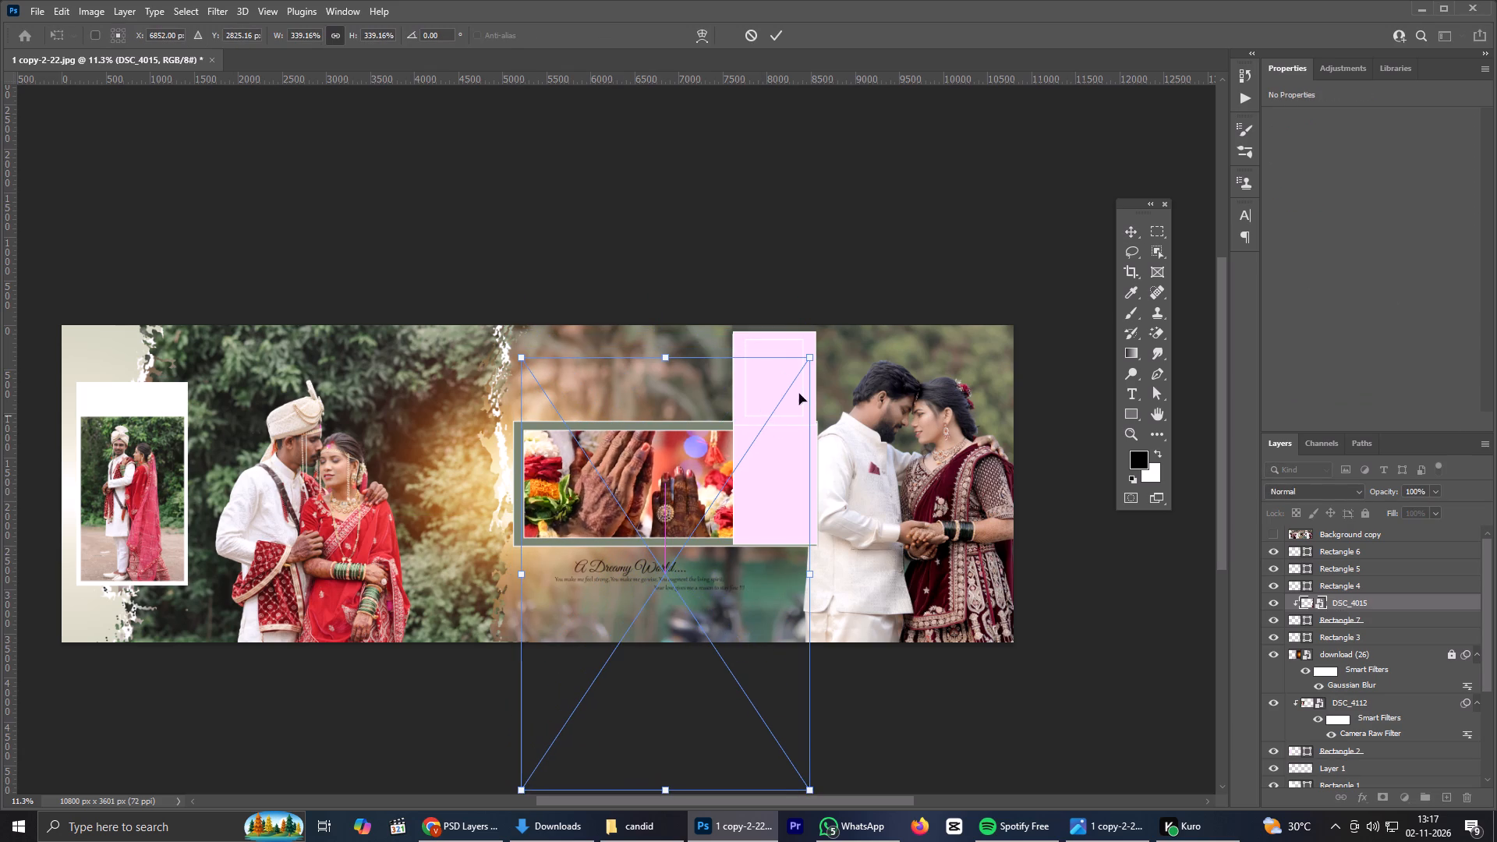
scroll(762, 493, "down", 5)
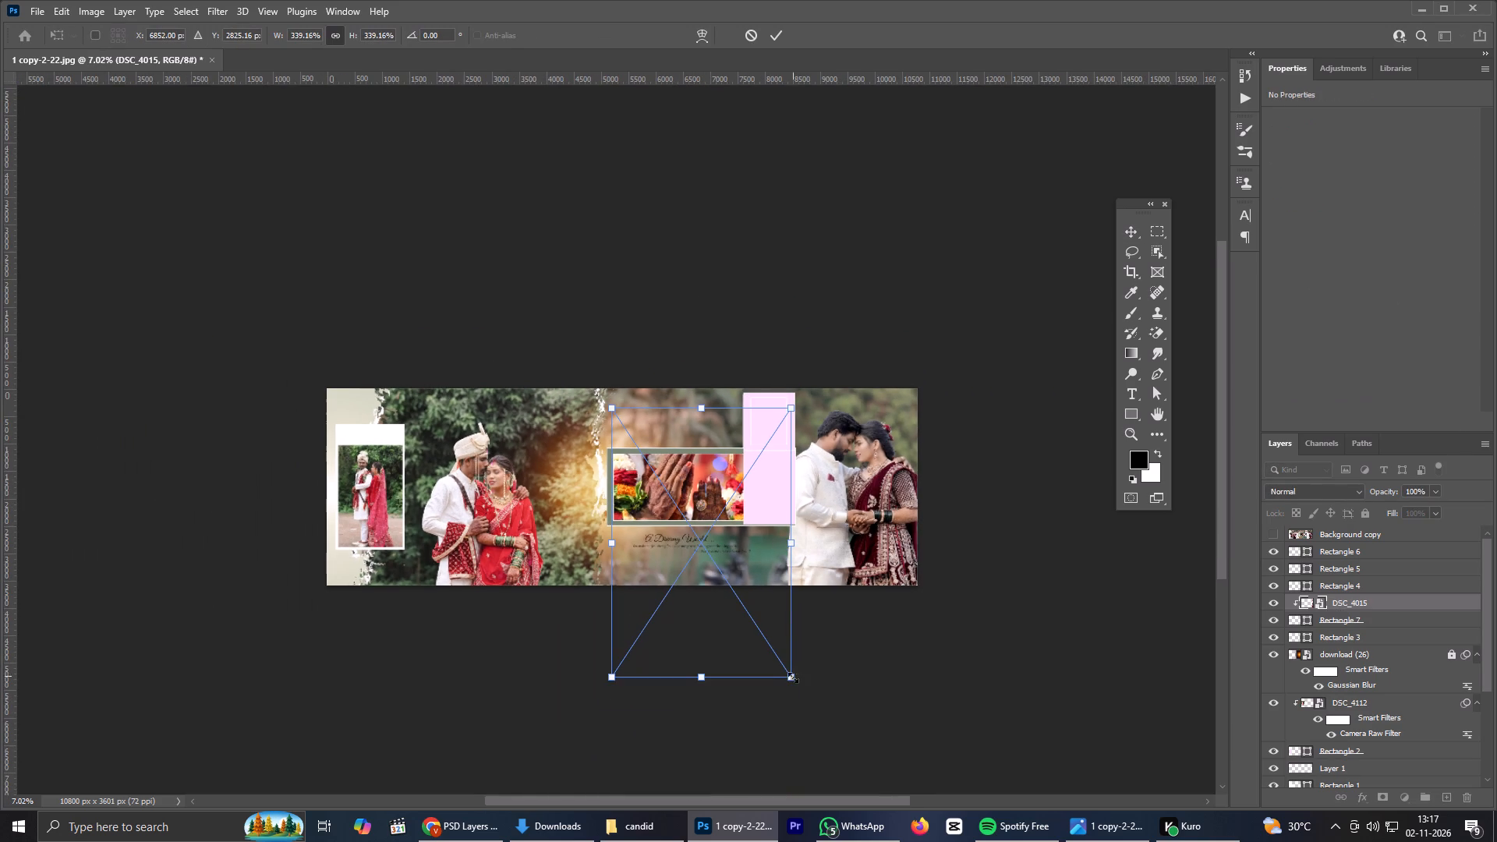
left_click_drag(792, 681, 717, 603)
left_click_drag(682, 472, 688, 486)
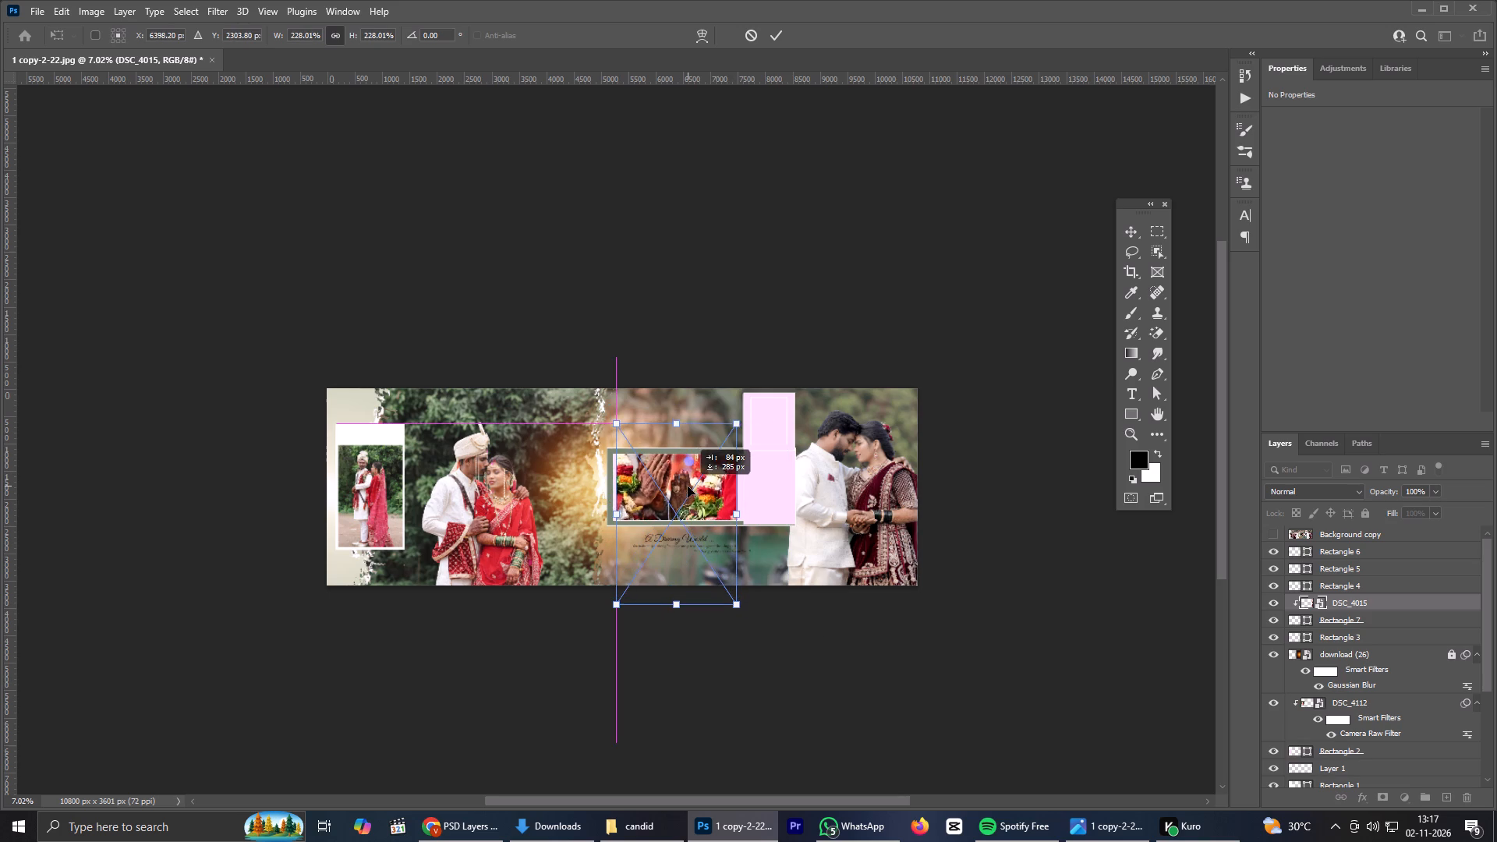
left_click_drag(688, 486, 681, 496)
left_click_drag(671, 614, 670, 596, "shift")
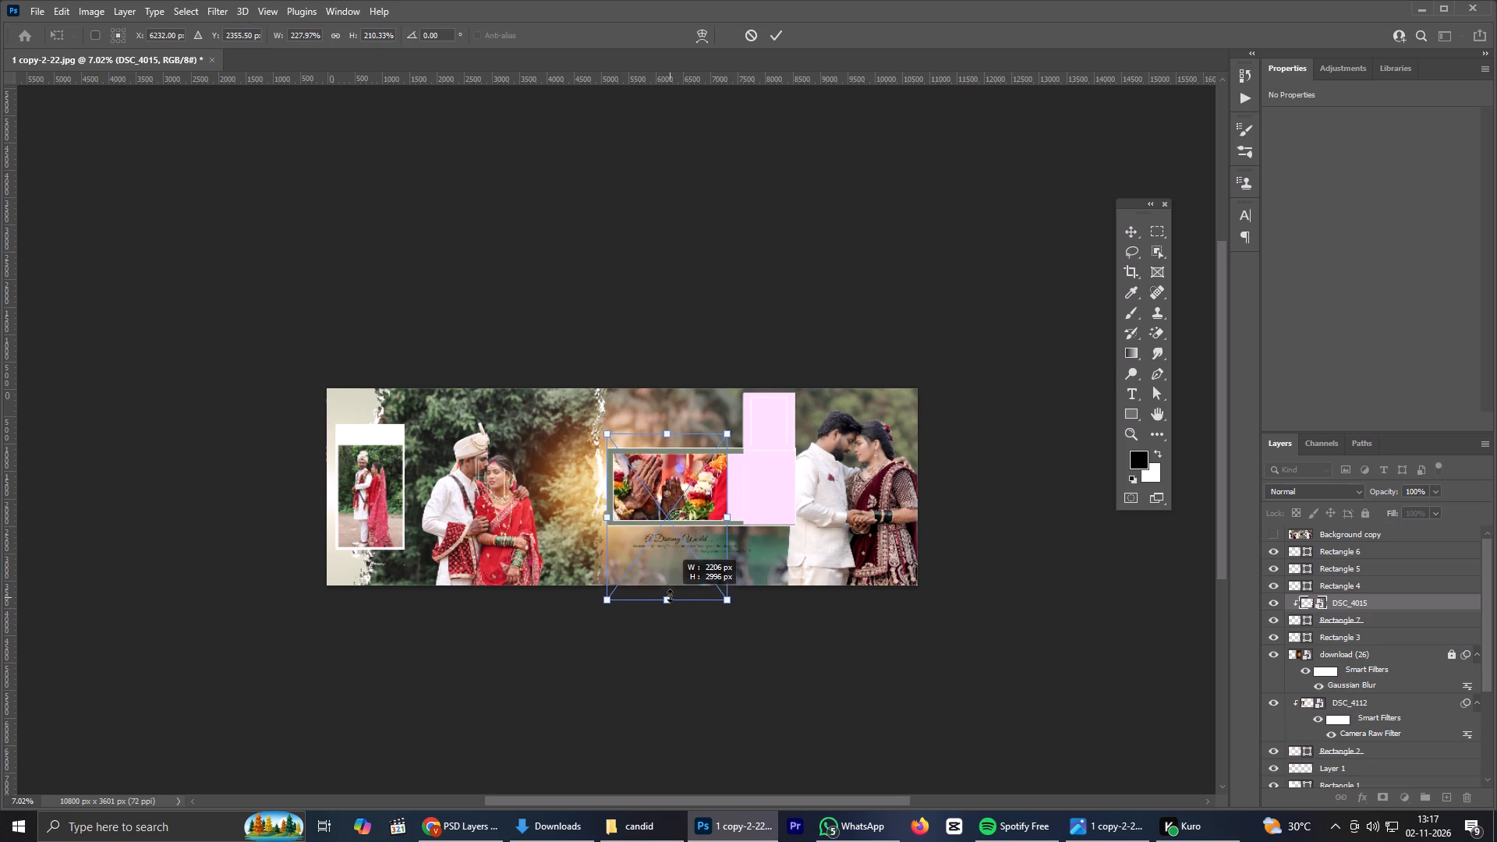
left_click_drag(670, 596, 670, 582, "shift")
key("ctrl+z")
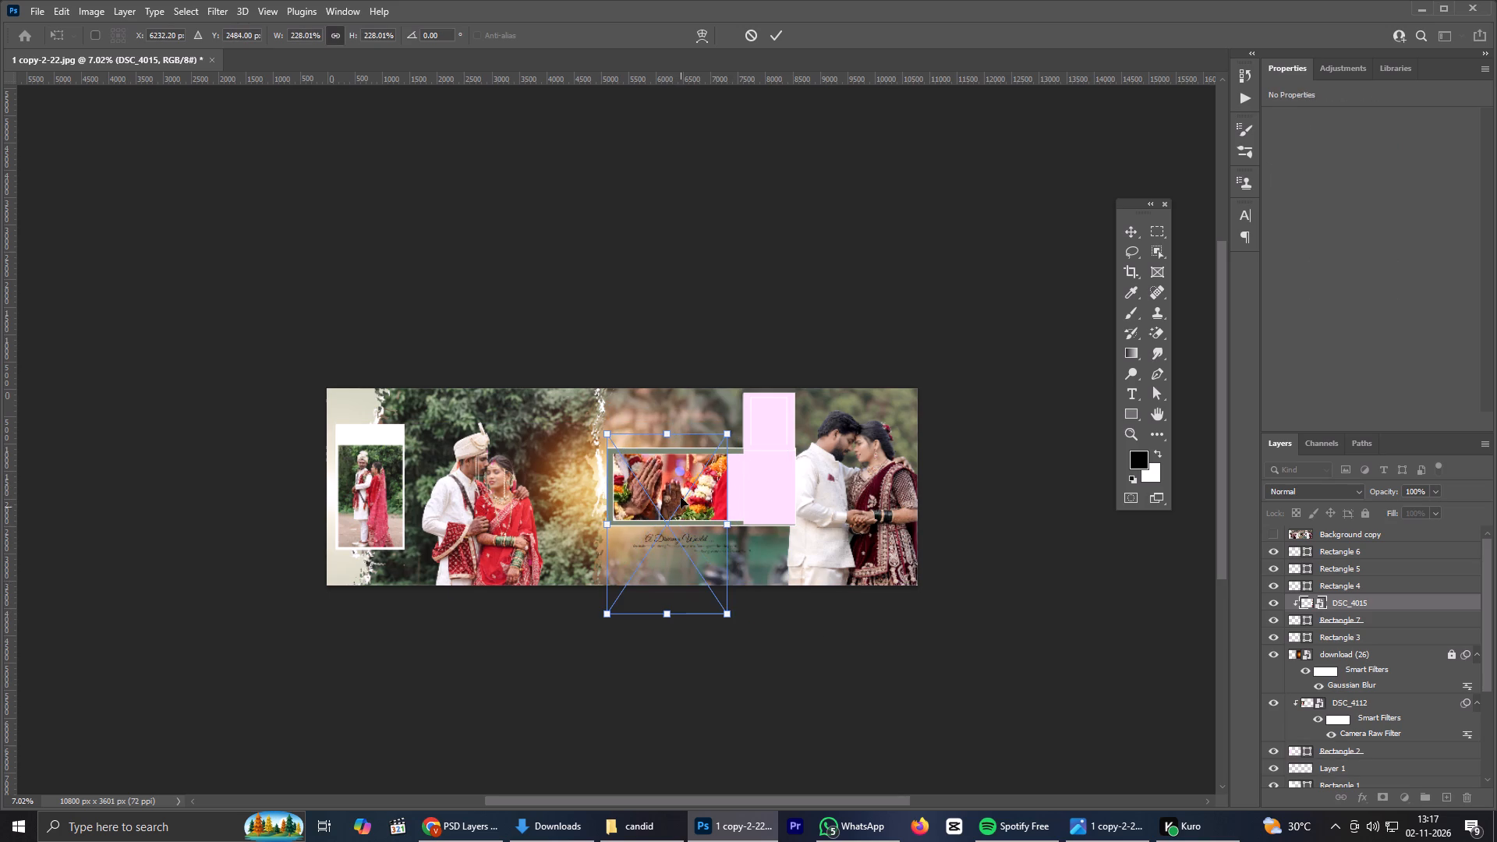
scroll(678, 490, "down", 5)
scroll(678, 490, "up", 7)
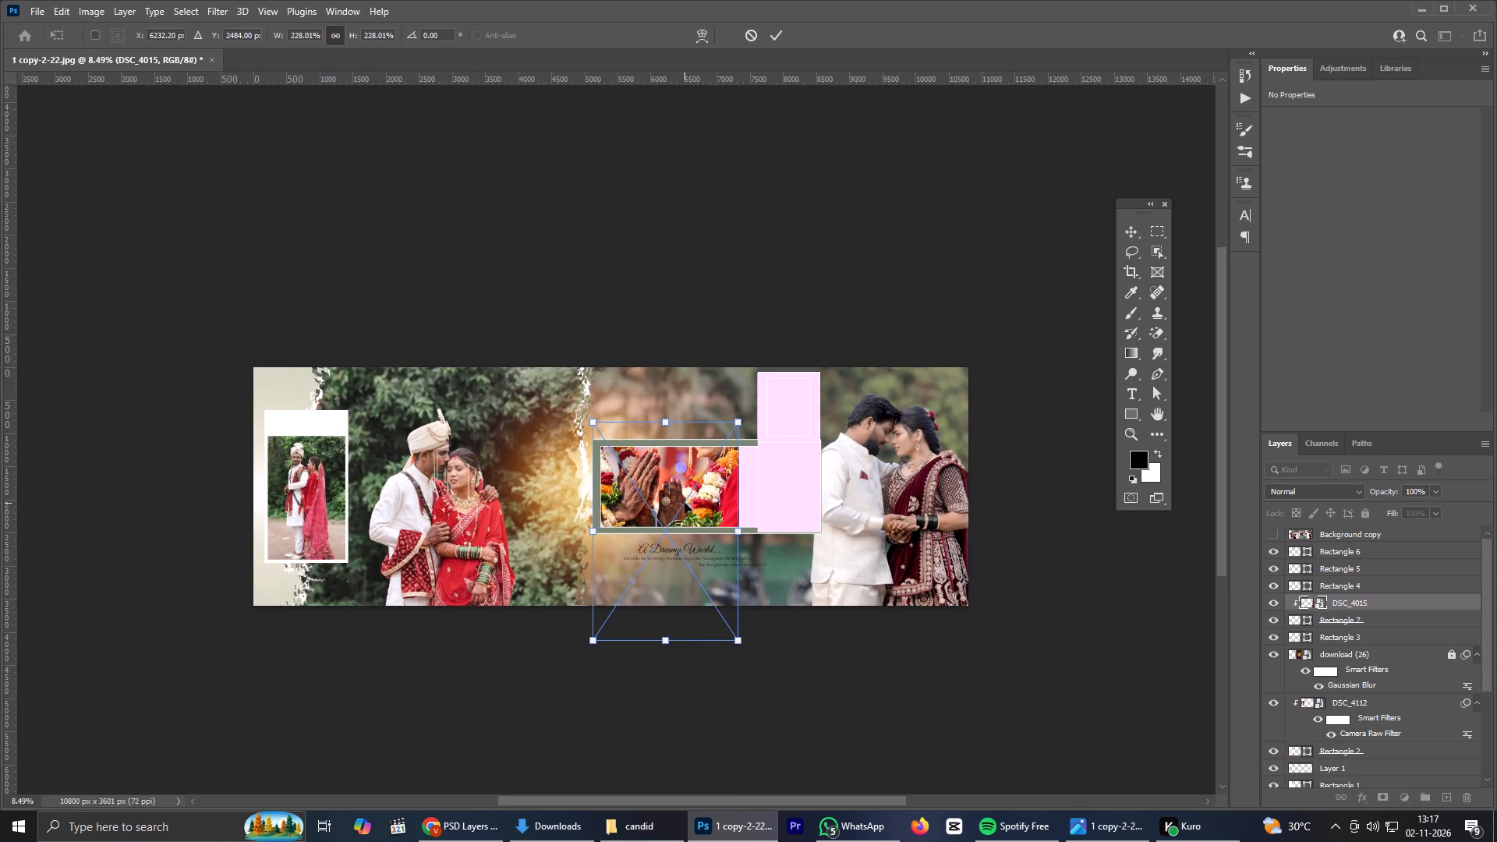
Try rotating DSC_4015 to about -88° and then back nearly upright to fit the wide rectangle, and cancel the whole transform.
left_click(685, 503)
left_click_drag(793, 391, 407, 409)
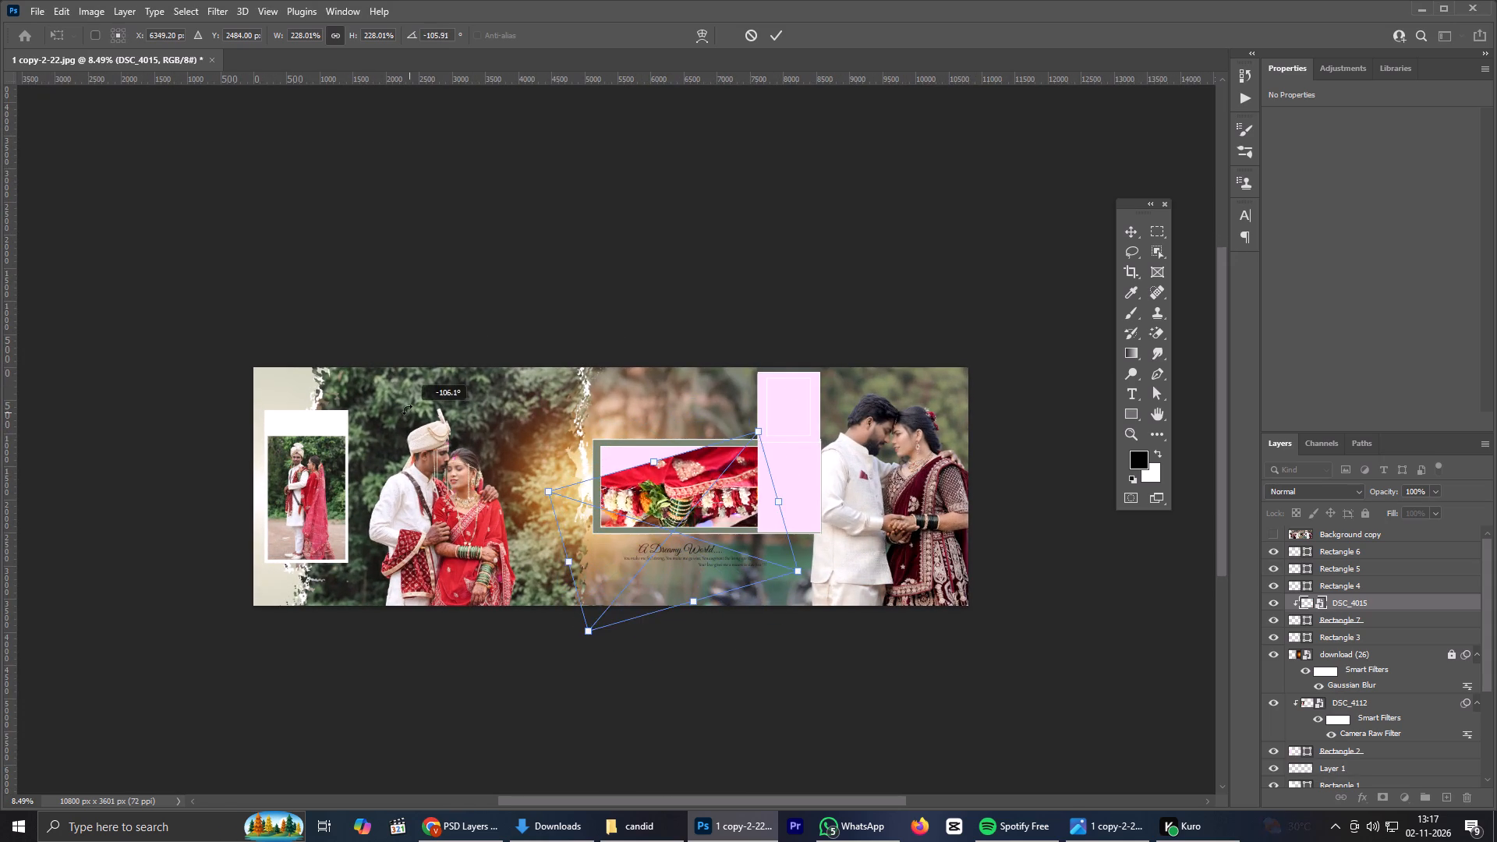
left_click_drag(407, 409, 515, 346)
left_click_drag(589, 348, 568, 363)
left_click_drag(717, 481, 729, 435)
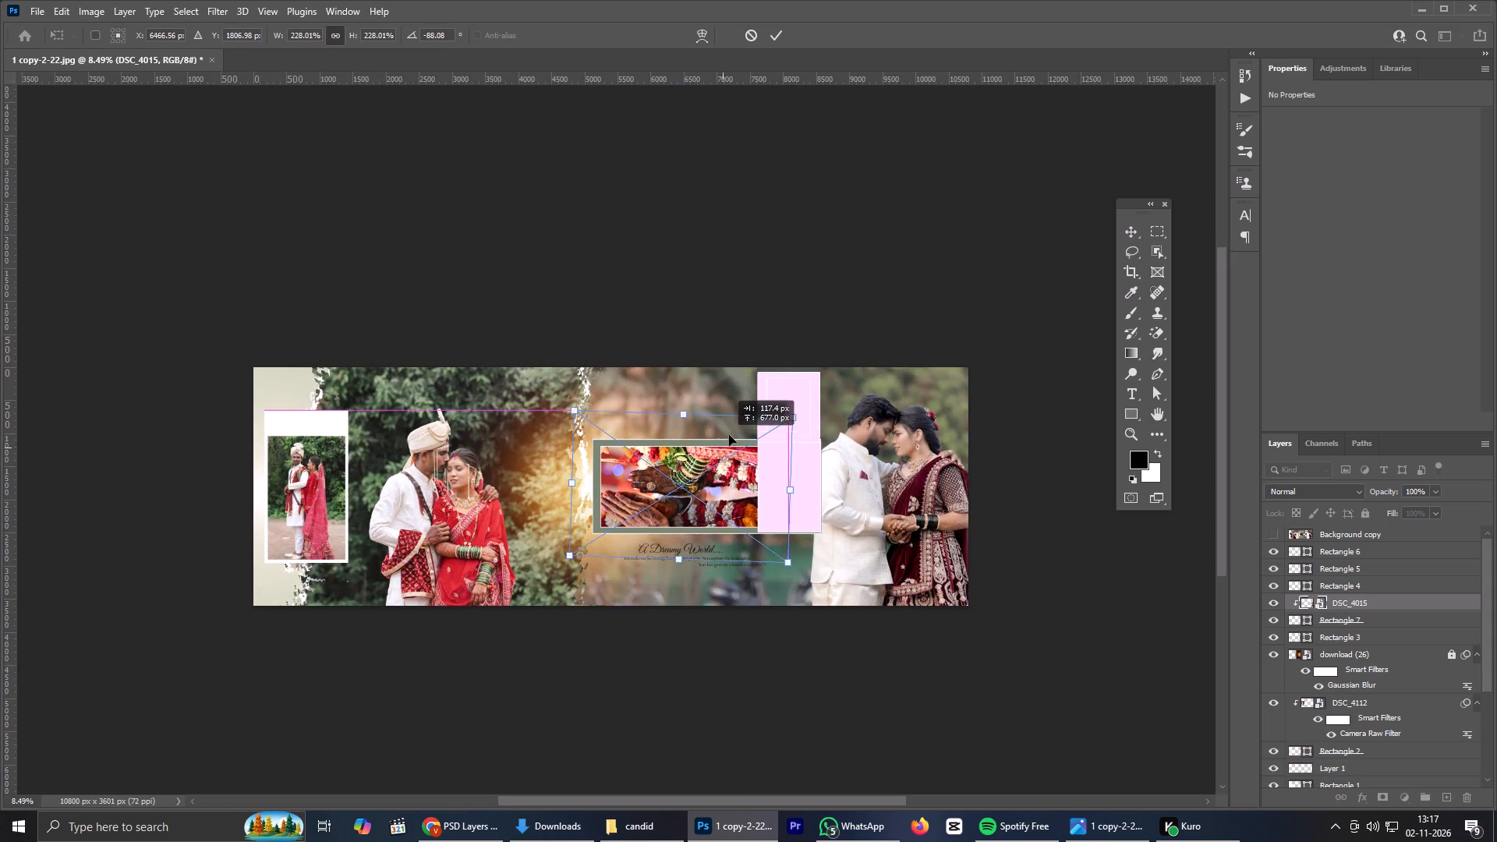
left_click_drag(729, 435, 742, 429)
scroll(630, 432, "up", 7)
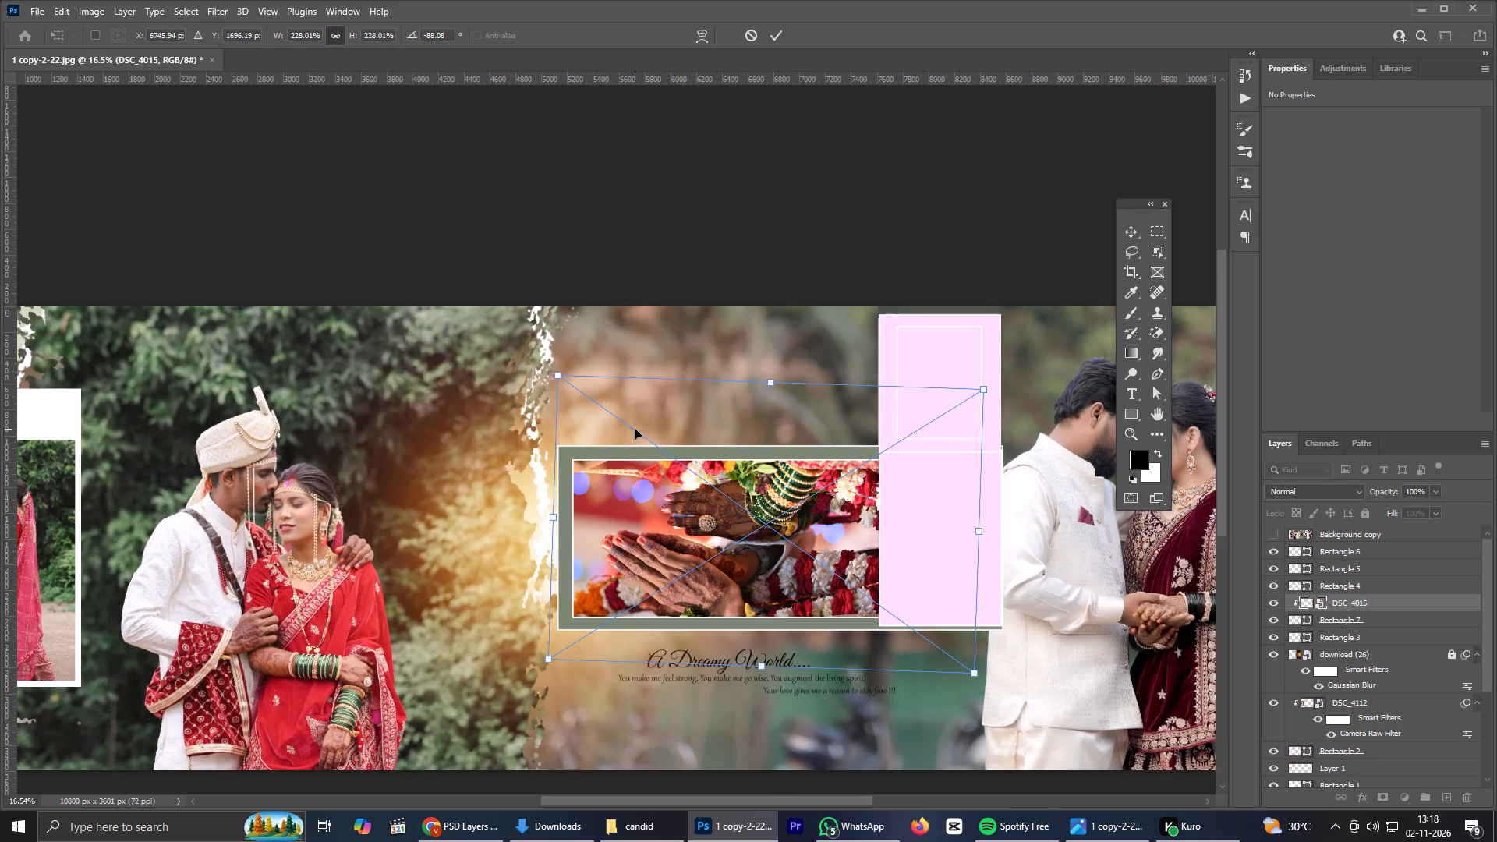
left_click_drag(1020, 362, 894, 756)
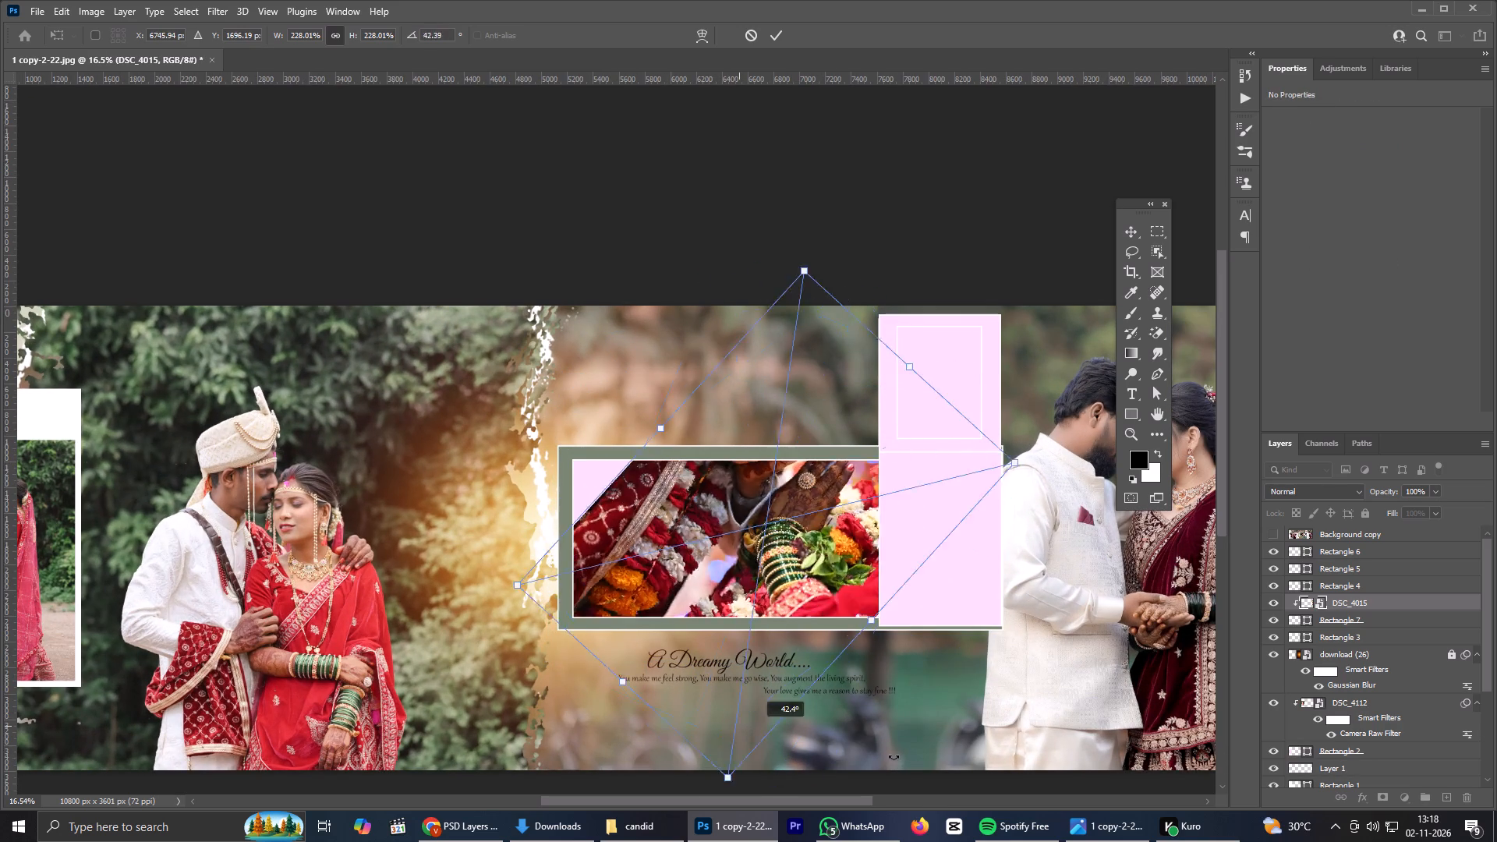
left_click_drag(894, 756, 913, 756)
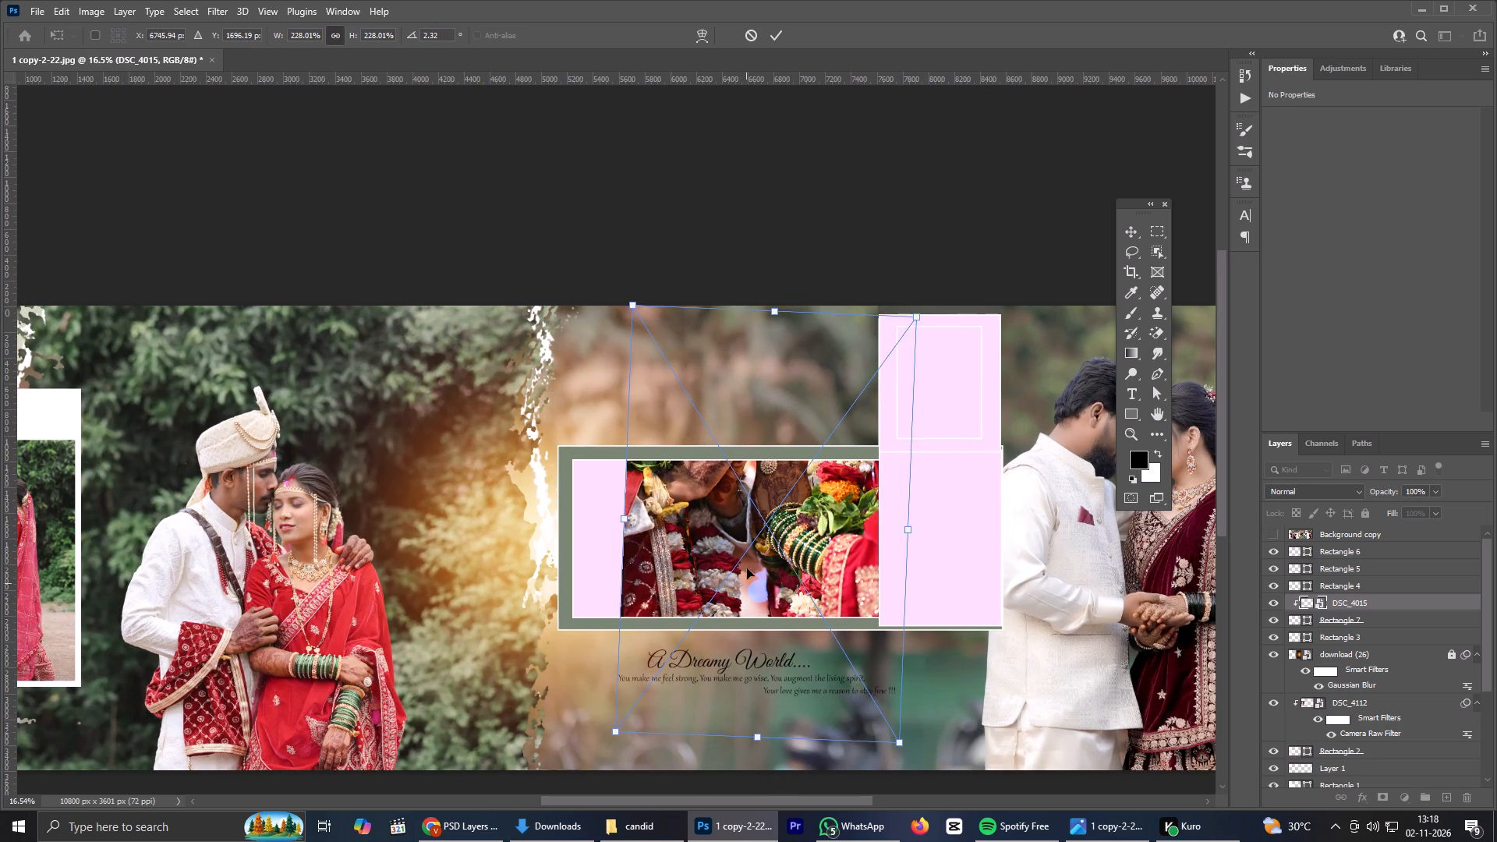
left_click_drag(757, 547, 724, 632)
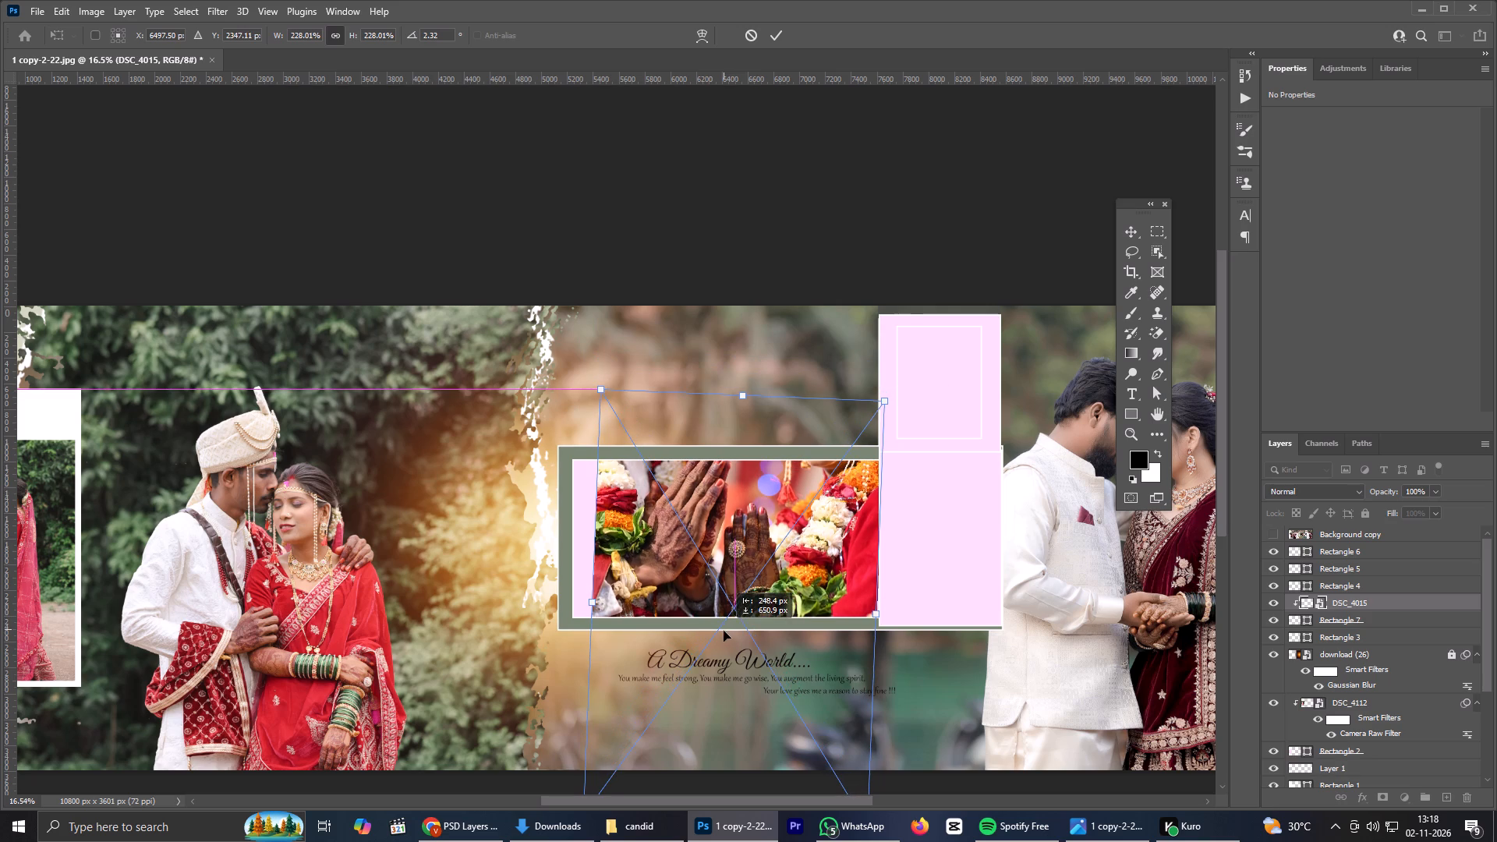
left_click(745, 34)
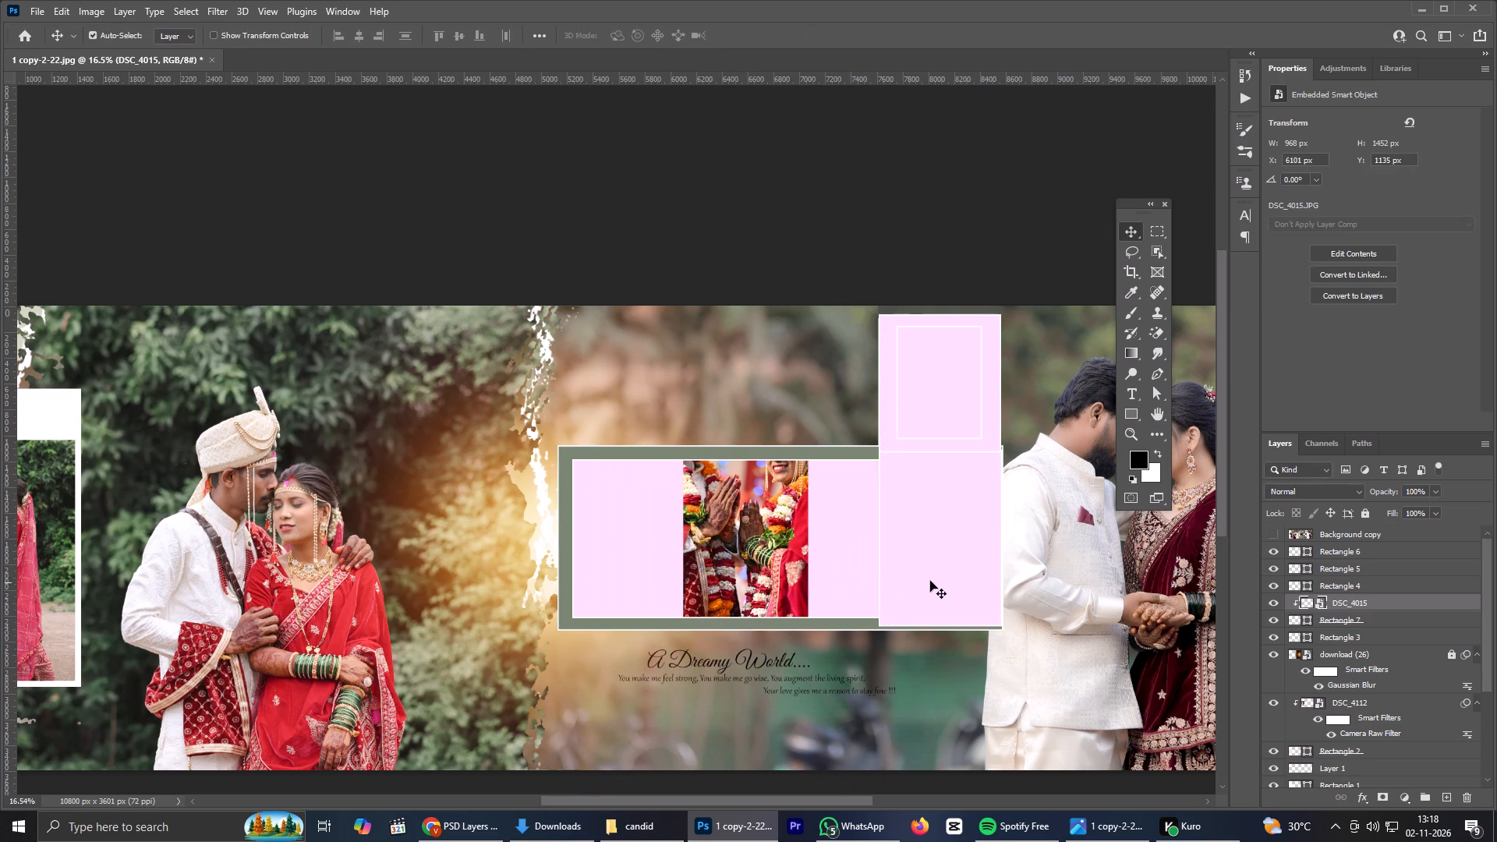
Move the DSC_4015 photo out of the wide frame onto the portrait-shaped Rectangle 4 beside it, and clip it to that rectangle.
key("ctrl+c")
key("BackSpace")
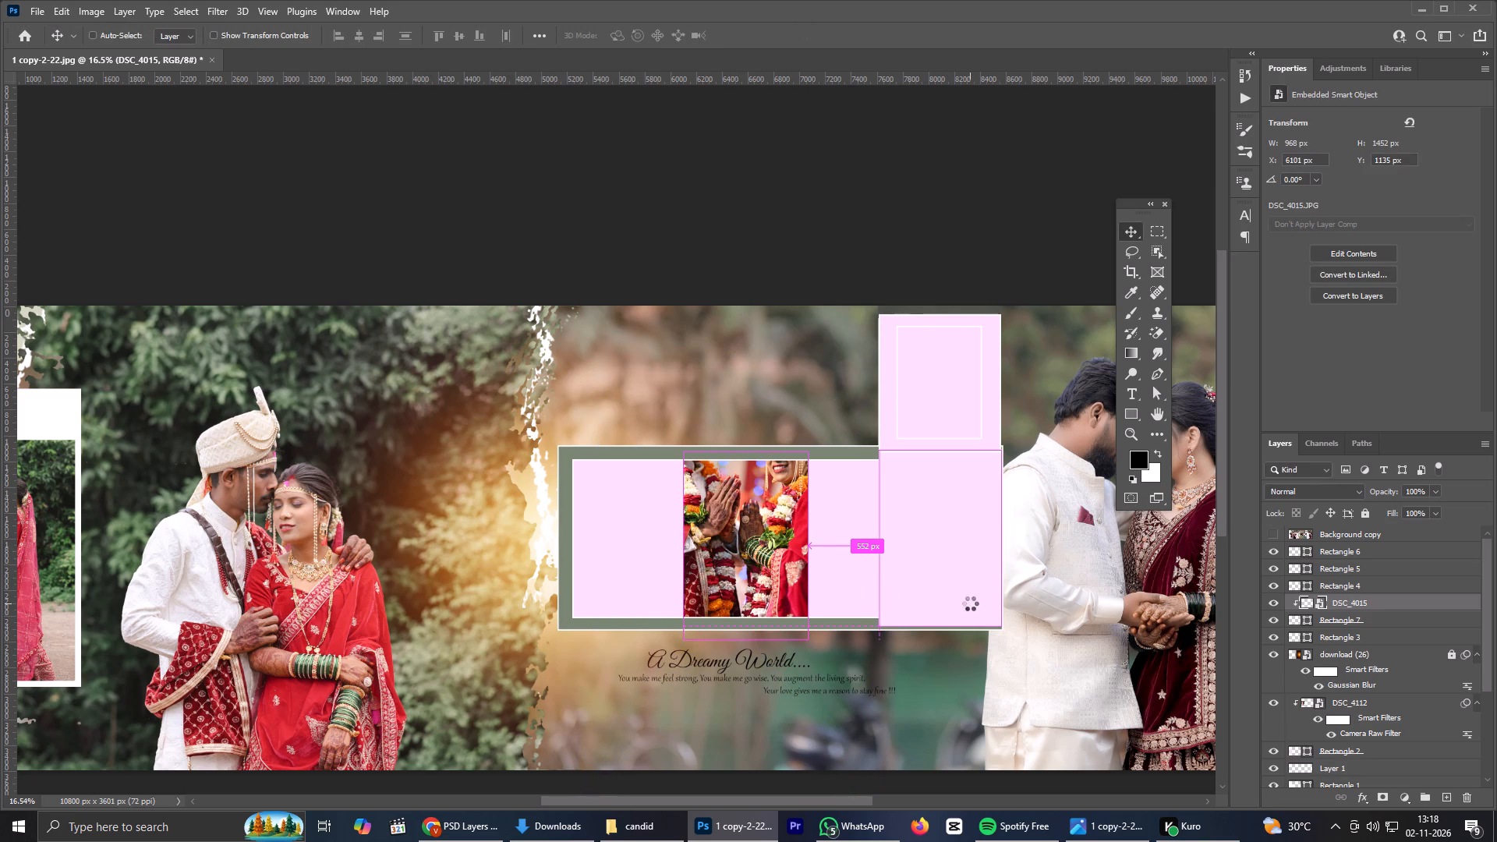
left_click(960, 508)
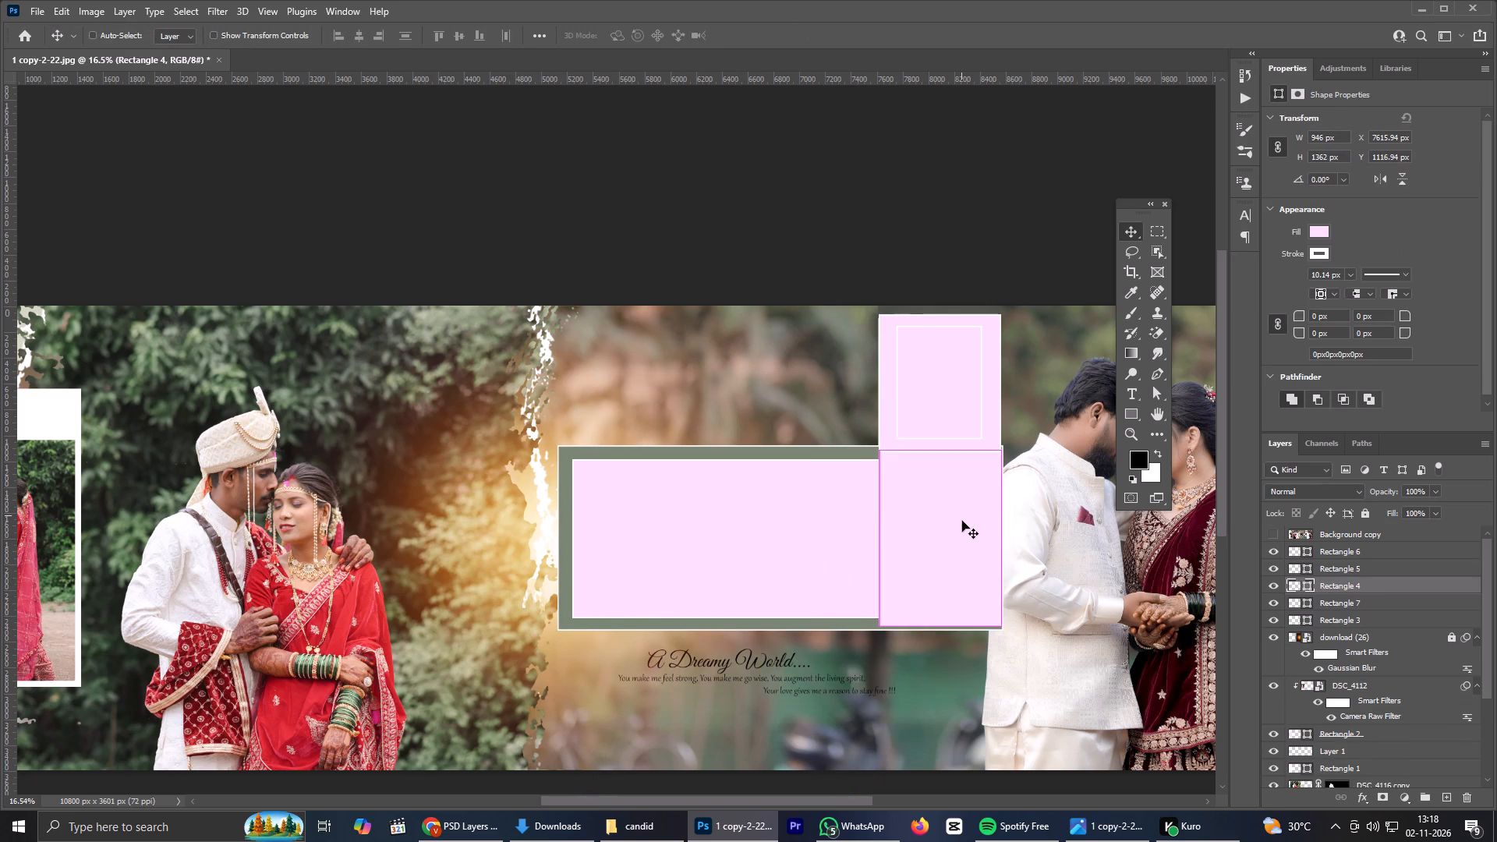
key("ctrl+v")
left_click_drag(643, 541, 966, 556)
left_click(1341, 595, "alt")
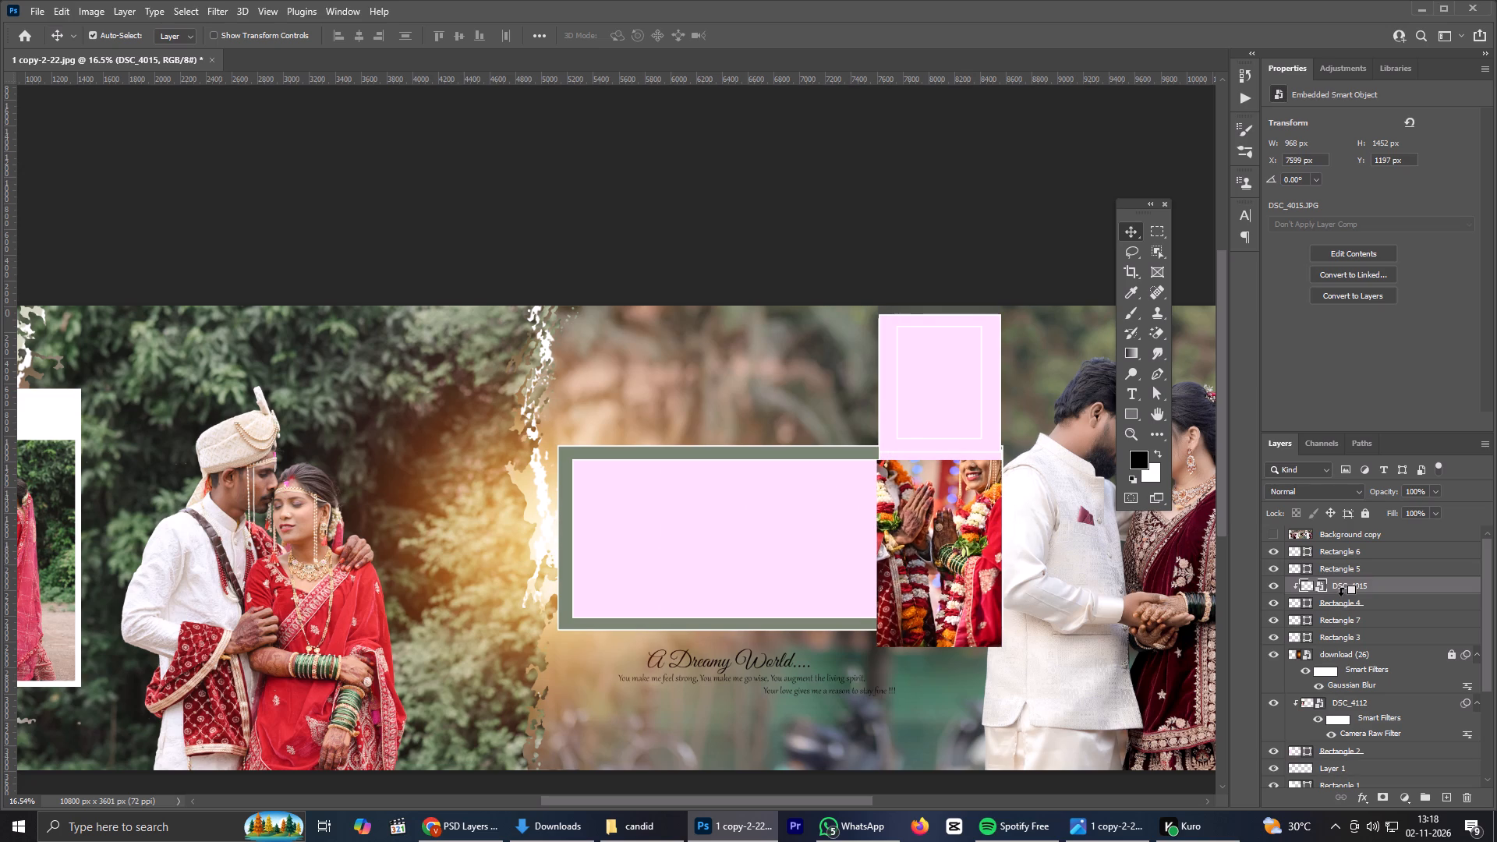
Scale DSC_4015 to about 157% and reposition it so the couple's joined palms fill Rectangle 4.
scroll(952, 541, "up", 2)
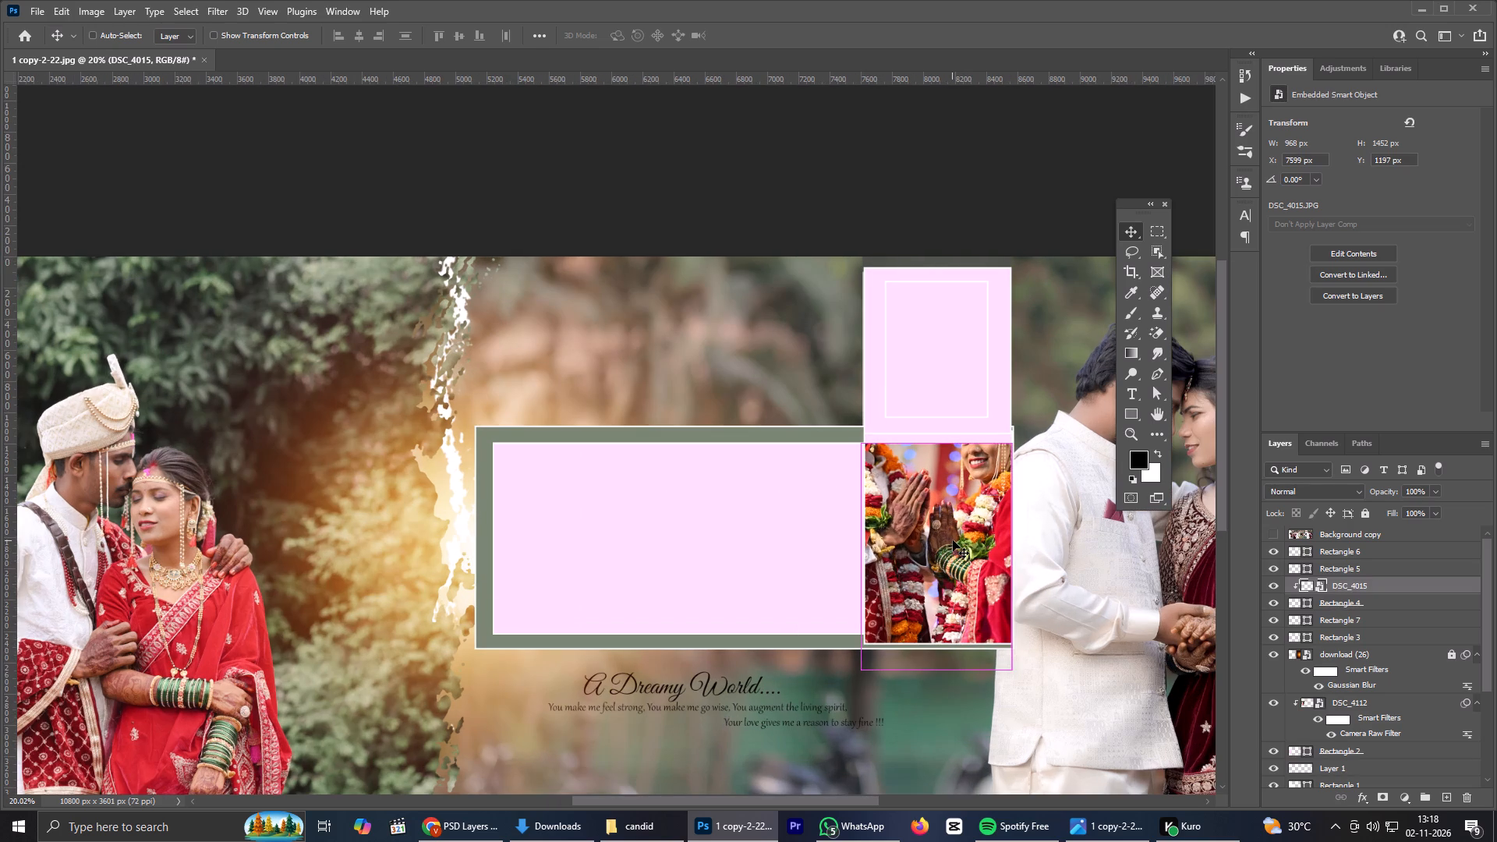
key("ctrl+t")
left_click_drag(1011, 668, 1053, 706, "alt")
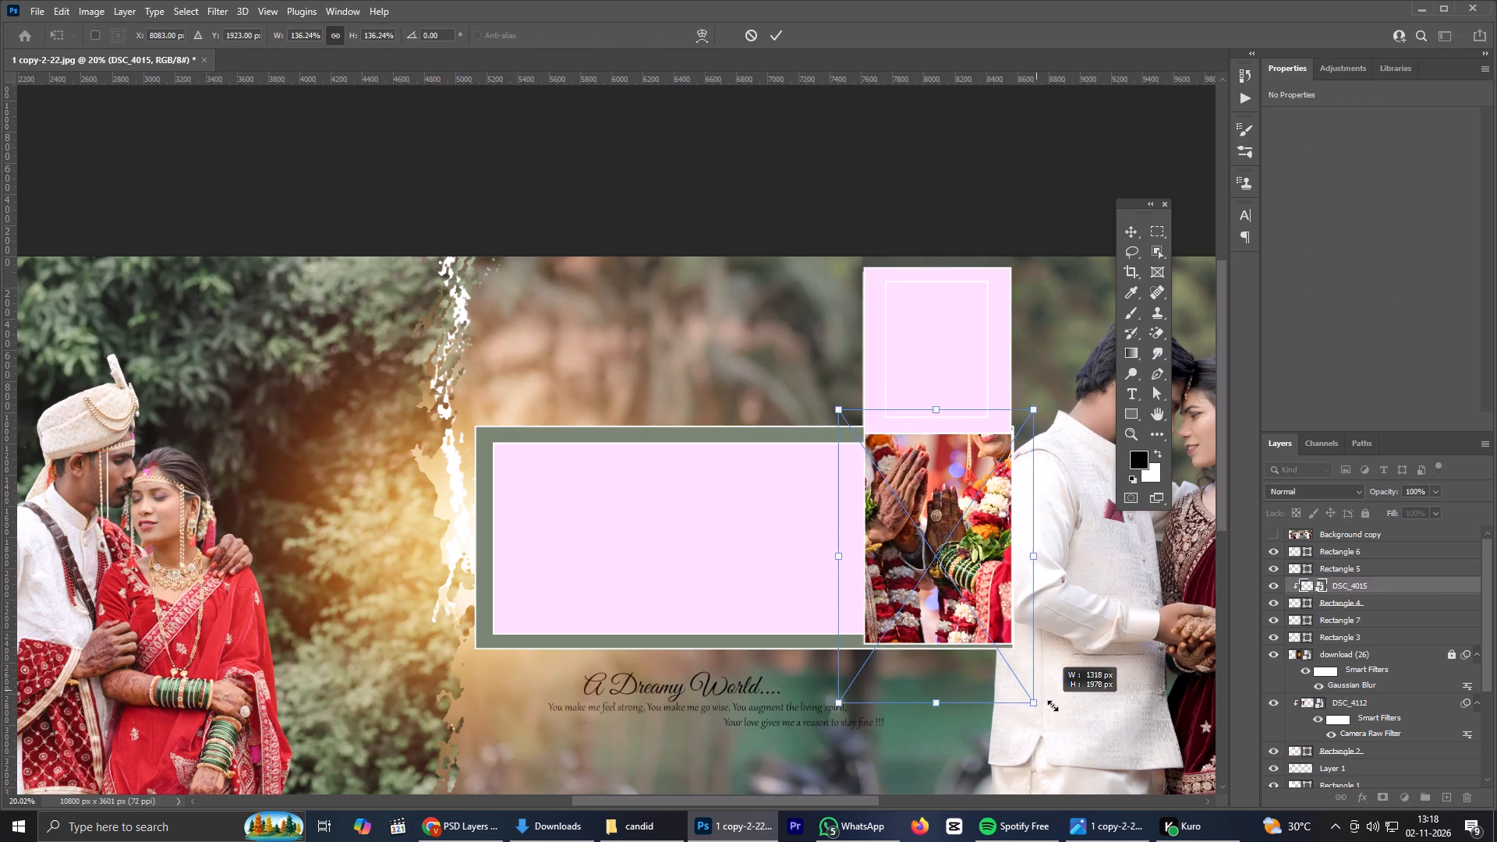
left_click_drag(1053, 706, 1057, 709, "alt")
left_click_drag(947, 582, 954, 604)
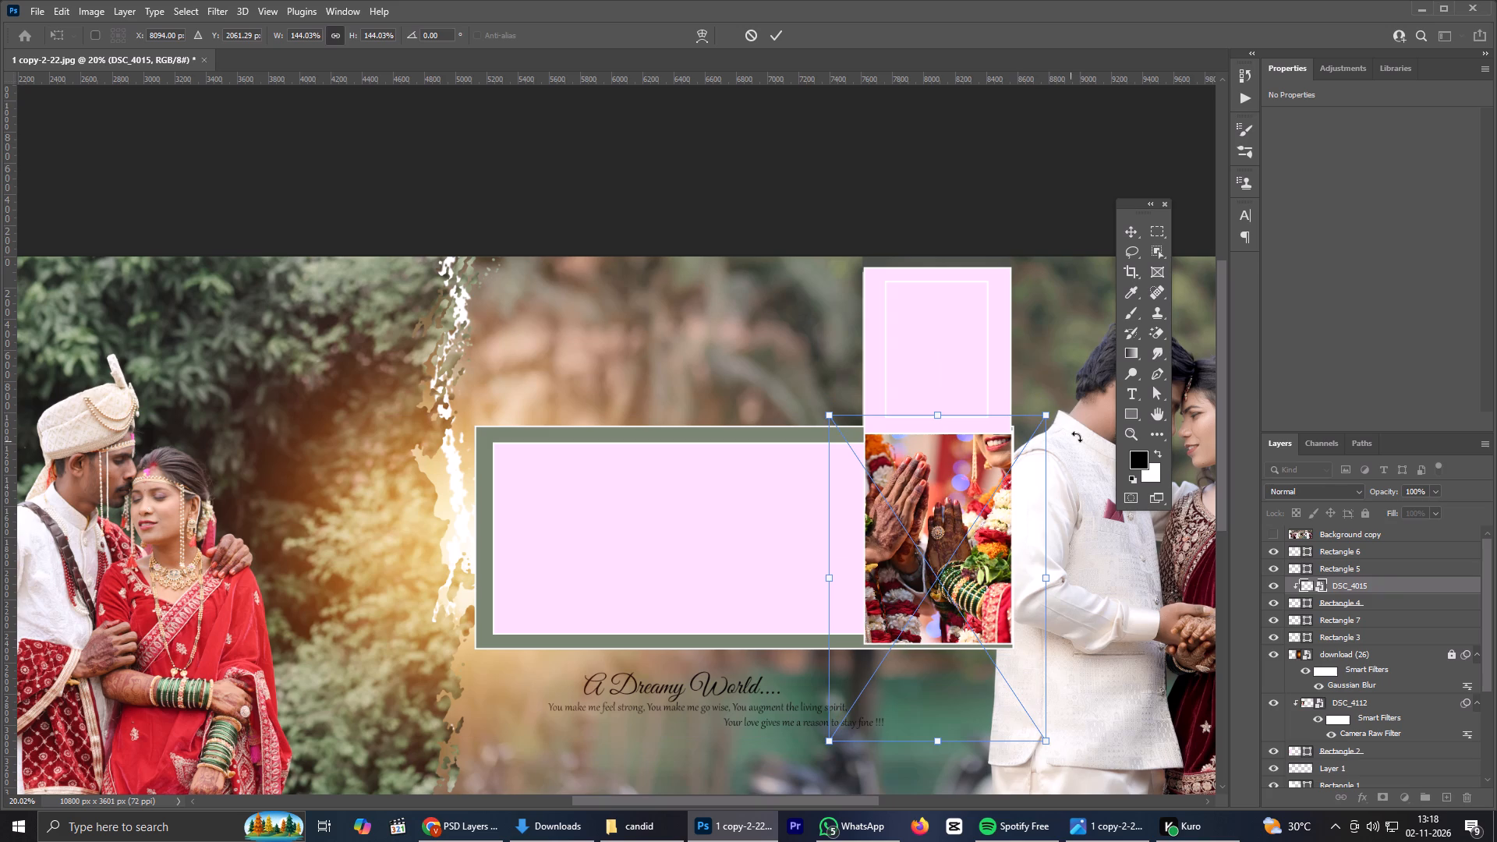
left_click_drag(1049, 419, 1061, 383)
left_click_drag(950, 493, 956, 513)
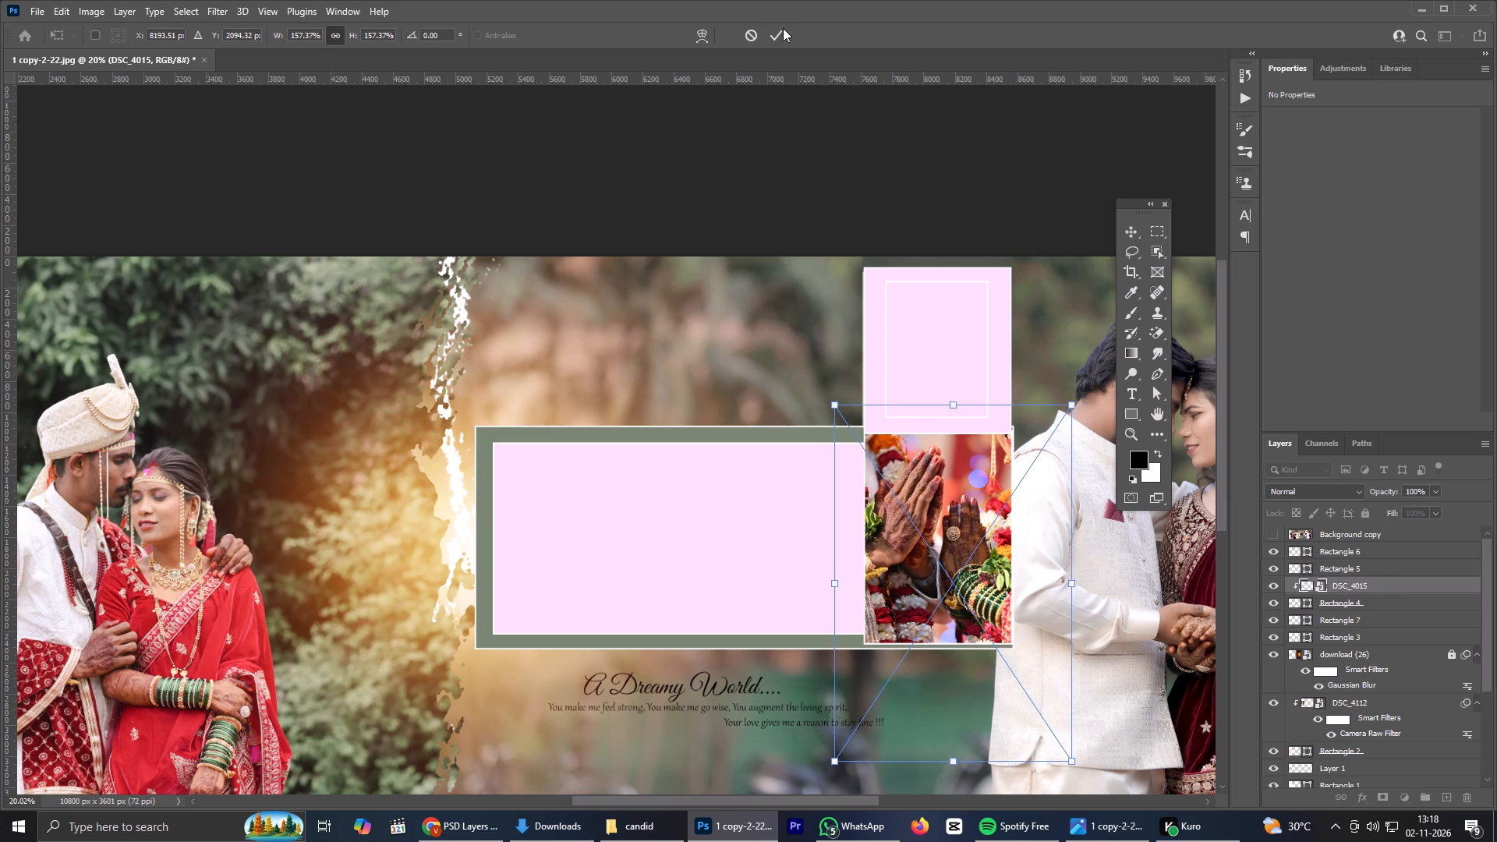
left_click(783, 28)
Color-grade DSC_4015 with the Camera Raw user preset Q1.
key("ctrl+shift+a")
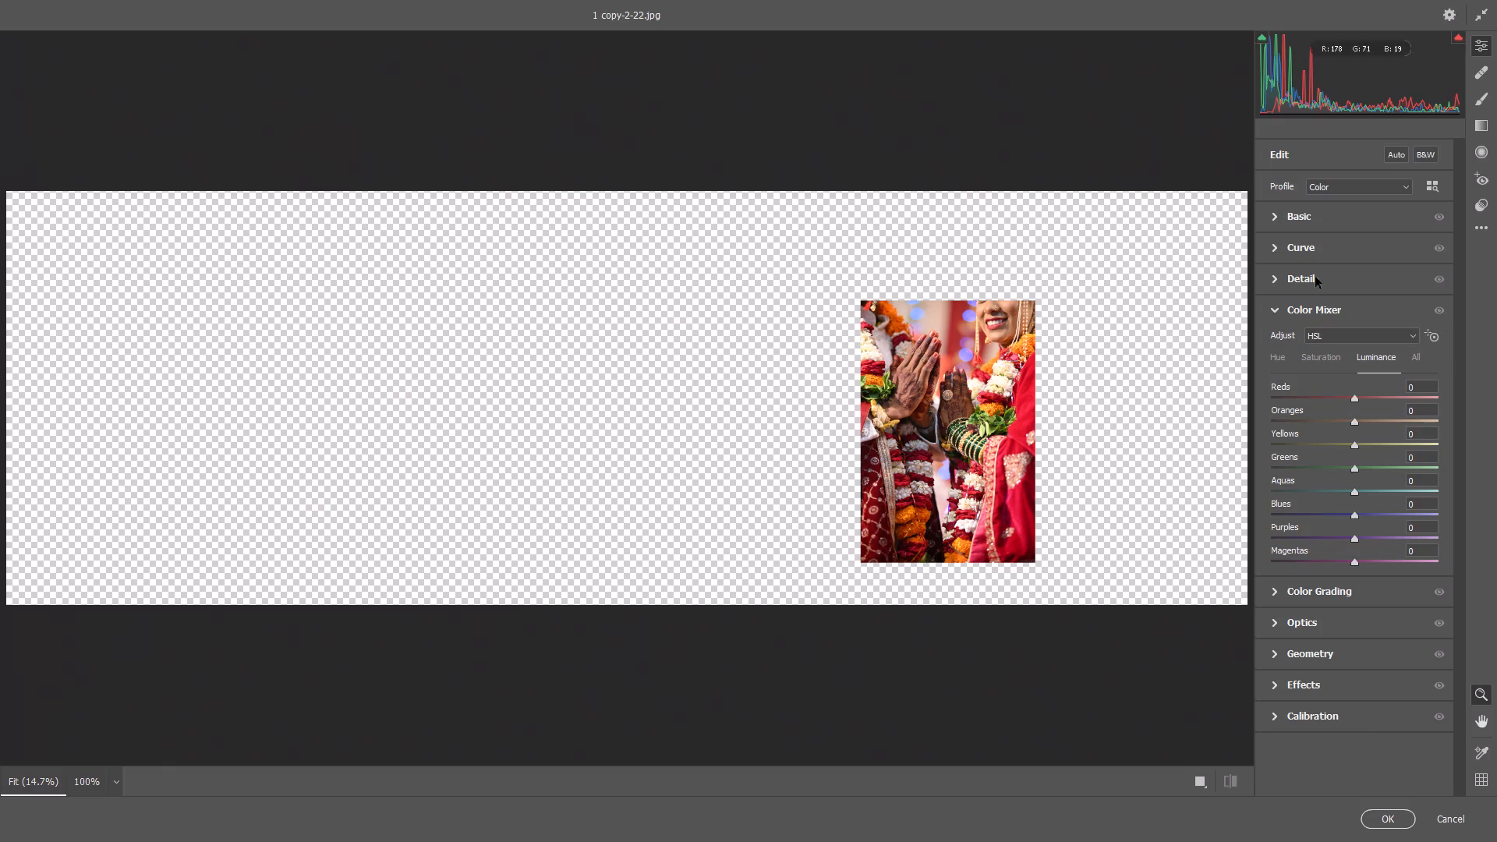
left_click(1486, 204)
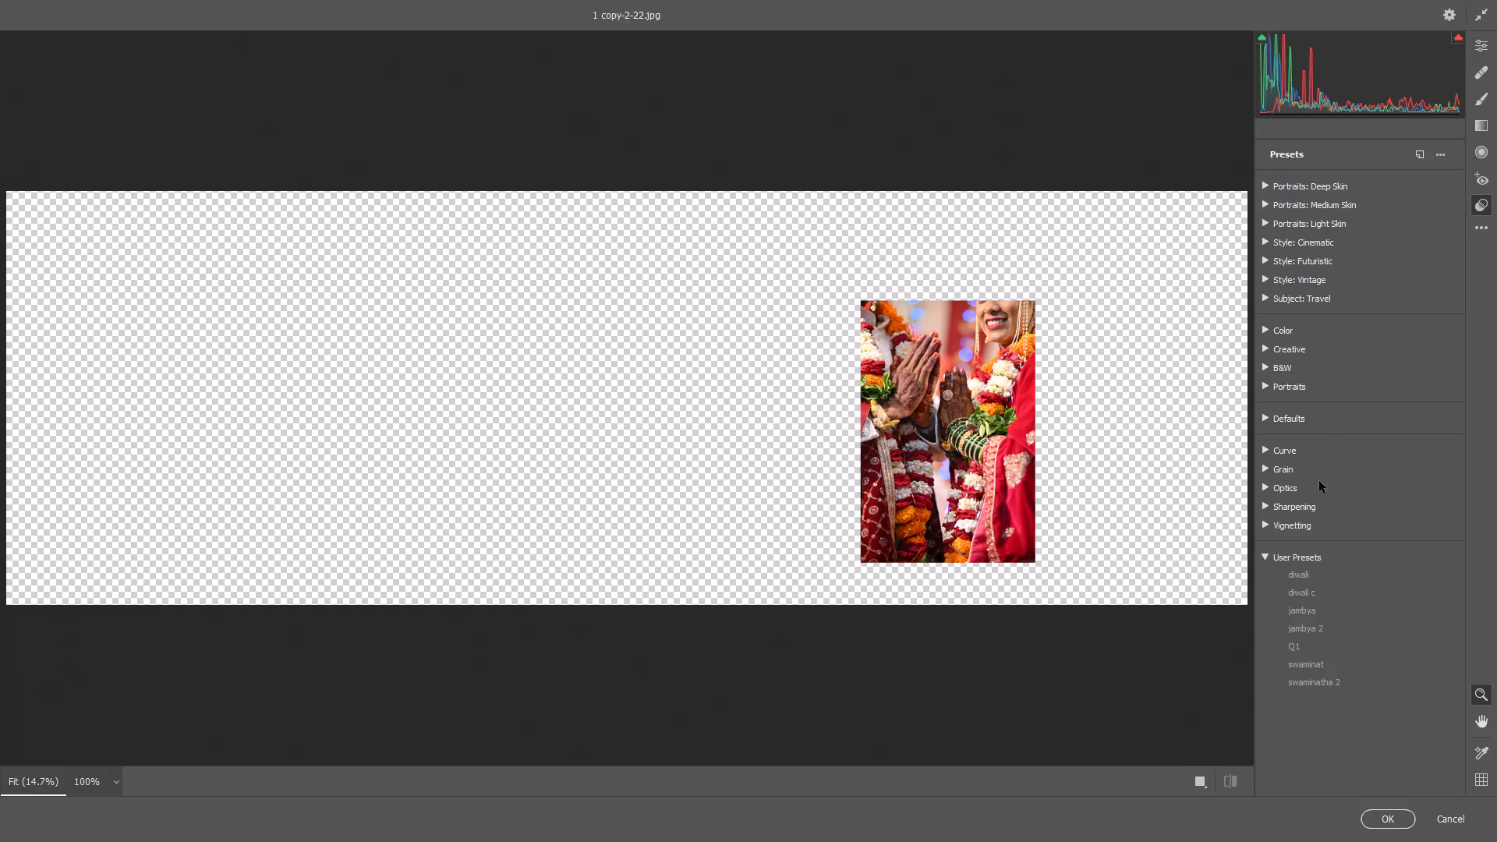
left_click(1315, 651)
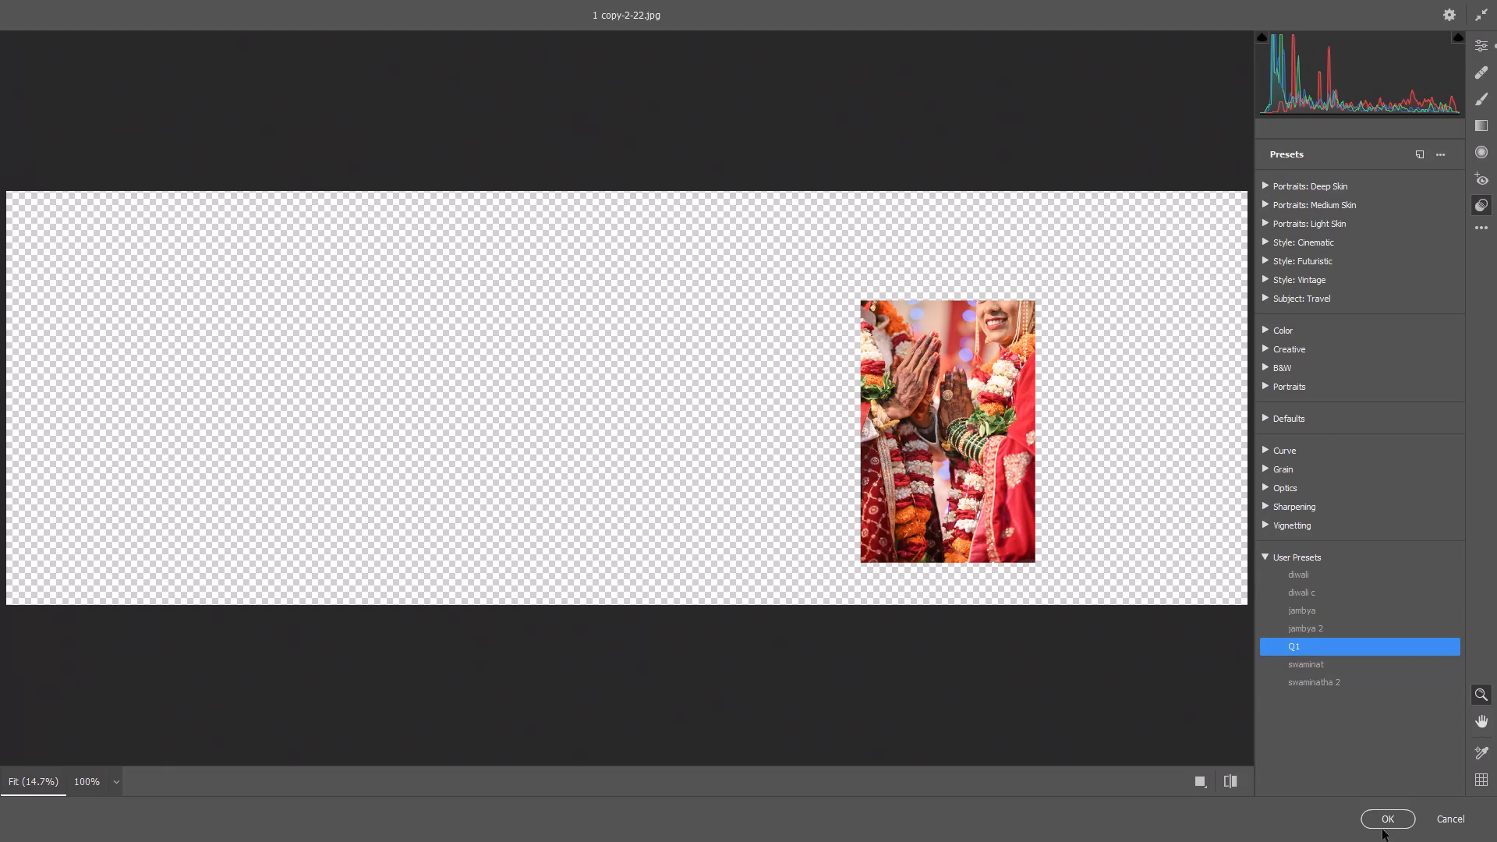
left_click(1378, 826)
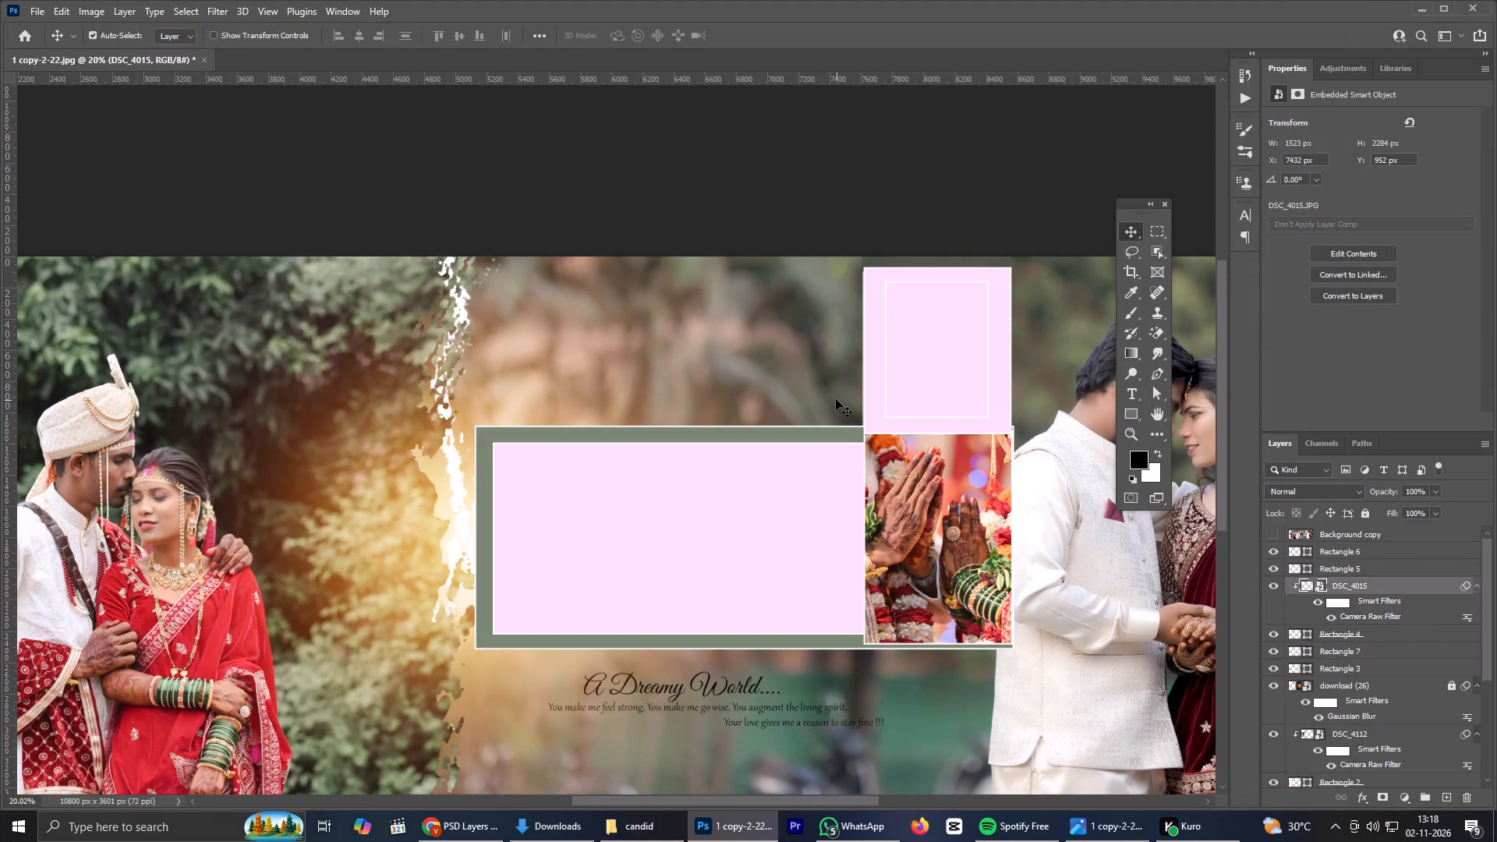
Check the bottom layers of the spread by toggling the visibility of the torn-edge clipping shape, and hide Layer 0.
scroll(929, 501, "up", 14)
scroll(947, 504, "down", 9)
scroll(954, 504, "down", 14)
scroll(667, 552, "up", 1)
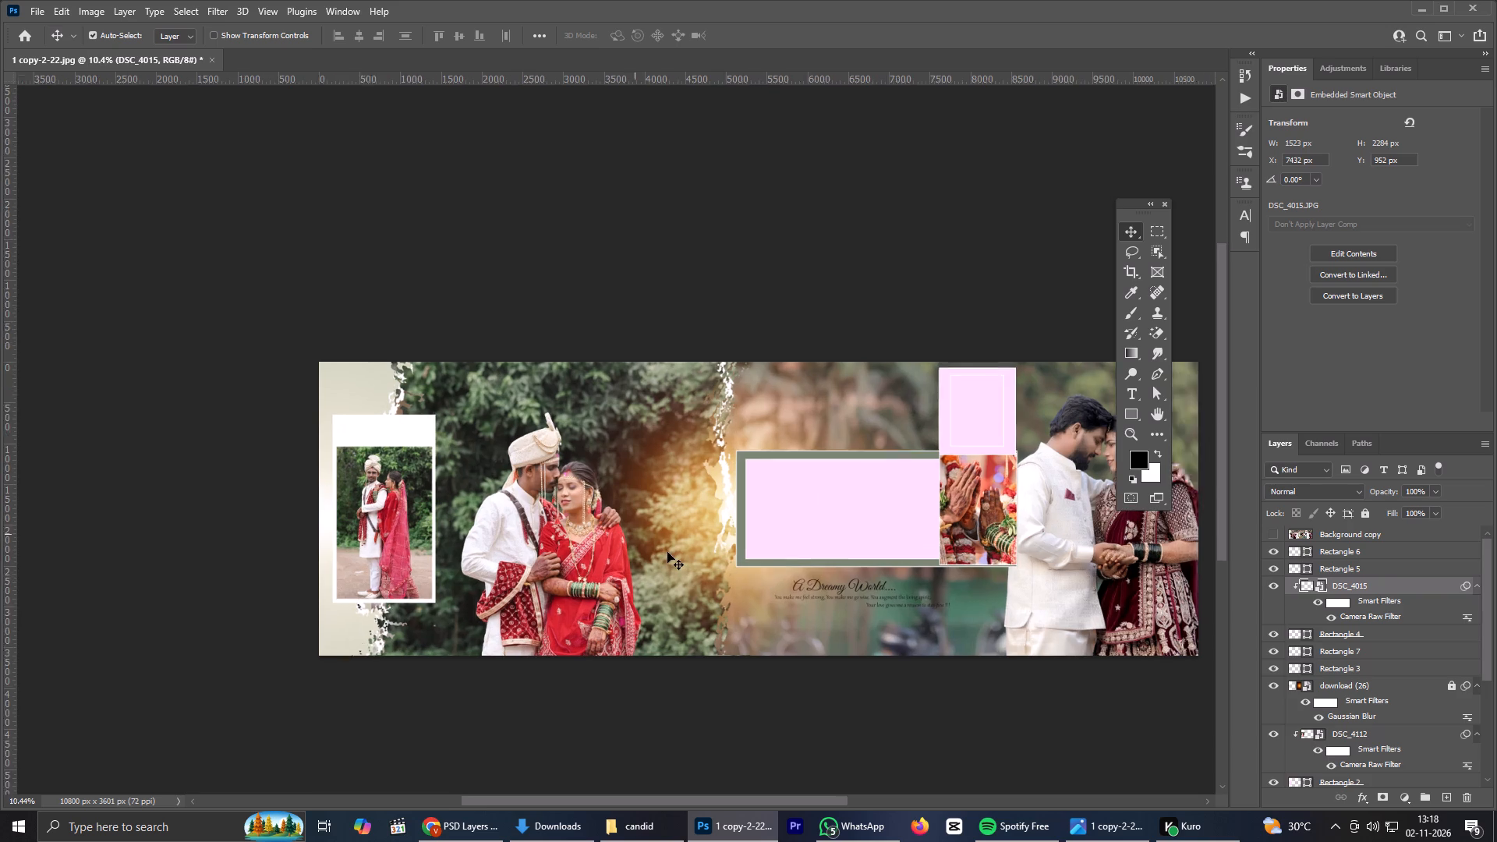
scroll(667, 552, "up", 1)
scroll(1325, 649, "down", 6)
scroll(1306, 764, "down", 4)
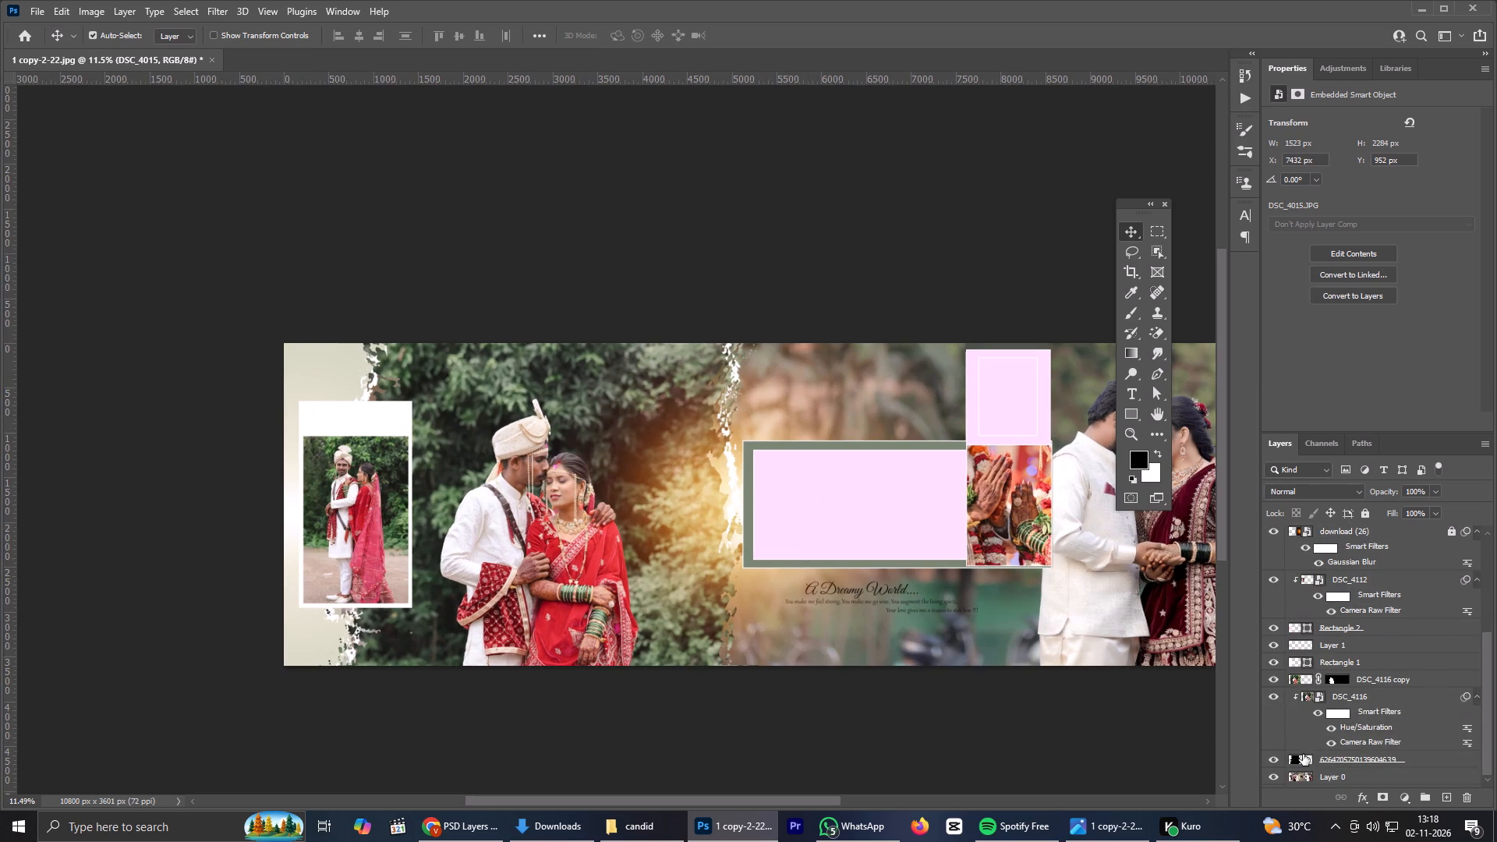
scroll(1304, 754, "down", 3)
left_click(1274, 746)
left_click(1274, 745)
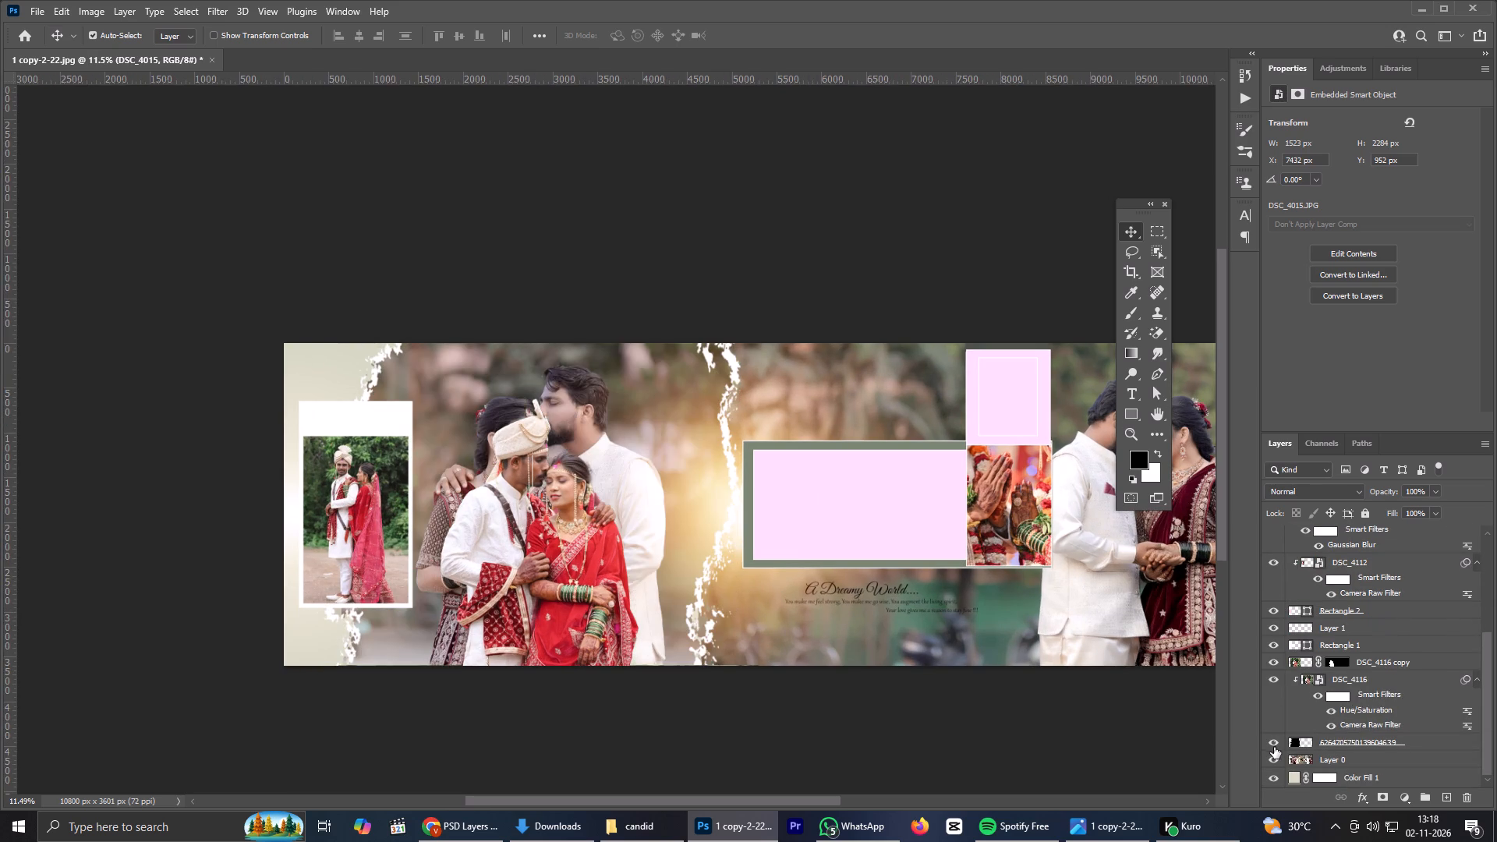
left_click(1276, 756)
left_click(1279, 761)
left_click(1279, 761)
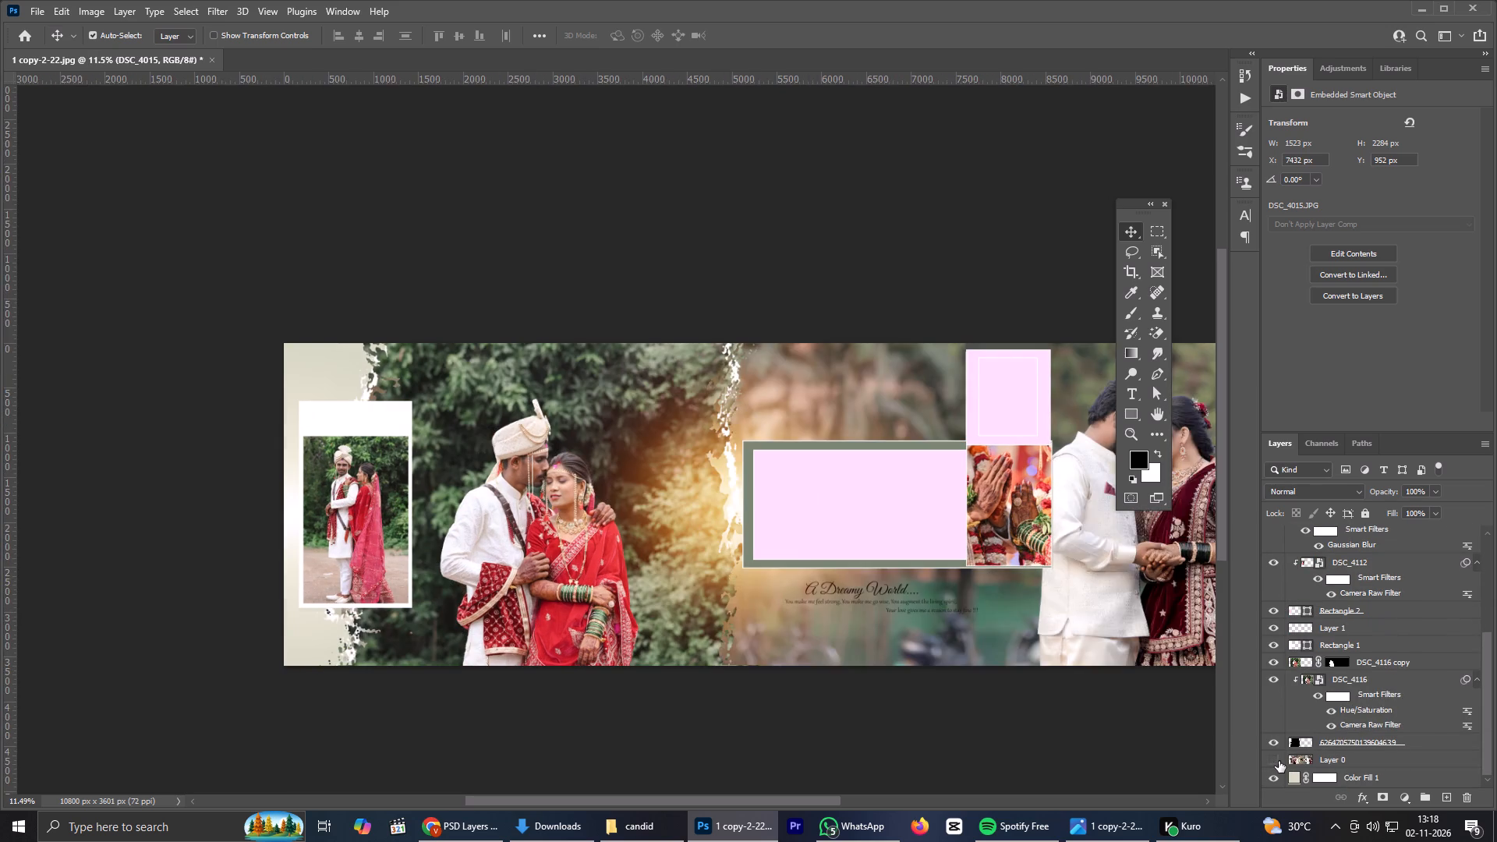
Make Layer 0 near the bottom of the layer stack visible again.
left_click(1279, 761)
Compare the rebuilt spread with the original by briefly showing the Background copy layer over it.
scroll(1258, 600, "up", 9)
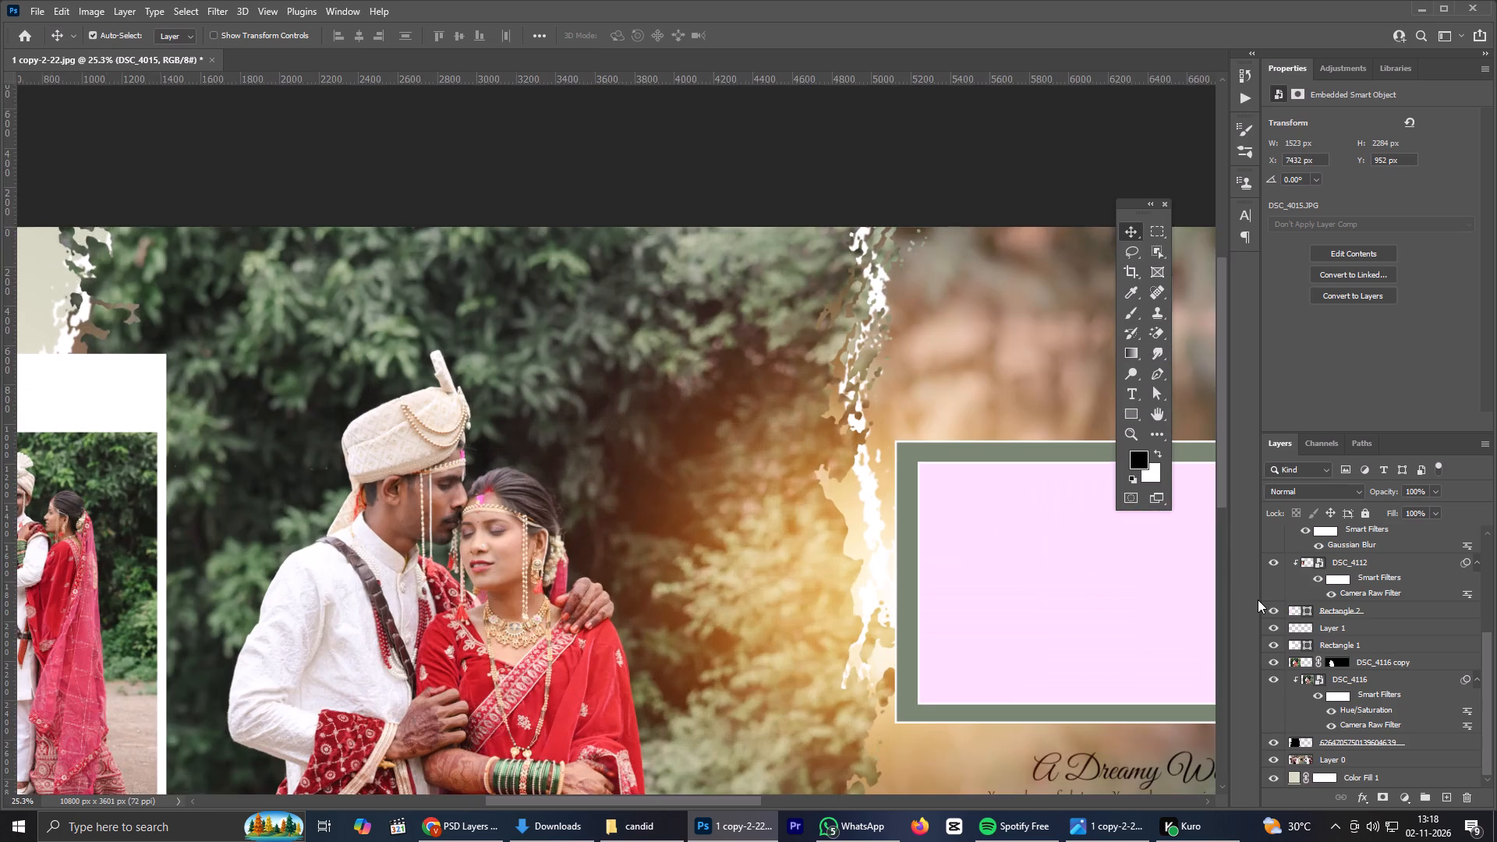
scroll(1004, 578, "down", 8)
key("space")
key("space")
key("space")
key("space")
key("space")
key("space")
key("space")
key("space")
left_click_drag(1054, 605, 821, 594)
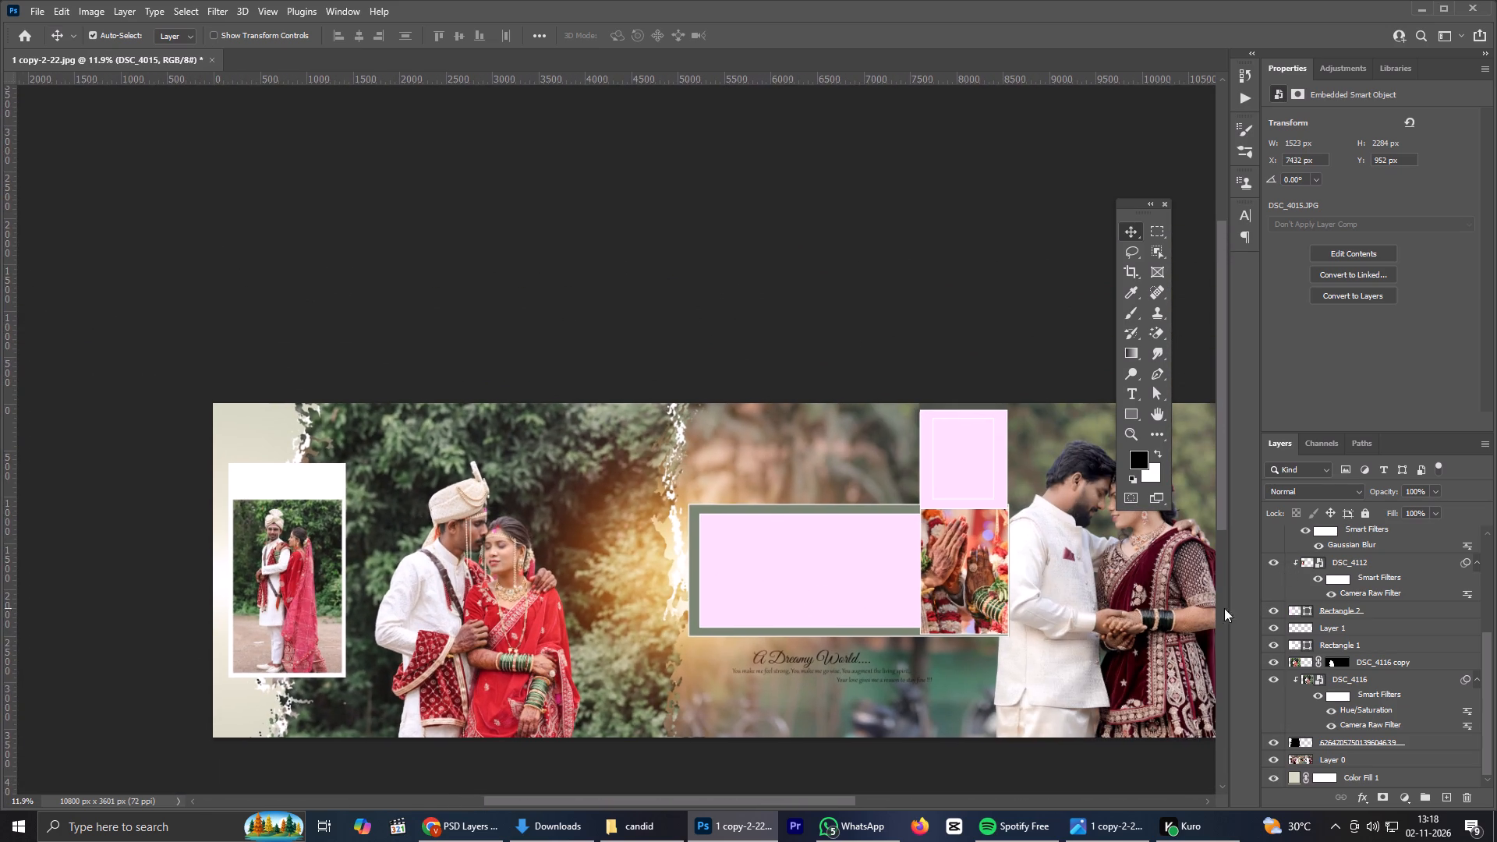
scroll(1308, 606, "up", 9)
scroll(1288, 527, "up", 4)
left_click(1269, 534)
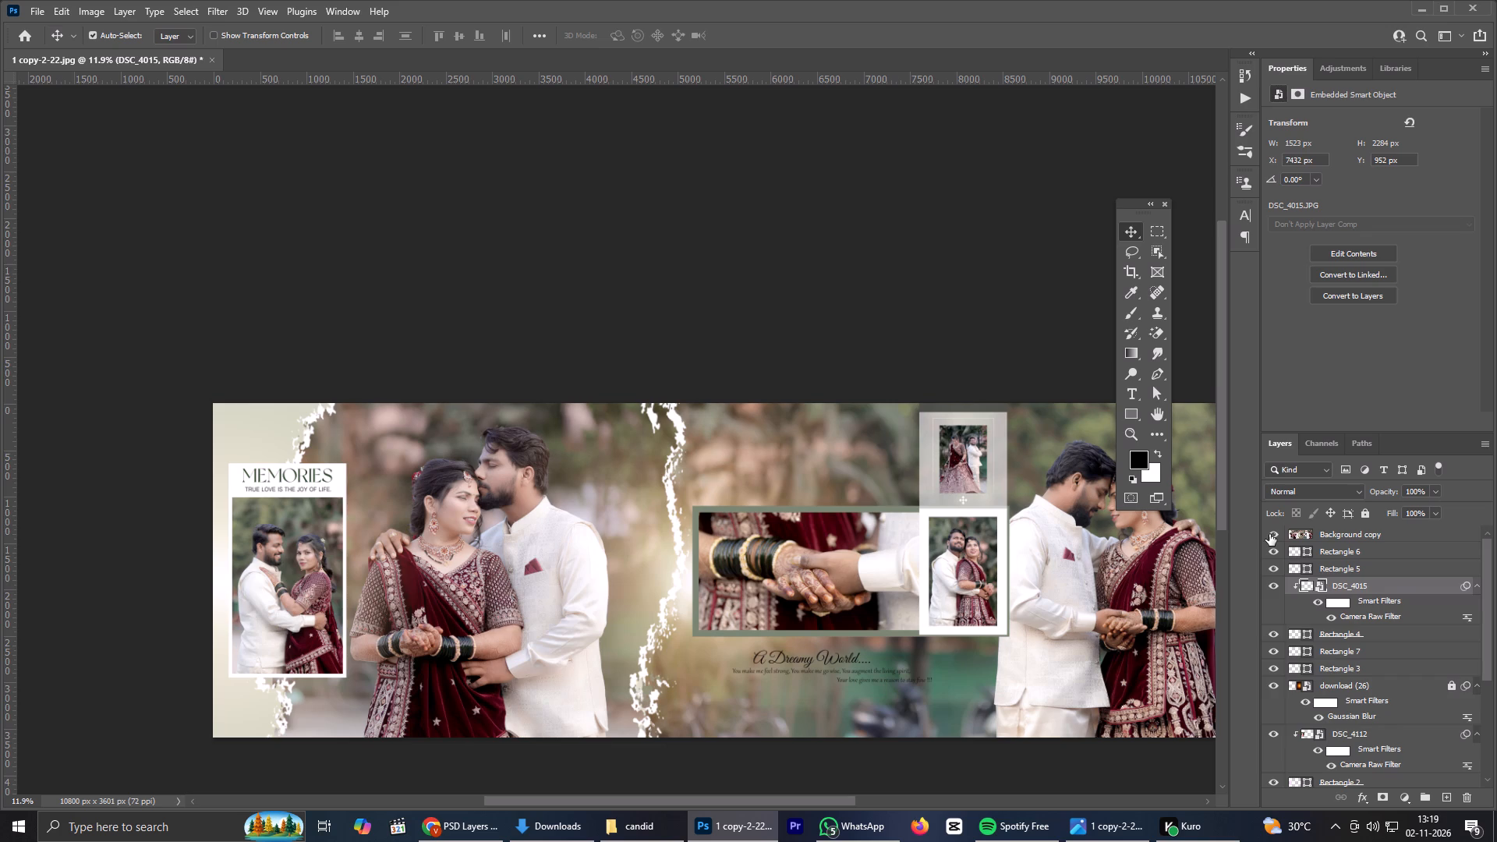
left_click(1269, 534)
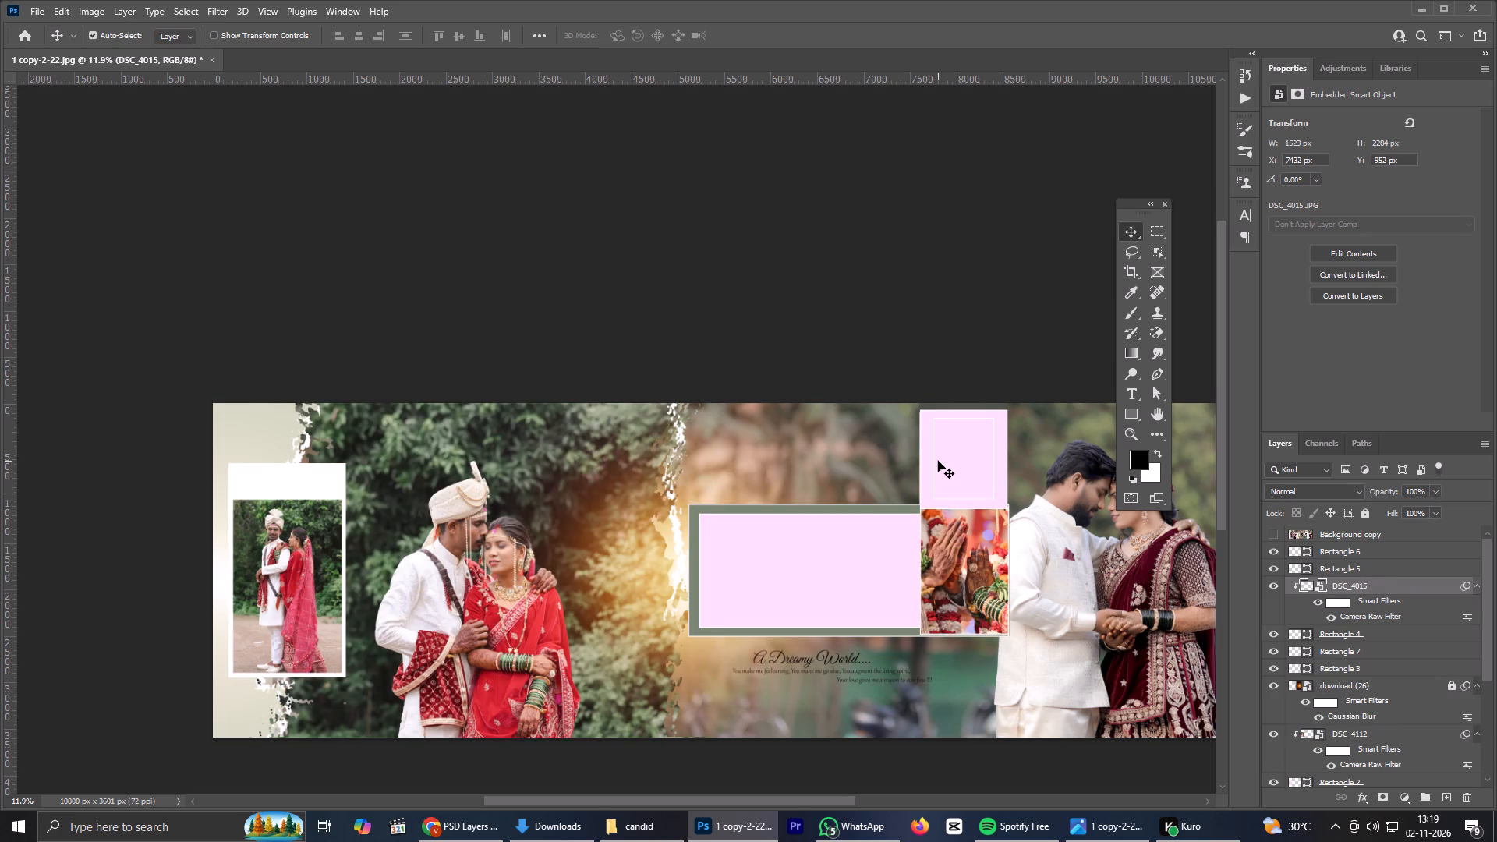
Fill Rectangle 6, the outlined inner rectangle of the small upper frame, with the recently used sage green.
left_click(938, 461)
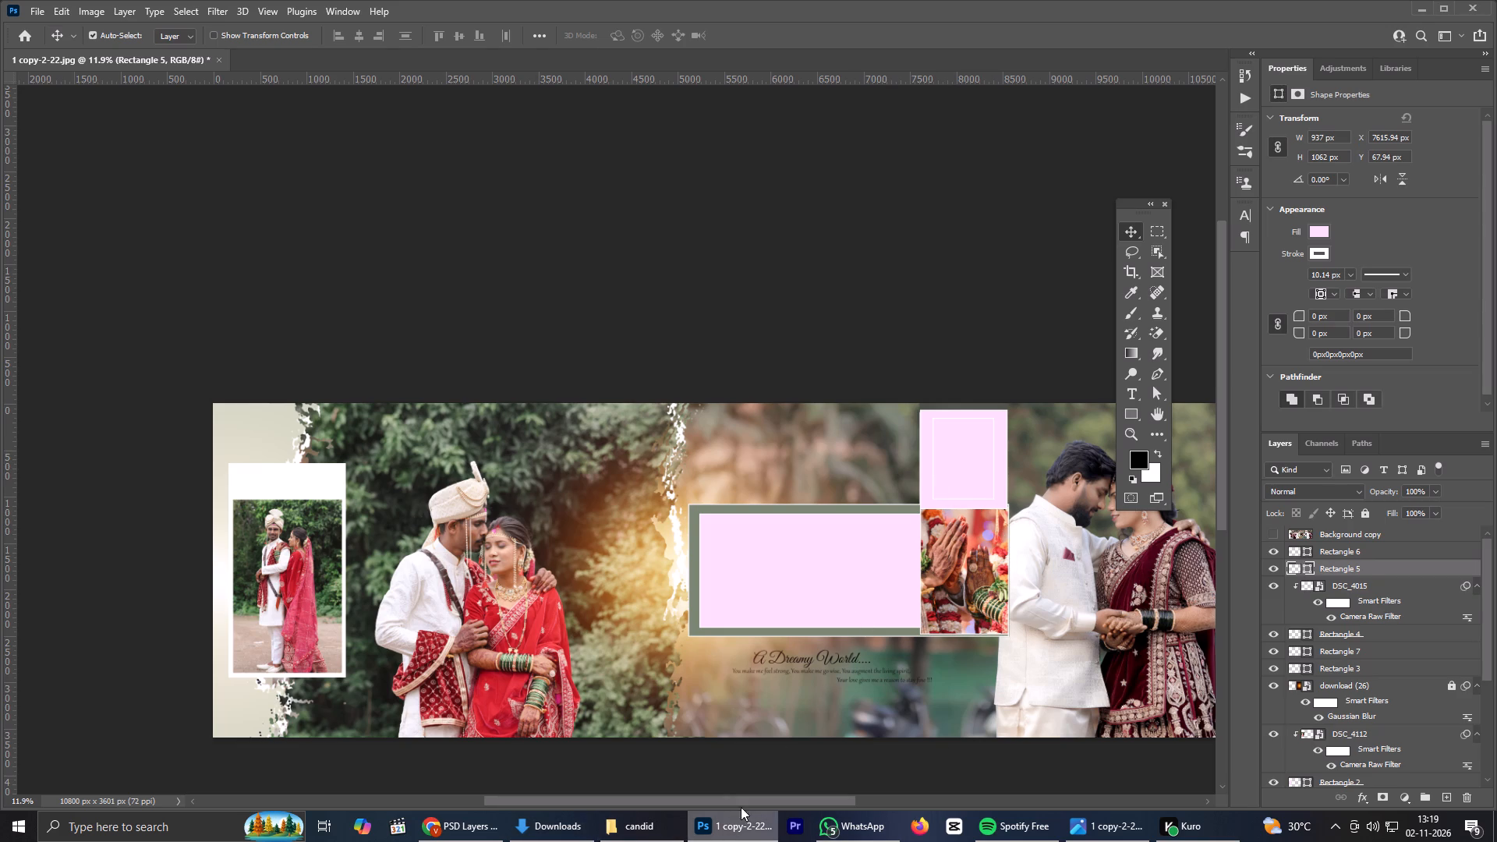
scroll(1283, 571, "up", 1)
left_click(1284, 548)
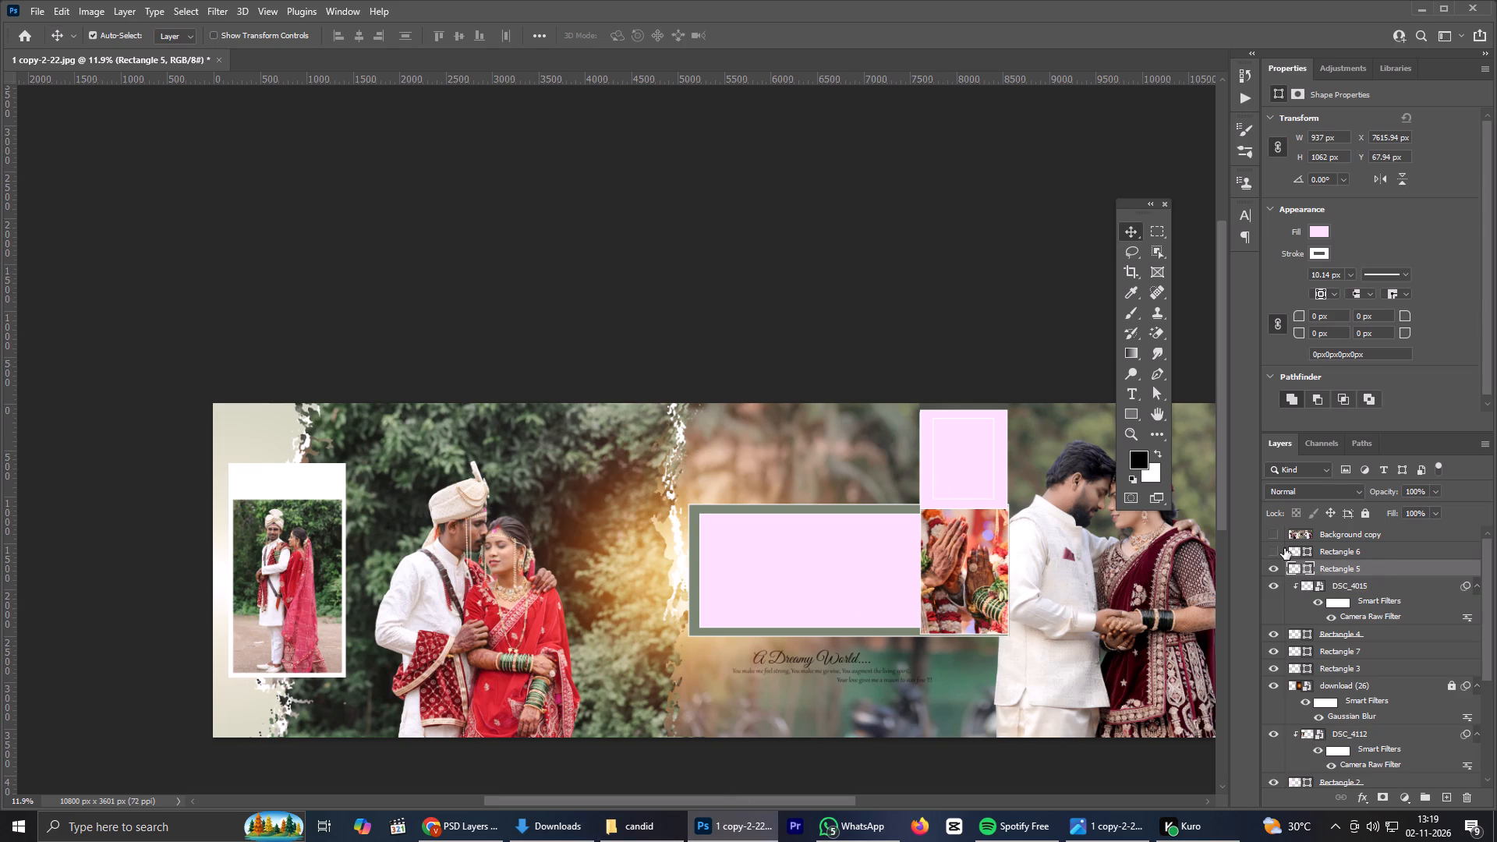
left_click(1284, 548)
left_click(1335, 550)
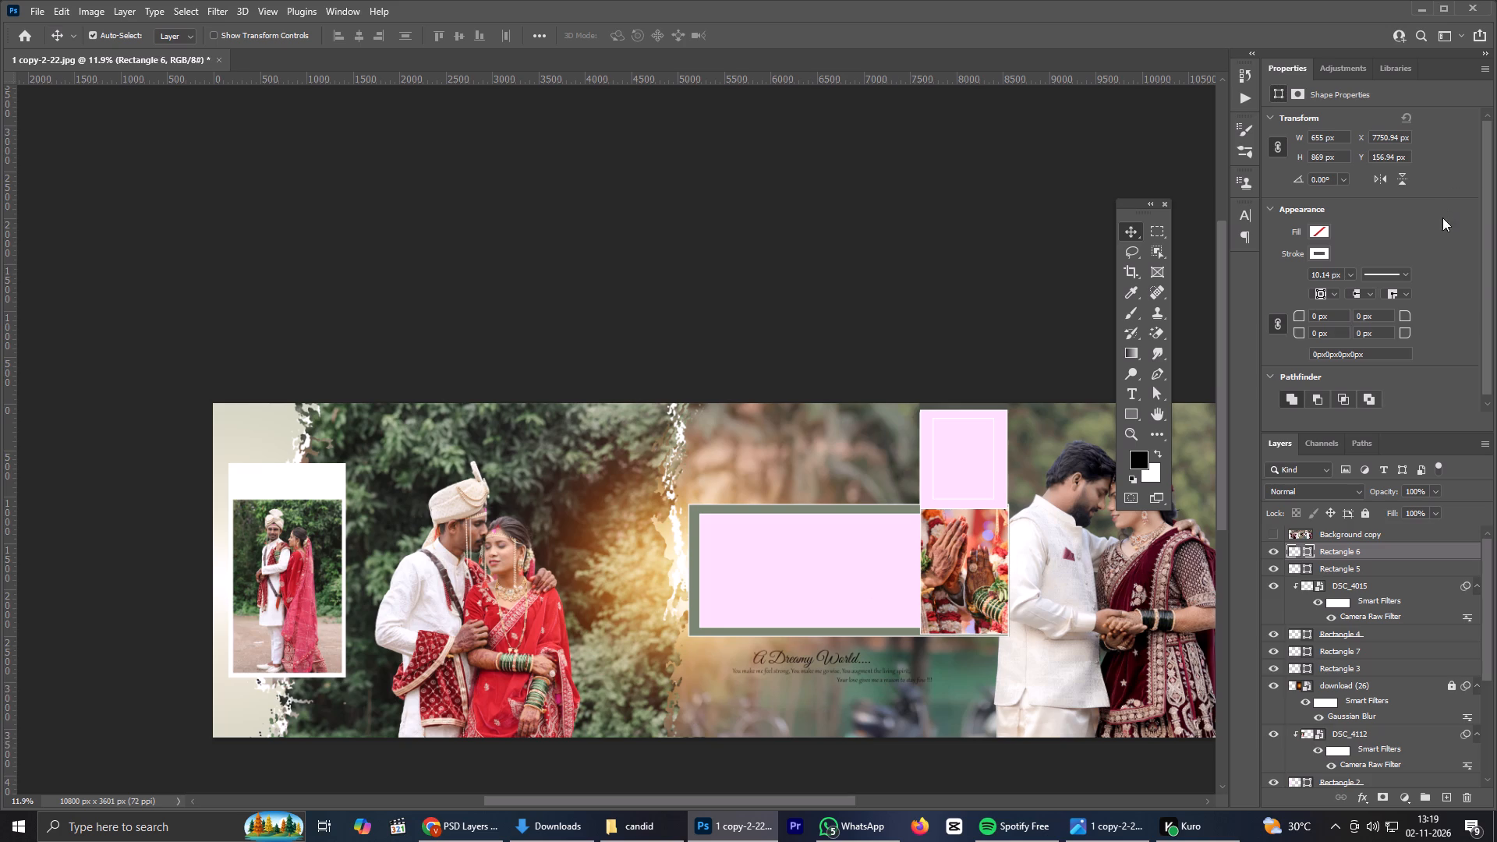
left_click(1329, 234)
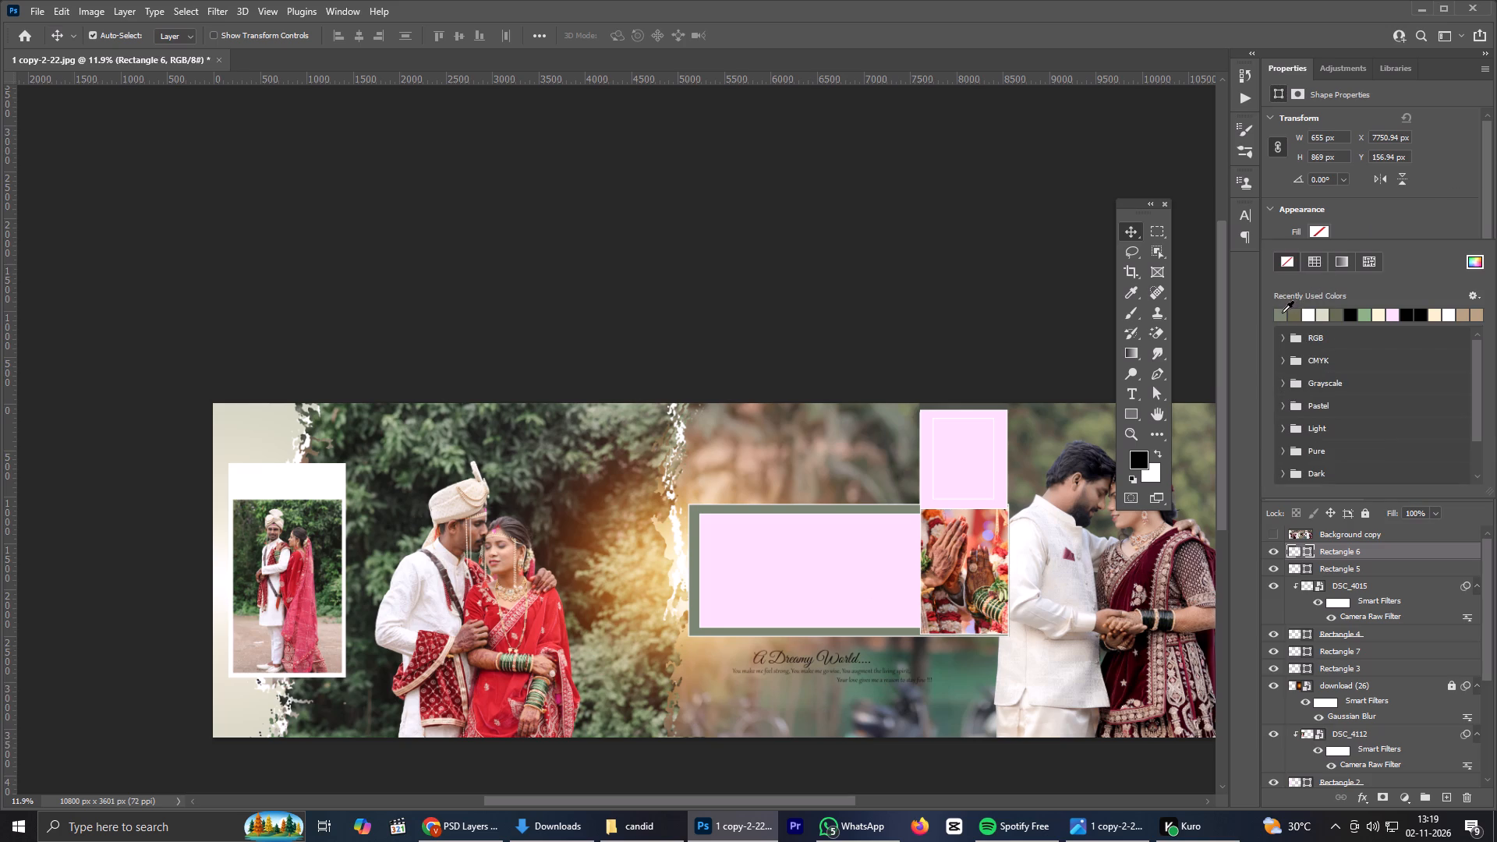
left_click(1284, 313)
left_click(1402, 222)
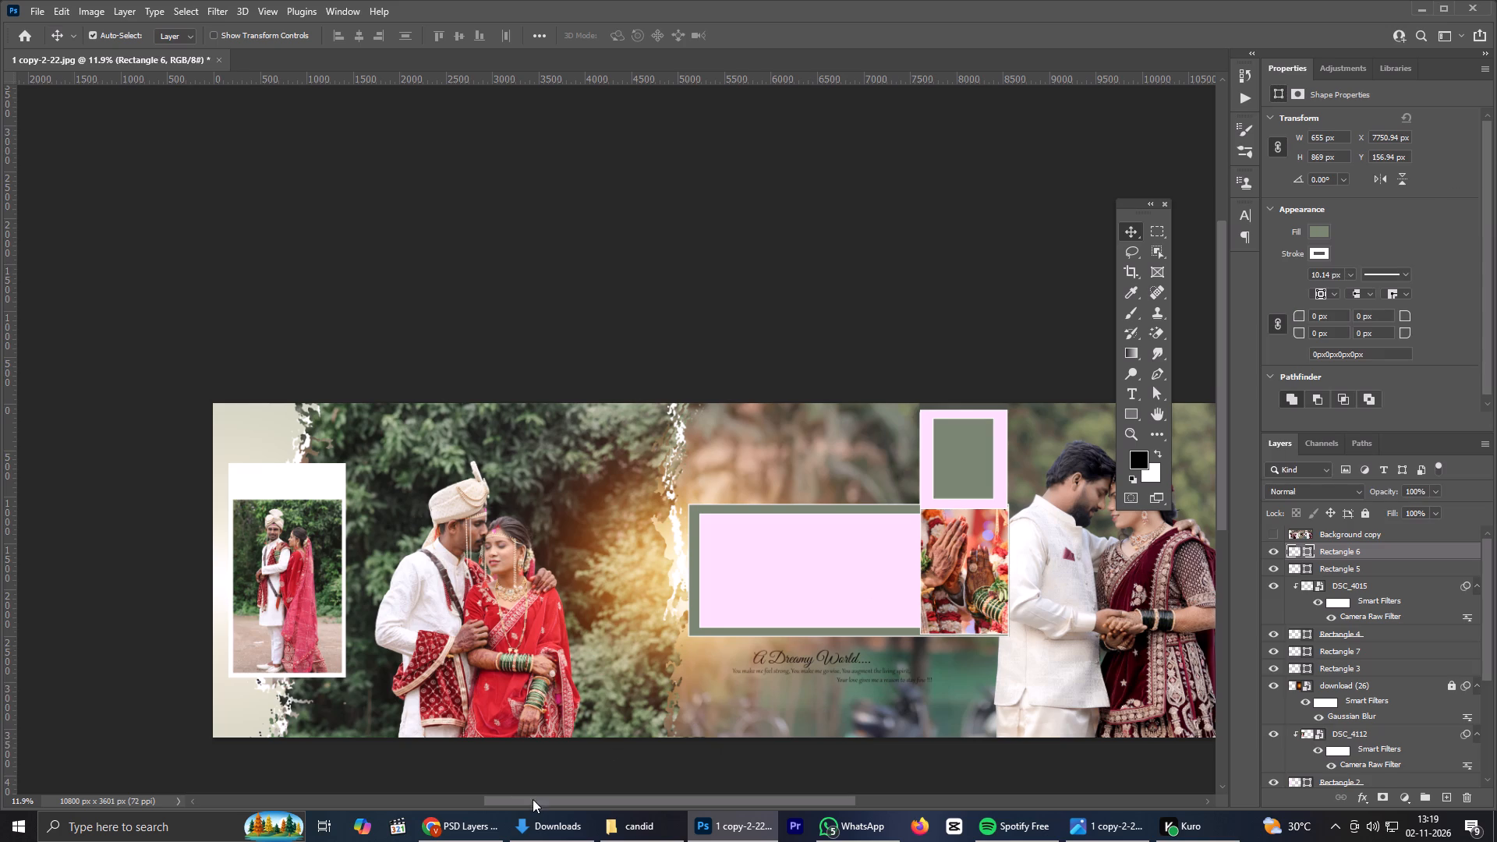
Place DSC_4121.JPG from the candid folder into the spread and move it over the small upper frame.
left_click(619, 841)
scroll(766, 487, "down", 9)
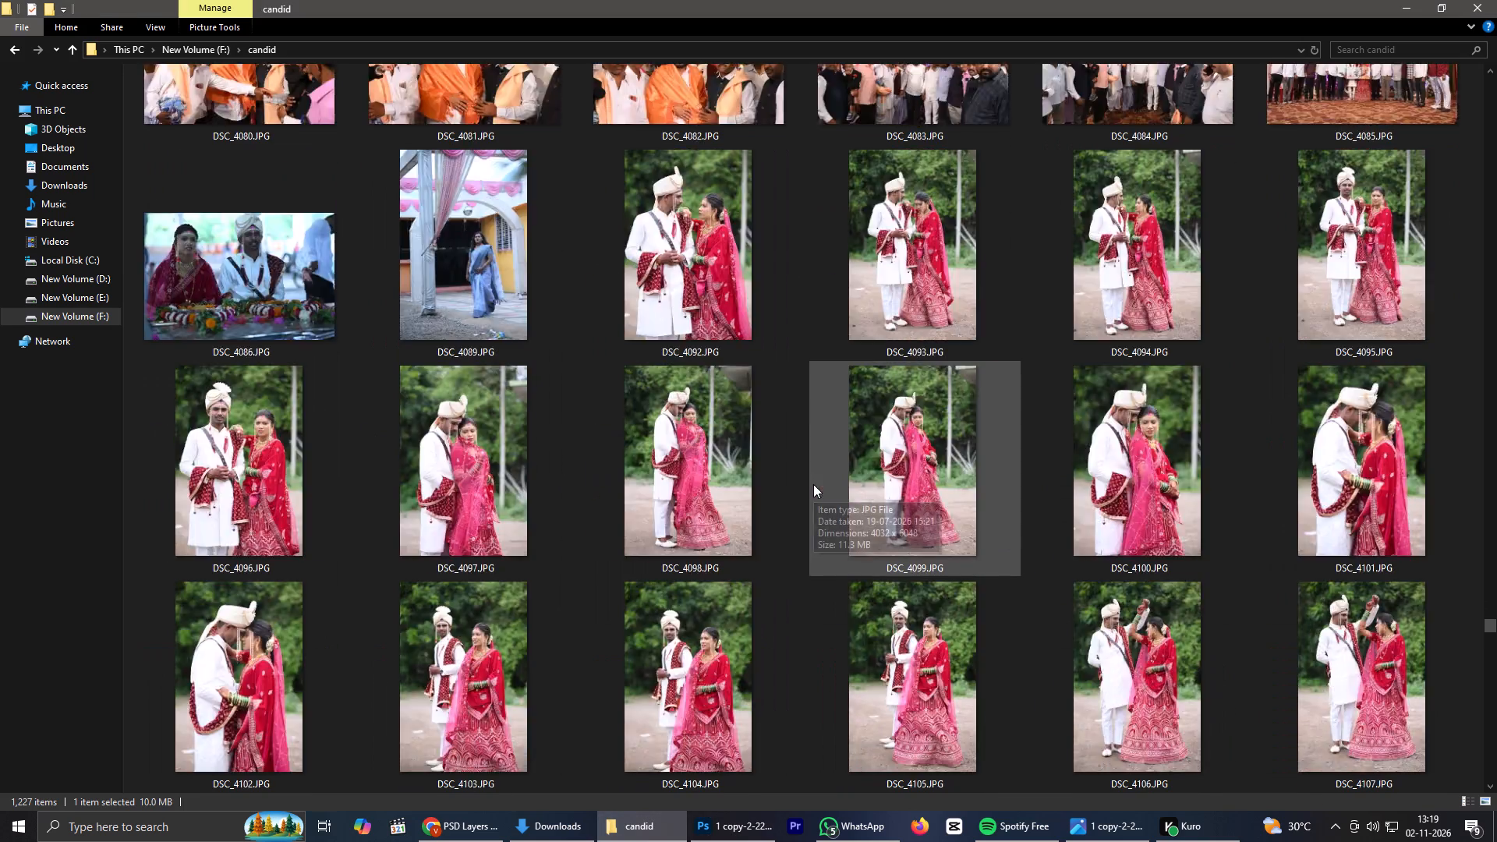
scroll(813, 484, "down", 2)
scroll(827, 476, "up", 1)
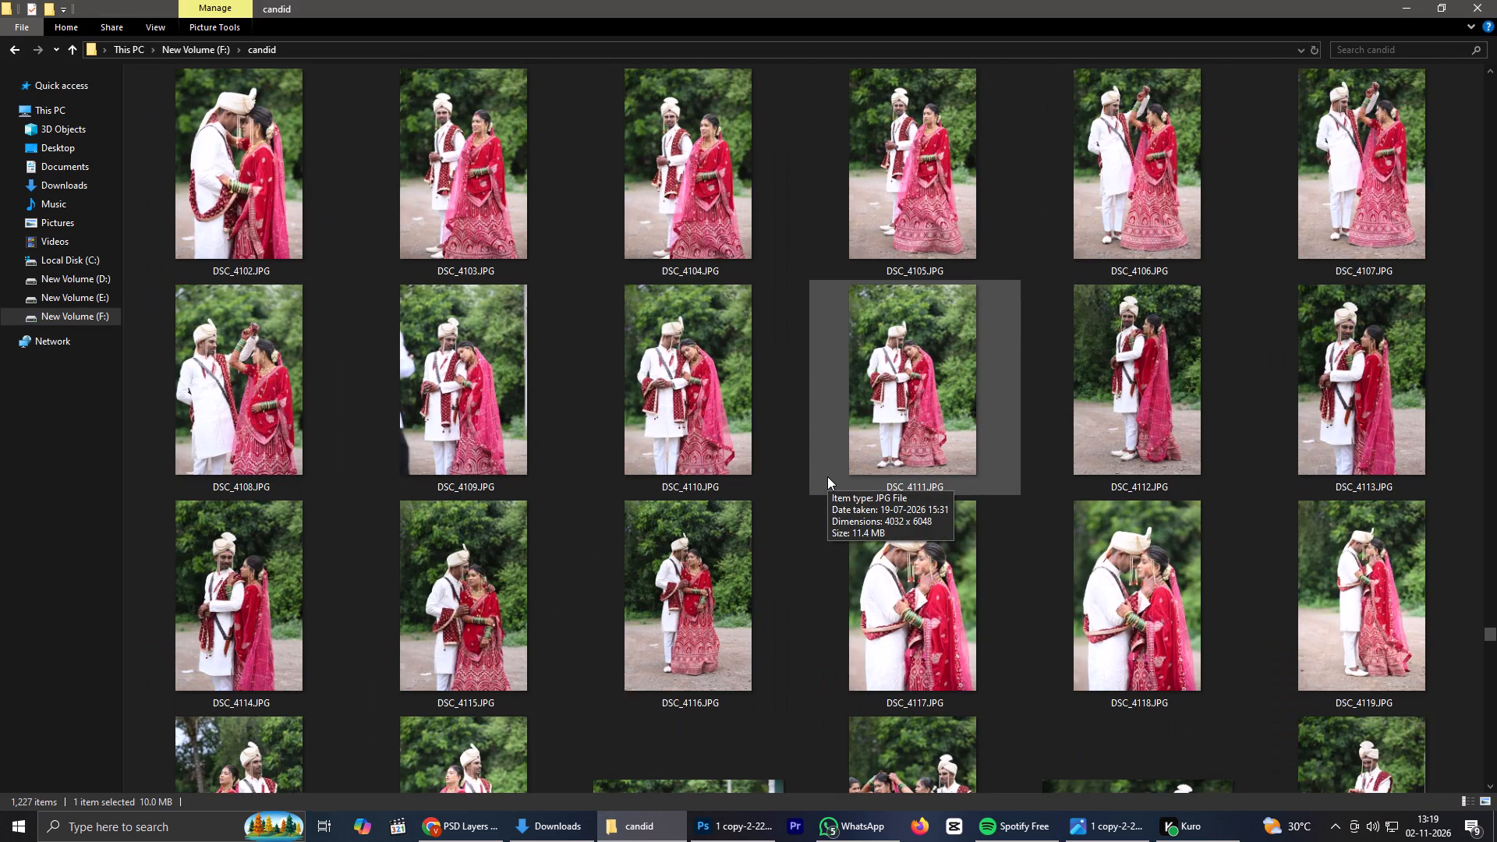
scroll(830, 479, "down", 1)
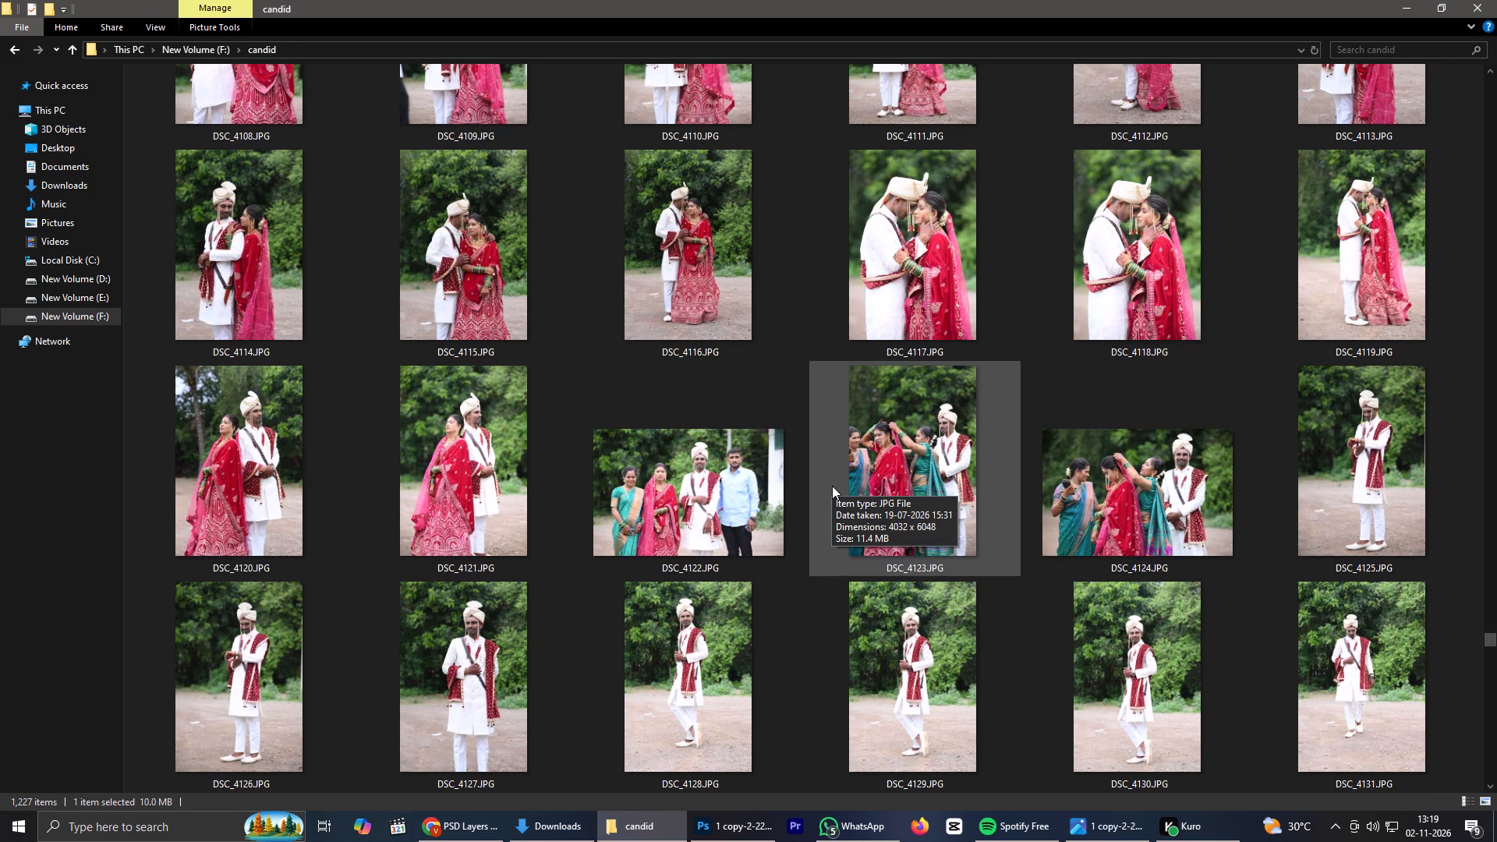
left_click_drag(462, 471, 793, 754)
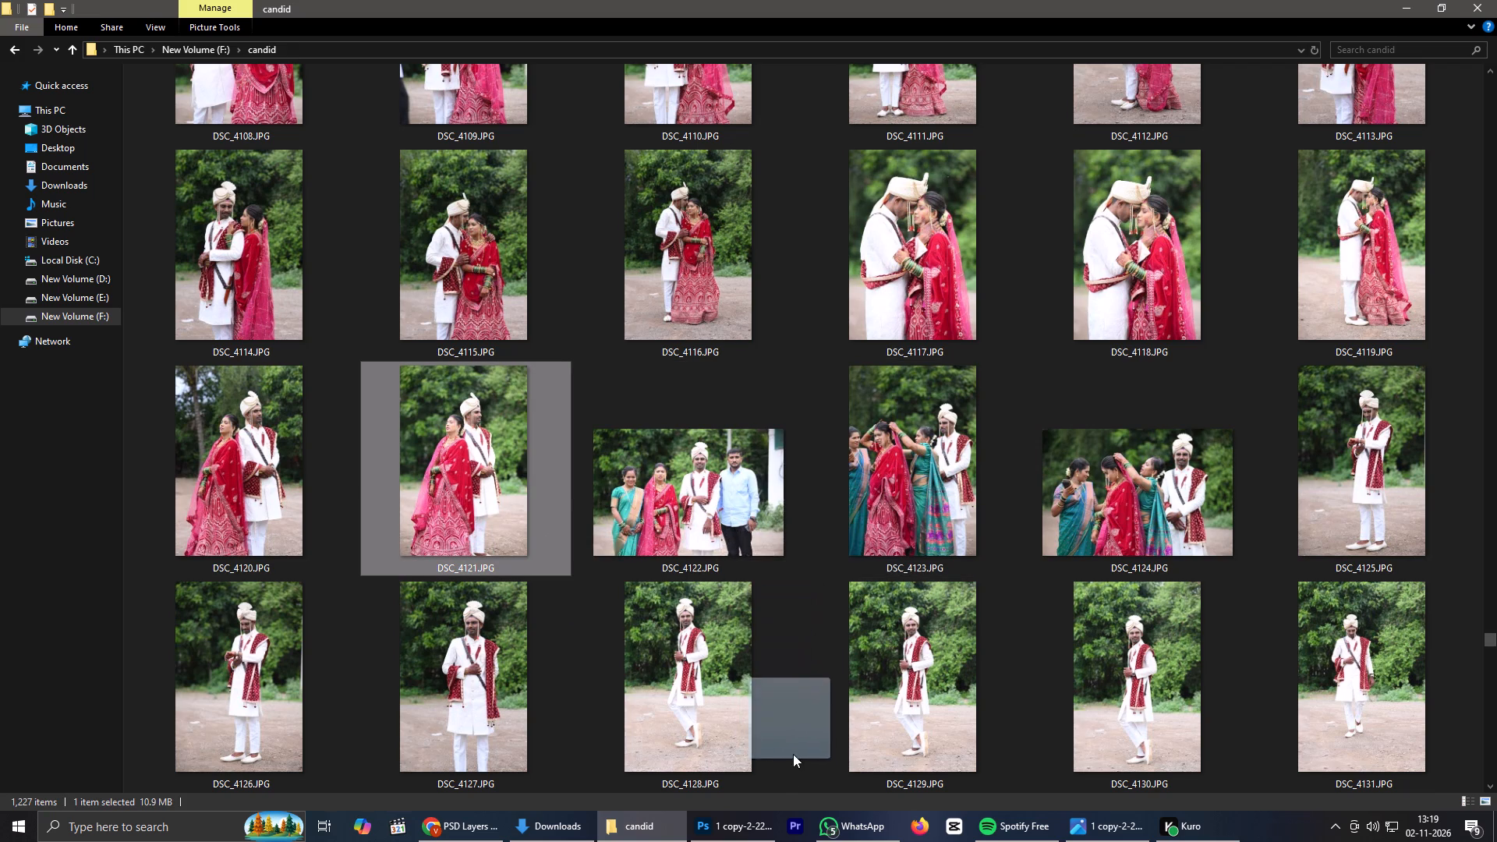
left_click_drag(793, 754, 964, 476)
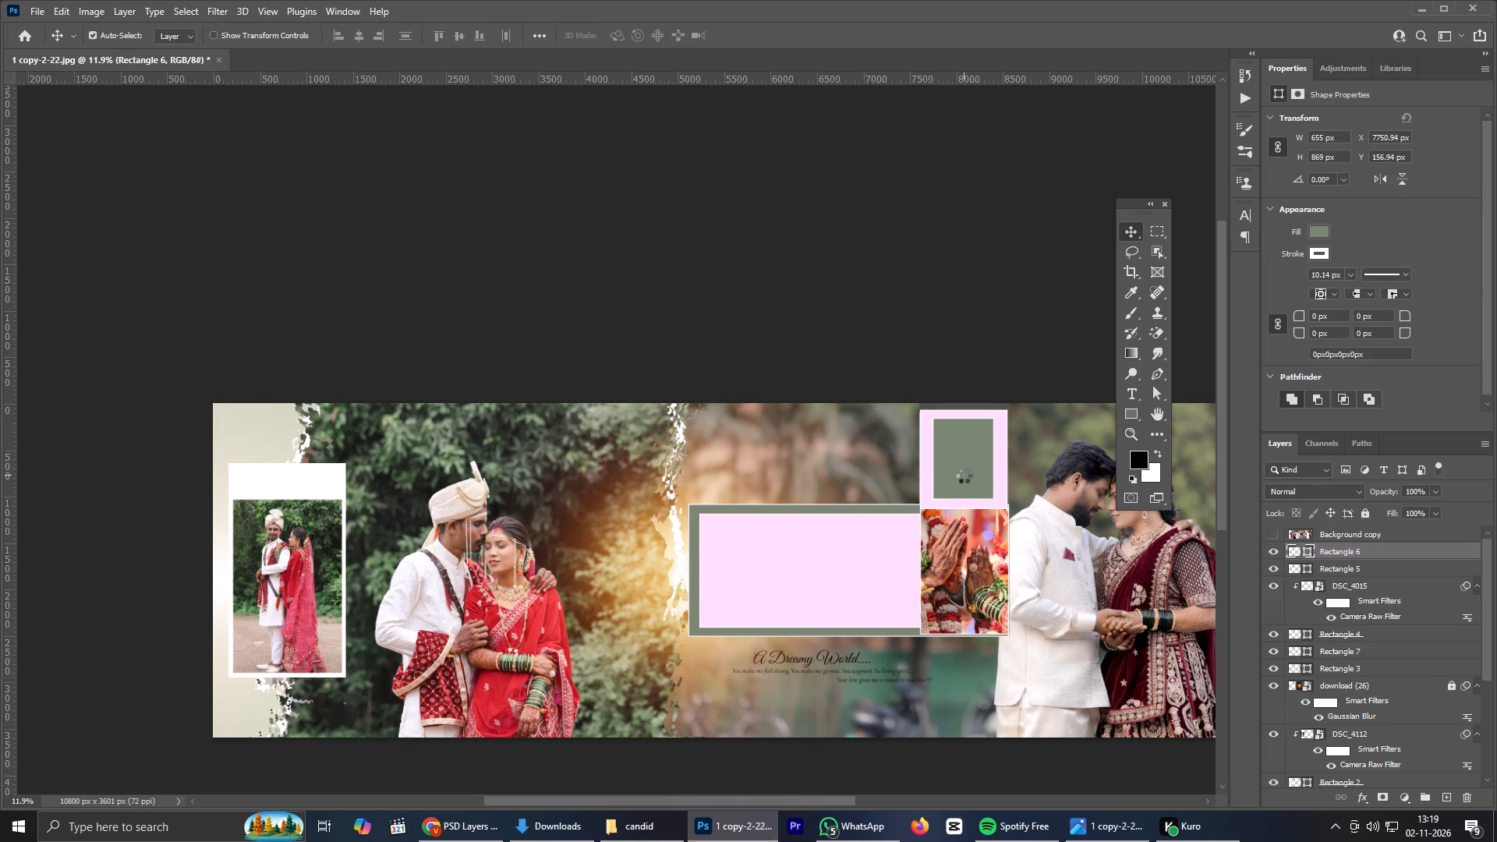
left_click_drag(710, 579, 986, 472)
Clip the DSC_4121 photo to Rectangle 6 and move it so the couple sits inside the rectangle.
left_click(1358, 553)
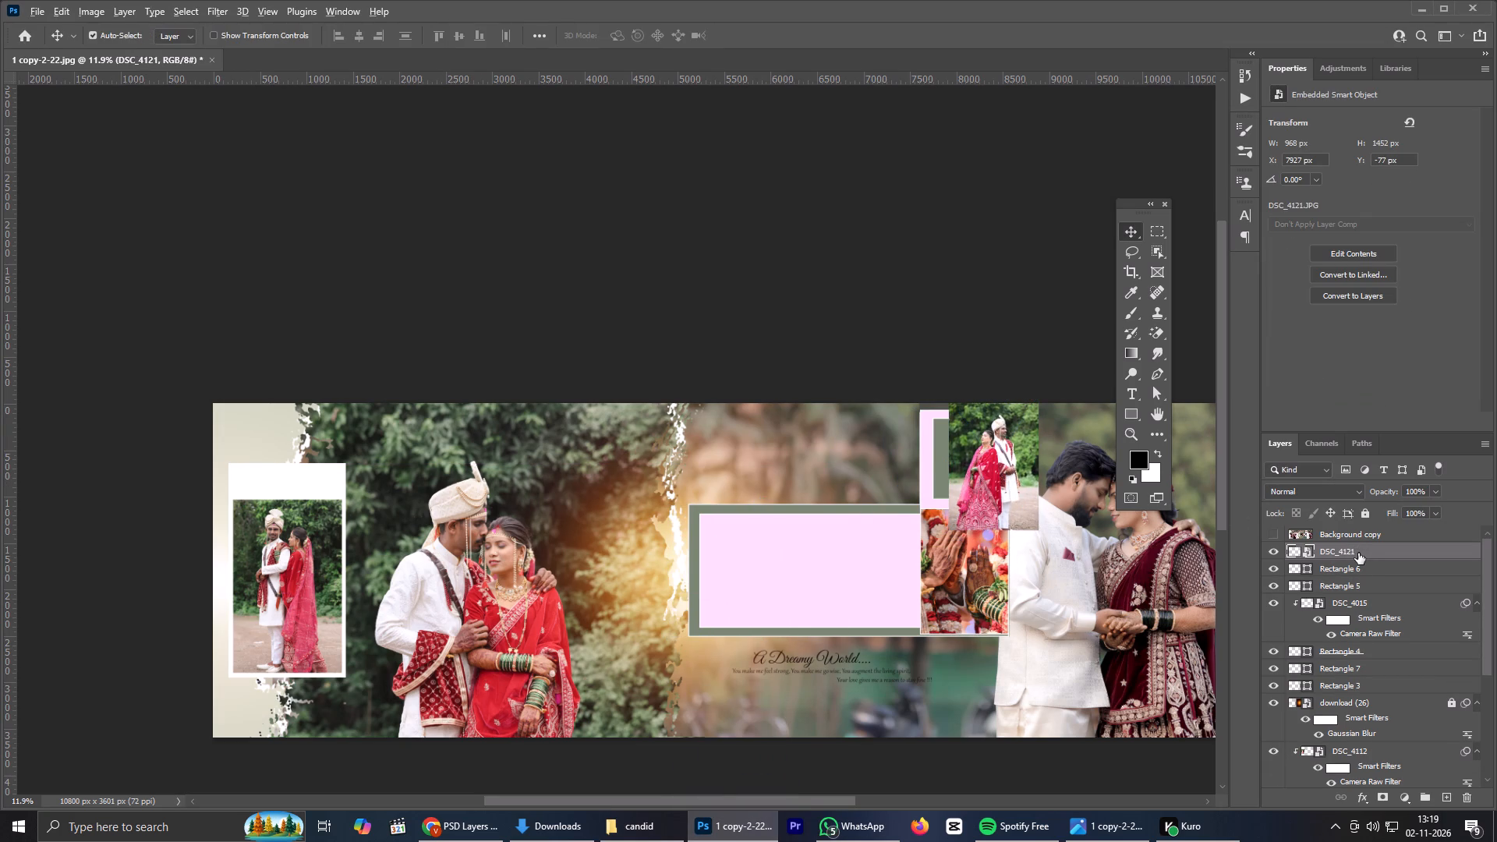
left_click(1357, 557, "alt")
left_click_drag(978, 472, 950, 469, "ctrl")
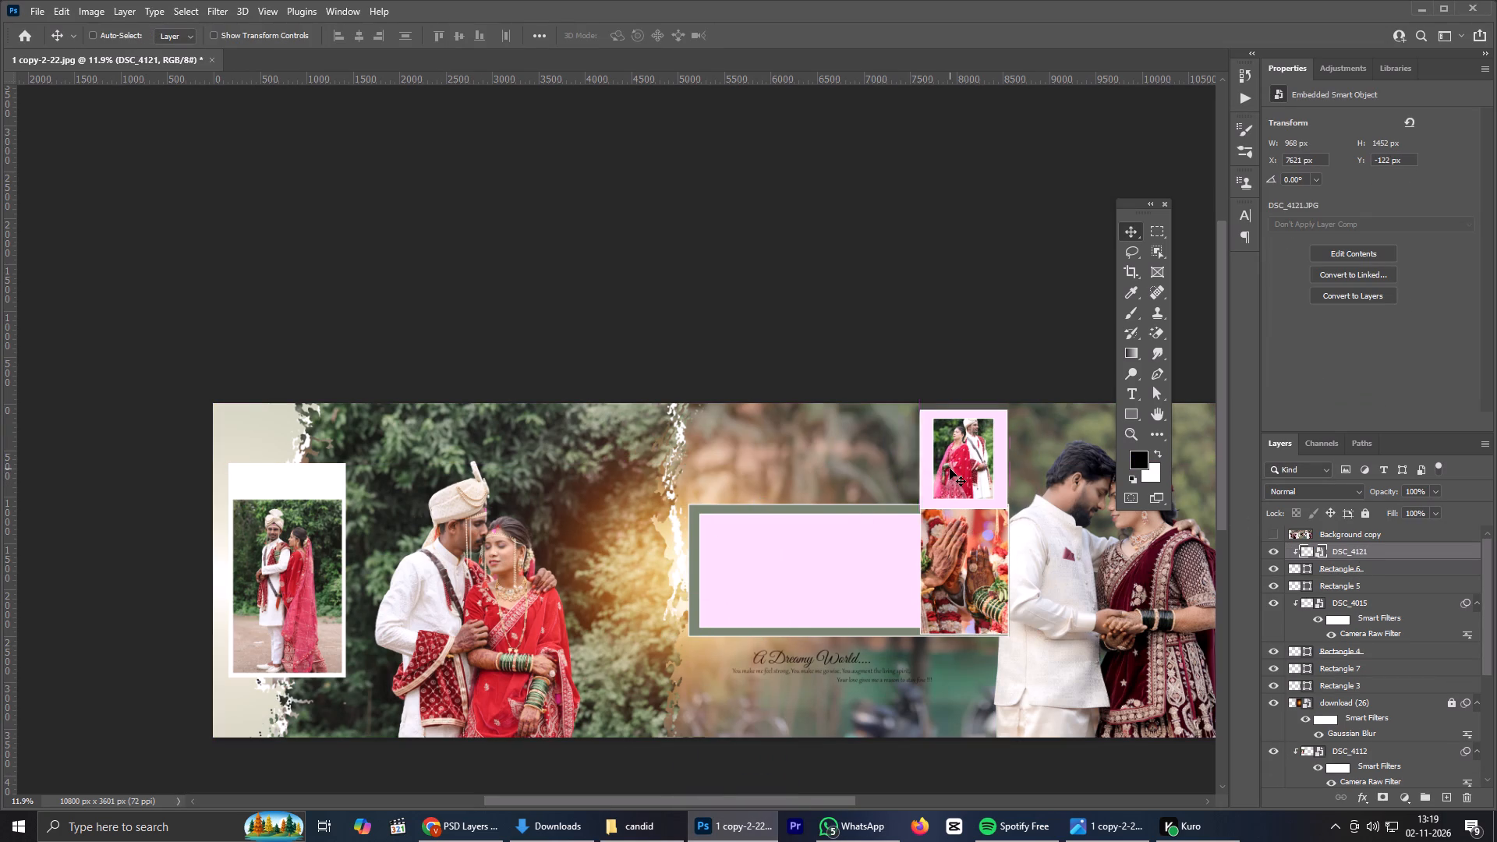
Scale DSC_4121 to about 68% and nudge it so the full-length couple fills Rectangle 6.
key("ctrl+t")
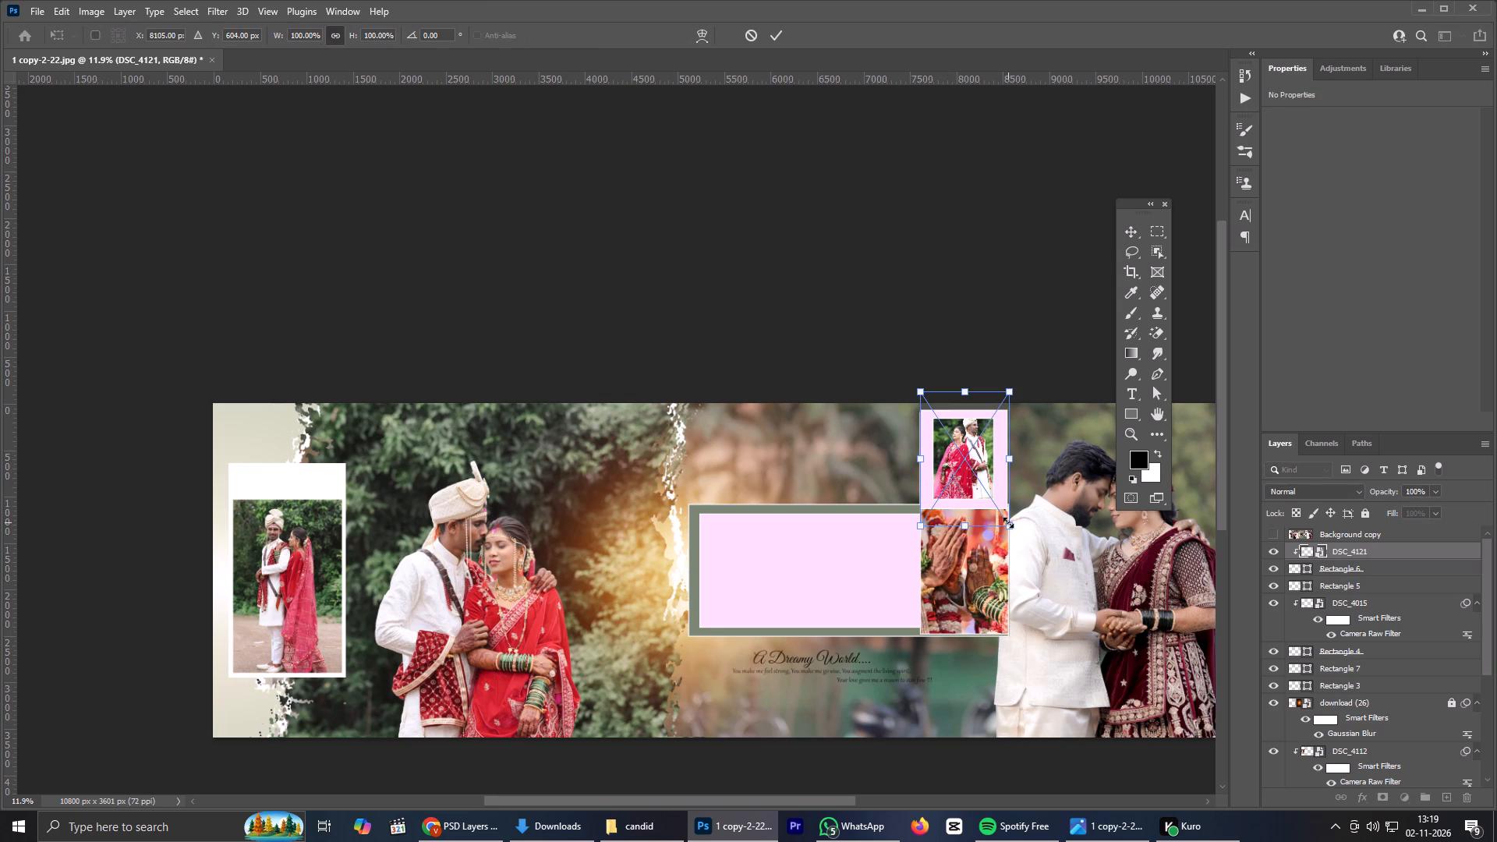
left_click_drag(1008, 522, 984, 505, "alt")
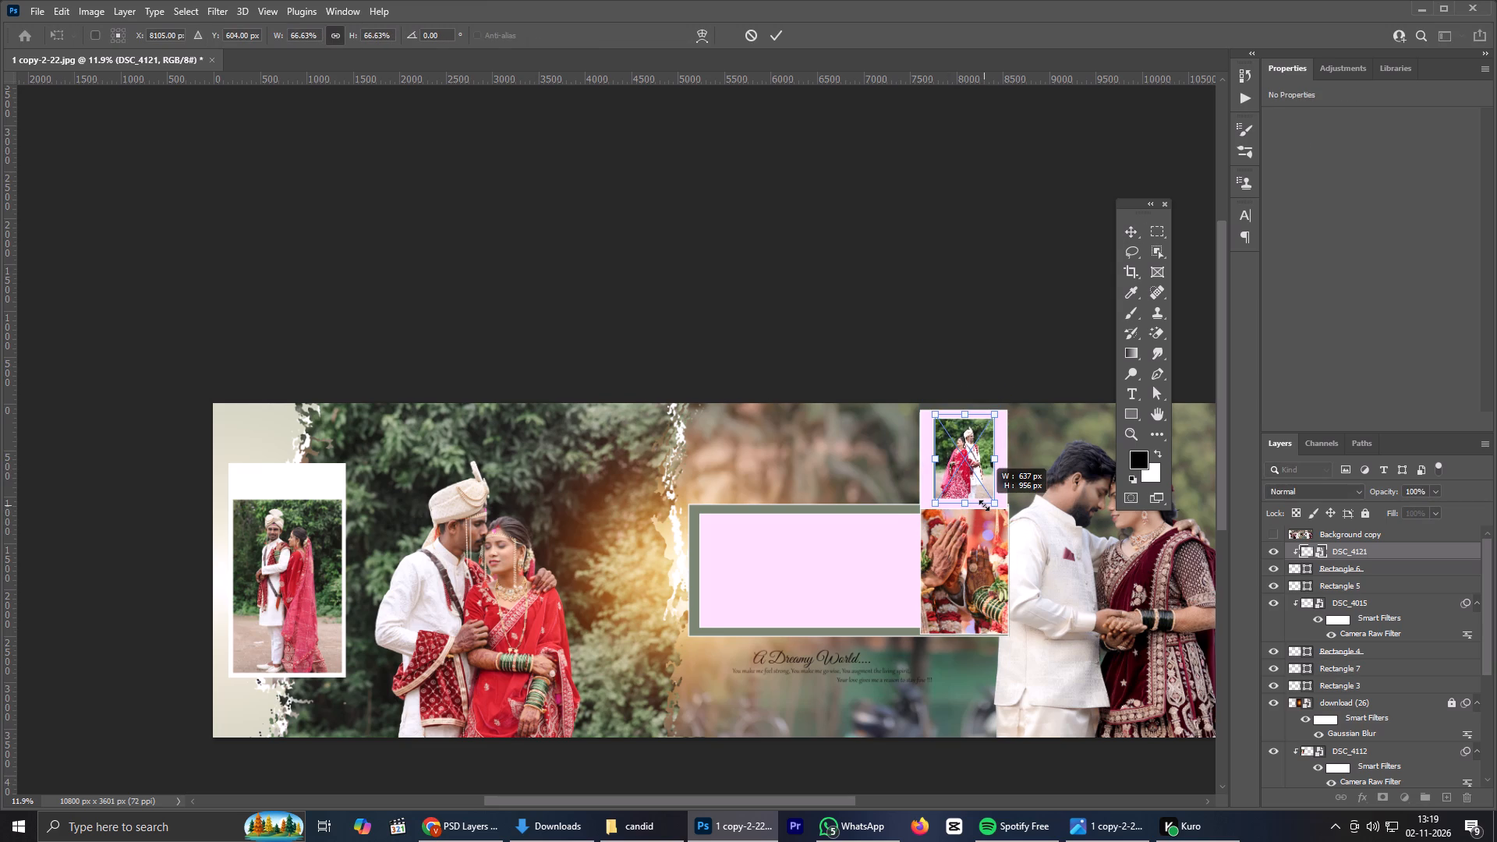
left_click_drag(984, 505, 987, 505, "alt")
left_click(968, 479)
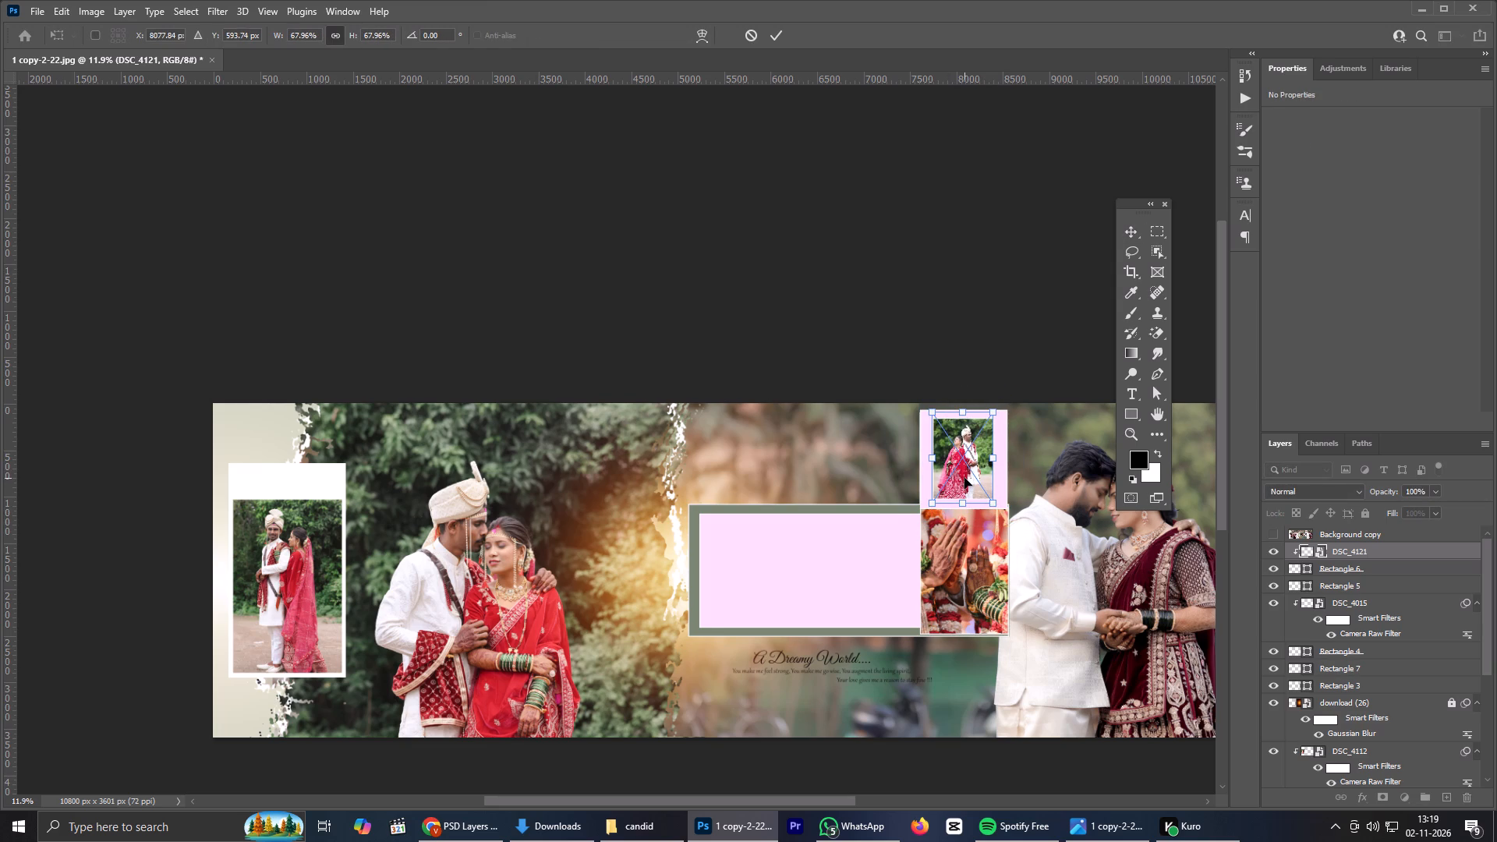
key("Up")
key("Up")
key("Up")
key("Up")
key("Up")
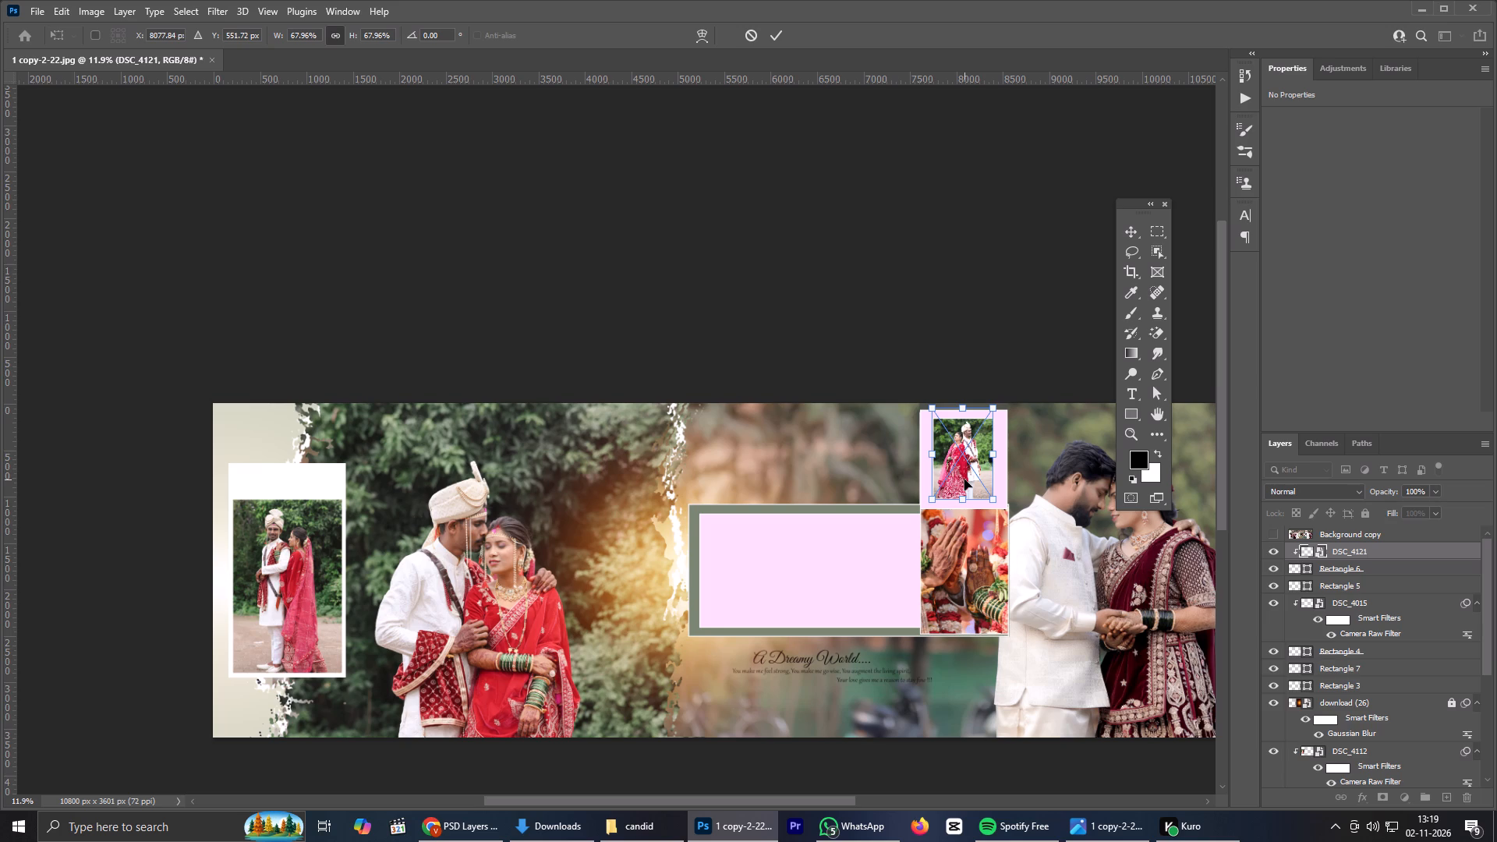
key("Down")
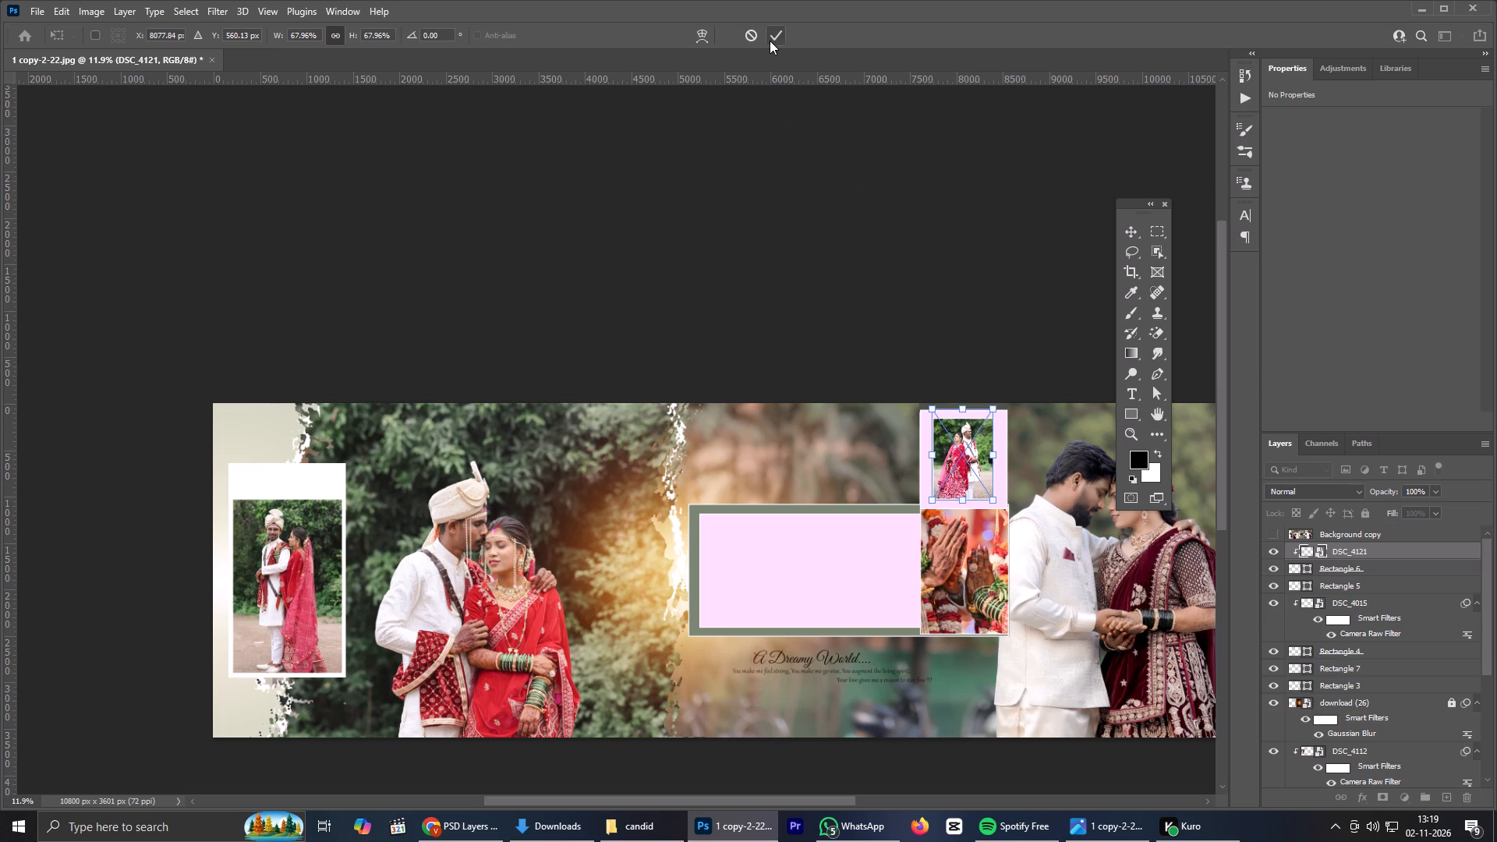
left_click(770, 41)
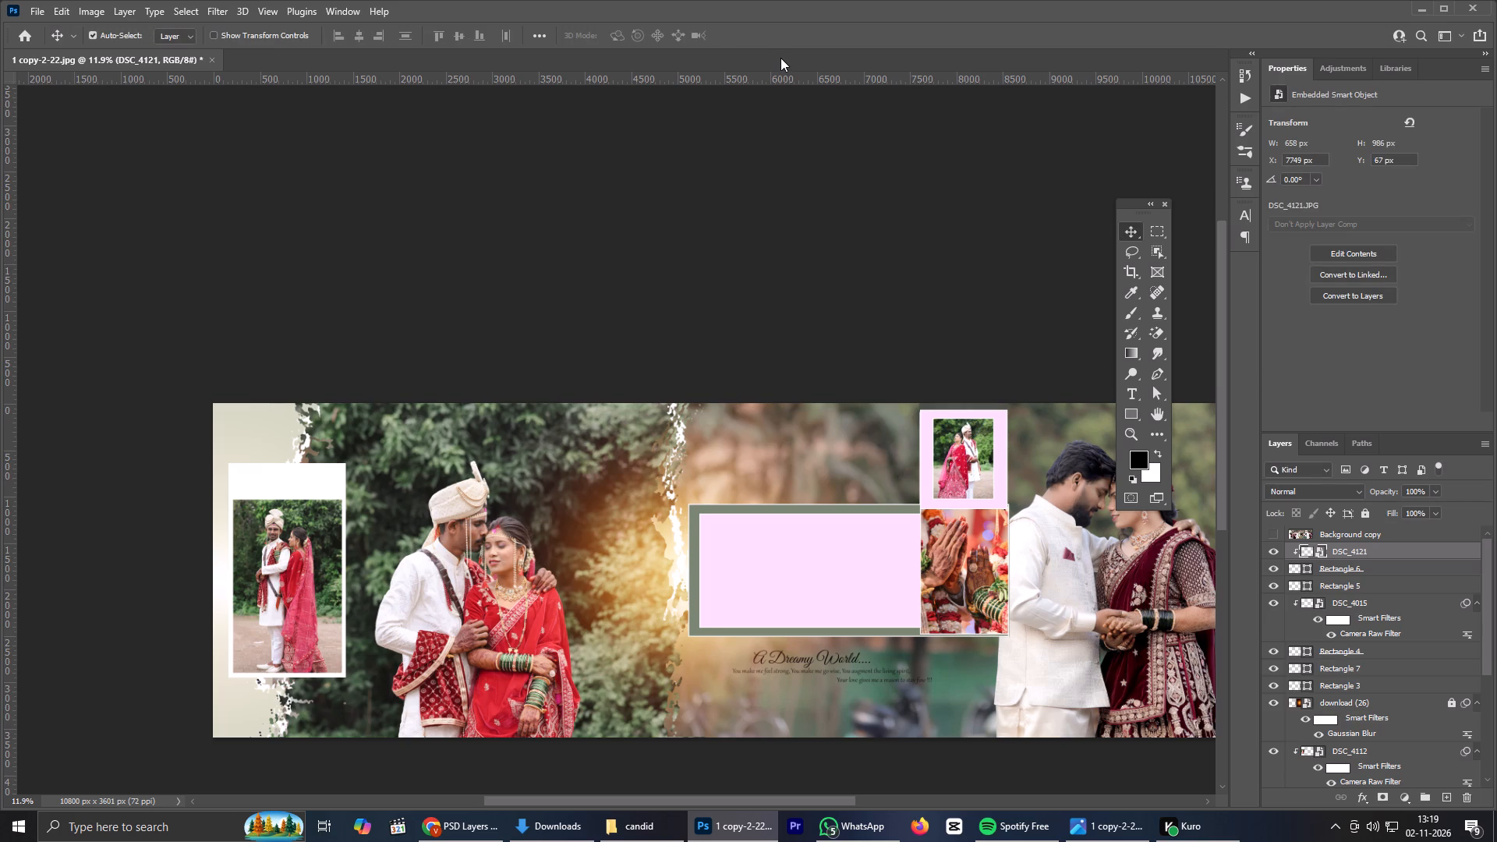
Color-grade DSC_4121 with the Camera Raw user preset Q1.
key("ctrl+shift+a")
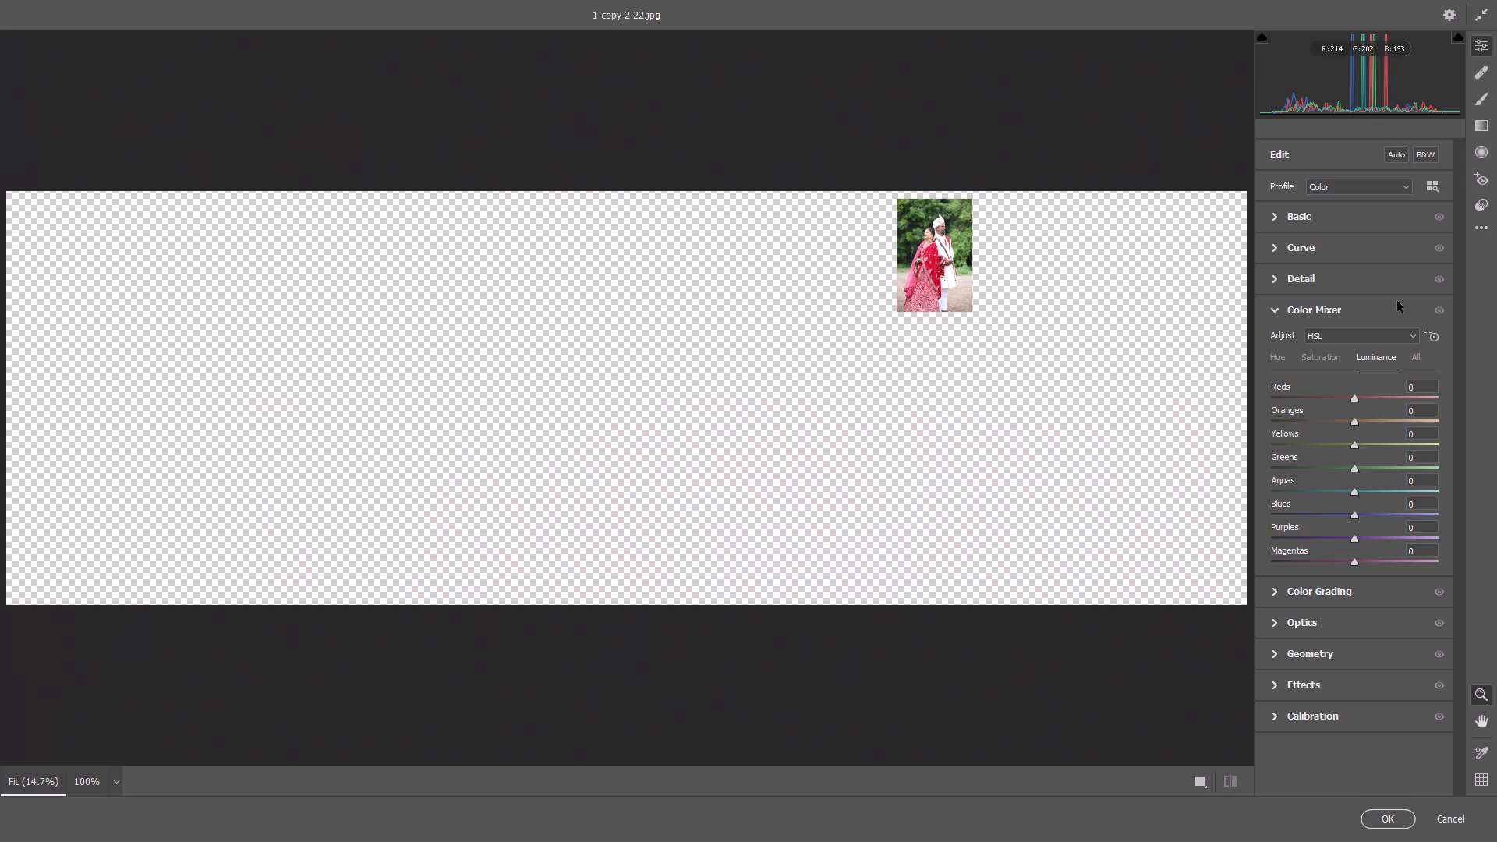
left_click(1480, 210)
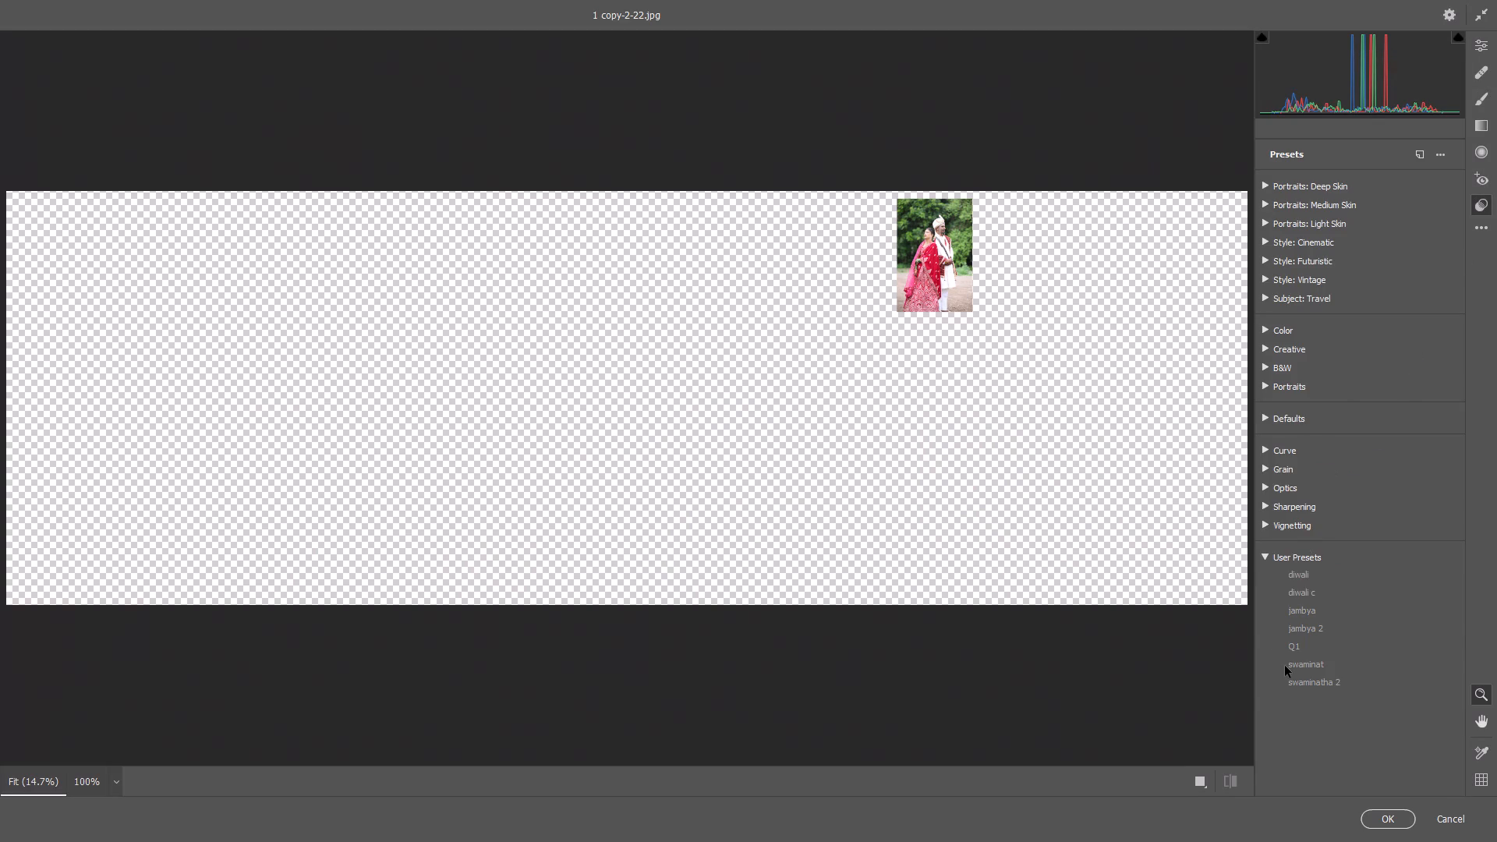
left_click(1297, 650)
left_click(1375, 829)
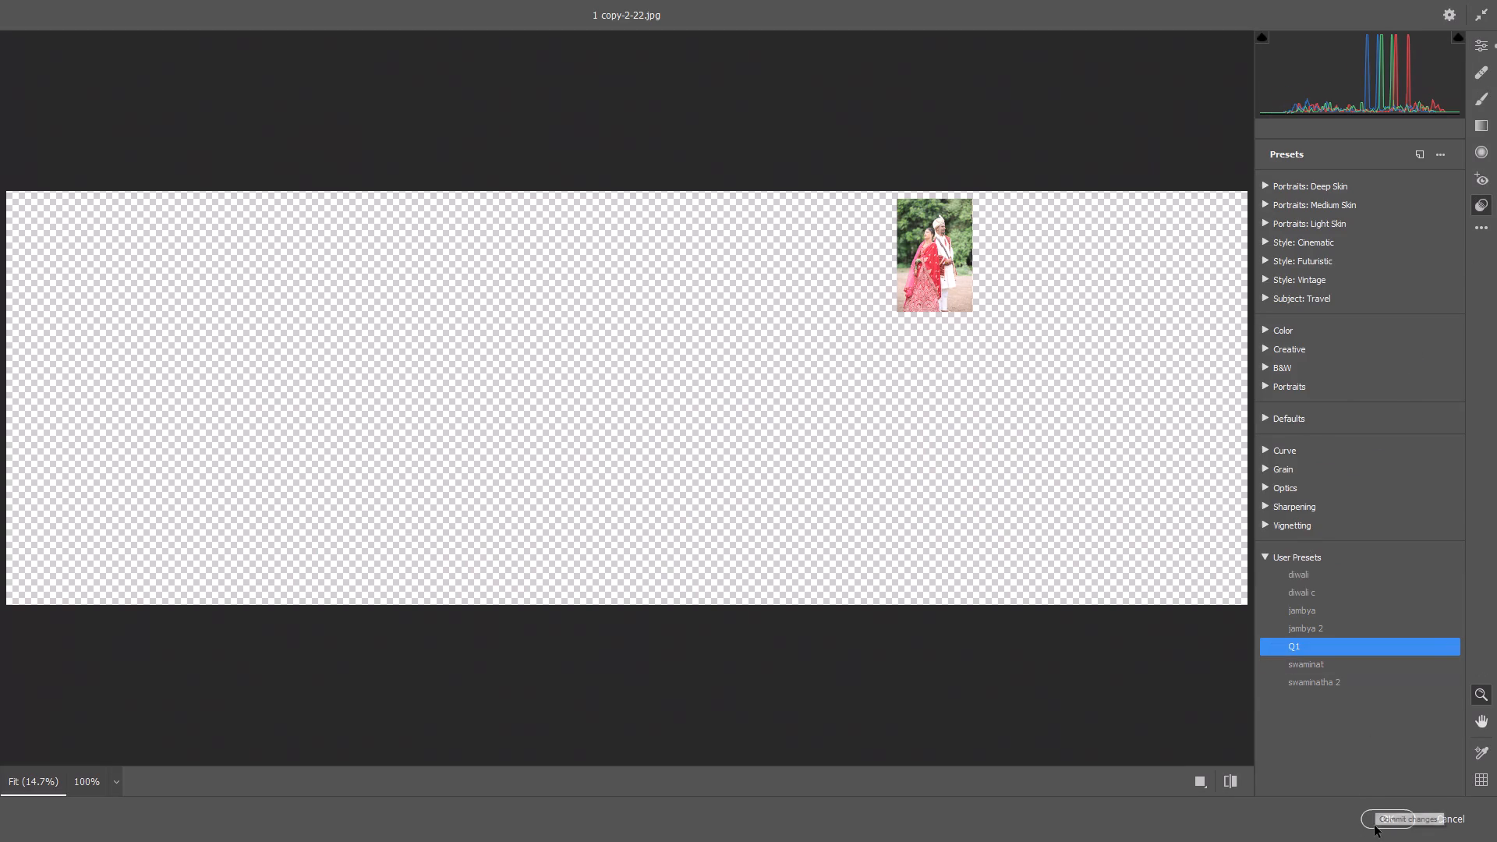
left_click(1402, 822)
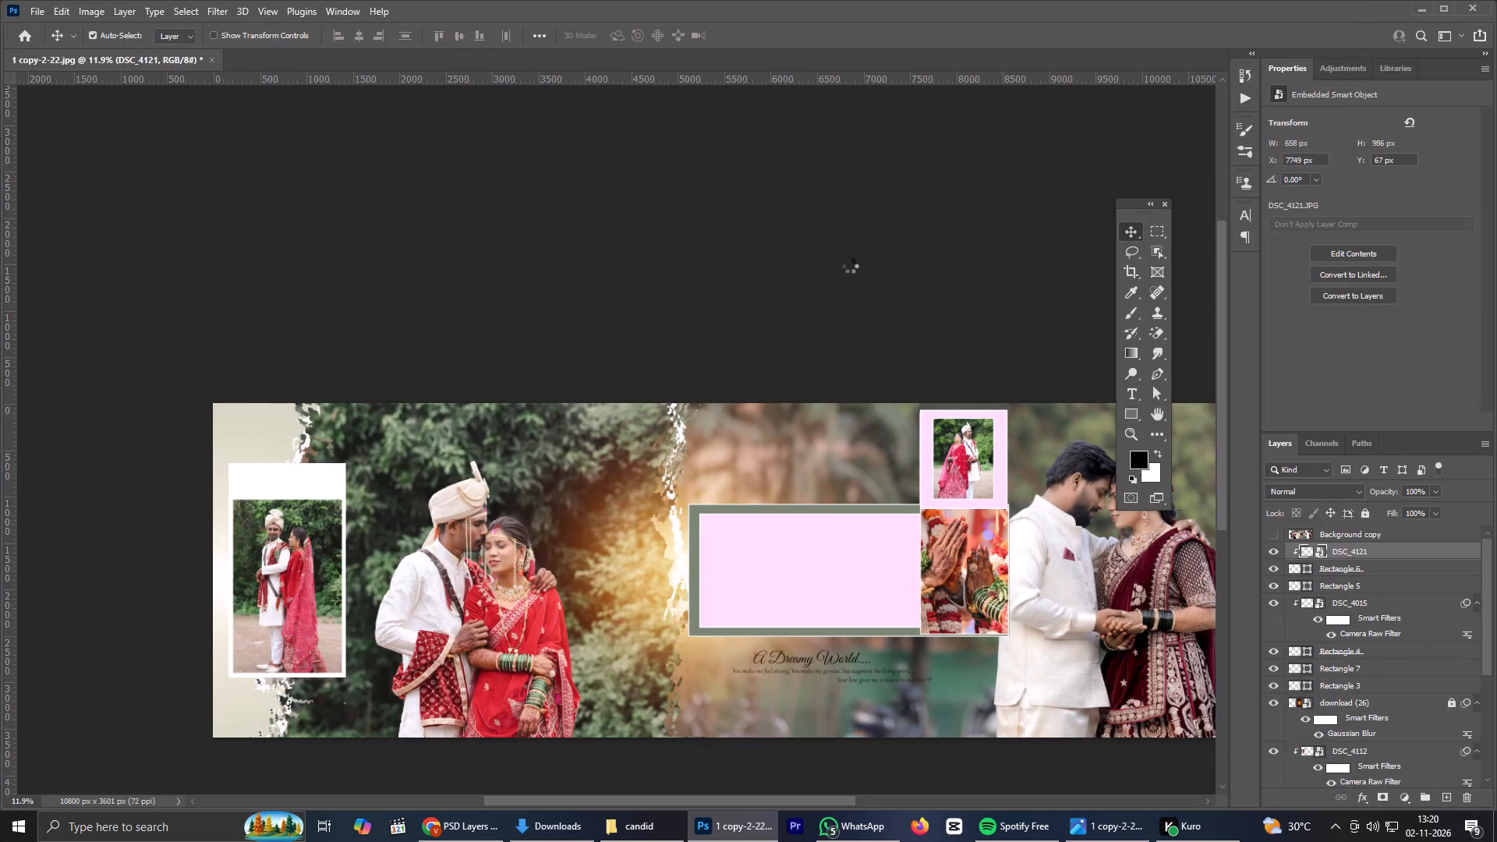
Show the Background copy and fill Rectangle 5 with the light grey sampled from the original's small upper frame.
left_click(1275, 532)
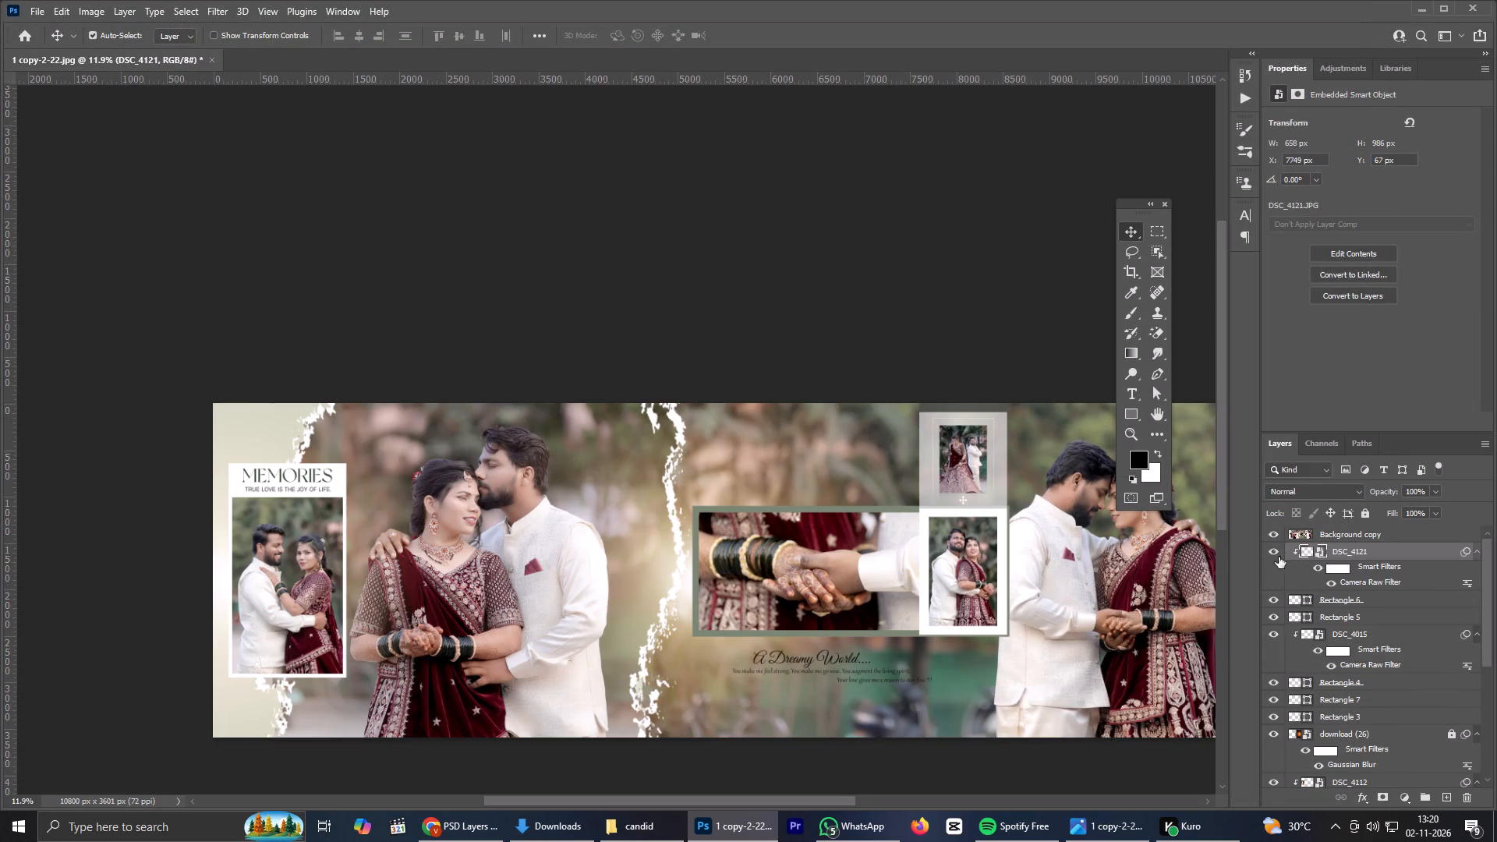
left_click(1346, 605)
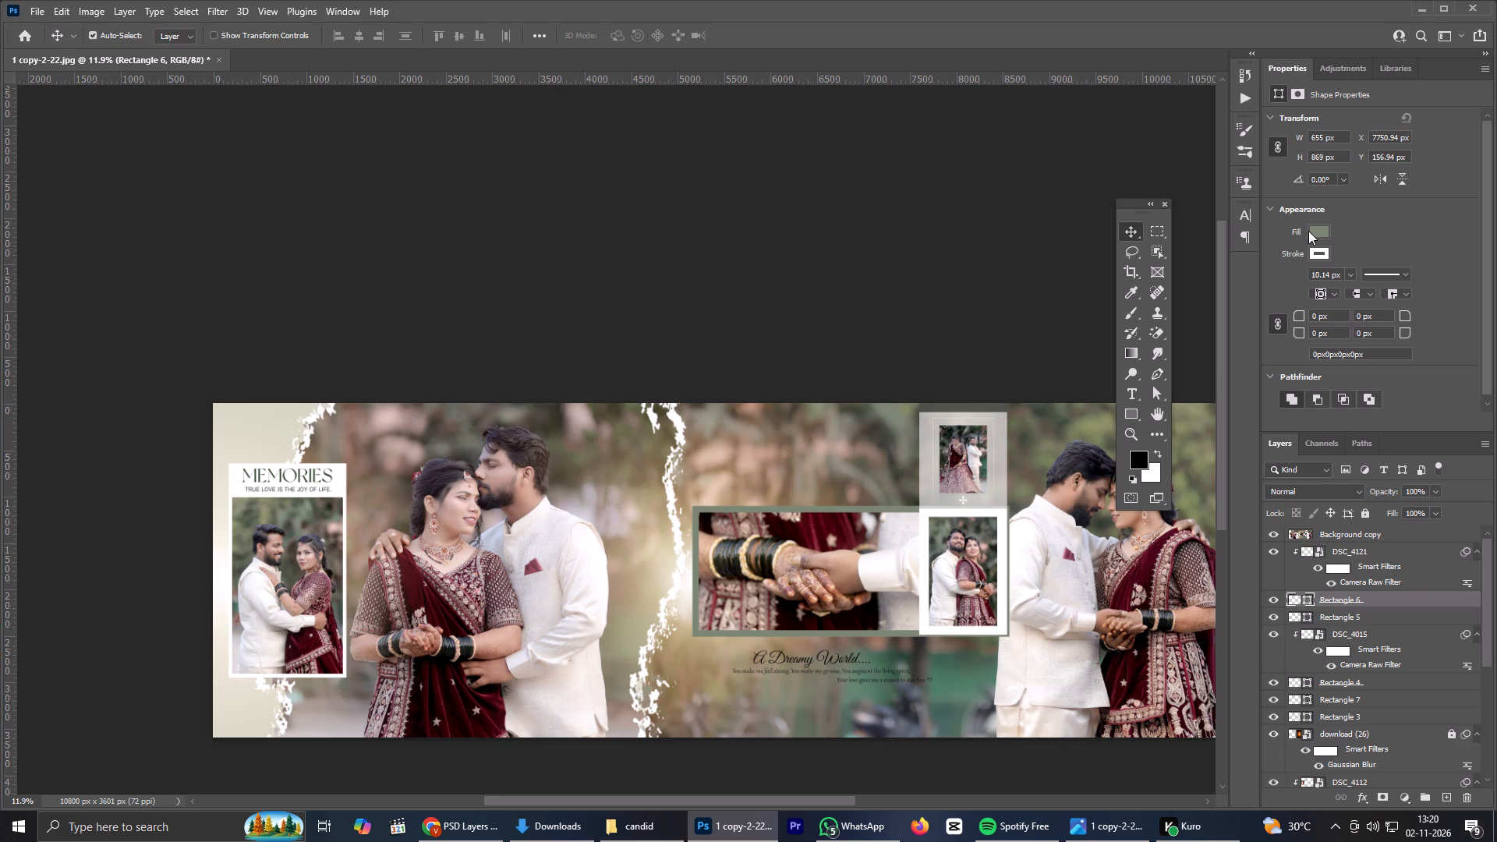
left_click(1358, 609)
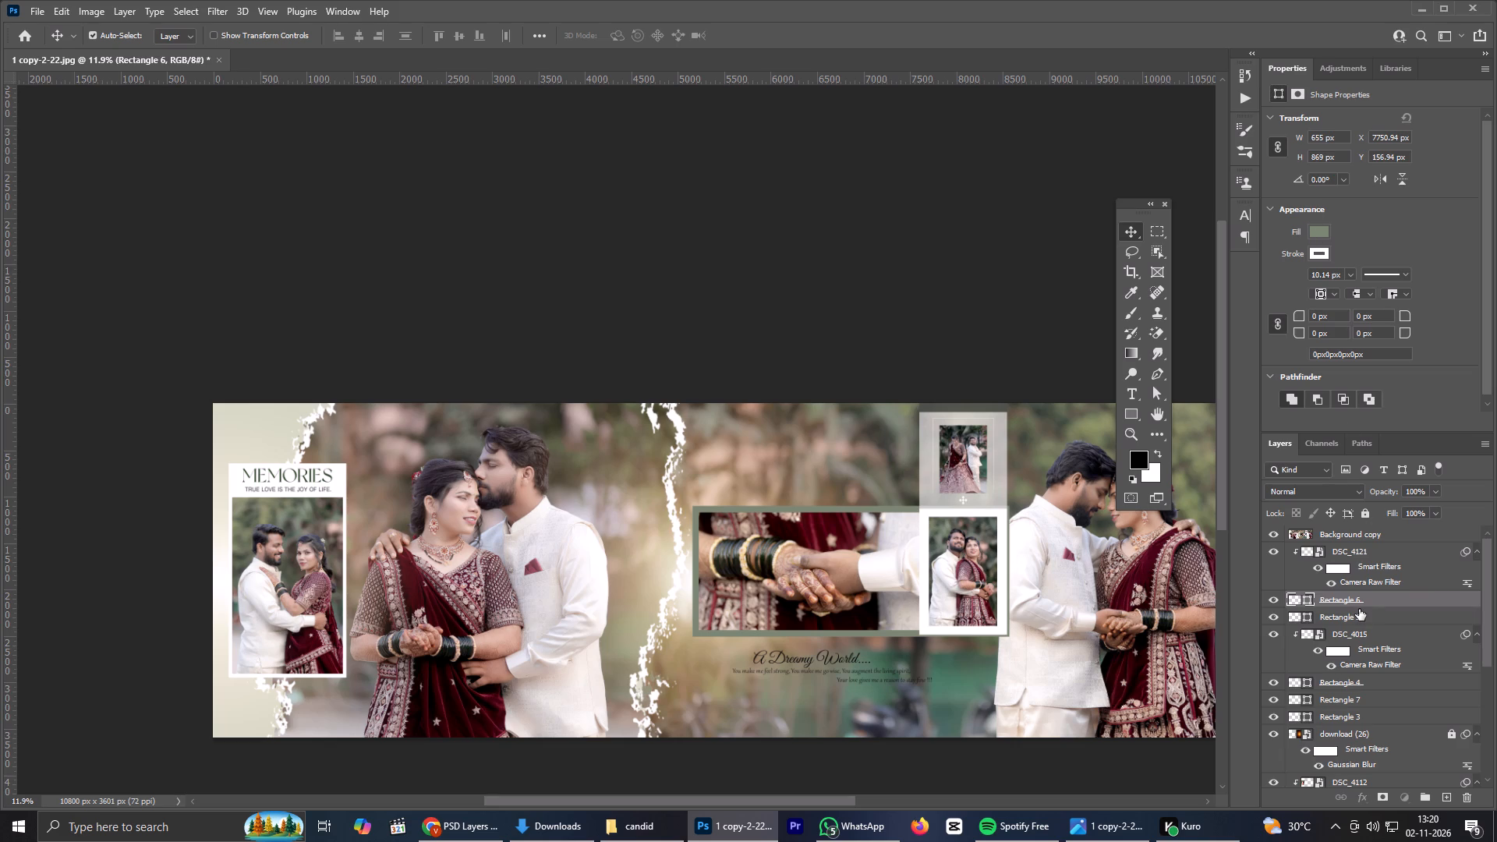
left_click(1364, 613)
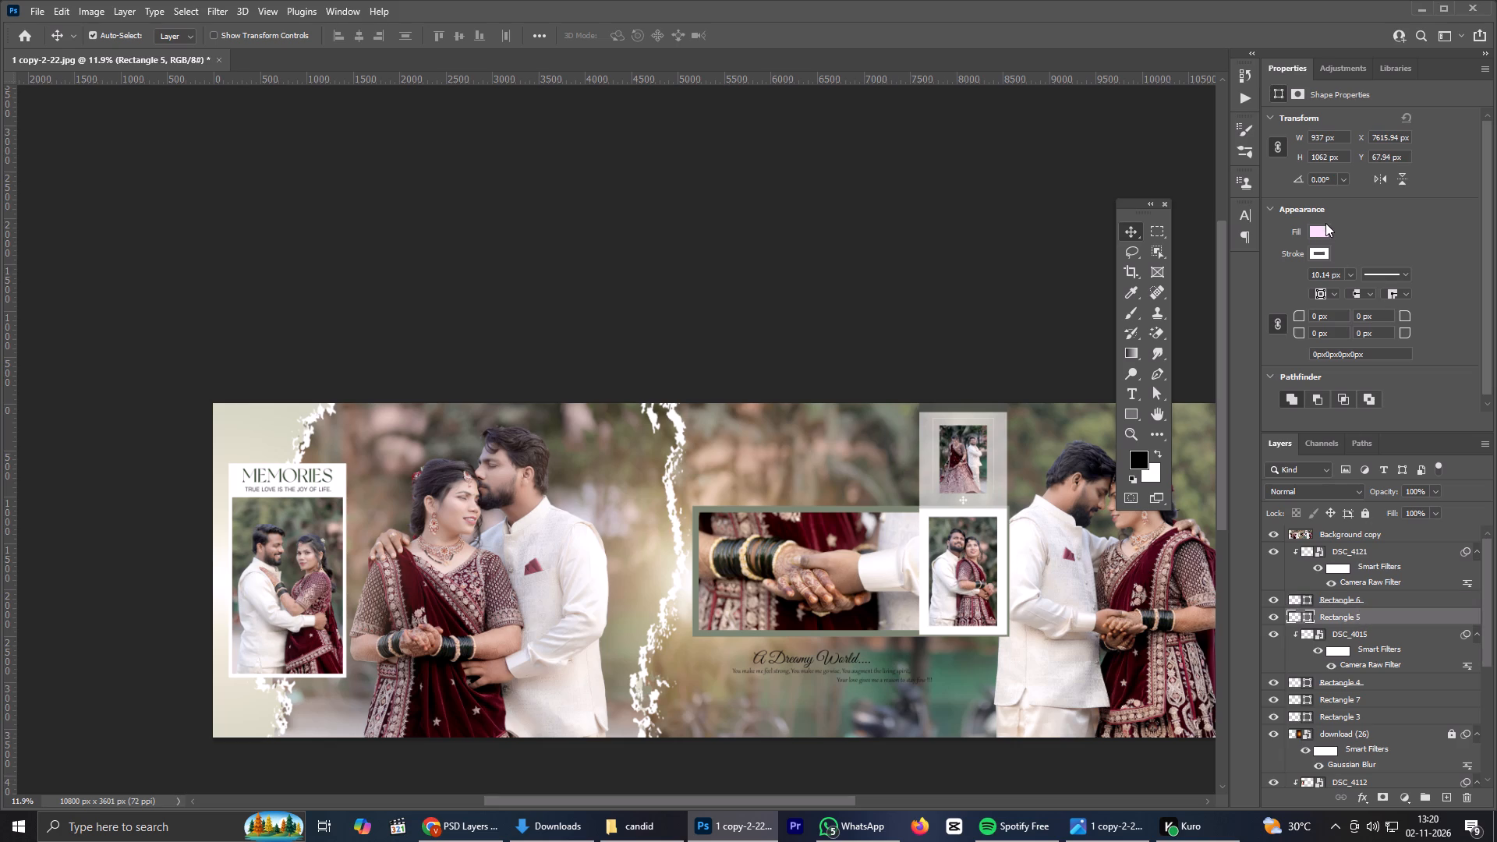
left_click(1324, 230)
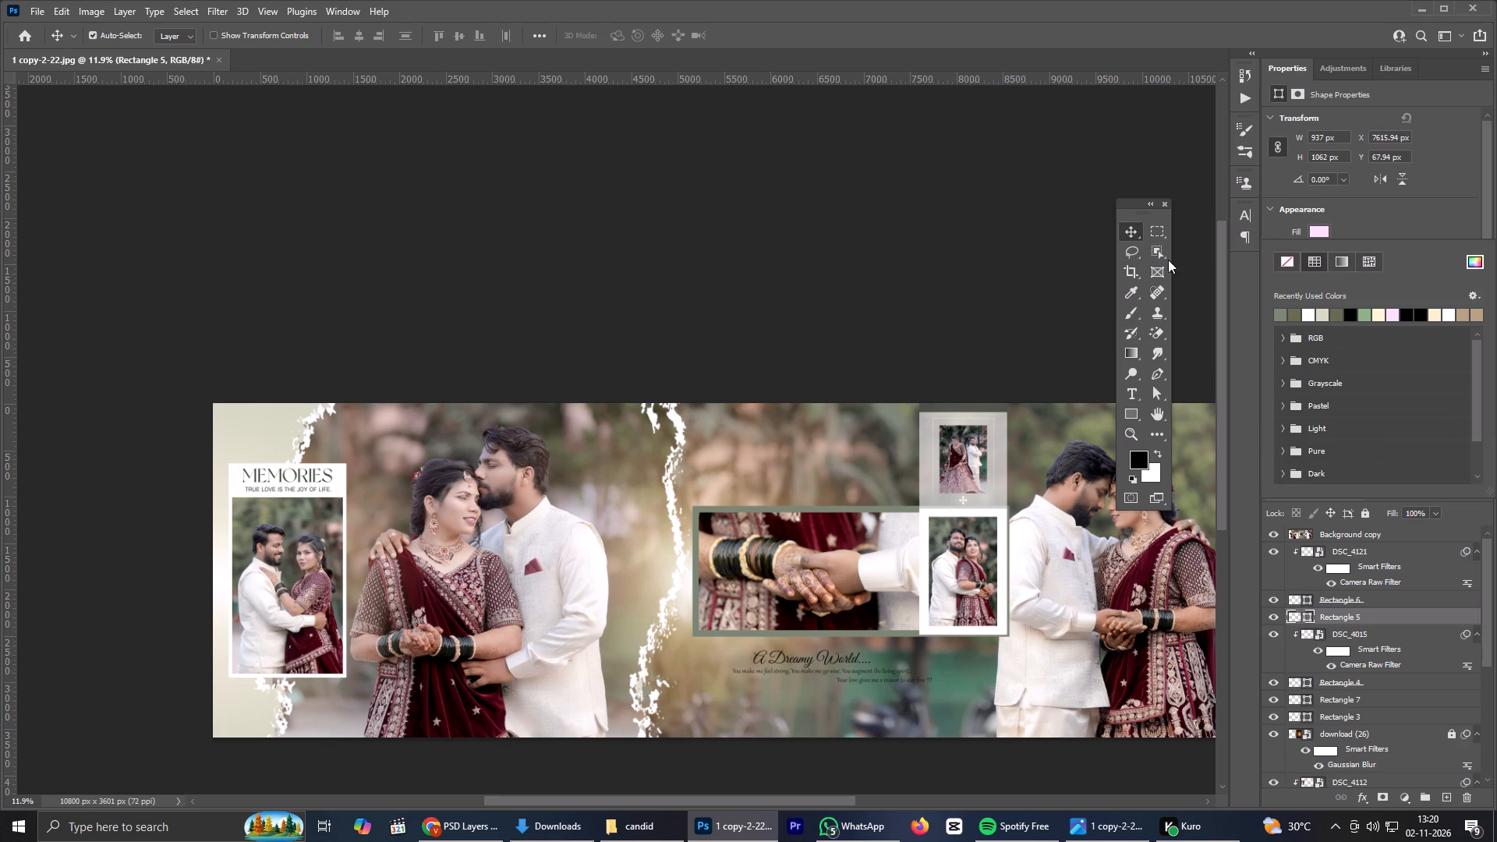
left_click(1476, 260)
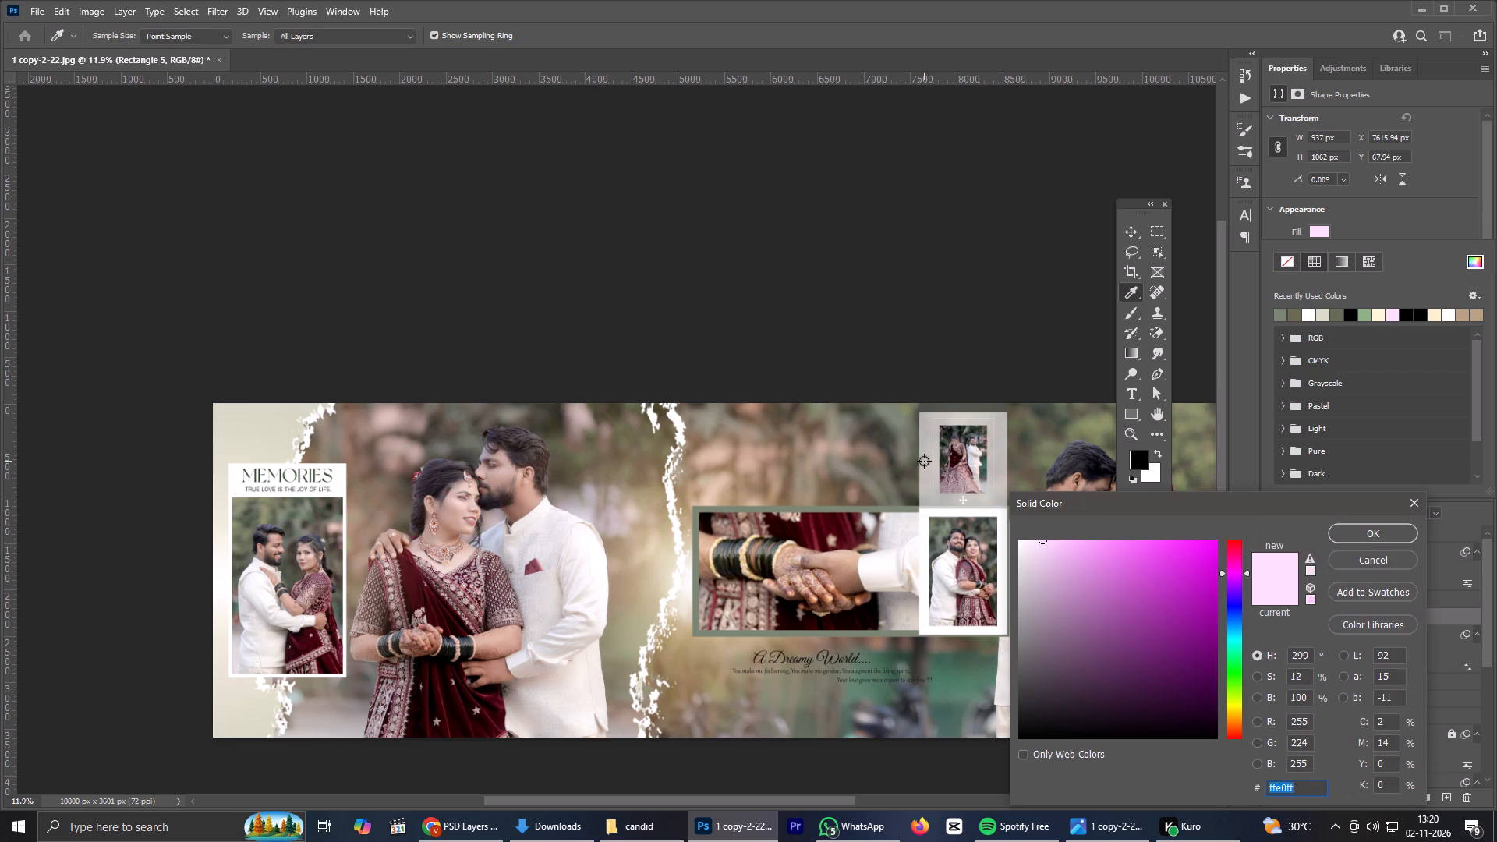
left_click(928, 461)
left_click(1354, 525)
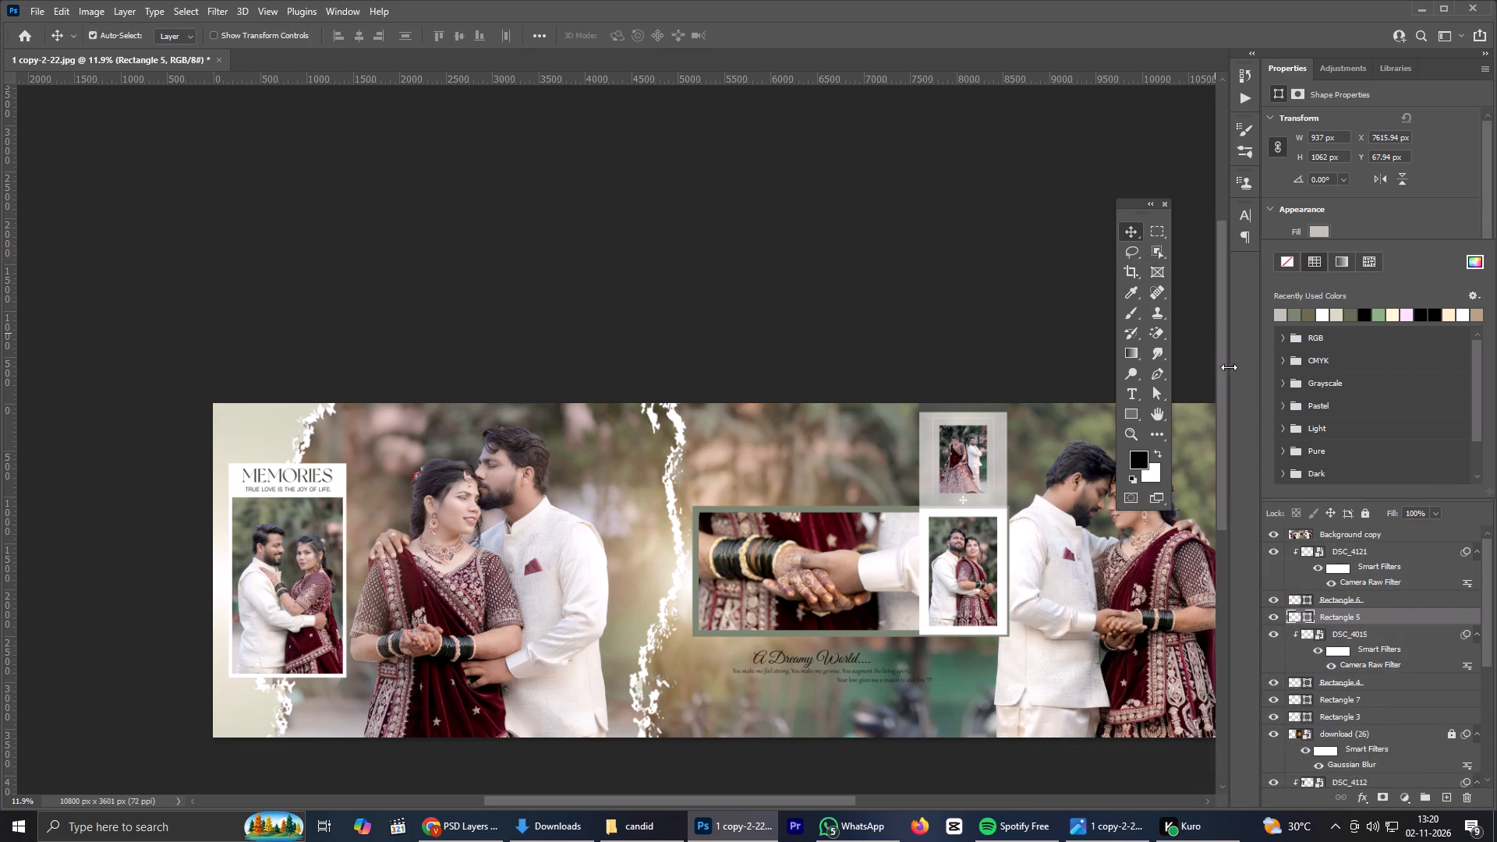
Hide the Background copy and look closely at Rectangle 4, the frame holding the hands photo.
left_click(1349, 685)
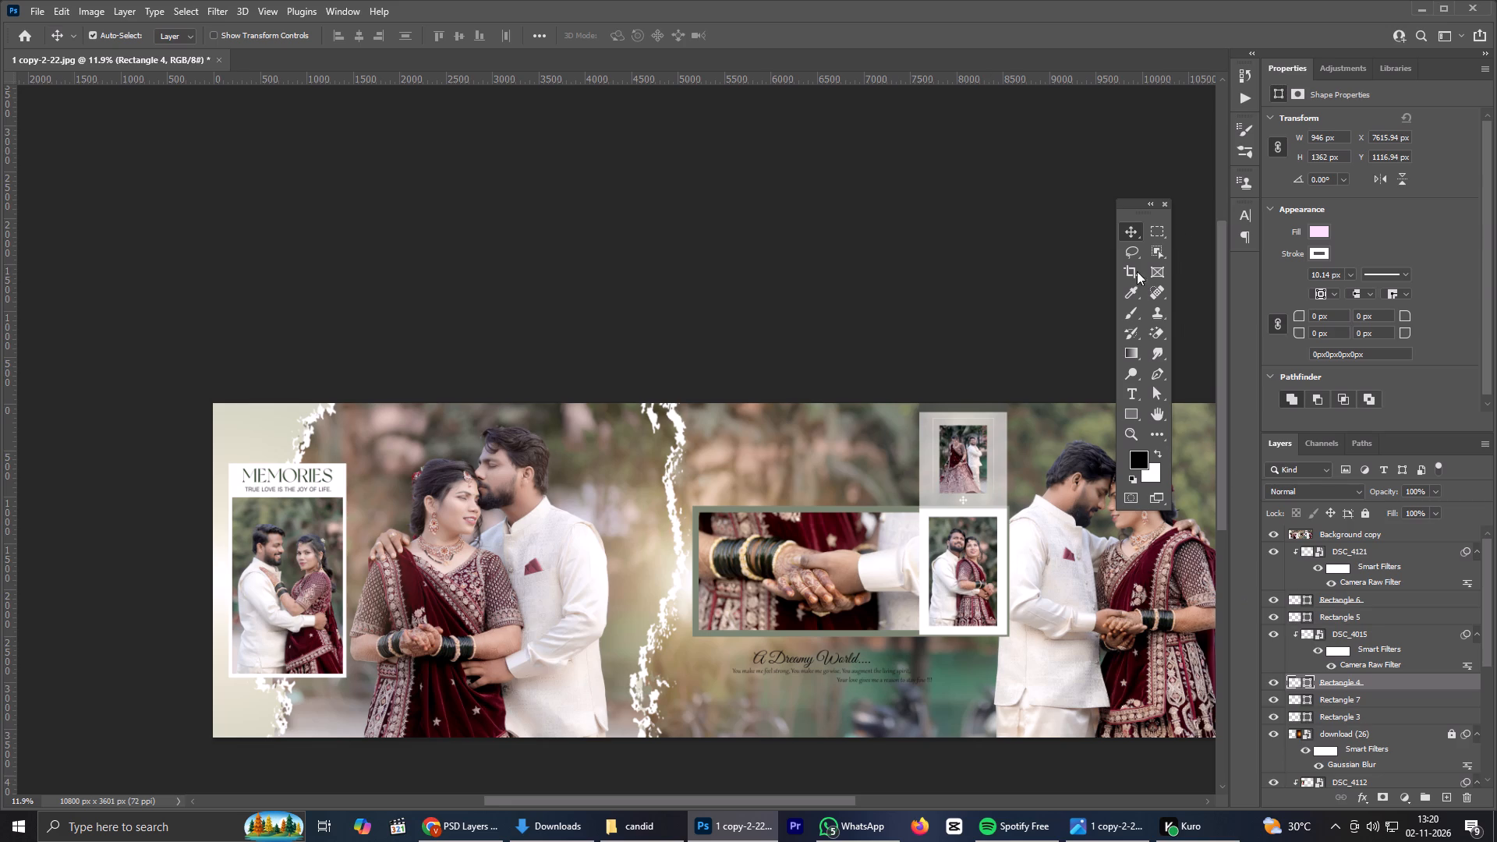
left_click(1276, 532)
scroll(967, 575, "up", 3)
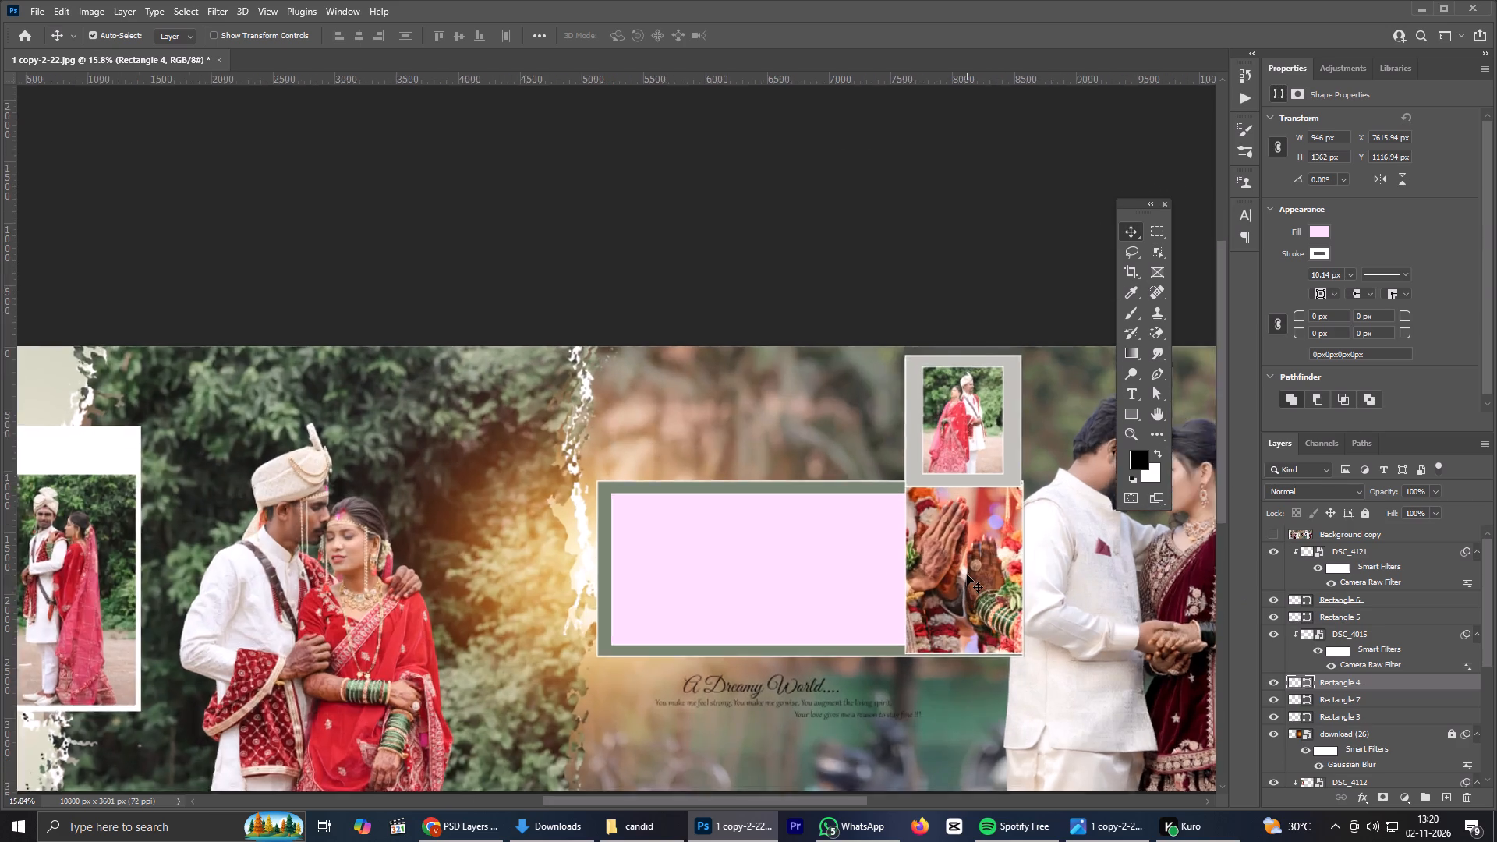
scroll(967, 575, "up", 4)
scroll(967, 575, "down", 5)
scroll(976, 573, "up", 5)
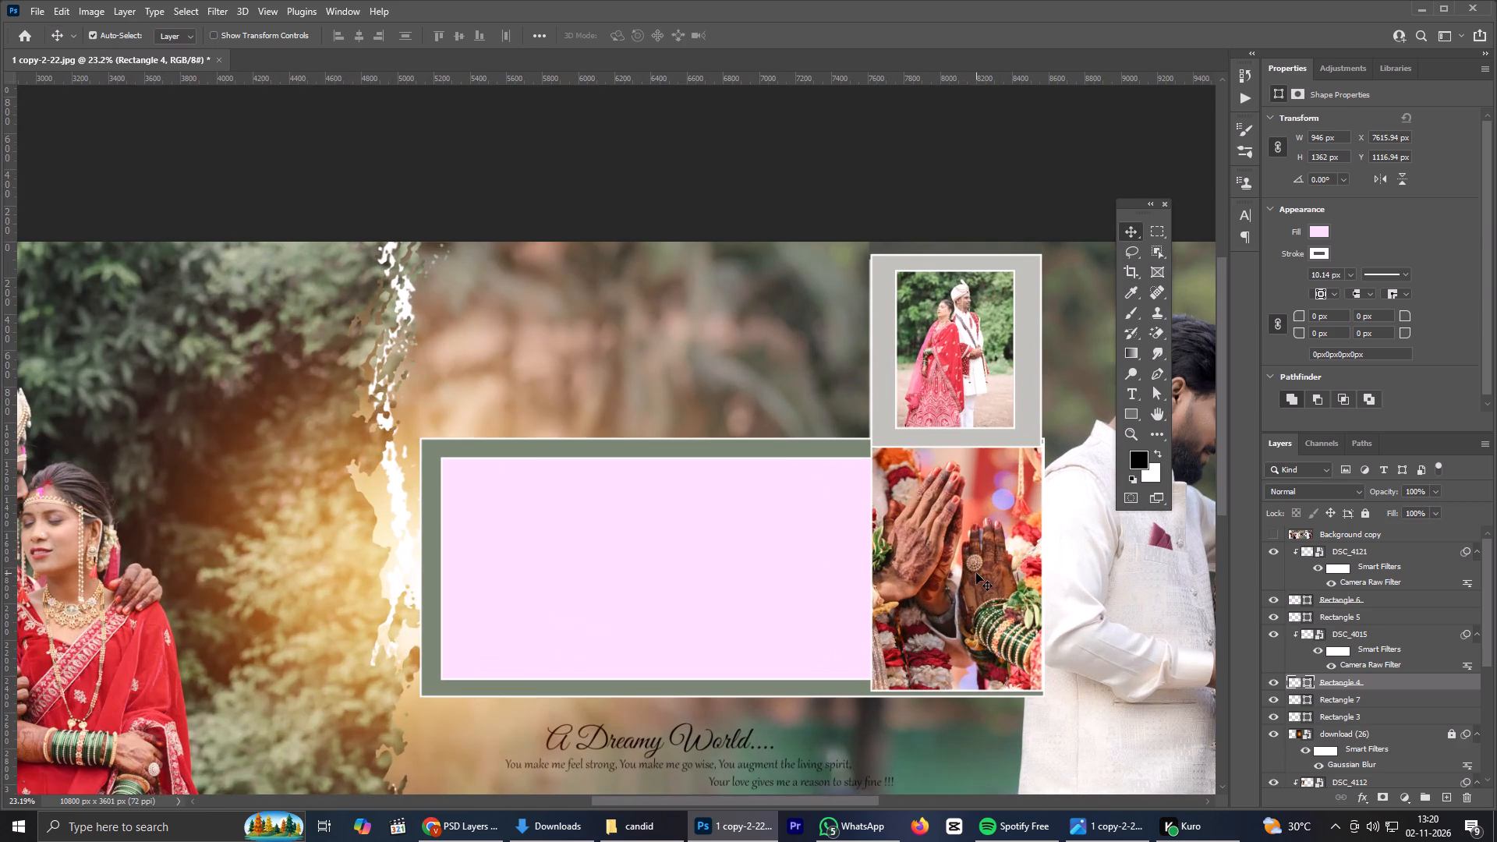
scroll(976, 573, "down", 3)
scroll(976, 573, "up", 1)
scroll(976, 573, "down", 2)
scroll(976, 573, "up", 2)
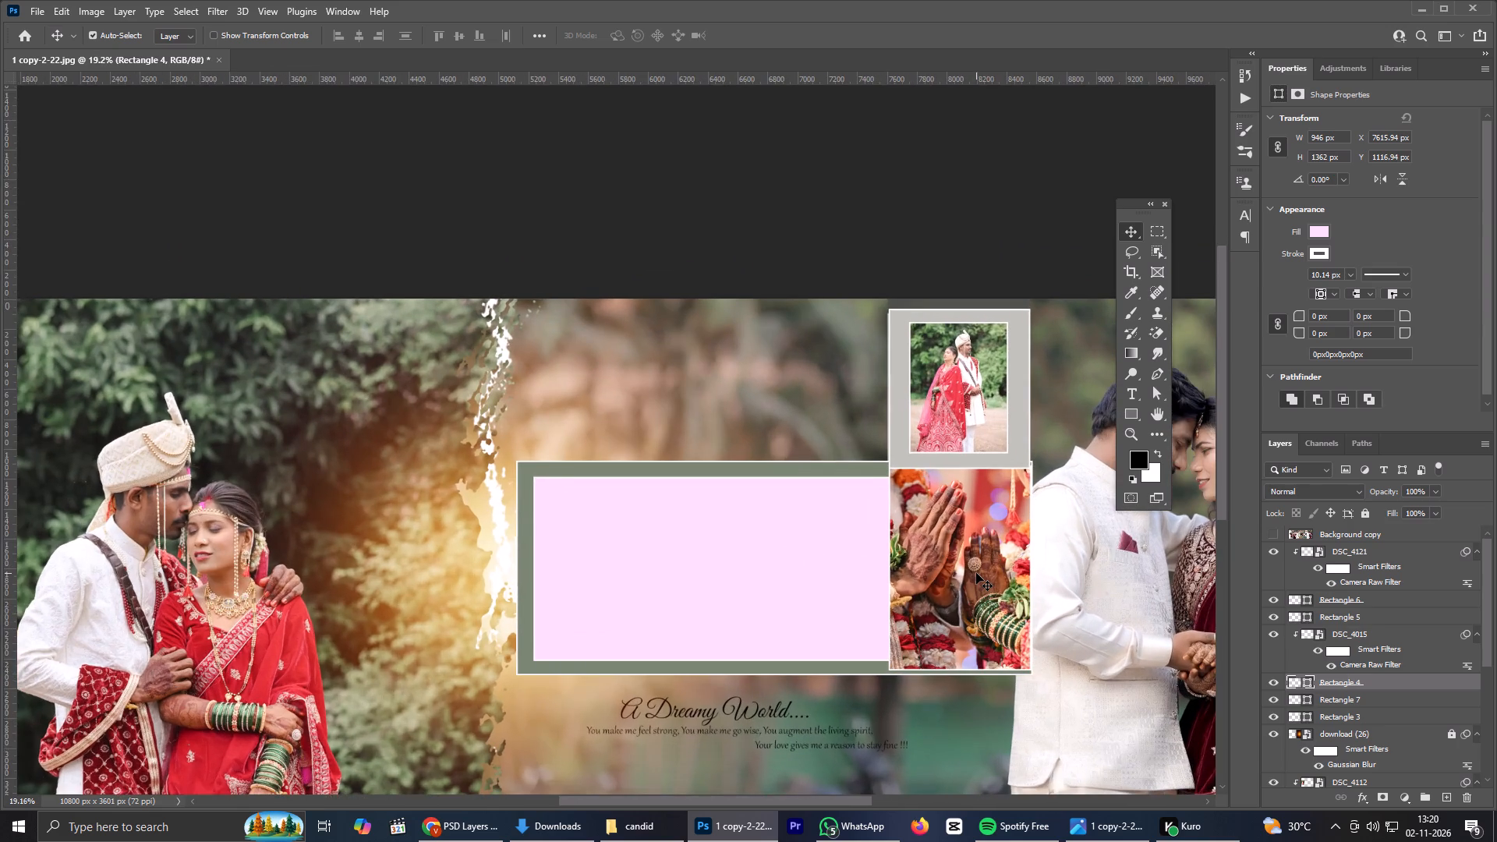
scroll(976, 573, "down", 1)
left_click(975, 573)
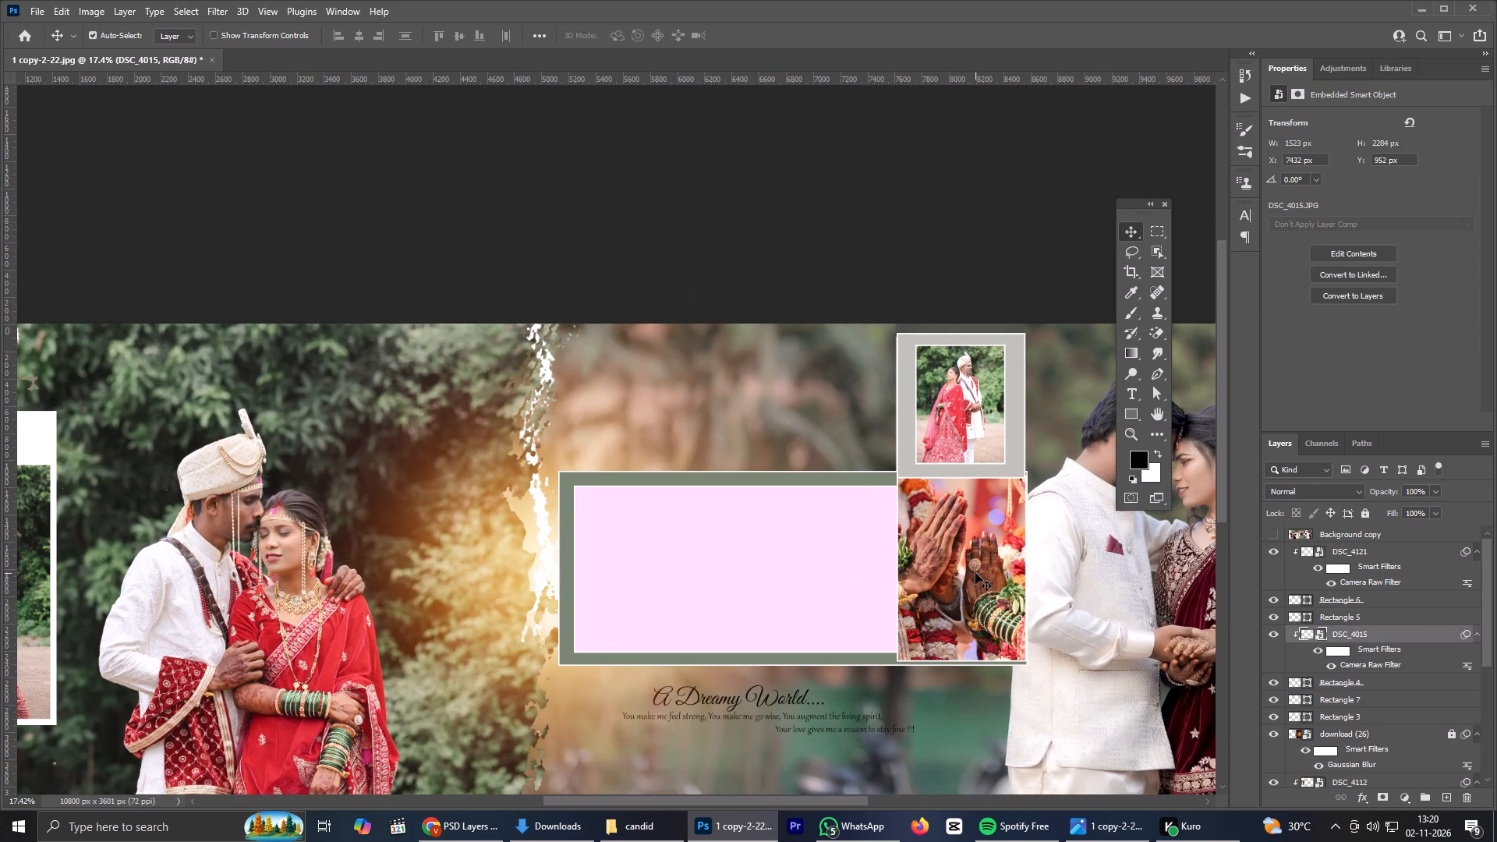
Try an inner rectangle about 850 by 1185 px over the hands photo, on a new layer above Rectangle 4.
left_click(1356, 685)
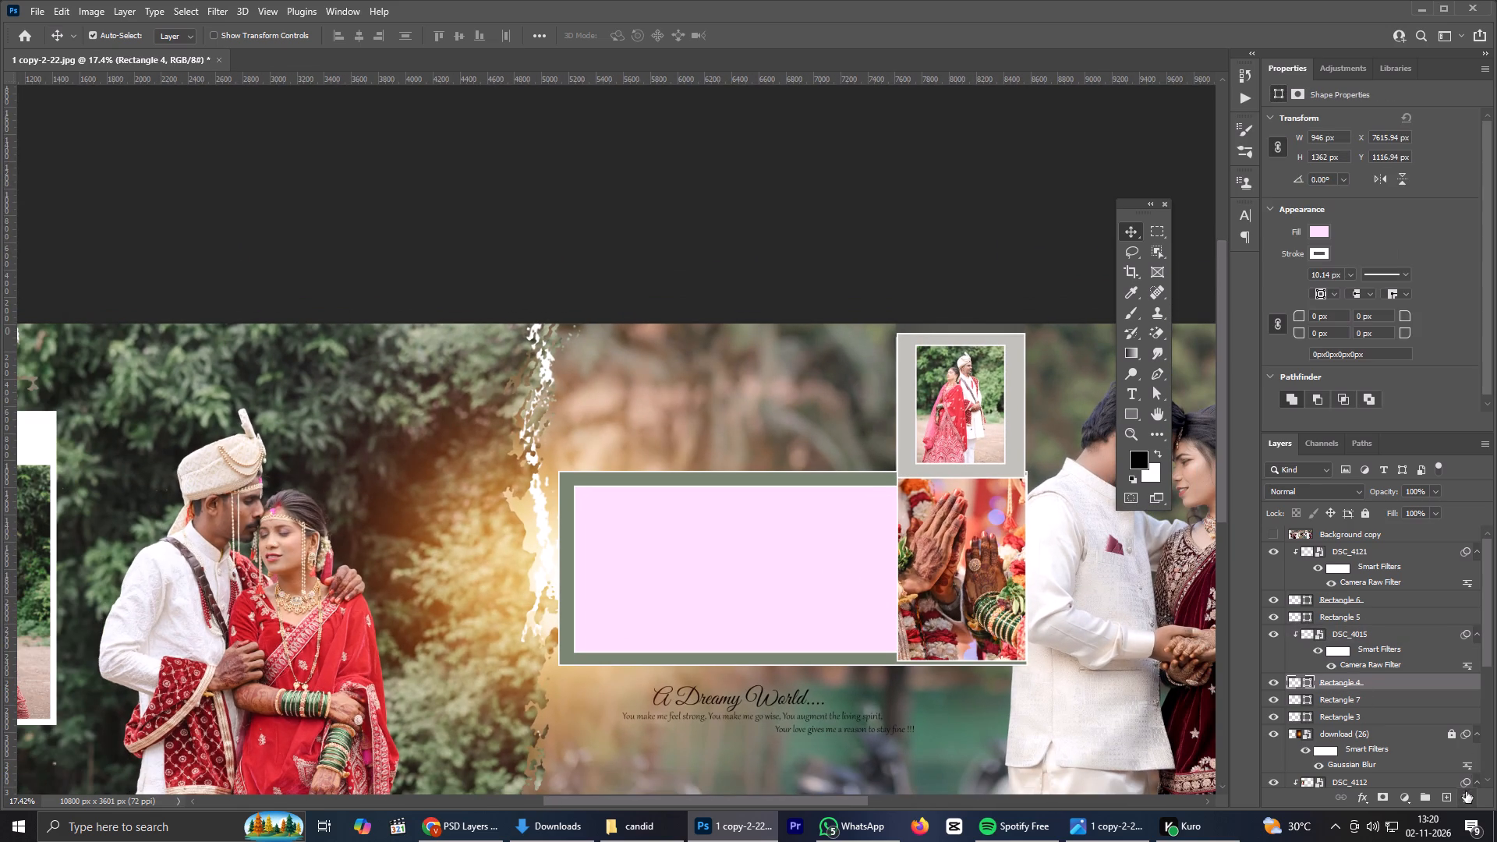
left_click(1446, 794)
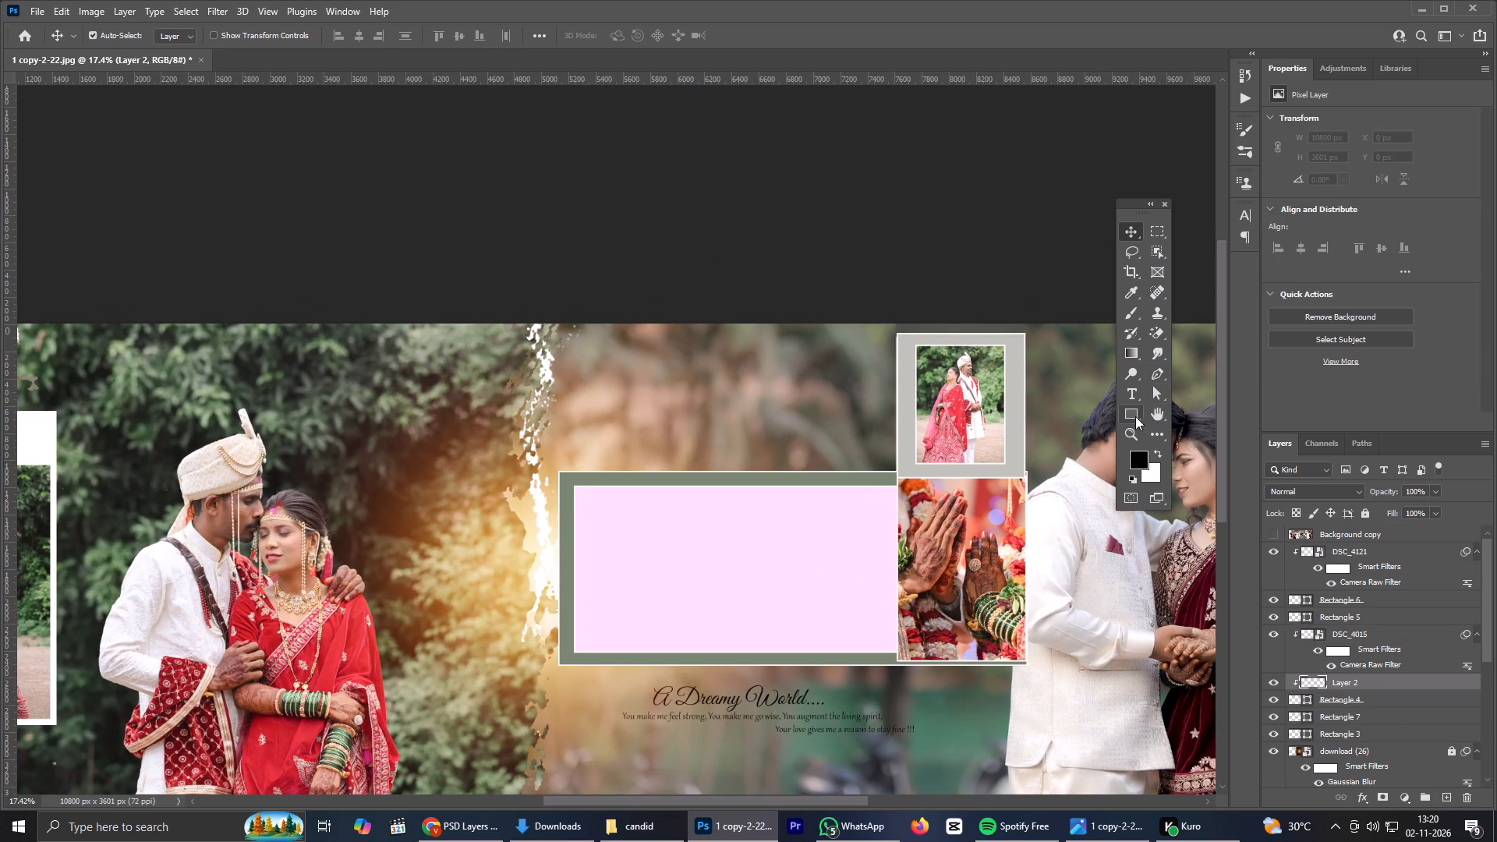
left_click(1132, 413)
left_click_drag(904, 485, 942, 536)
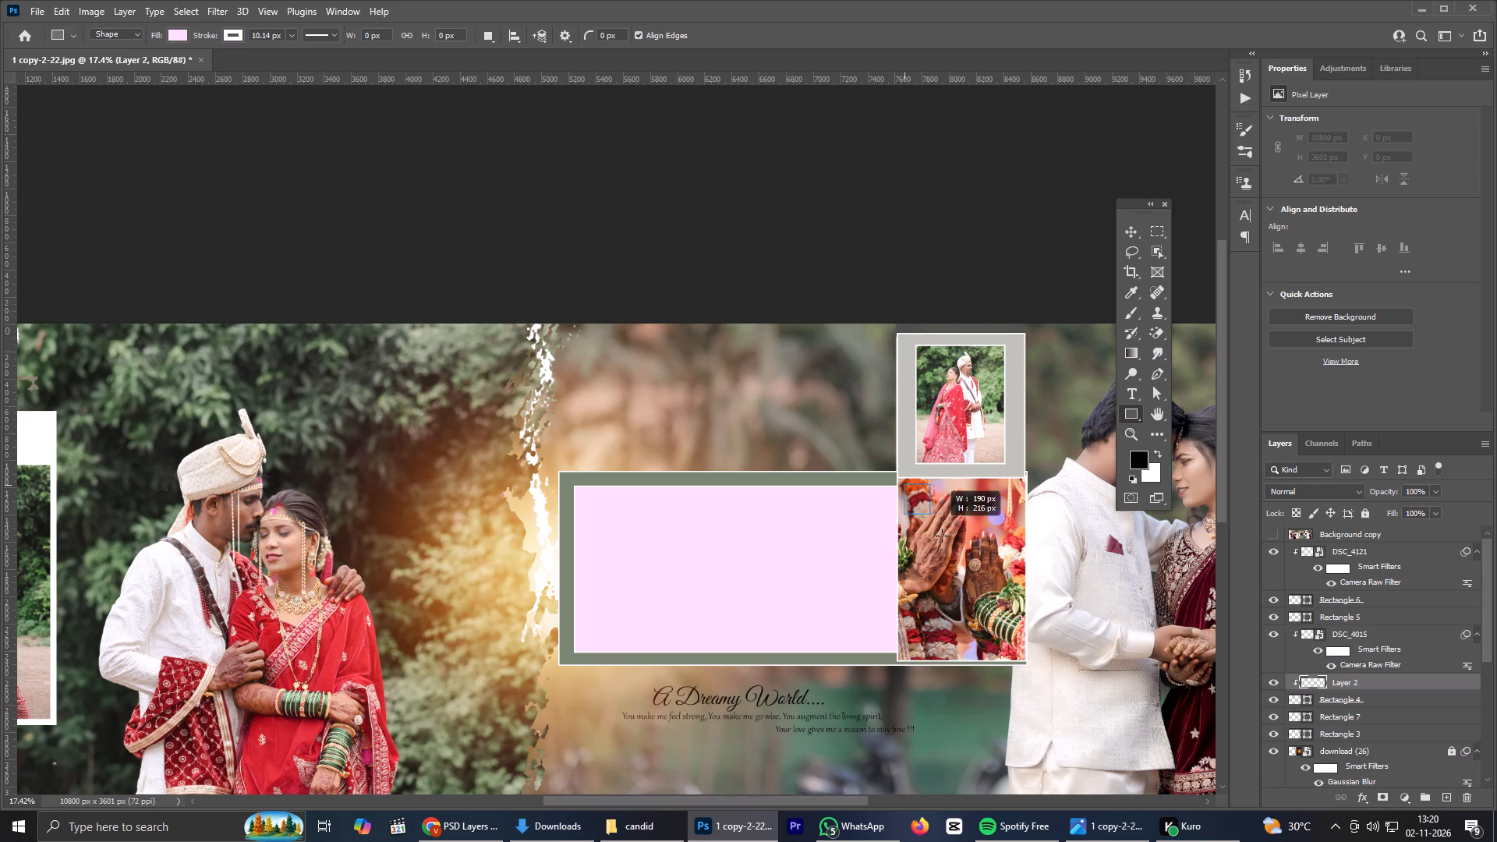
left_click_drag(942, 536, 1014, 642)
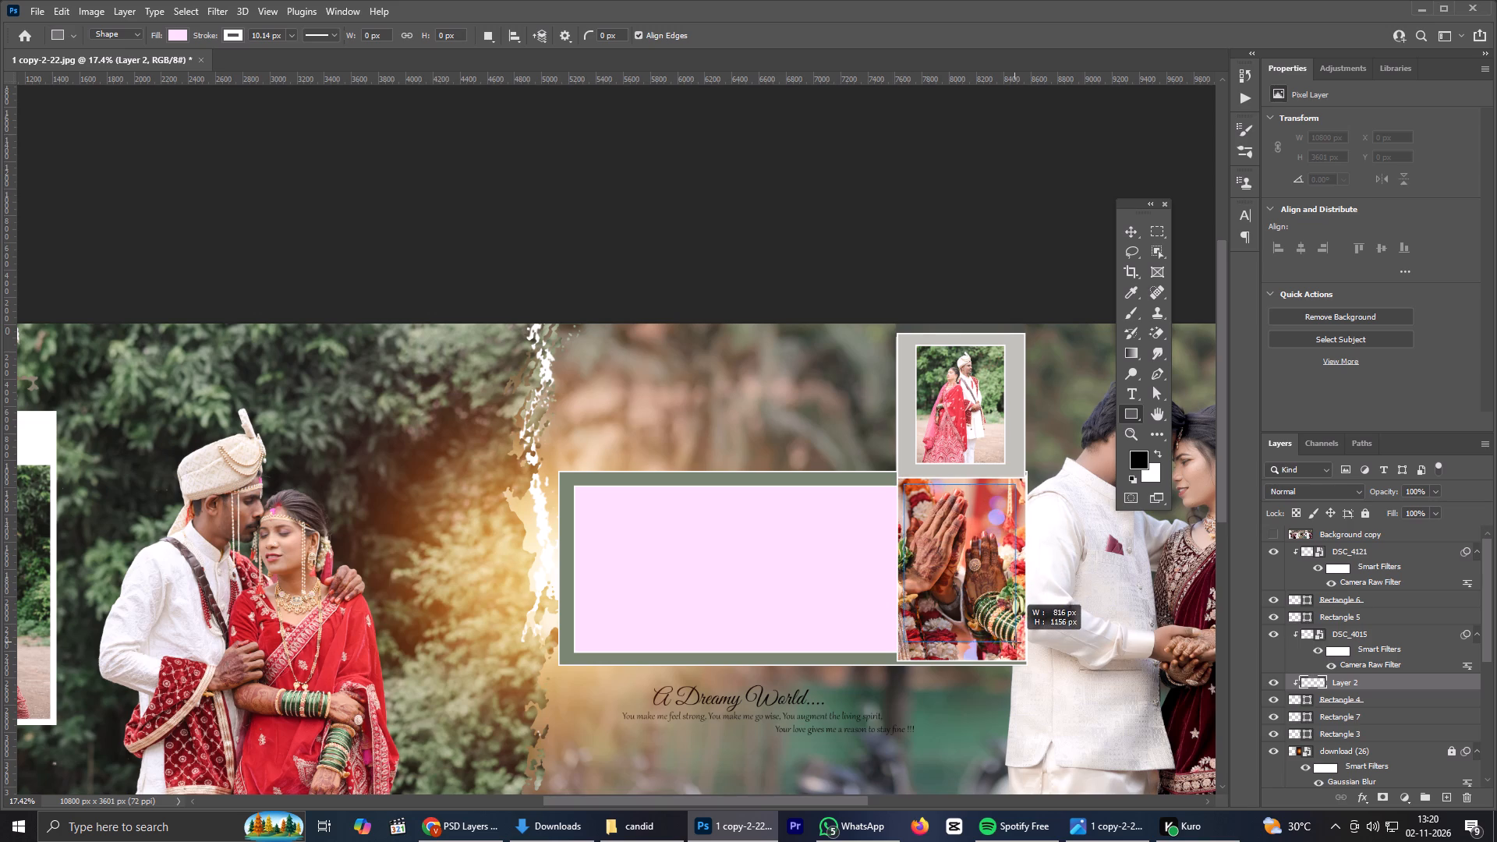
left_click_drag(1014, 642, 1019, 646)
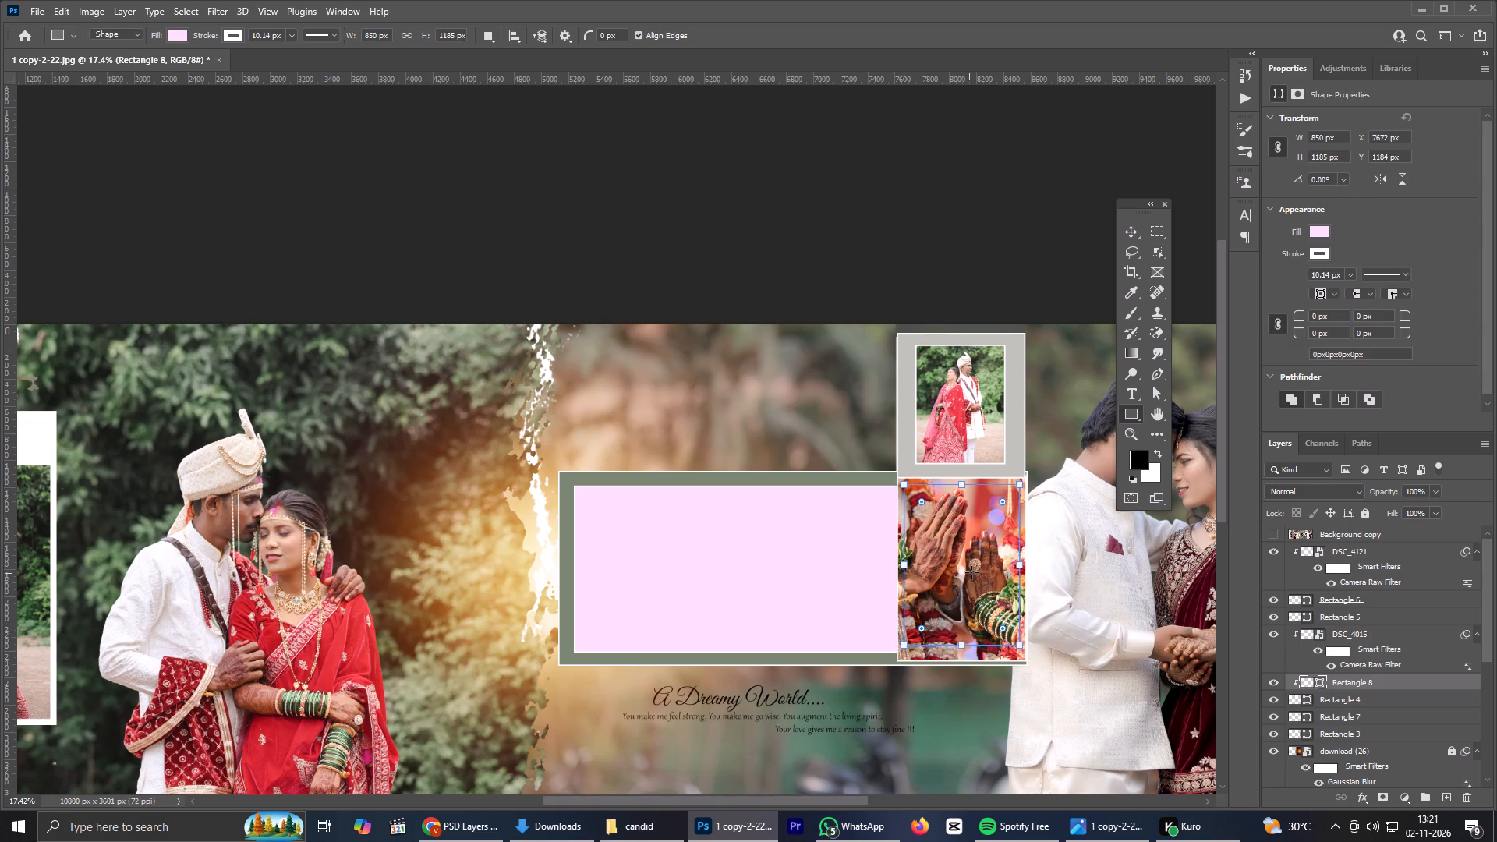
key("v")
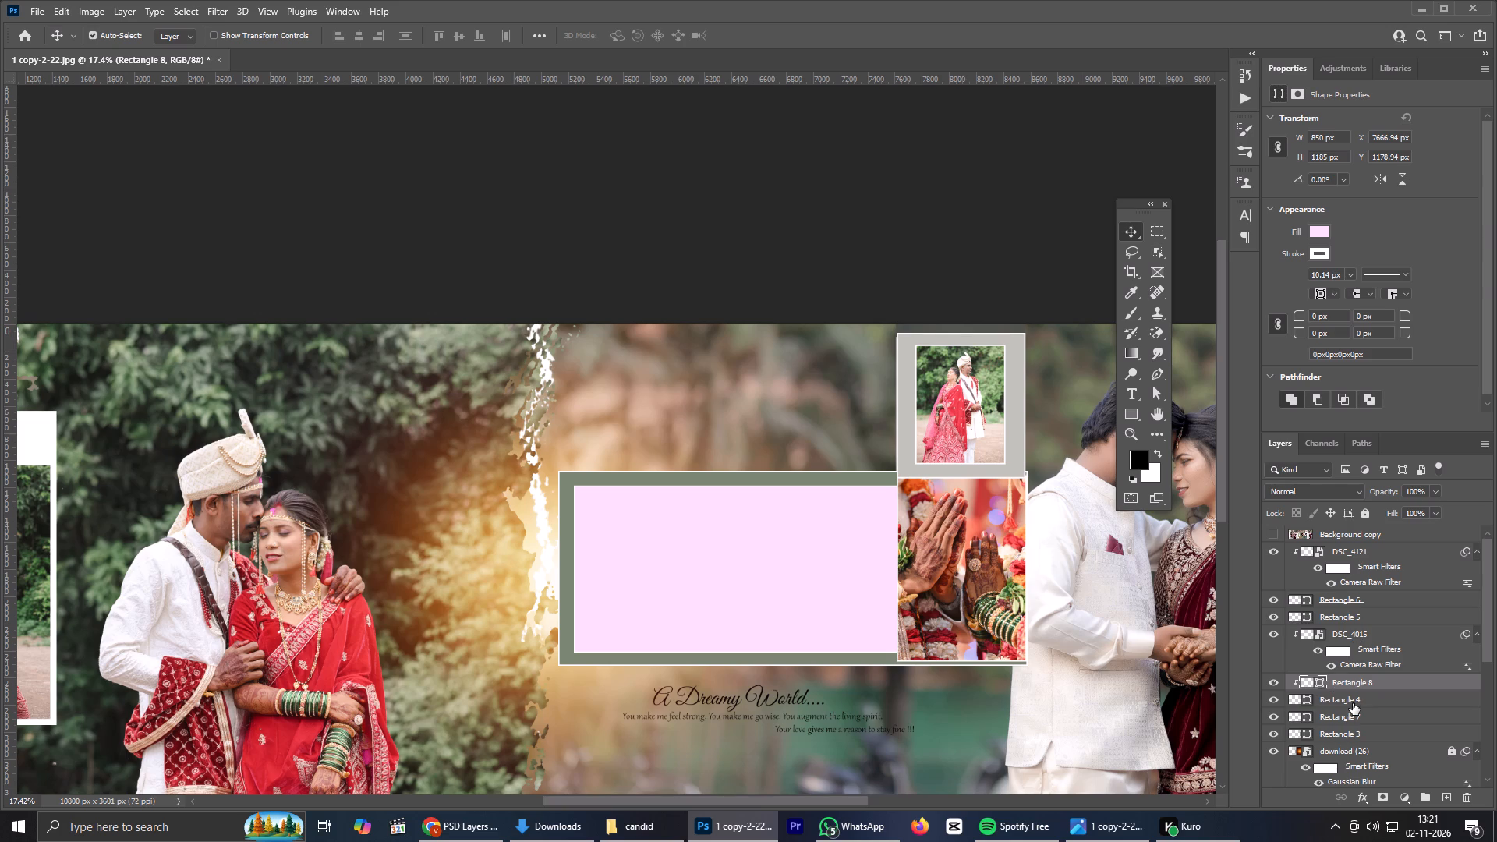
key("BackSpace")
Widen the white stroke of Rectangle 4 to about 66 px.
scroll(971, 518, "up", 3)
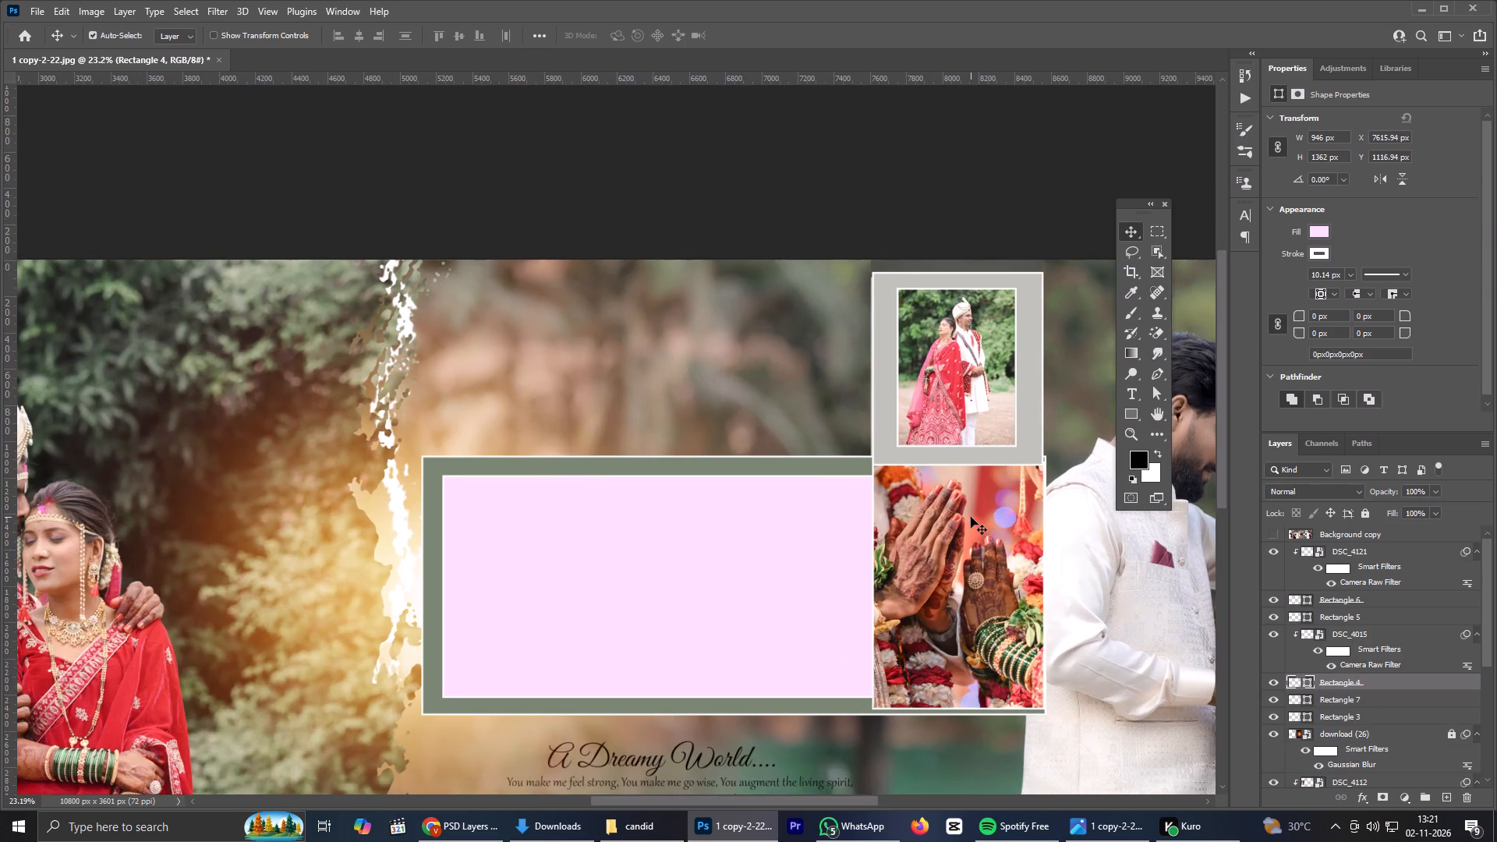
scroll(971, 517, "up", 1)
scroll(971, 517, "down", 1)
left_click(1318, 247)
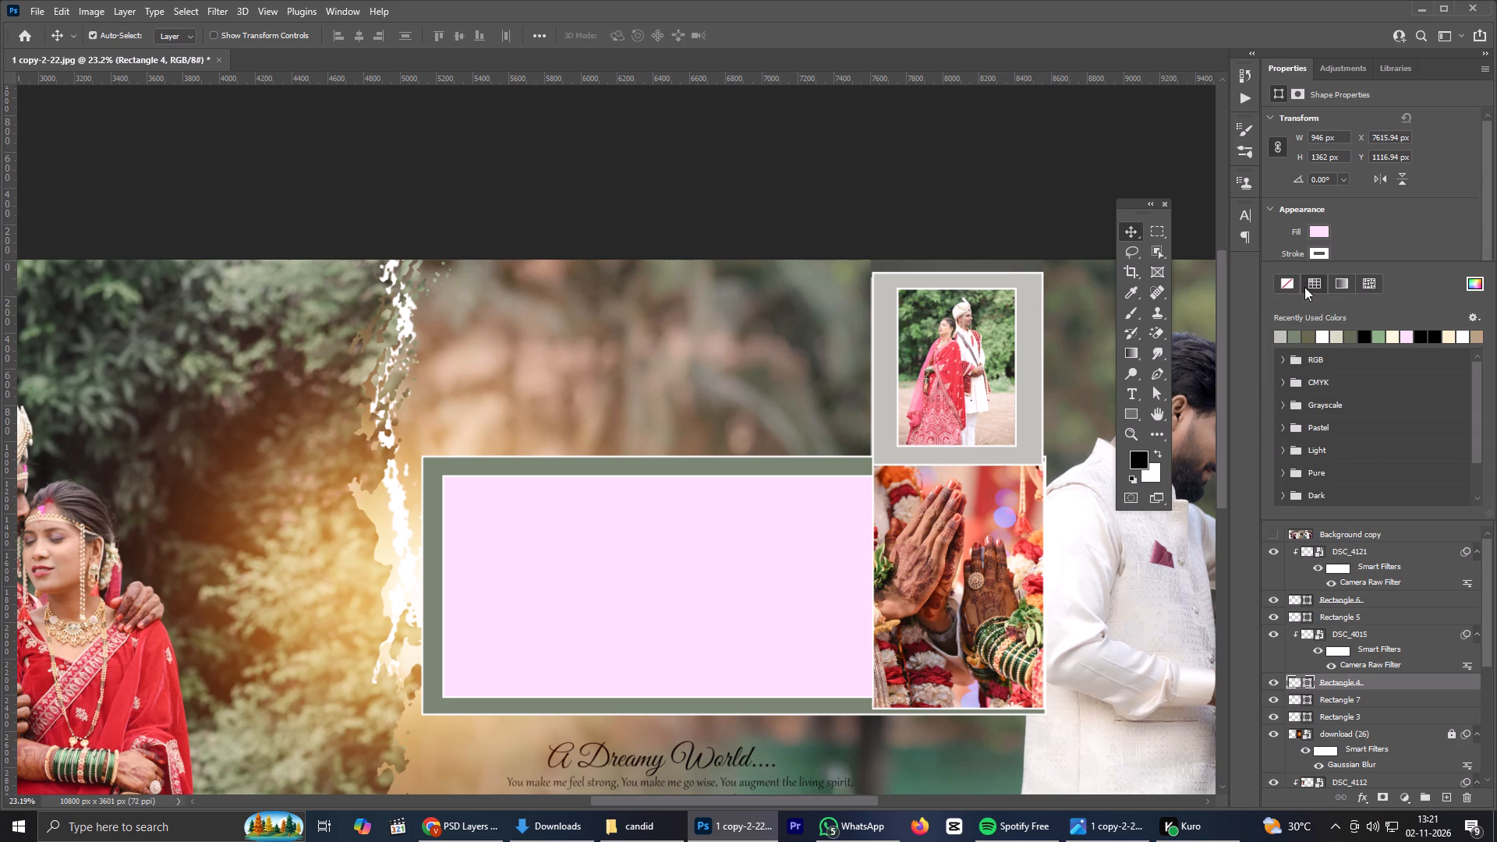
left_click(1439, 234)
left_click(1354, 277)
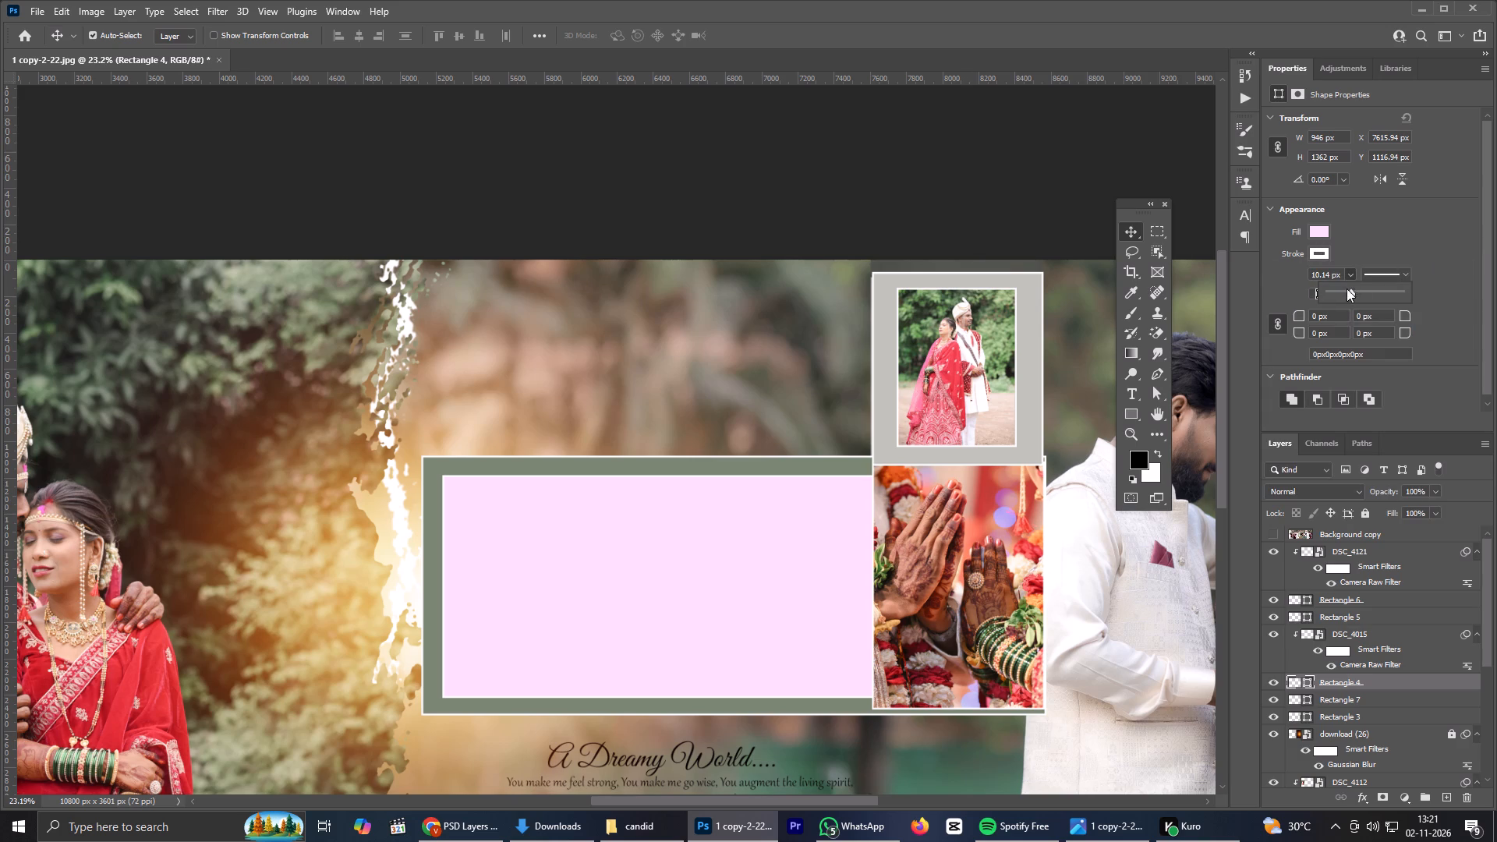
left_click_drag(1347, 288, 1356, 291)
left_click_drag(1356, 291, 1364, 292)
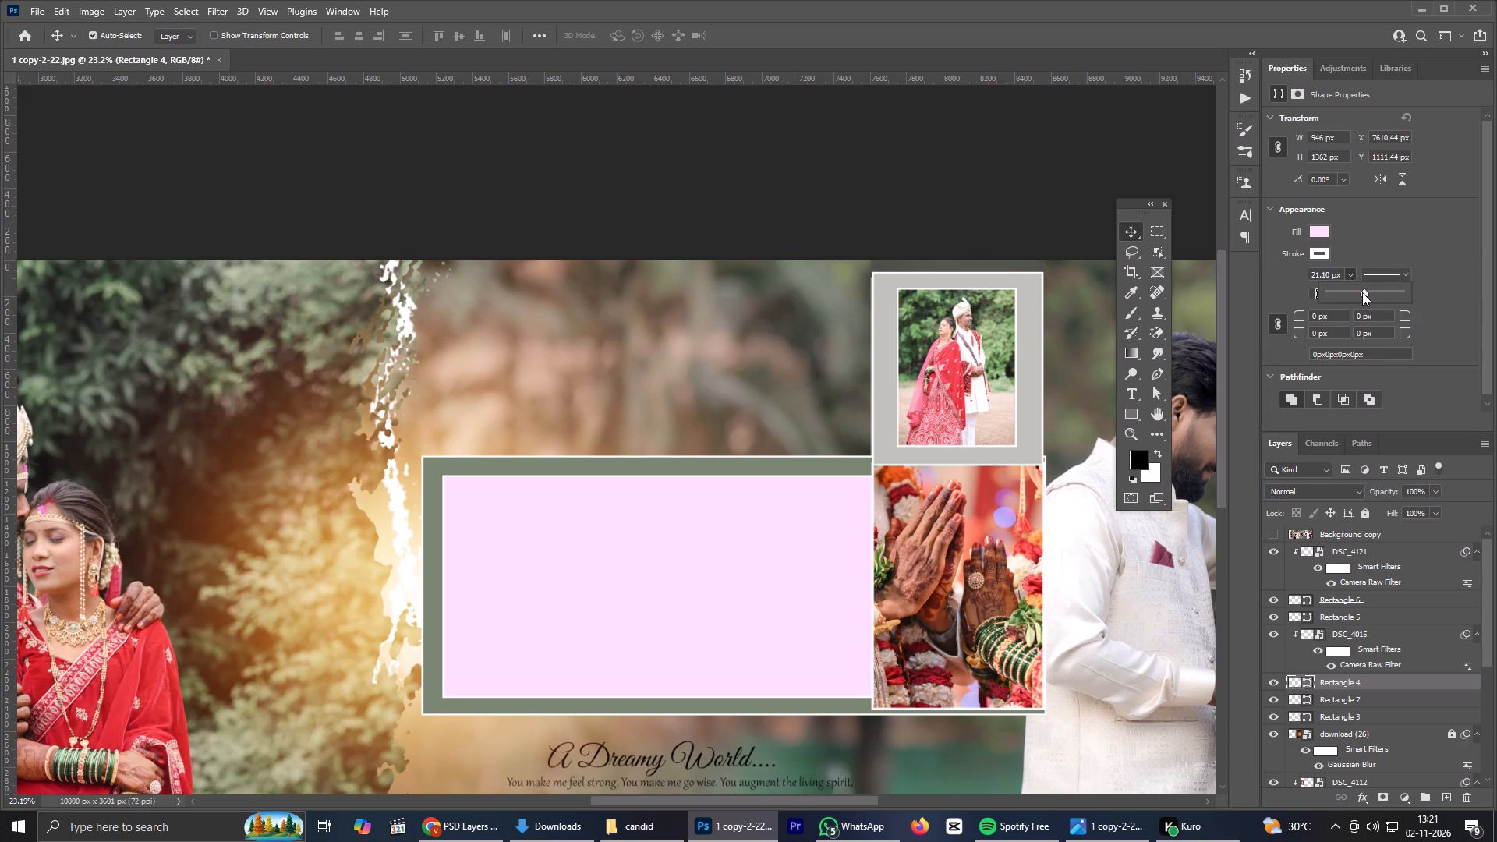
left_click_drag(1361, 292, 1373, 295)
left_click_drag(1374, 292, 1378, 292)
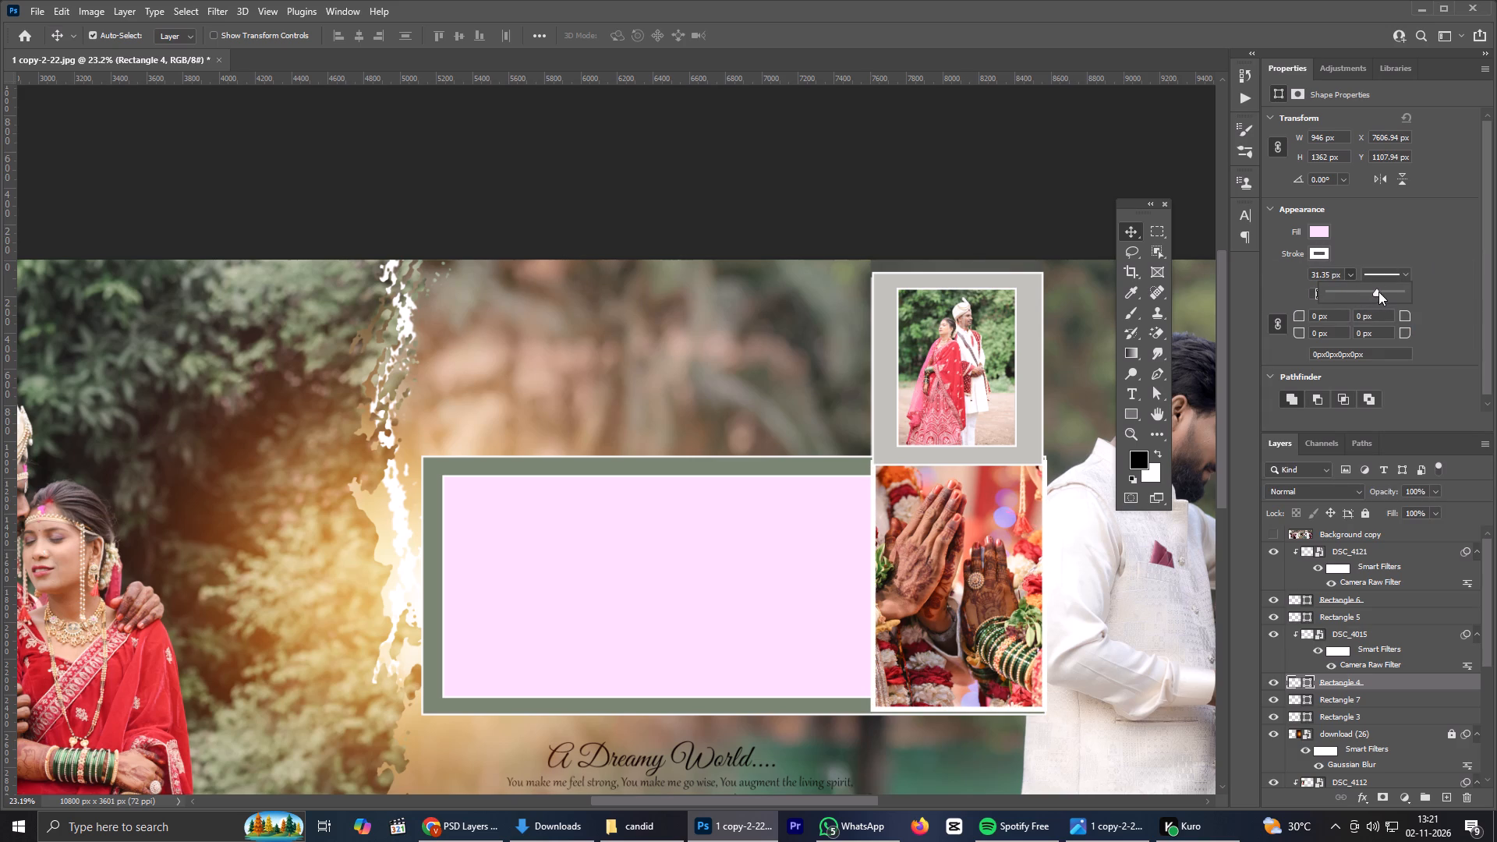
left_click_drag(1378, 292, 1385, 292)
left_click(1021, 124)
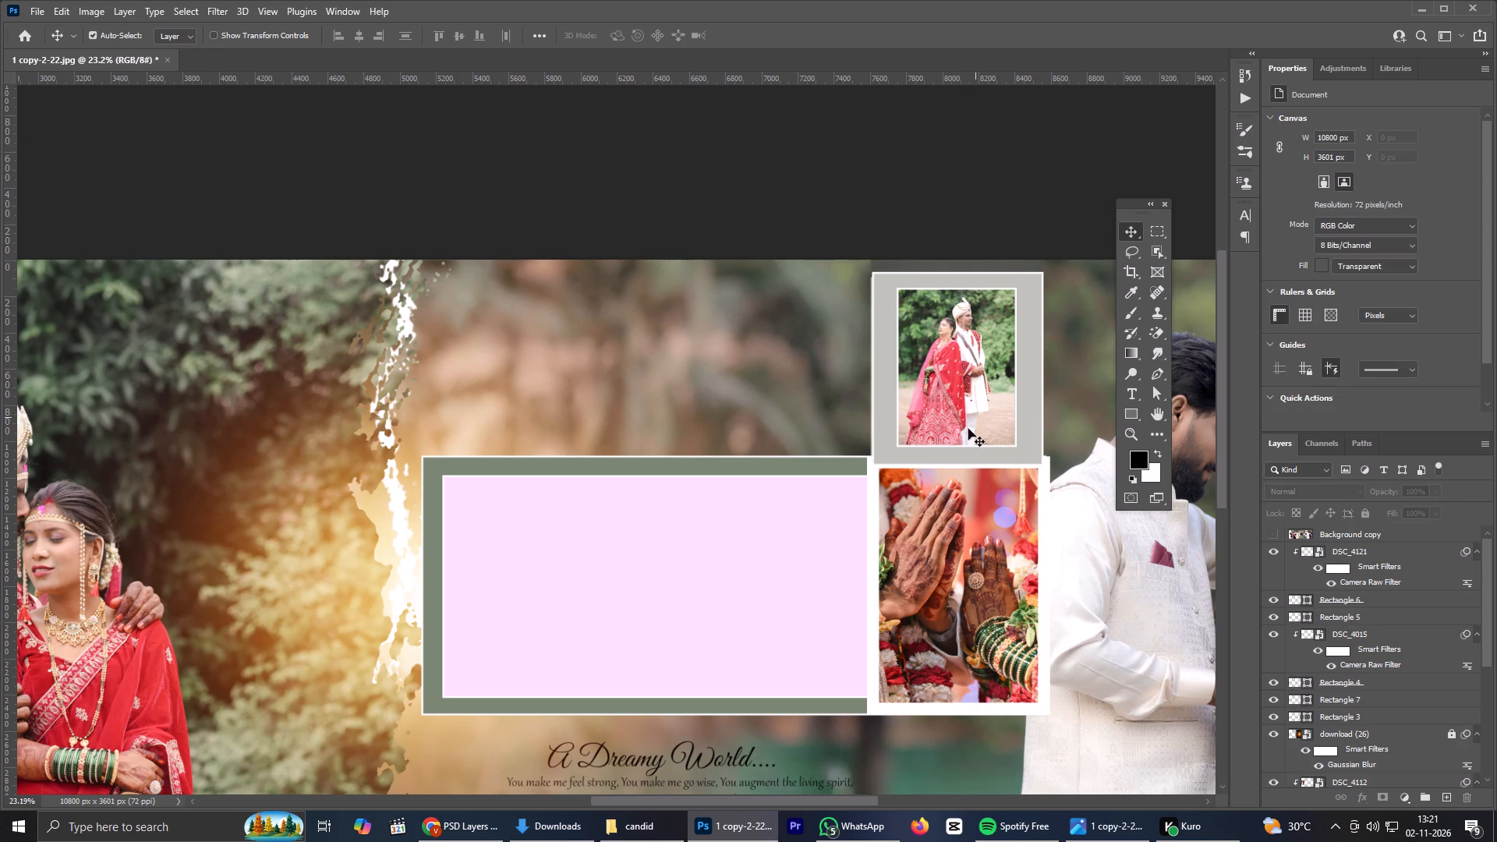
Select Rectangle 7, the wide pink frame, and place the DSC_4118 photo from the candid folder directly above it.
scroll(961, 497, "up", 12)
scroll(949, 495, "down", 11)
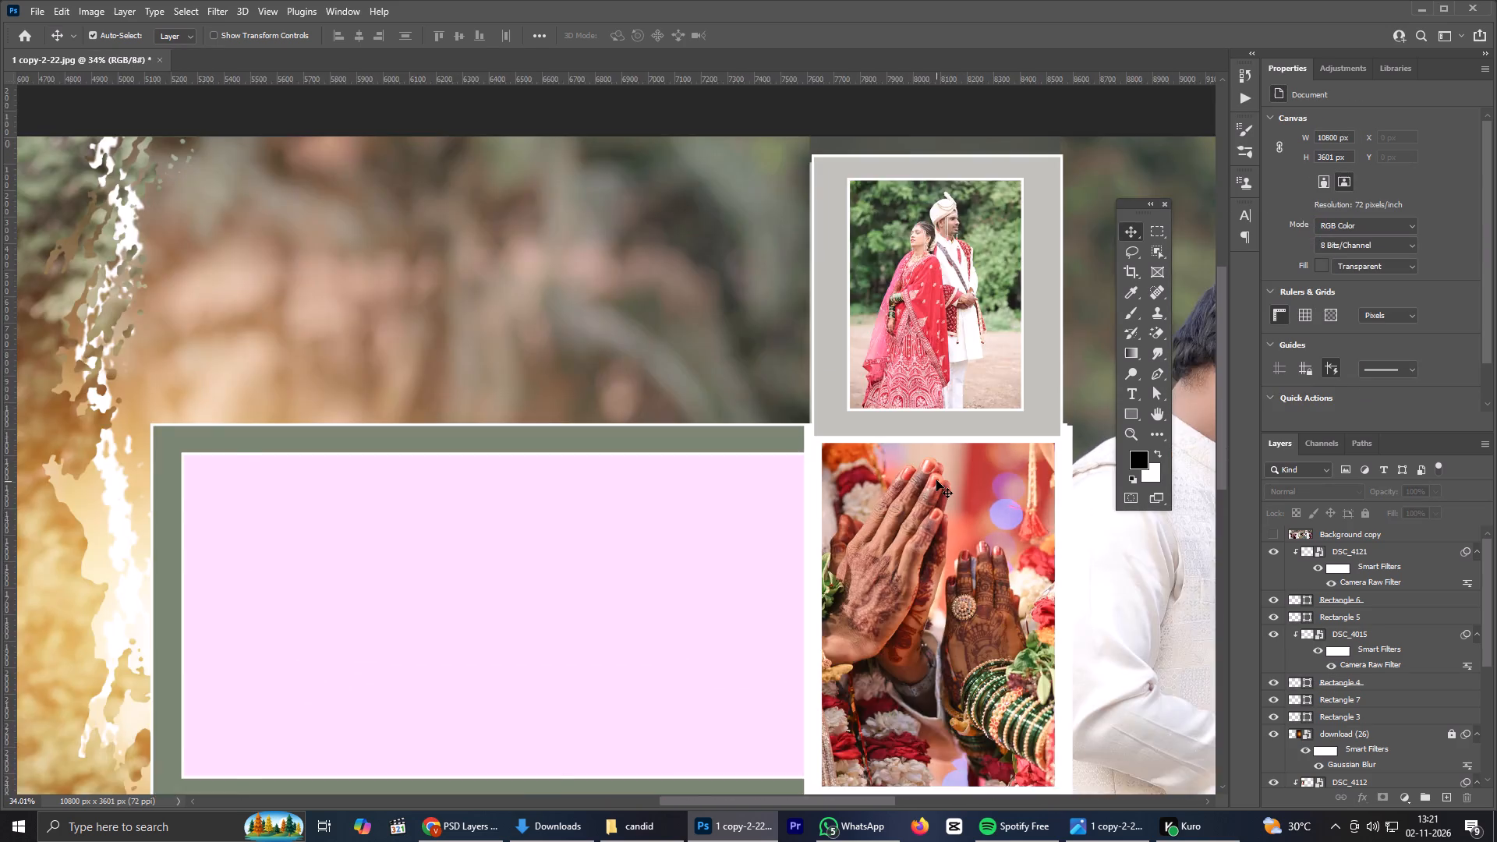
scroll(936, 480, "down", 4)
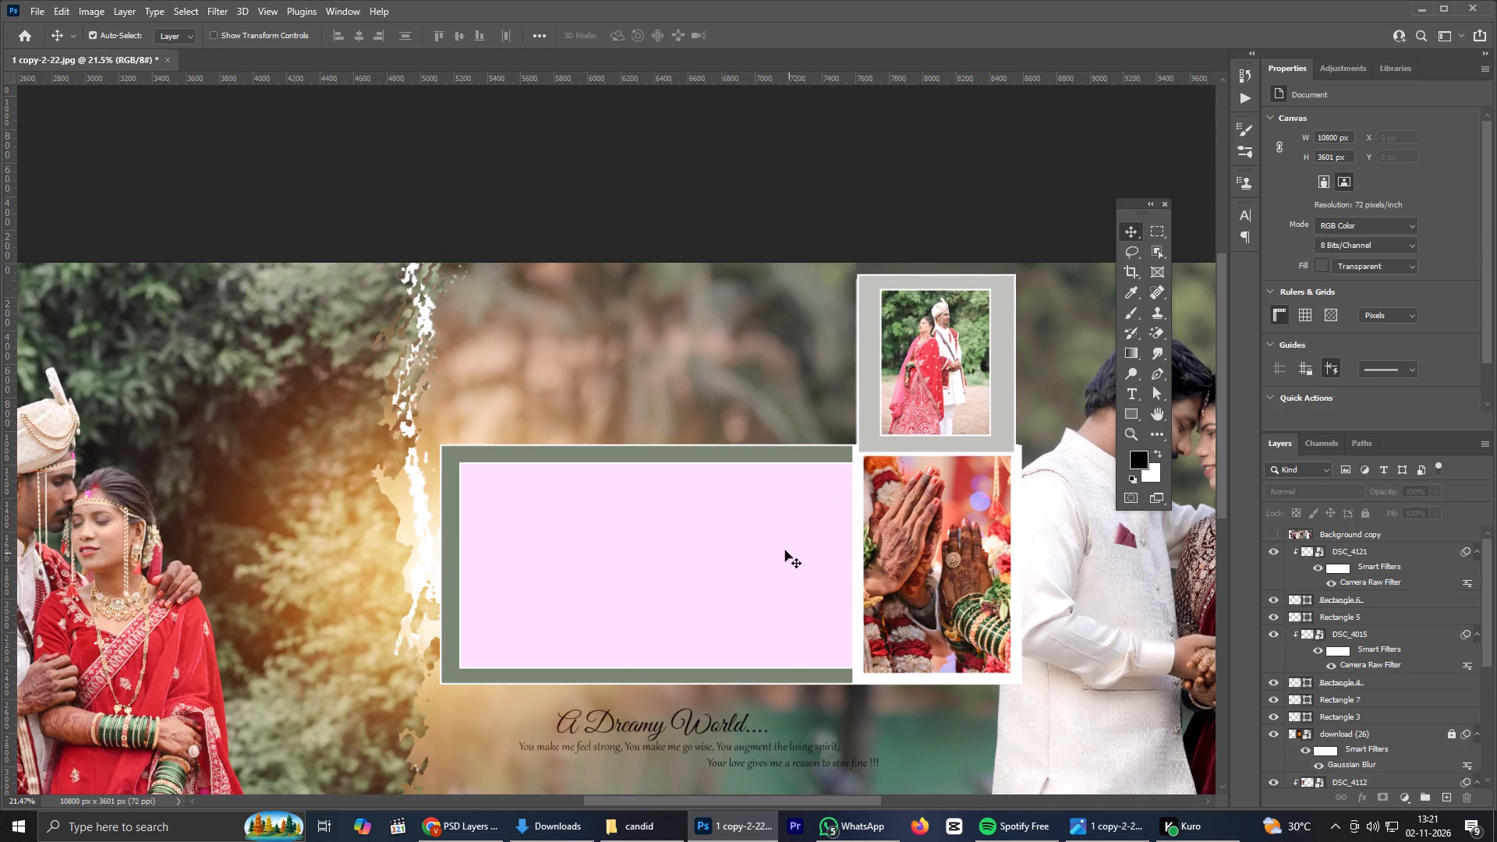
scroll(771, 546, "down", 1)
scroll(771, 545, "up", 1)
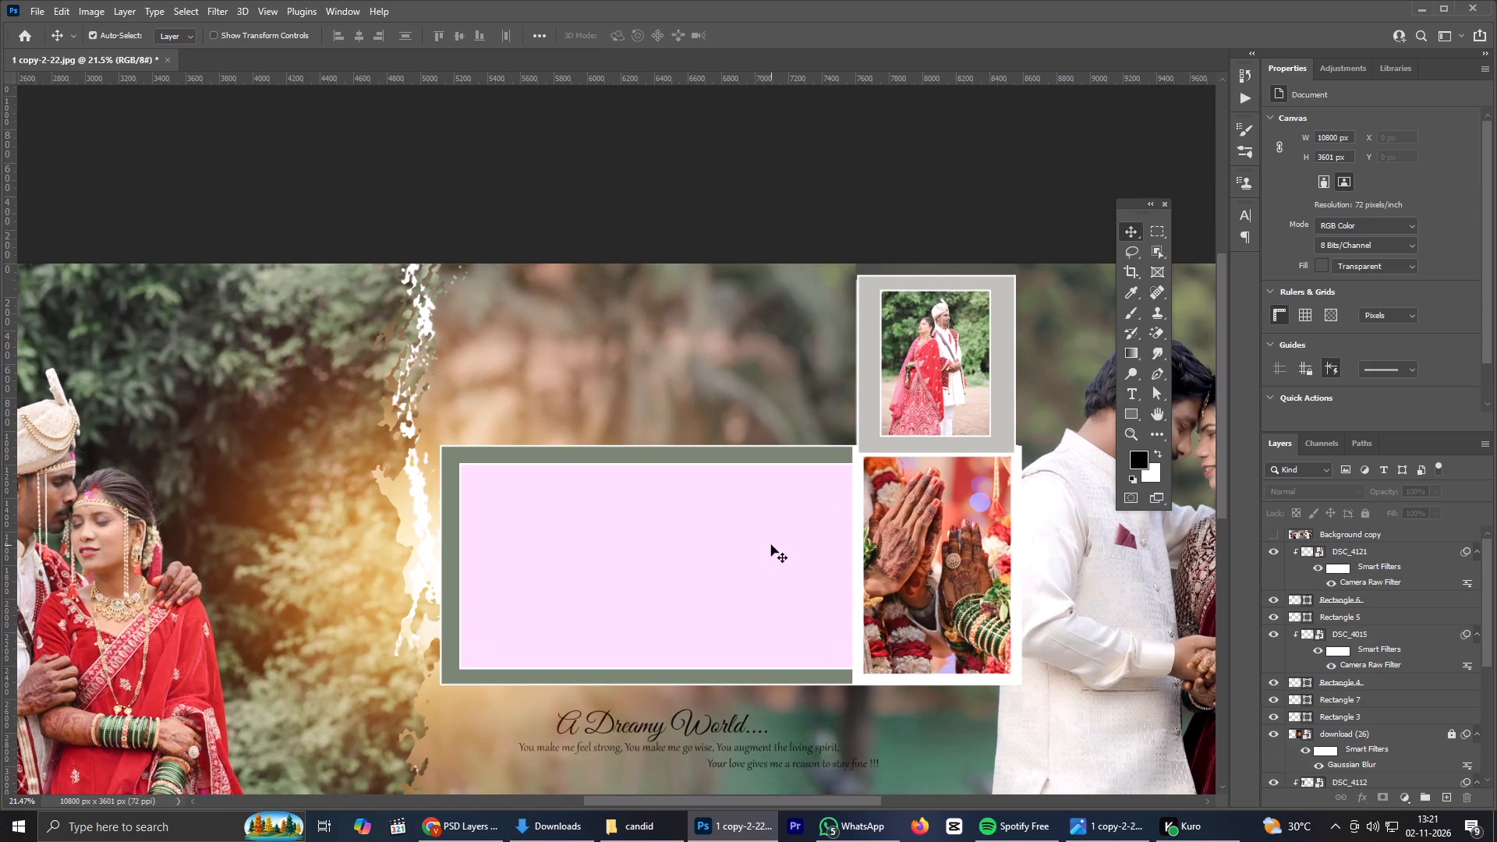
left_click(771, 545)
left_click(600, 840)
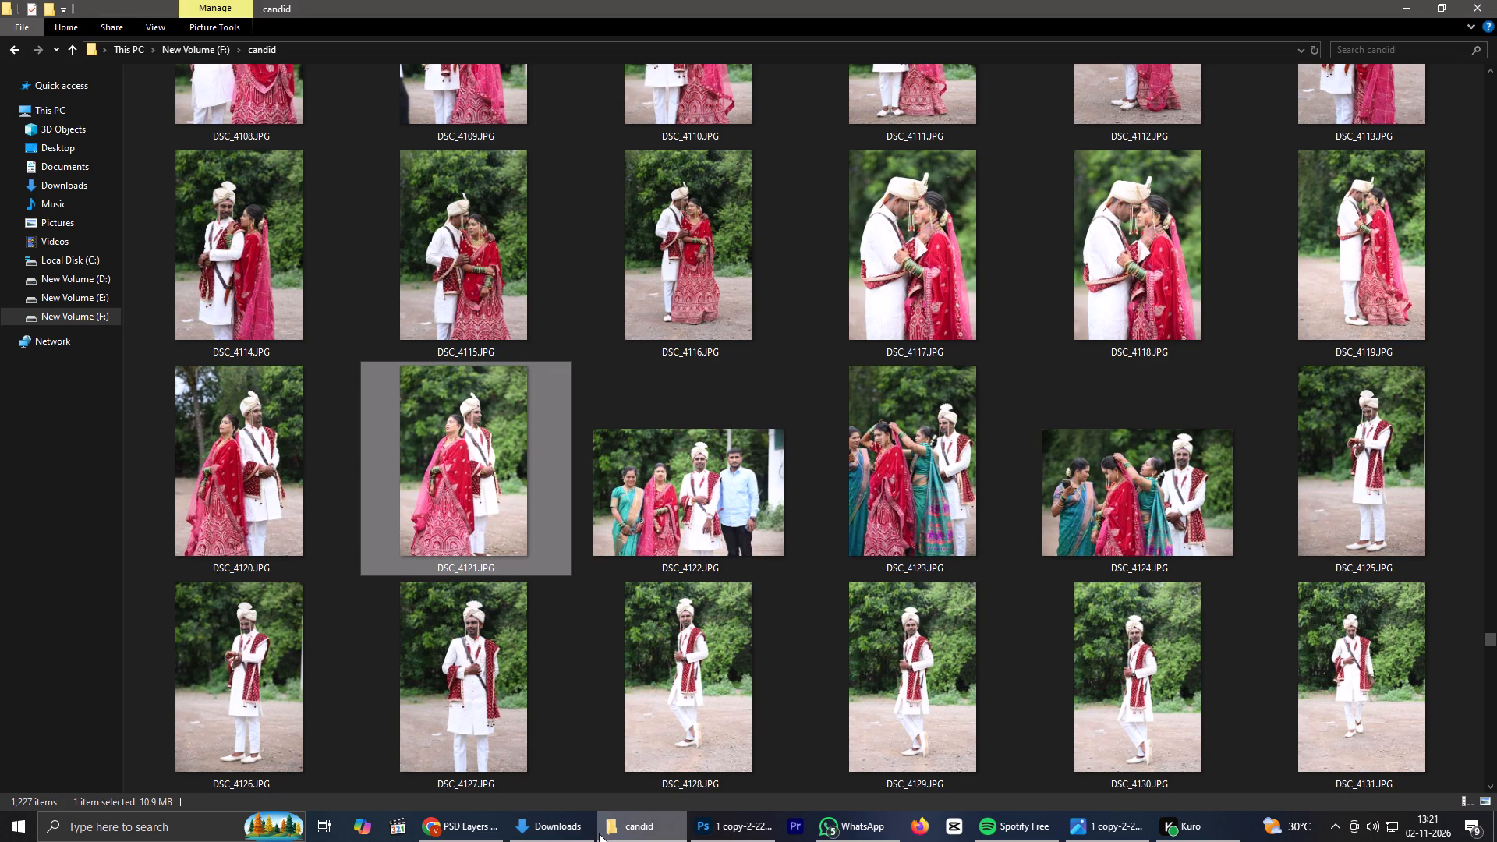
scroll(500, 451, "up", 3)
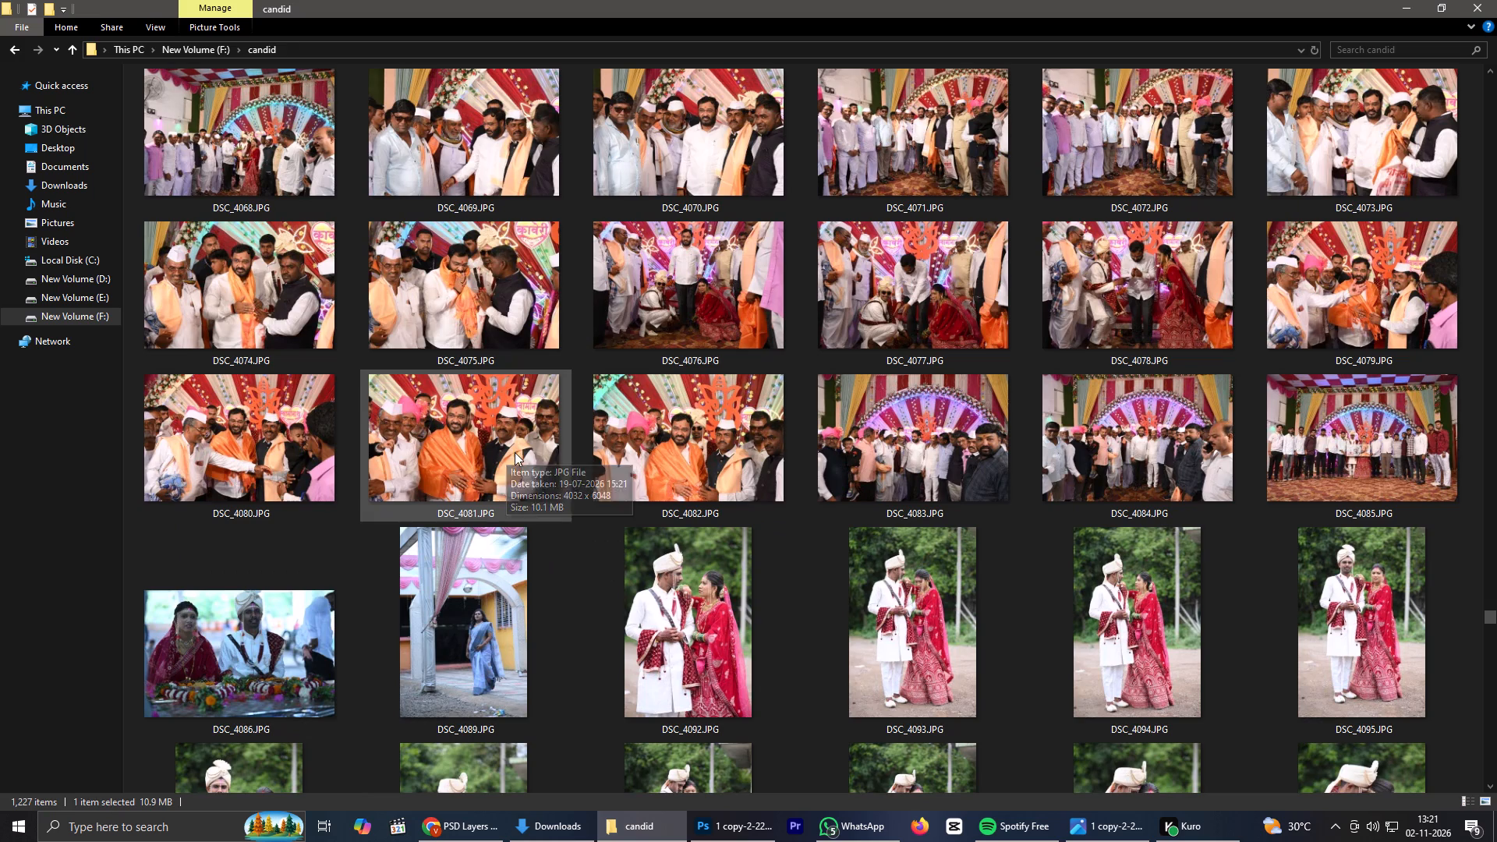
scroll(518, 455, "down", 3)
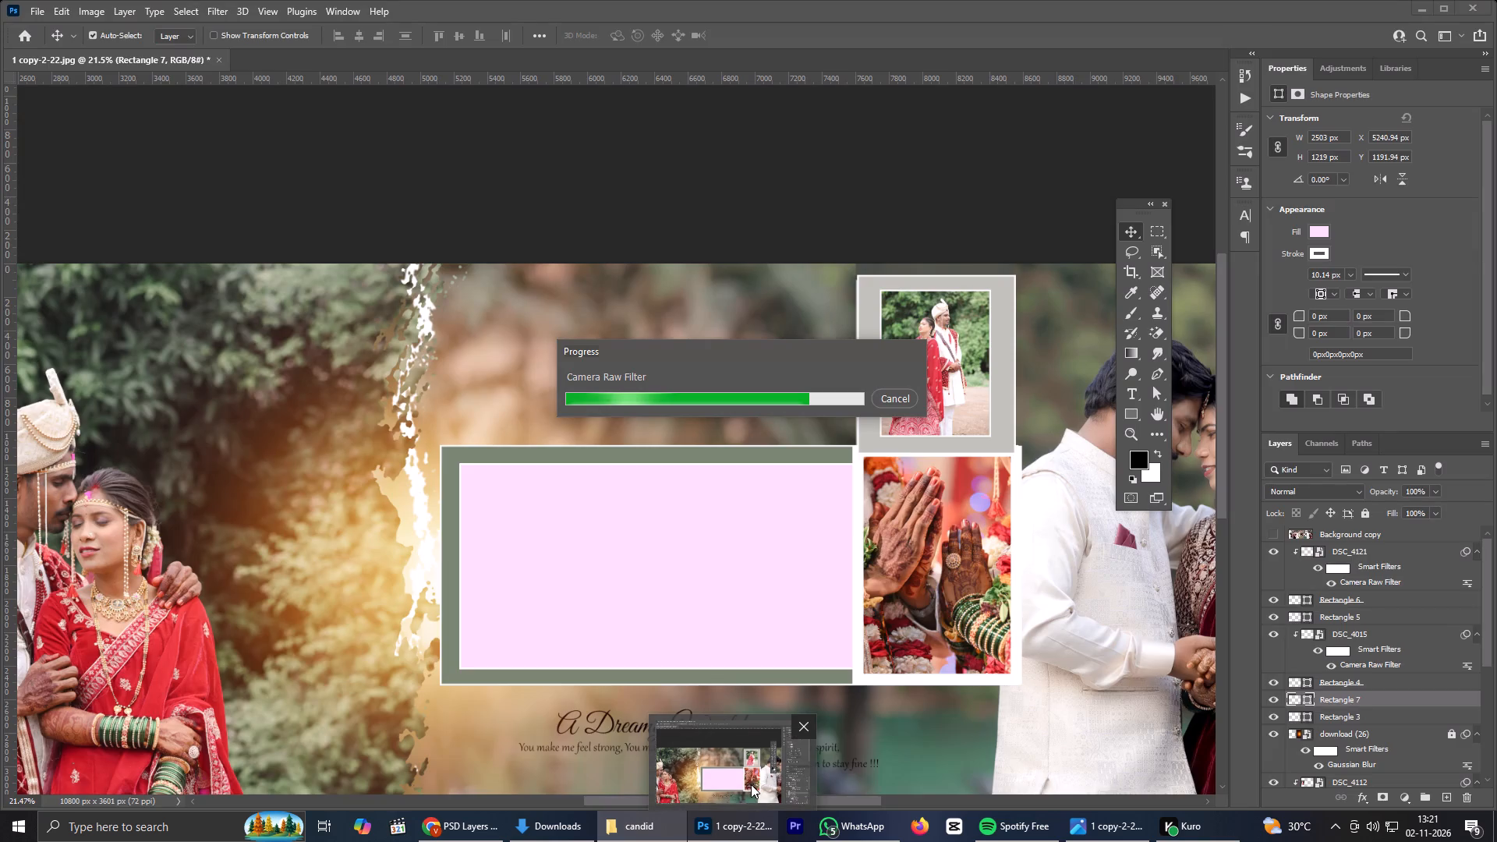
left_click(751, 784)
scroll(748, 607, "down", 6)
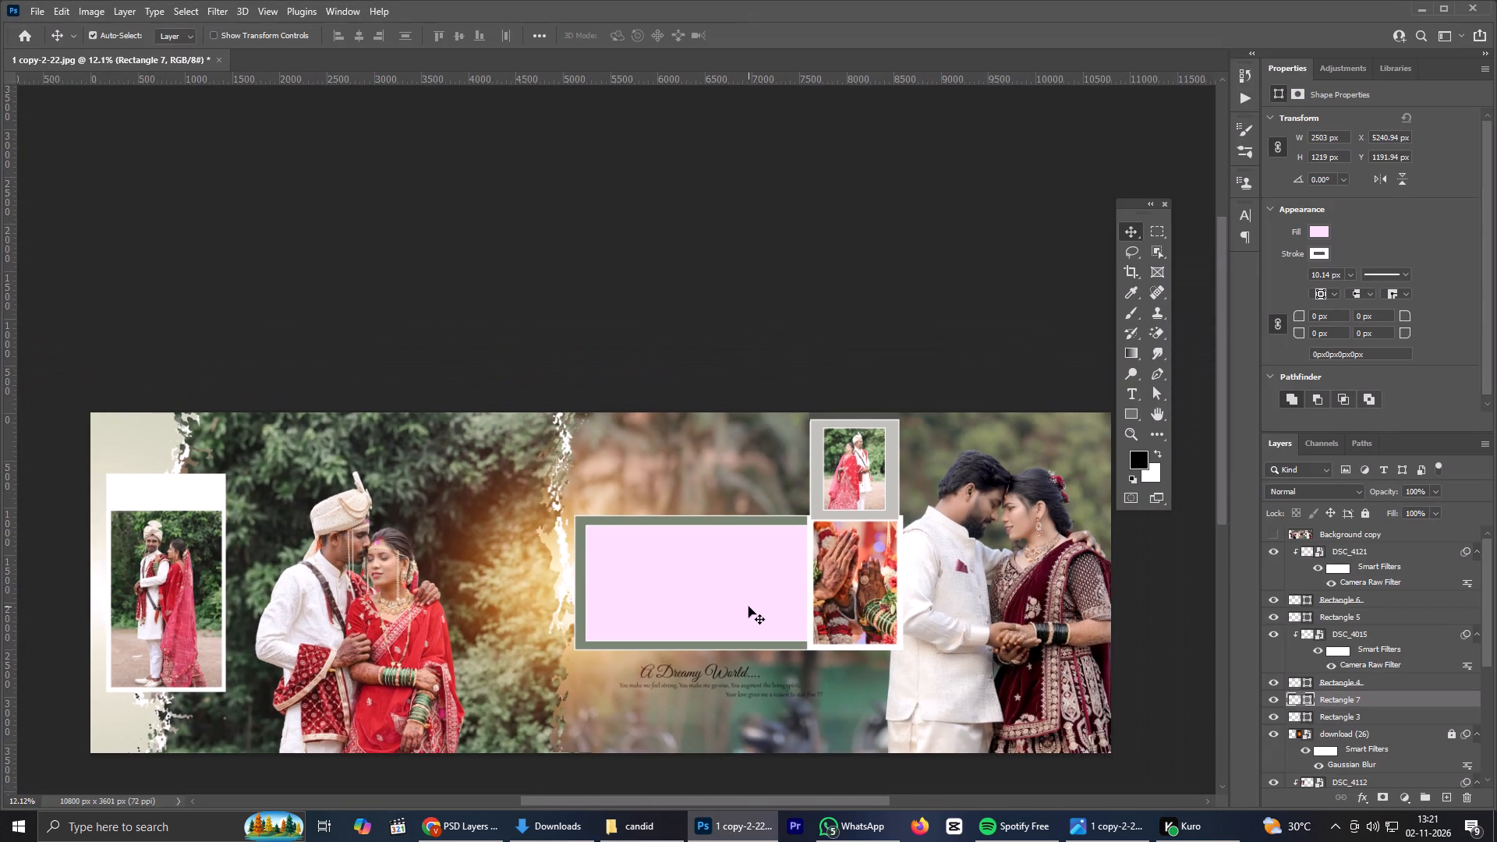
scroll(748, 607, "up", 3)
left_click(739, 839)
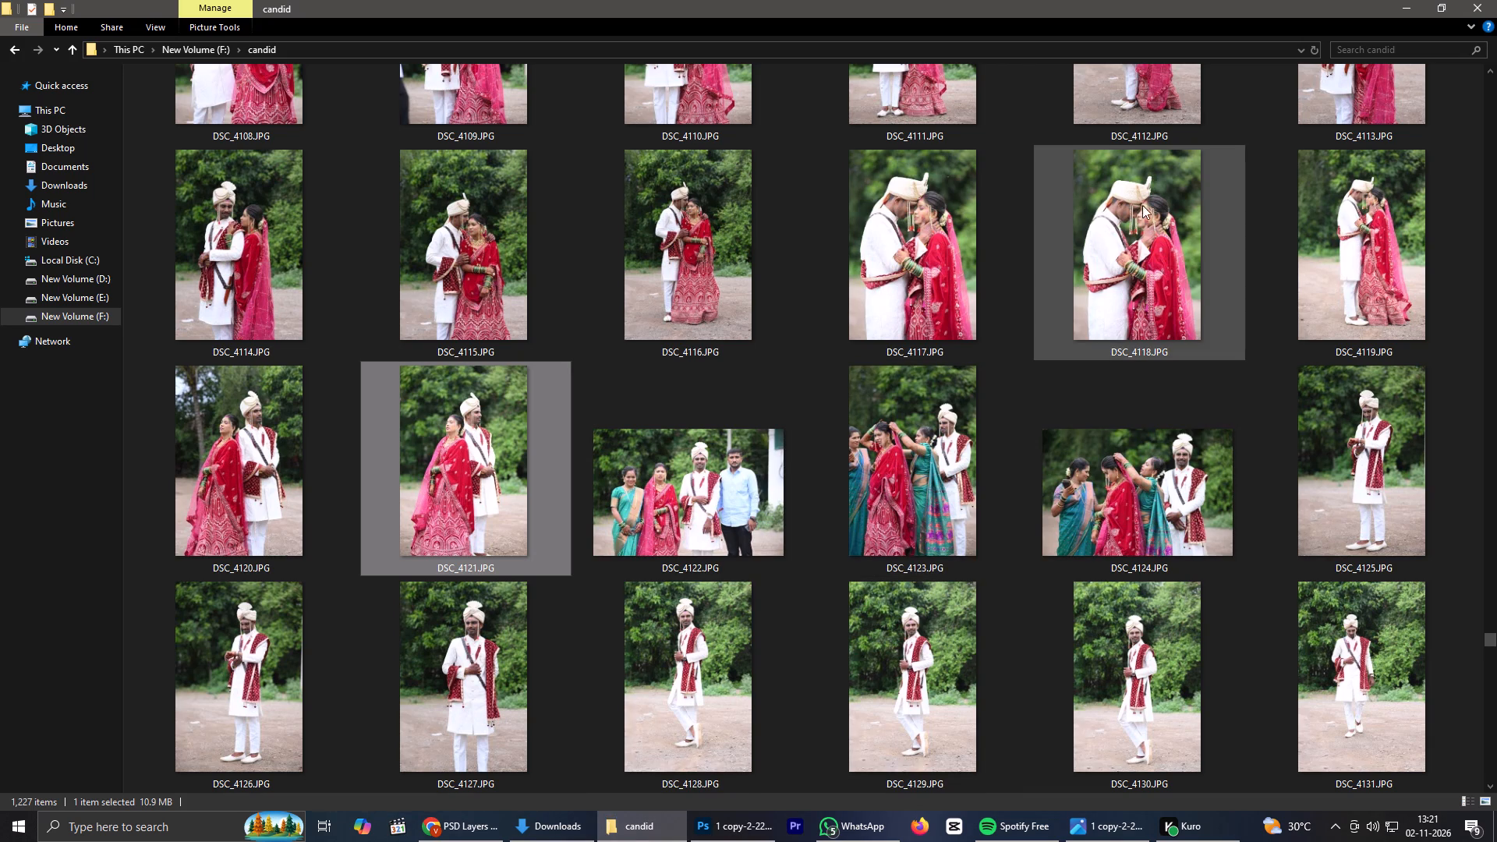
left_click_drag(1133, 239, 770, 511)
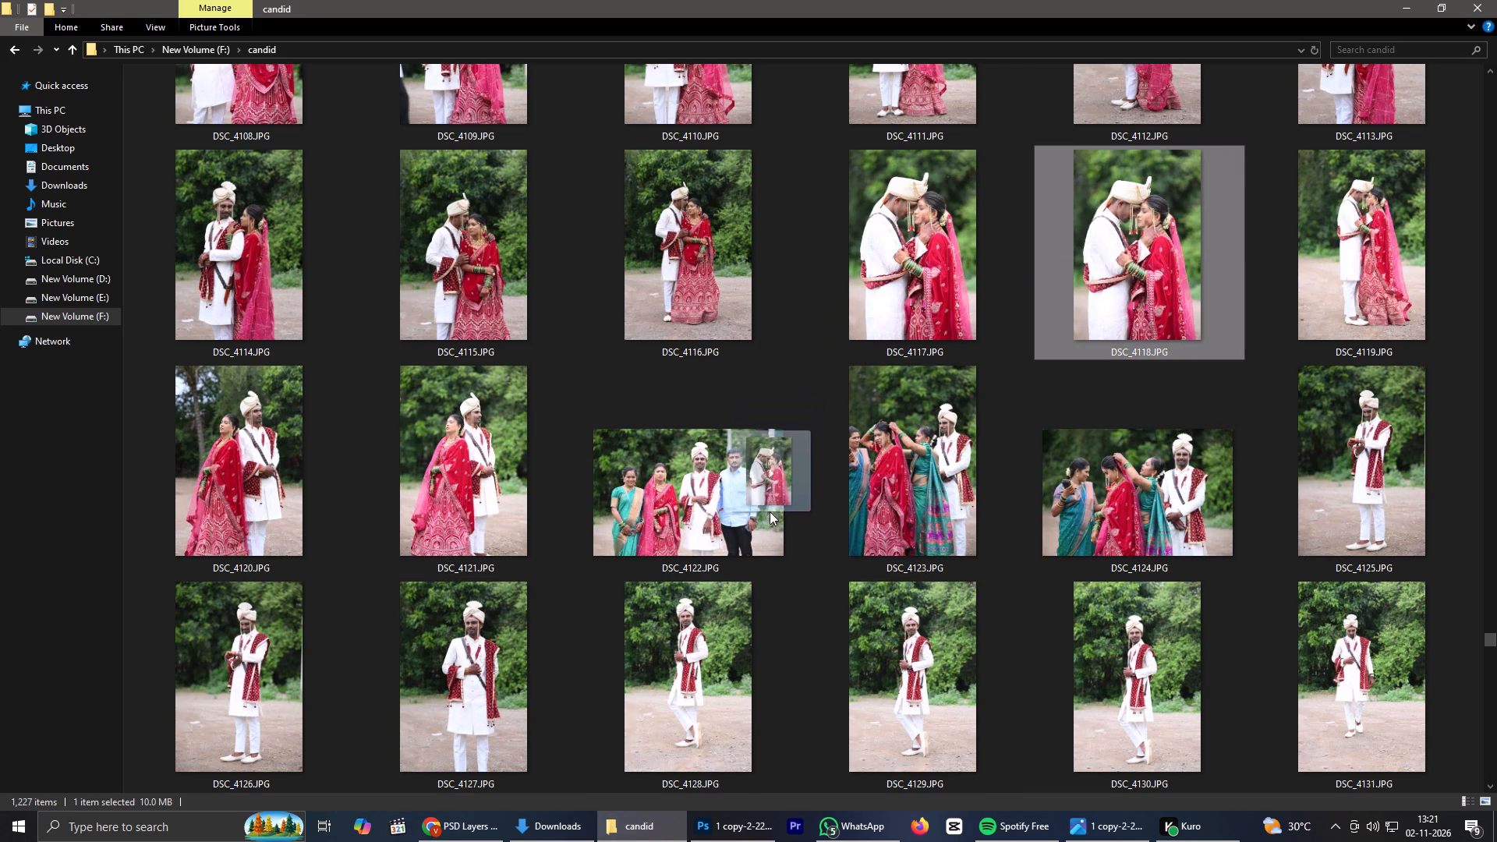
left_click_drag(770, 511, 711, 605)
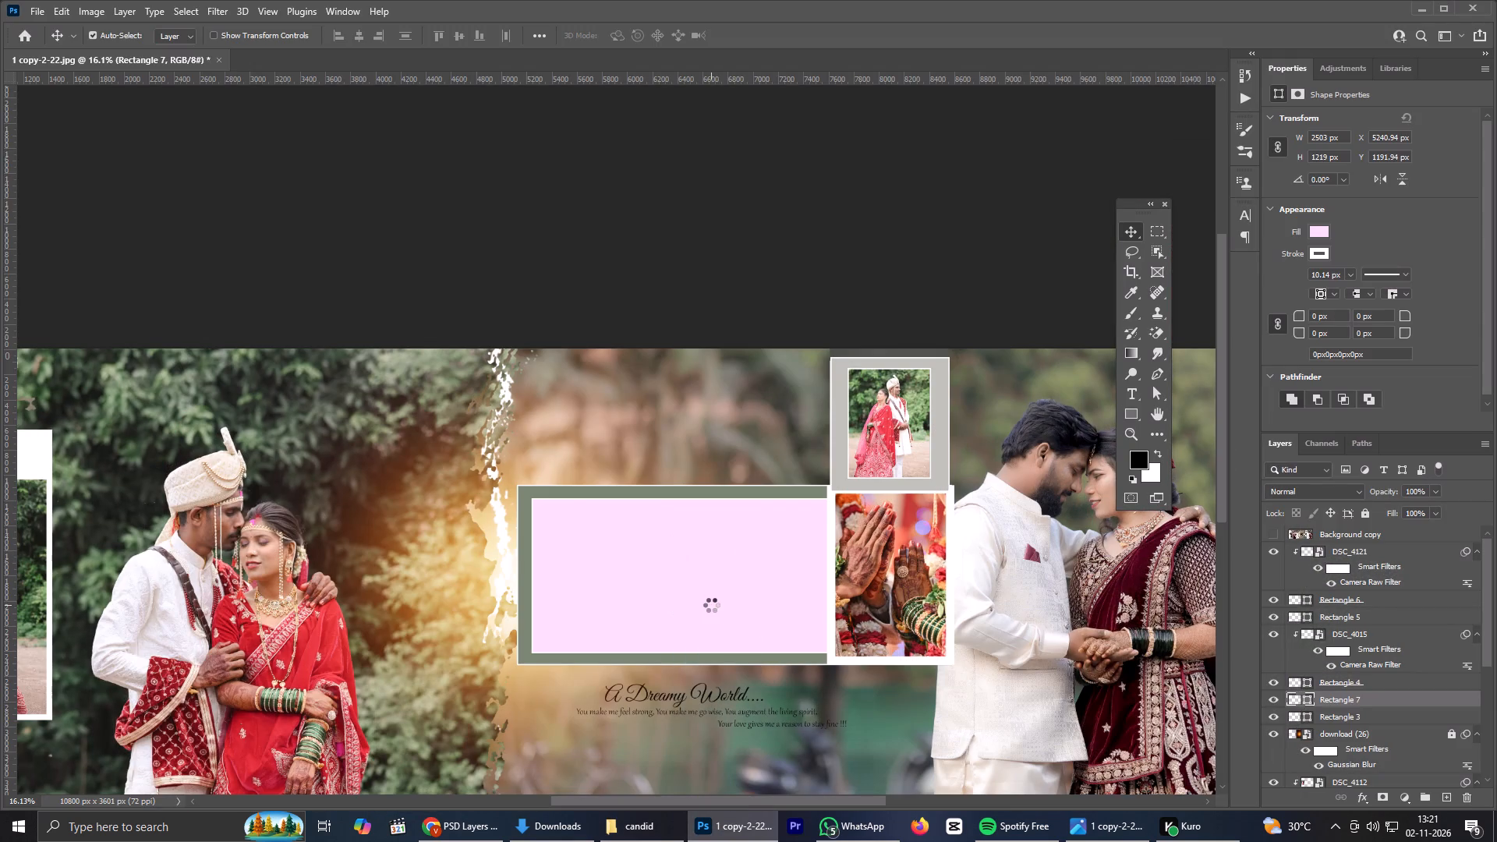
Enlarge DSC_4118 to about 274% and move it so the couple covers the wide frame.
scroll(711, 607, "down", 5)
left_click_drag(691, 587, 816, 585)
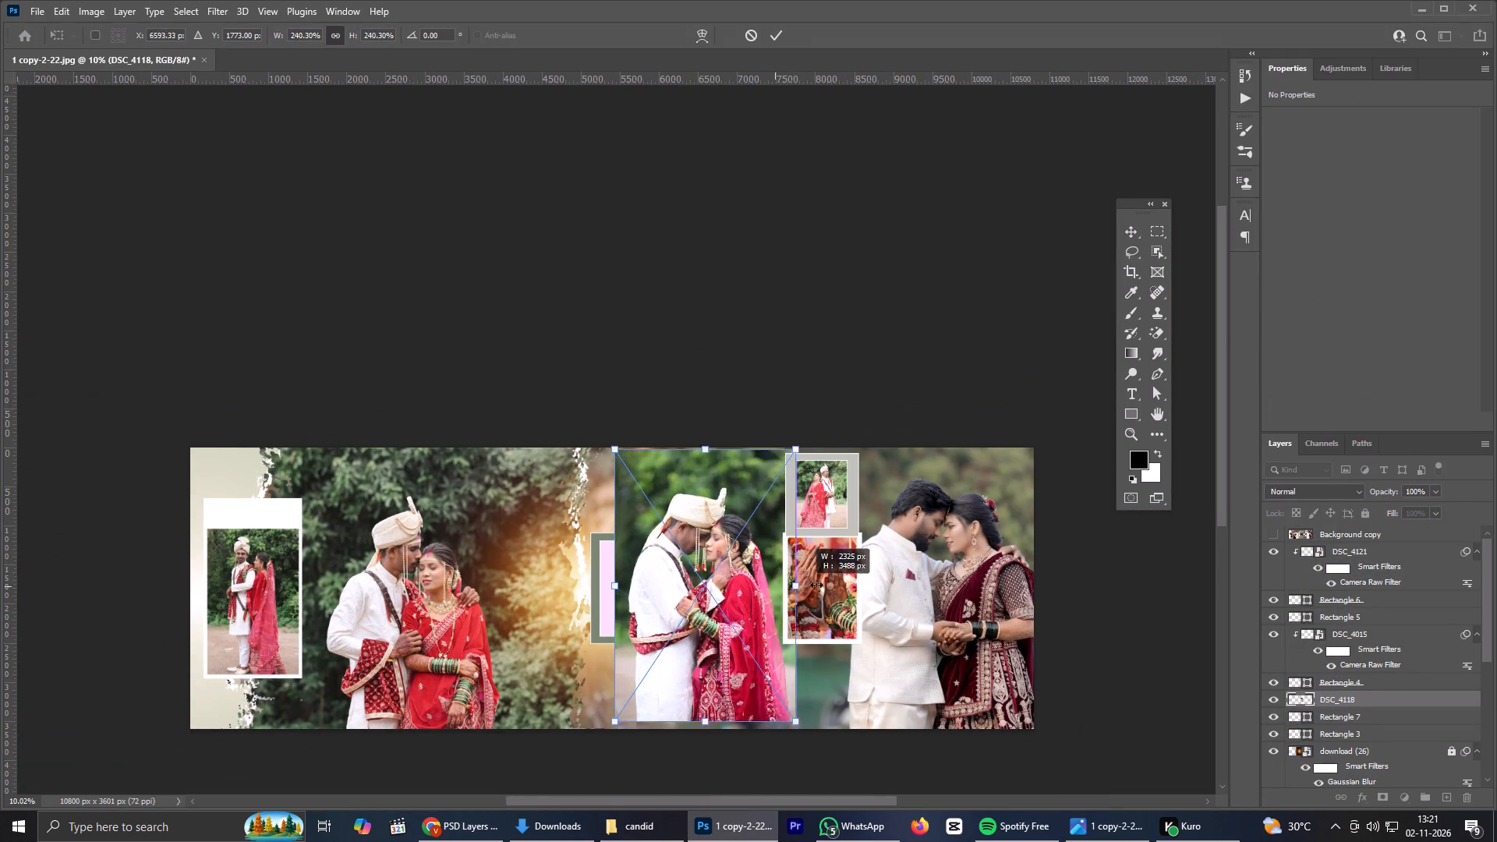
left_click_drag(816, 585, 823, 584)
left_click_drag(712, 588, 691, 630)
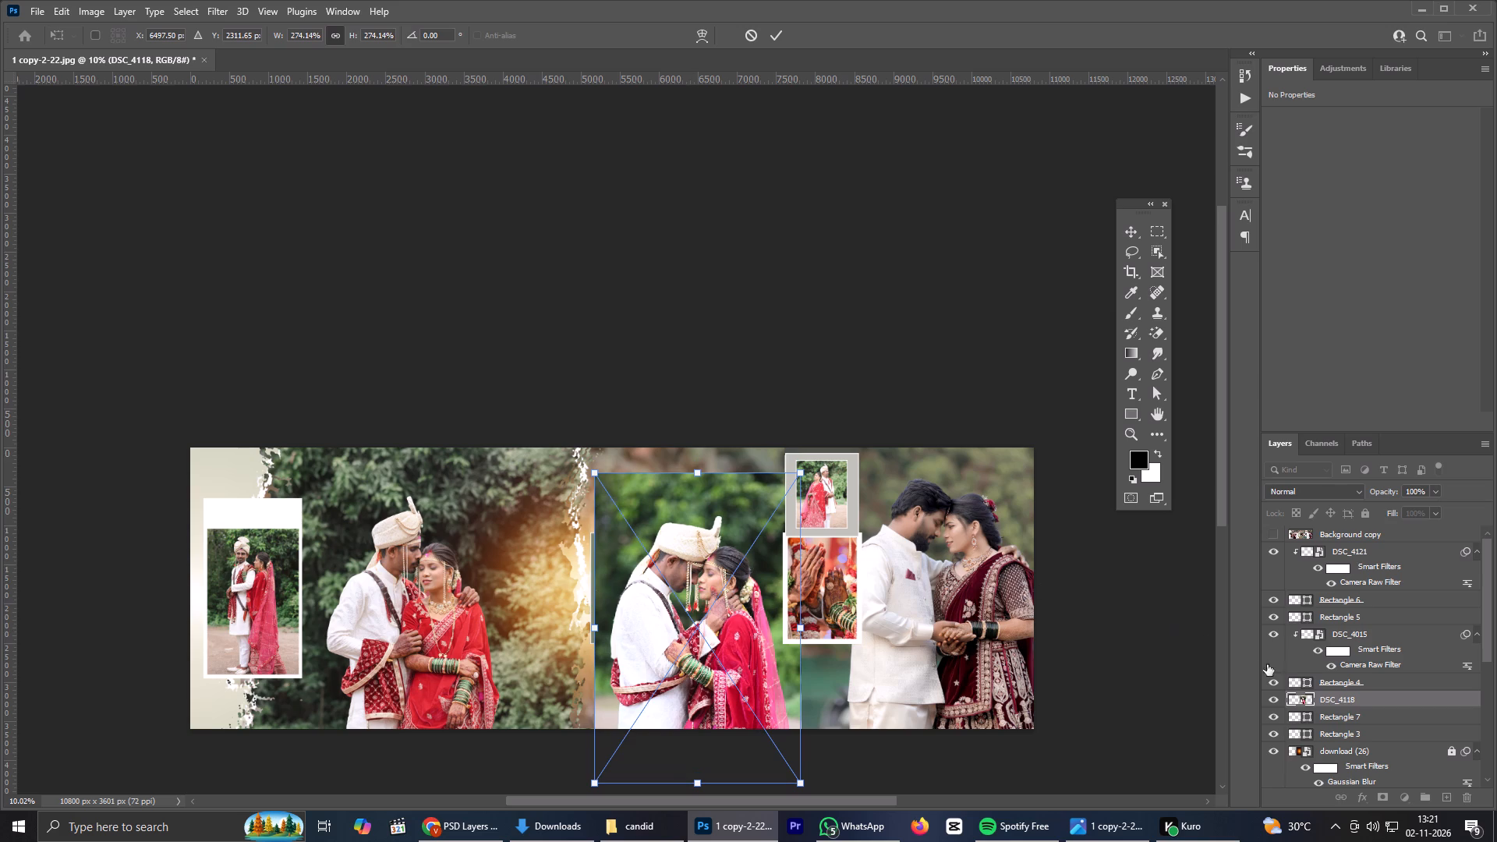
Clip DSC_4118 to Rectangle 7 and lower it so the couple's faces sit inside the frame.
left_click(1346, 700)
left_click(1350, 710, "alt")
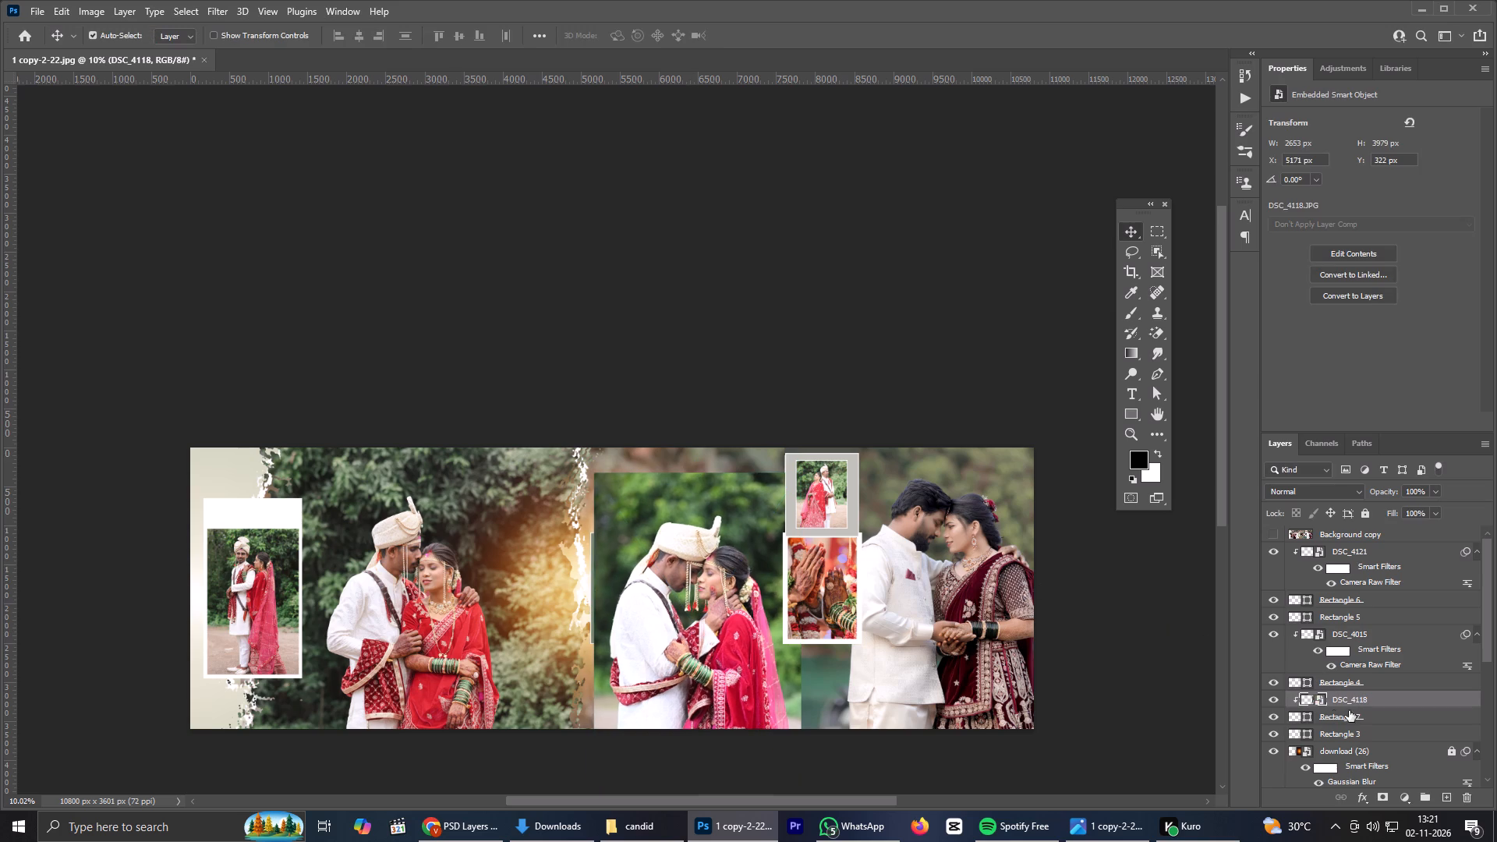
left_click_drag(692, 588, 693, 612)
Scale DSC_4118 down to about 247% and reposition it so the couple's heads fit inside the wide frame.
key("ctrl+t")
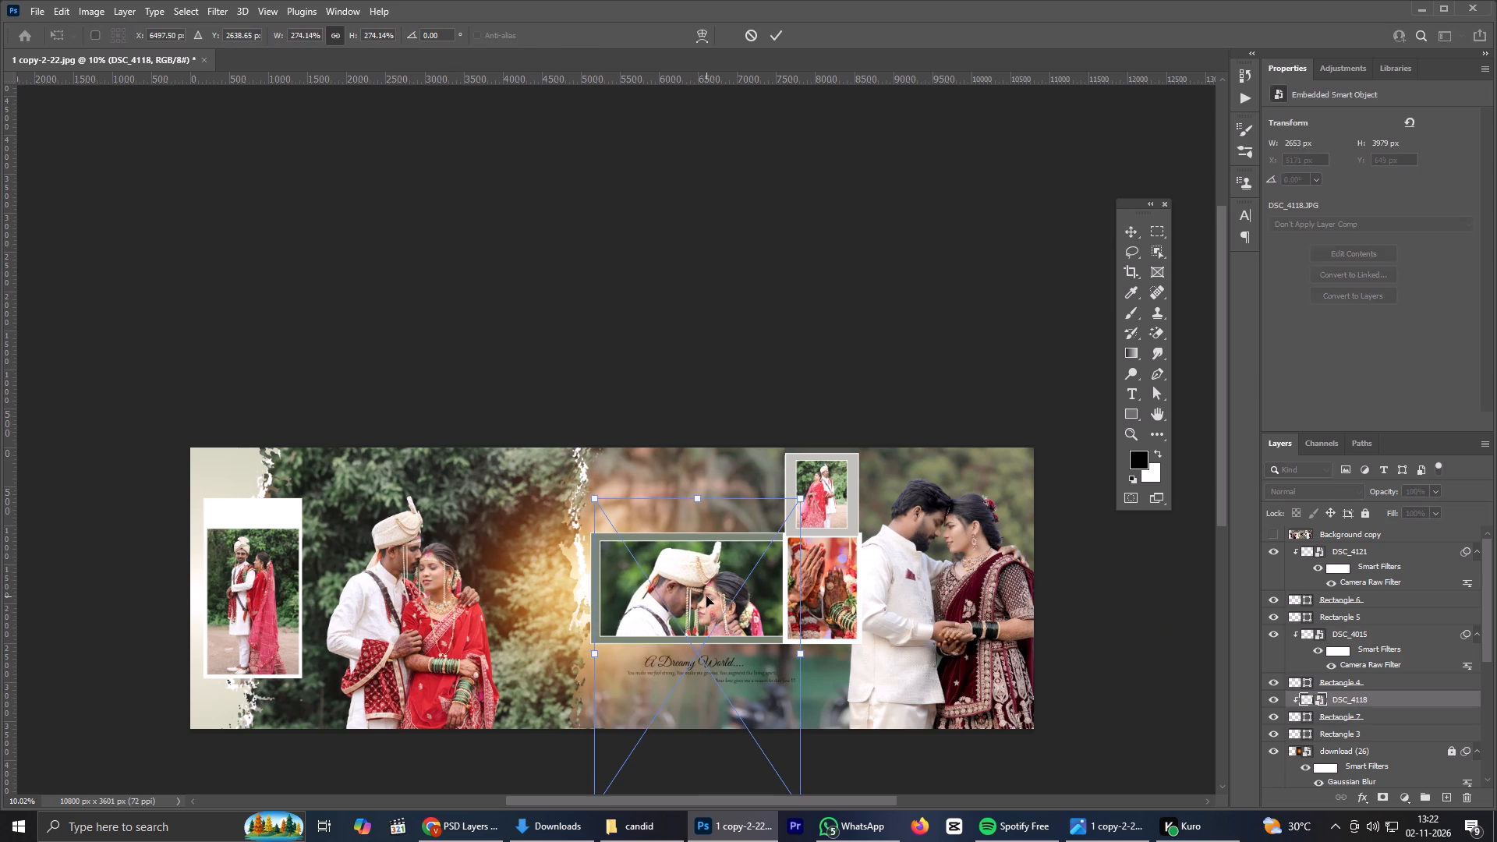
scroll(742, 585, "down", 7)
left_click_drag(717, 708, 719, 703)
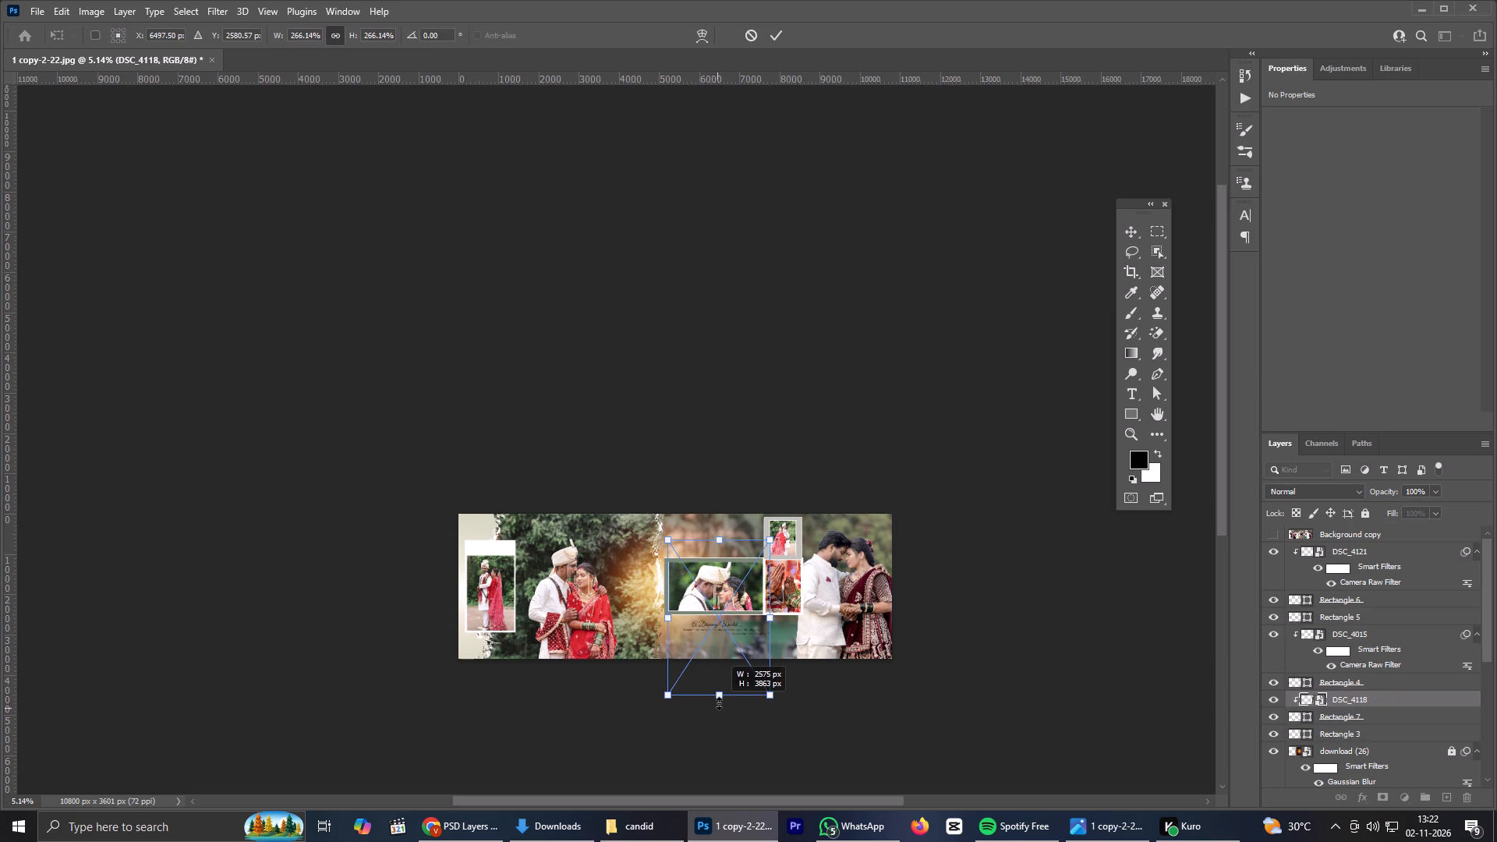
left_click_drag(719, 703, 717, 701)
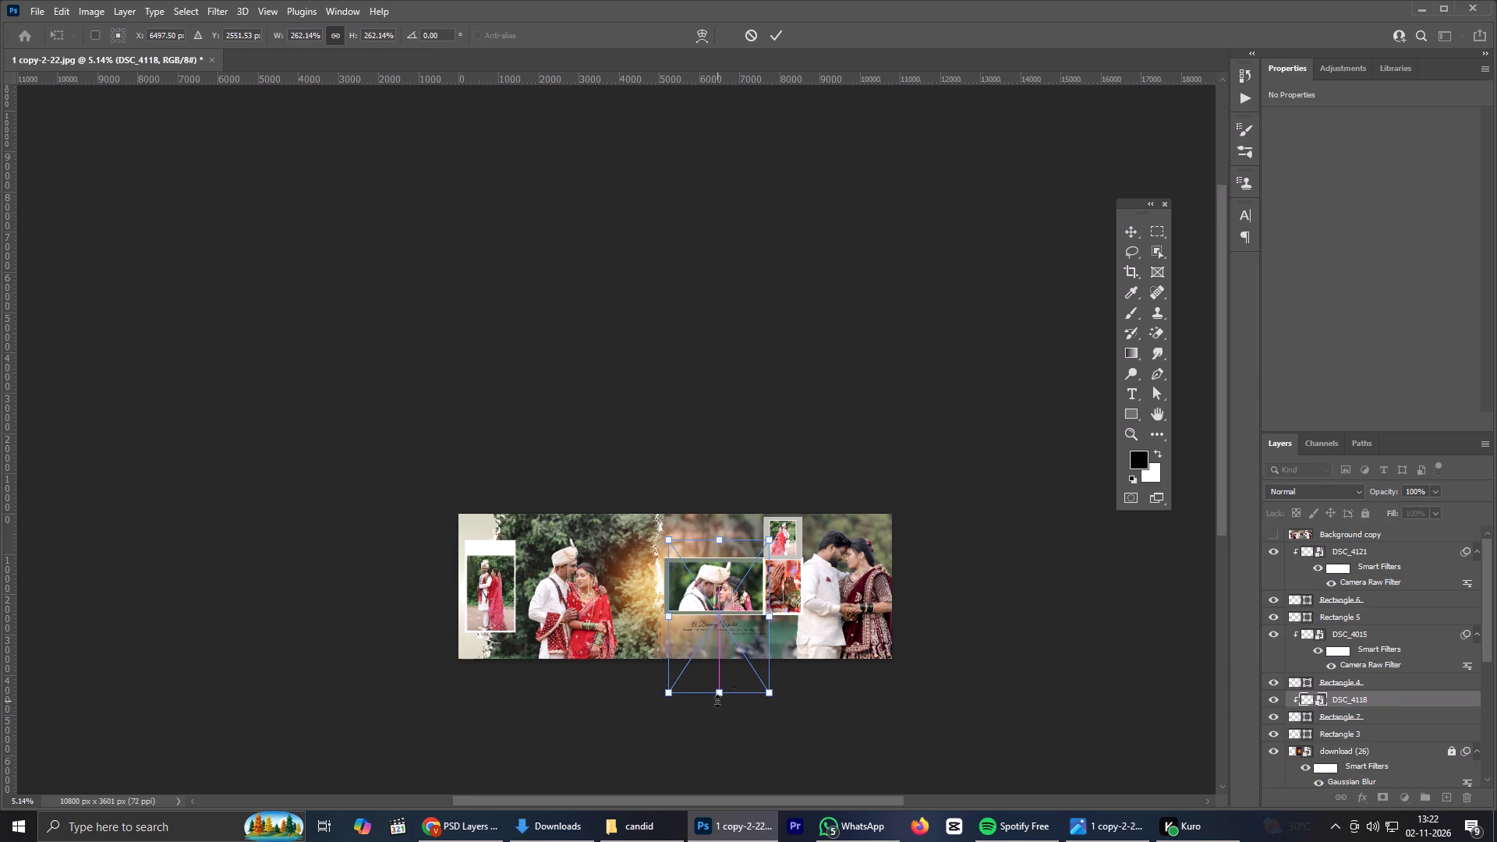
scroll(712, 571, "up", 2)
left_click_drag(787, 530, 783, 536)
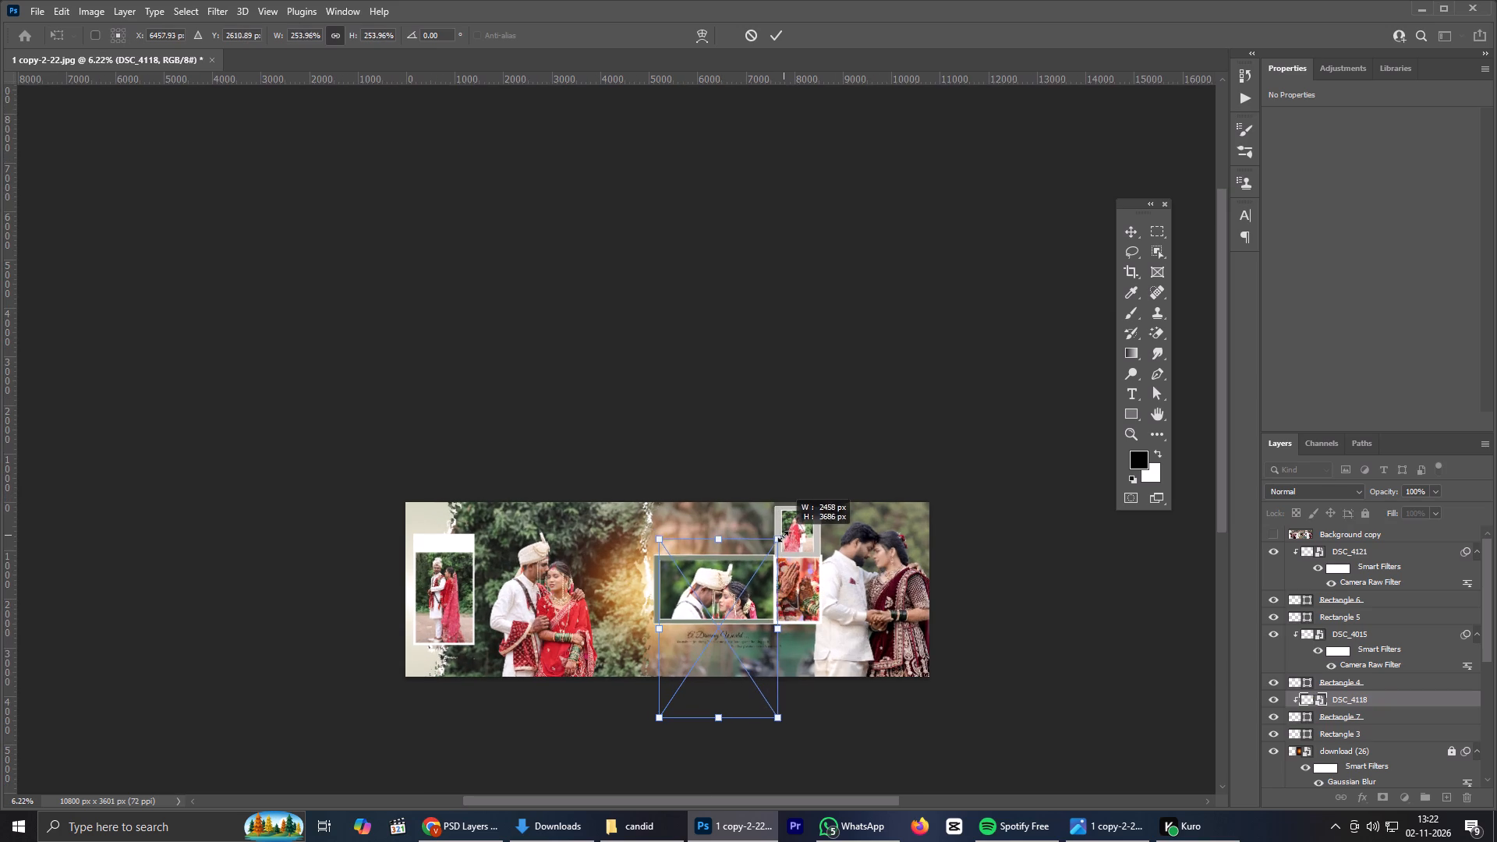
left_click_drag(783, 536, 782, 543)
left_click_drag(740, 602, 743, 592)
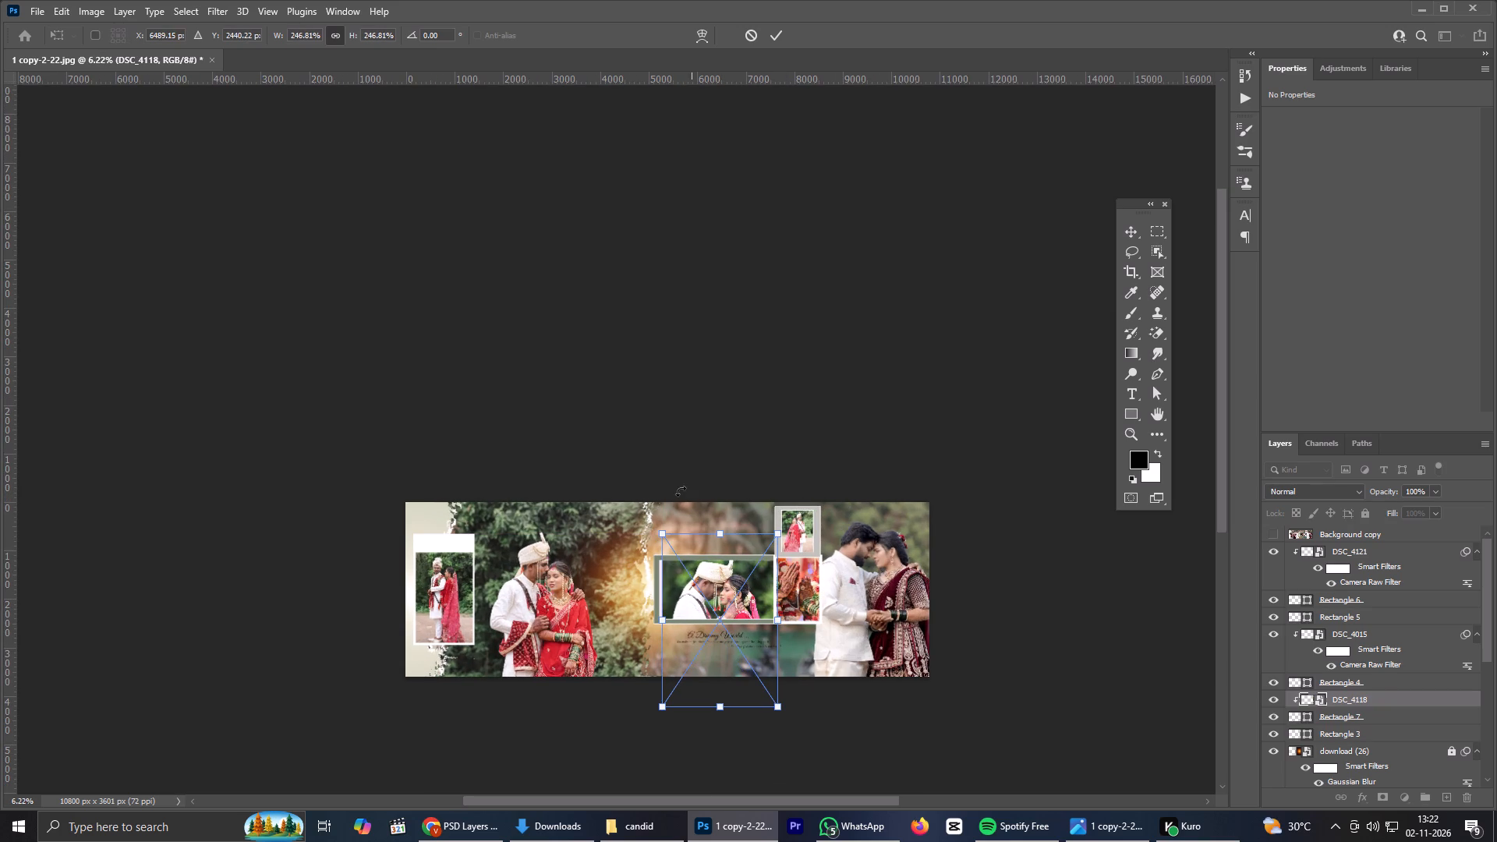
left_click(703, 567)
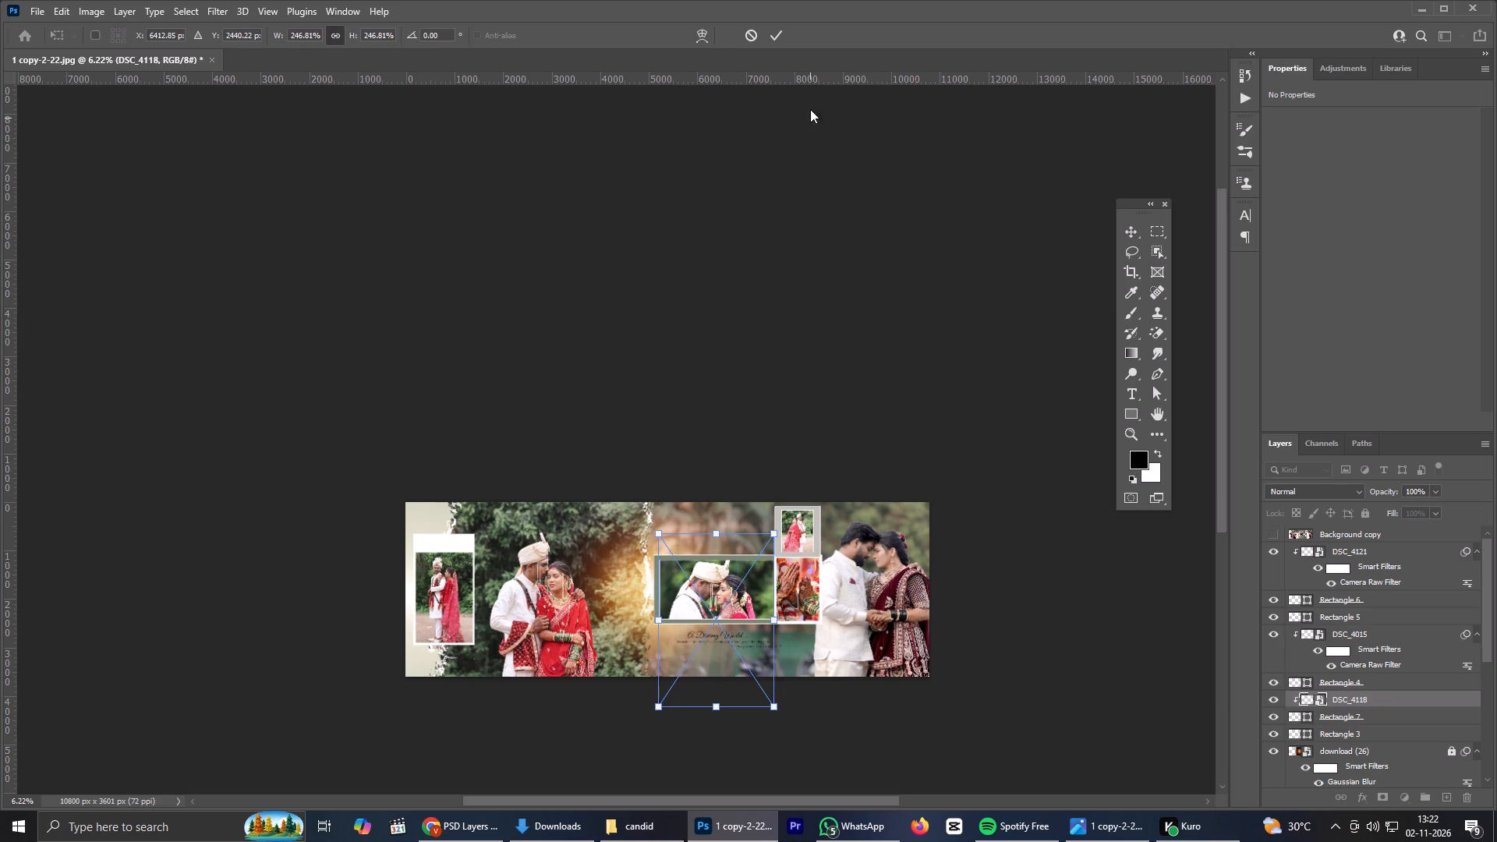
left_click(773, 41)
Apply a Camera Raw Filter to DSC_4118 using the Q1 user preset with Exposure set to -0.20.
scroll(660, 646, "up", 7)
scroll(715, 543, "up", 7)
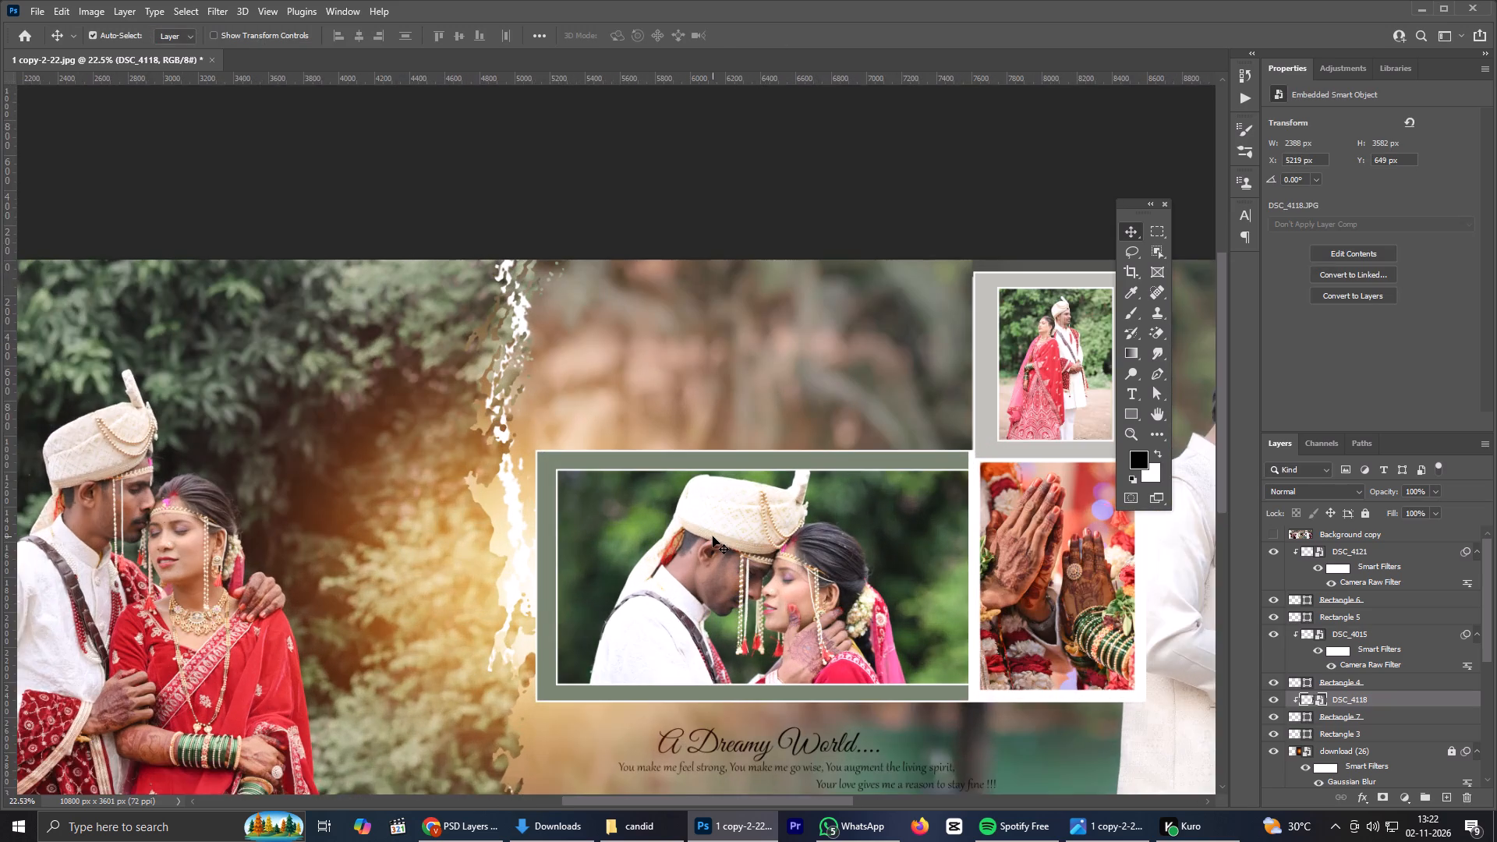
scroll(717, 539, "up", 2)
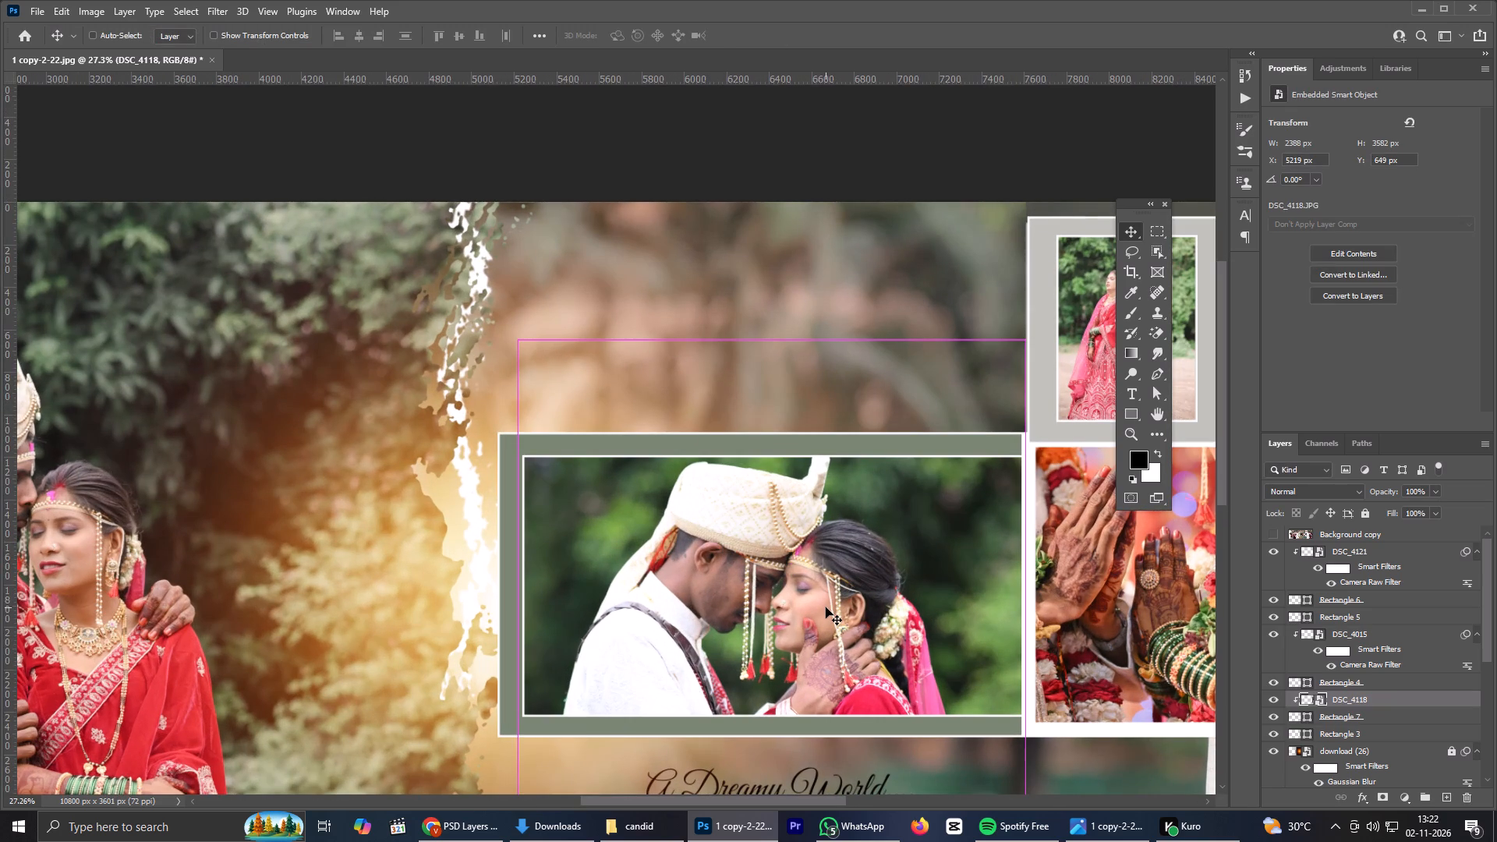
key("ctrl+shift+a")
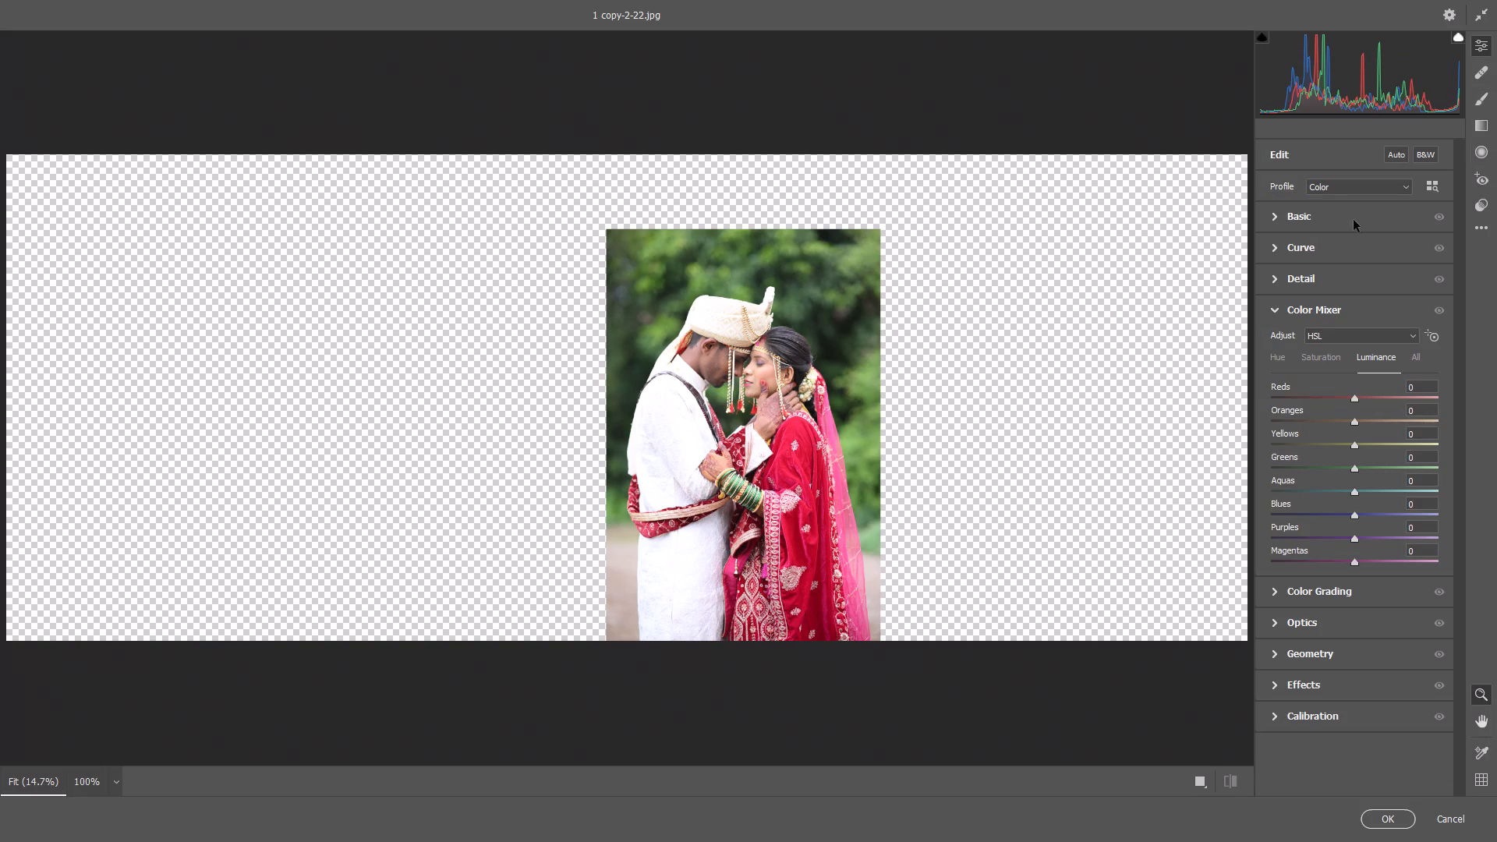
left_click(1487, 202)
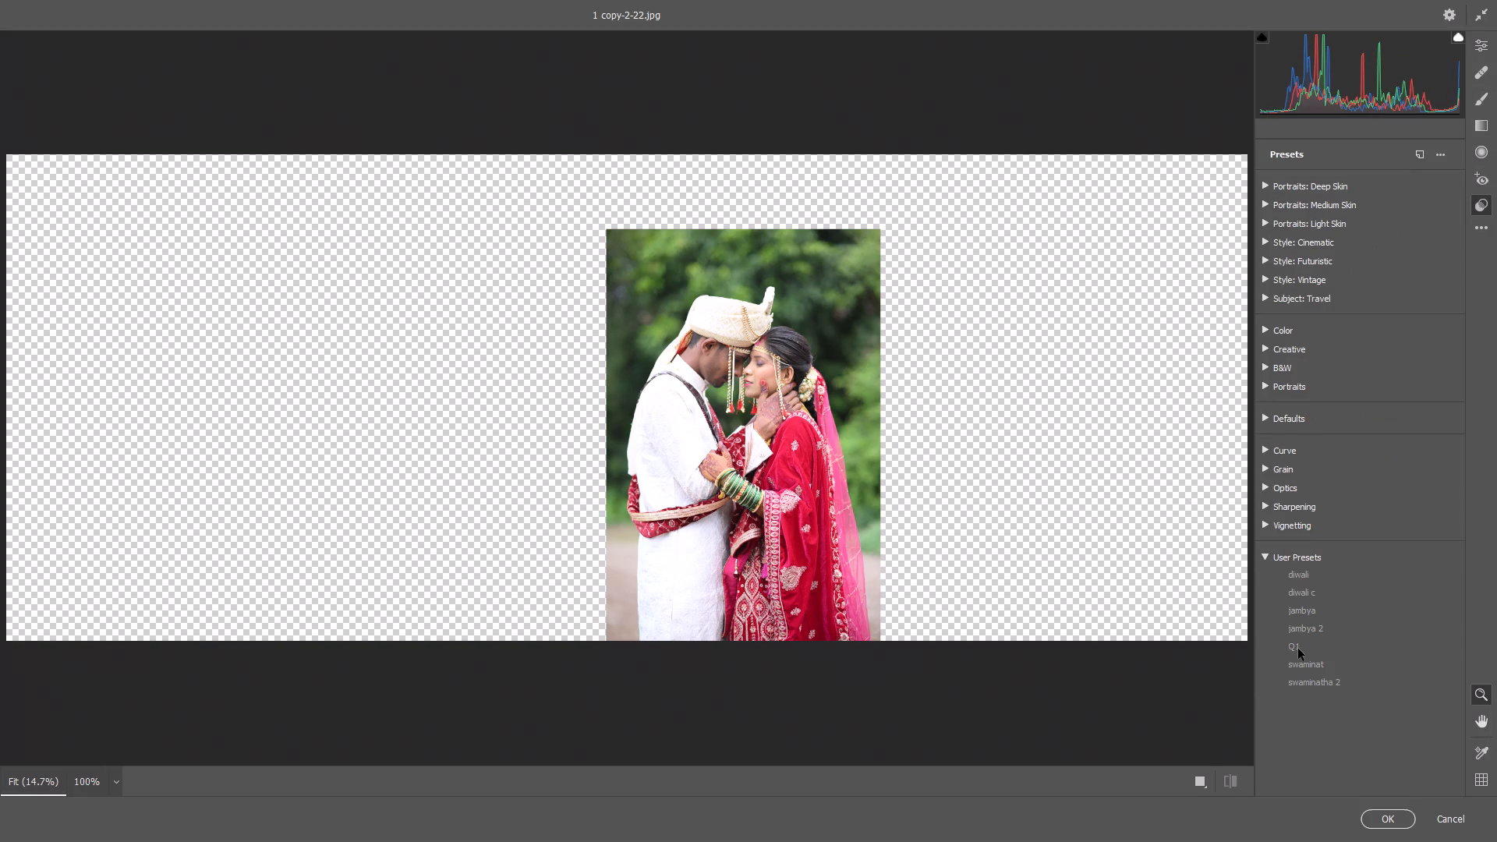
left_click(1300, 649)
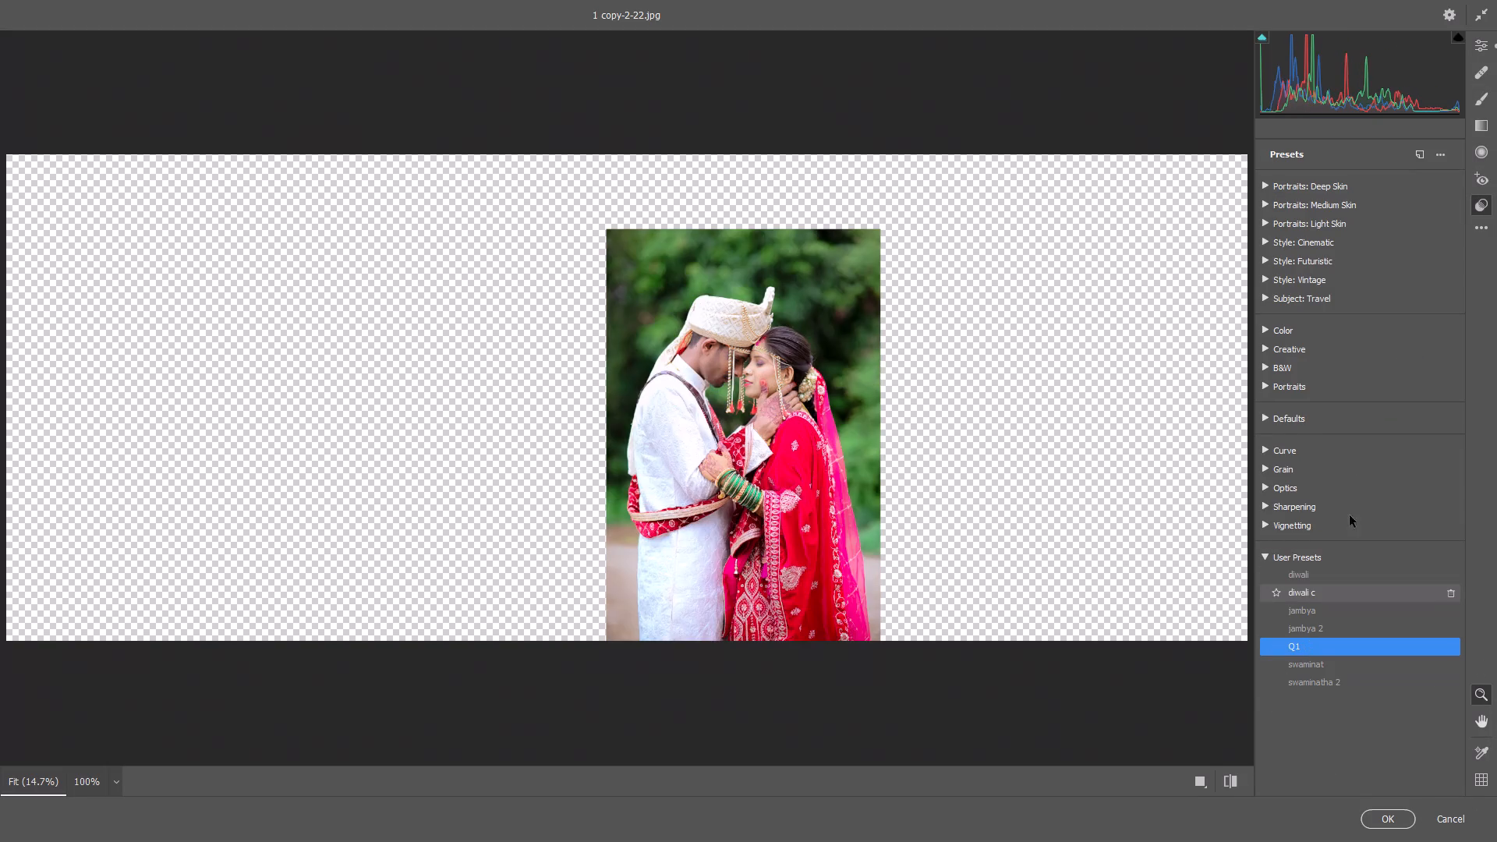
left_click(1317, 650)
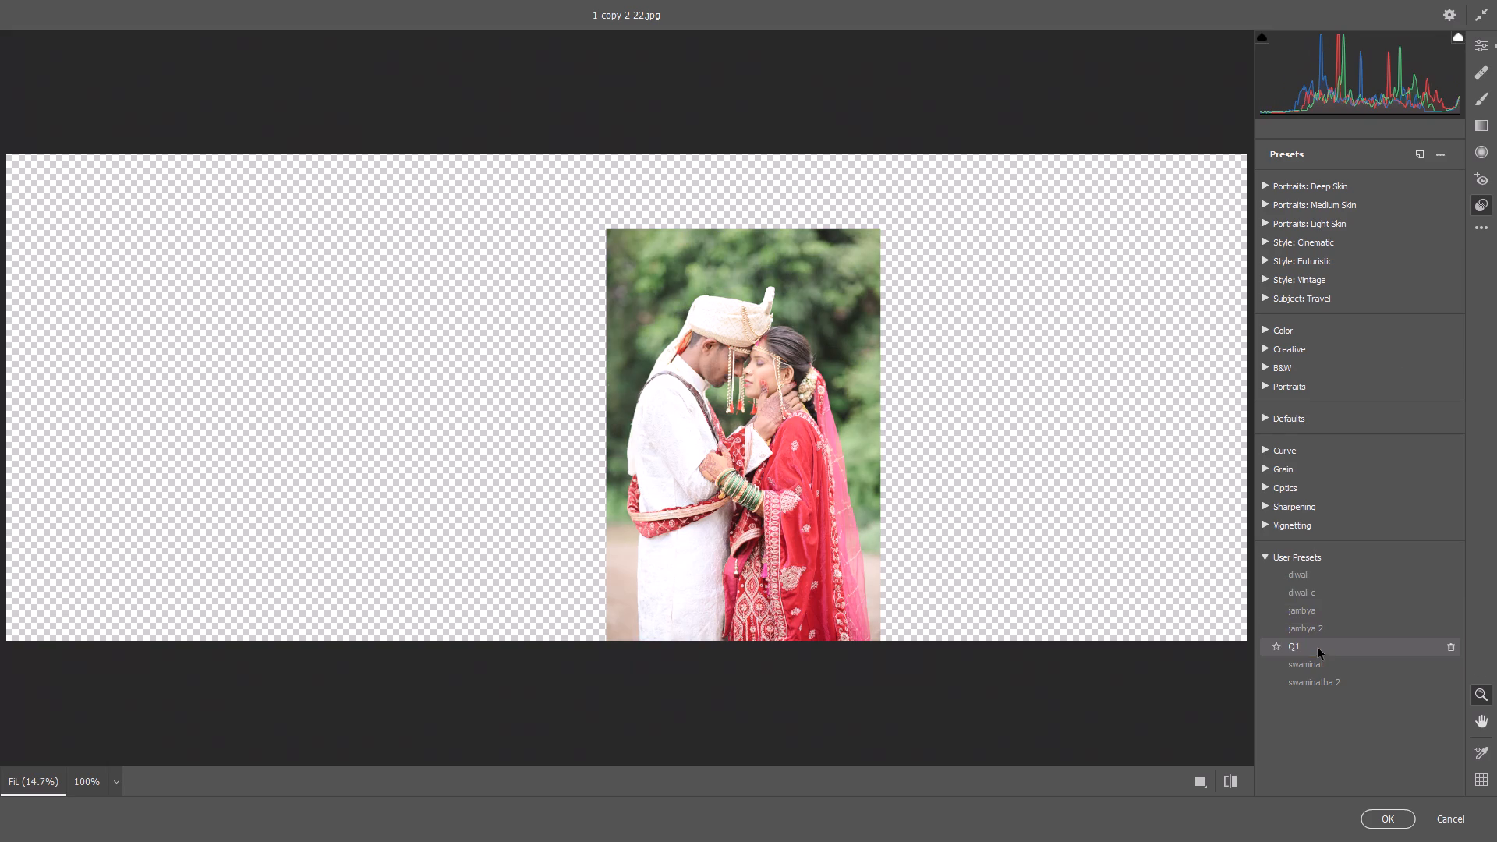
left_click(1488, 51)
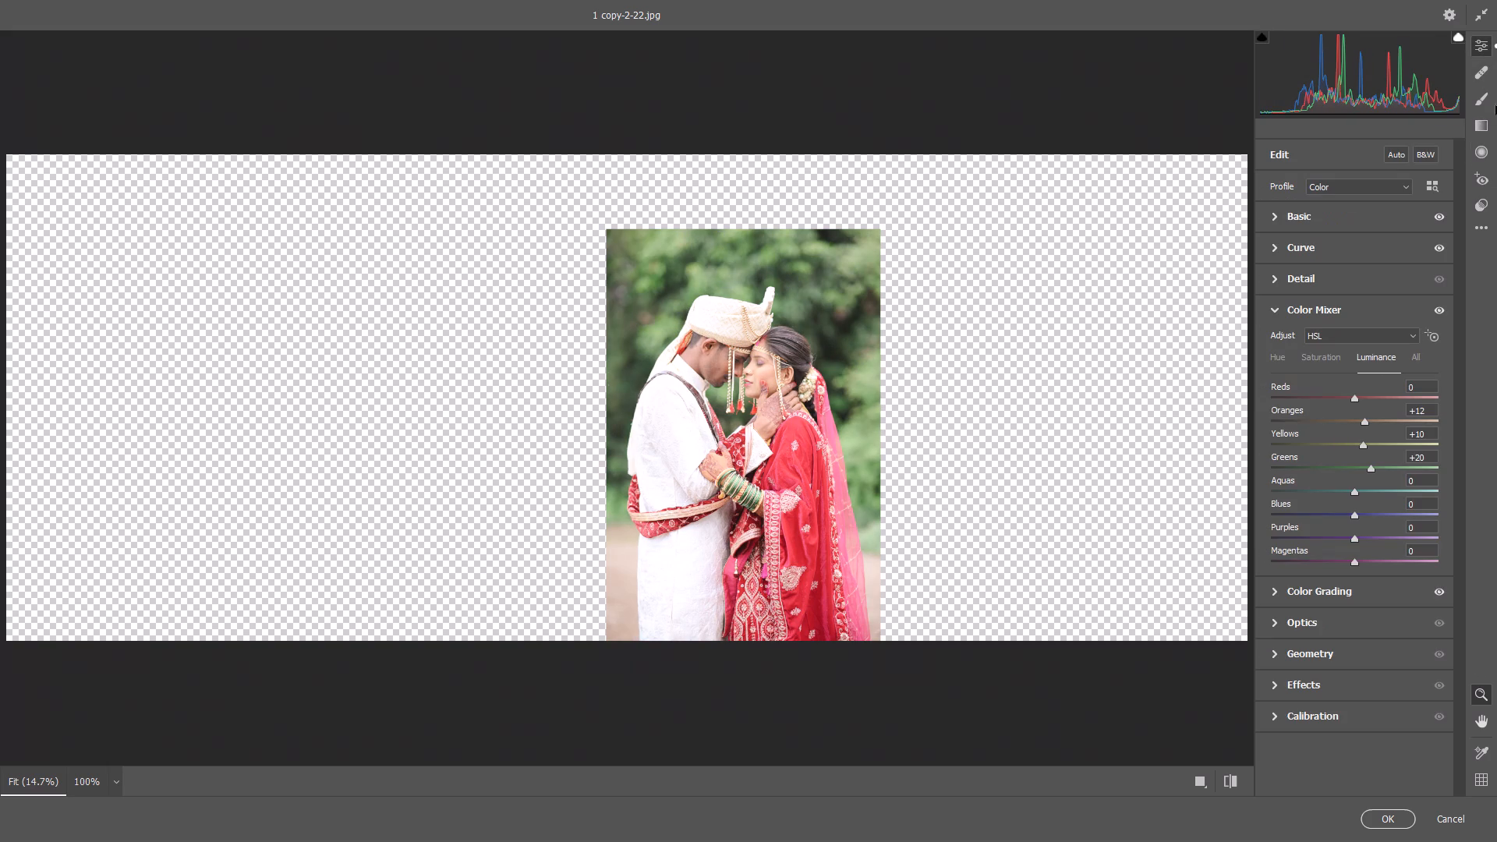
left_click(1318, 214)
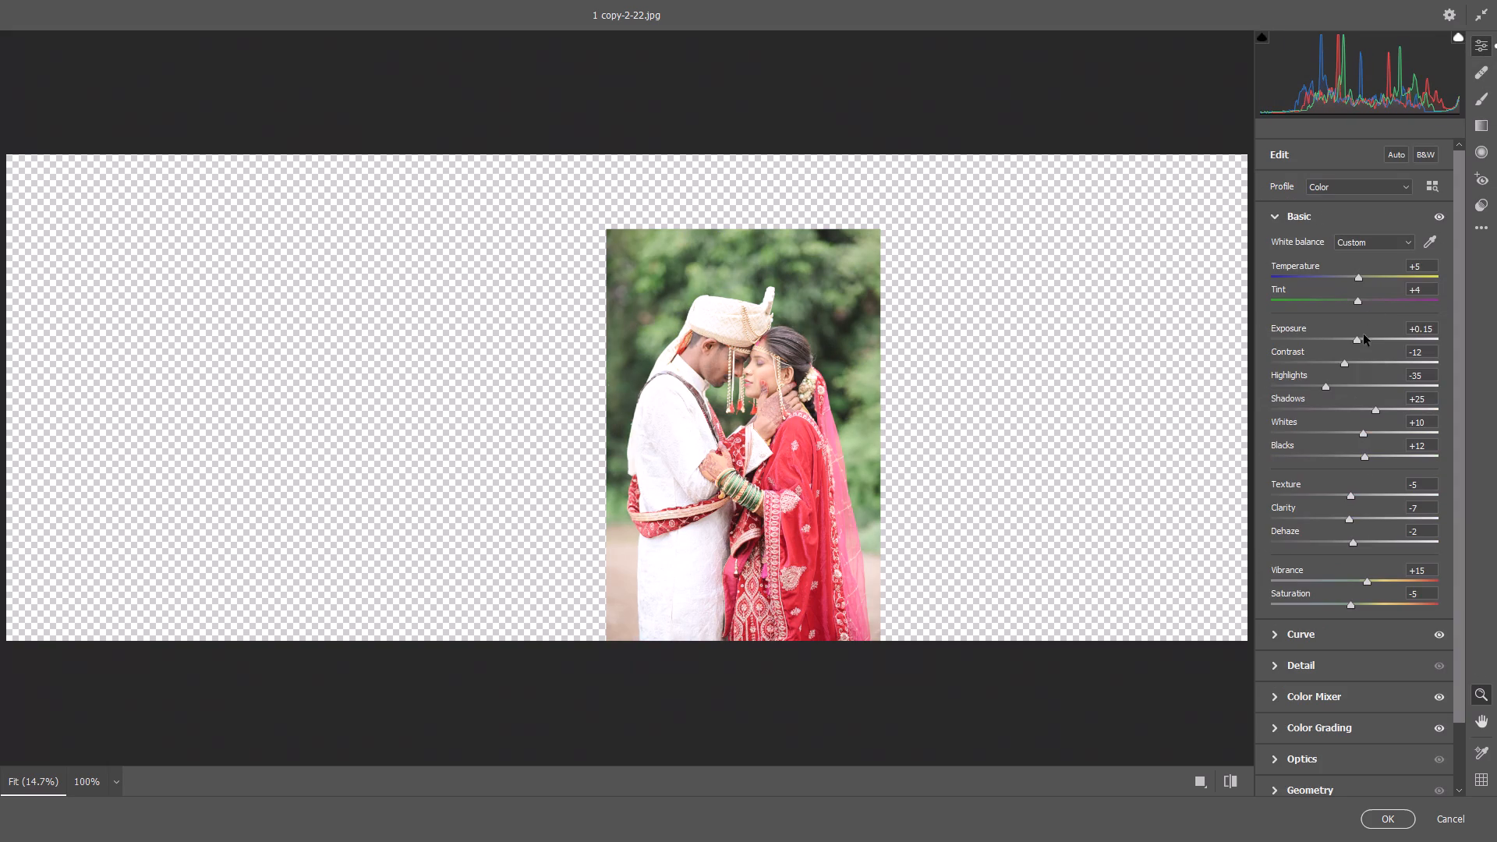
left_click(1353, 340)
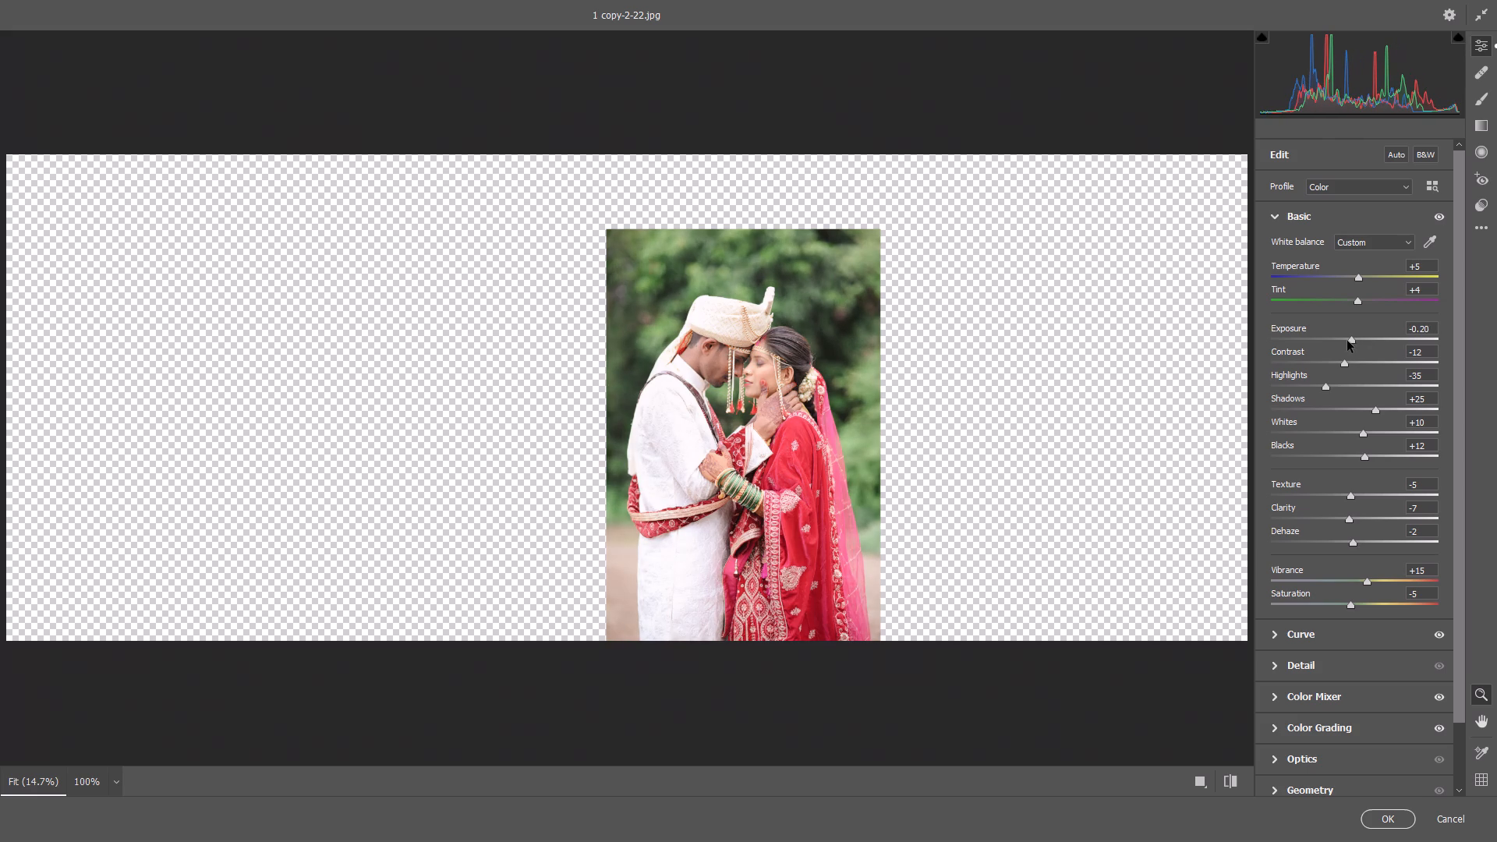
left_click(1389, 825)
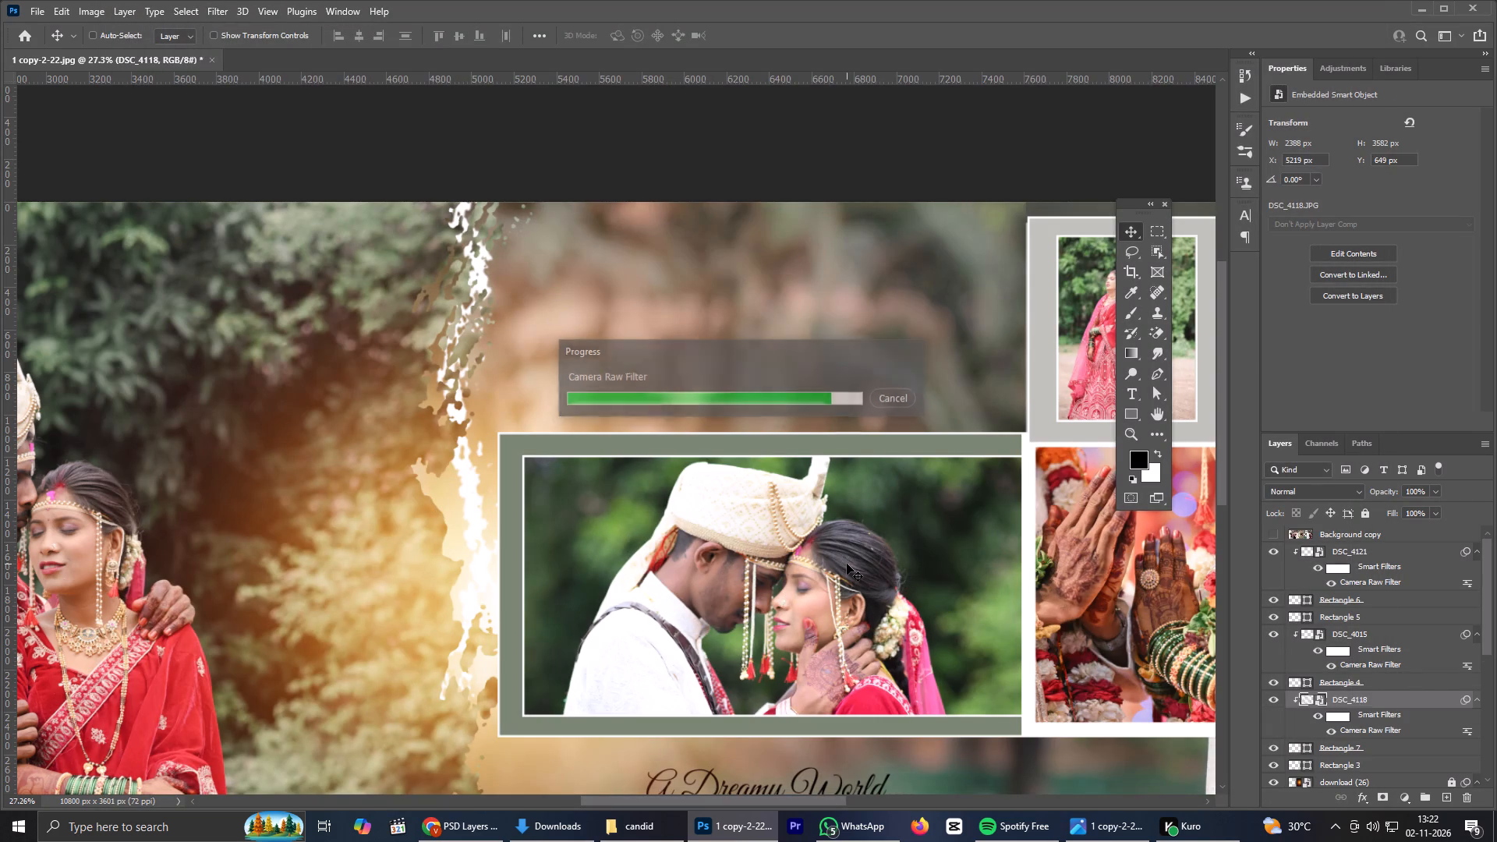
Select Layer 0, the flattened original spread, and add a new empty layer directly above it.
scroll(847, 564, "up", 13)
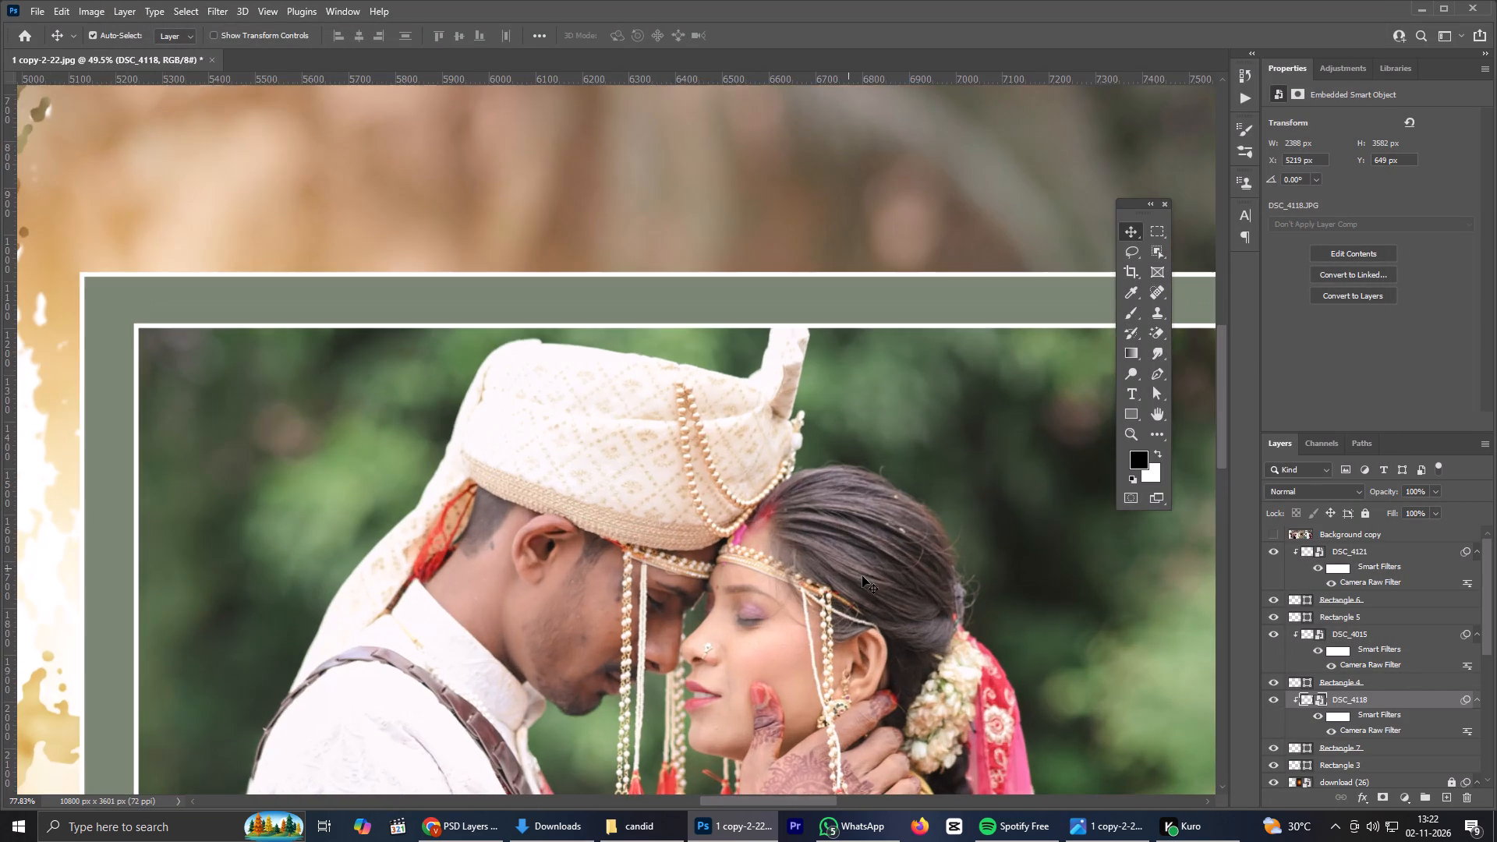
scroll(862, 576, "up", 1)
scroll(802, 629, "down", 20)
scroll(802, 629, "down", 1)
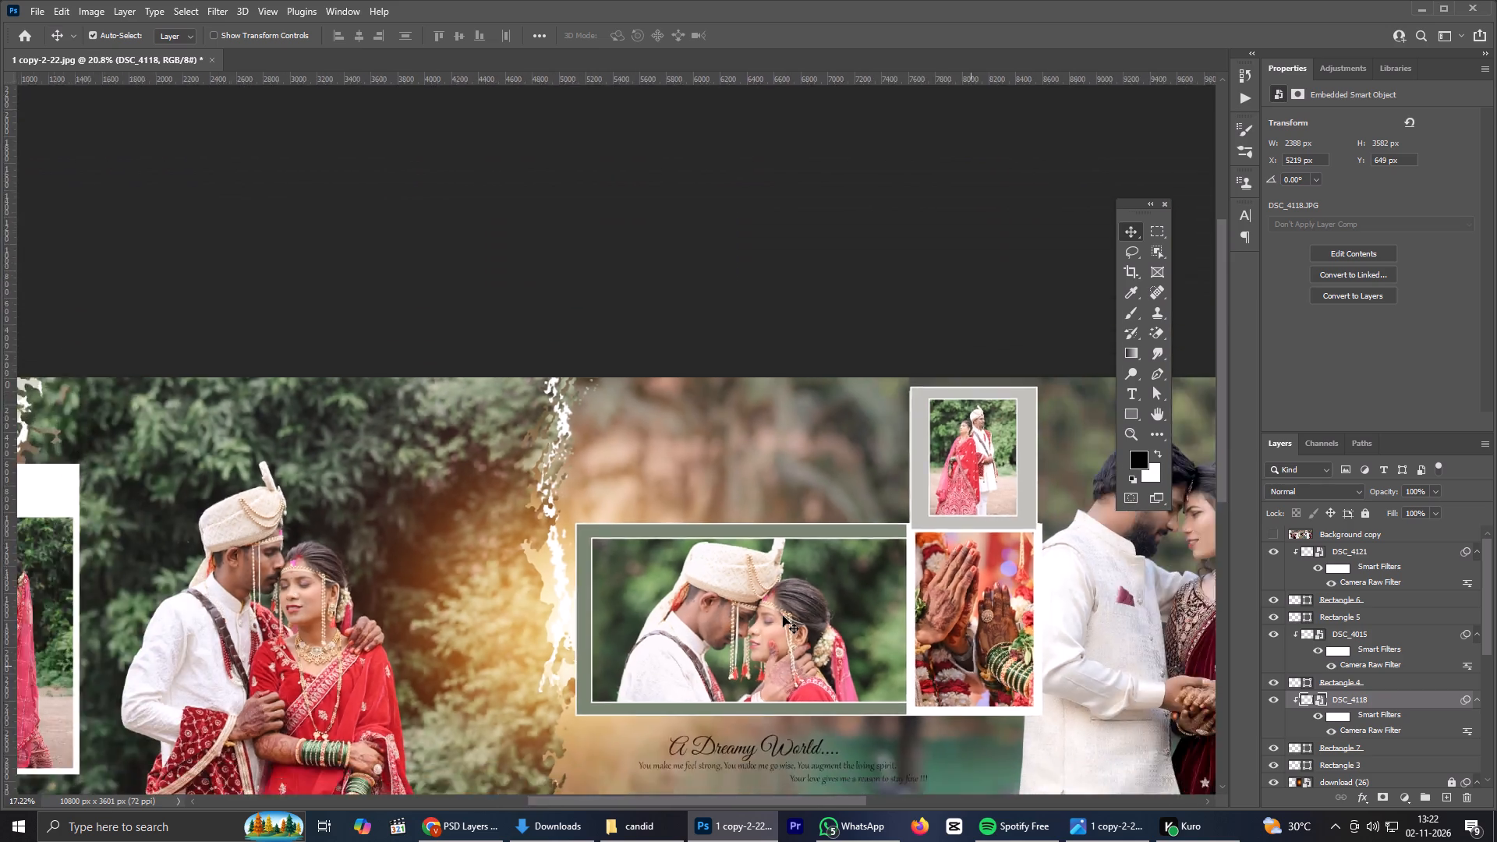
scroll(783, 616, "down", 2)
scroll(494, 518, "up", 2)
scroll(540, 520, "down", 4)
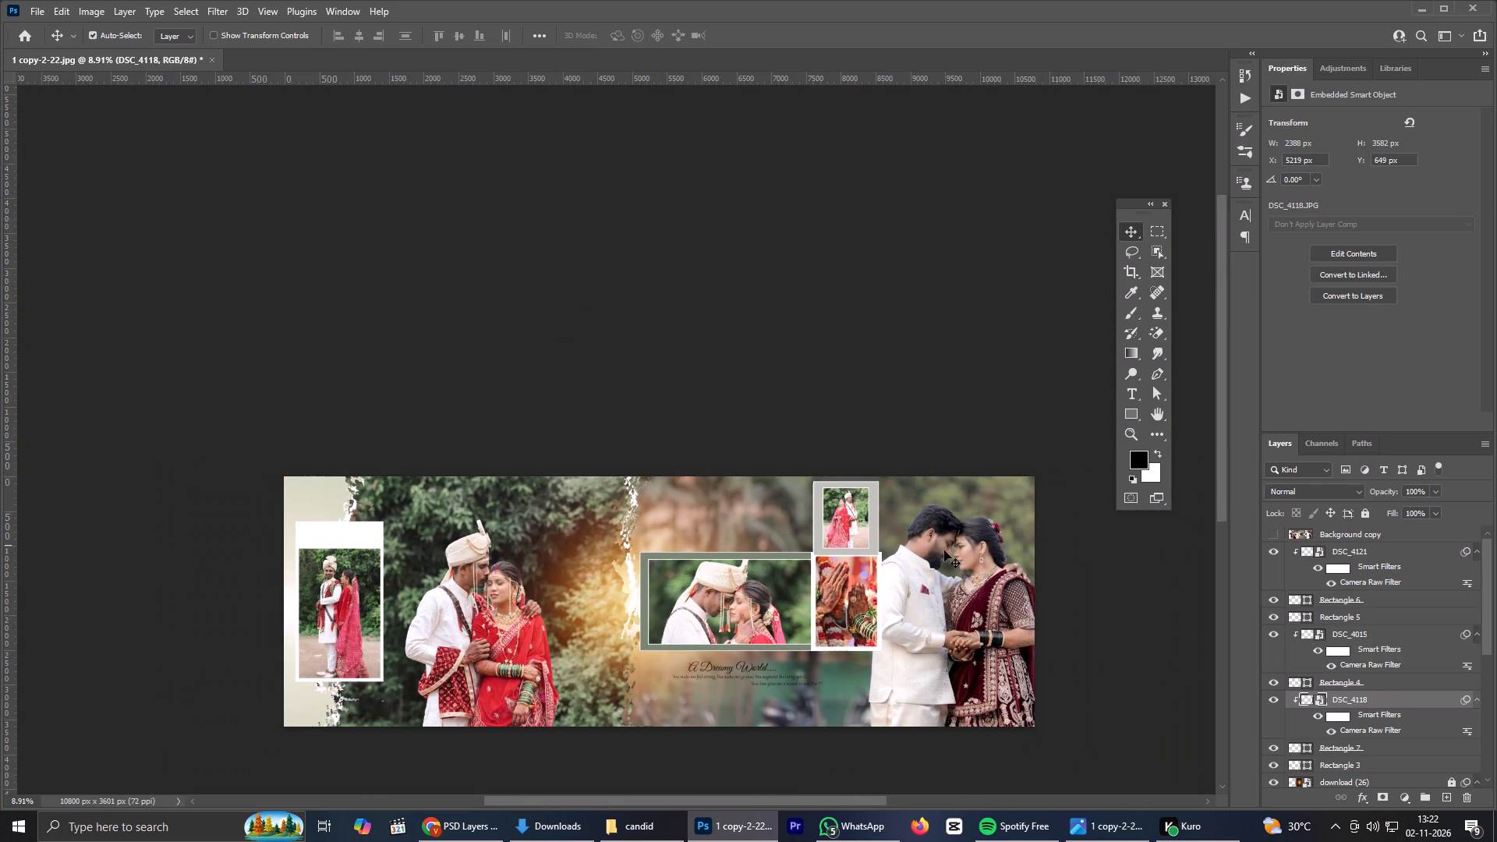
left_click(945, 585)
left_click(945, 585)
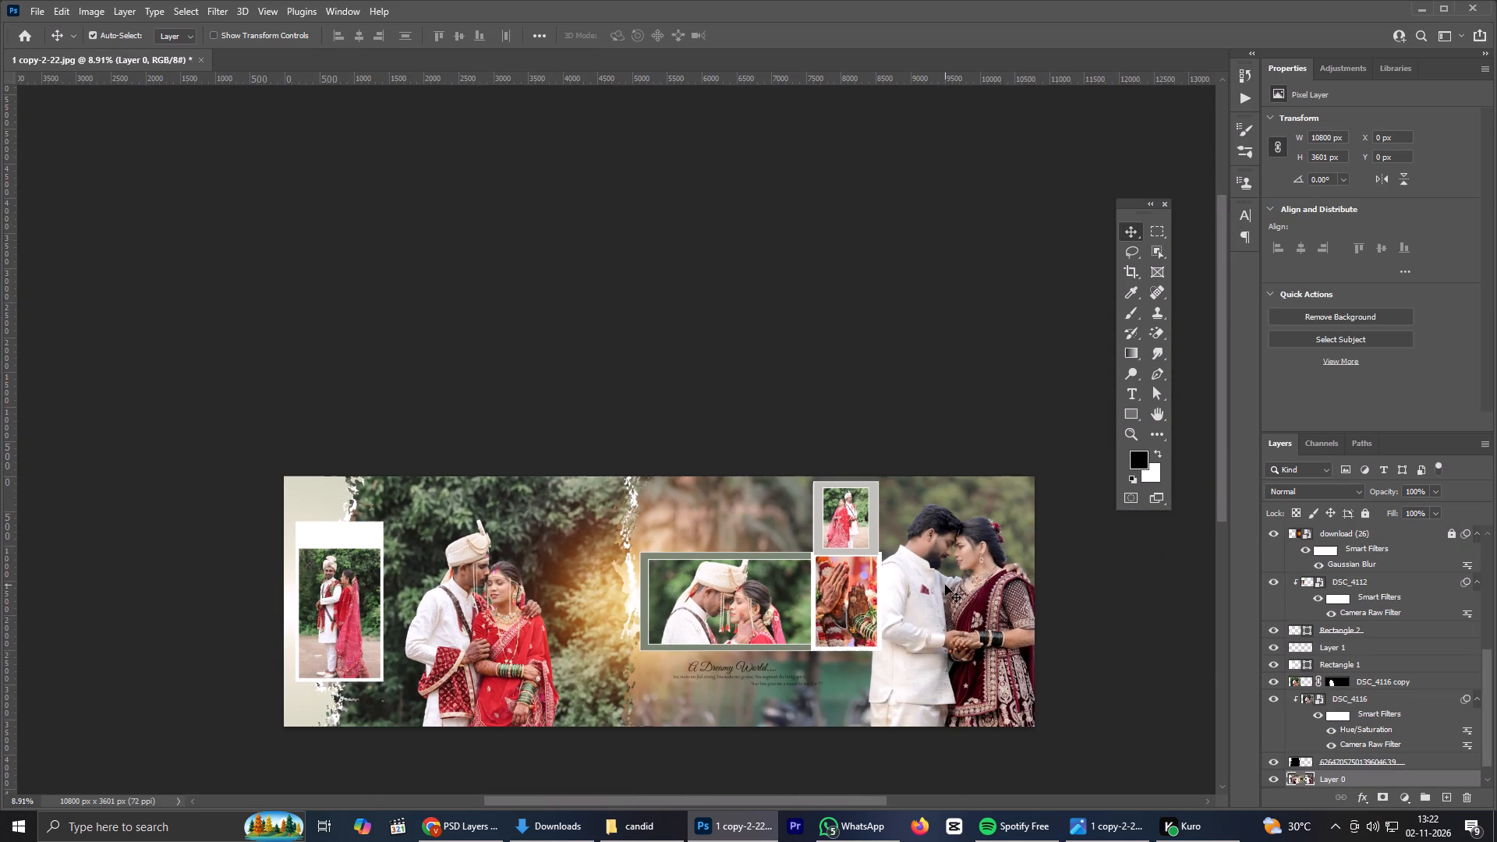
scroll(945, 585, "down", 2)
scroll(946, 586, "up", 3)
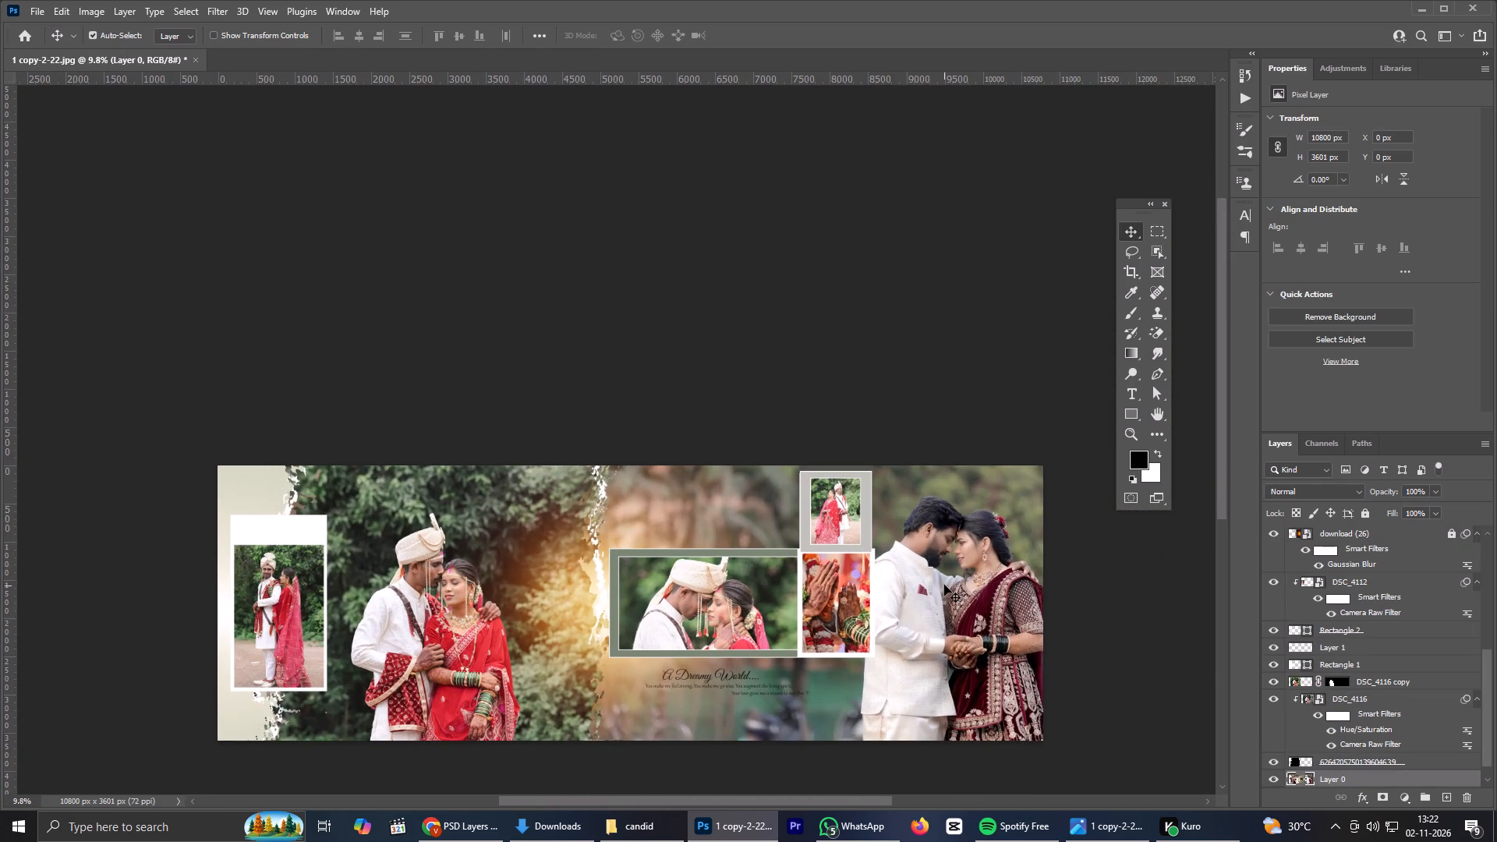
scroll(1329, 710, "down", 3)
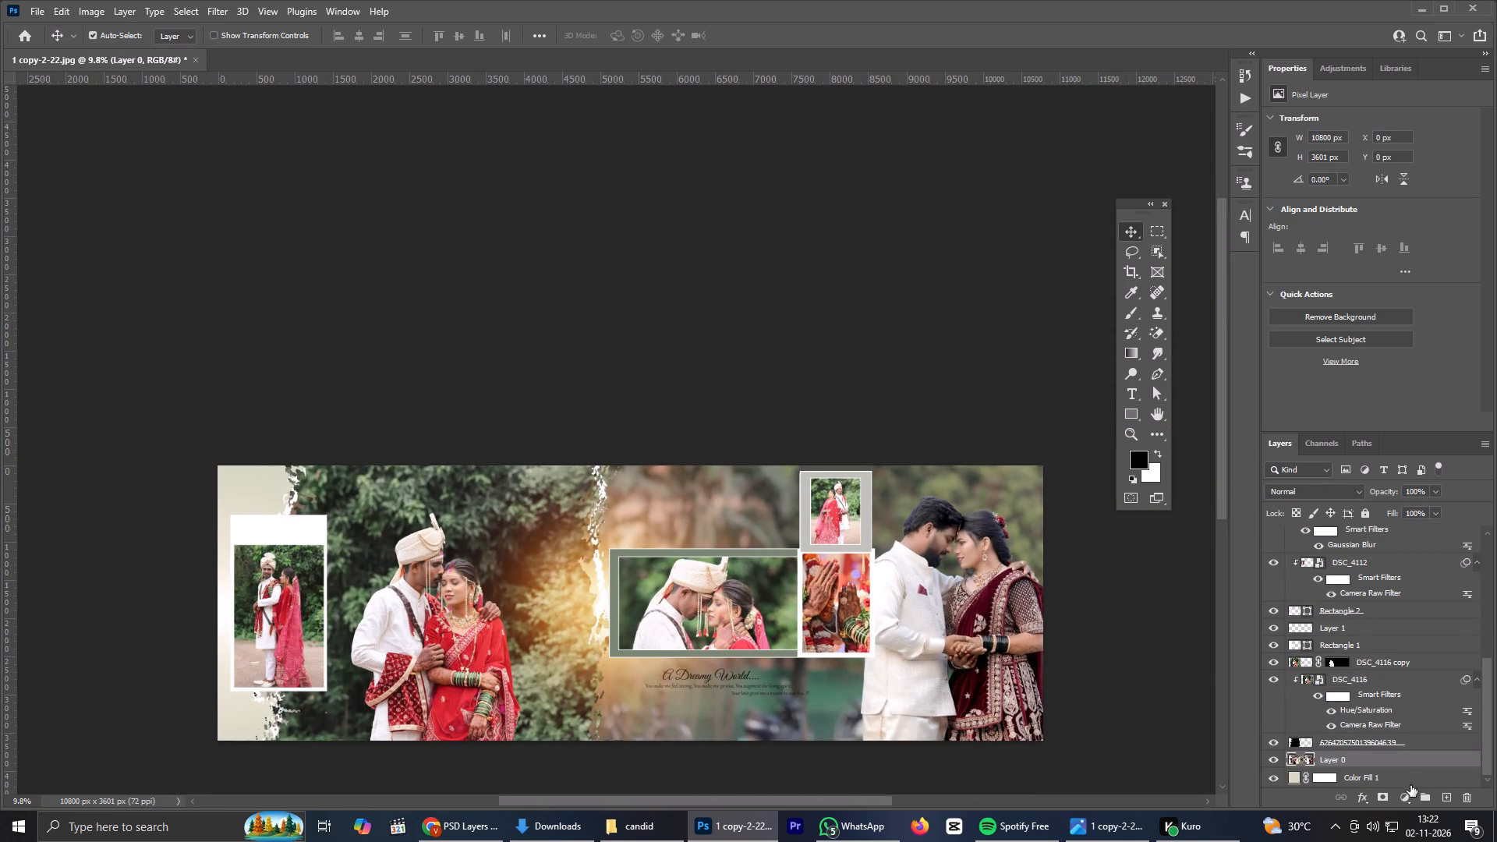
left_click(1447, 797)
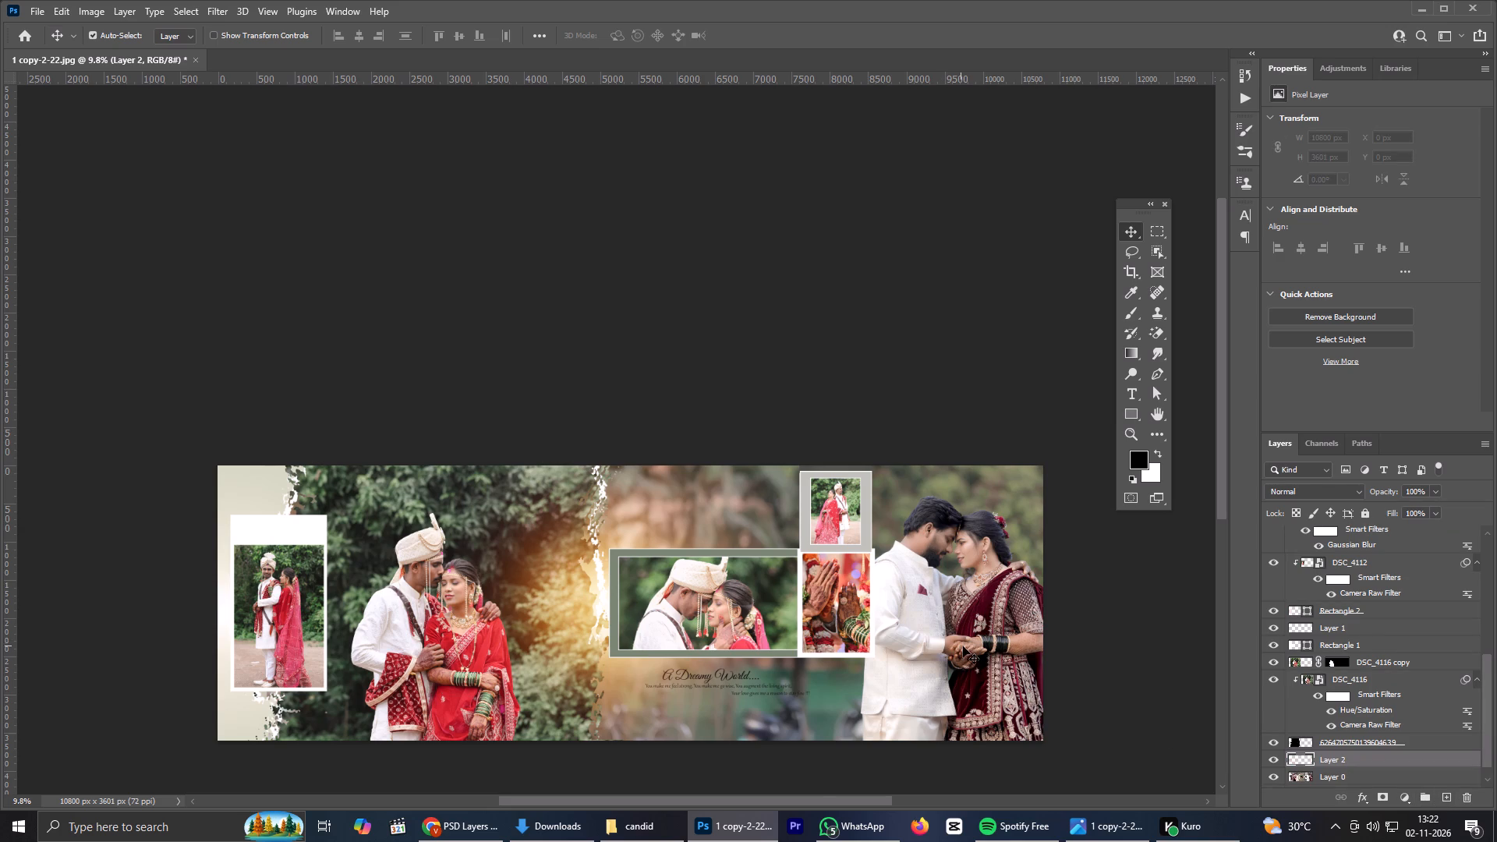
Place the DSC_4111 photo from the candid folder onto the empty layer directly above Layer 0.
left_click(664, 832)
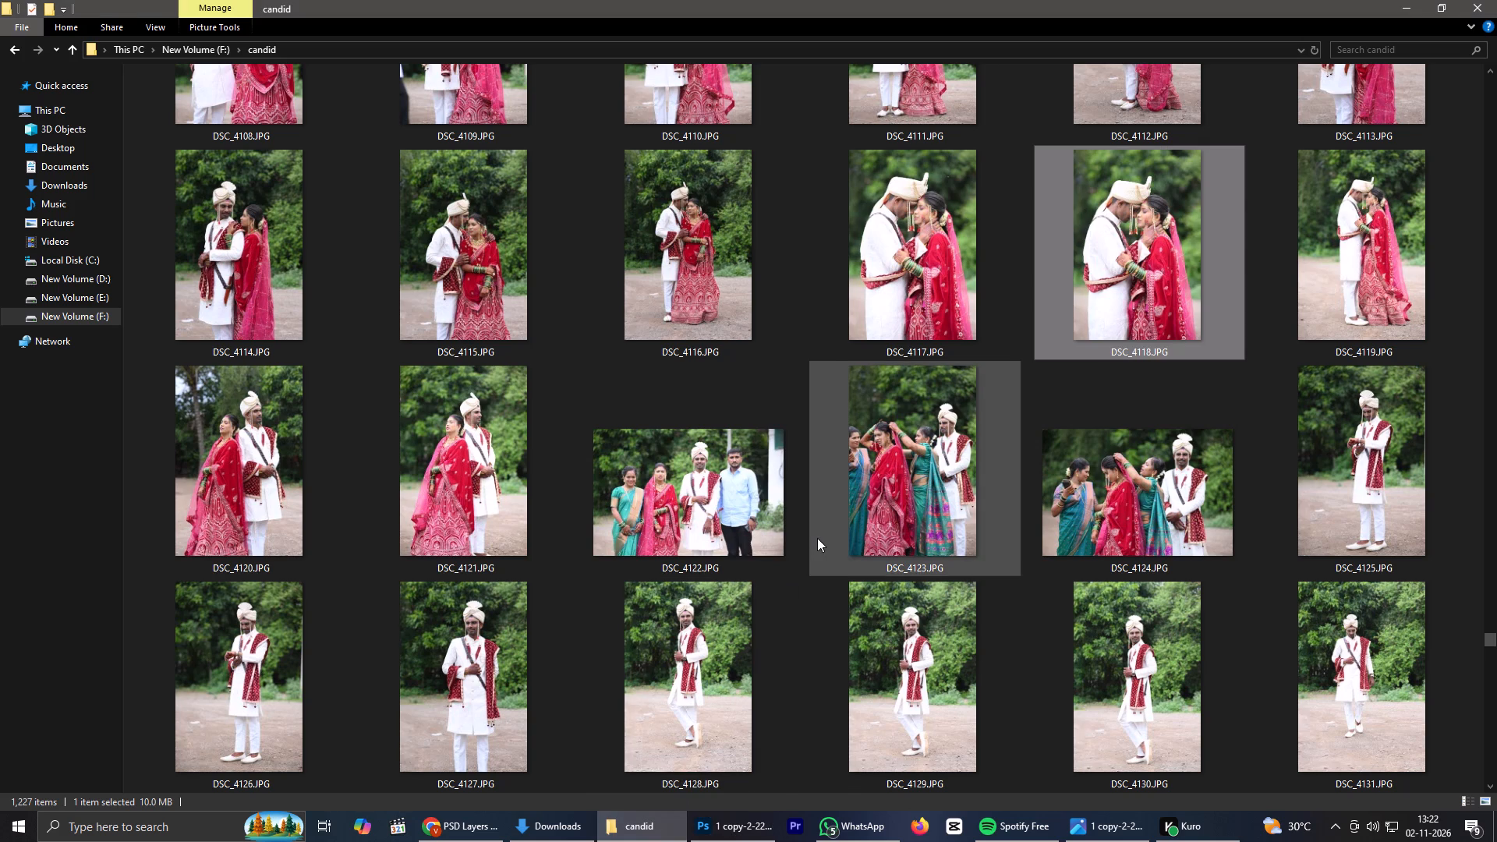
scroll(817, 538, "up", 2)
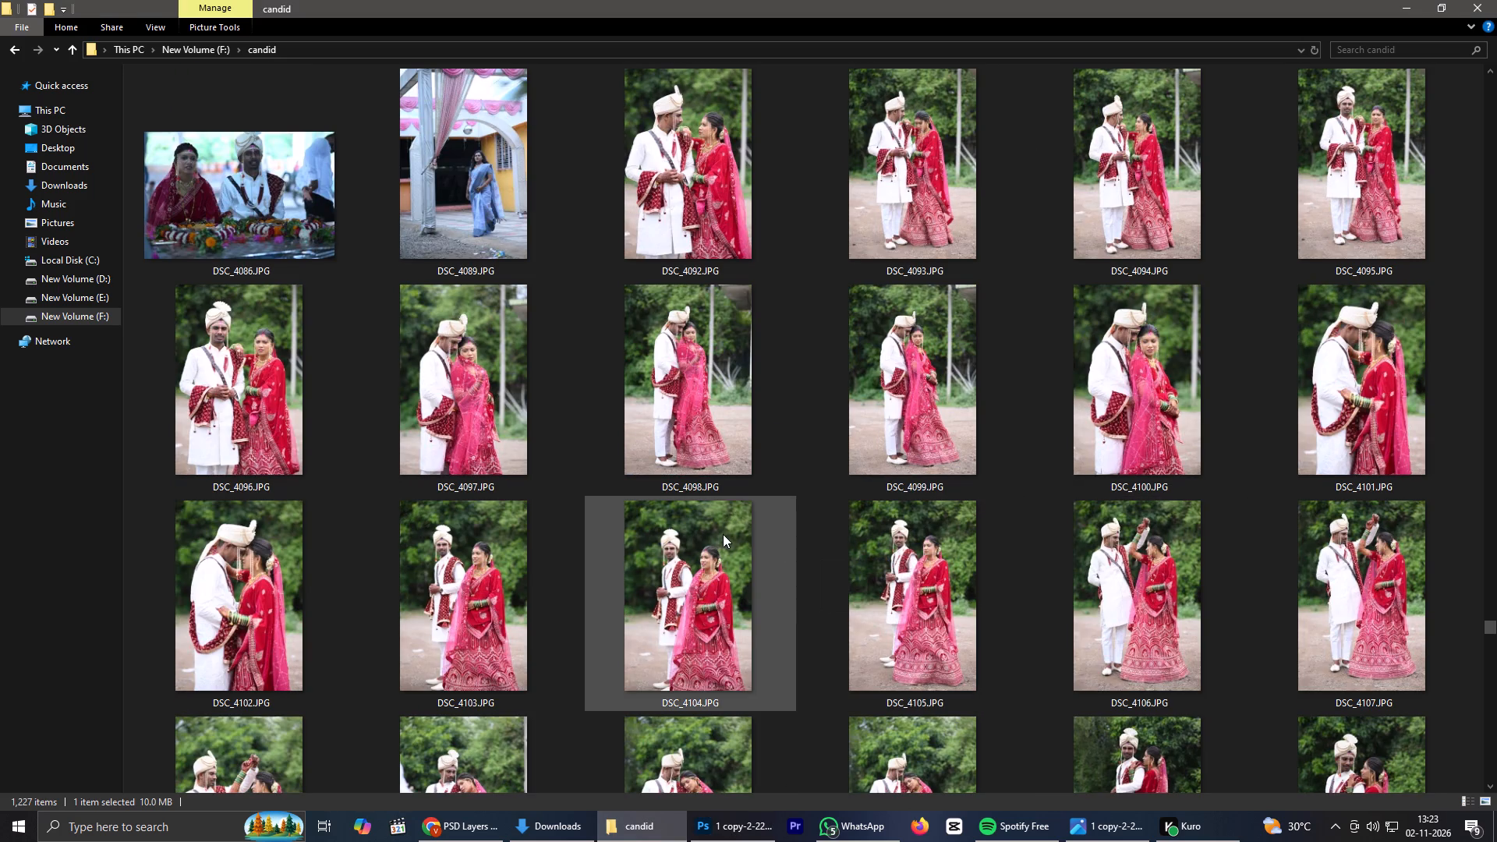
scroll(723, 534, "down", 1)
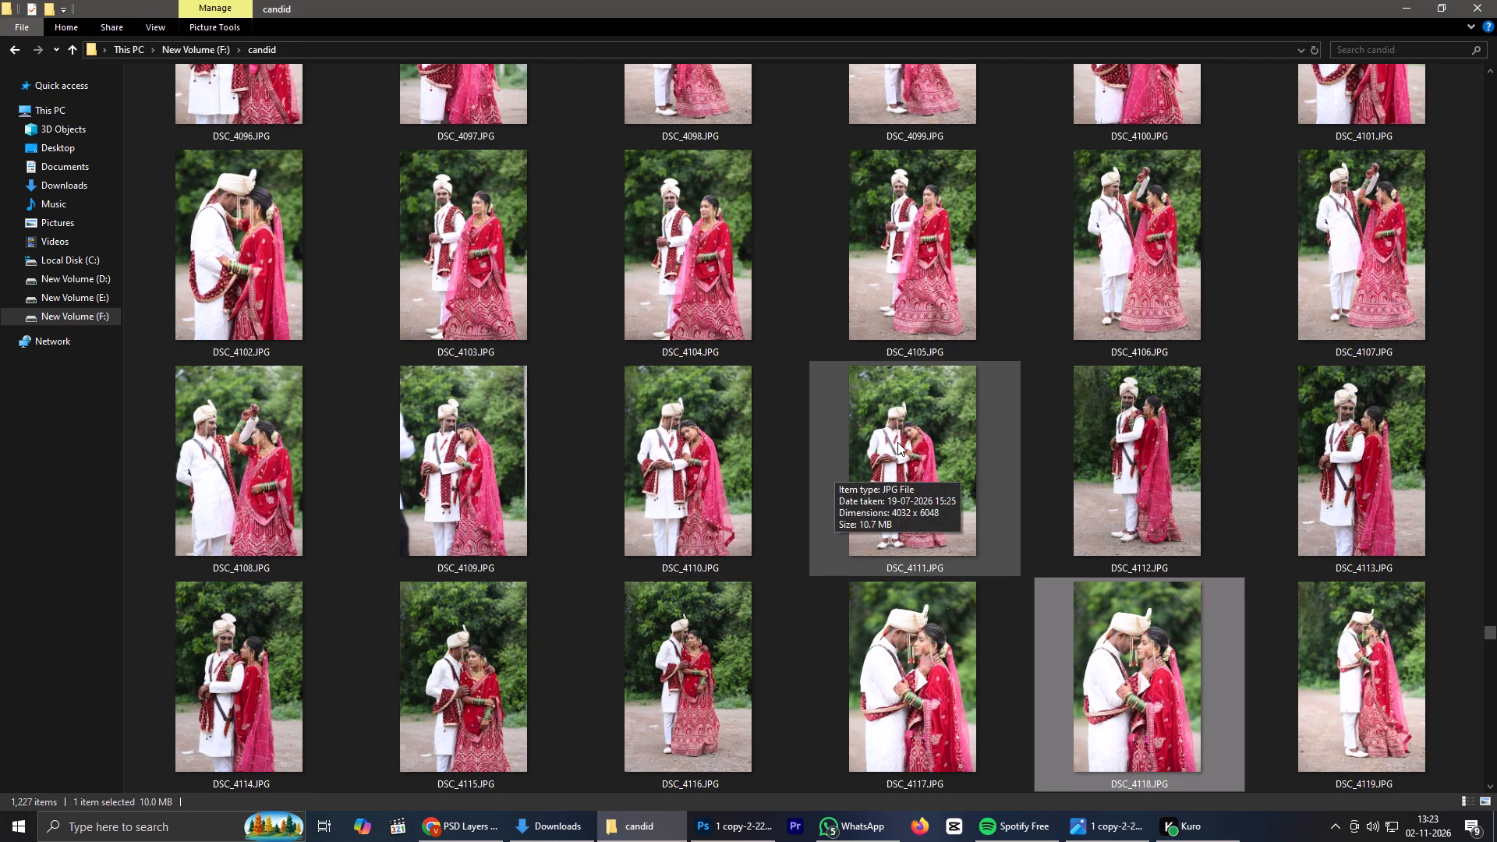
left_click_drag(902, 438, 802, 803)
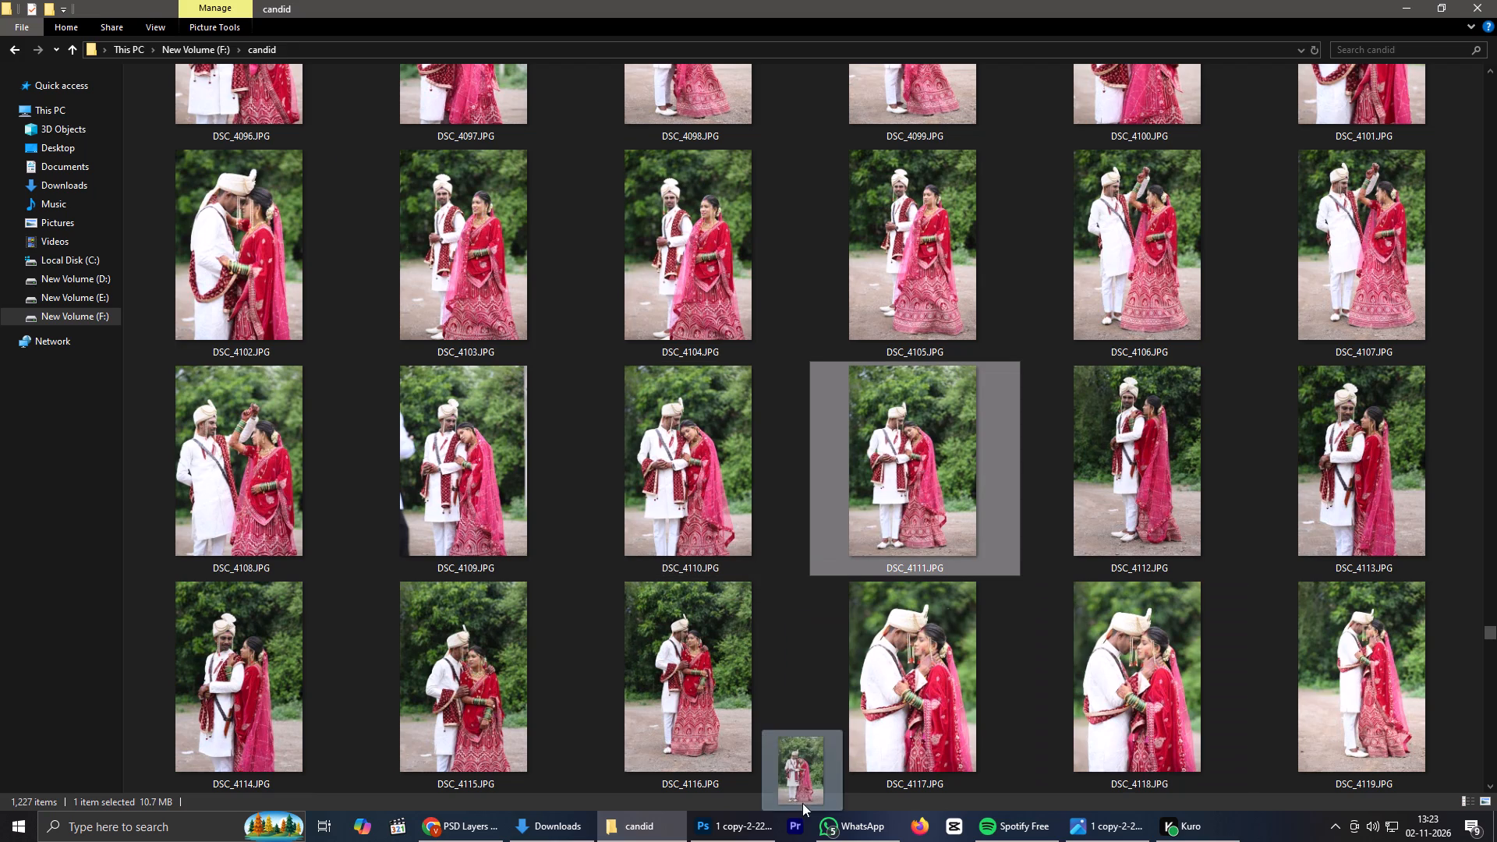
left_click_drag(802, 803, 887, 568)
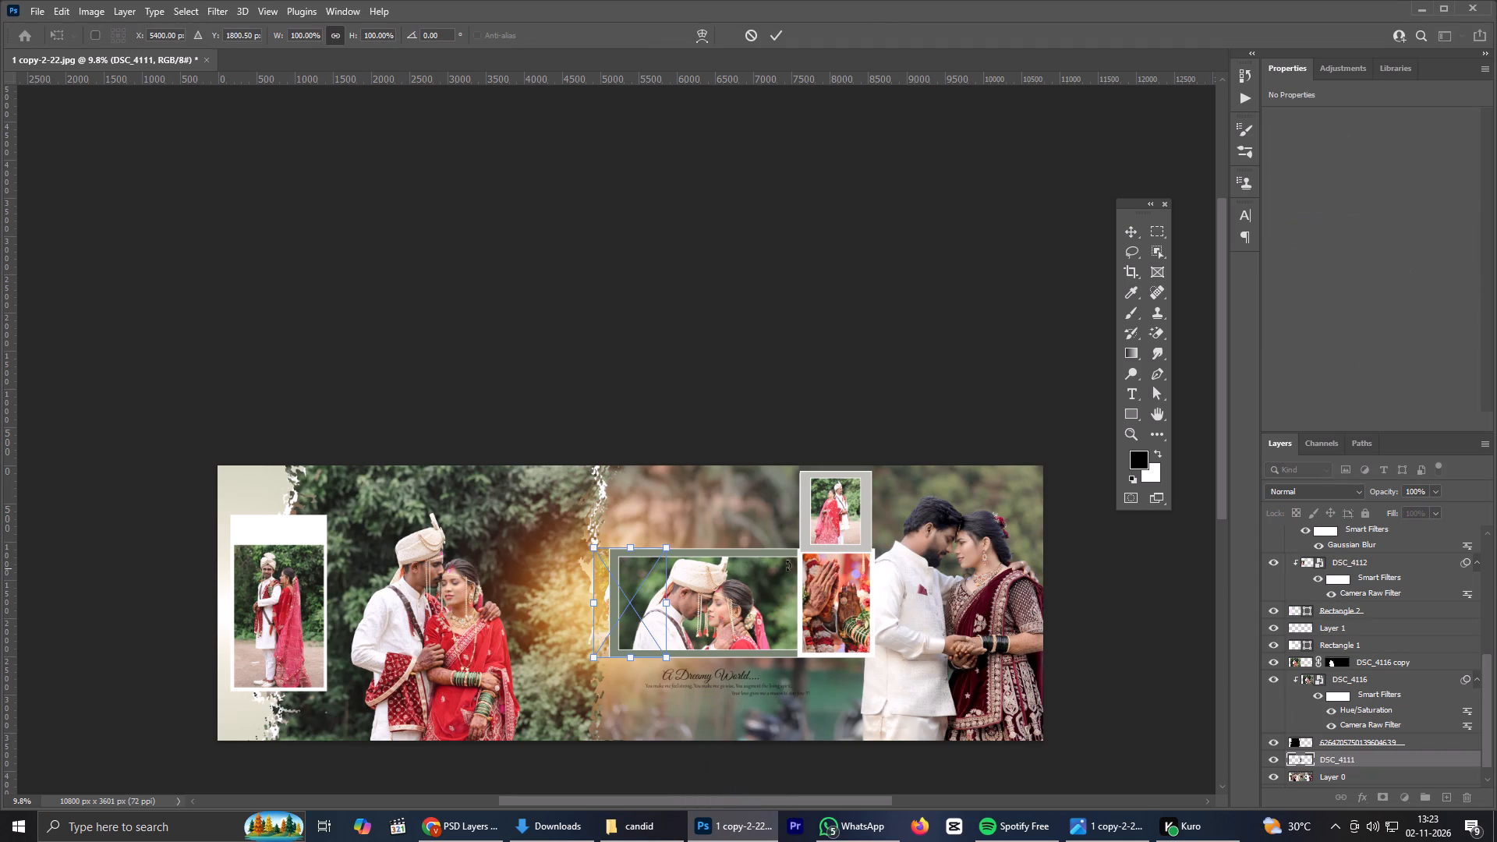
Enlarge DSC_4111 to about 356% and position it over the old couple portrait at the spread's far right end.
left_click_drag(671, 543, 1183, 372)
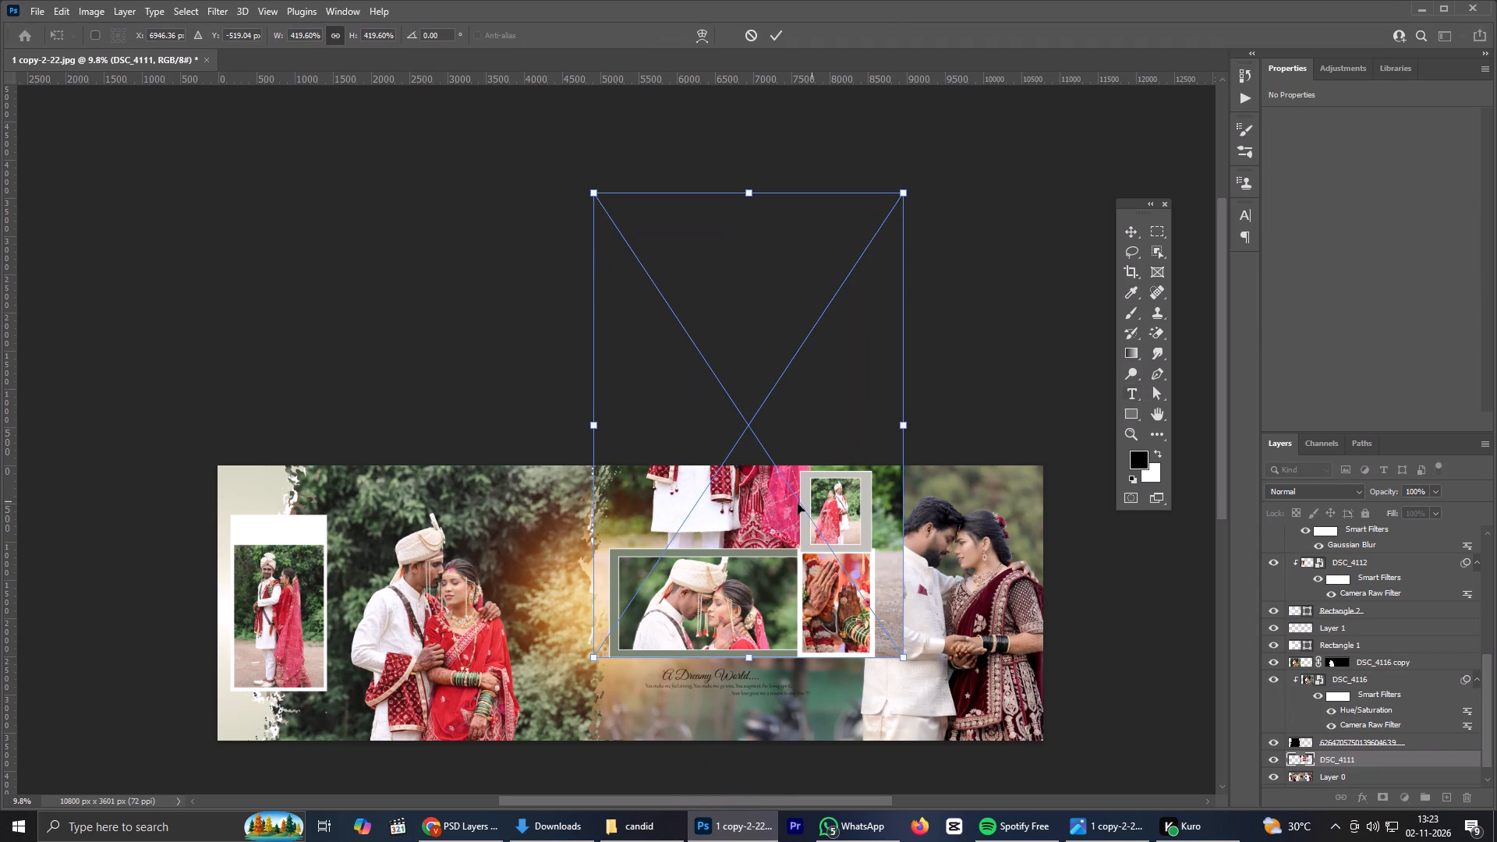
left_click_drag(730, 508, 940, 649)
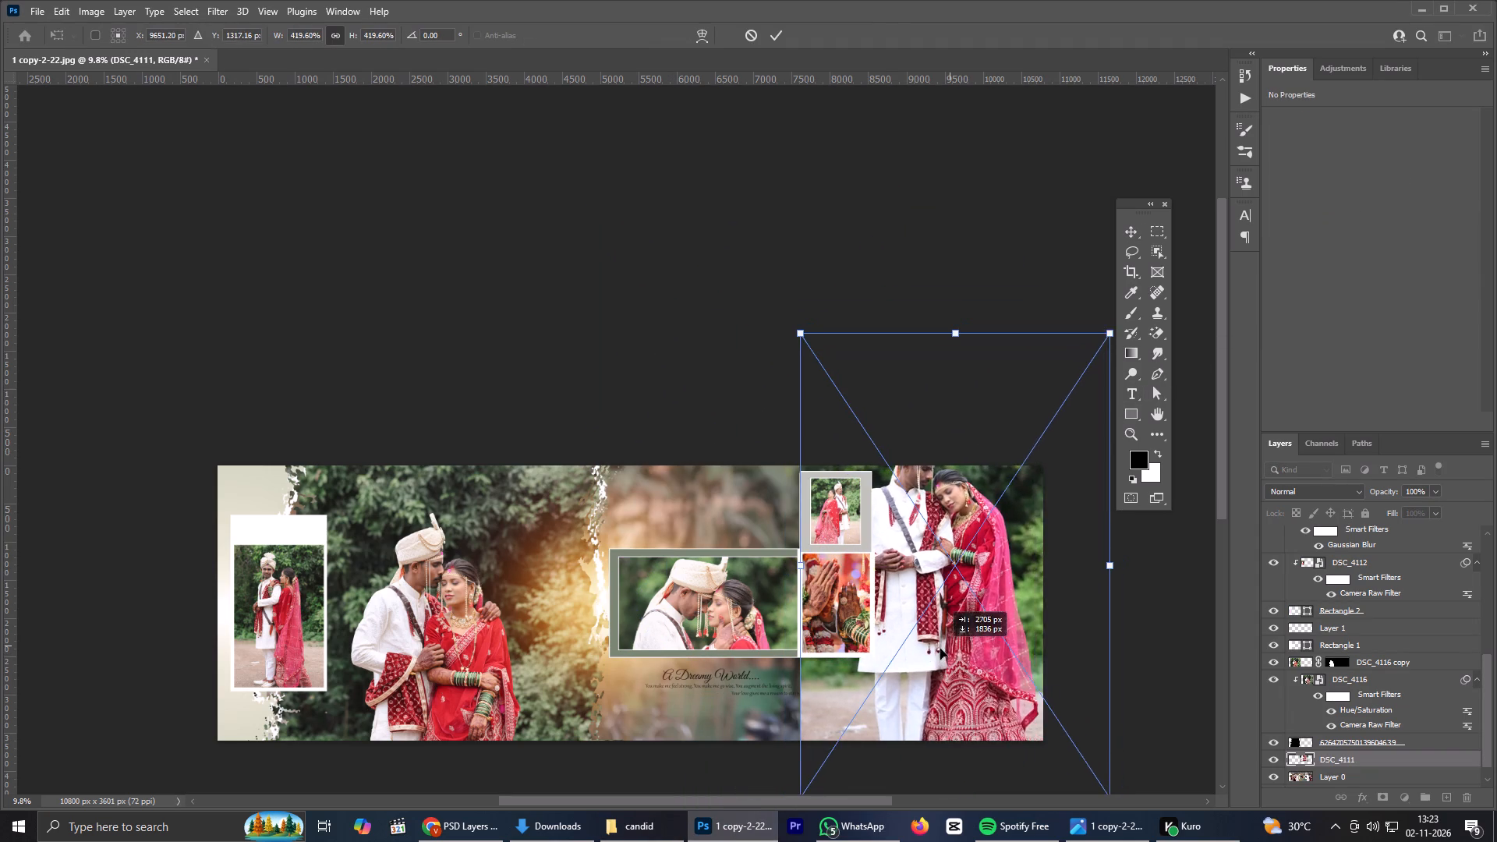
left_click_drag(940, 649, 951, 694)
scroll(930, 577, "down", 7)
left_click_drag(1032, 480, 1015, 500)
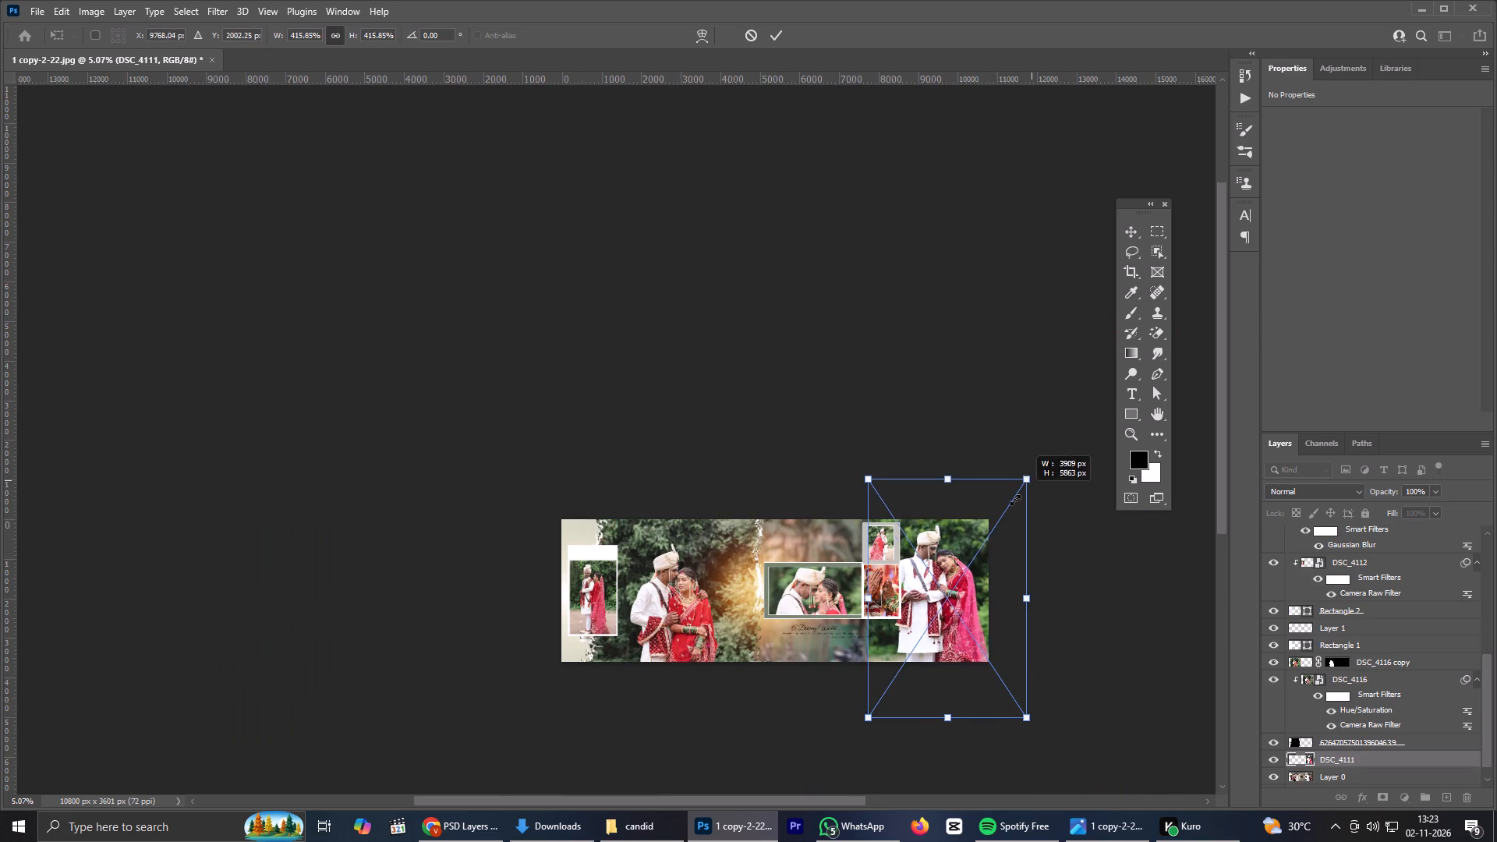
left_click_drag(1015, 500, 1039, 481)
left_click_drag(934, 588, 945, 586)
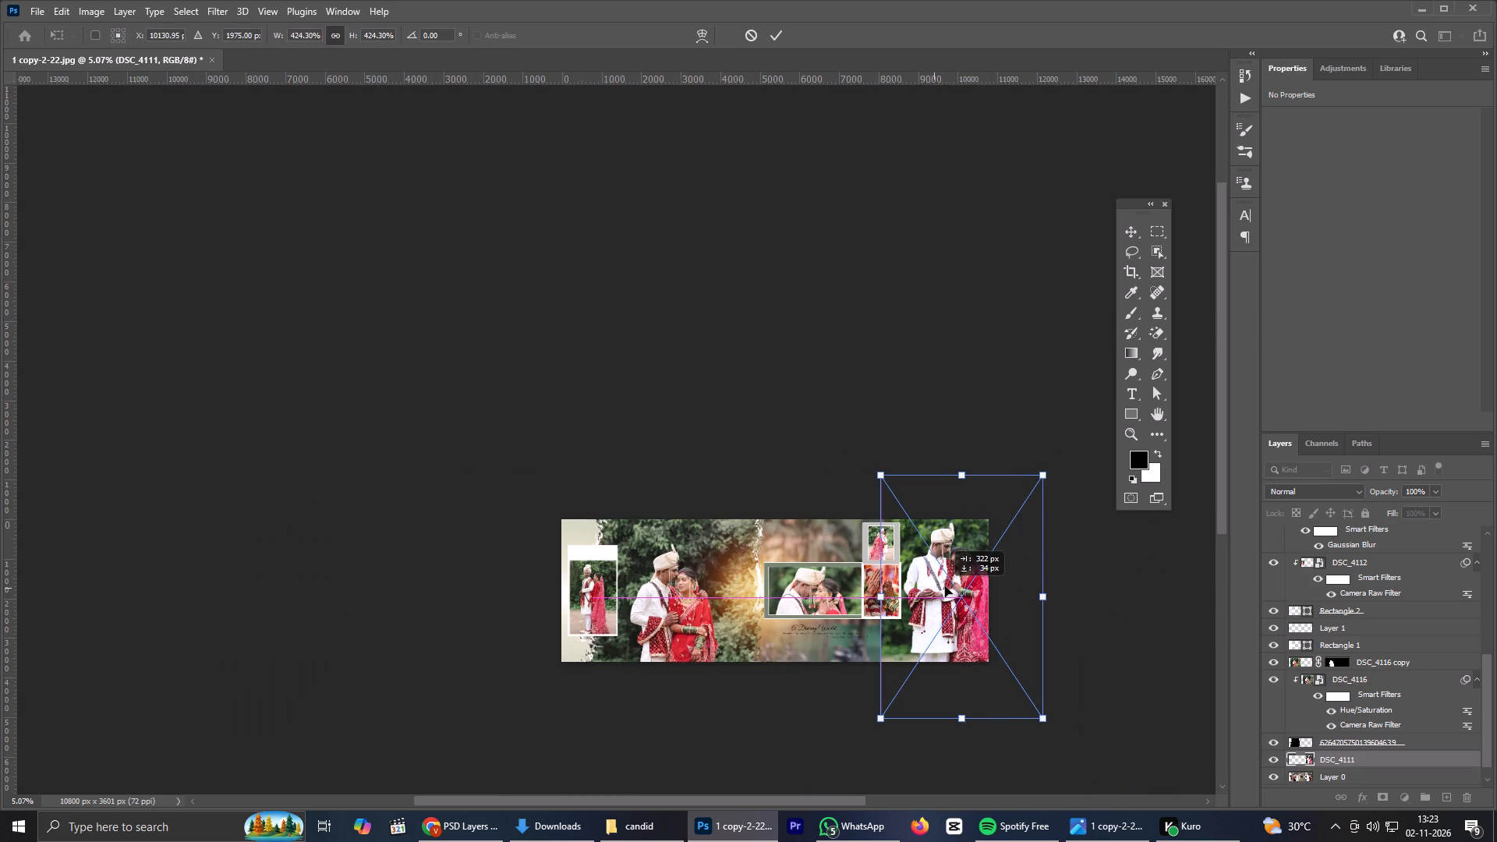
left_click_drag(945, 586, 941, 586)
left_click_drag(1046, 717, 1012, 684)
left_click_drag(947, 607, 956, 634)
left_click(780, 40)
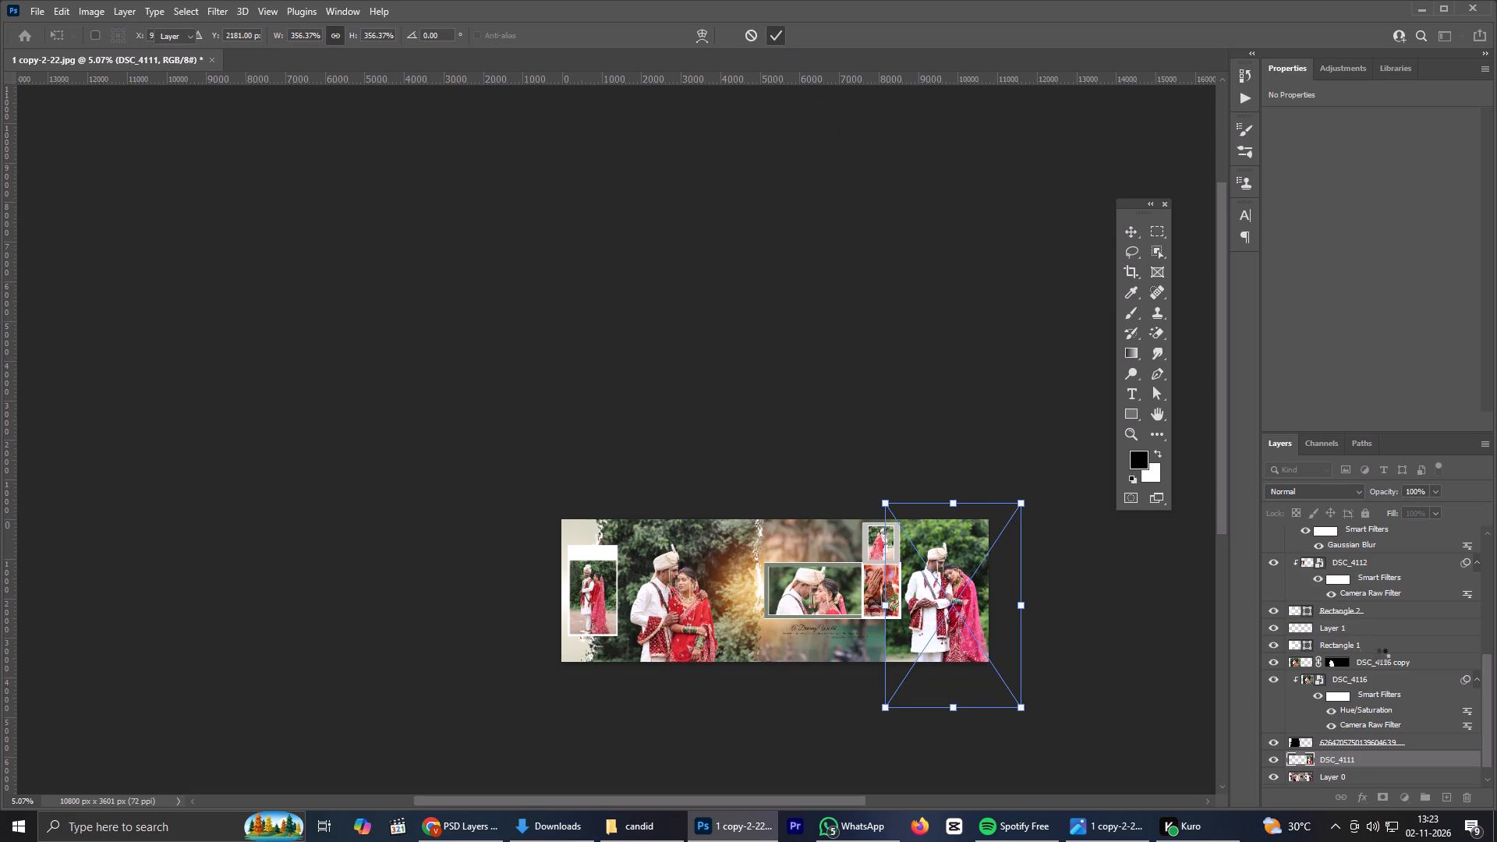
scroll(1003, 546, "up", 7)
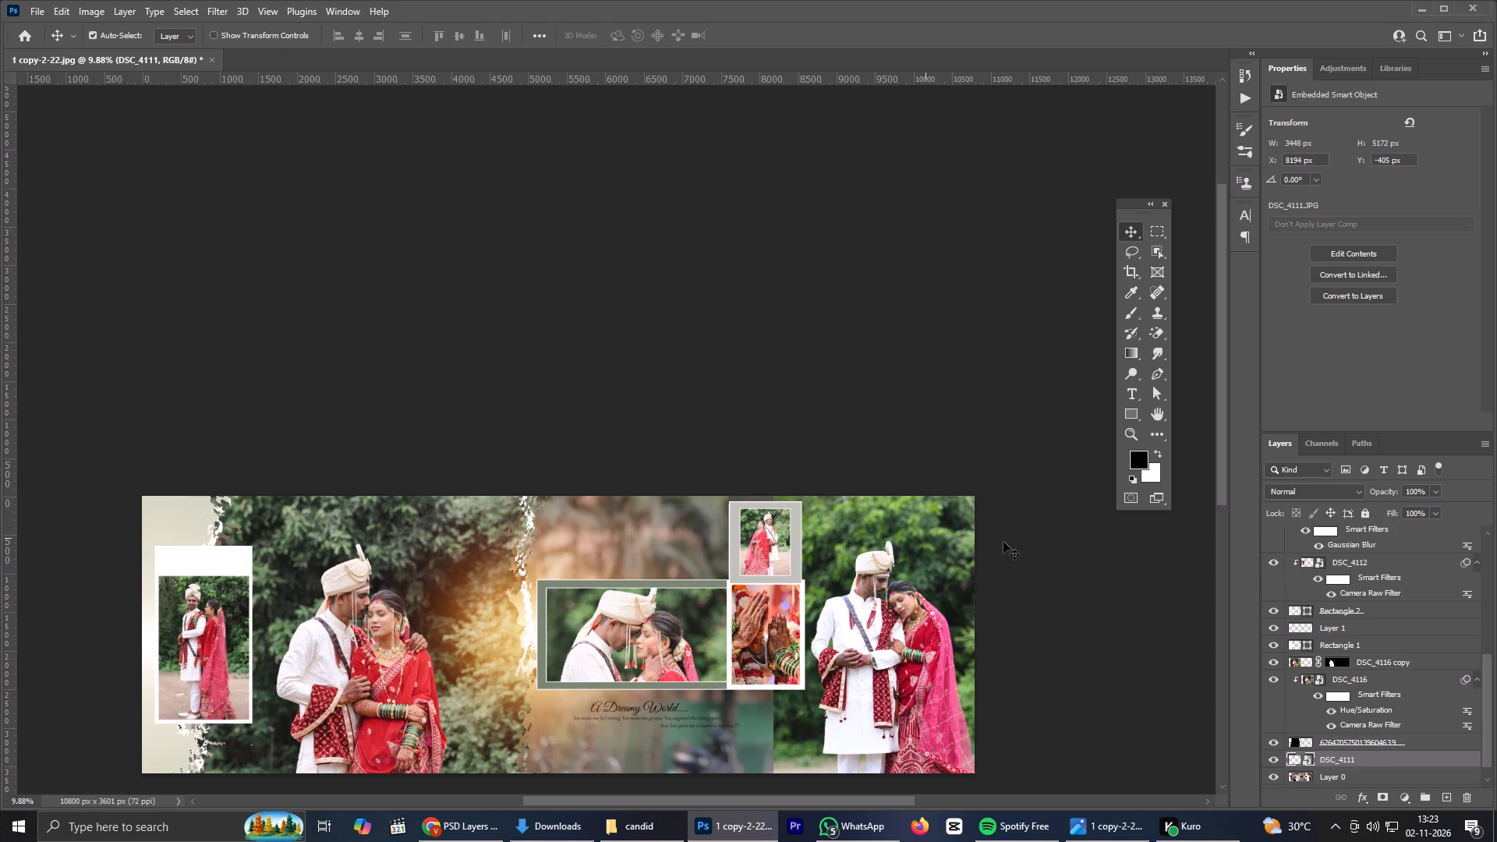
scroll(864, 597, "up", 3)
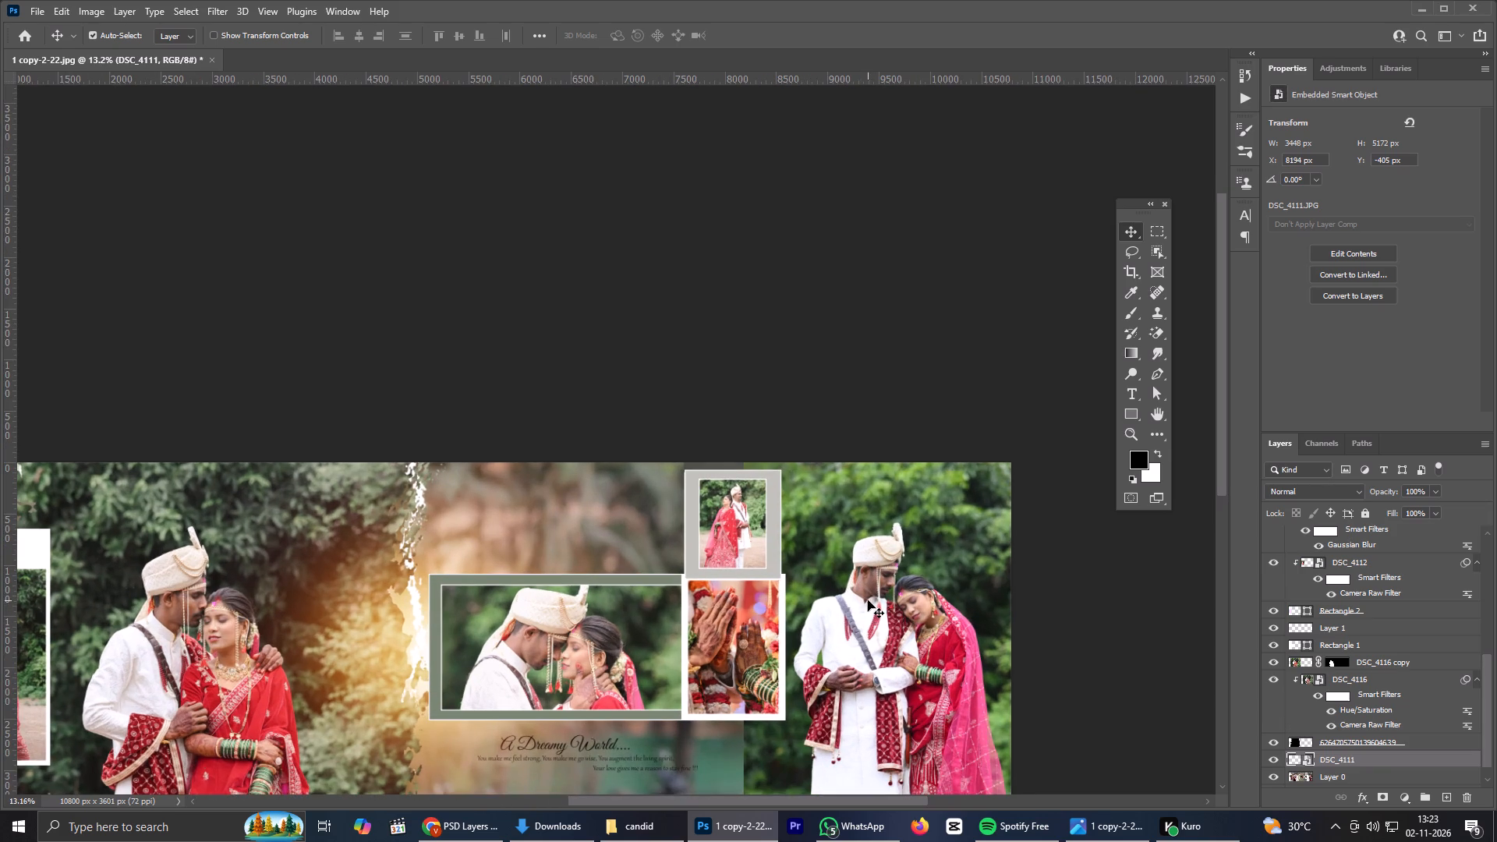
Apply a Camera Raw Filter to DSC_4111 using the Q1 user preset.
key("ctrl+shift+a")
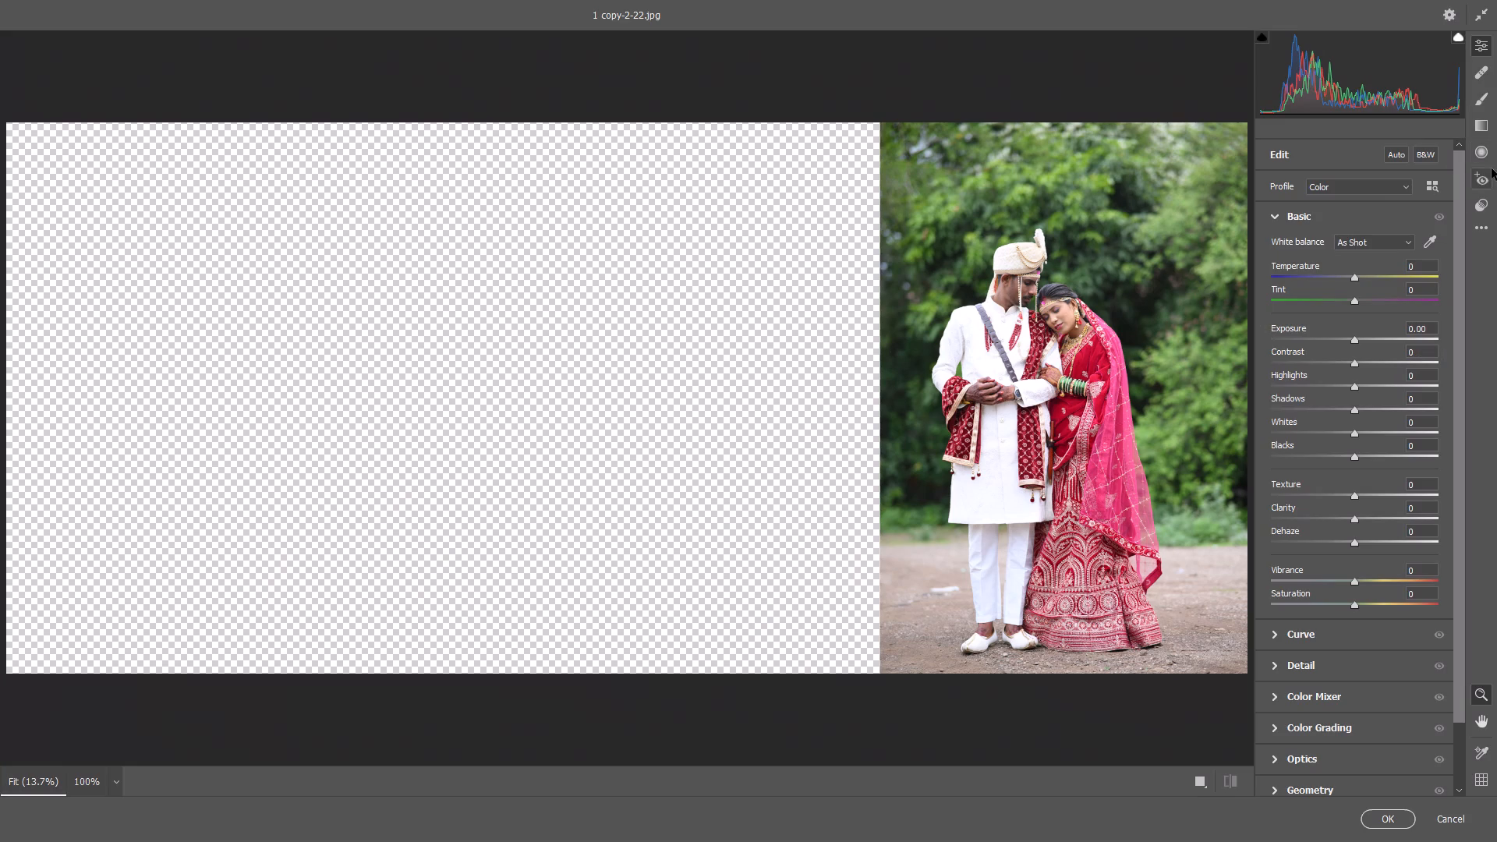
left_click(1481, 214)
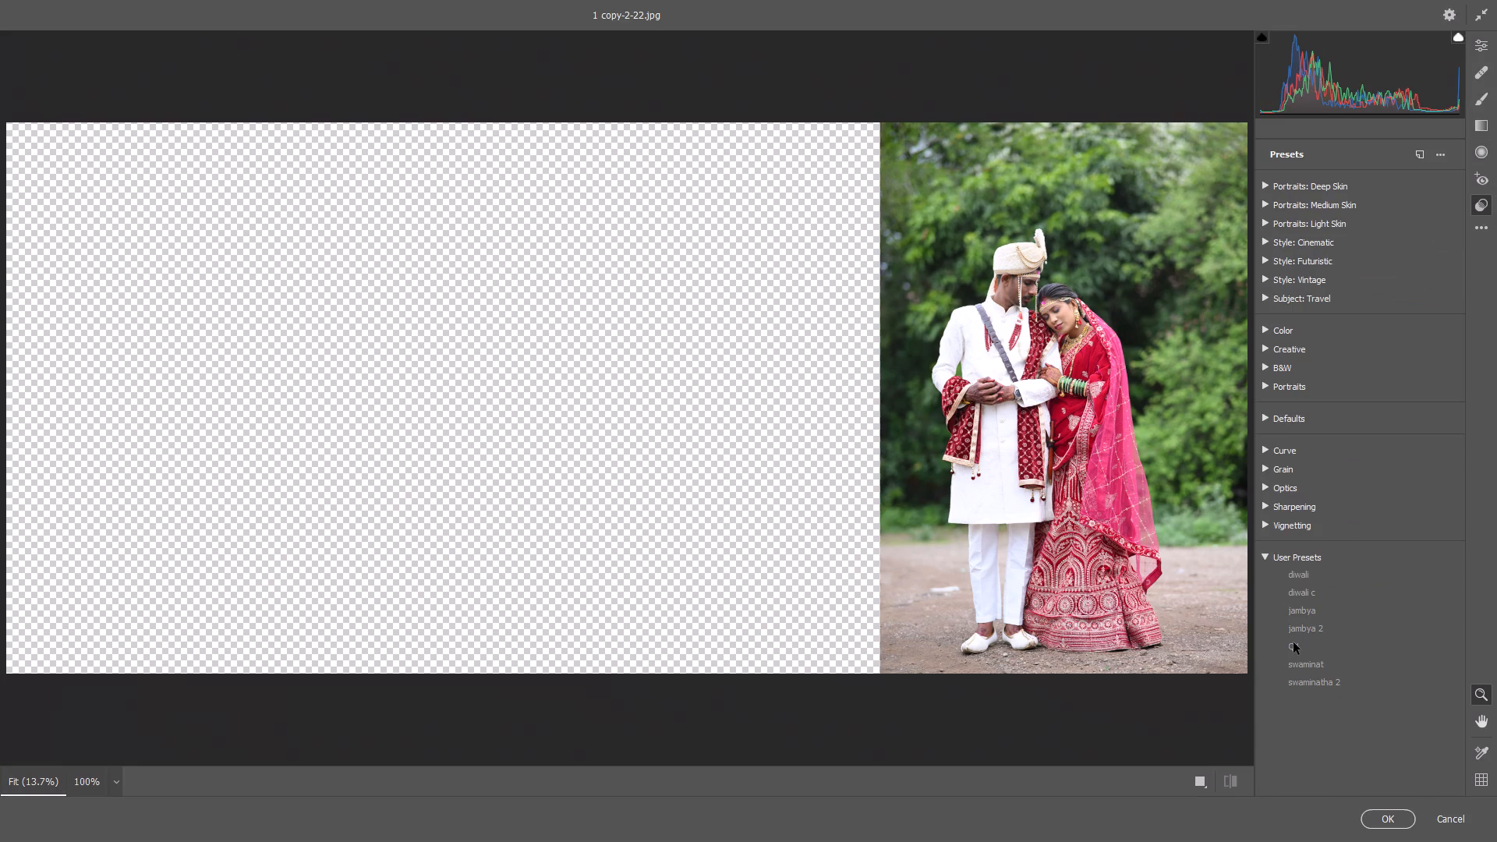
left_click(1294, 642)
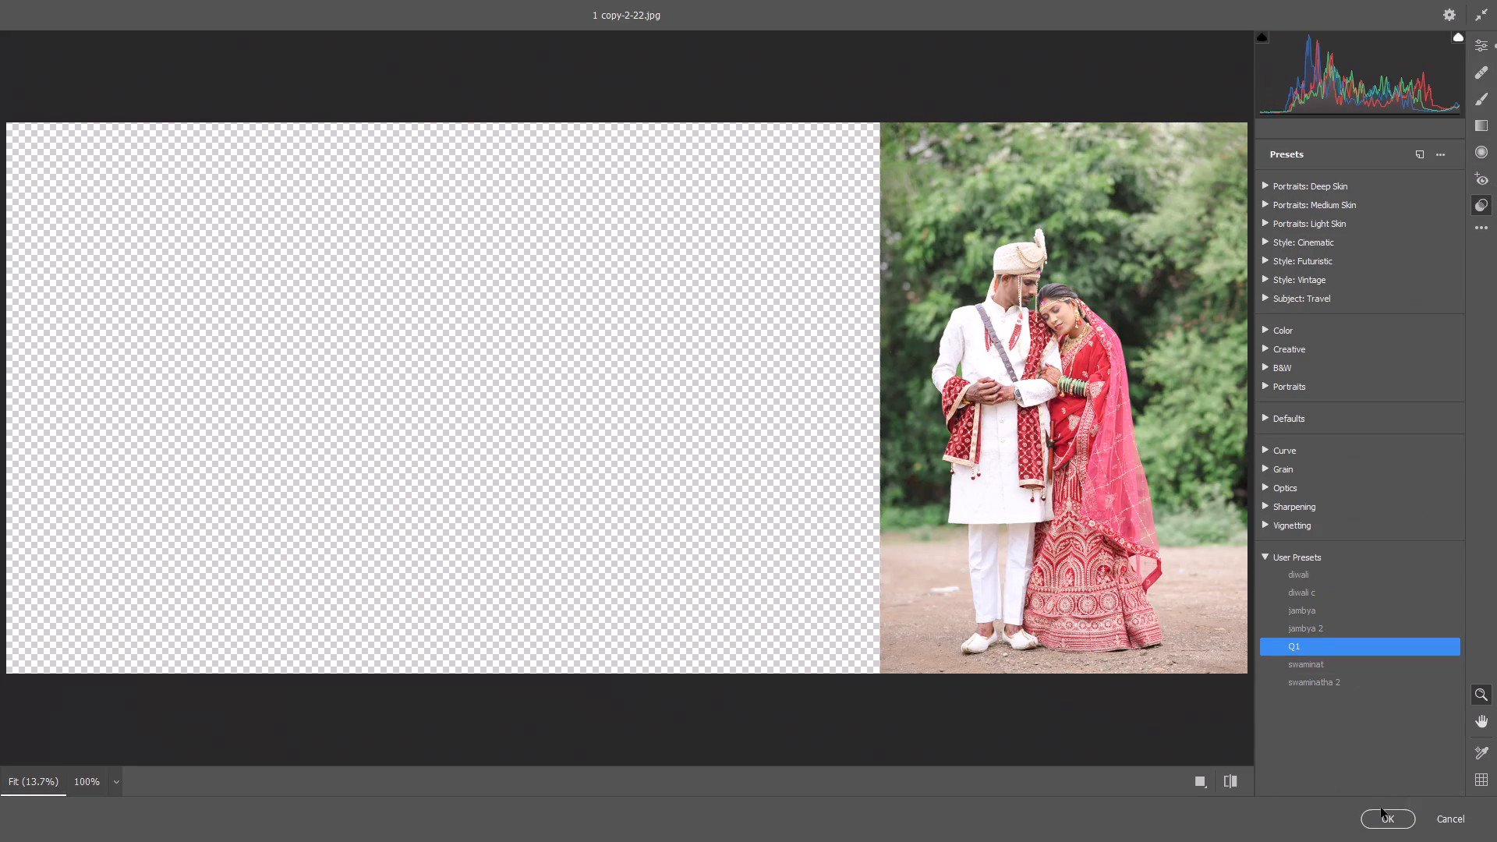
left_click(1380, 814)
Cut out the couple in DSC_4111 with Select and Mask using Select Subject and Decontaminate Colors, producing a masked copy layer.
scroll(790, 504, "down", 4)
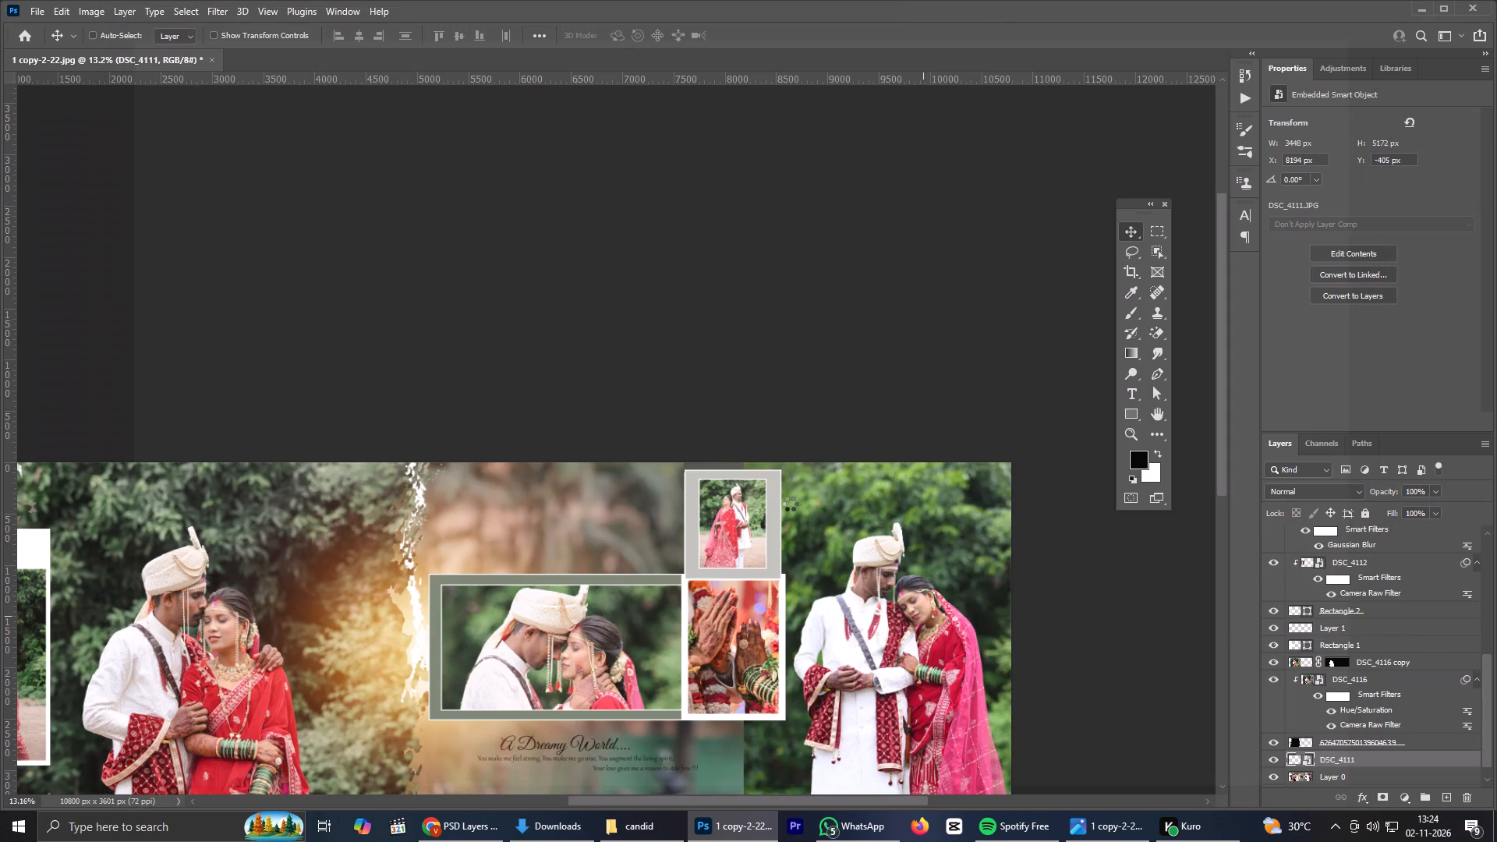
scroll(804, 539, "down", 2)
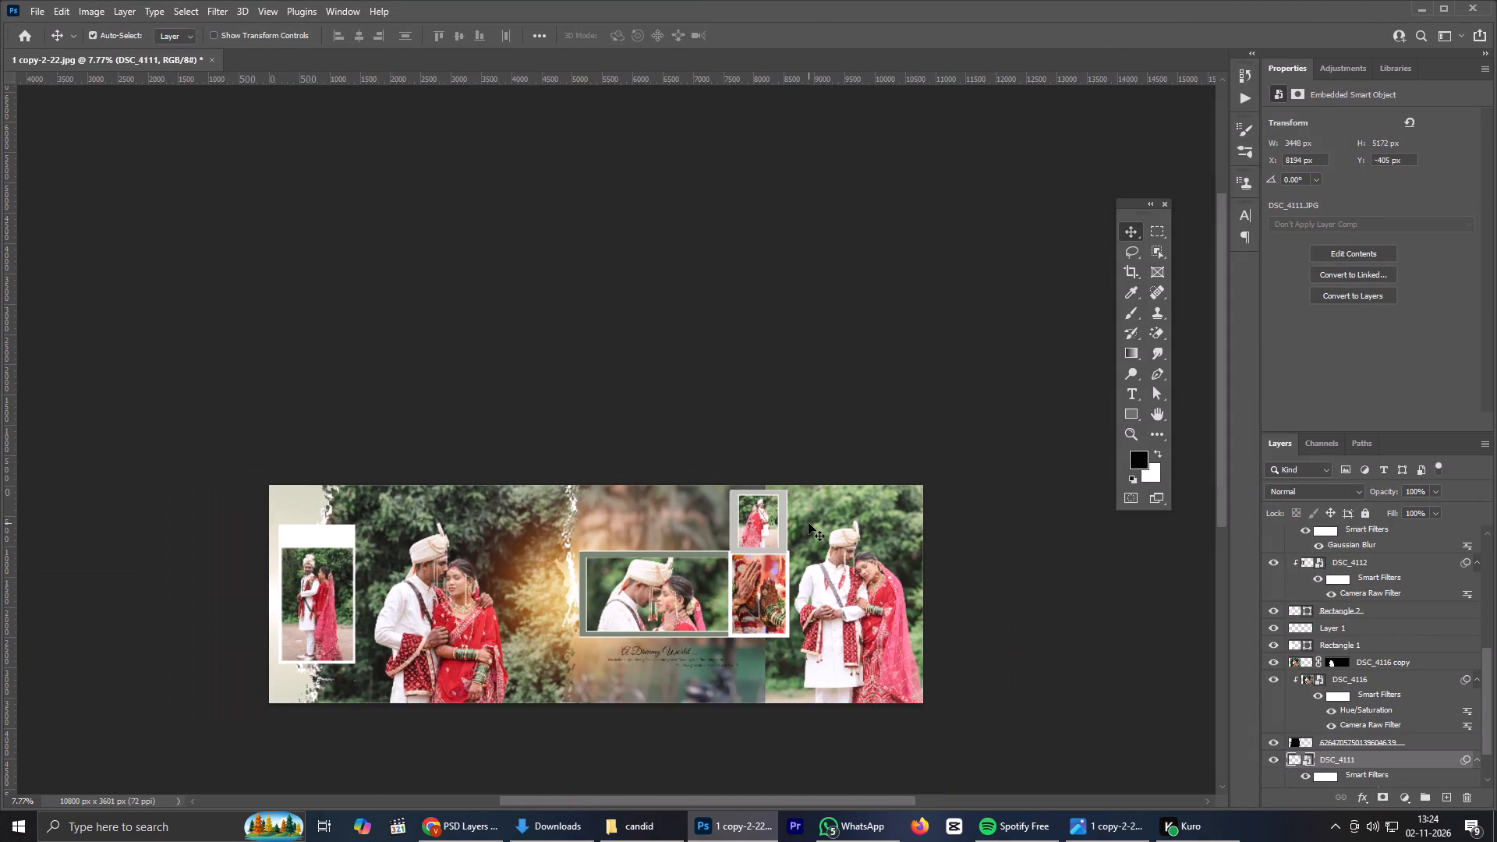
scroll(876, 588, "up", 6)
scroll(815, 516, "up", 7)
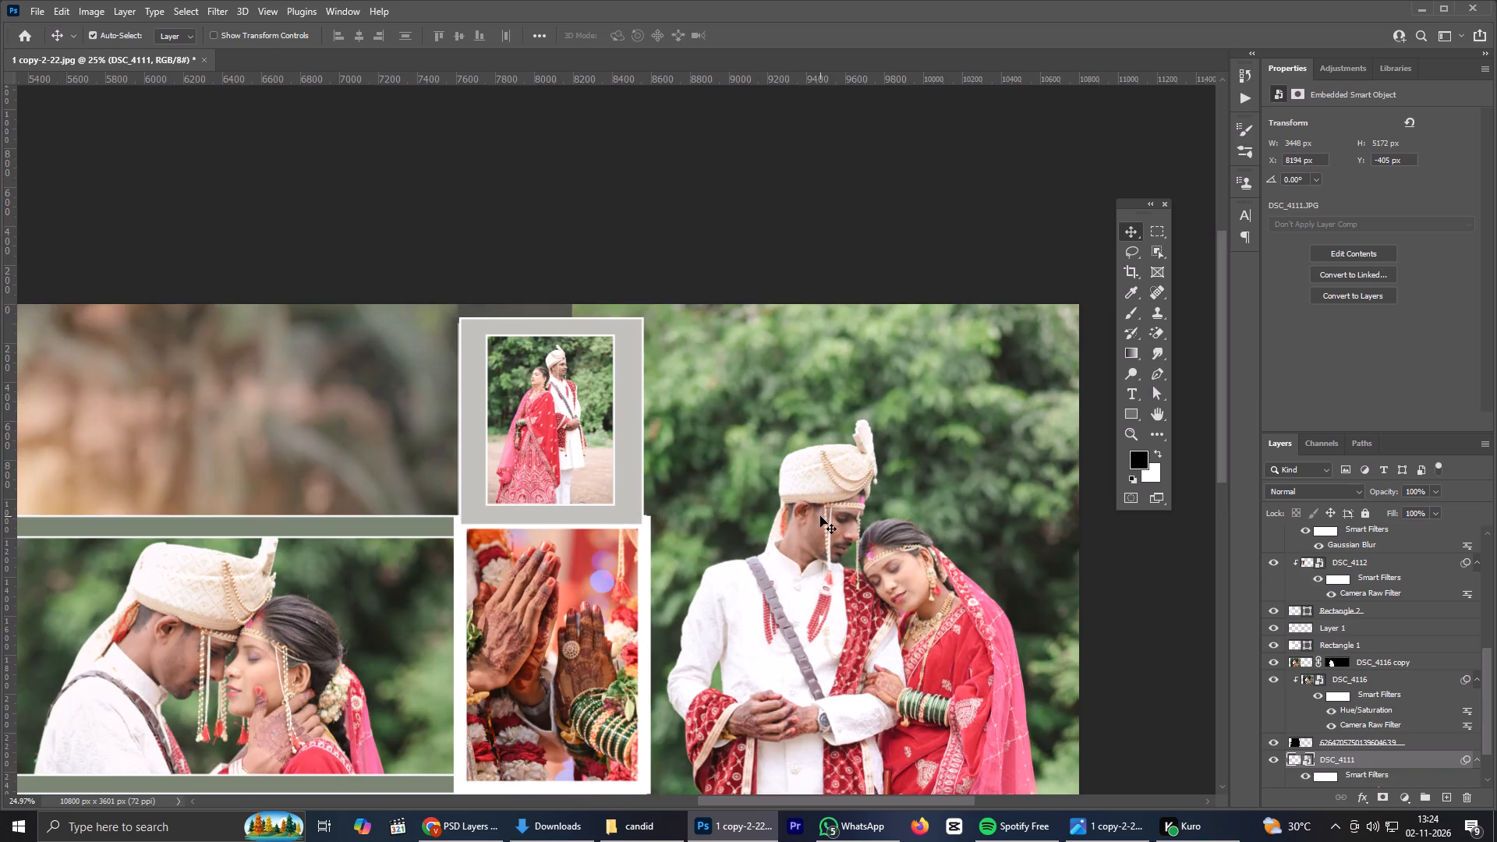
scroll(822, 516, "down", 9)
key("space")
key("space")
key("space")
key("space")
key("space")
key("space")
key("space")
key("space")
key("space")
key("space")
left_click_drag(835, 610, 848, 549)
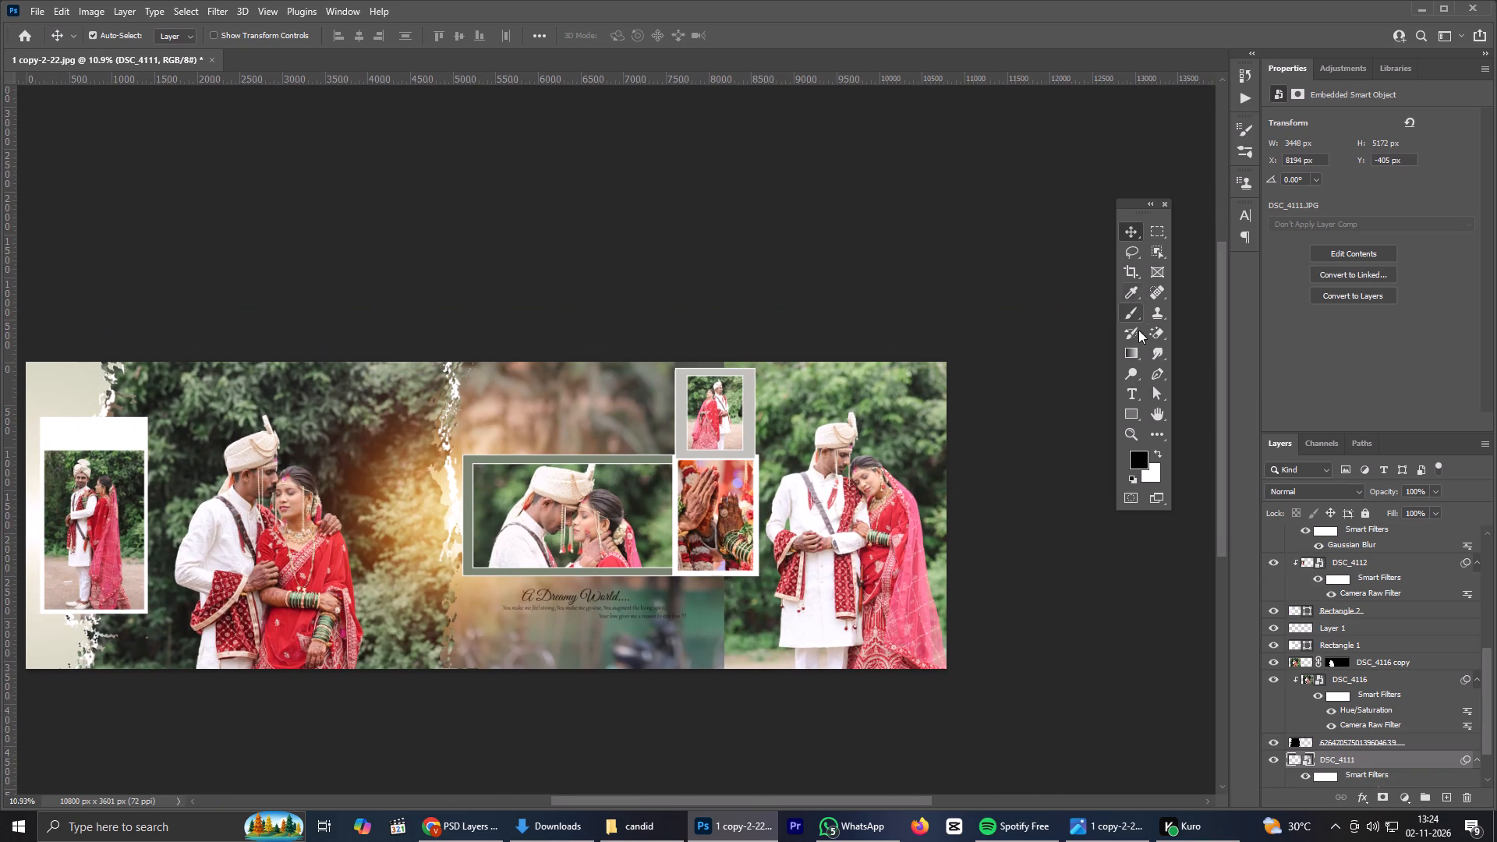
left_click(1129, 252)
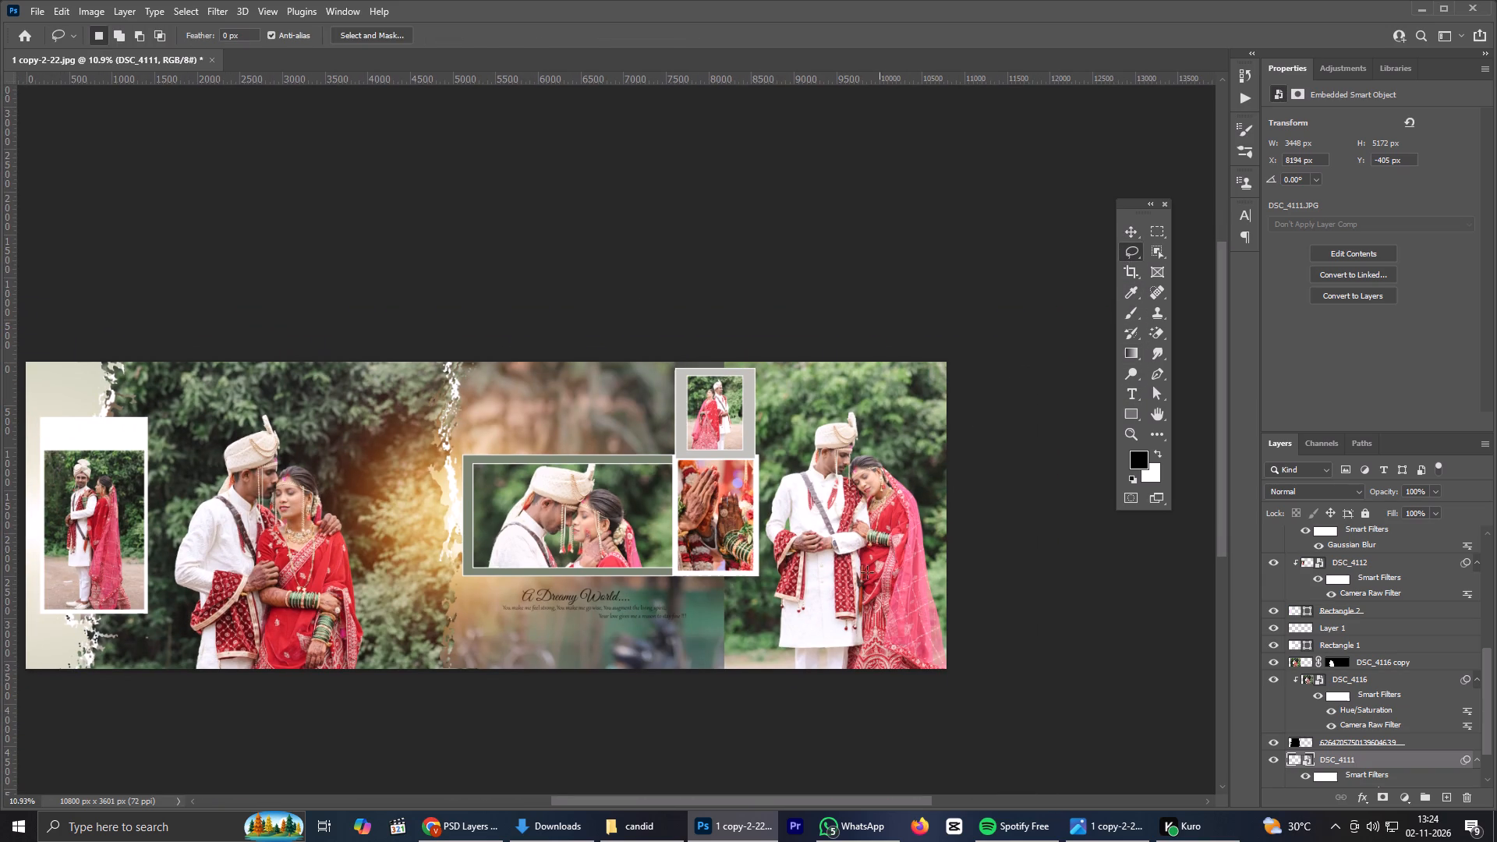
left_click_drag(770, 664, 817, 406)
left_click_drag(817, 406, 806, 659)
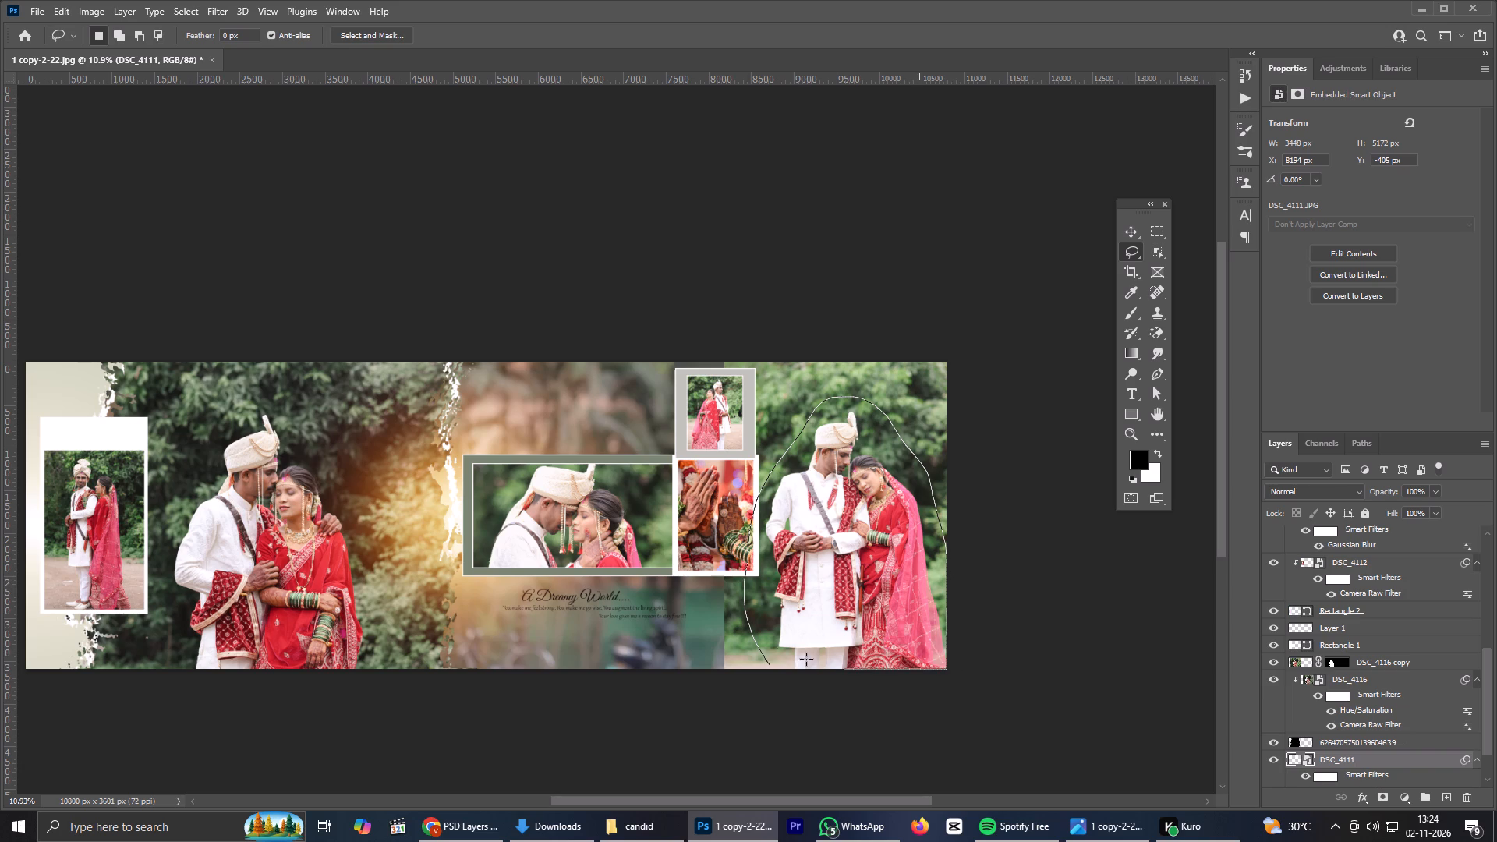
left_click_drag(806, 659, 757, 654)
left_click(384, 37)
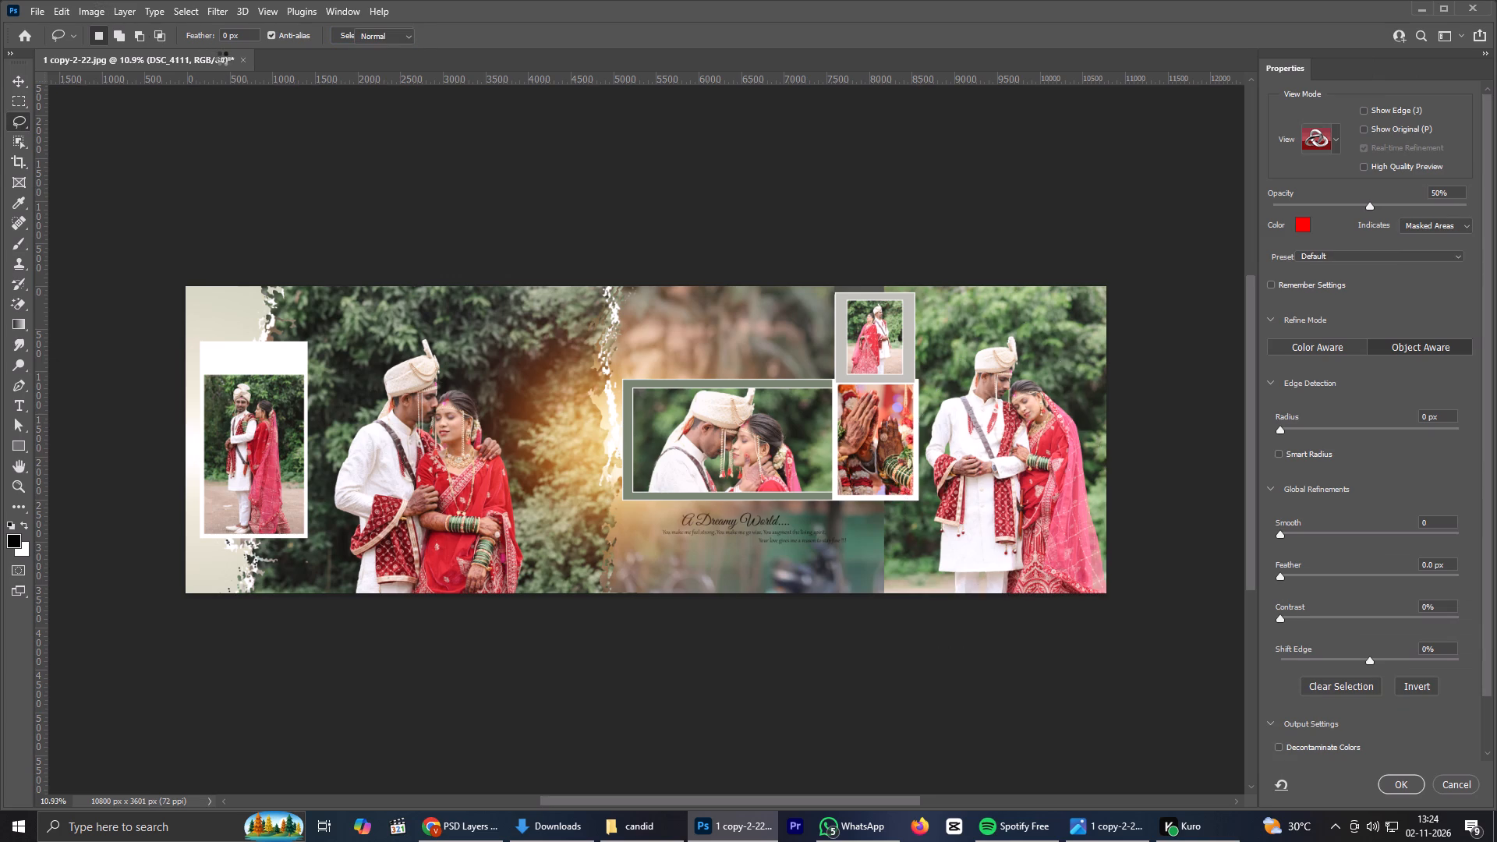
left_click(326, 31)
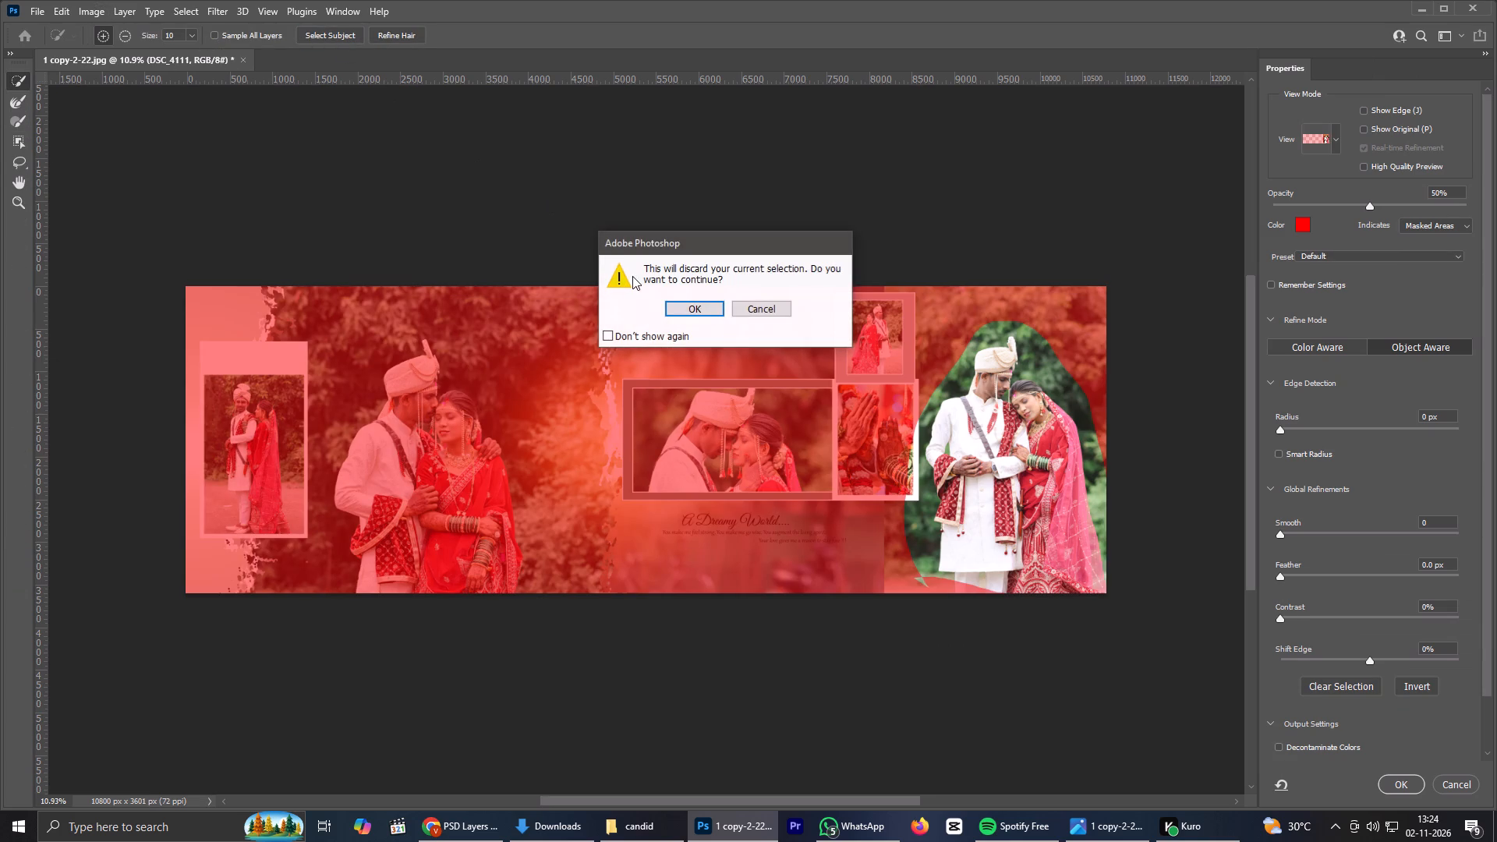
left_click(680, 302)
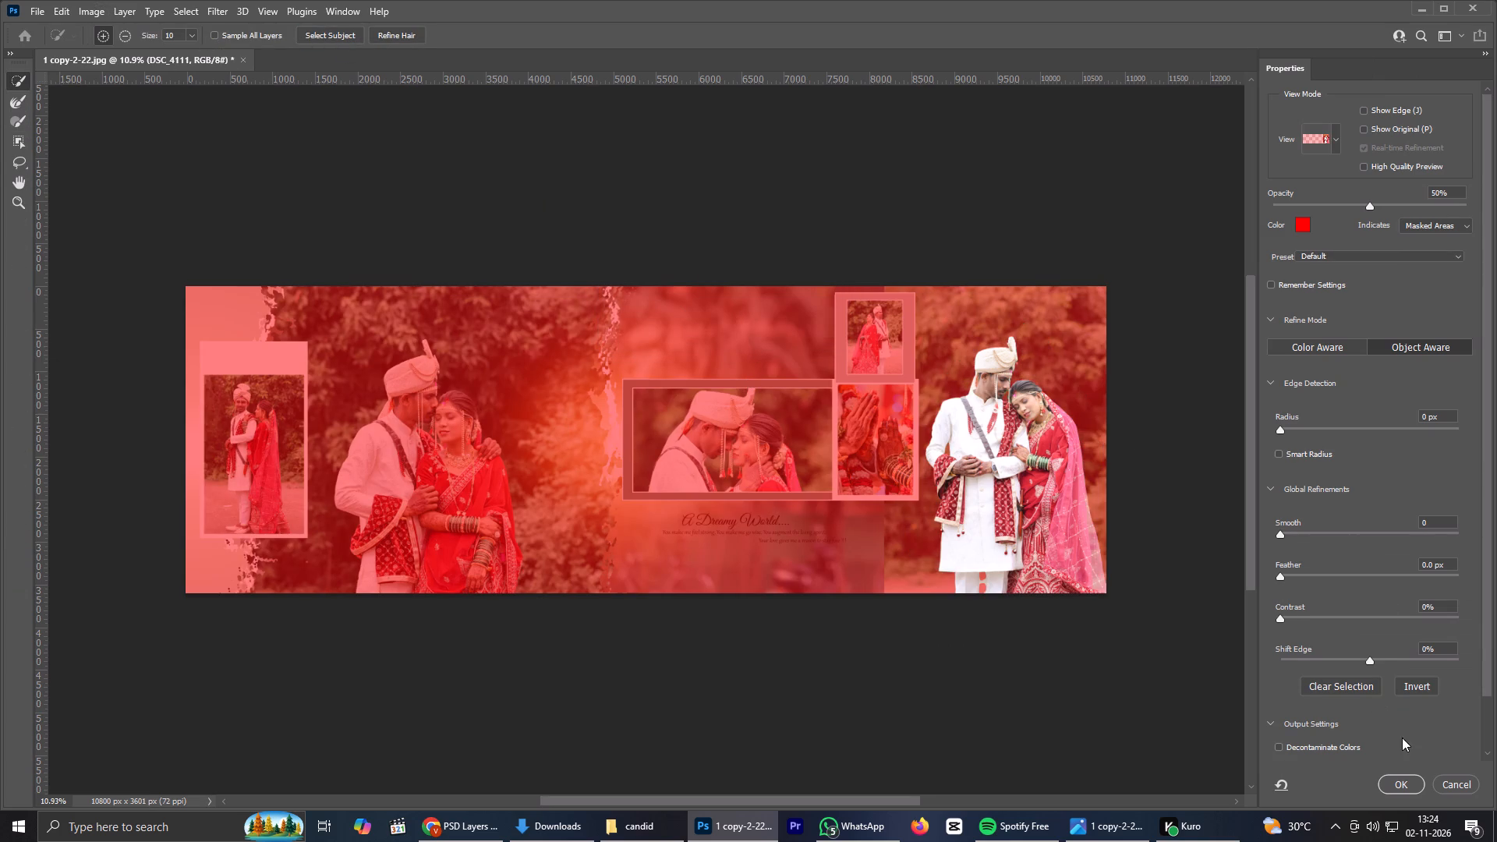
left_click(1282, 747)
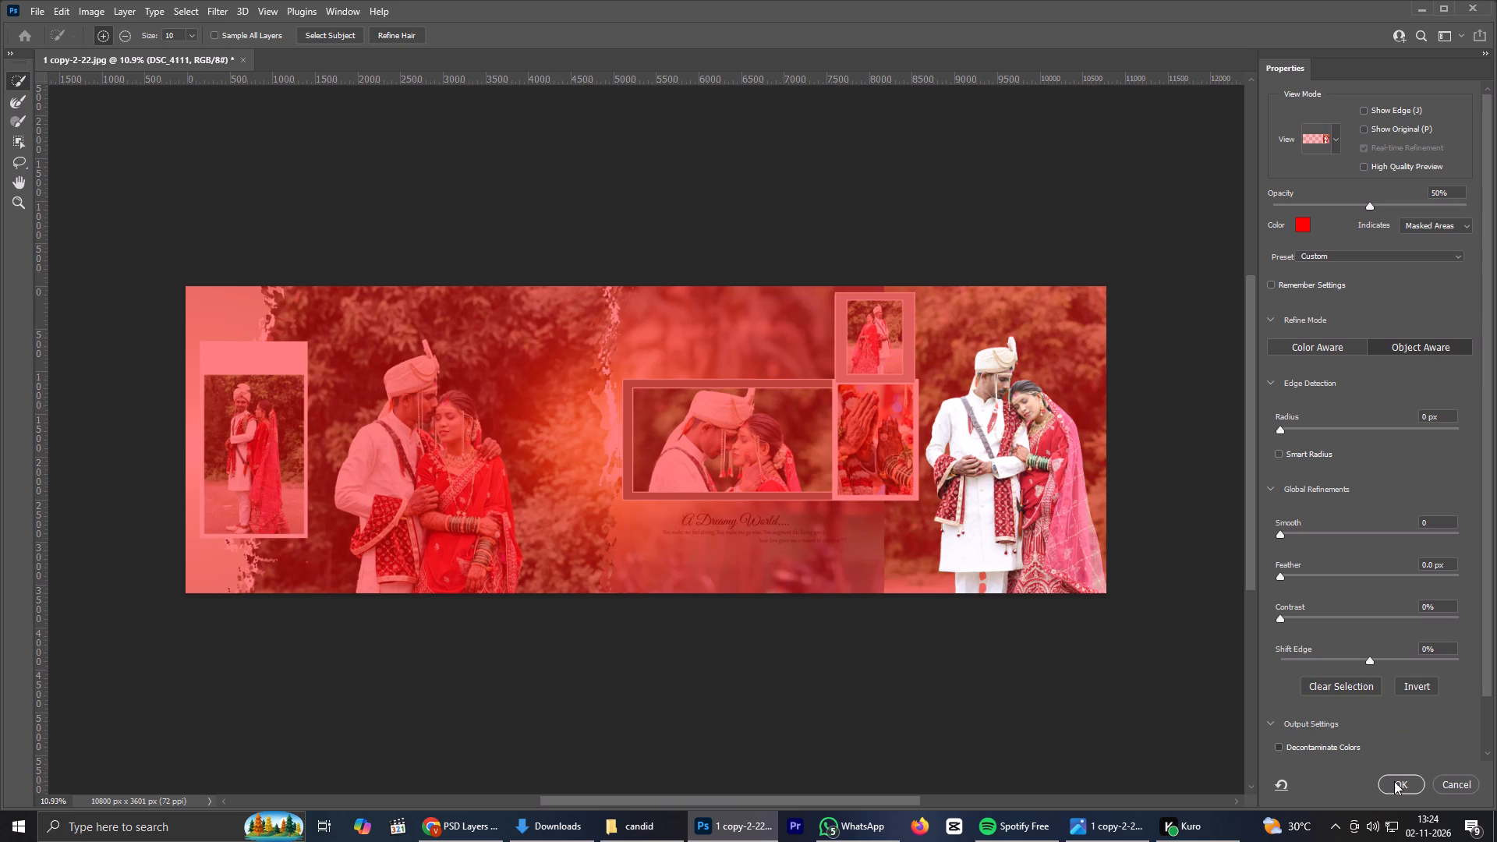
left_click(1394, 781)
Make the original DSC_4111 layer beneath its cutout copy visible again.
scroll(1367, 727, "down", 3)
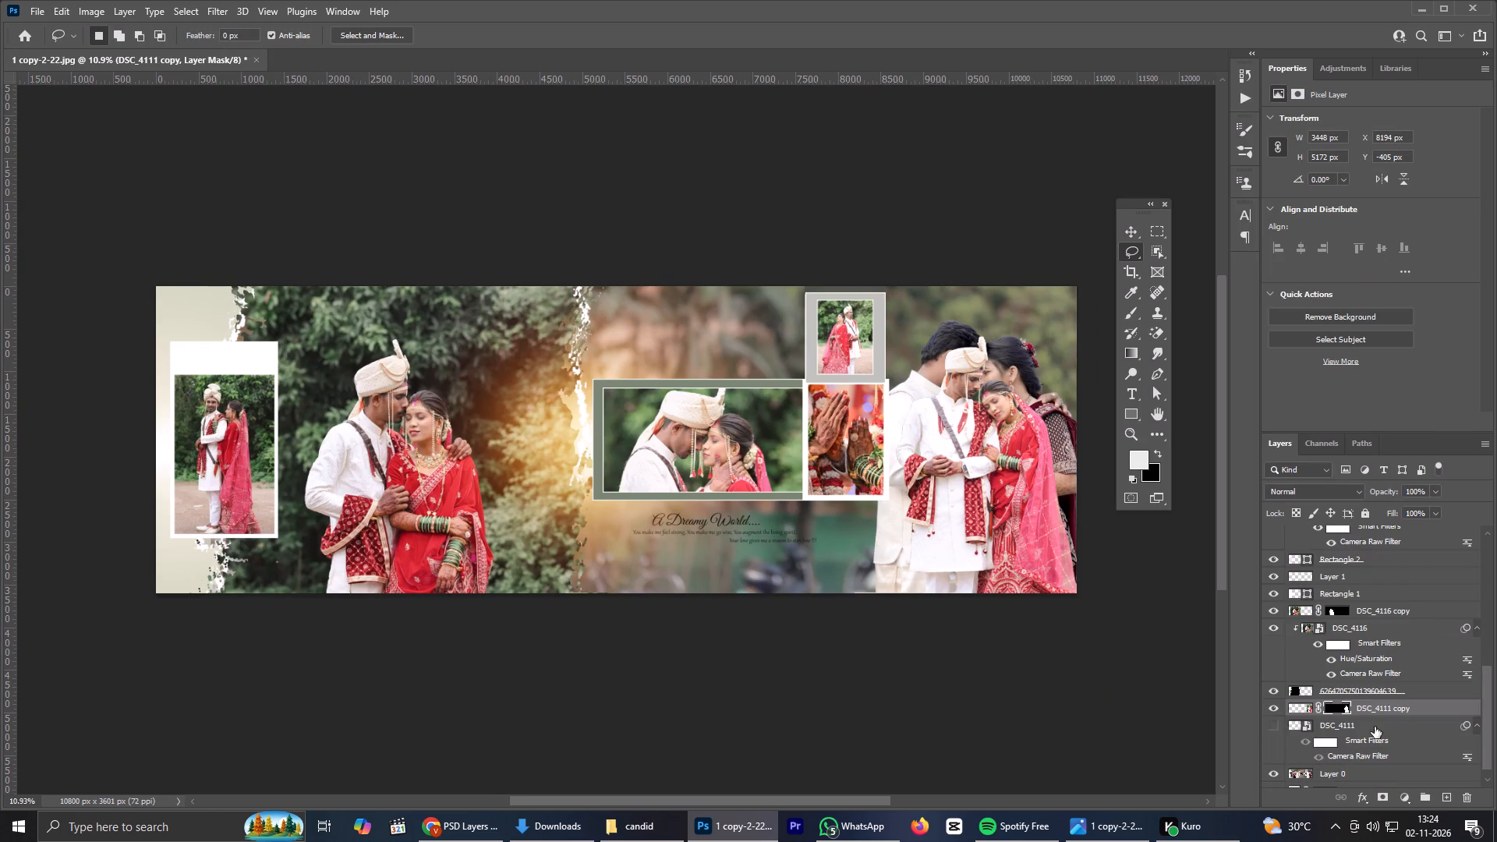
left_click(1276, 724)
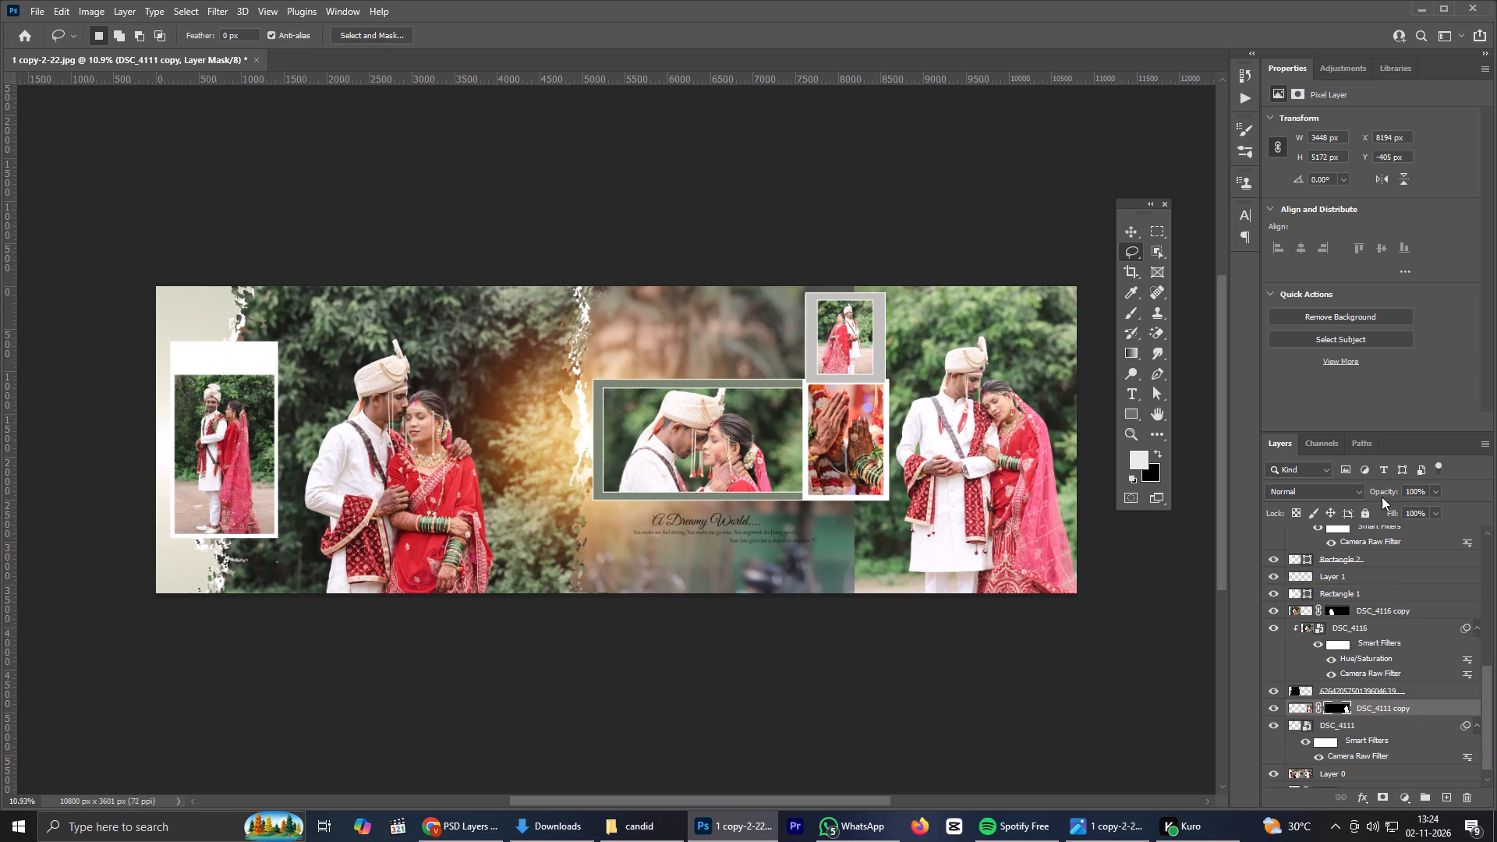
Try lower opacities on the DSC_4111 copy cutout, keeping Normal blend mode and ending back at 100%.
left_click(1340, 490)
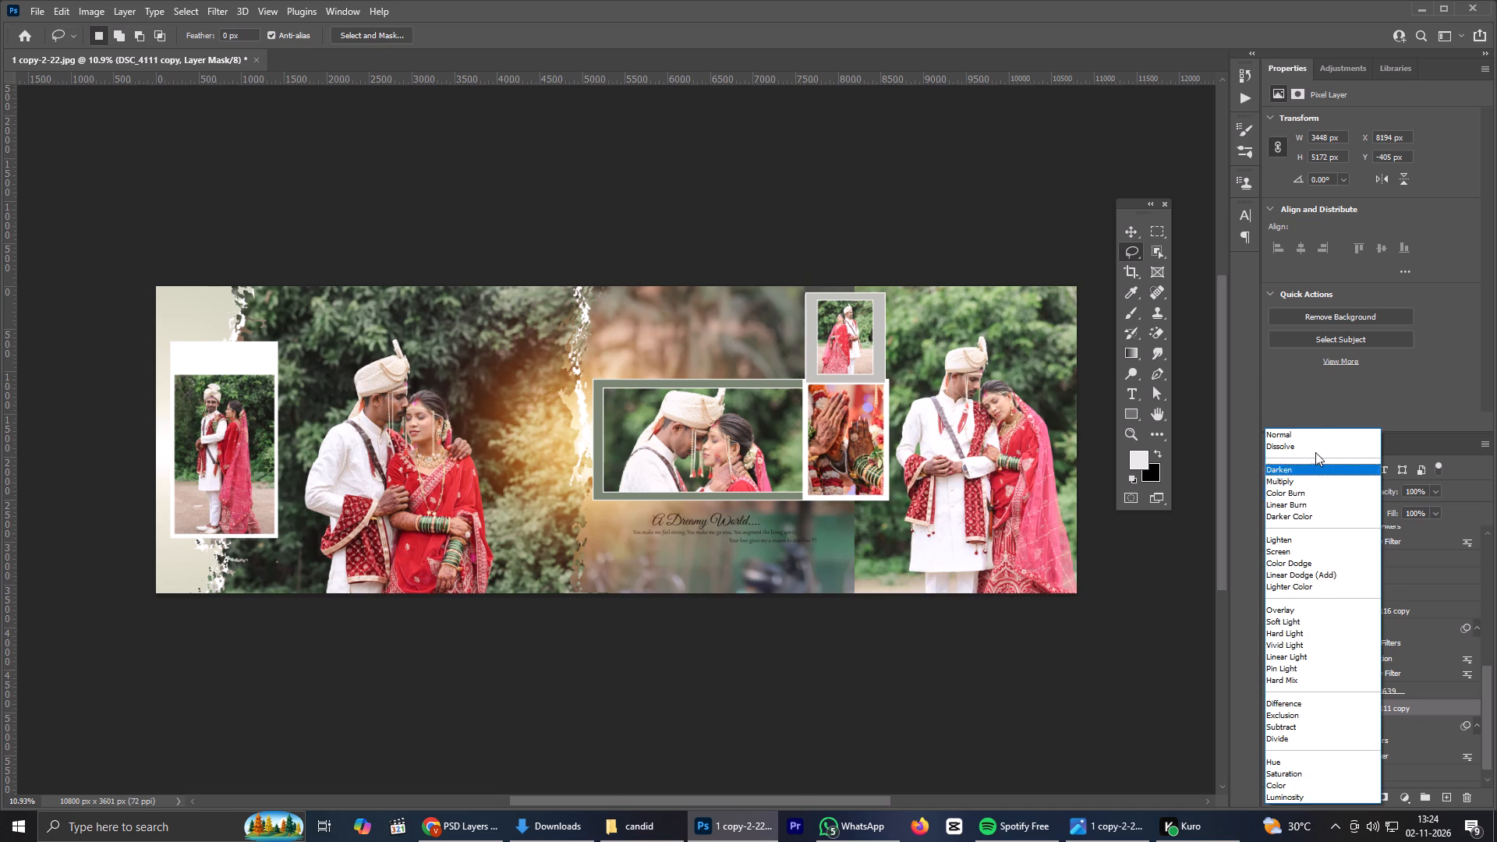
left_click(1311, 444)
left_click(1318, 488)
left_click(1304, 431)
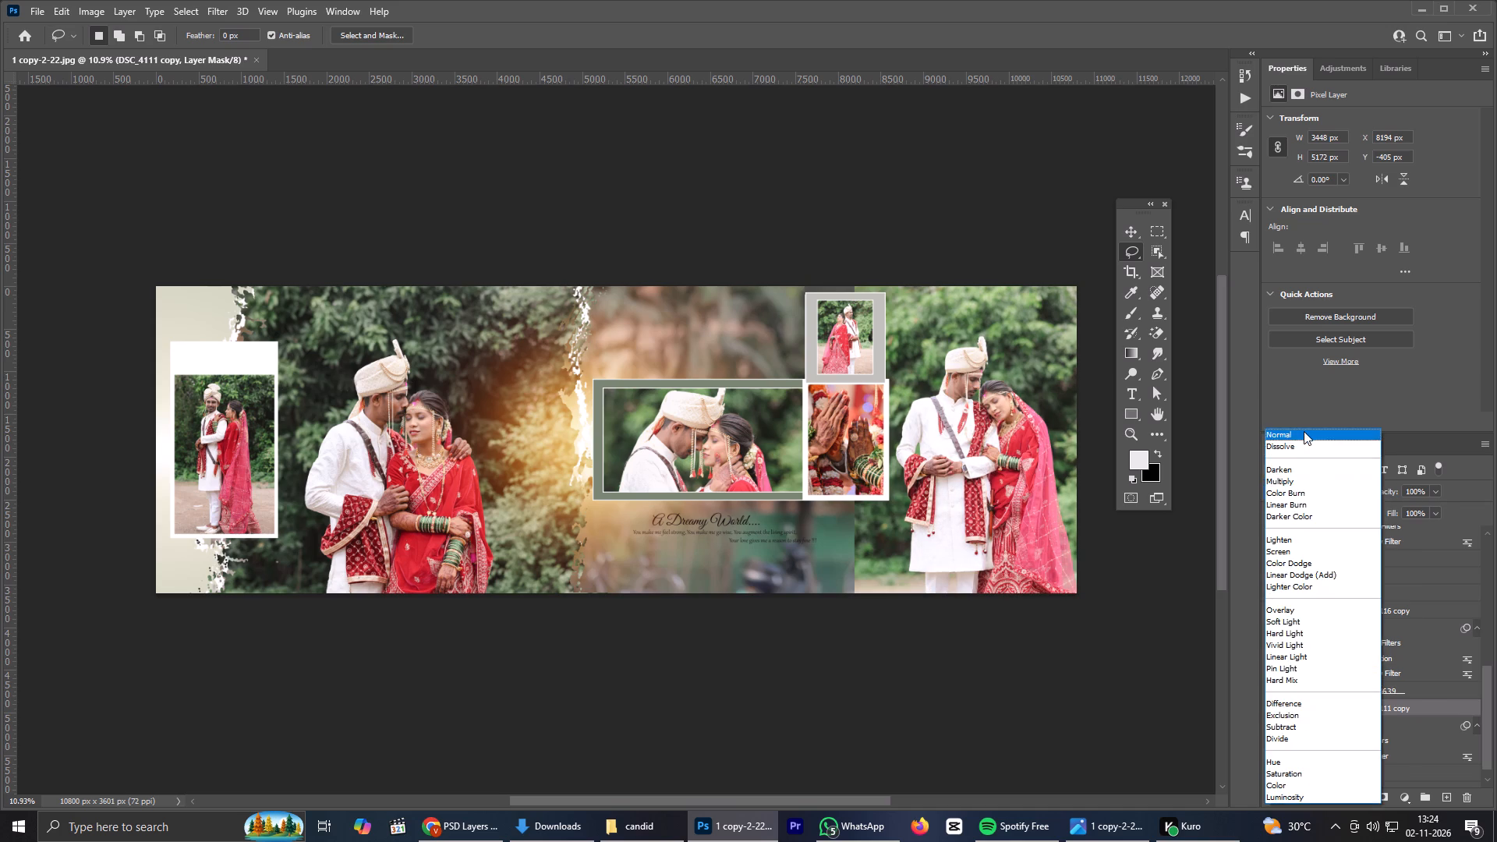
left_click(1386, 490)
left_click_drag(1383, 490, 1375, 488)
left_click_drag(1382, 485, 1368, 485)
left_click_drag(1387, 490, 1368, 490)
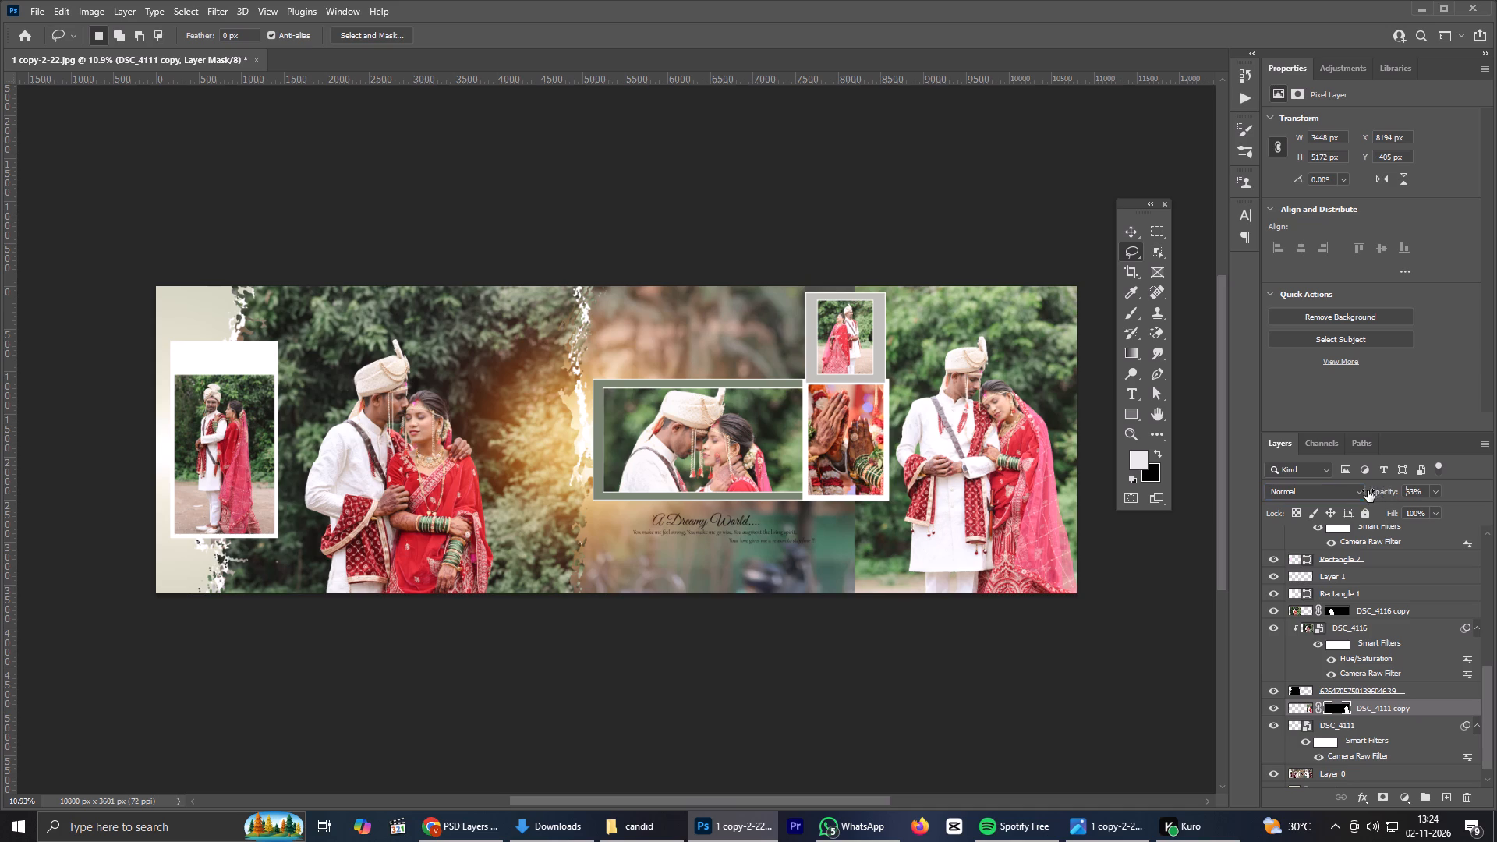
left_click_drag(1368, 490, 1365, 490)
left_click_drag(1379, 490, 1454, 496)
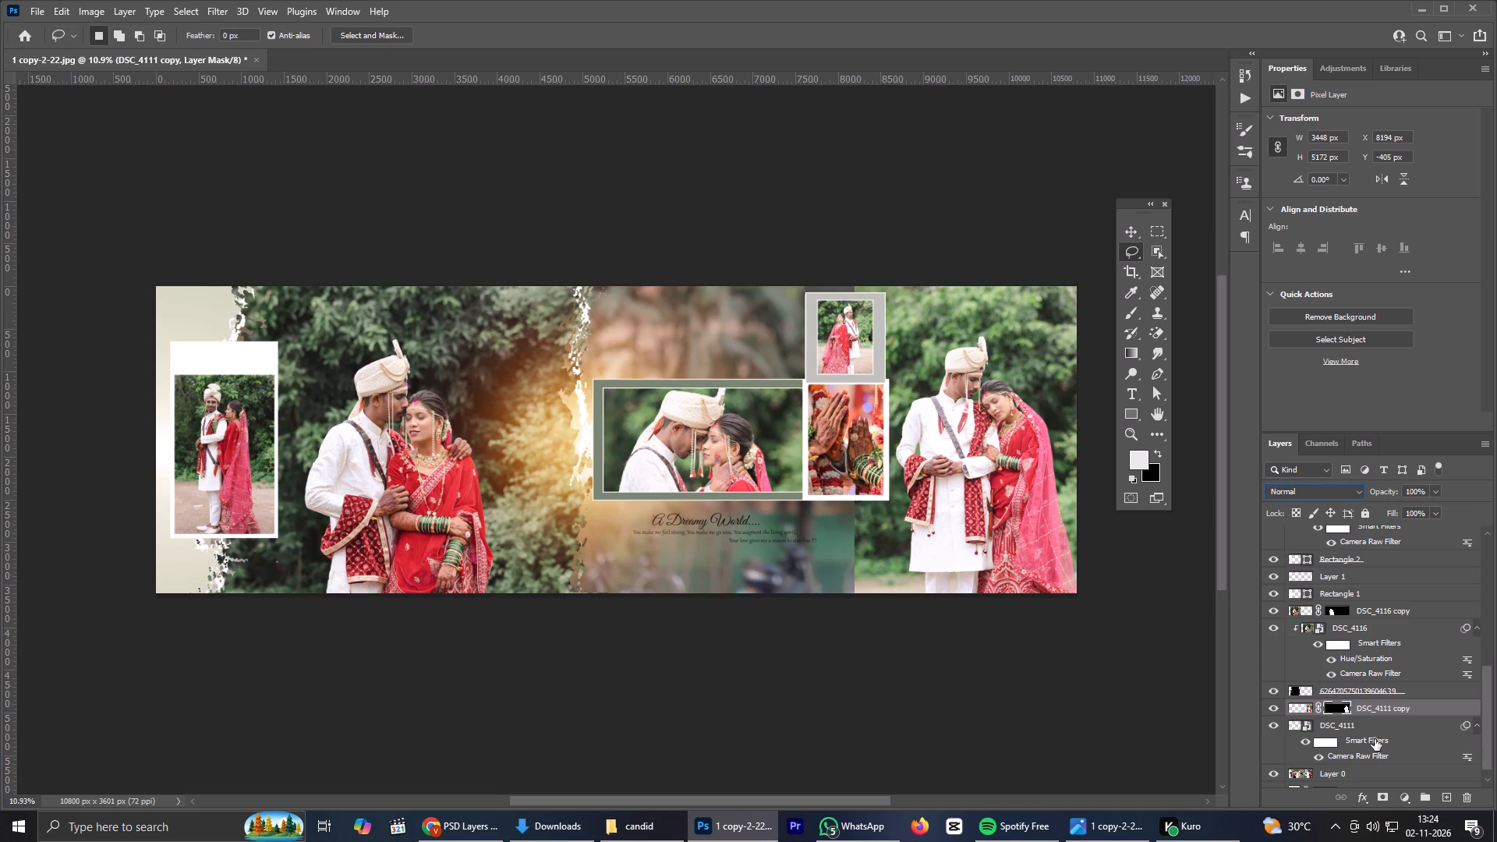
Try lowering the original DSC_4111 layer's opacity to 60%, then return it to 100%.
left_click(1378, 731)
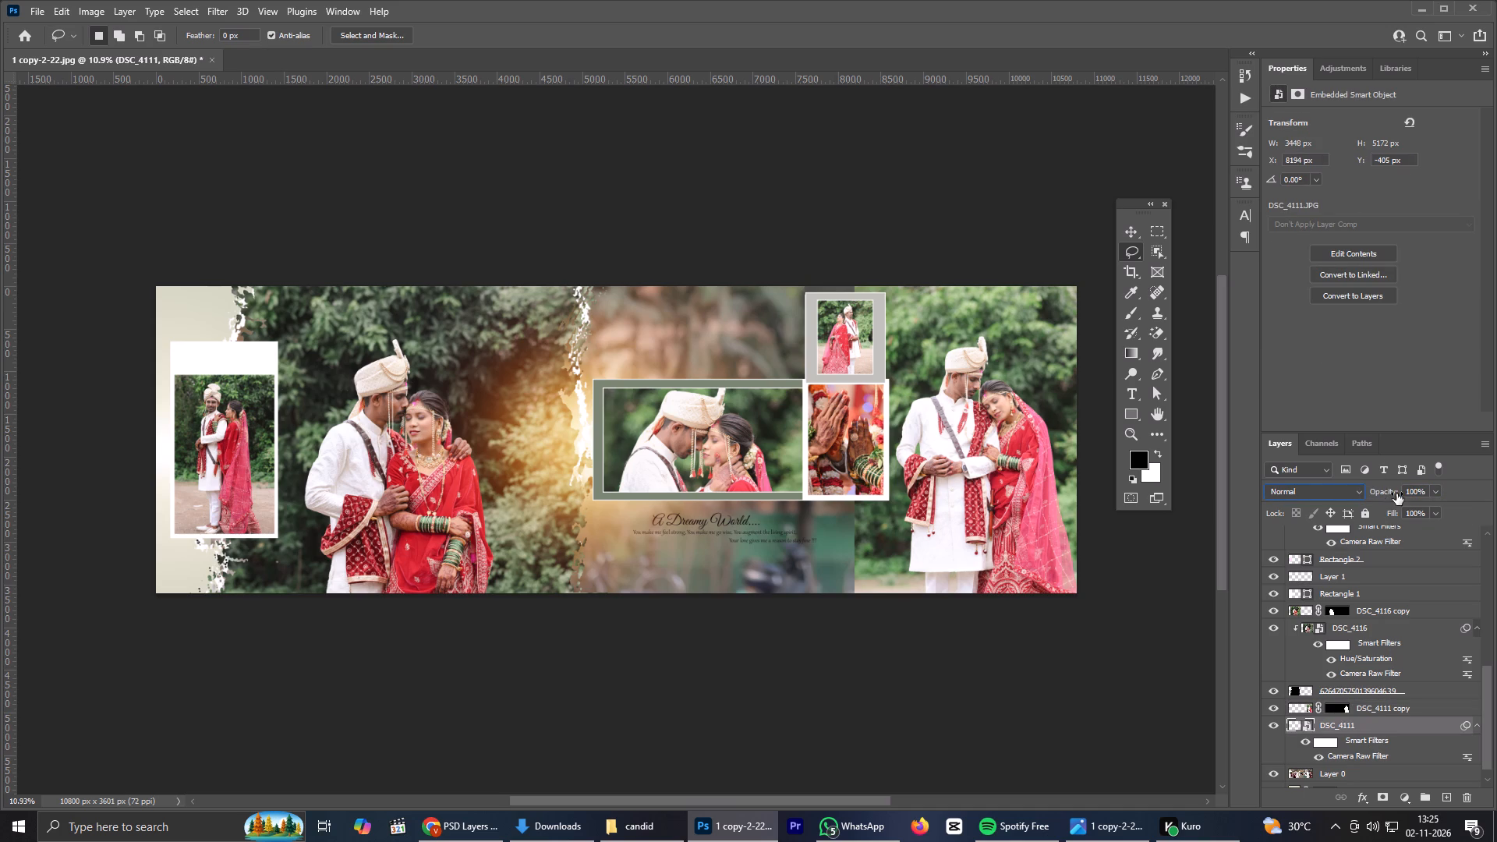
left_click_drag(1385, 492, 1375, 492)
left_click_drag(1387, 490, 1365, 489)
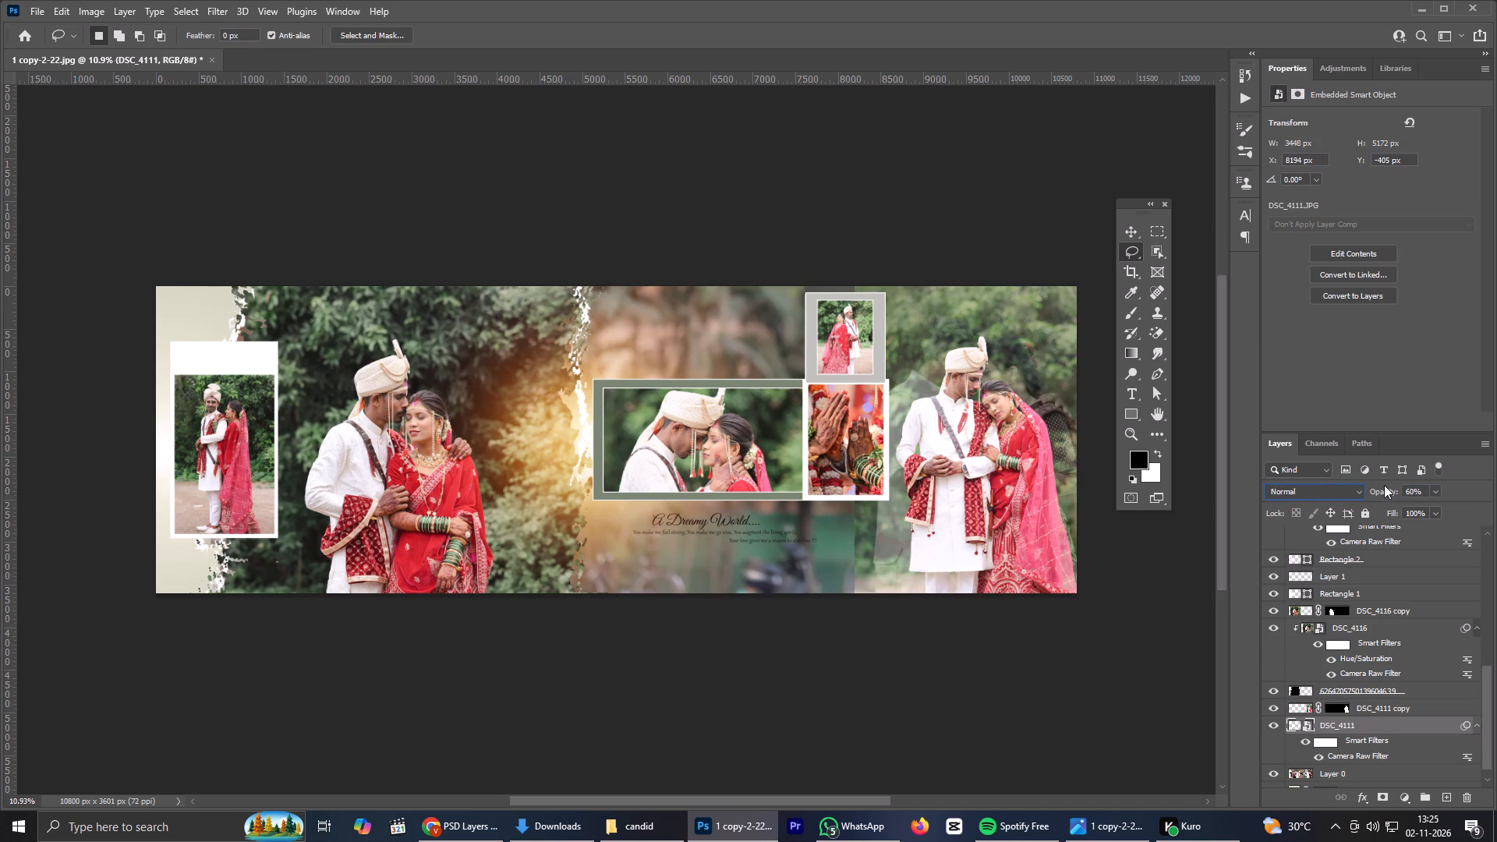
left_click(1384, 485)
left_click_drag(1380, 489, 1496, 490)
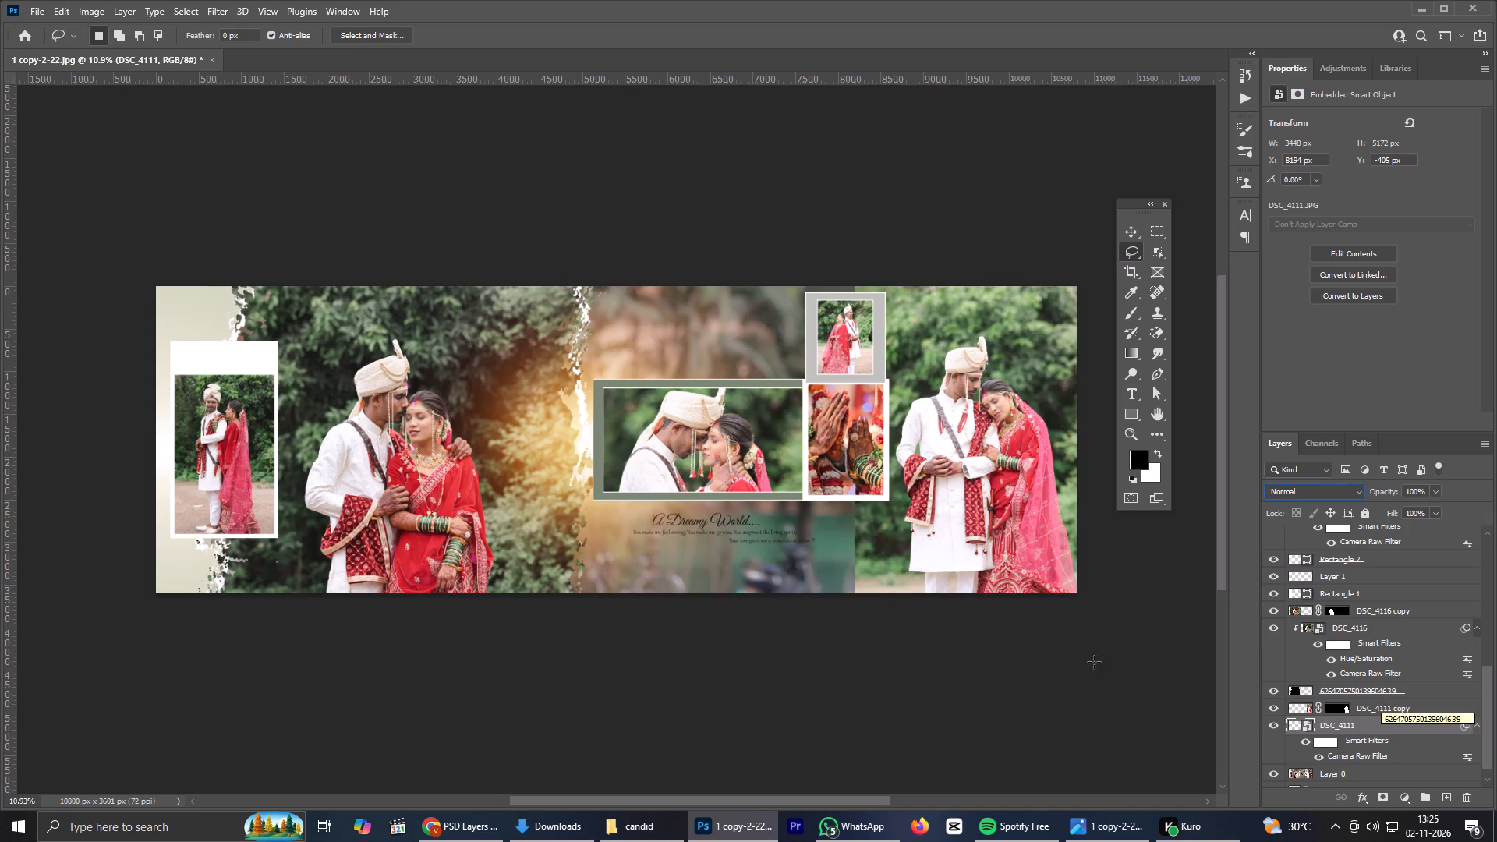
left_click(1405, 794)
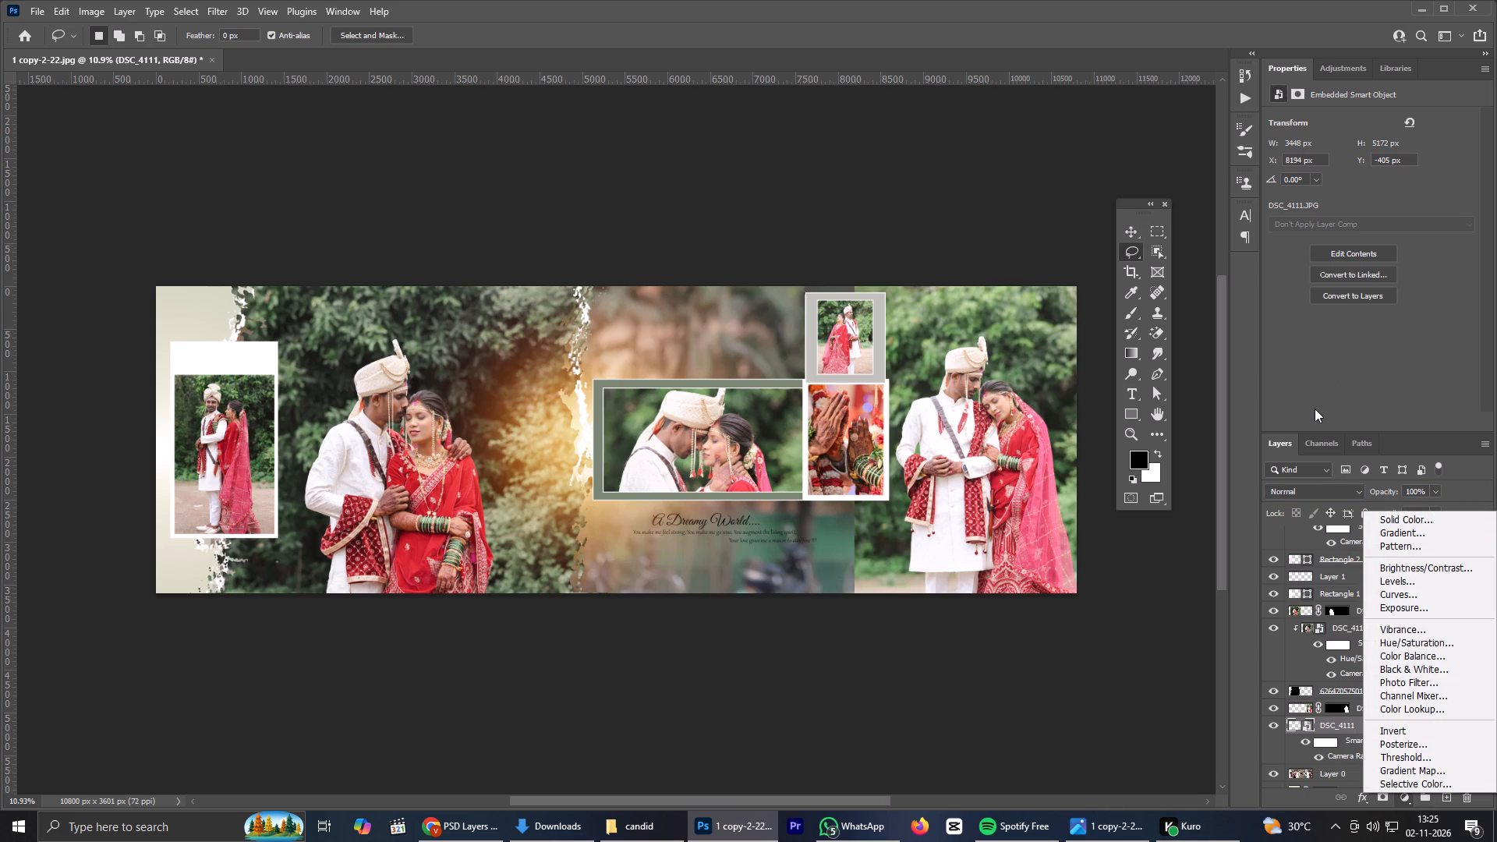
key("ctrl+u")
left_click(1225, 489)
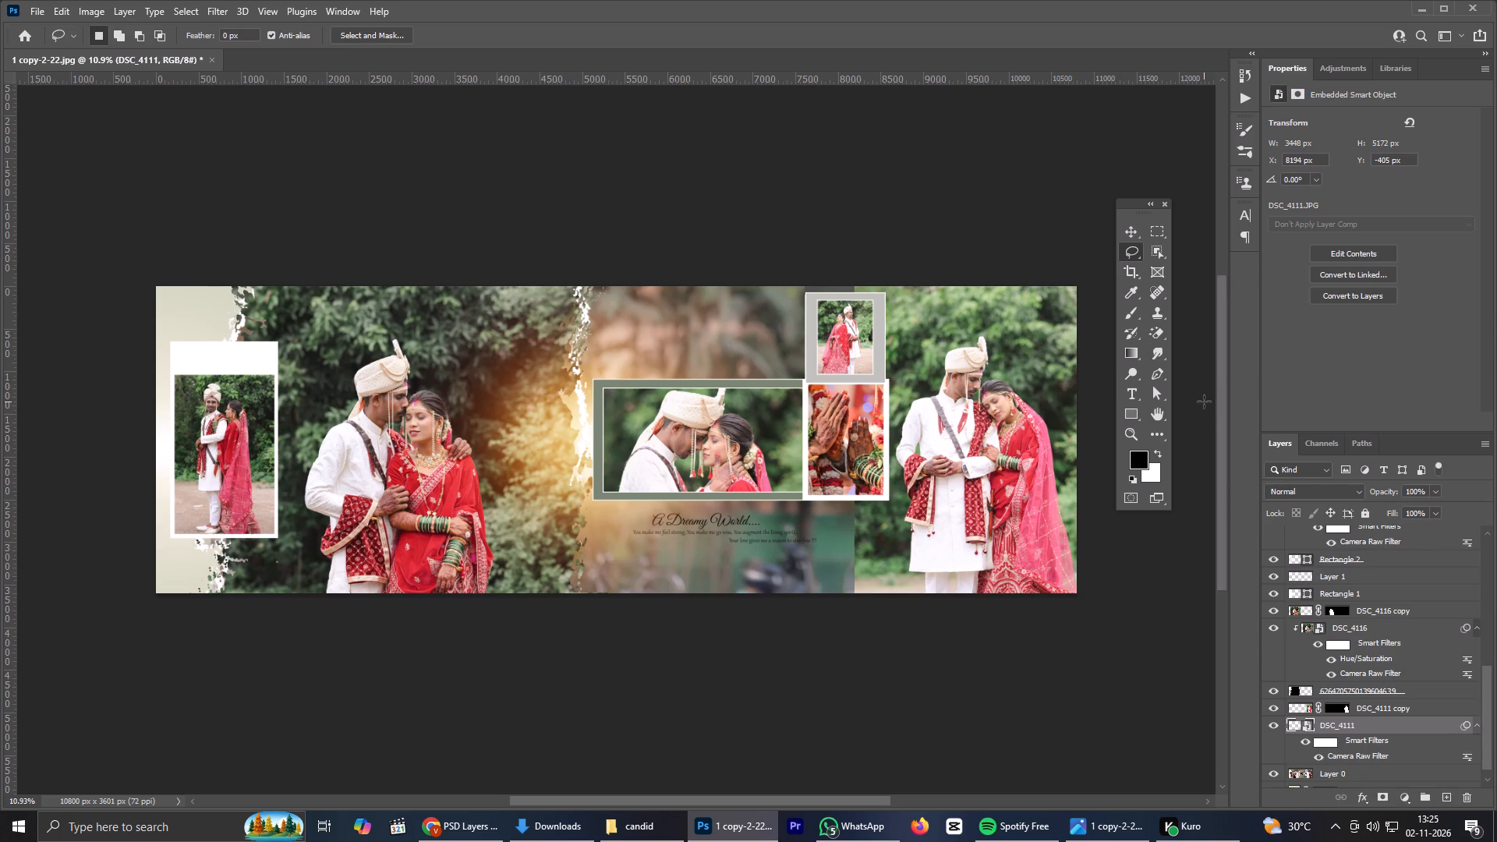
Apply a Hue/Saturation adjustment to the original DSC_4111 layer, lowering its master saturation to mute the background.
key("ctrl+u")
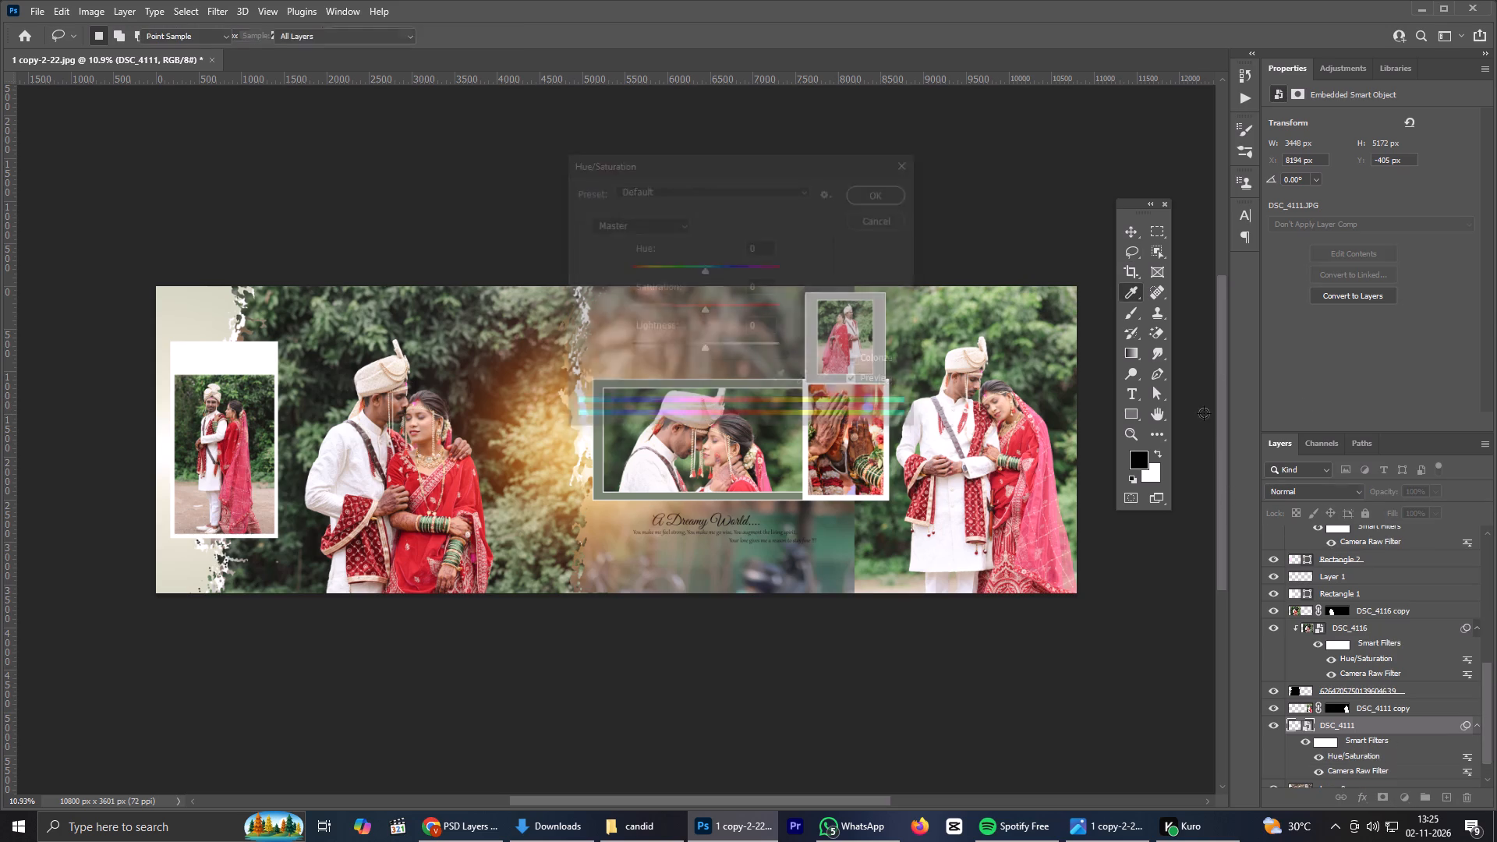
left_click_drag(703, 305, 688, 311)
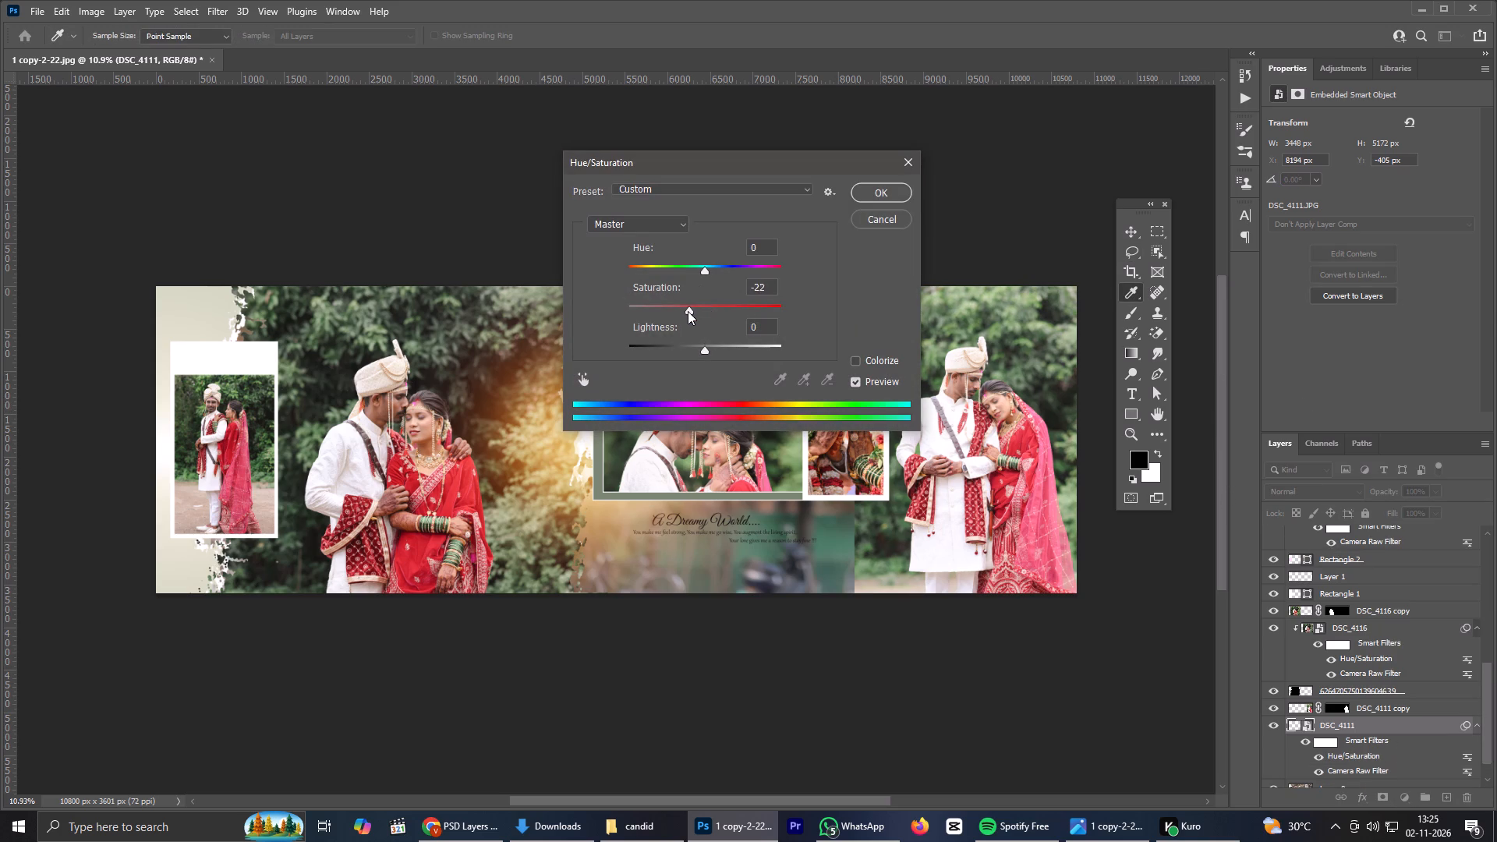
left_click_drag(688, 311, 667, 317)
left_click(876, 186)
Add a black layer mask that hides the whole original DSC_4111 layer.
scroll(765, 407, "up", 3)
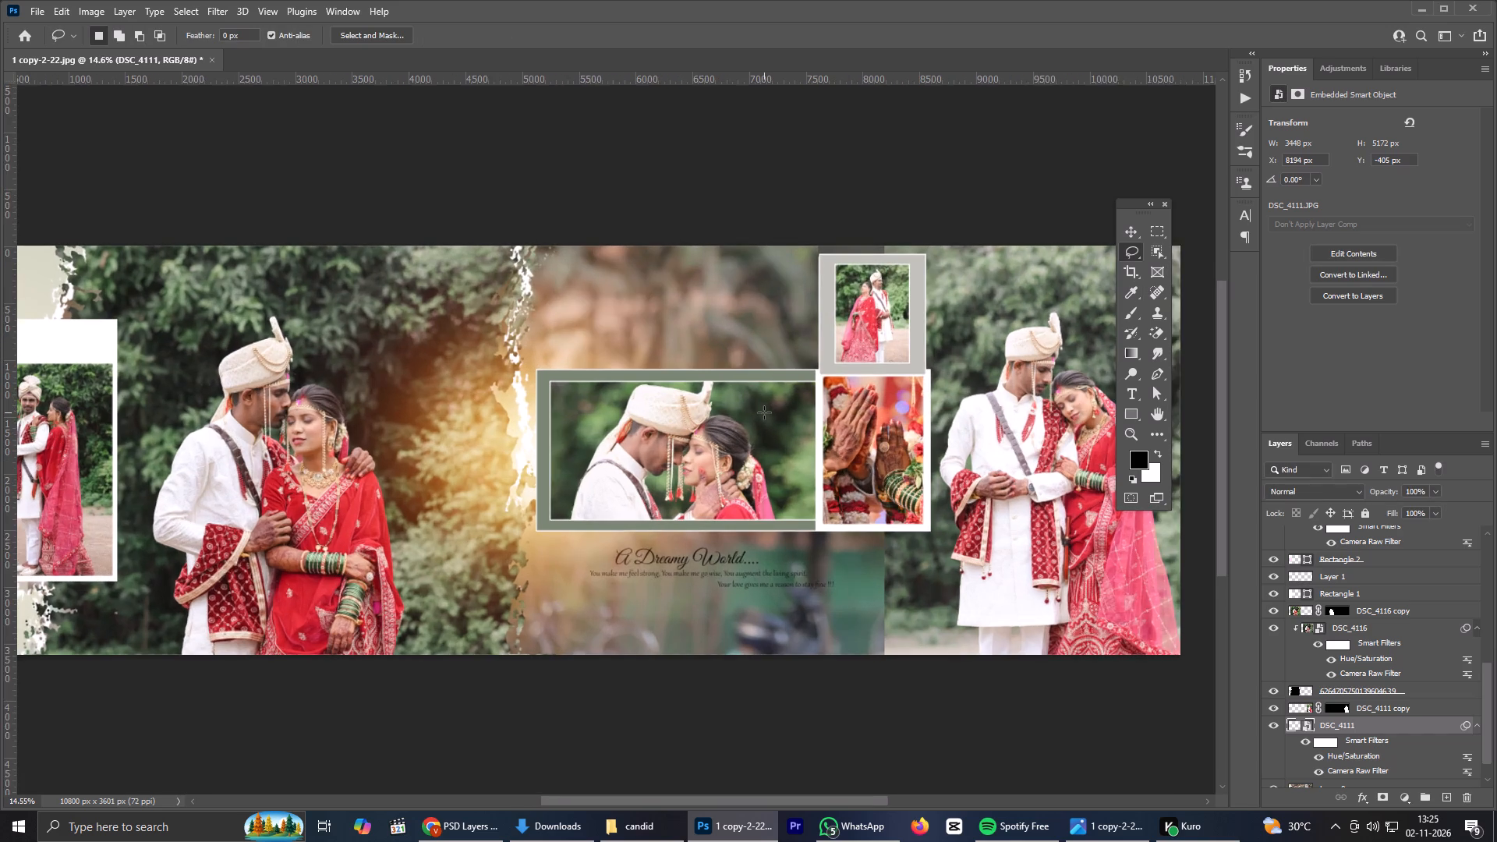
scroll(767, 412, "down", 2)
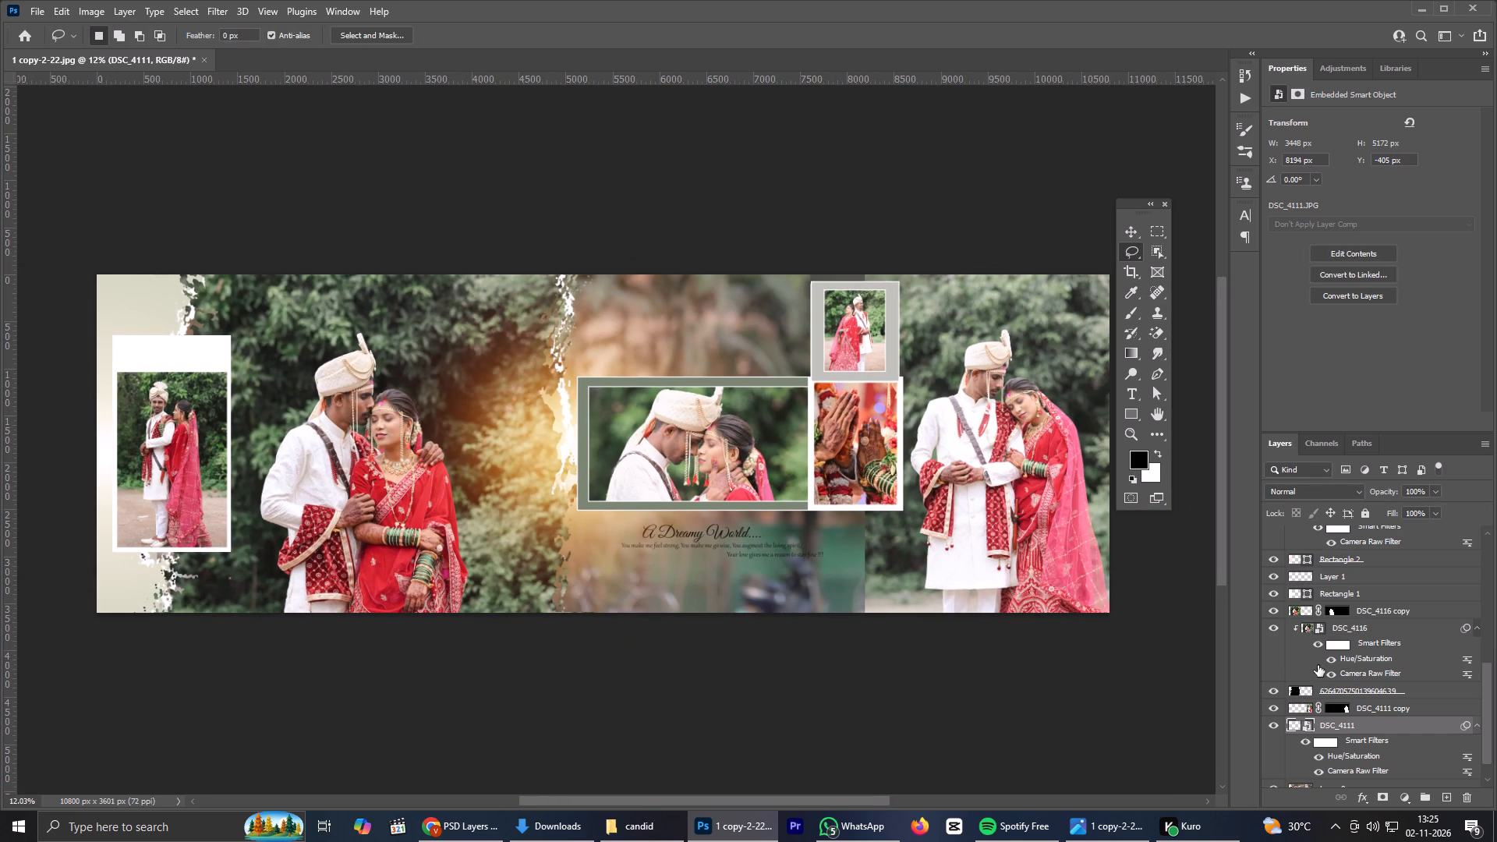
left_click(1389, 801, "alt")
Paint white on the DSC_4111 mask with the 1355 px soft brush to reveal foliage above and behind the couple's heads.
key("b")
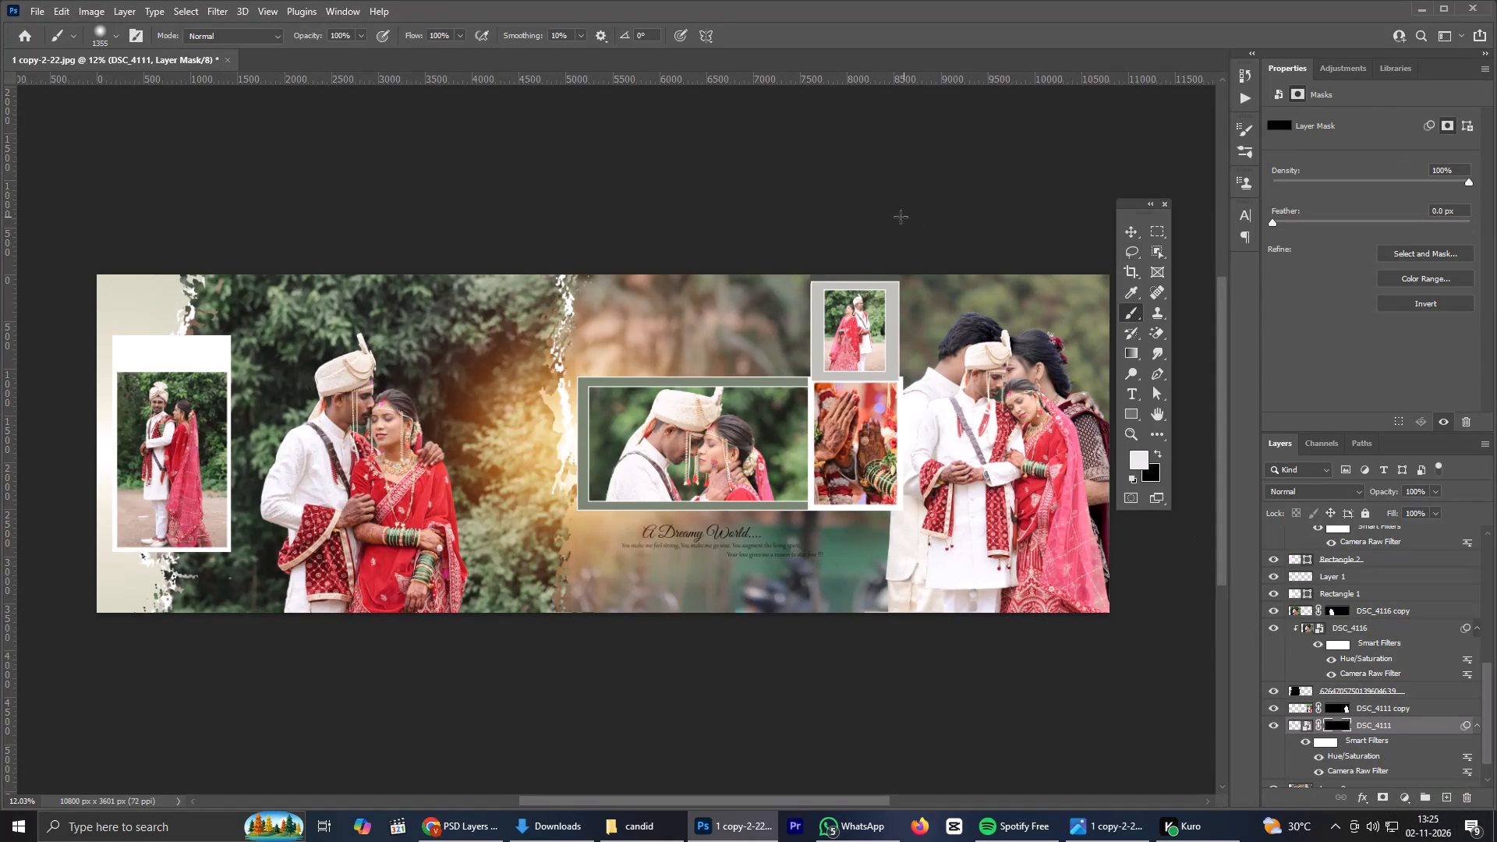
right_click_drag(883, 239, 933, 267, "alt")
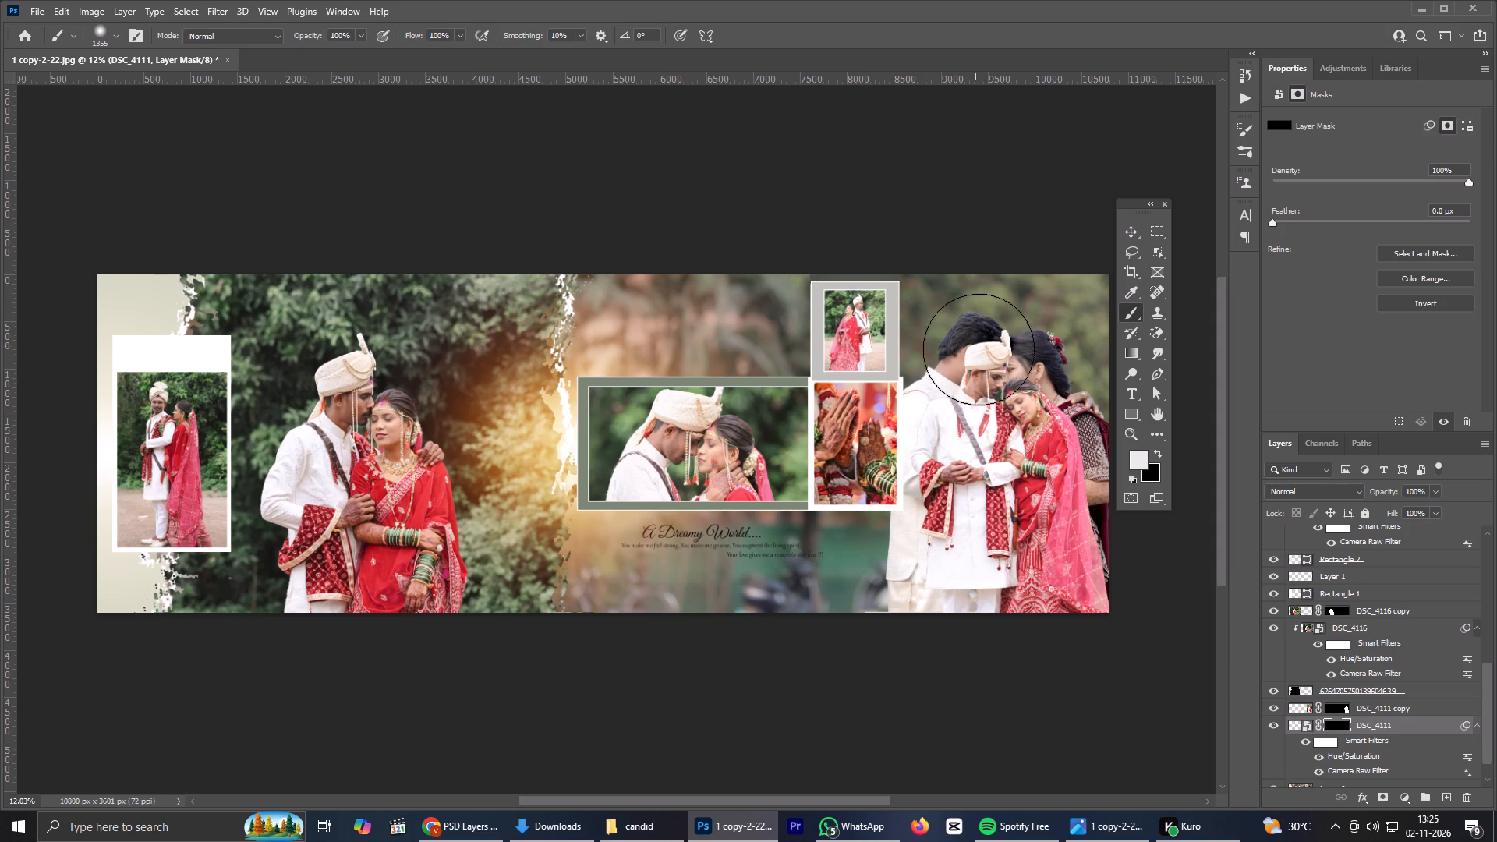
left_click_drag(1088, 306, 1025, 387)
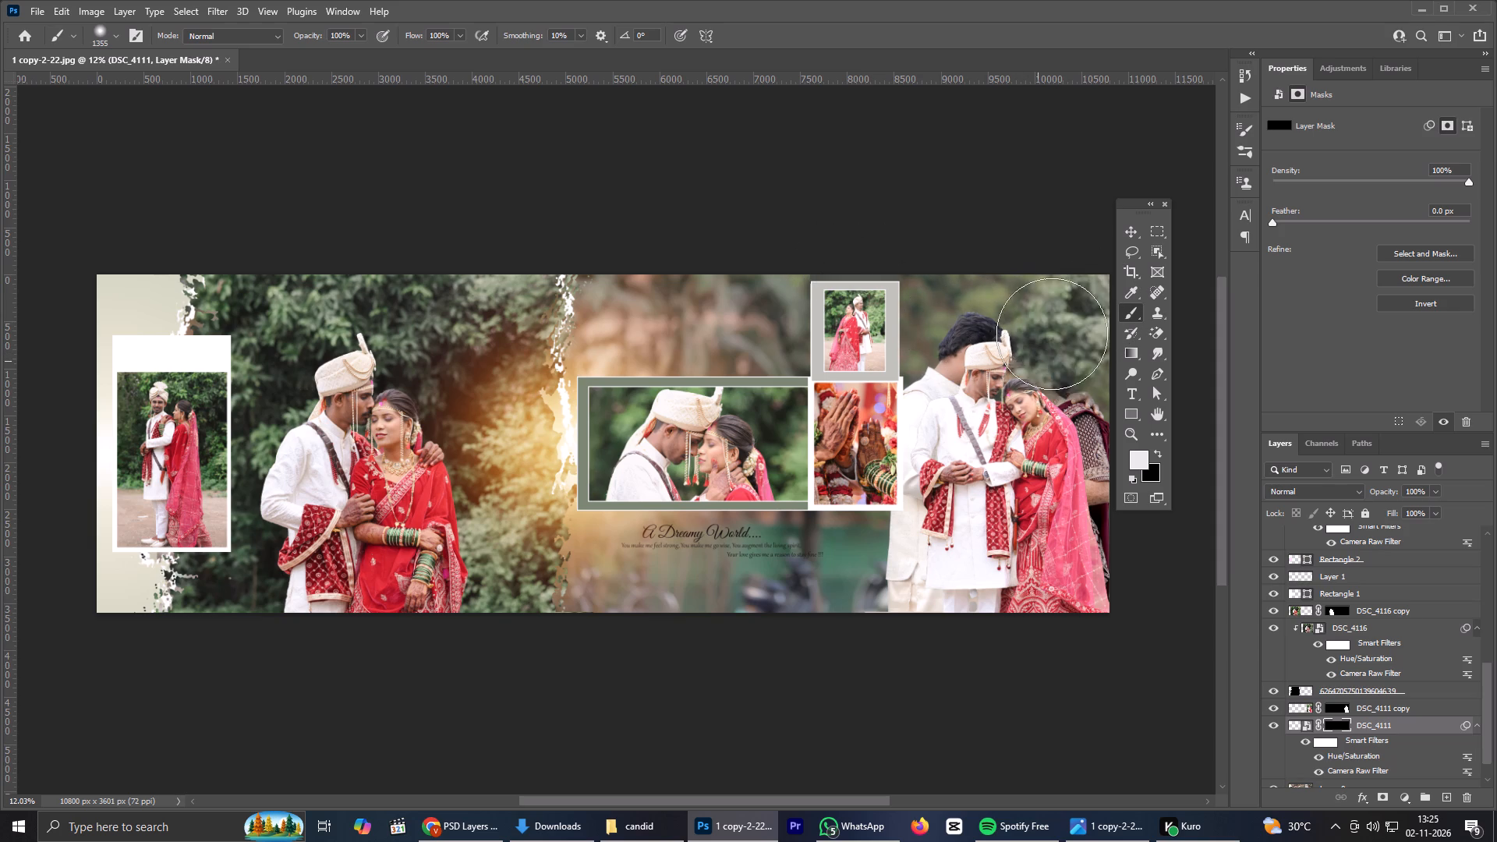
left_click_drag(1059, 323, 1038, 372)
left_click_drag(1071, 302, 1032, 317)
left_click_drag(1043, 292, 1025, 313)
left_click_drag(1038, 296, 1026, 306)
left_click_drag(1020, 292, 1002, 305)
left_click_drag(1011, 299, 998, 322)
left_click_drag(997, 317, 997, 332)
left_click_drag(997, 334, 997, 355)
left_click_drag(1000, 356, 1003, 387)
left_click_drag(1003, 387, 1001, 392)
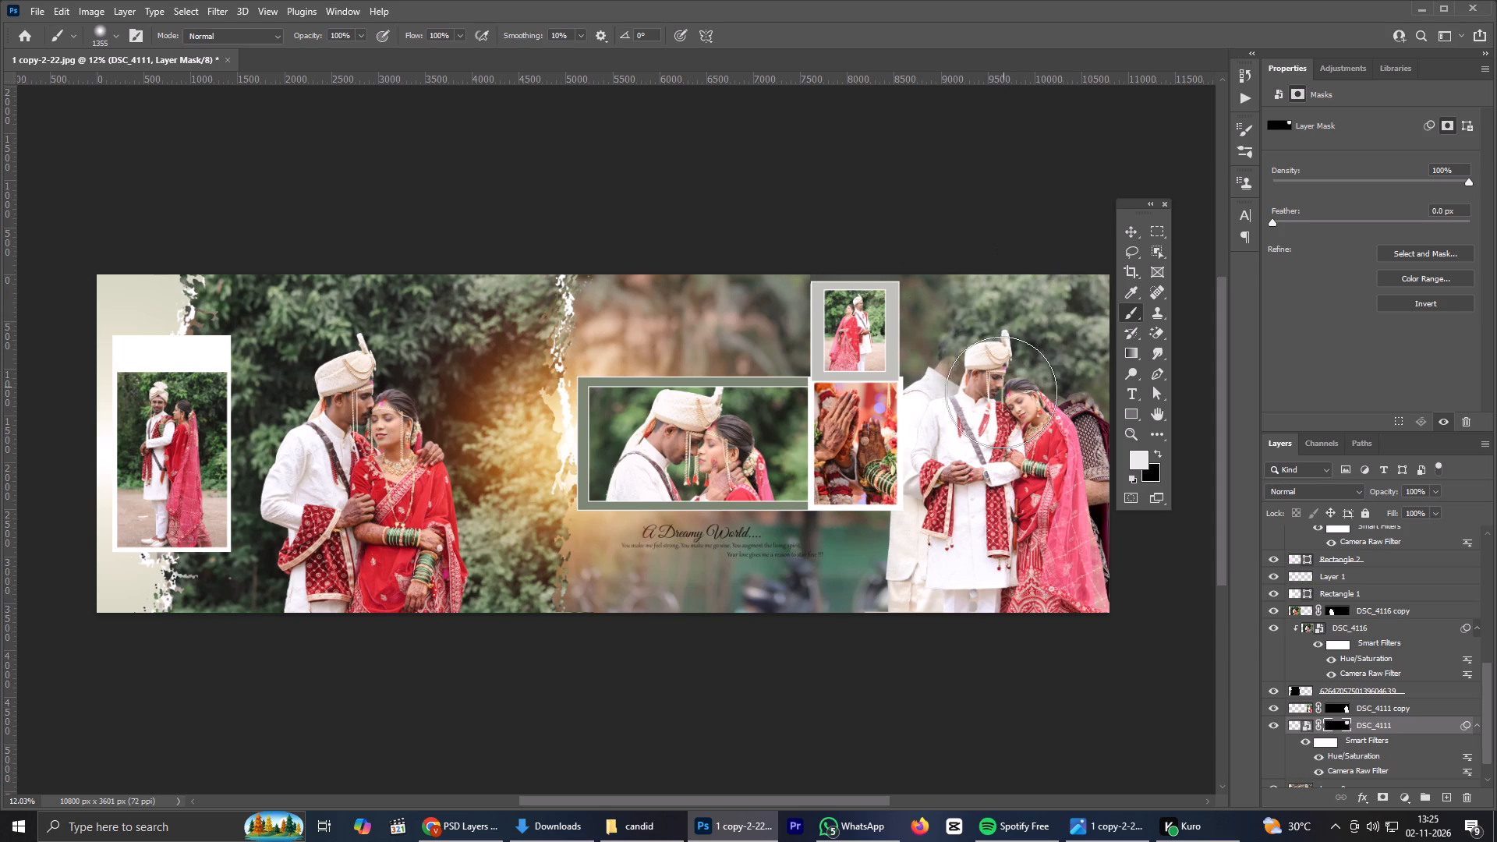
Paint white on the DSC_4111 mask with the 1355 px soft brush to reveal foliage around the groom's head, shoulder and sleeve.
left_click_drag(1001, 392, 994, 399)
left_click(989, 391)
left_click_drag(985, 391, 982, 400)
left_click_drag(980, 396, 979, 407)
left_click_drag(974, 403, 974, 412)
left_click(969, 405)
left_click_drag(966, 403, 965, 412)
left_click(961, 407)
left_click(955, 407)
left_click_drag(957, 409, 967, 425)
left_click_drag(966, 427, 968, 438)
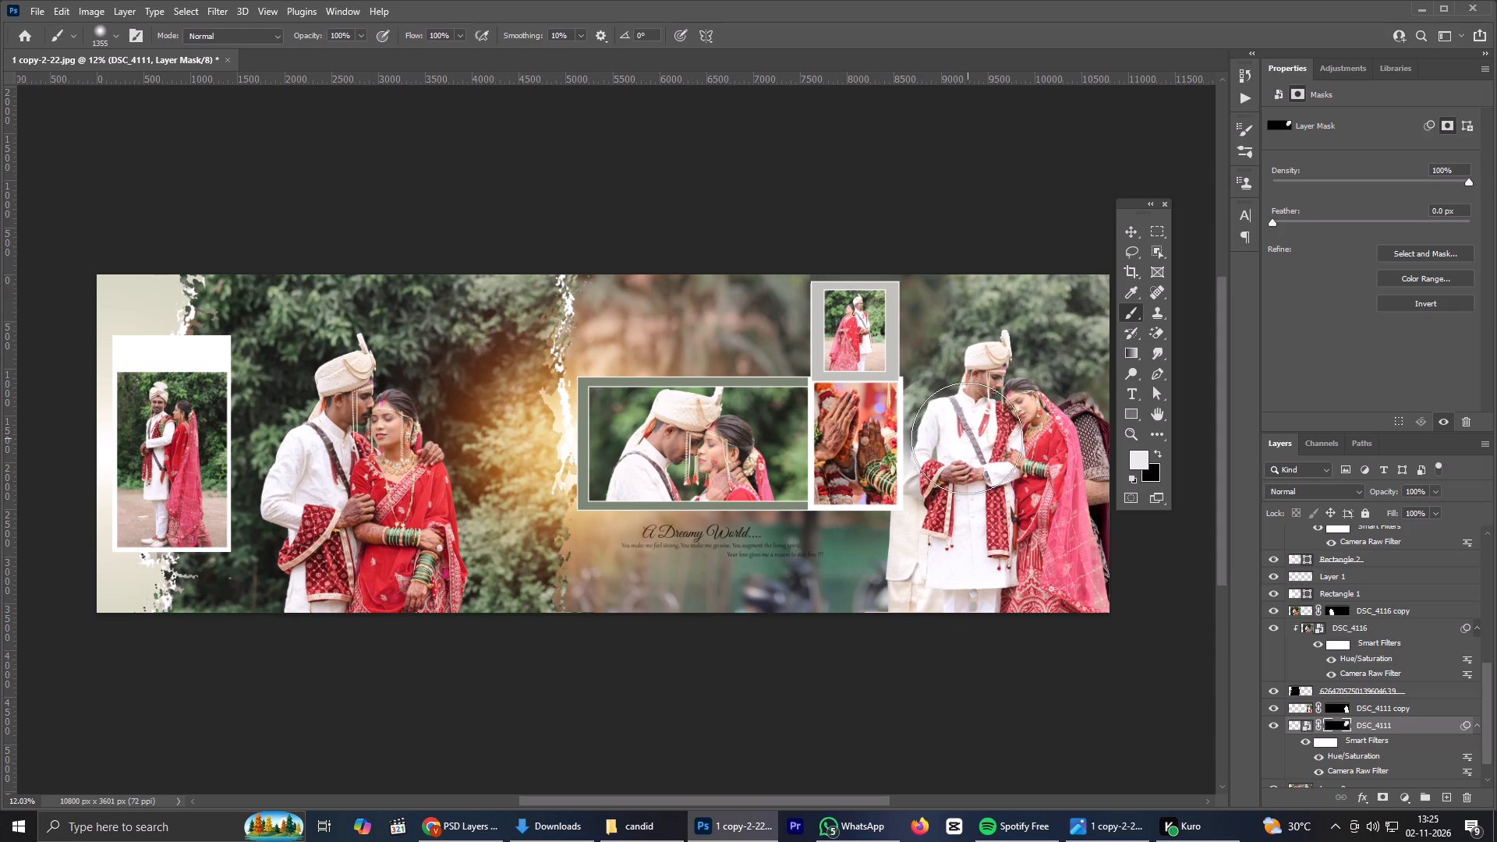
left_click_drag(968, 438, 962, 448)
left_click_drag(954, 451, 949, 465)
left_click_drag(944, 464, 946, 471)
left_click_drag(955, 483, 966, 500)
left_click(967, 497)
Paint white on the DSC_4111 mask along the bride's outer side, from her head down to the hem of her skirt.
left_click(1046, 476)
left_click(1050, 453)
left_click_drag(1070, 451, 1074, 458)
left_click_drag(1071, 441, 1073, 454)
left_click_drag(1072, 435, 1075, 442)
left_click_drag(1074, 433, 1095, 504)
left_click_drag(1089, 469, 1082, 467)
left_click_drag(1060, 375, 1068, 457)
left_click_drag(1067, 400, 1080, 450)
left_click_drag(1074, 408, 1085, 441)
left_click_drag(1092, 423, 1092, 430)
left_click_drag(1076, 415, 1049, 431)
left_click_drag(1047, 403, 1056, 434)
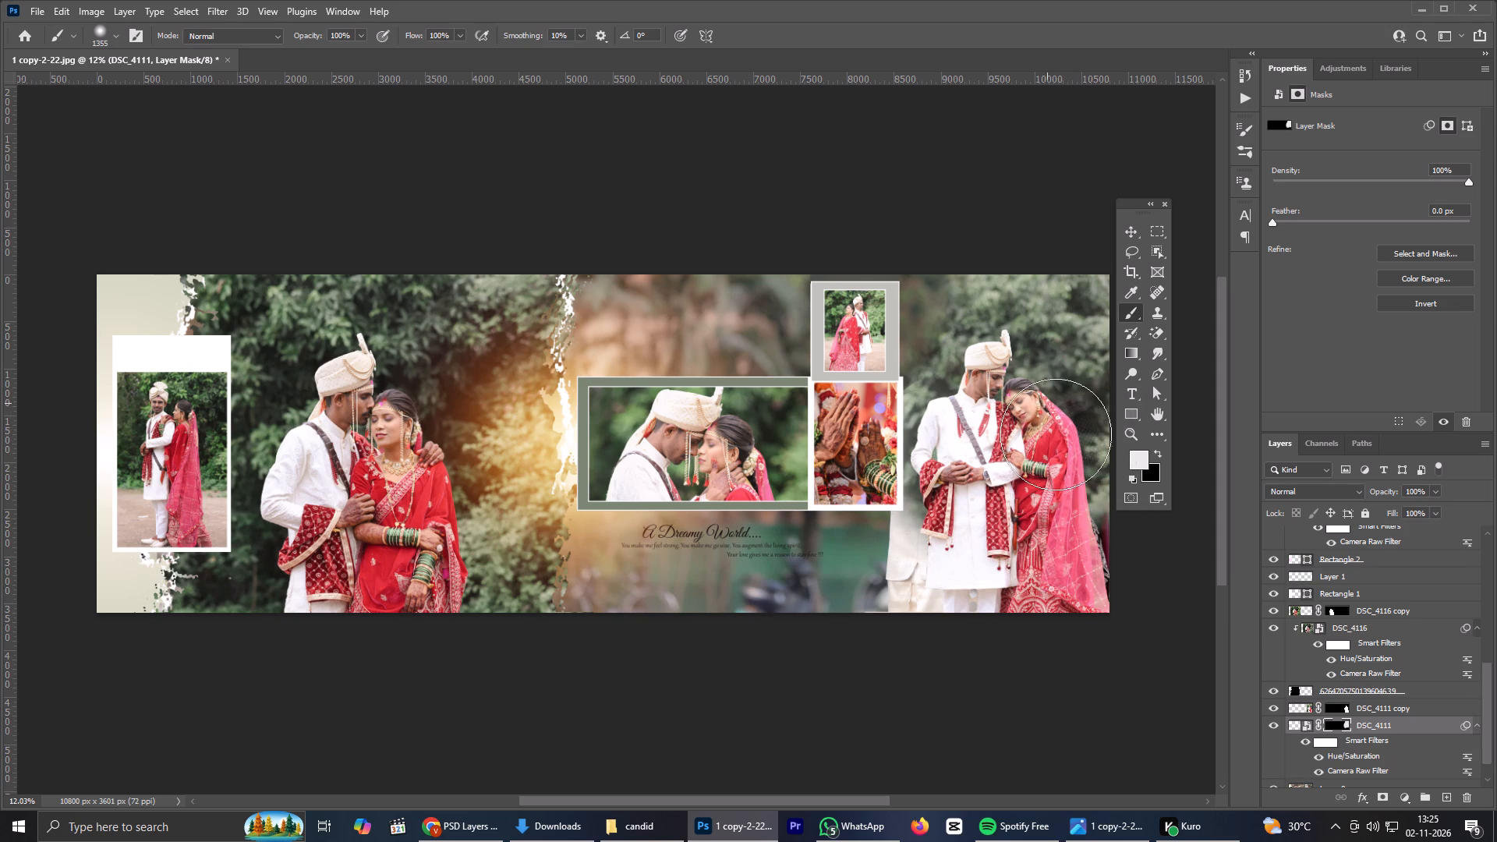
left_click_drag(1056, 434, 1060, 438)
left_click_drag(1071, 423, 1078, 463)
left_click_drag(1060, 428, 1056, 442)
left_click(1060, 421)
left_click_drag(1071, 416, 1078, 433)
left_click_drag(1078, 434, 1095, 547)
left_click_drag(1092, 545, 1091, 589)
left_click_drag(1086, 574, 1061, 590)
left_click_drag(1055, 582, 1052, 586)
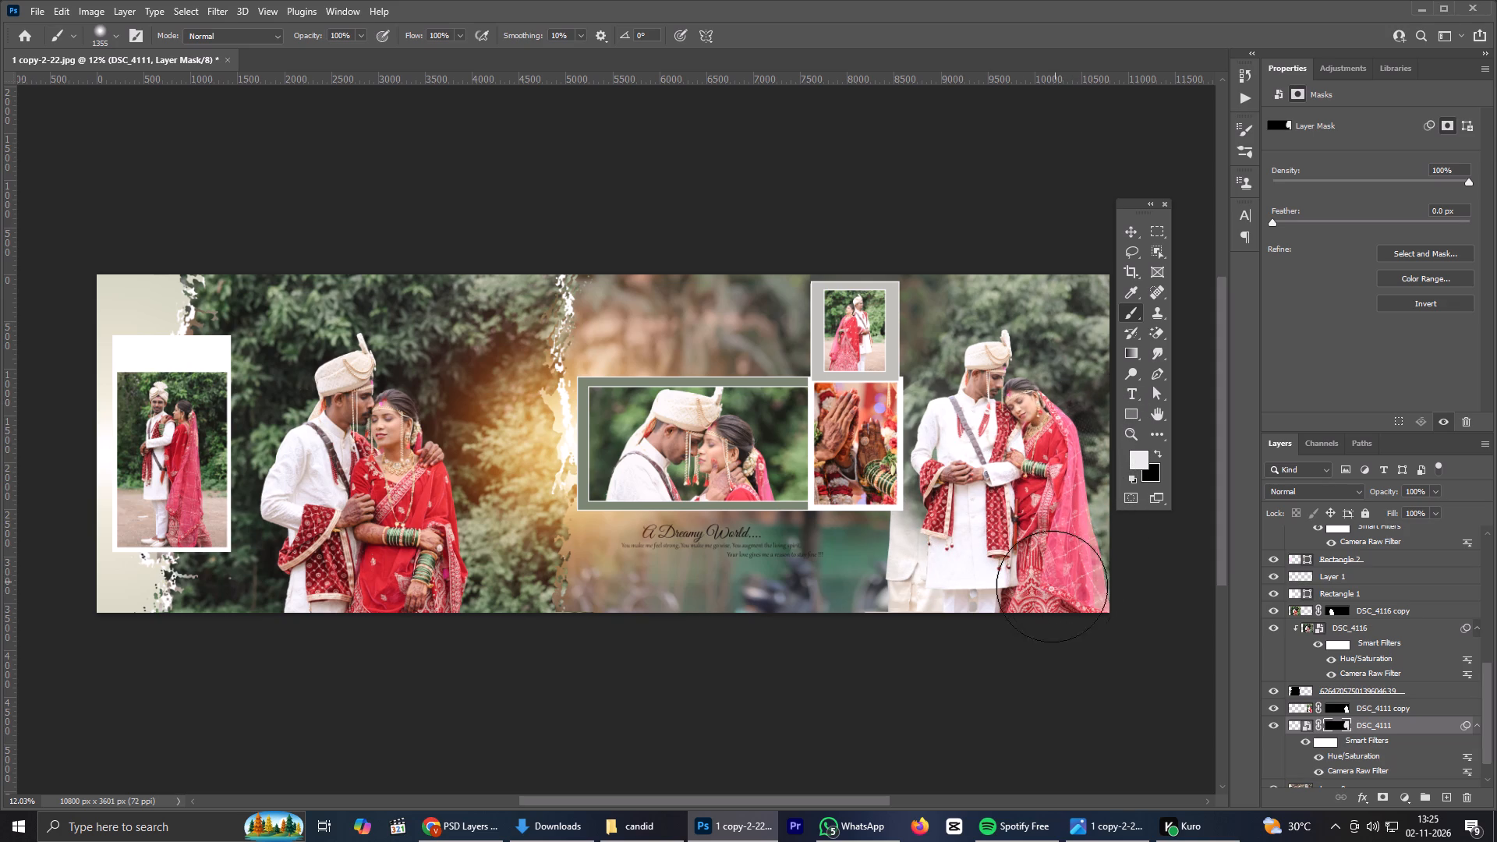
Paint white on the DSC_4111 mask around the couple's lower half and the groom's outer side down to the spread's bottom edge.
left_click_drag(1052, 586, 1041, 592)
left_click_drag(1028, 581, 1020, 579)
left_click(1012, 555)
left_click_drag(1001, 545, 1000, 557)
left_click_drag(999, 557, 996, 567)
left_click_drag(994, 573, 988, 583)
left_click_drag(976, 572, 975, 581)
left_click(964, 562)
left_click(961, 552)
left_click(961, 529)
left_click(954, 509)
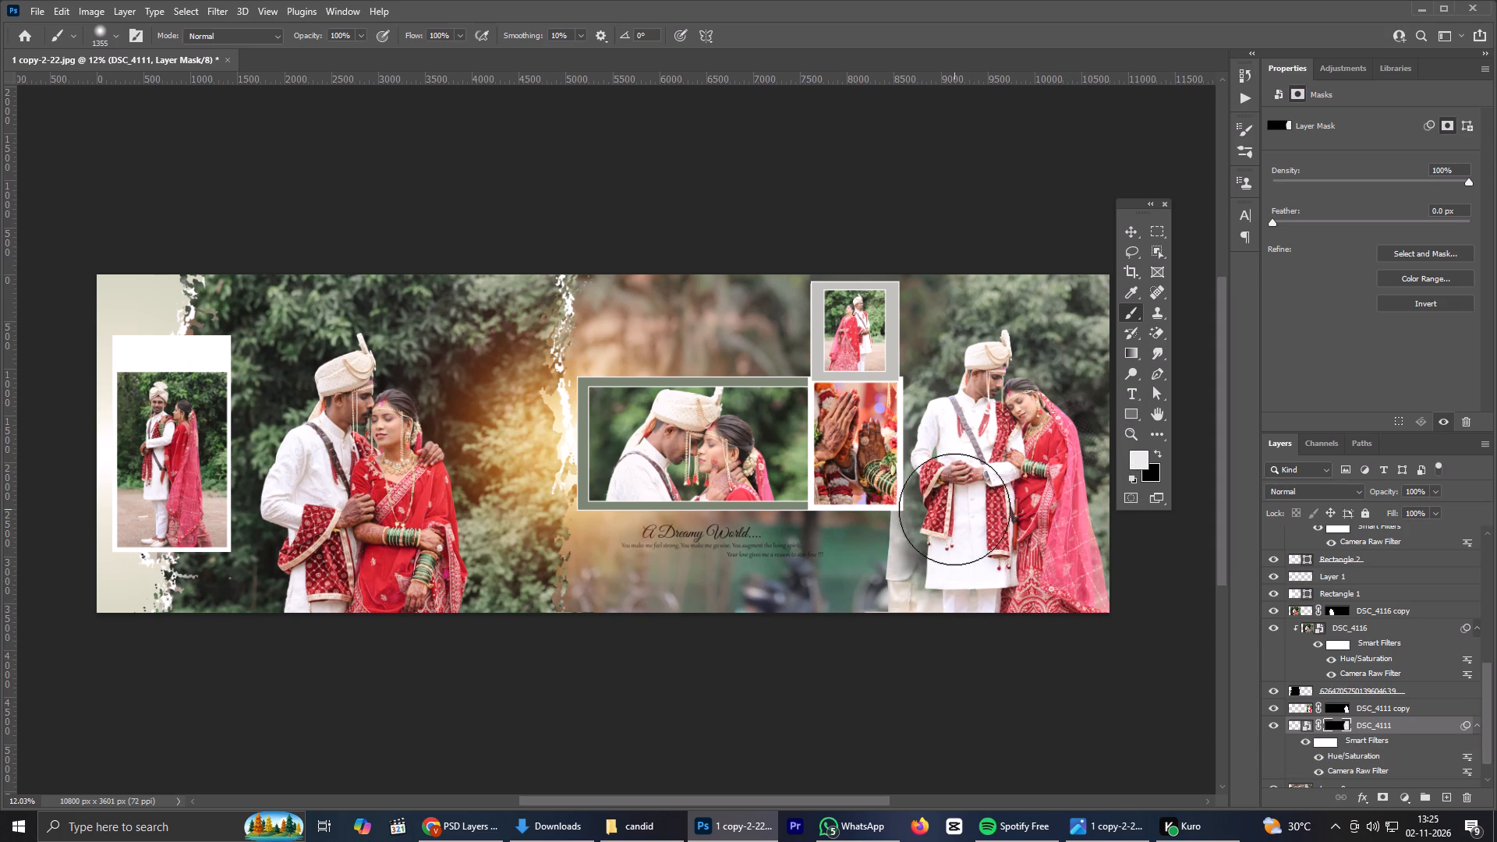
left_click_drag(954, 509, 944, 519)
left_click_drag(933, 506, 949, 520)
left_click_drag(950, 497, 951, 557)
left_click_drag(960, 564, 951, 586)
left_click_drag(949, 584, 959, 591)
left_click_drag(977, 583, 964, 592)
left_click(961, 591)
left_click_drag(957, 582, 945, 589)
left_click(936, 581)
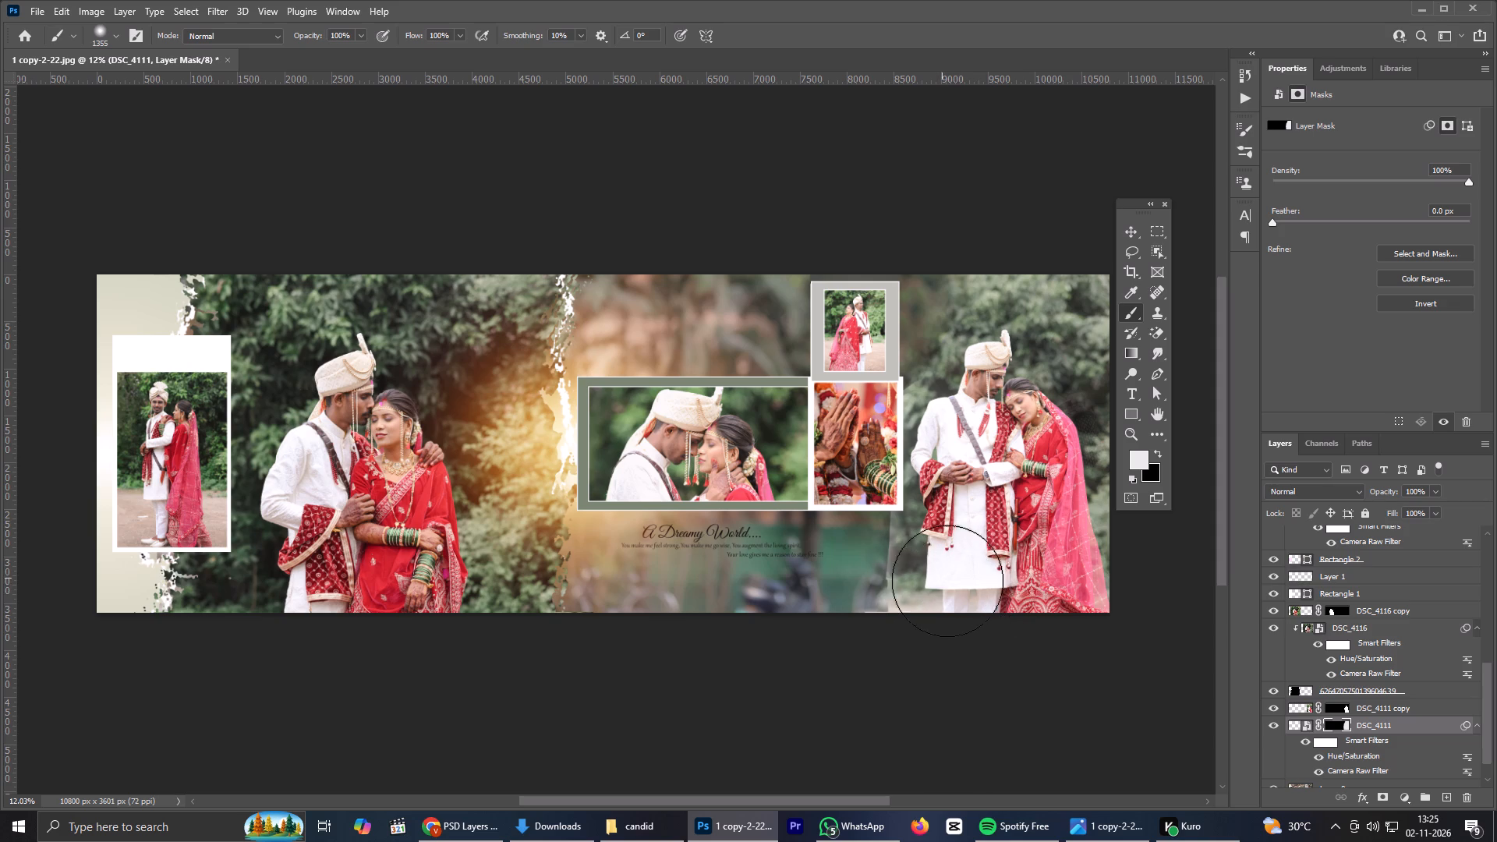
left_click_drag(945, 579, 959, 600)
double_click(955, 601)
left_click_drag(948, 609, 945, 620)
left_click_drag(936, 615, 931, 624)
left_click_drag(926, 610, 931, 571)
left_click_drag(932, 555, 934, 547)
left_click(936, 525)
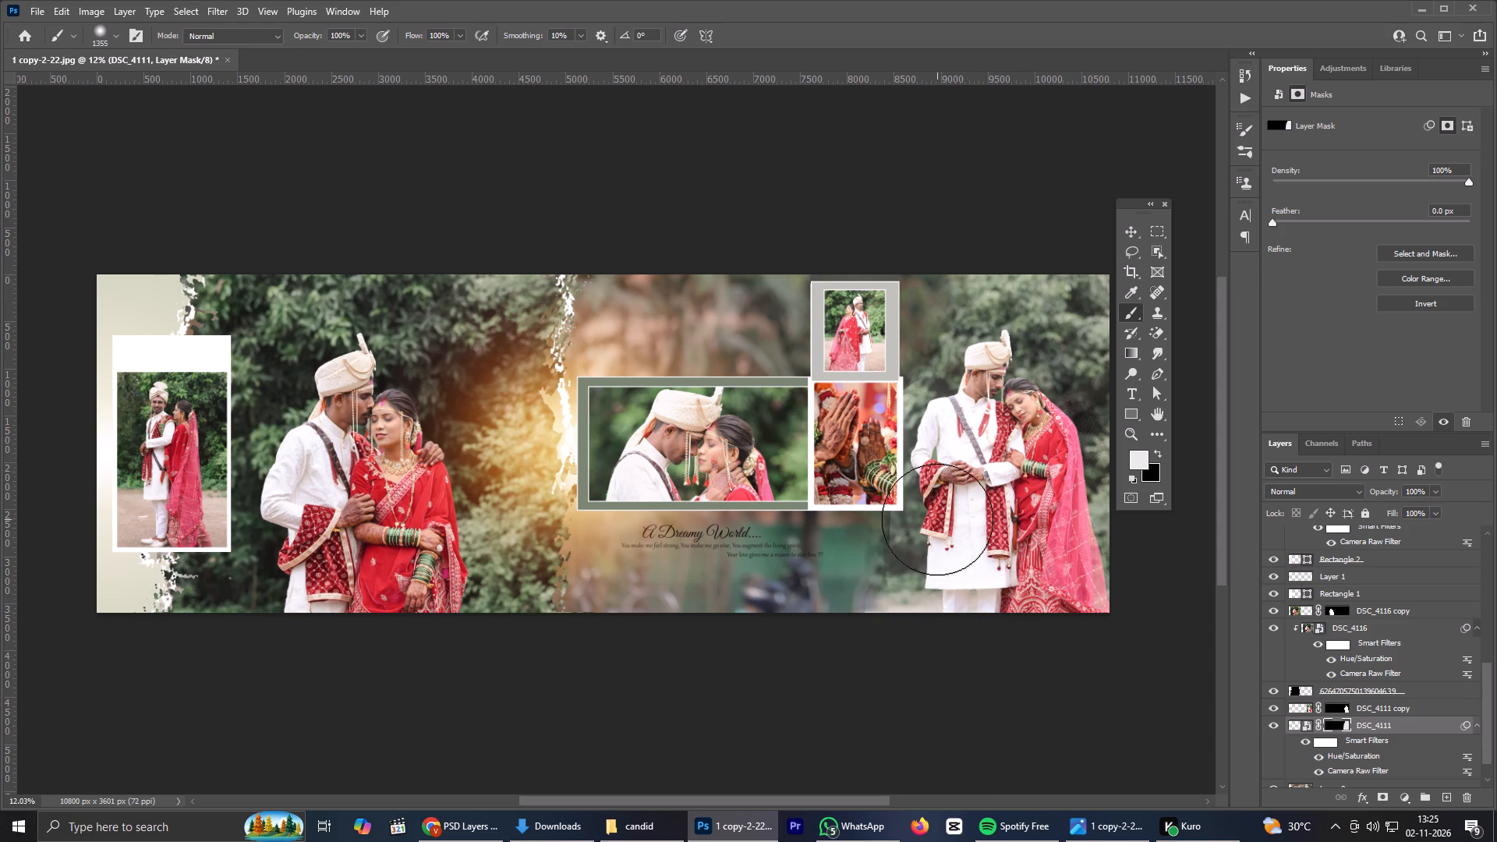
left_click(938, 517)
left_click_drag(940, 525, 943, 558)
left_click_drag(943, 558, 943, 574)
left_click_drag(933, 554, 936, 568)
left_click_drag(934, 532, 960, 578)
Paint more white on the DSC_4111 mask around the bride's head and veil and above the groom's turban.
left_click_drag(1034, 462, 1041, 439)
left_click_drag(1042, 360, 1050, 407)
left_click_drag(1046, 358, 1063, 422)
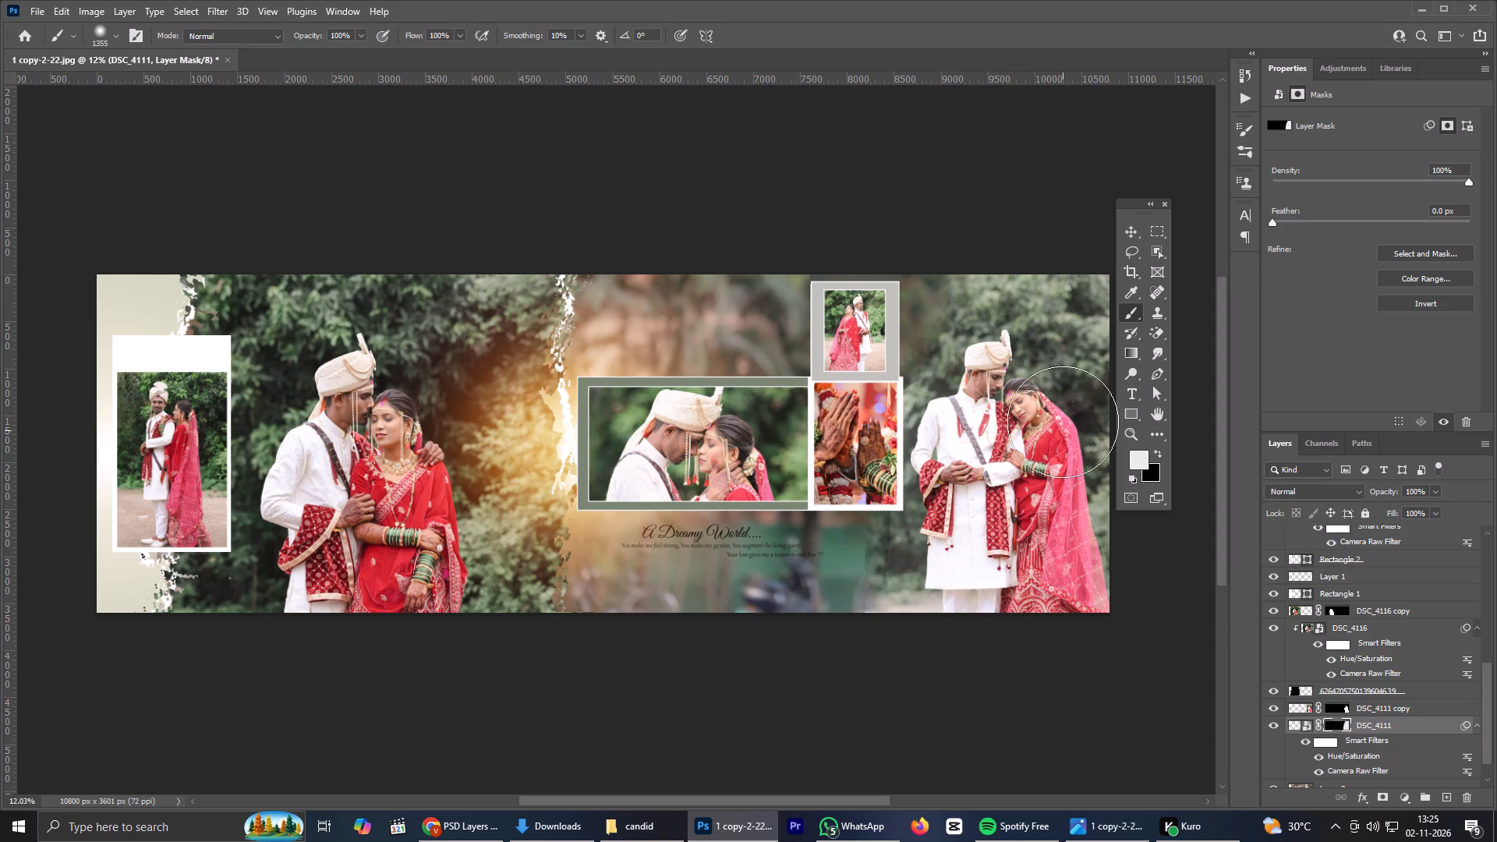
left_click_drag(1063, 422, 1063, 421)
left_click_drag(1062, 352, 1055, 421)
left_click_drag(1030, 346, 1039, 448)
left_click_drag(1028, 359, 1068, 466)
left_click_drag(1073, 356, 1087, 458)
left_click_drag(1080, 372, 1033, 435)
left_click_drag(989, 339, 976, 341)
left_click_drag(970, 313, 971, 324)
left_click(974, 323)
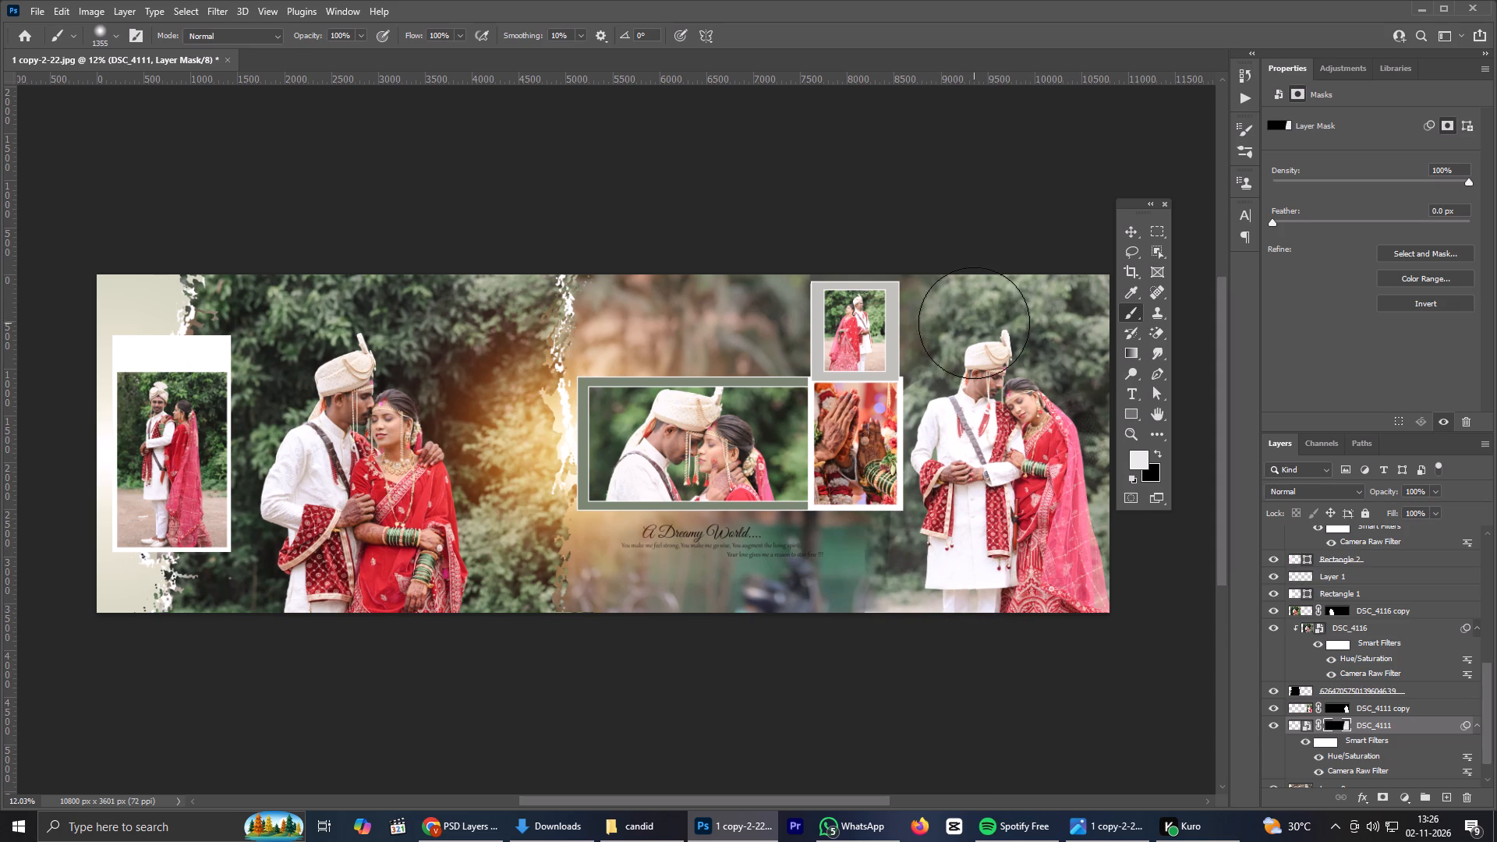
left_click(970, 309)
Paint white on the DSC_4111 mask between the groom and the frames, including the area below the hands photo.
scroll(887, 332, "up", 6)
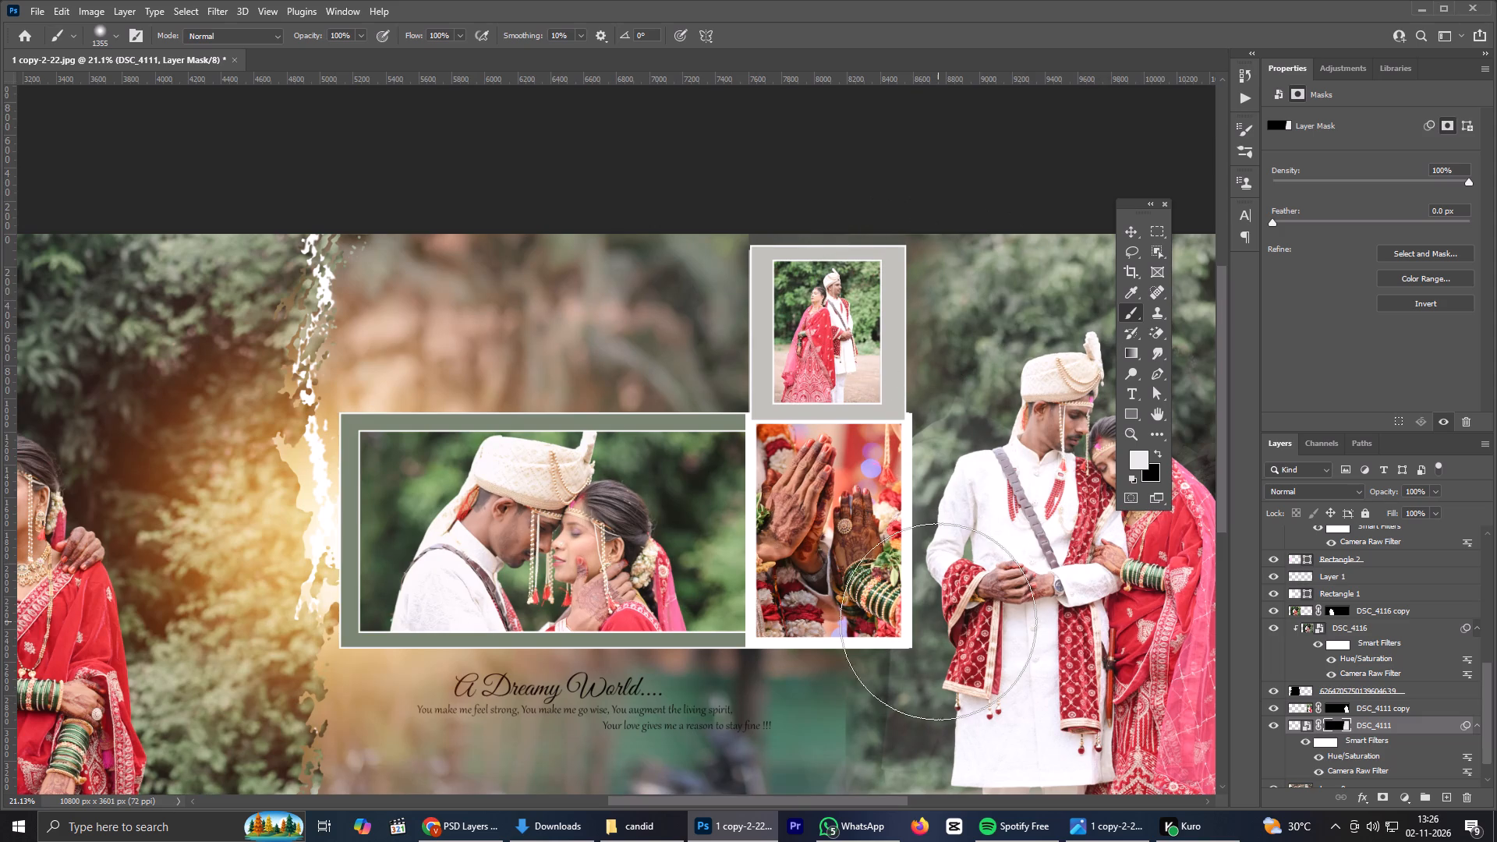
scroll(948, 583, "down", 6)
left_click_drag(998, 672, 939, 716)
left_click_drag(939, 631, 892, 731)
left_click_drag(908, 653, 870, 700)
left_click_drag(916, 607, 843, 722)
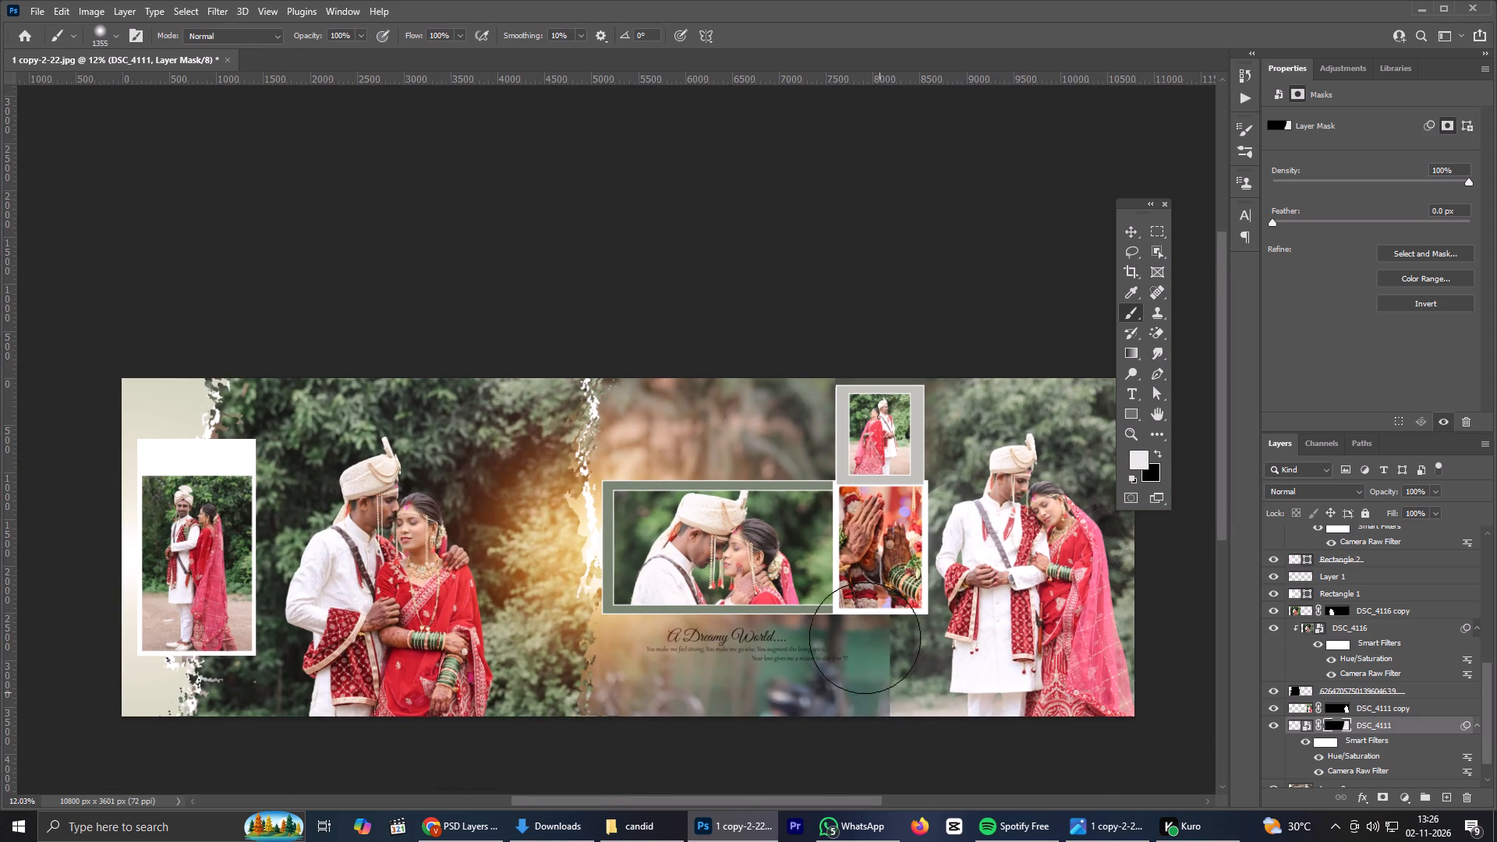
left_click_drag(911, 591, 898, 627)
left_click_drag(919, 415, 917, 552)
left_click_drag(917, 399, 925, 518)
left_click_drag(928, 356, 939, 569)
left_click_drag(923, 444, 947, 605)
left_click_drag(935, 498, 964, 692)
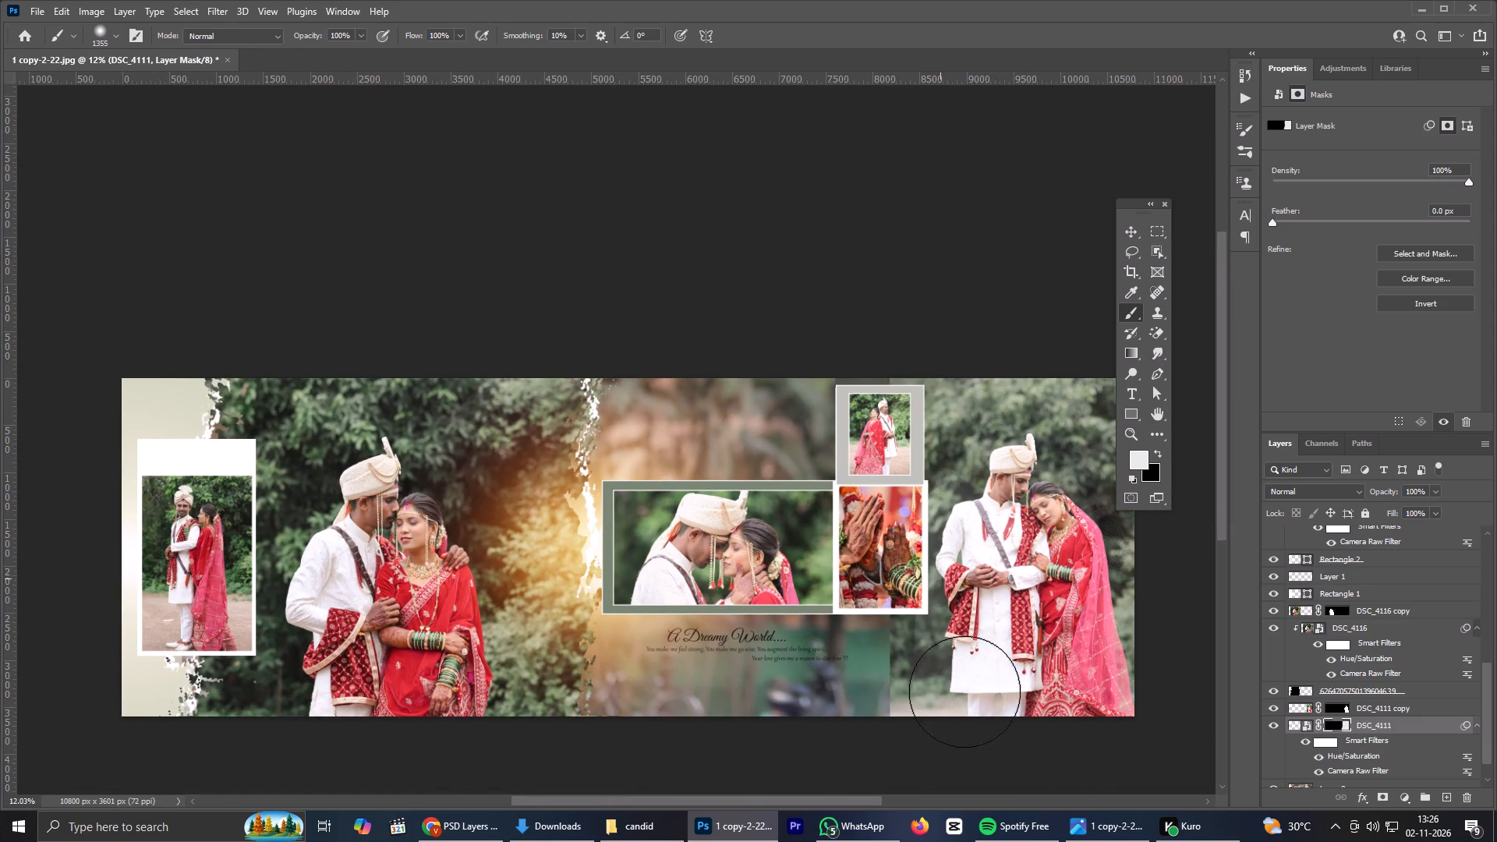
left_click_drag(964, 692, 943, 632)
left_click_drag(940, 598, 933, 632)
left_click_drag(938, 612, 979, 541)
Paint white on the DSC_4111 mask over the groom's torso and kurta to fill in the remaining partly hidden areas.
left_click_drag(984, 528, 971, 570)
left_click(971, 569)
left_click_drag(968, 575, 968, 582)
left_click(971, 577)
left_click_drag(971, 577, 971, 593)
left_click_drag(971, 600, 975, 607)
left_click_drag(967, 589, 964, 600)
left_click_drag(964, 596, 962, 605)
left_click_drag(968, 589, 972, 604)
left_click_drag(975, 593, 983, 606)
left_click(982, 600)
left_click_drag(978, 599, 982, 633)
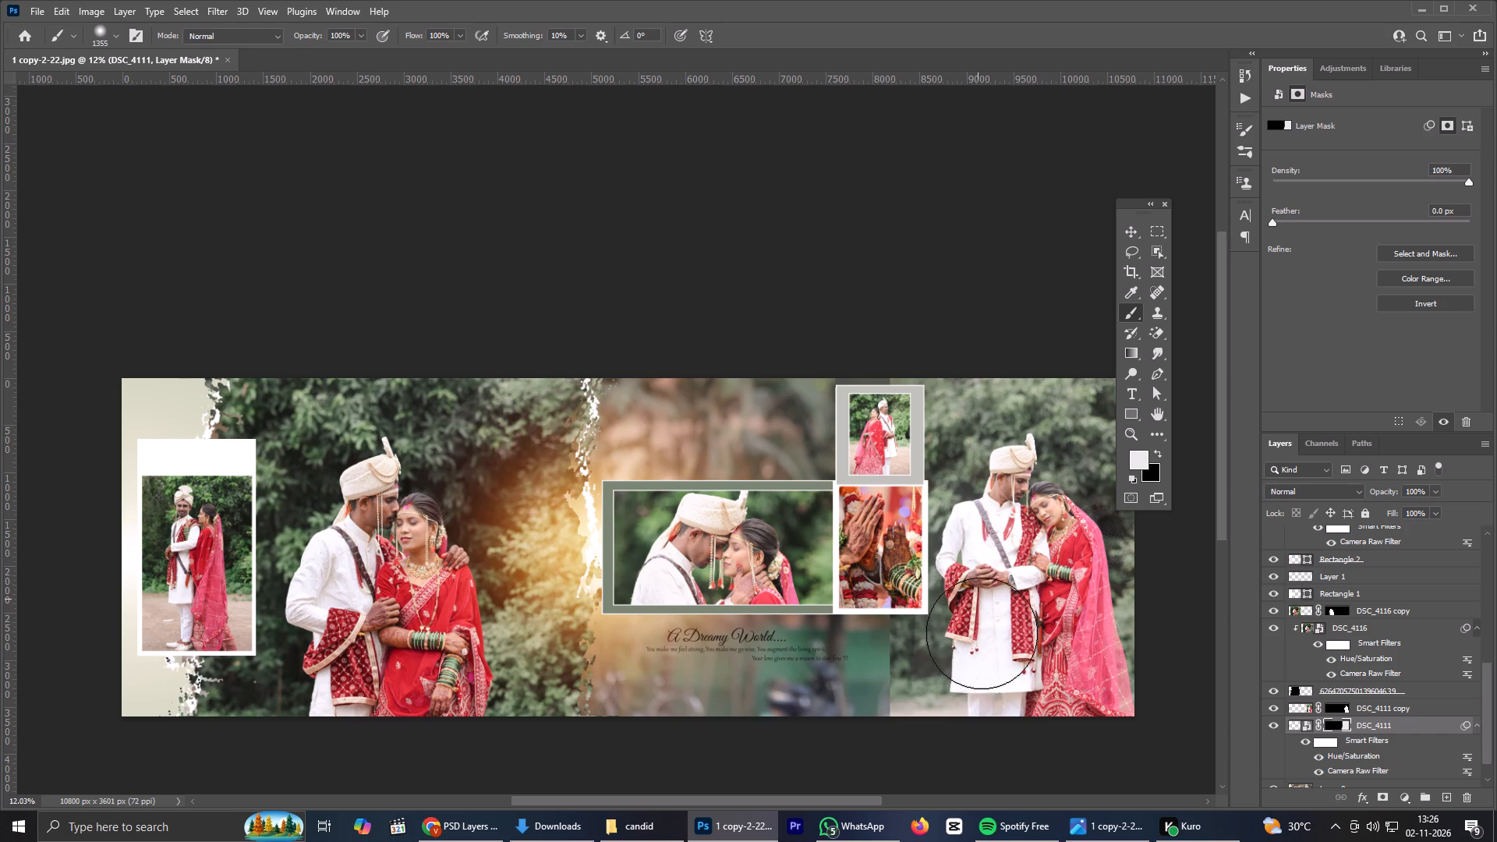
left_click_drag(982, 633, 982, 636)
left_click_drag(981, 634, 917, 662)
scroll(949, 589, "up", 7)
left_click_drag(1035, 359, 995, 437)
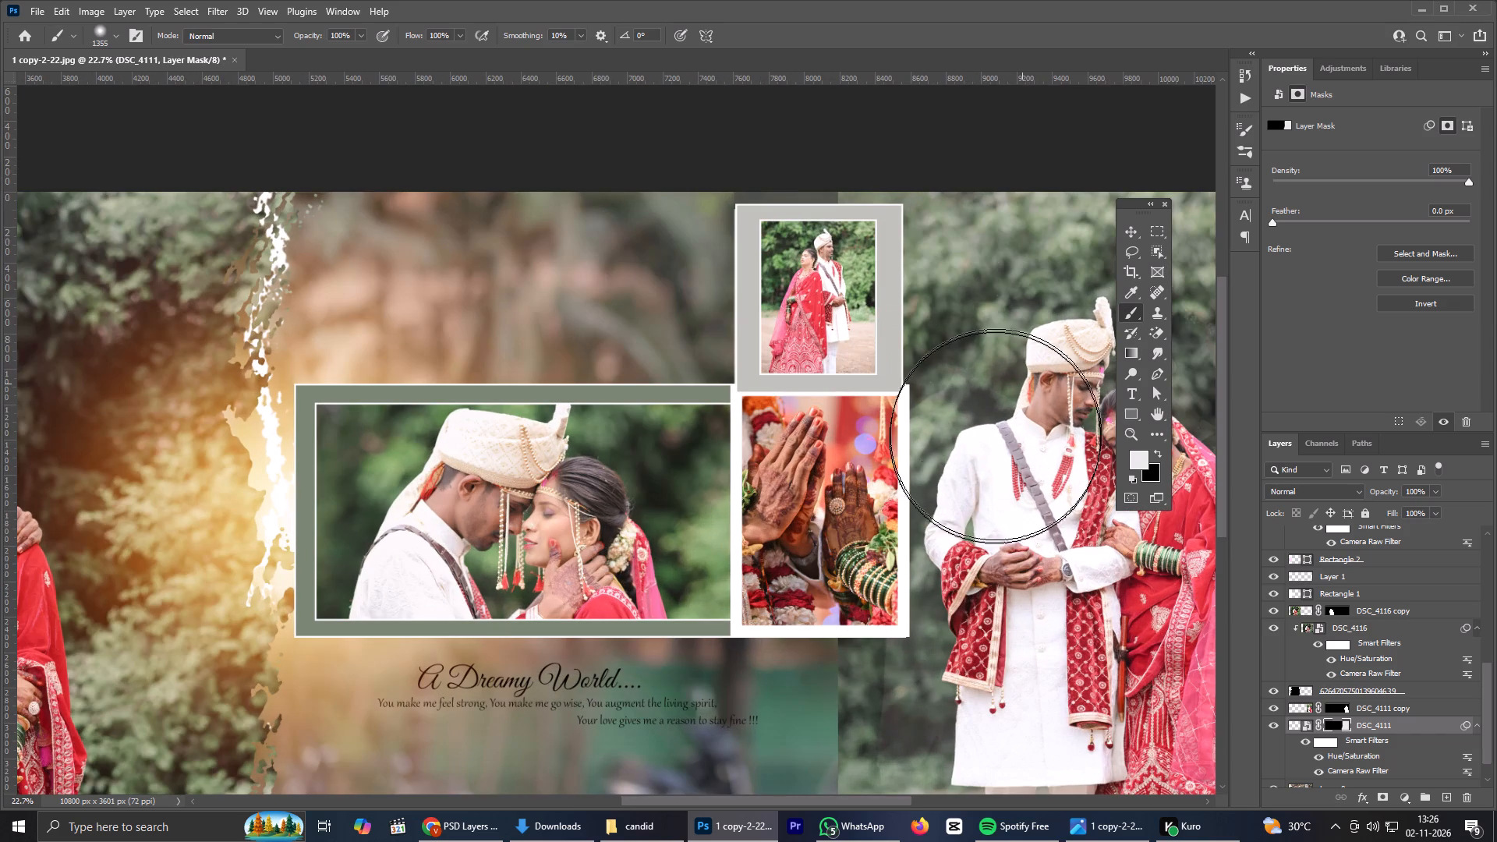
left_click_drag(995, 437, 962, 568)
Delete the painted layer mask from the original DSC_4111 layer and add a new white mask in its place.
left_click_drag(1336, 723, 1447, 794)
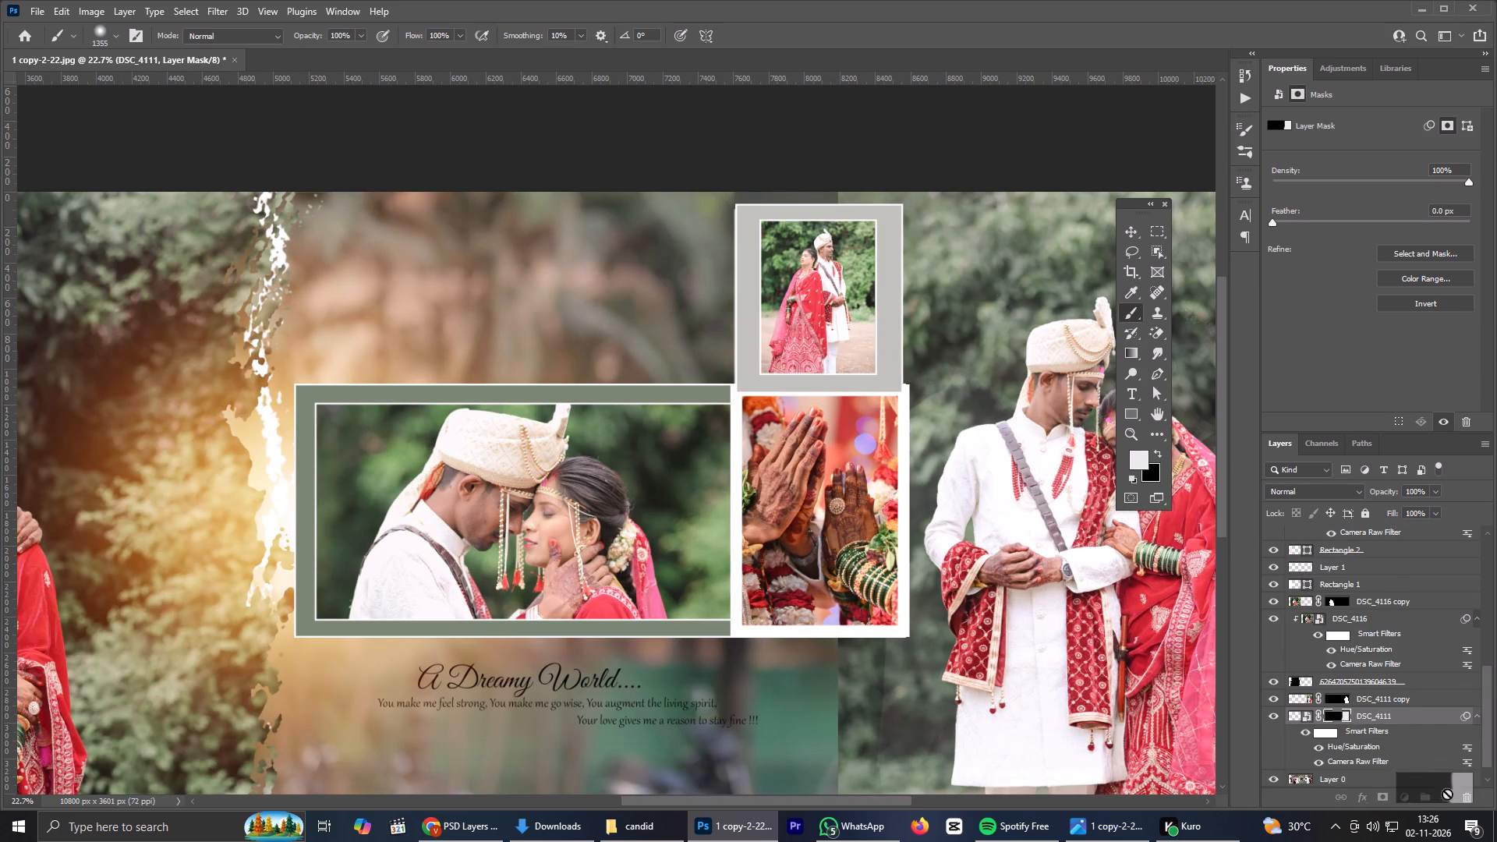
left_click_drag(1447, 794, 1467, 801)
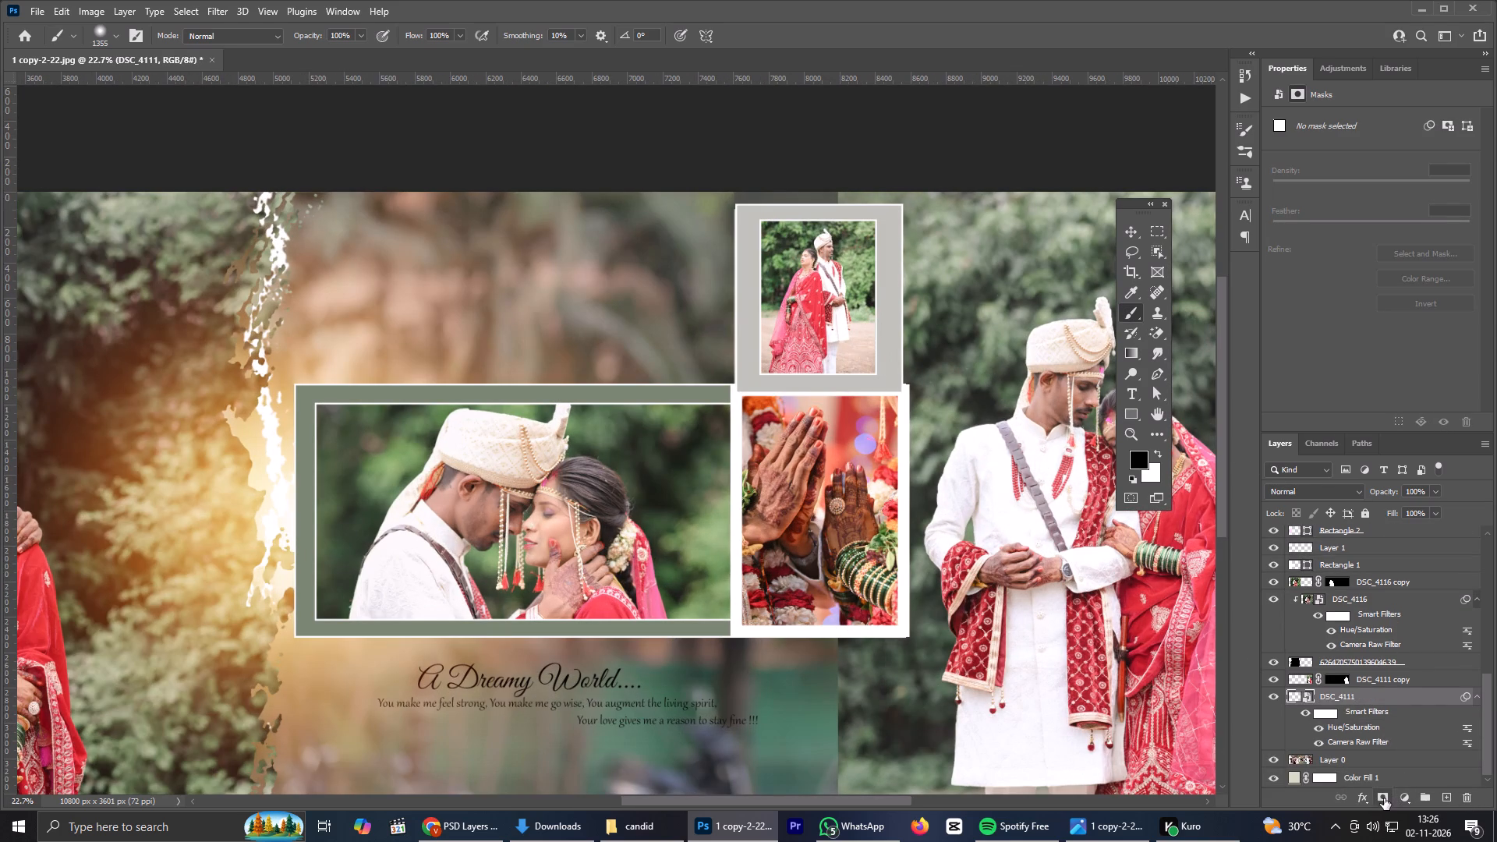
left_click(1384, 798)
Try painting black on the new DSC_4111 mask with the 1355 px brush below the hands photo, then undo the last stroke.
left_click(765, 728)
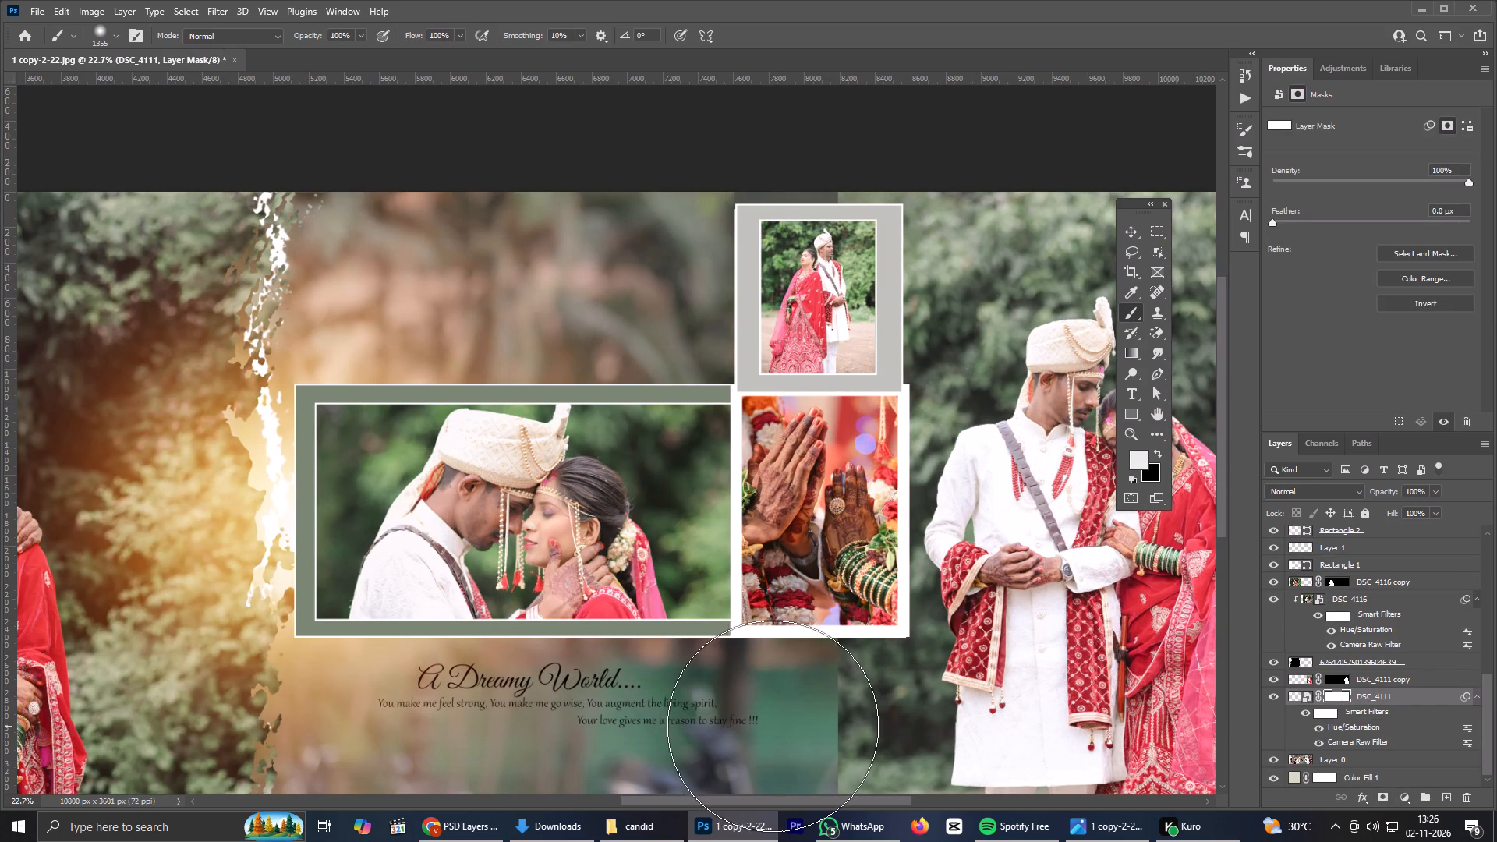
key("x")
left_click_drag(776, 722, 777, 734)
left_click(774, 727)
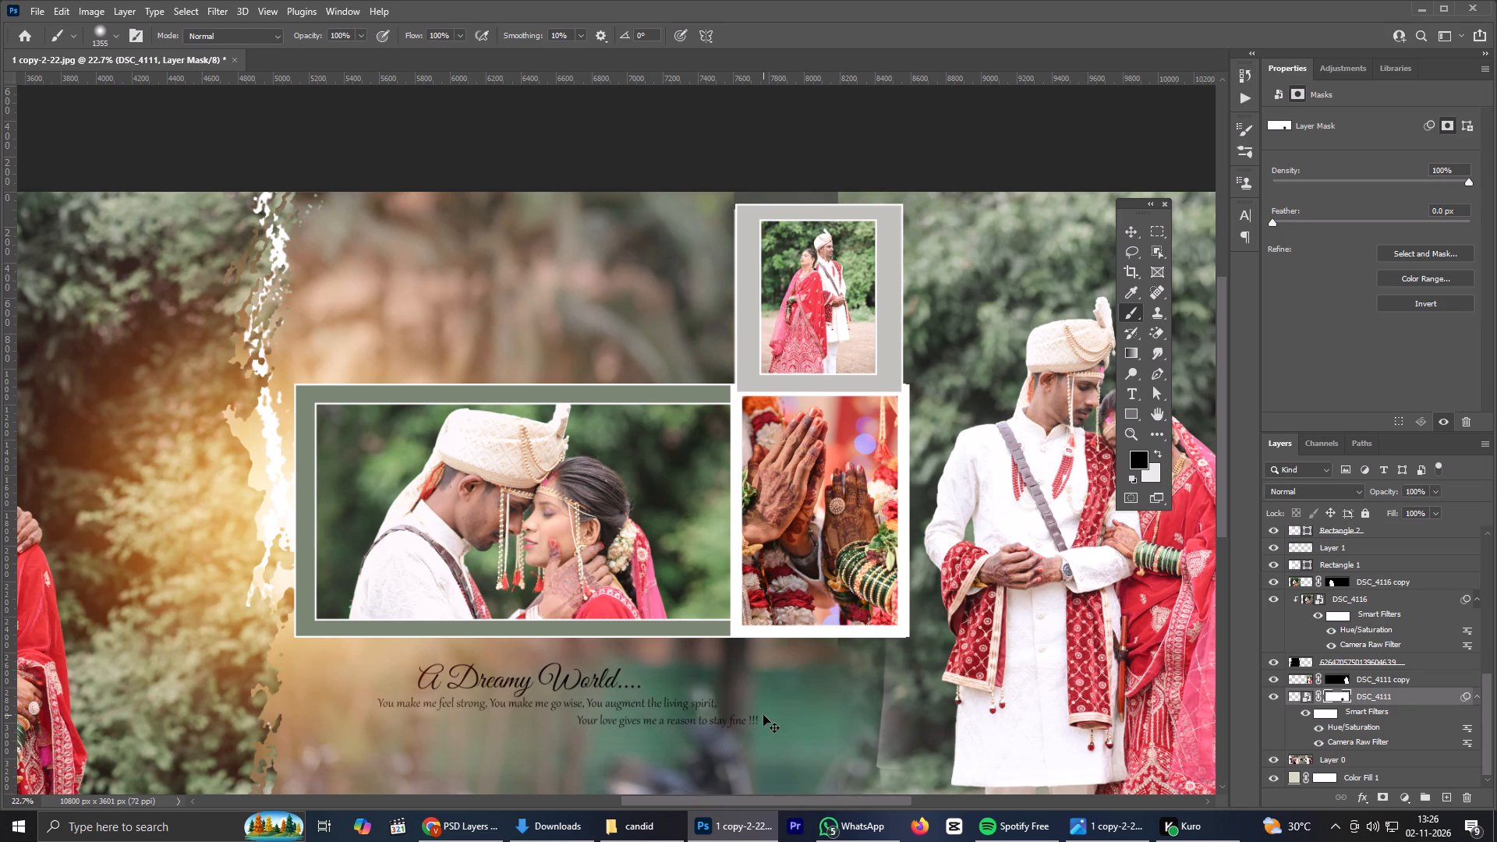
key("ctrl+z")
Undo the remaining large stroke, reduce the brush to 676 px and paint black to fade the DSC_4111 edge below the hands photo.
right_click_drag(812, 677, 752, 692, "alt")
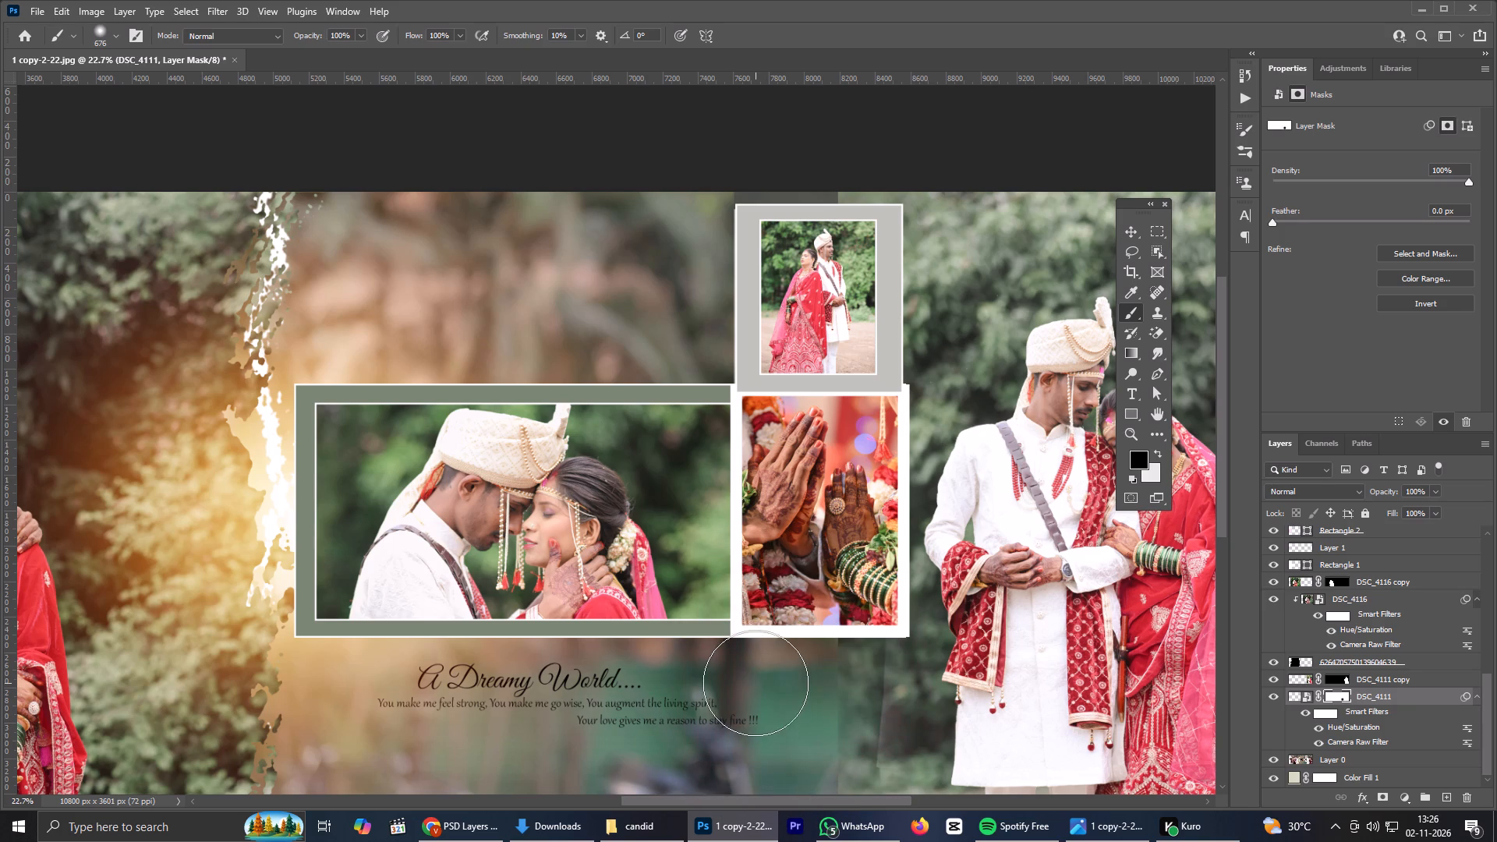
key("ctrl+z")
left_click_drag(809, 739, 811, 776)
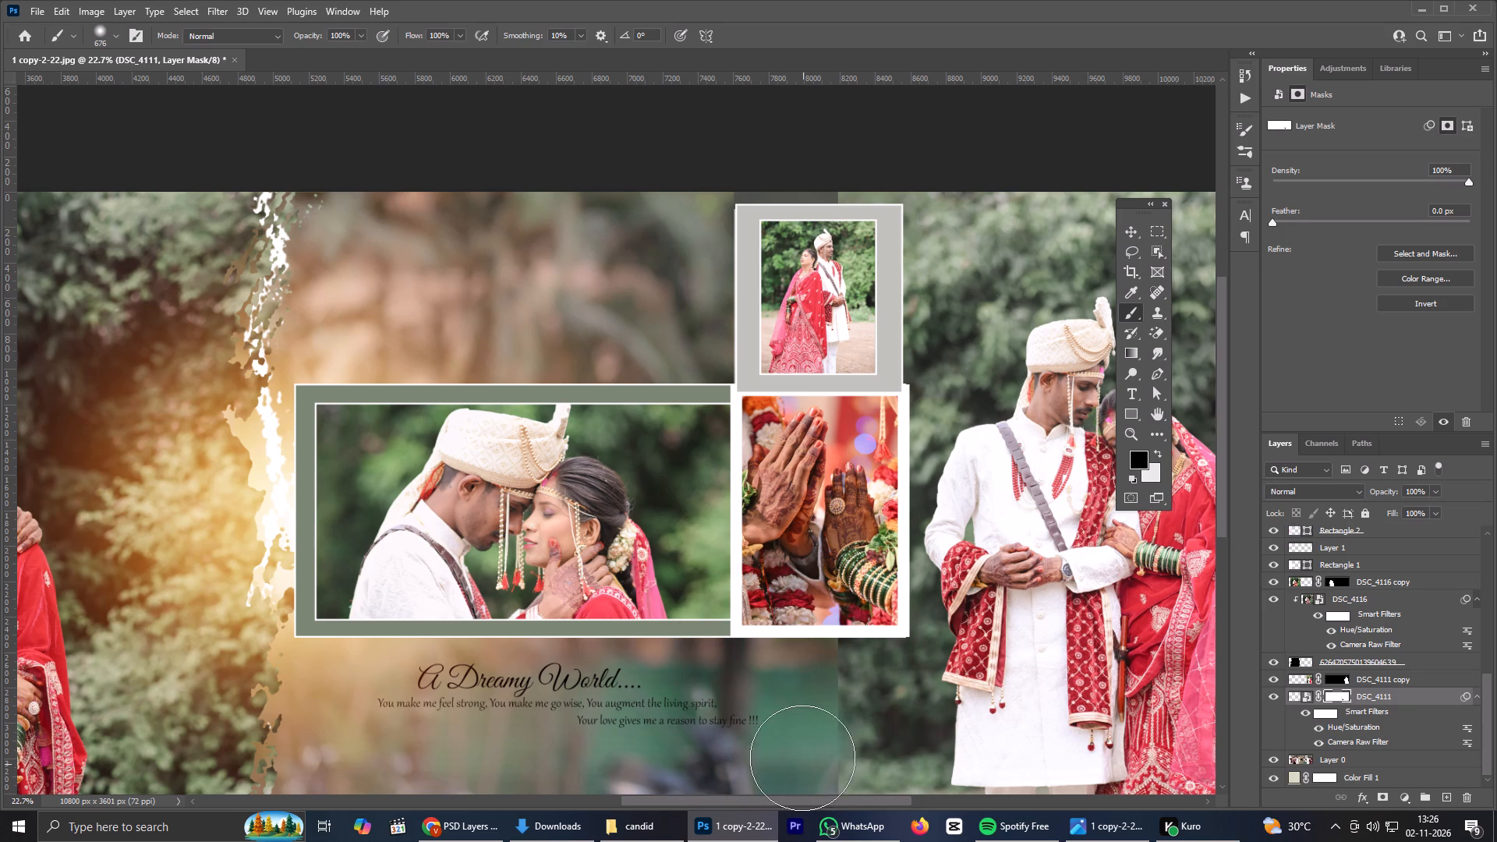
left_click_drag(802, 763, 819, 787)
left_click_drag(803, 776, 774, 762)
left_click_drag(756, 716, 750, 724)
left_click_drag(772, 724, 773, 752)
left_click(770, 725)
left_click_drag(787, 720, 786, 734)
left_click_drag(782, 725, 790, 731)
left_click_drag(802, 723, 790, 720)
left_click(775, 692)
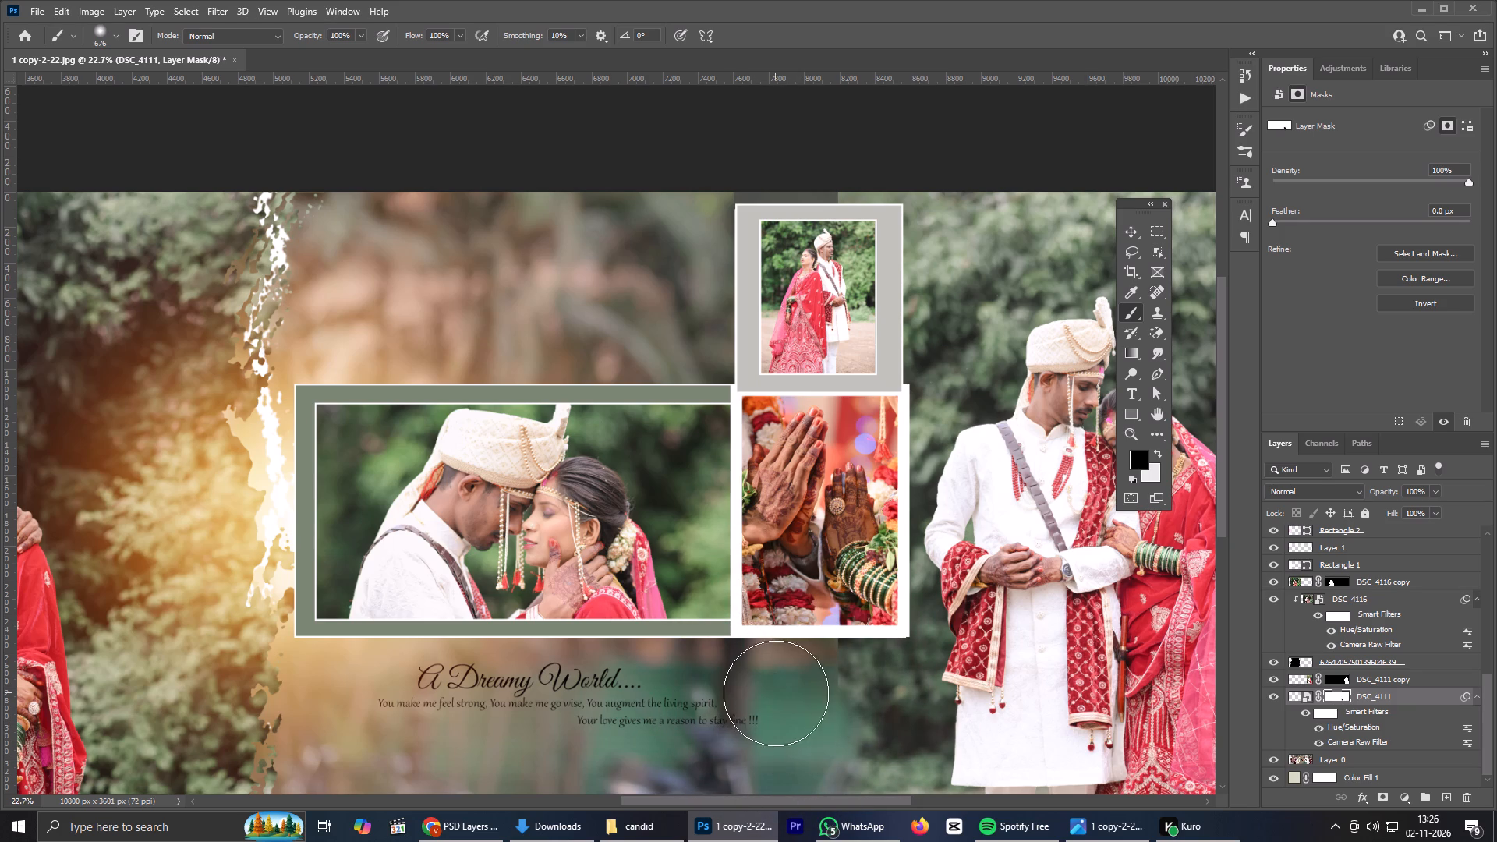
left_click(795, 674)
left_click_drag(797, 667, 786, 667)
left_click(784, 662)
left_click_drag(781, 653, 780, 646)
Paint black on the DSC_4111 mask down the photo's inner vertical edge, from the spread's top through the area behind the frames.
left_click_drag(818, 177, 784, 197)
left_click_drag(779, 193, 788, 223)
left_click_drag(792, 225, 799, 241)
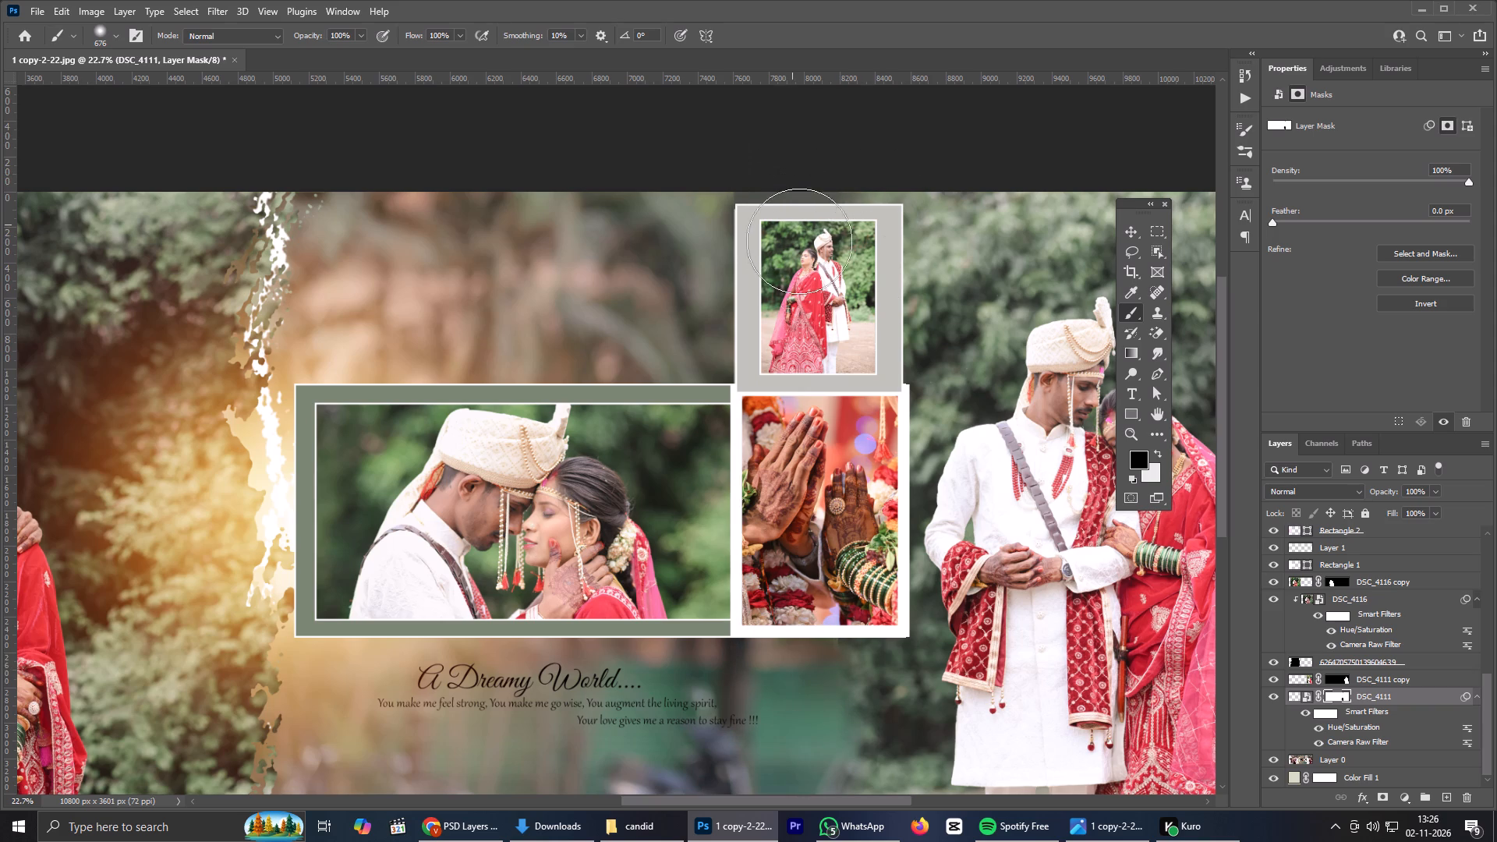
left_click_drag(799, 241, 800, 251)
left_click_drag(802, 256, 805, 302)
left_click_drag(812, 315, 819, 353)
left_click_drag(813, 352, 809, 390)
left_click_drag(799, 389, 795, 426)
left_click_drag(801, 437, 795, 515)
left_click_drag(786, 527, 793, 595)
Paint black on the DSC_4111 mask beneath the hands photo to smooth the blend beside the quote text.
left_click_drag(825, 617, 798, 663)
left_click_drag(786, 662, 736, 696)
left_click_drag(754, 699, 780, 727)
left_click_drag(809, 724, 806, 738)
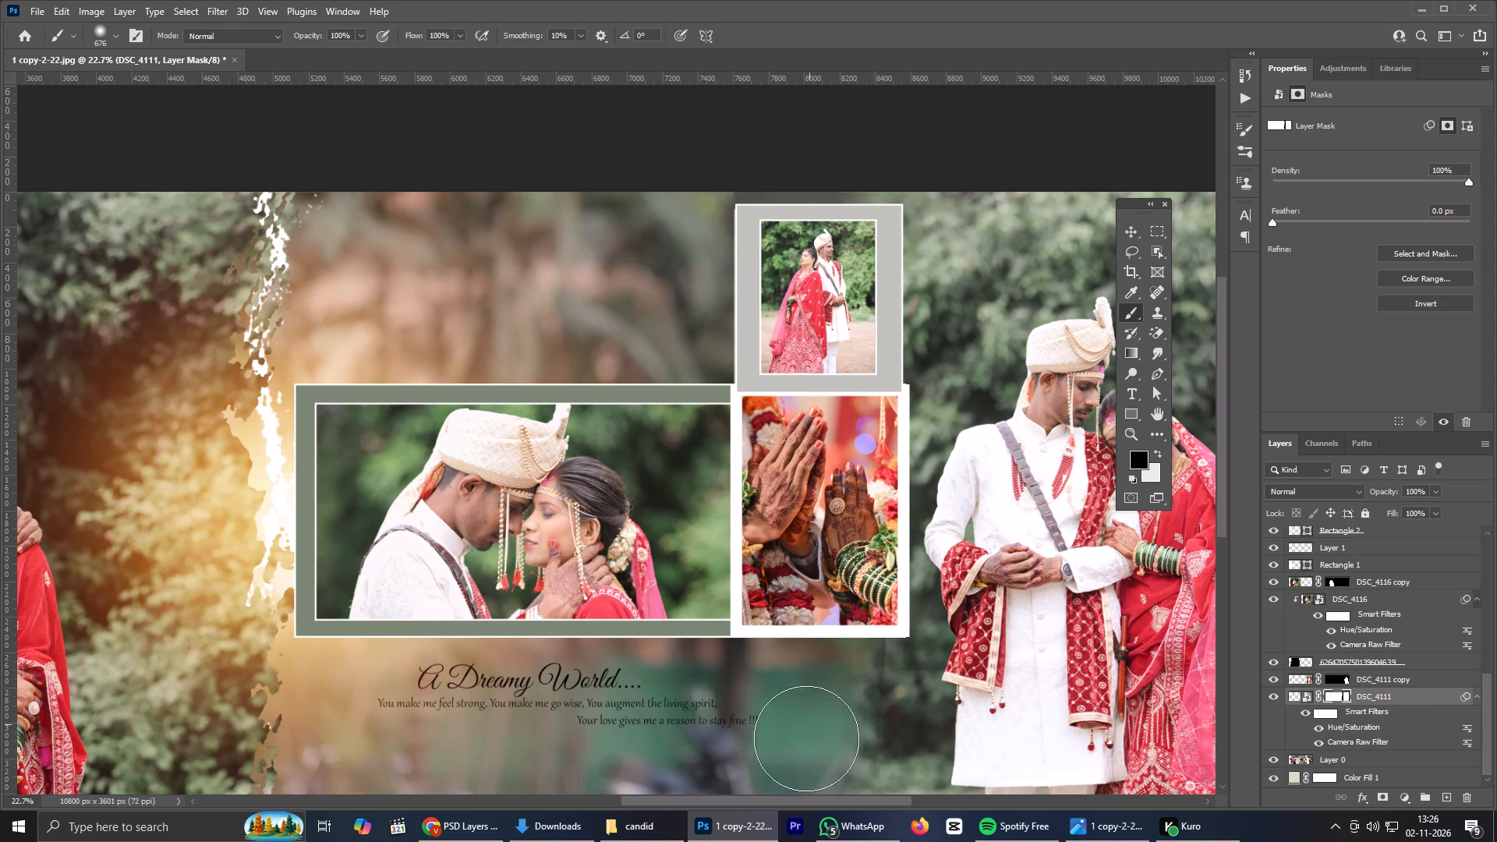
left_click_drag(806, 738, 808, 741)
left_click_drag(806, 737, 800, 751)
left_click(799, 741)
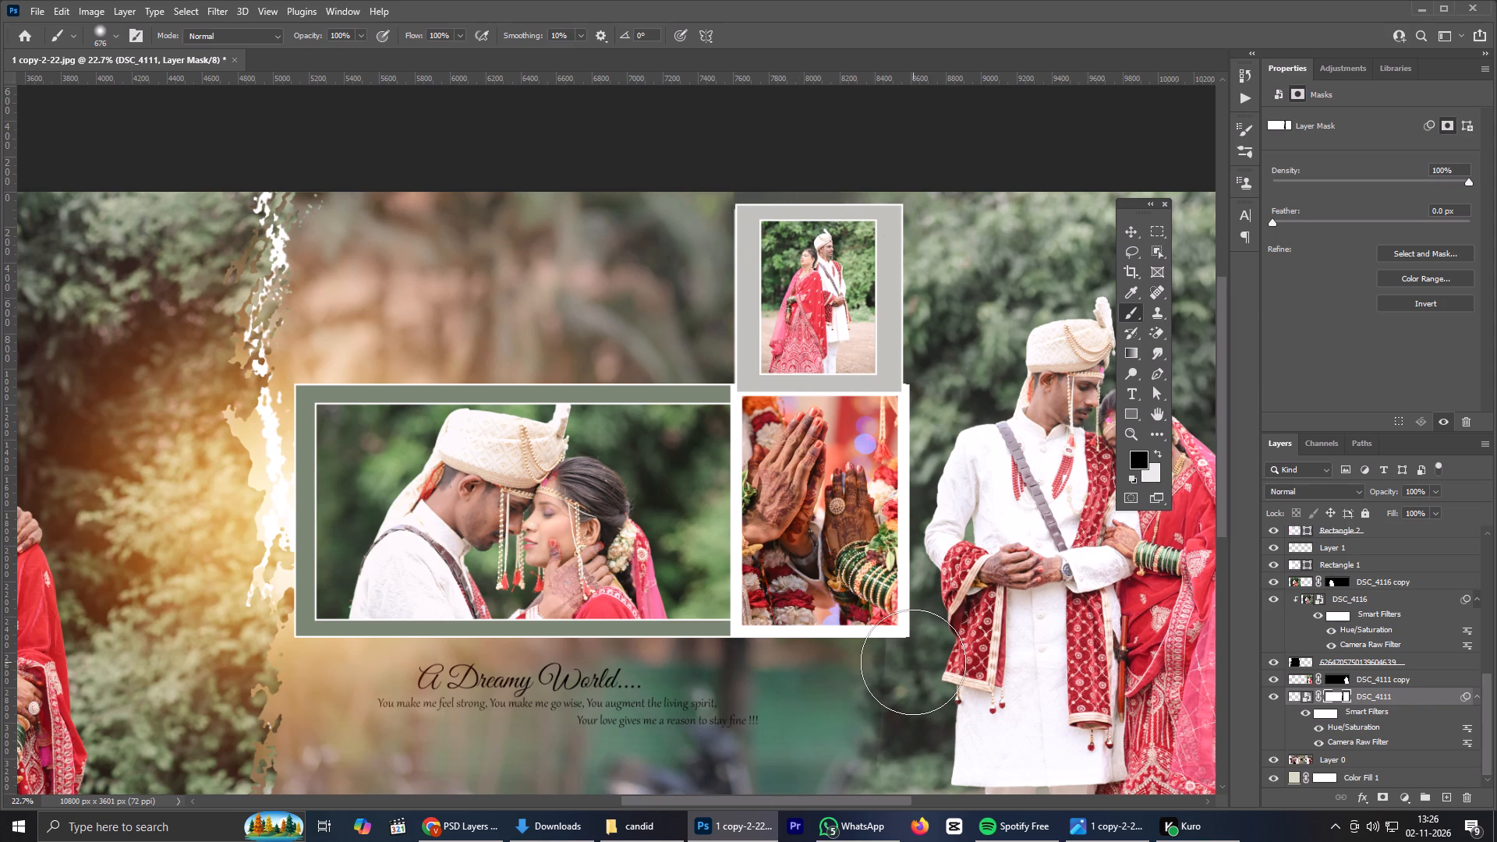
Reduce the brush to 377 px and paint white on the DSC_4111 mask between the hands photo and the standing couple, down to the bottom edge.
key("x")
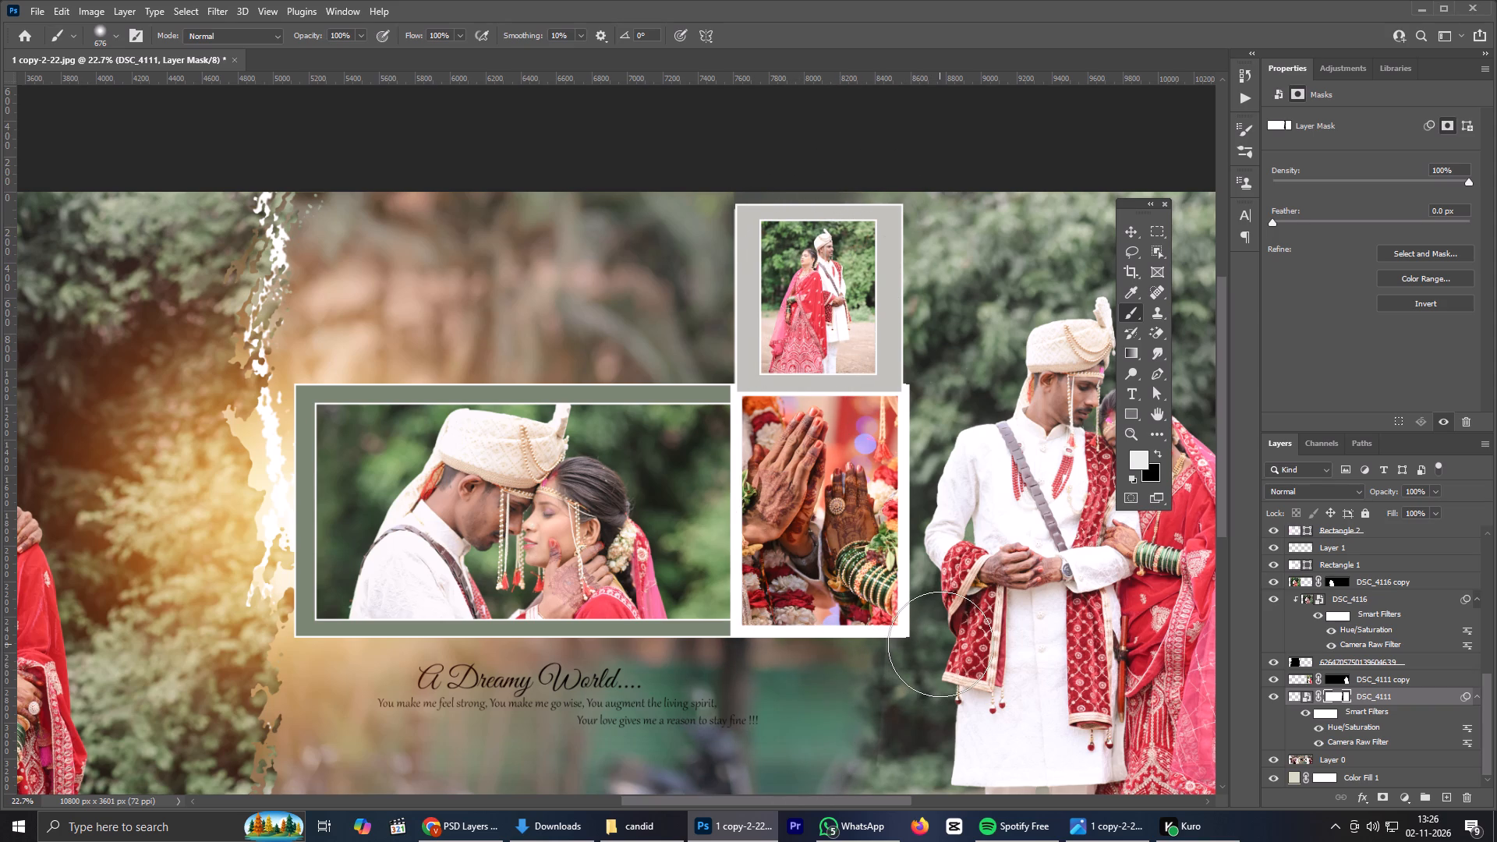
right_click_drag(940, 644, 913, 653, "alt")
left_click_drag(913, 650, 909, 668)
left_click_drag(909, 656, 915, 664)
left_click_drag(915, 659, 906, 670)
left_click_drag(906, 653, 908, 669)
left_click(904, 652)
left_click_drag(897, 643, 901, 683)
left_click_drag(906, 692, 911, 709)
left_click_drag(908, 704, 907, 720)
left_click_drag(902, 710, 903, 731)
left_click_drag(902, 733, 901, 750)
left_click_drag(900, 750, 897, 775)
left_click_drag(897, 775, 901, 787)
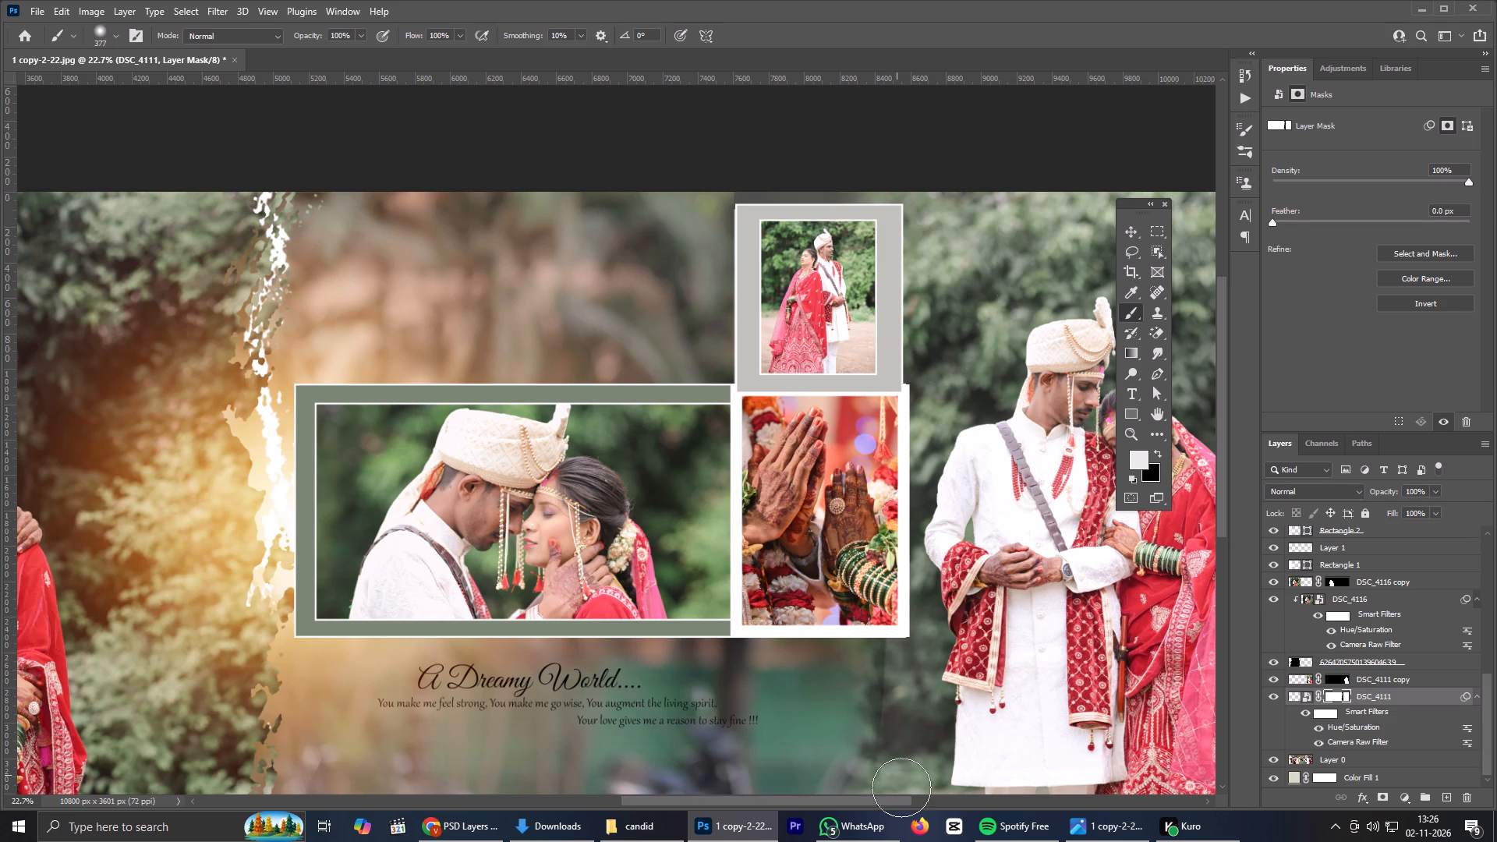
left_click_drag(901, 787, 901, 785)
left_click_drag(901, 777, 907, 787)
Deselect all layers and stamp everything visible into a new merged layer.
scroll(899, 669, "down", 9)
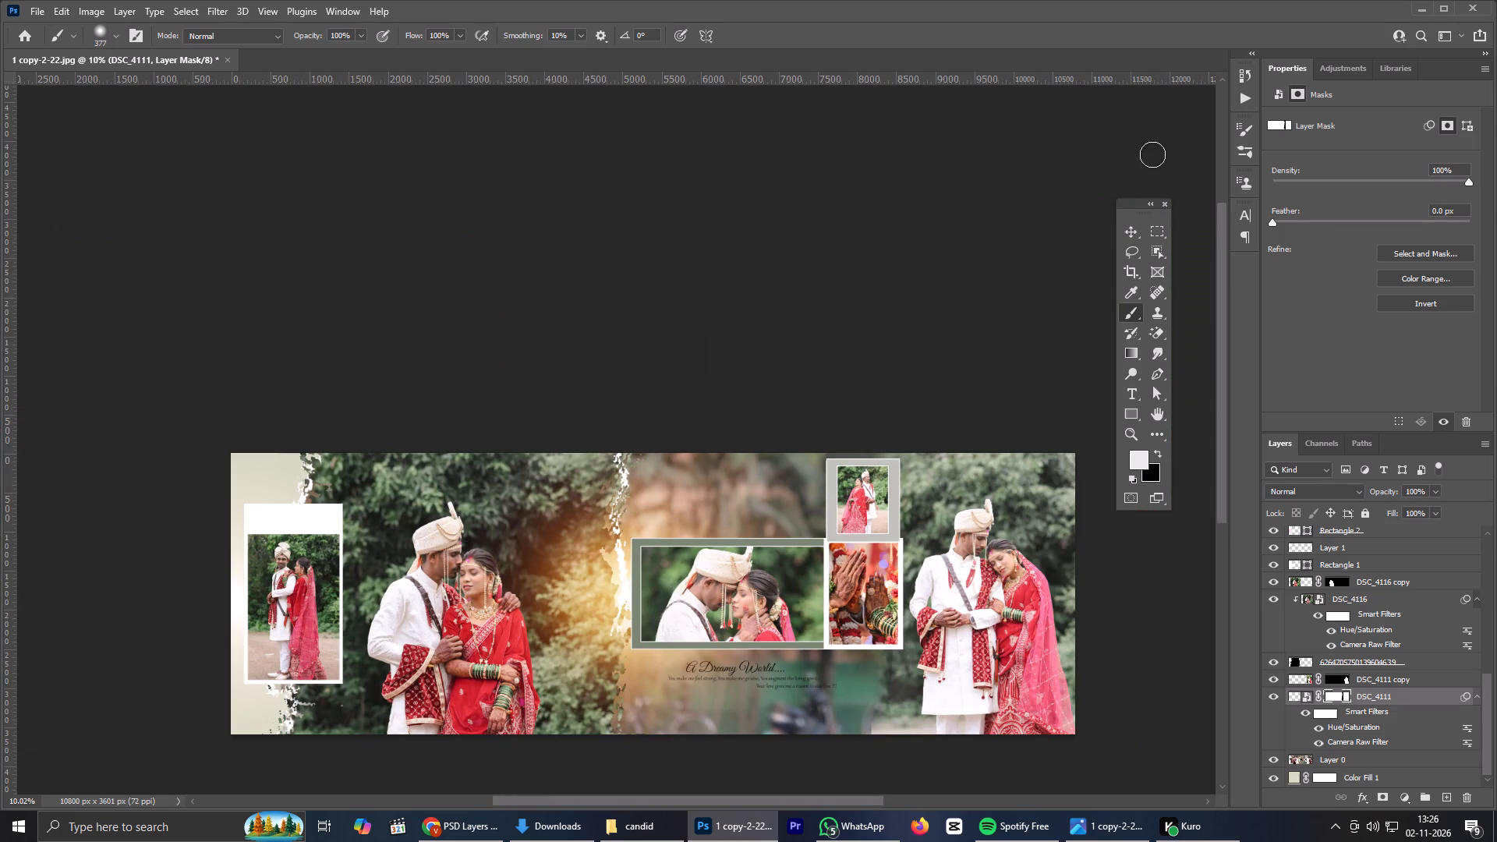
left_click(1131, 234)
scroll(890, 467, "up", 2)
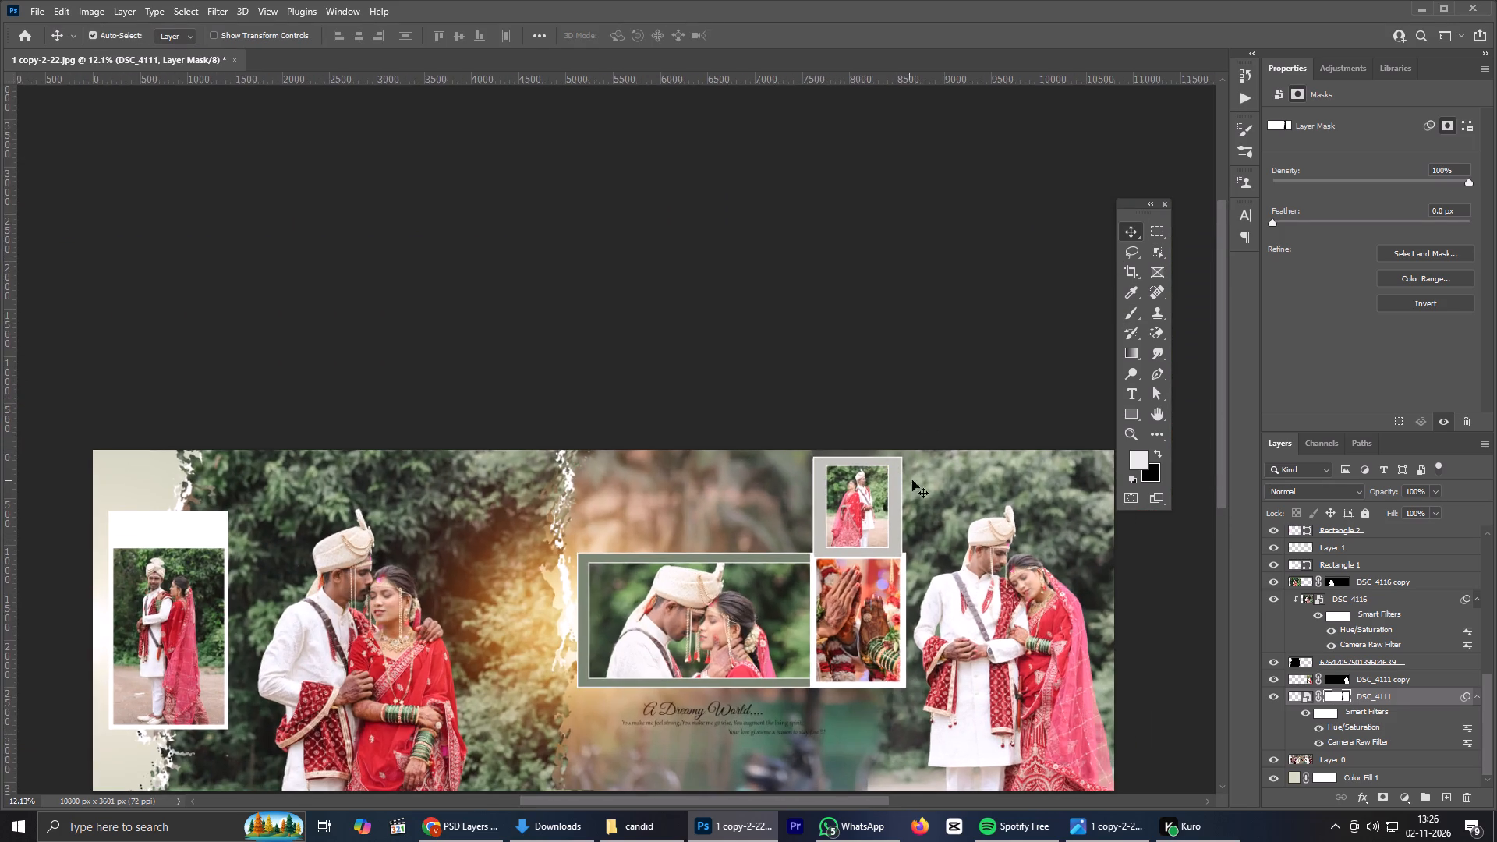
scroll(936, 479, "down", 3)
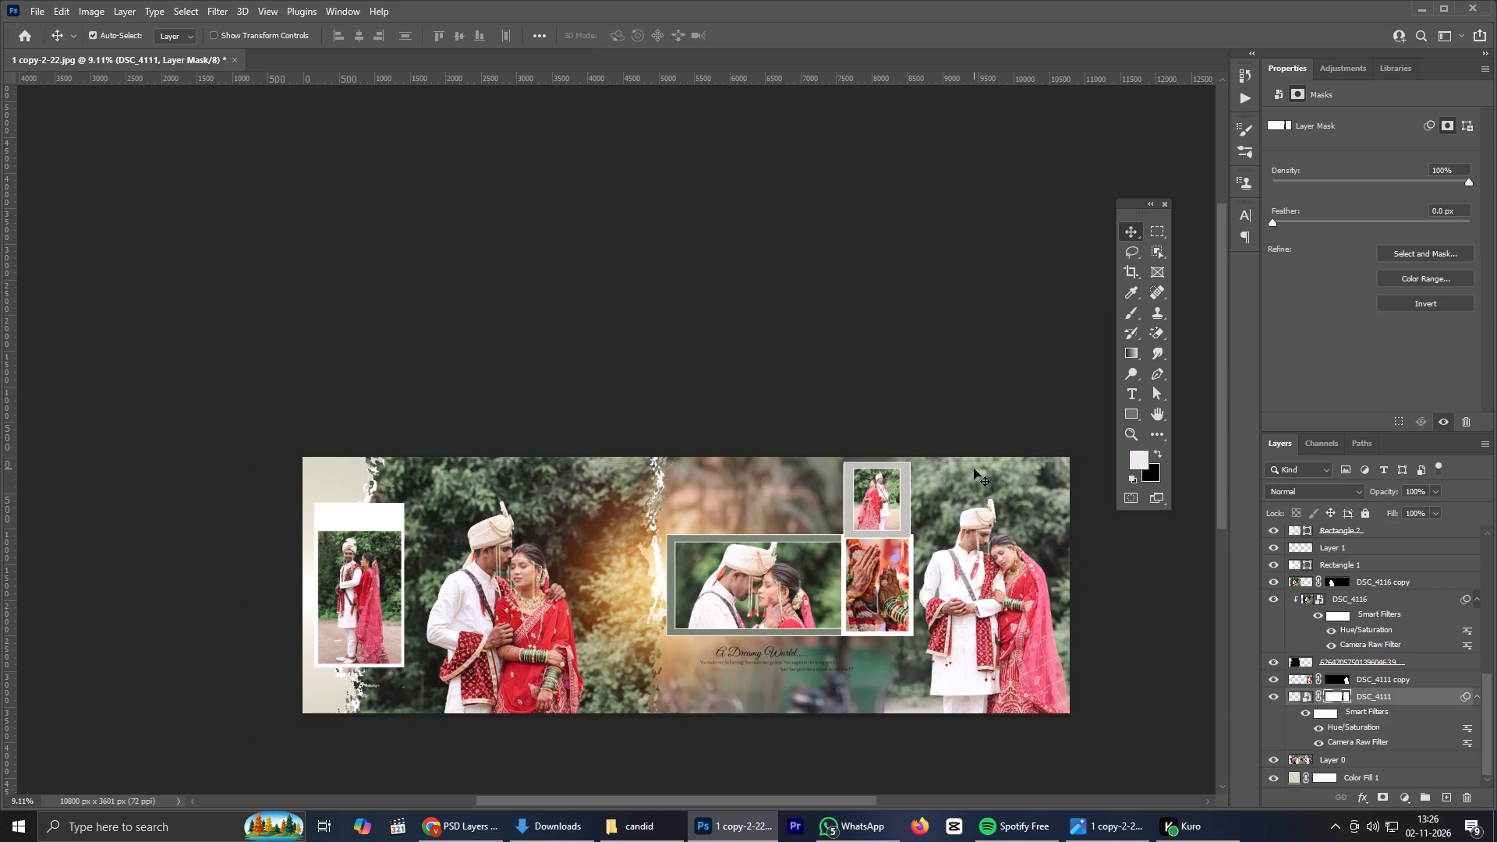
left_click(1075, 627)
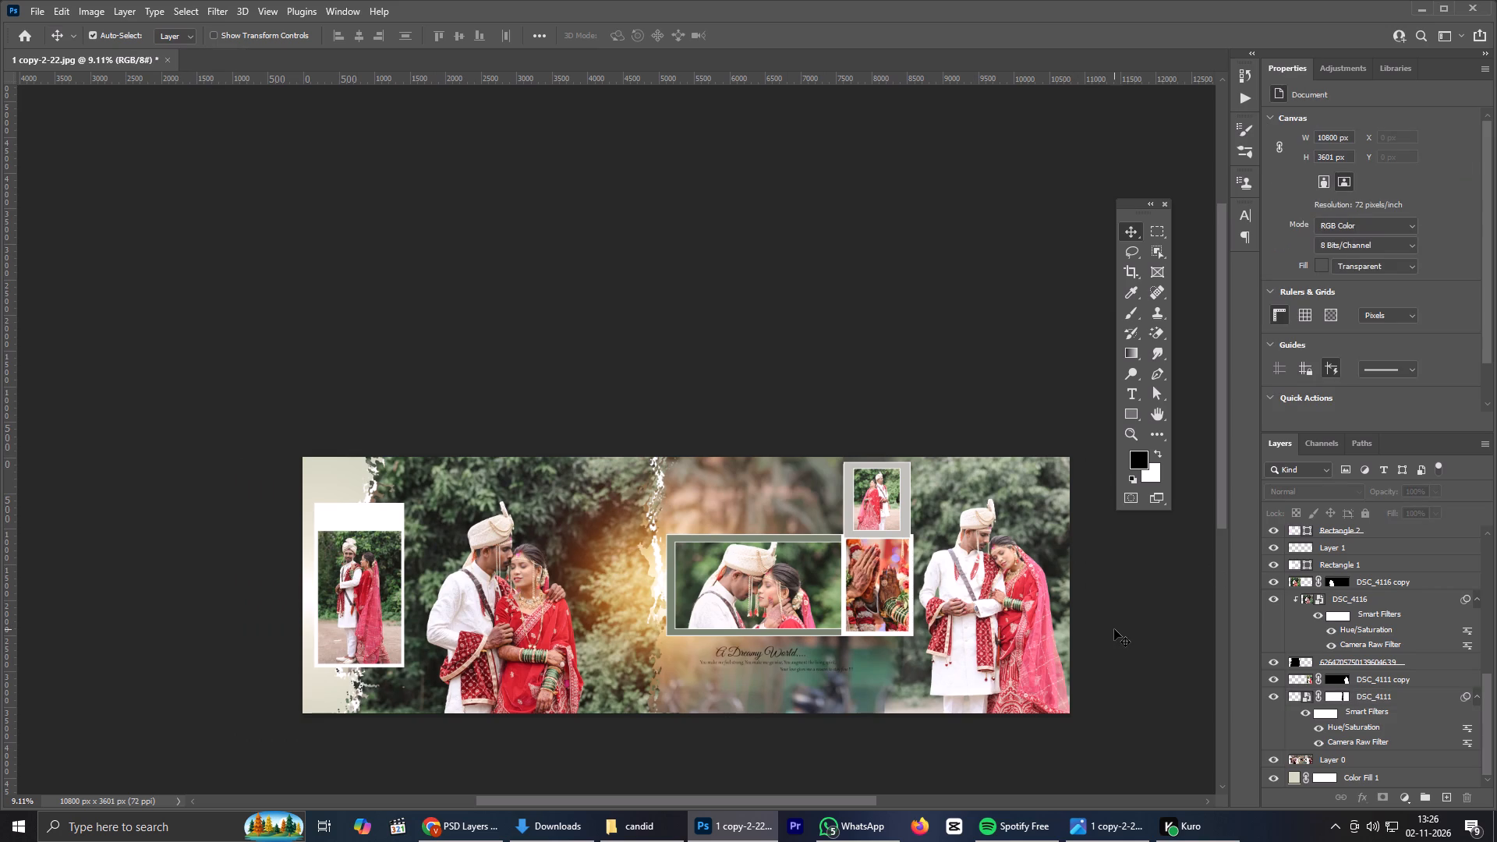
key("ctrl+alt+shift+e")
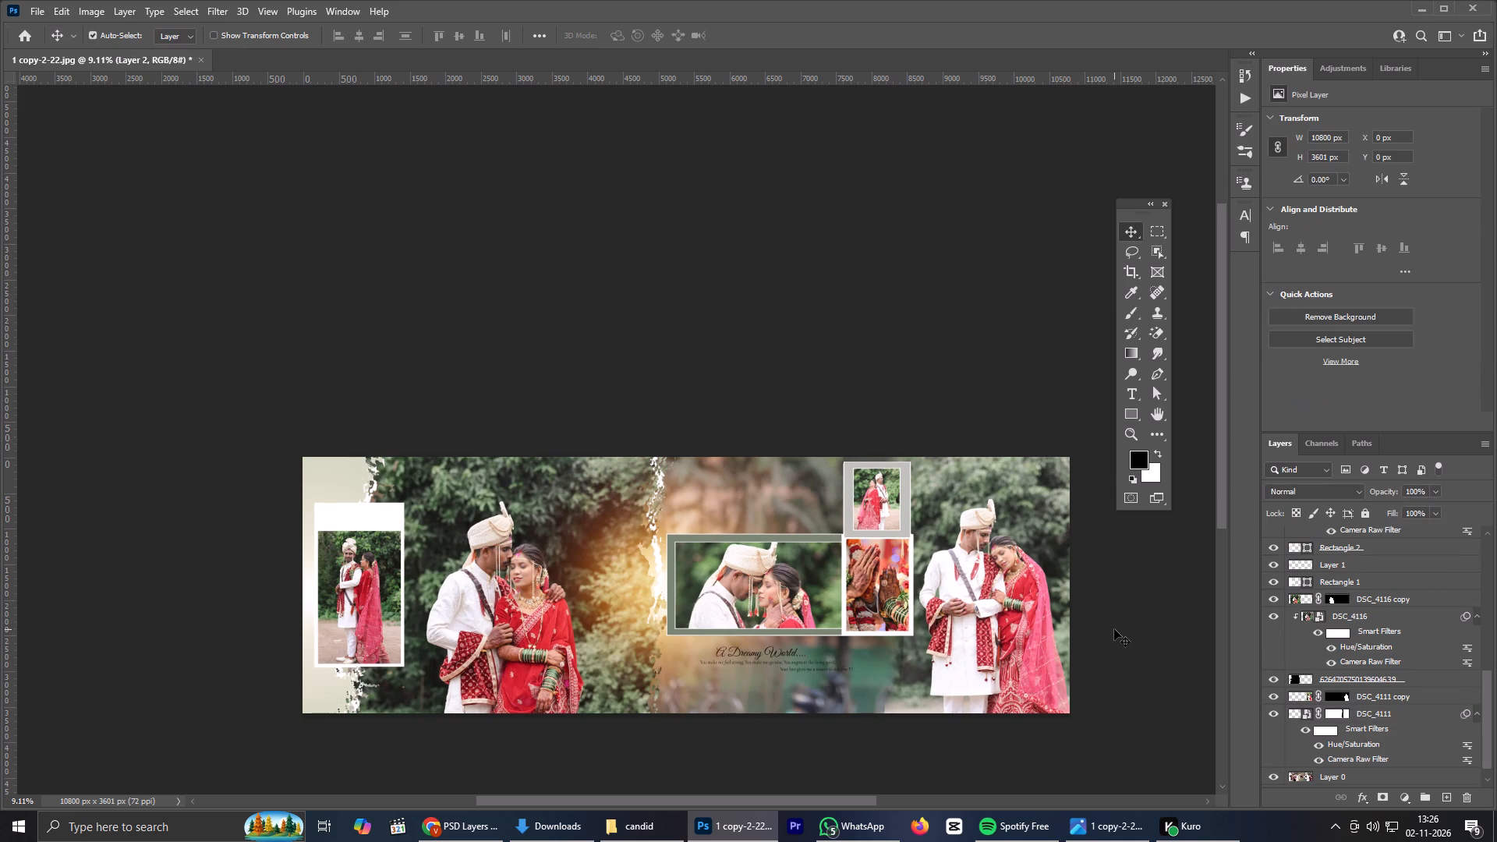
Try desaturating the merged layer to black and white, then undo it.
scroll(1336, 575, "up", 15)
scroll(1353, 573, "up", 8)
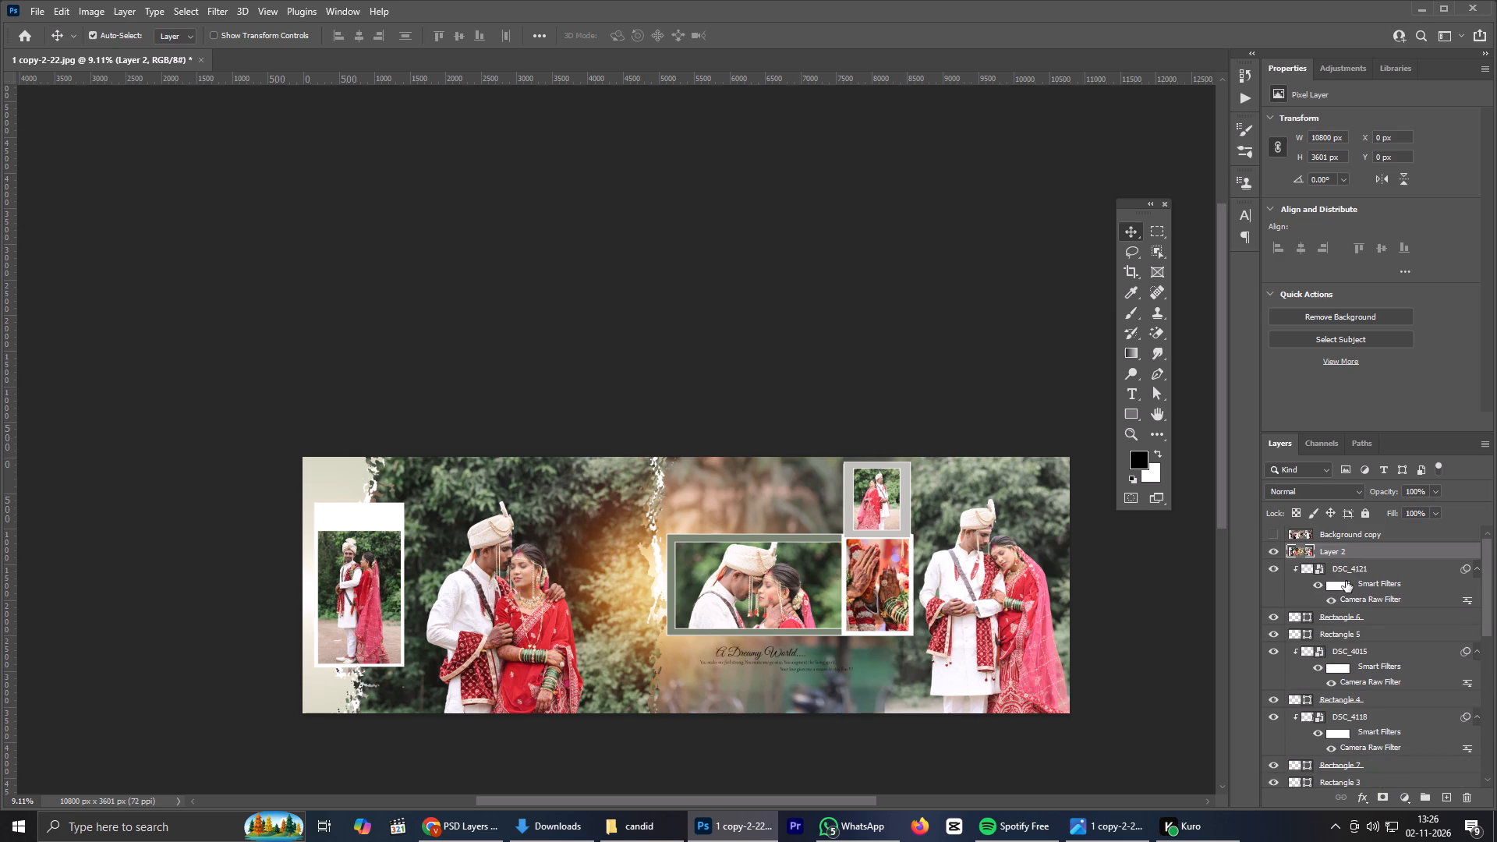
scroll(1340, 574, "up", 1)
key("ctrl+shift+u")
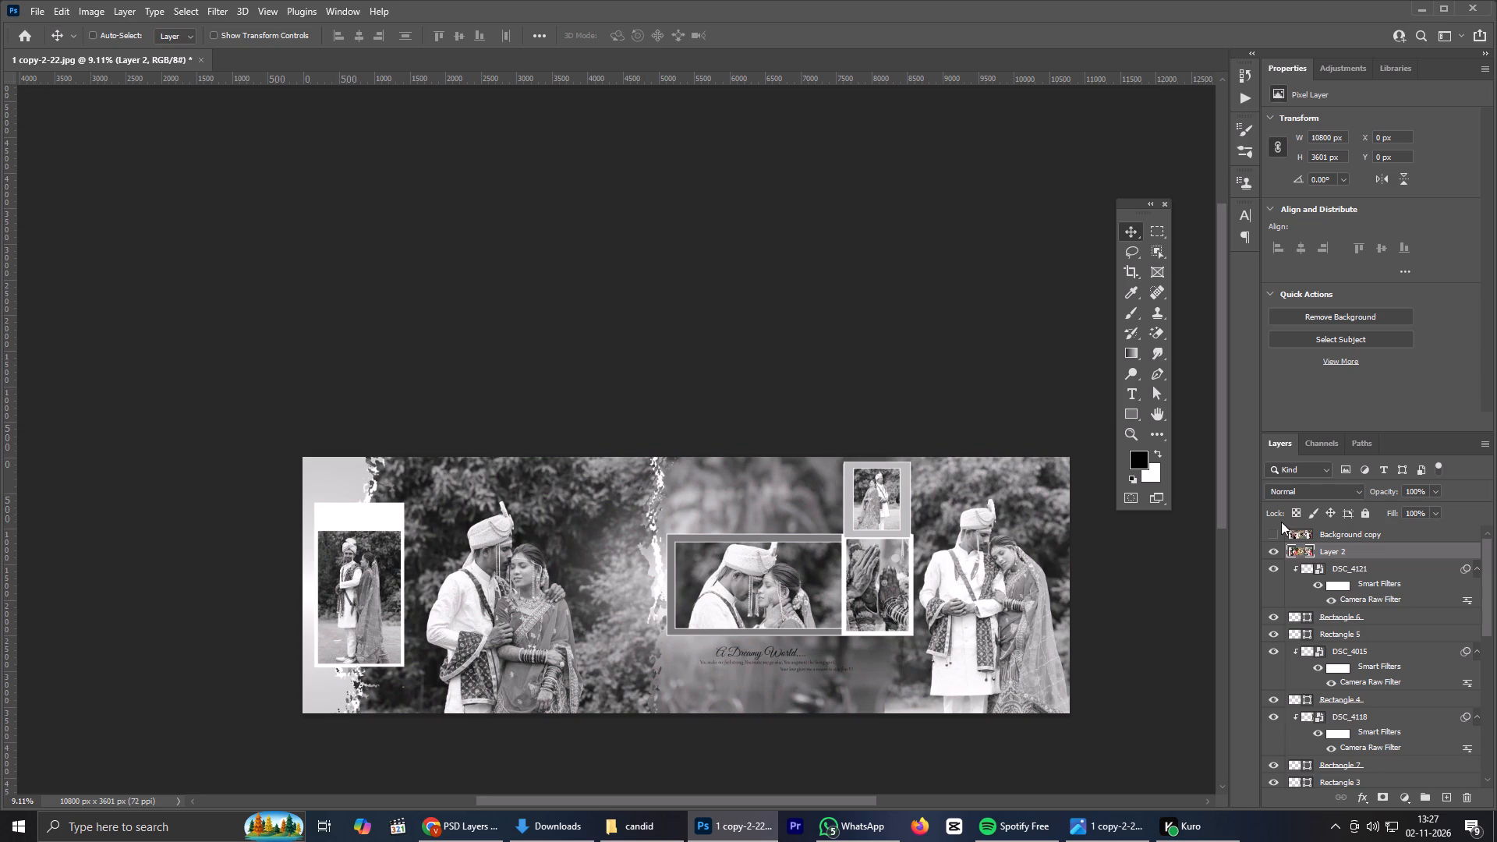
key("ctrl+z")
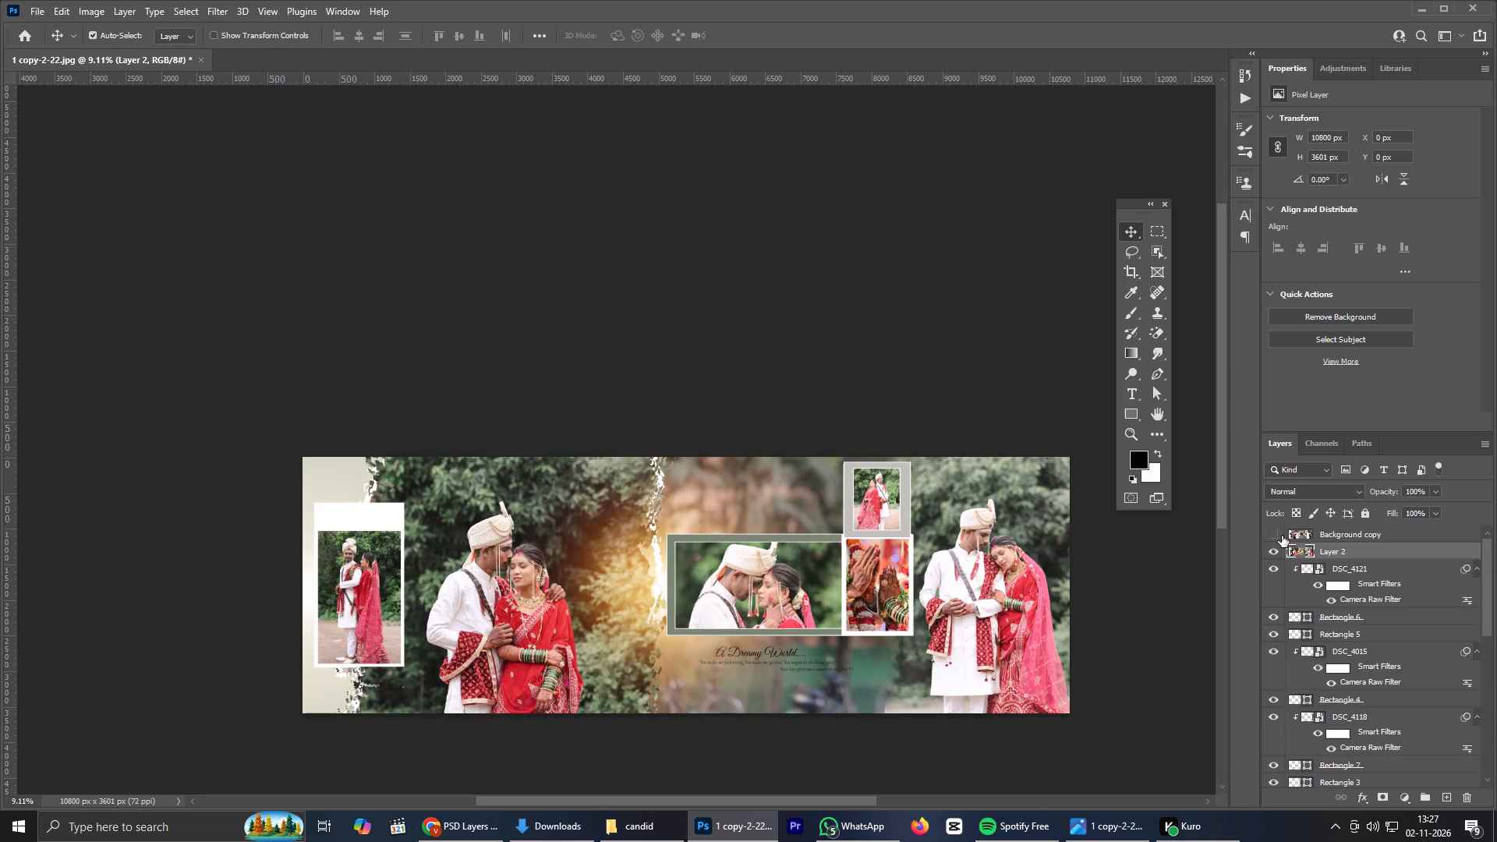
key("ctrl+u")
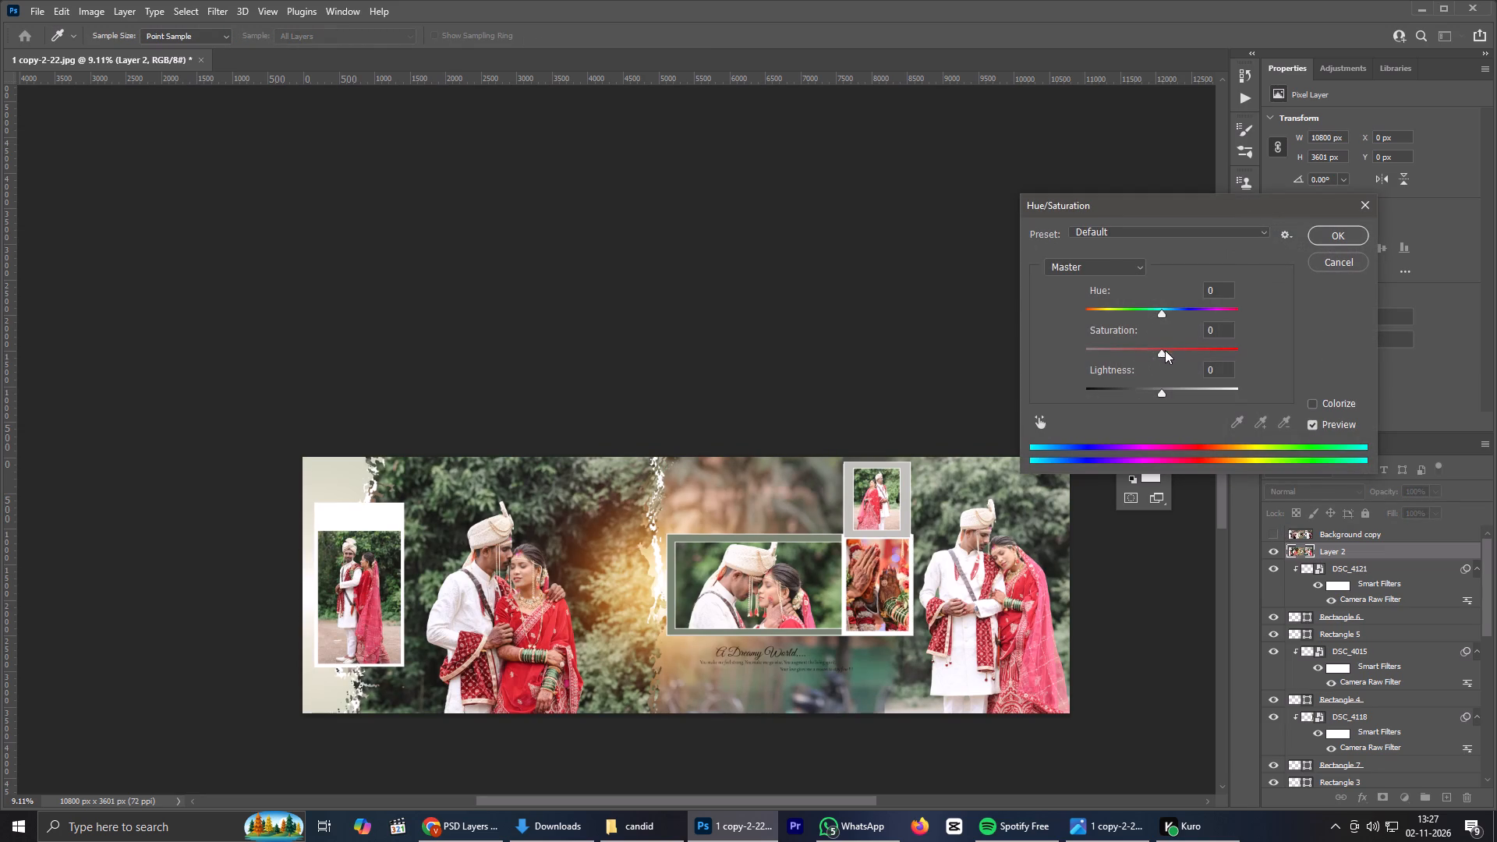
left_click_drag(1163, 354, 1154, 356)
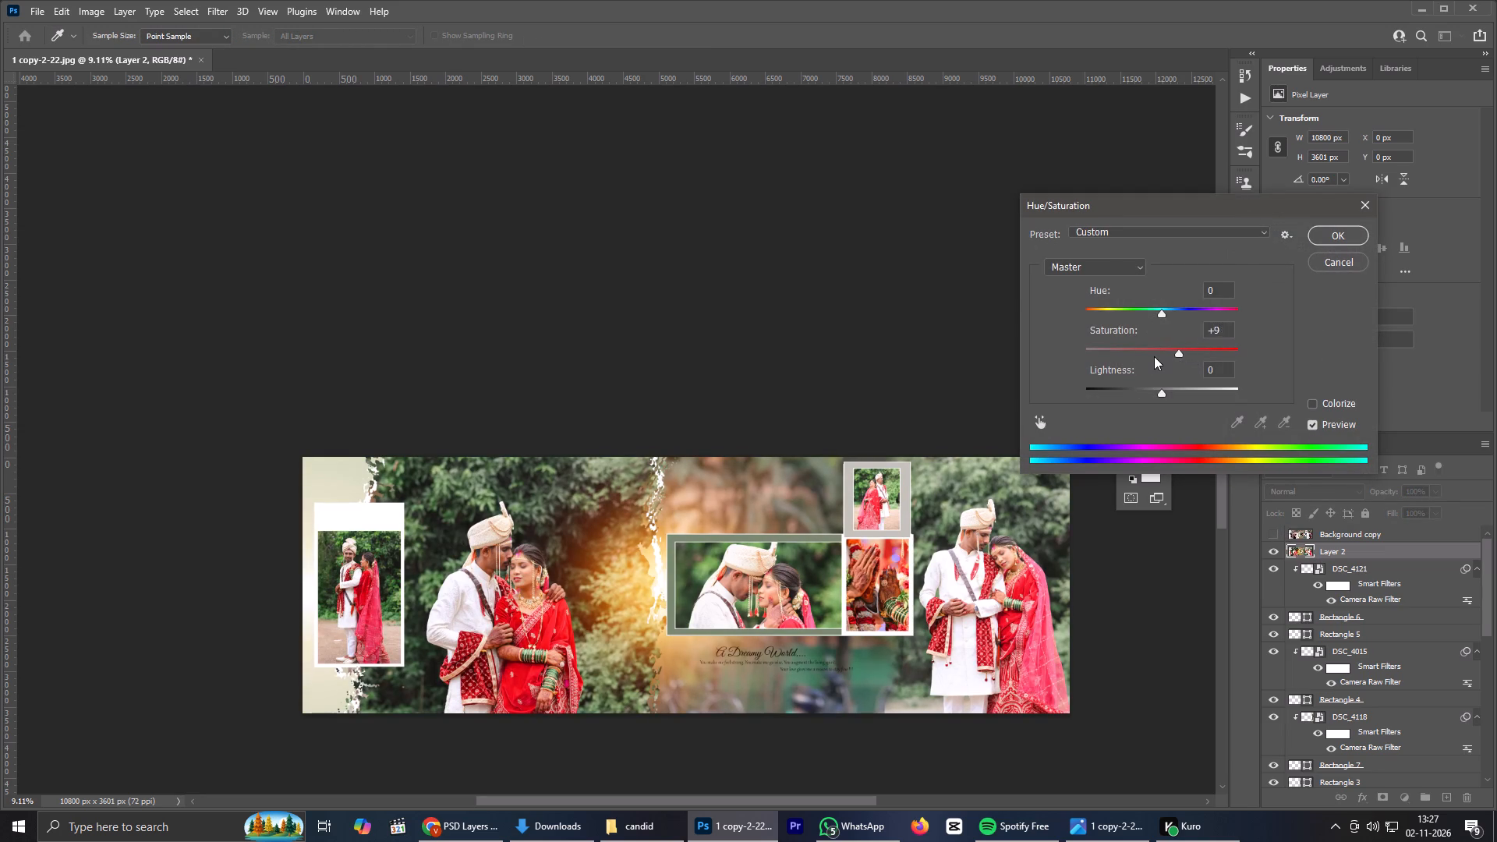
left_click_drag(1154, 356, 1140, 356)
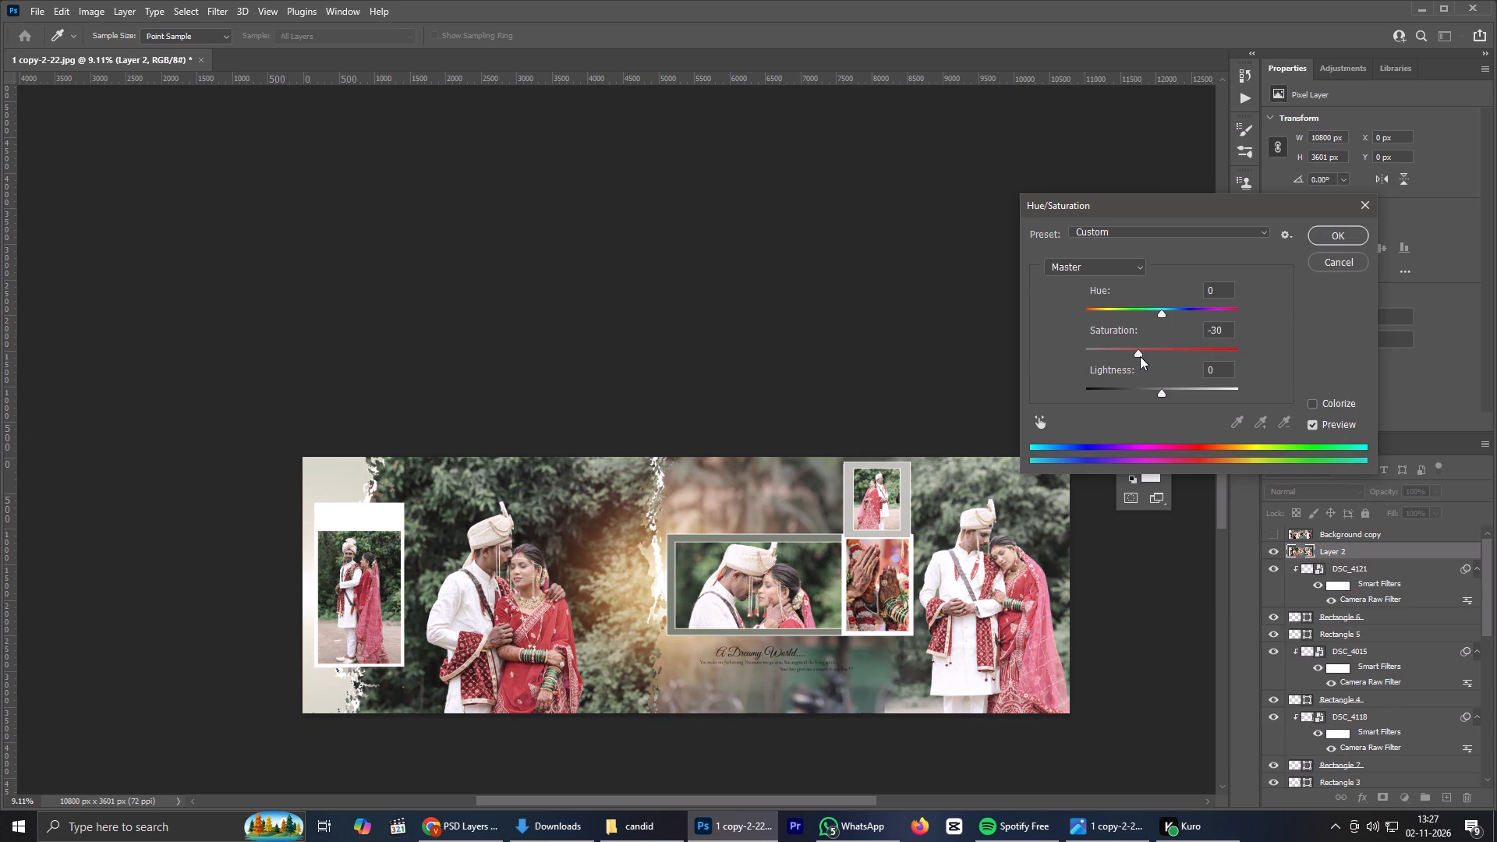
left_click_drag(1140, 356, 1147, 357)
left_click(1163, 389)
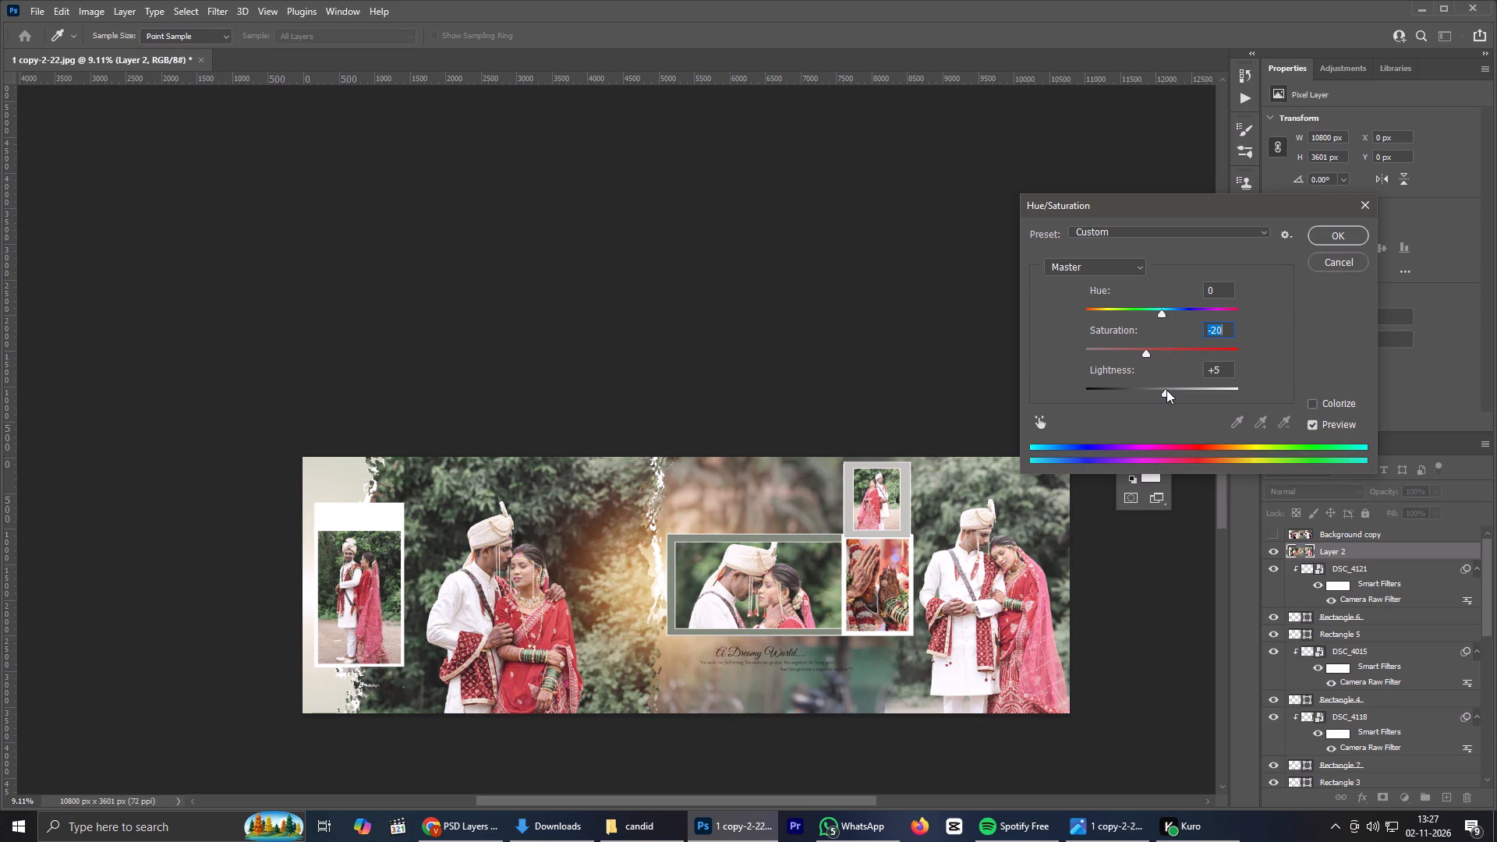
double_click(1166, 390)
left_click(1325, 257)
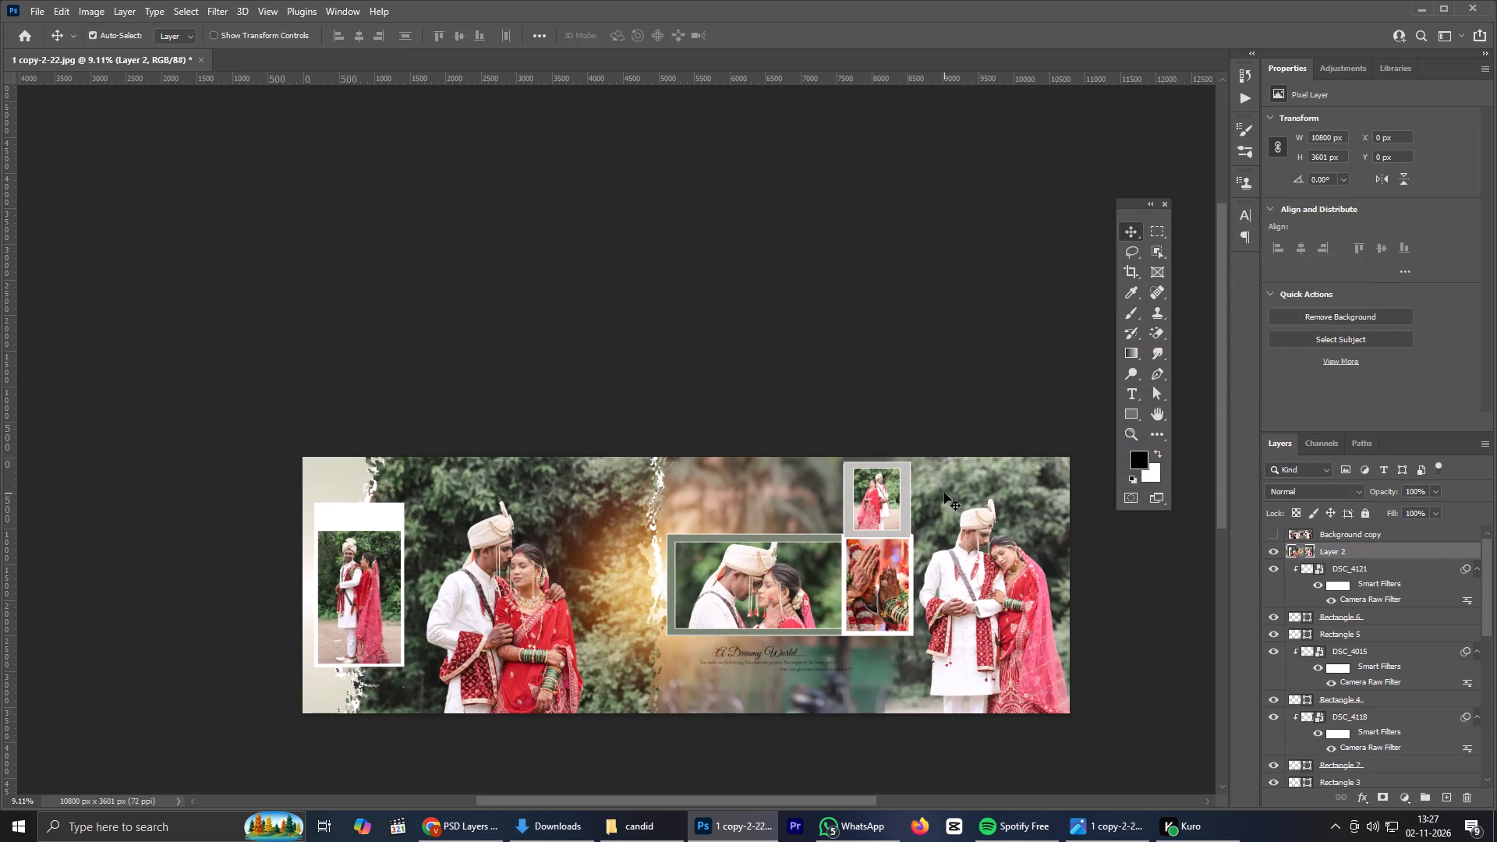
Open the merged layer in the Camera Raw Filter and set Temperature to -6 and Tint to +7.
key("ctrl+shift+a")
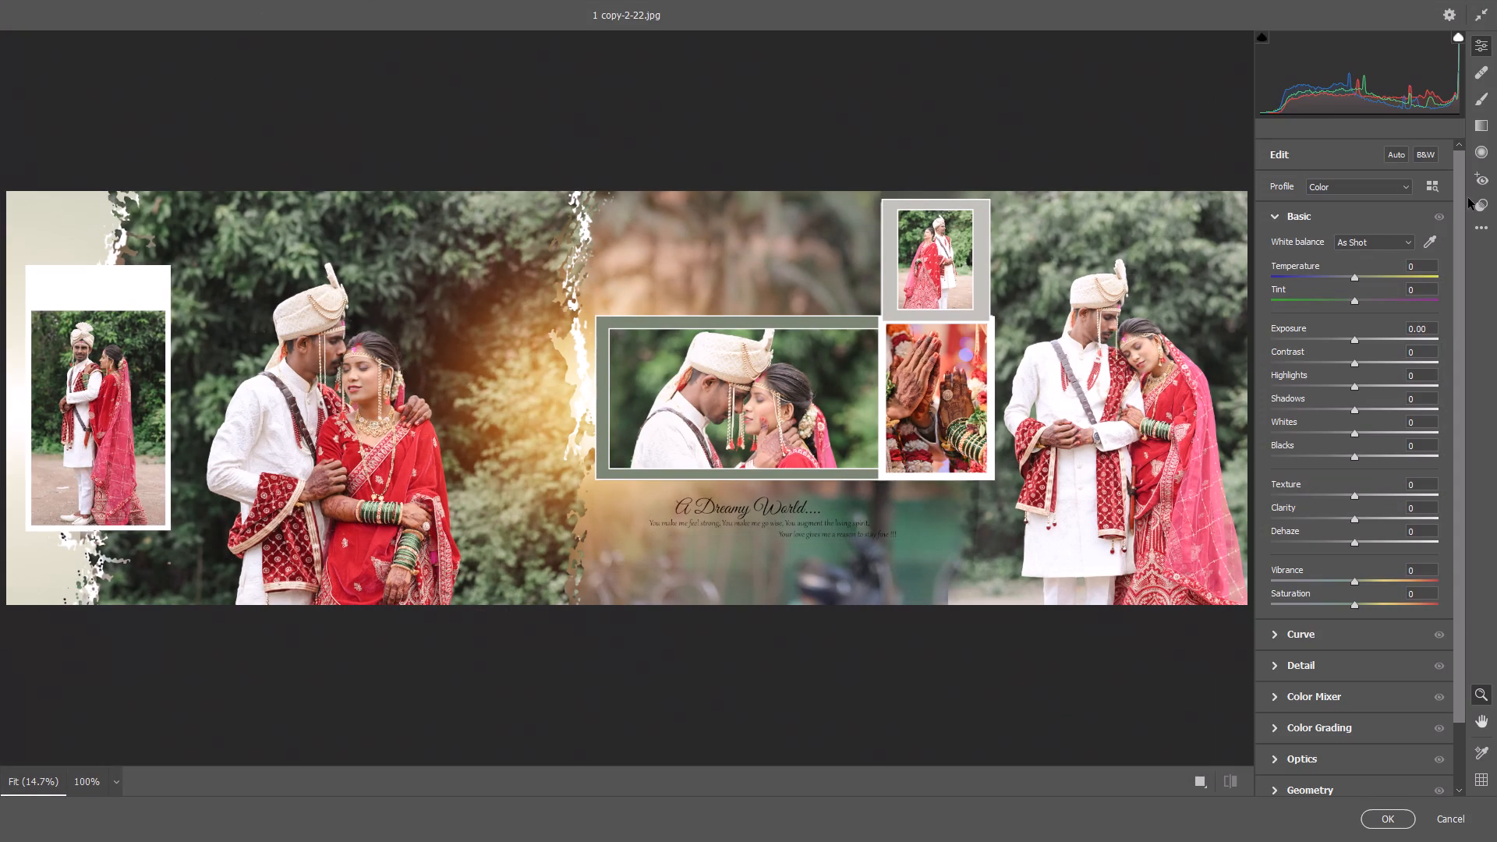
left_click(1485, 206)
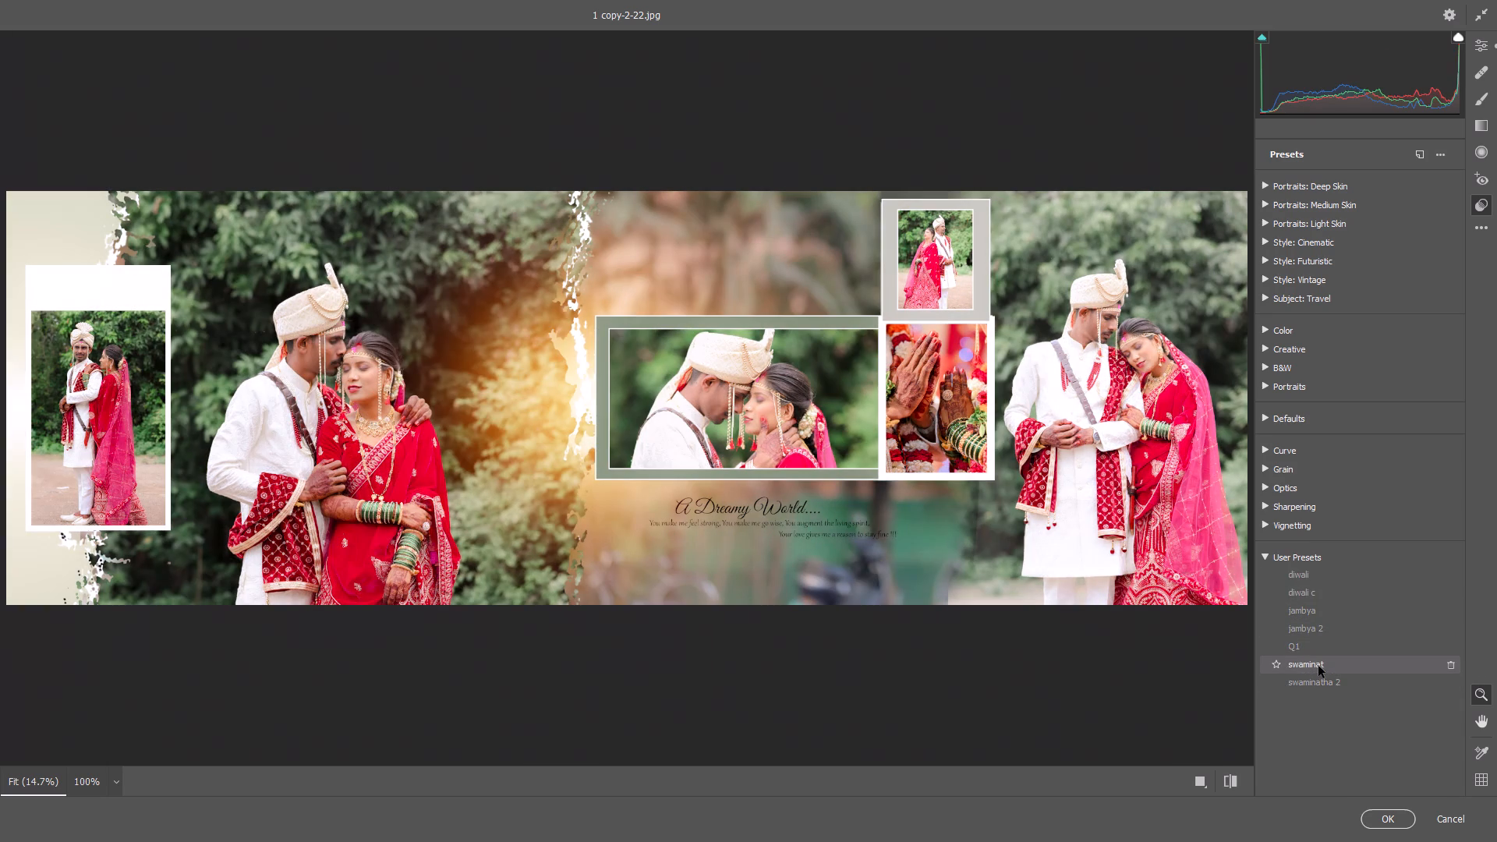
left_click(1062, 674)
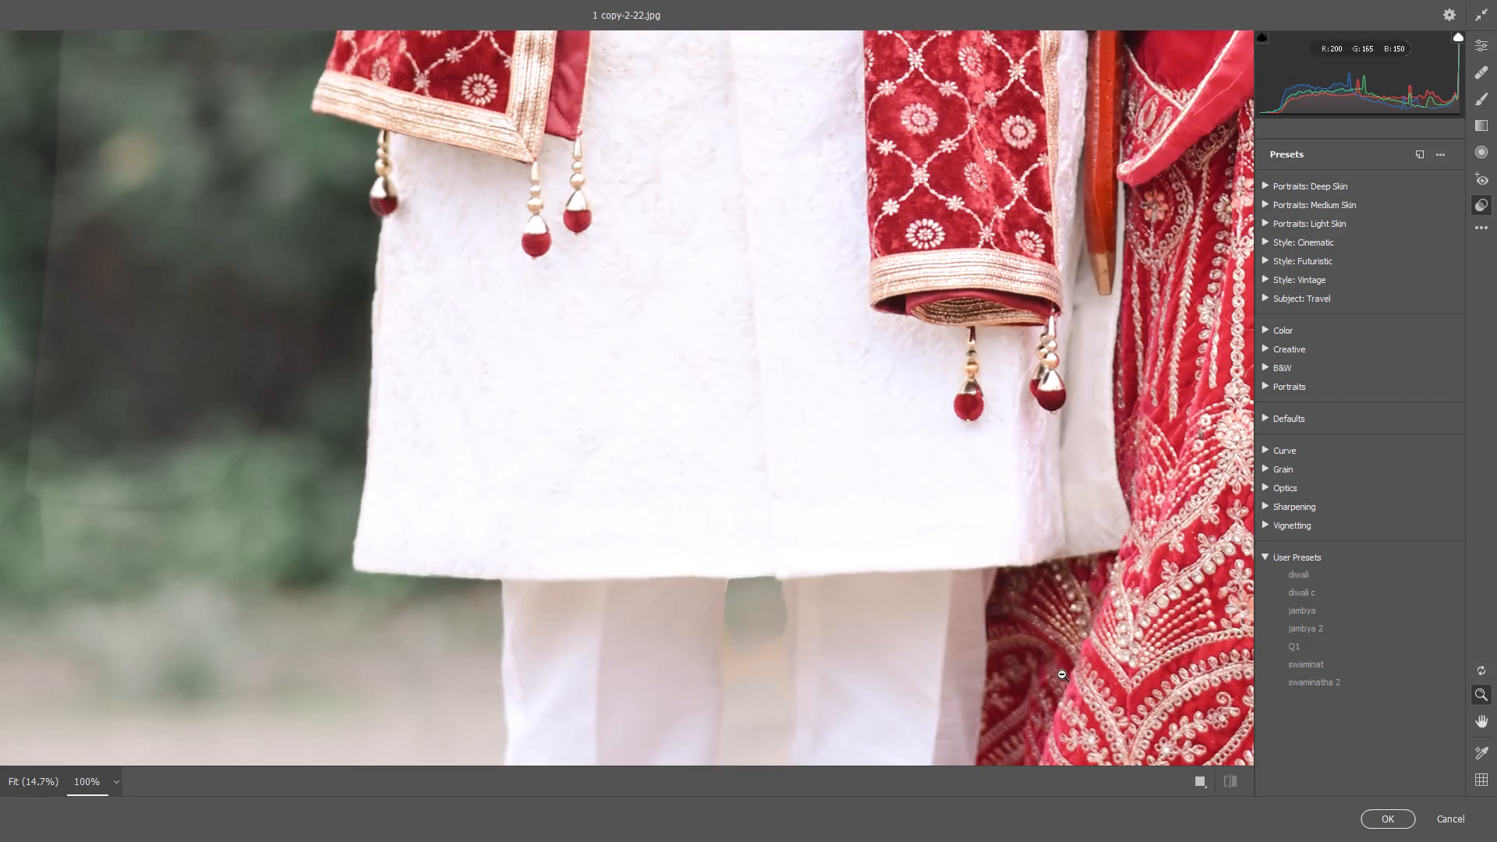
scroll(923, 504, "down", 7)
scroll(850, 466, "down", 20)
scroll(850, 466, "down", 9)
left_click(813, 450)
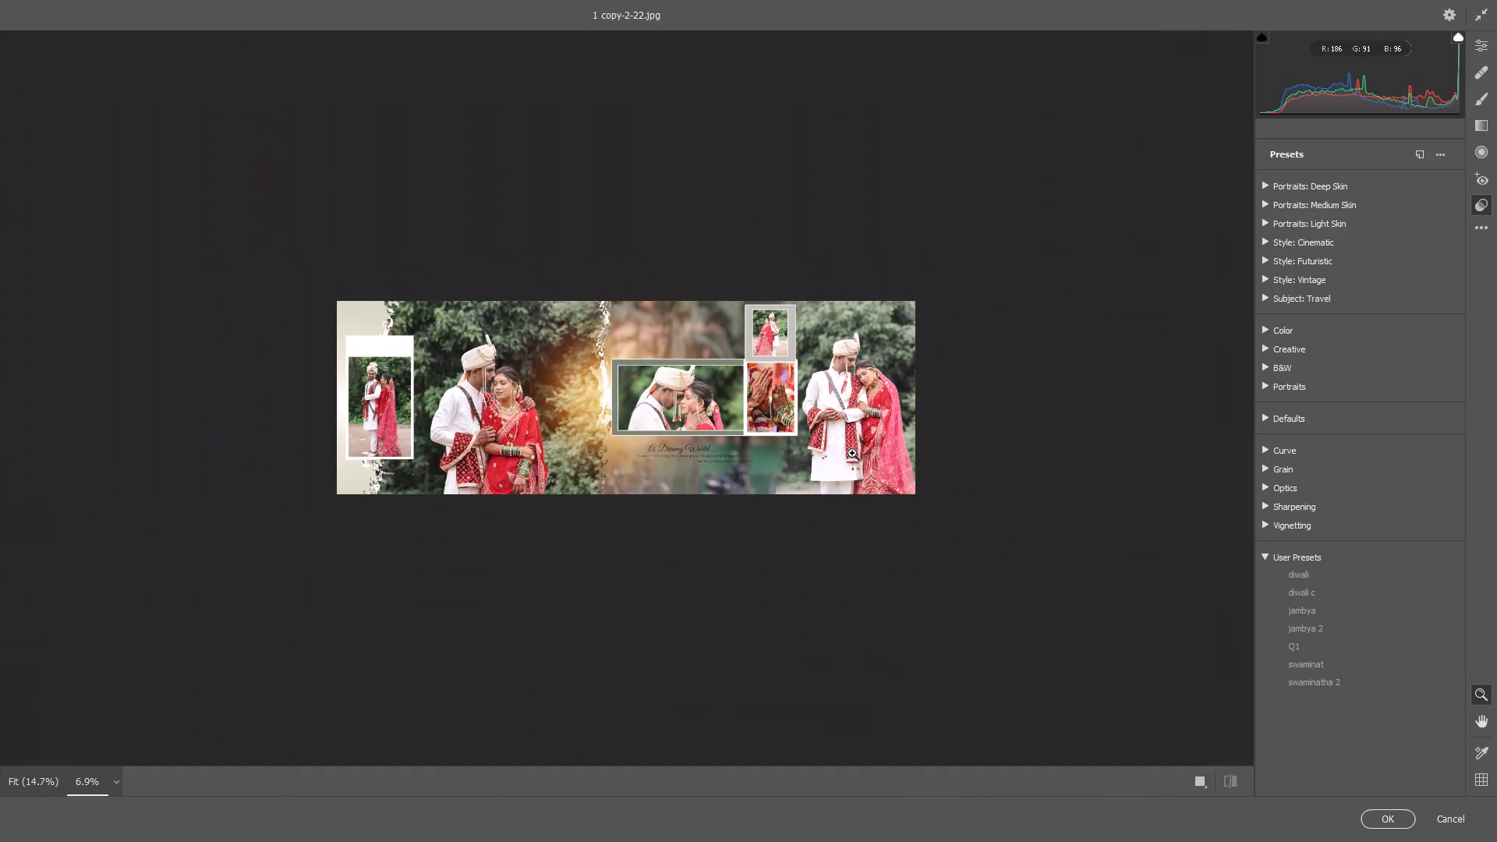
scroll(257, 280, "up", 6)
left_click_drag(407, 378, 440, 381)
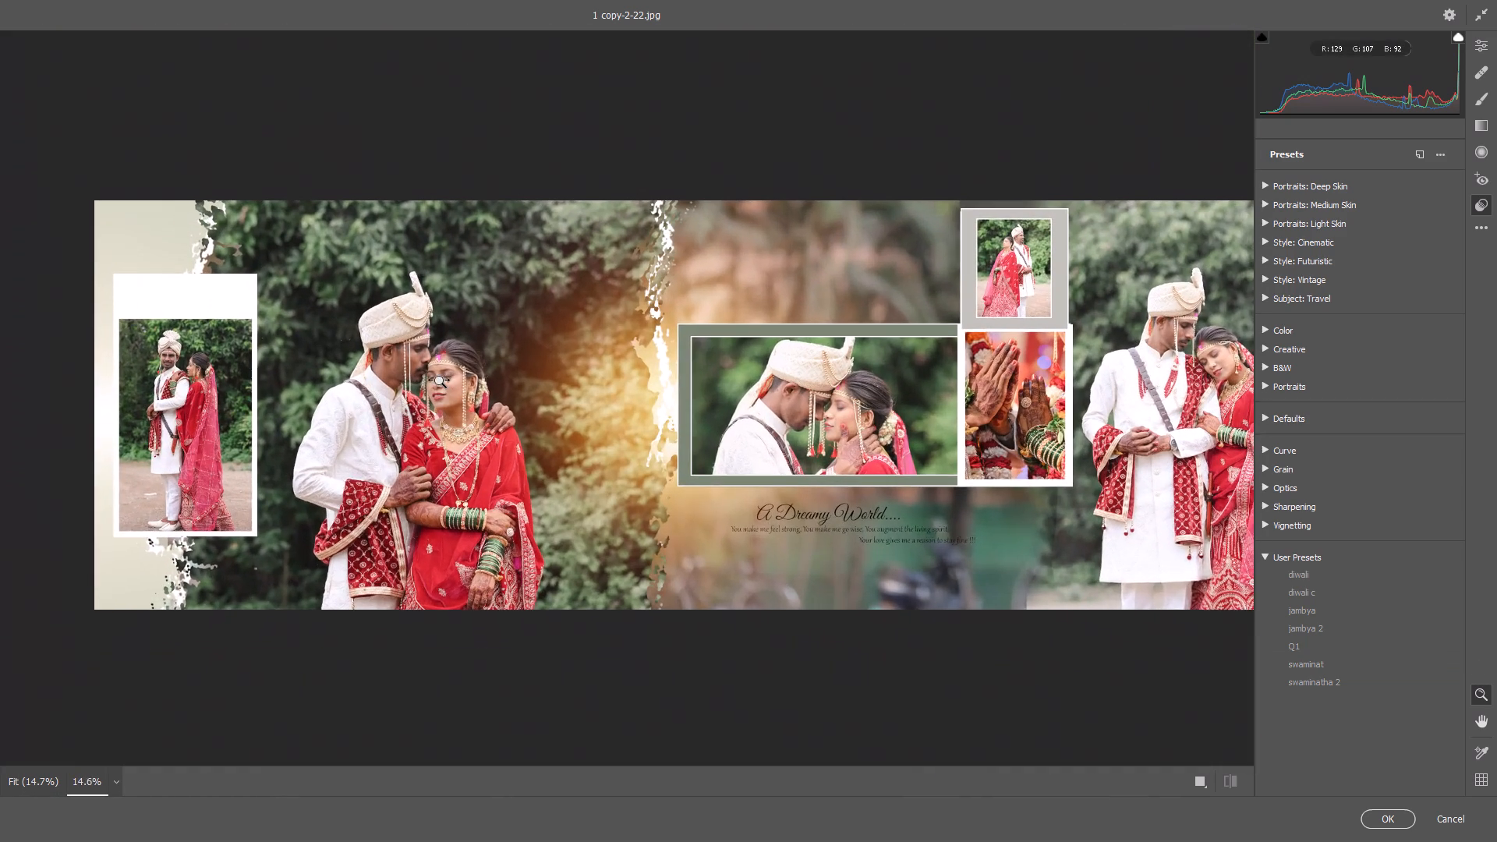
left_click_drag(440, 381, 434, 379)
left_click(1475, 48)
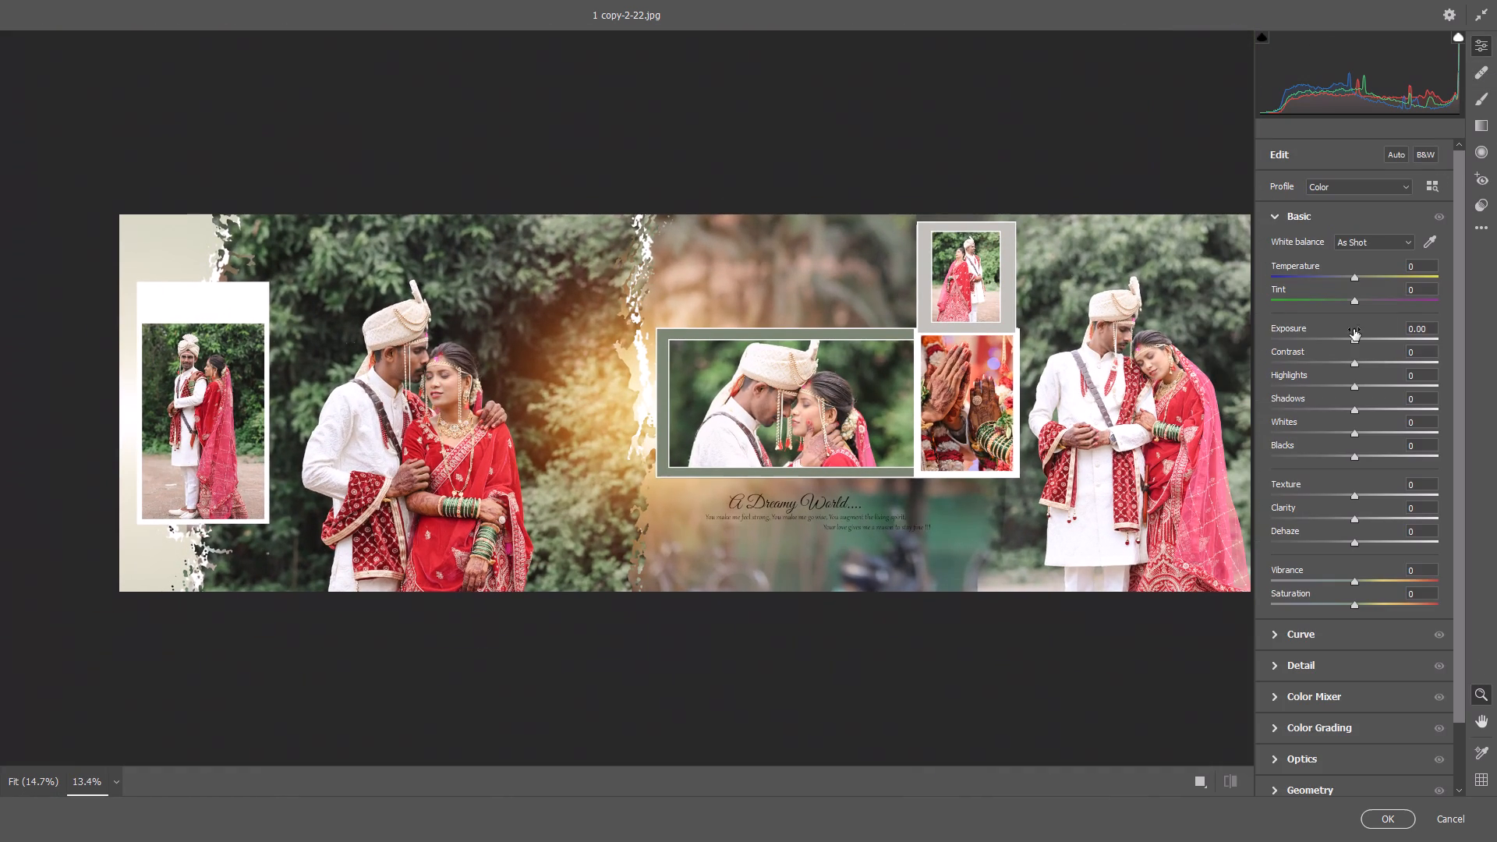
left_click(1354, 279)
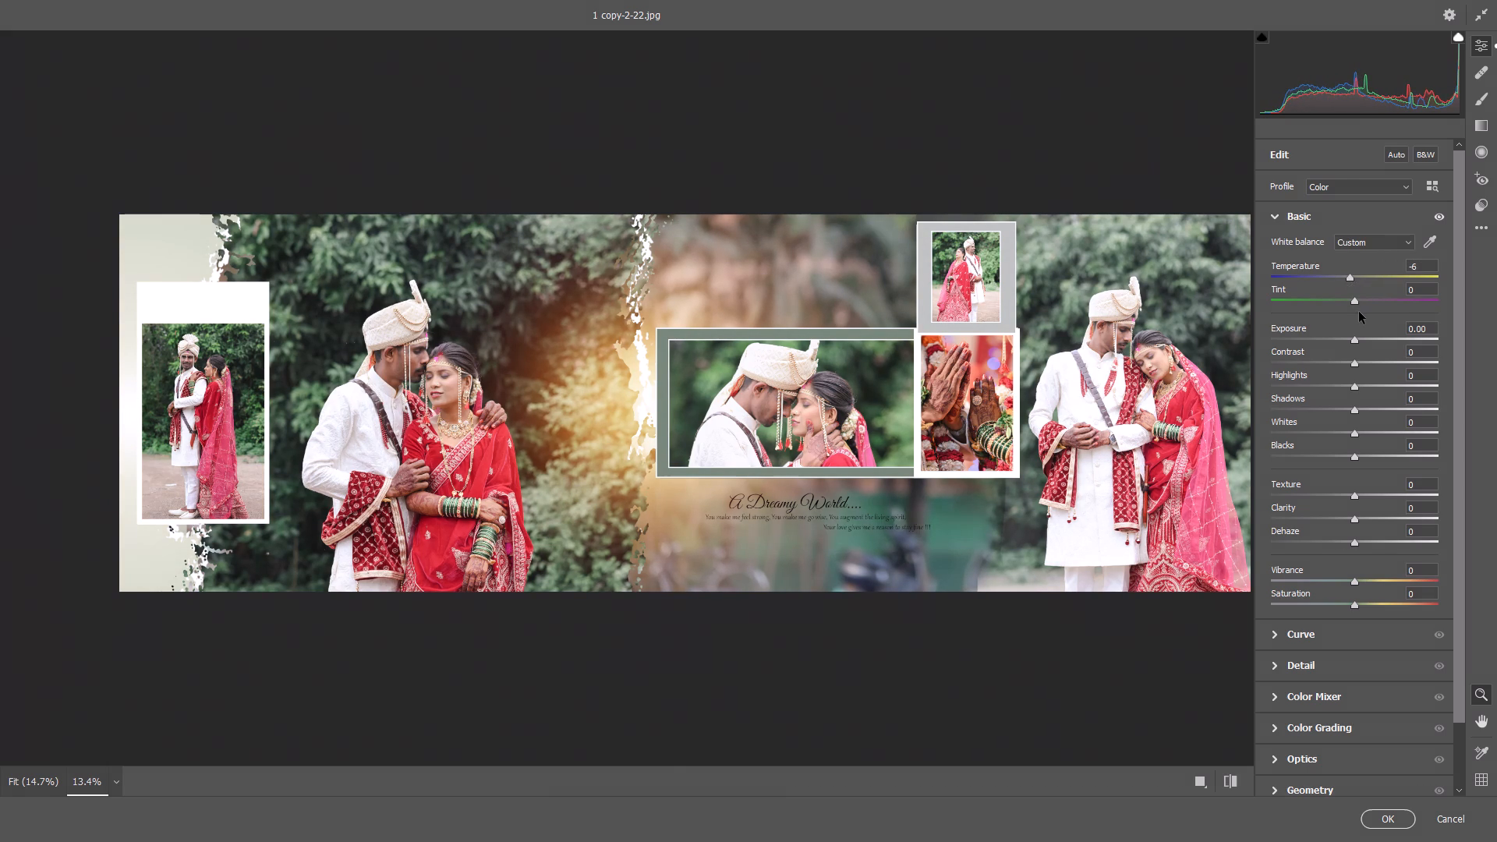
left_click_drag(1354, 300, 1364, 301)
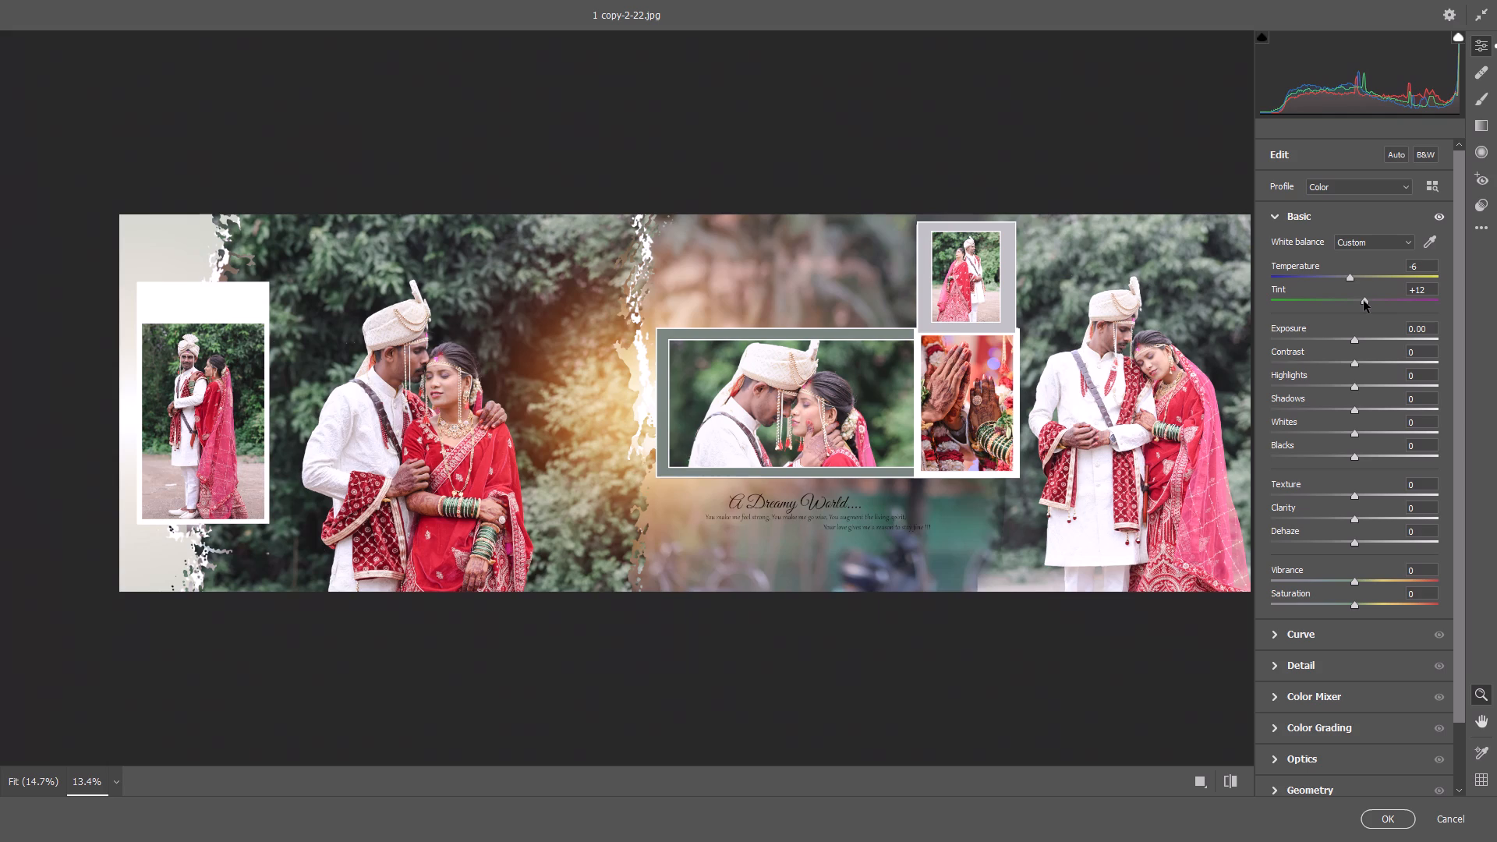
left_click_drag(1364, 301, 1350, 306)
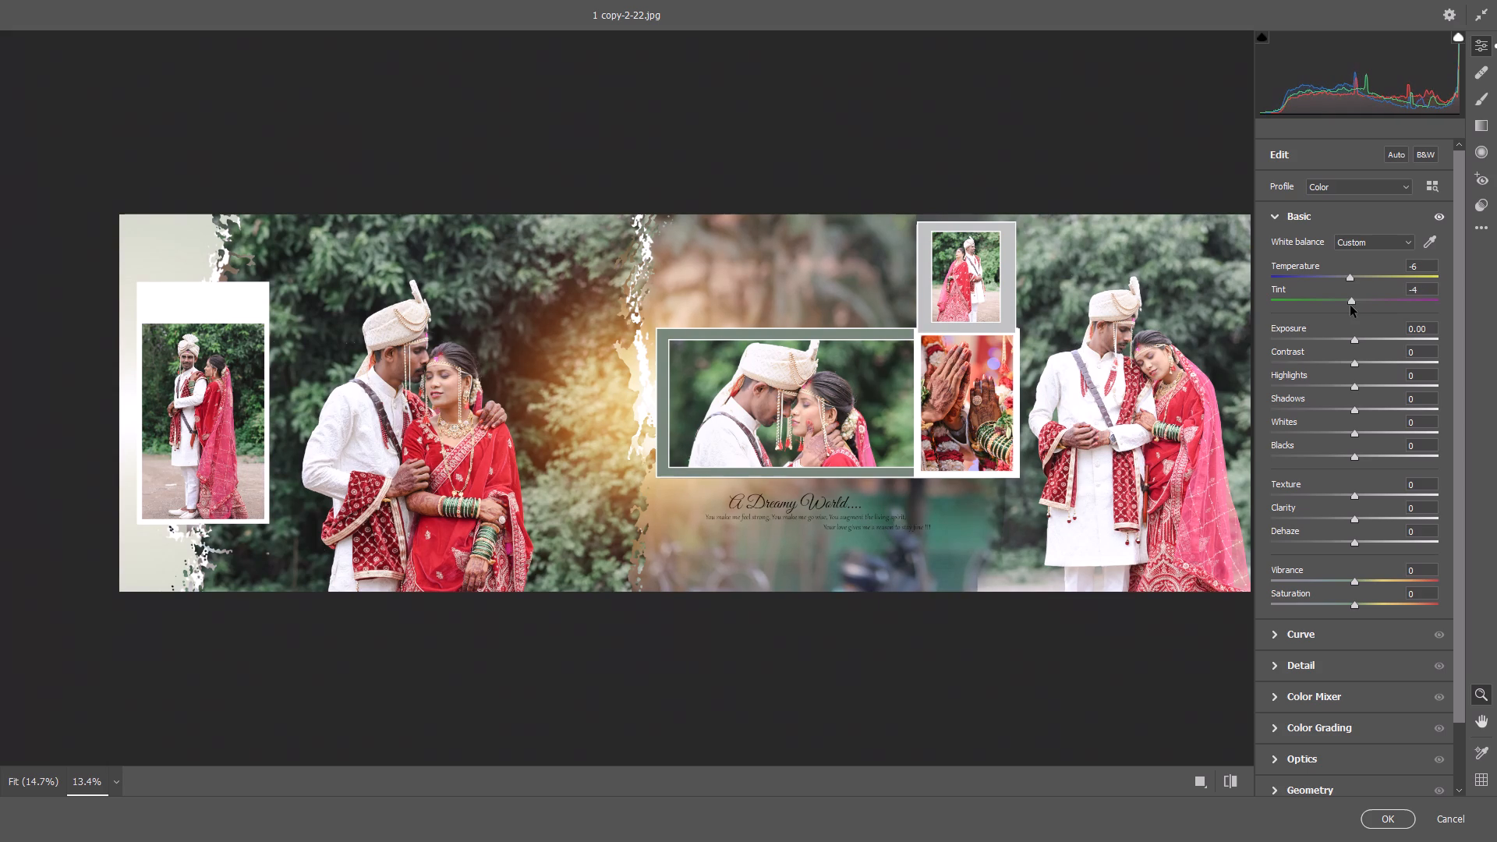
left_click_drag(1350, 306, 1340, 306)
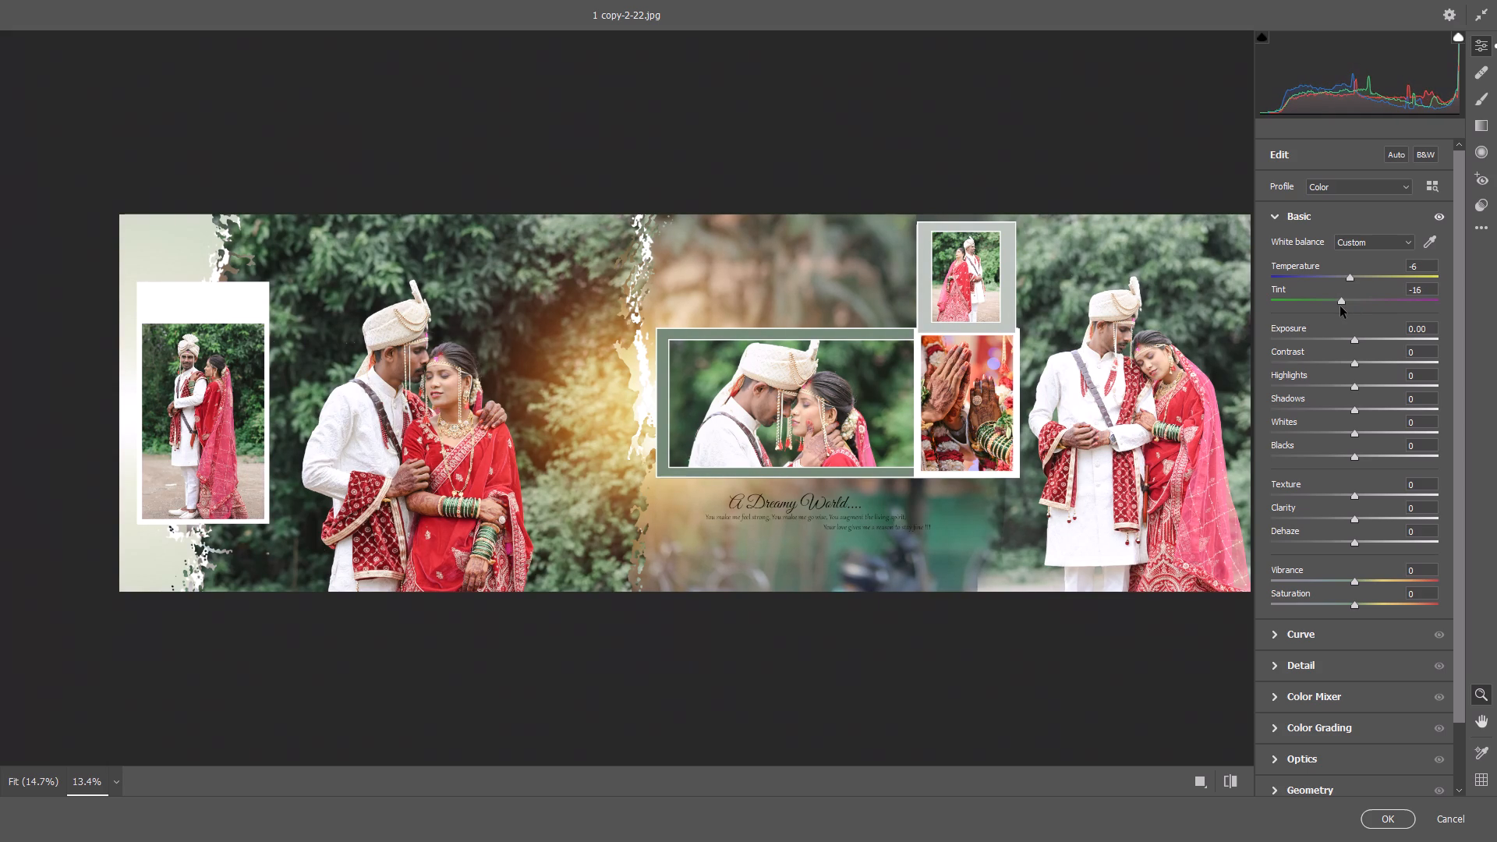
left_click_drag(1340, 306, 1351, 311)
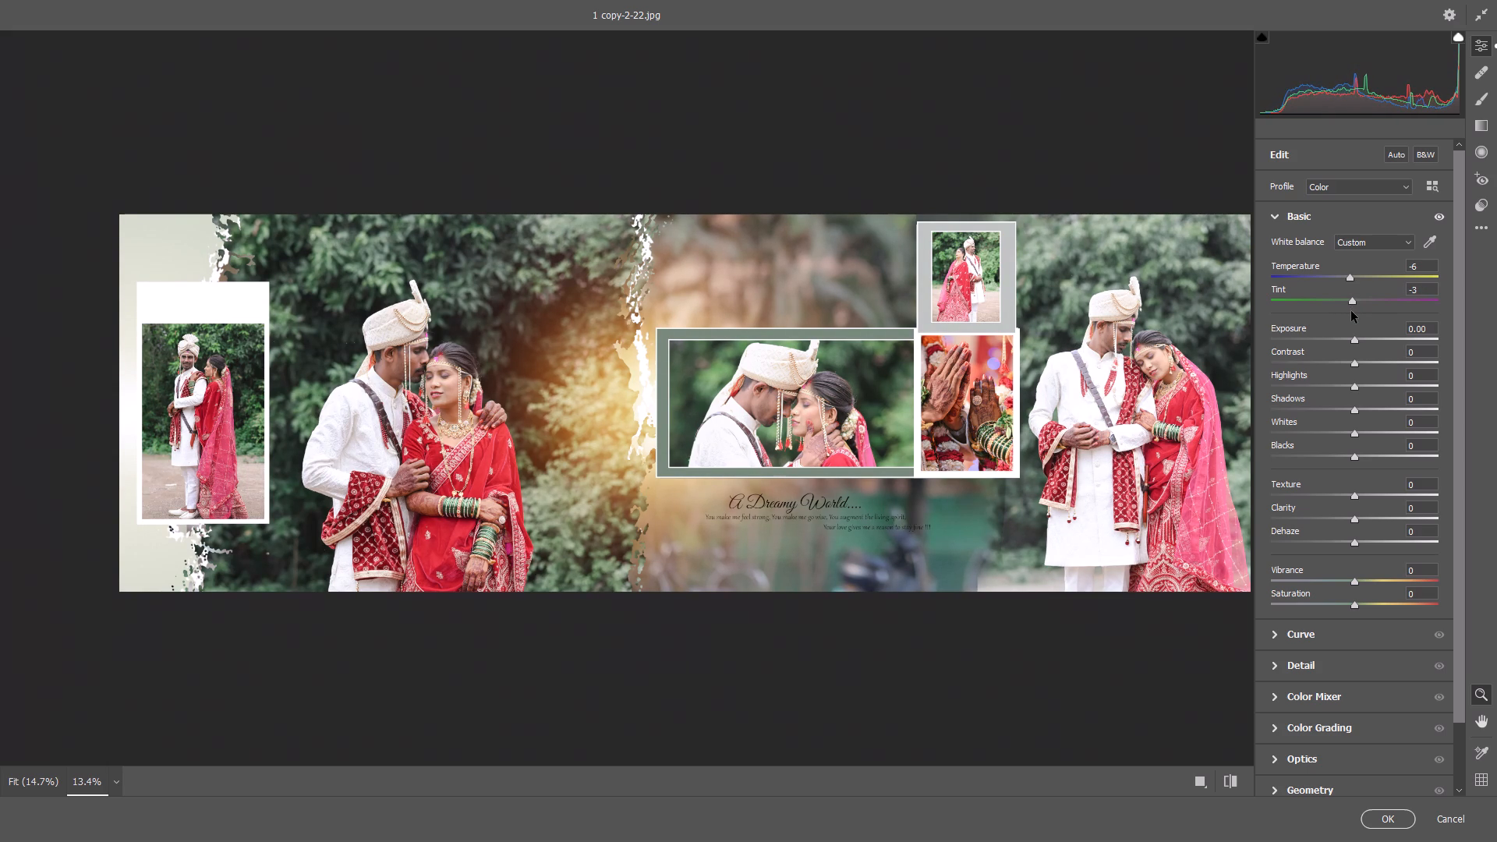
left_click_drag(1351, 311, 1356, 313)
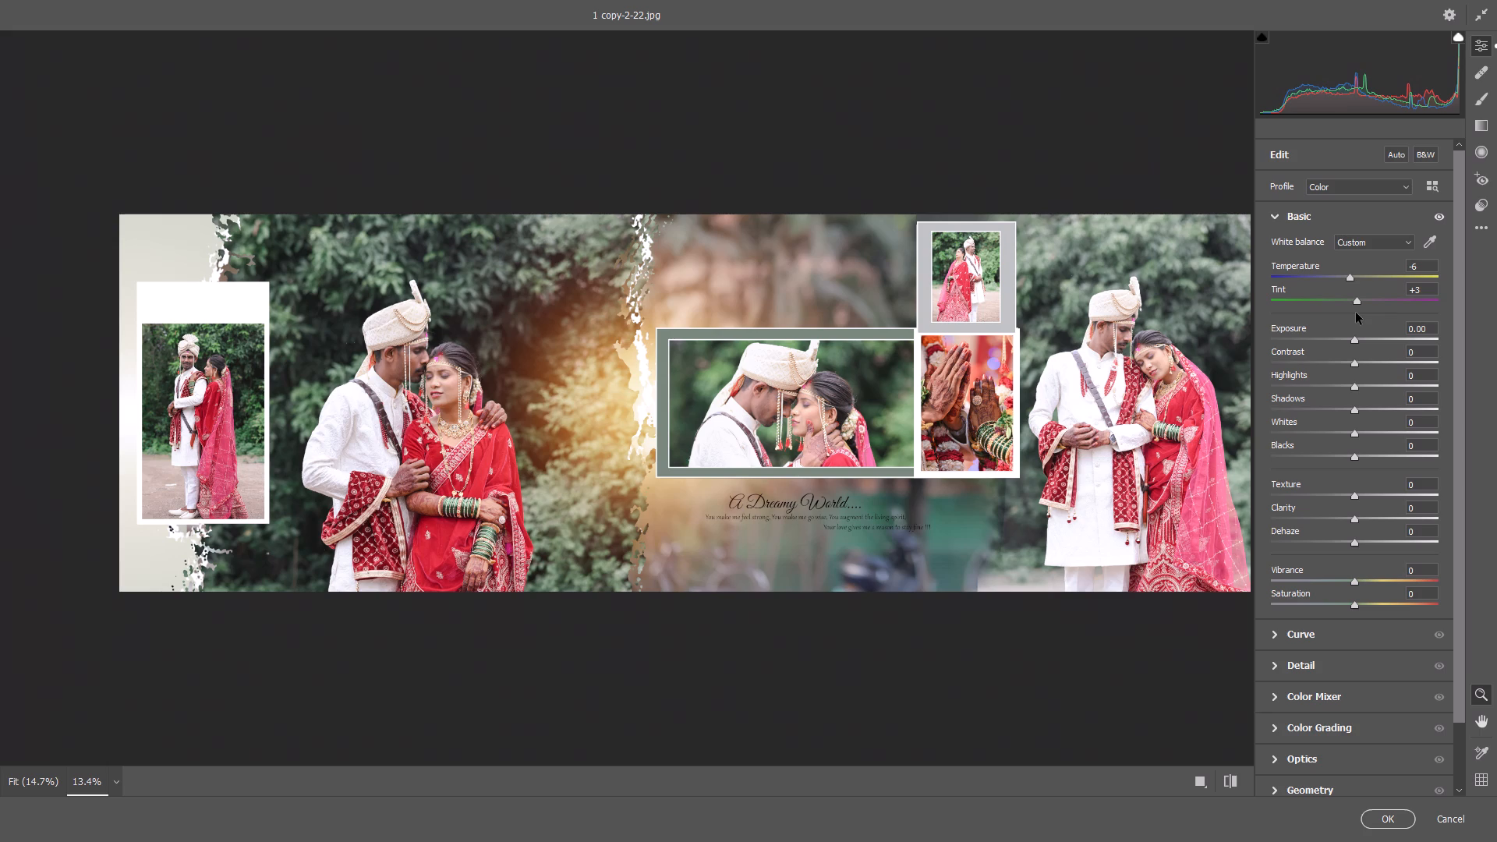
left_click_drag(1356, 313, 1359, 314)
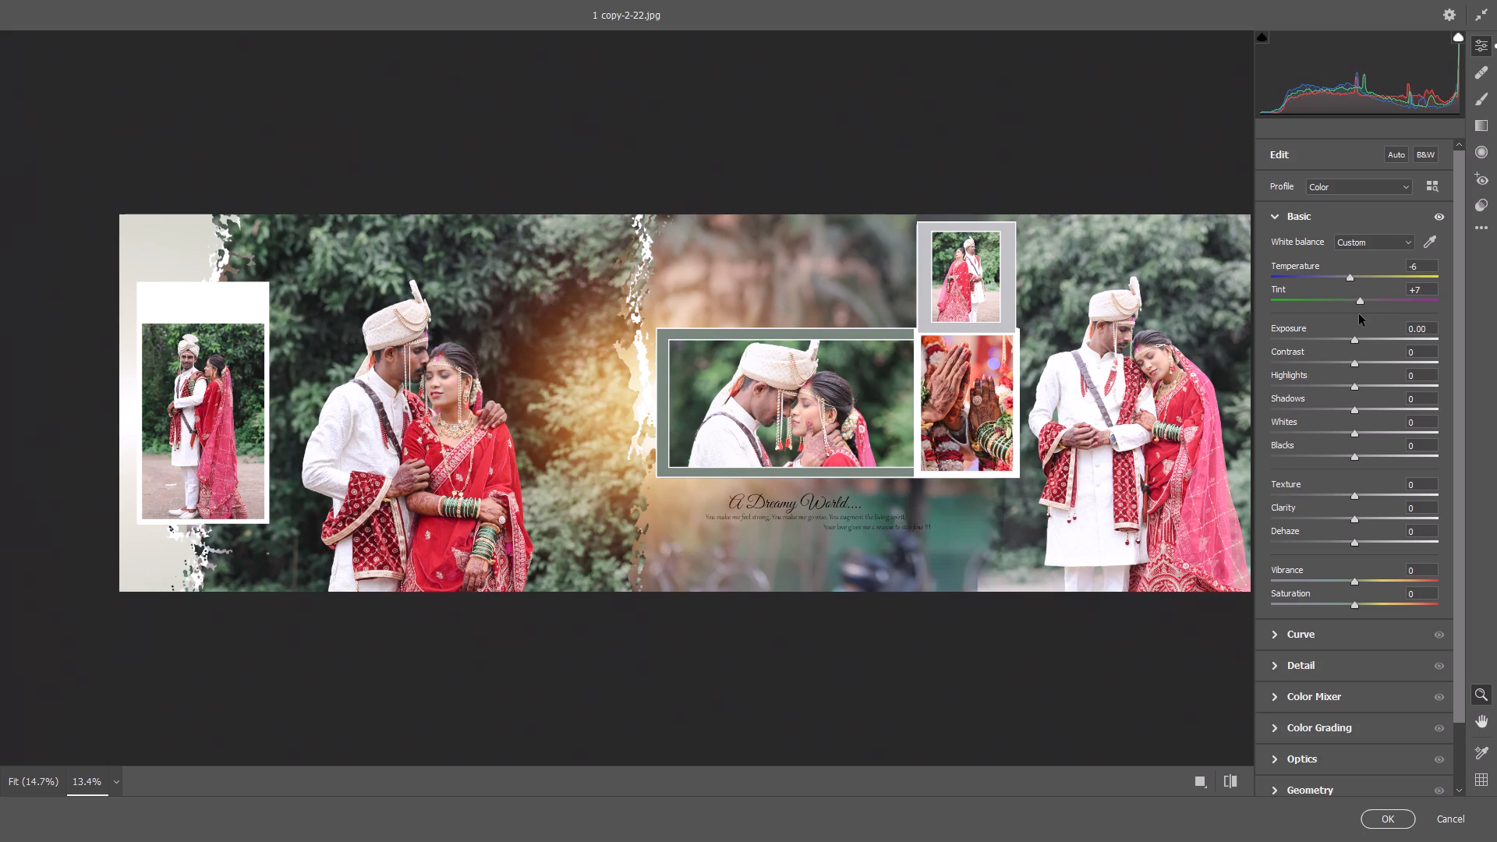
Set the merged spread's Contrast to +6 in the Camera Raw Filter.
left_click_drag(1357, 359, 1368, 361)
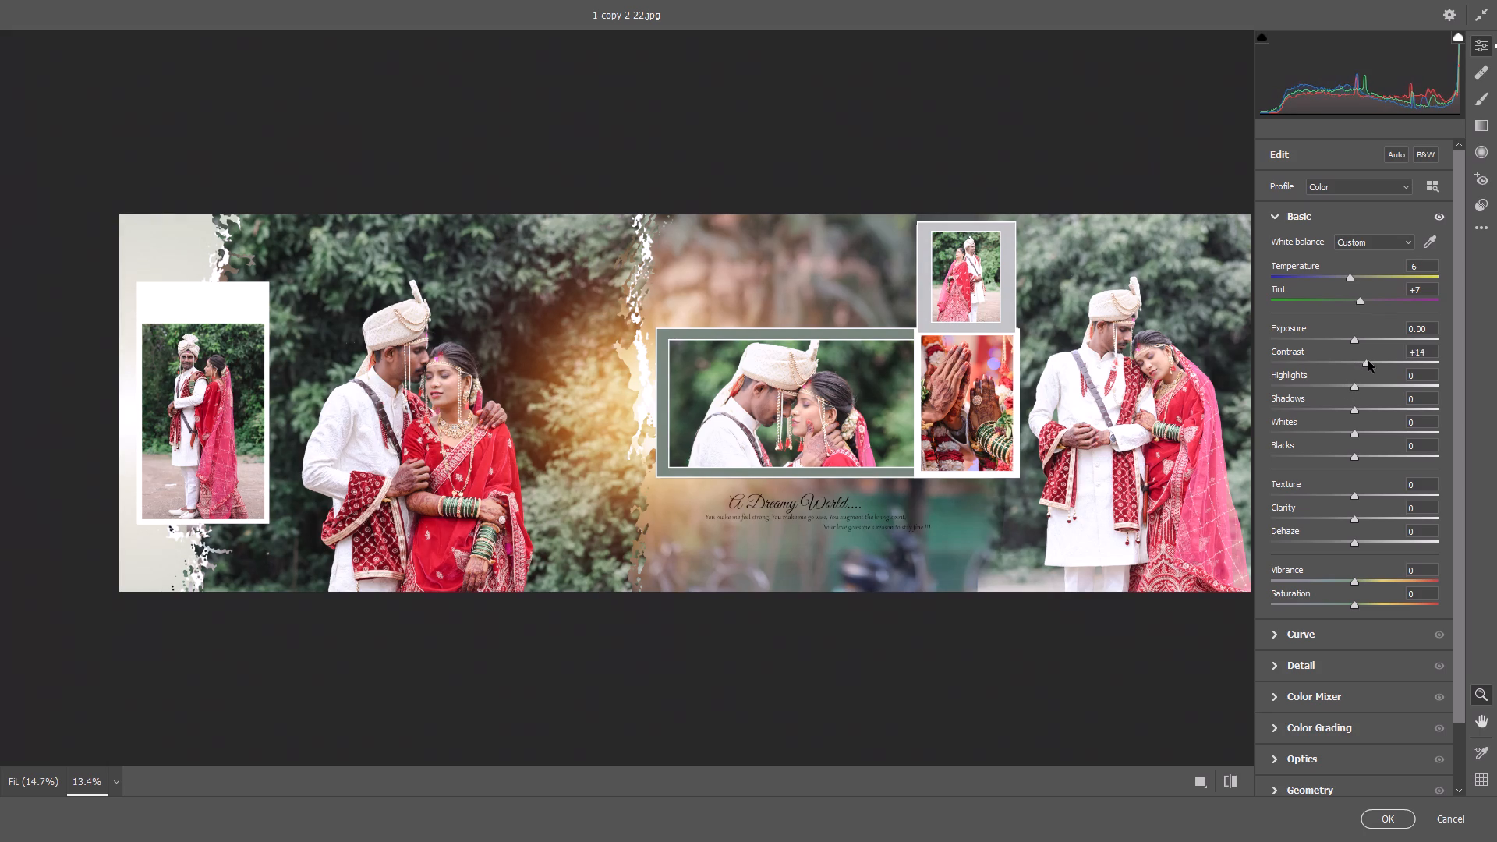
left_click_drag(1368, 361, 1357, 373)
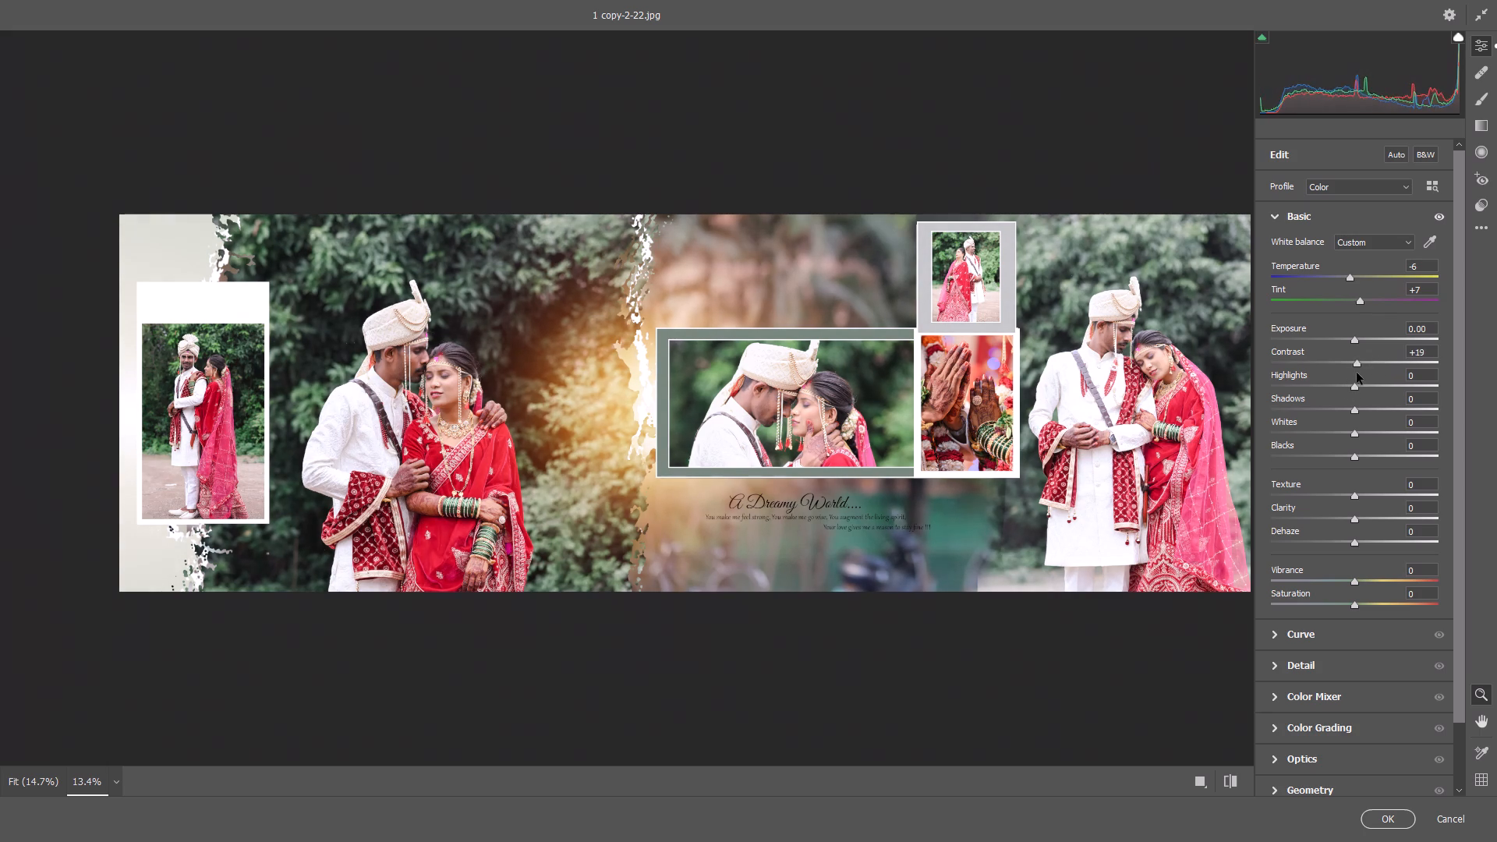
left_click_drag(1357, 373, 1359, 380)
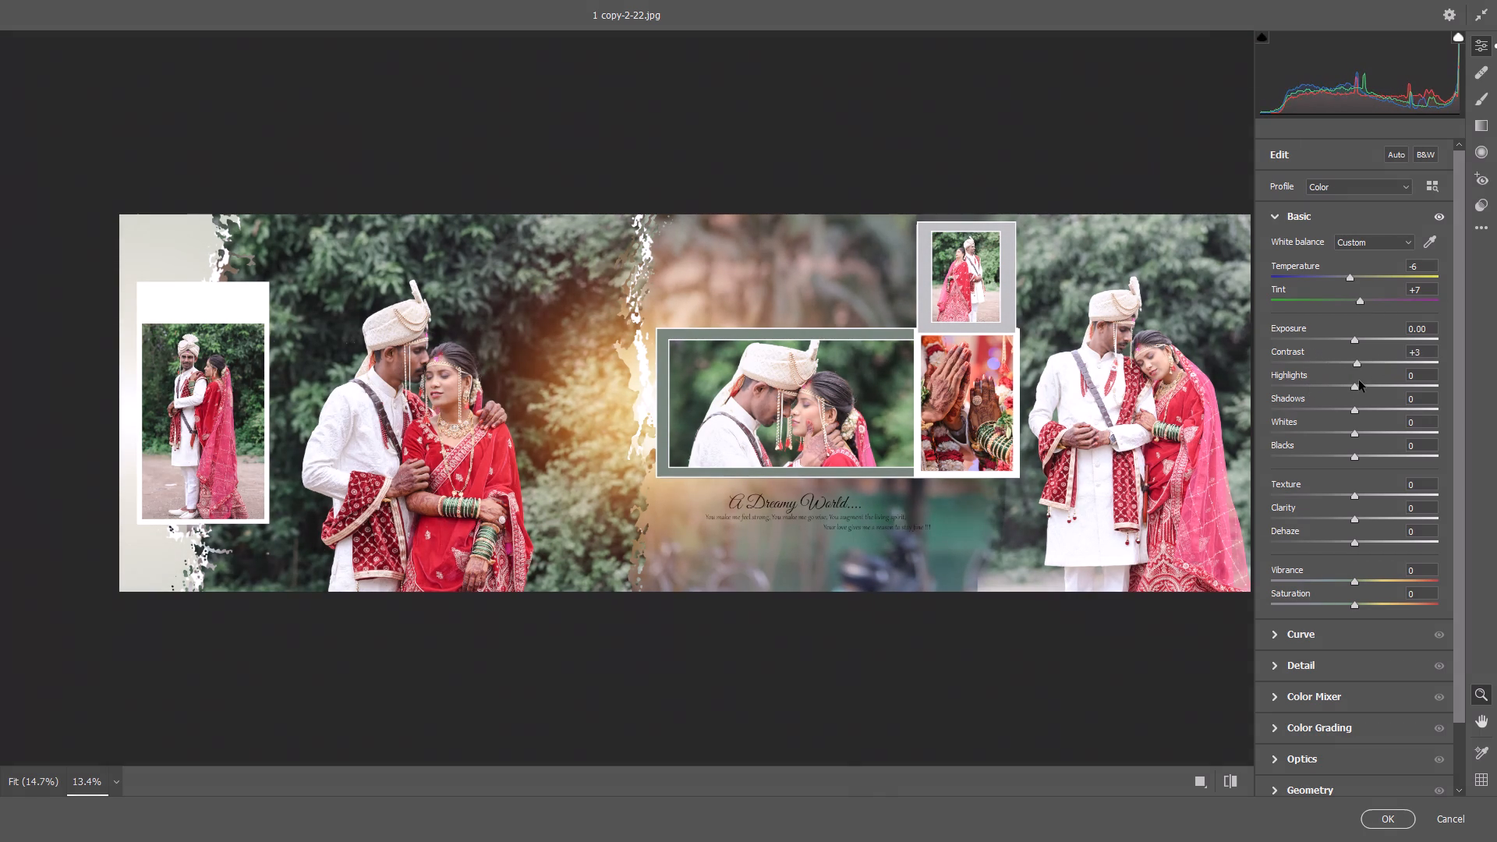
left_click_drag(1359, 380, 1361, 380)
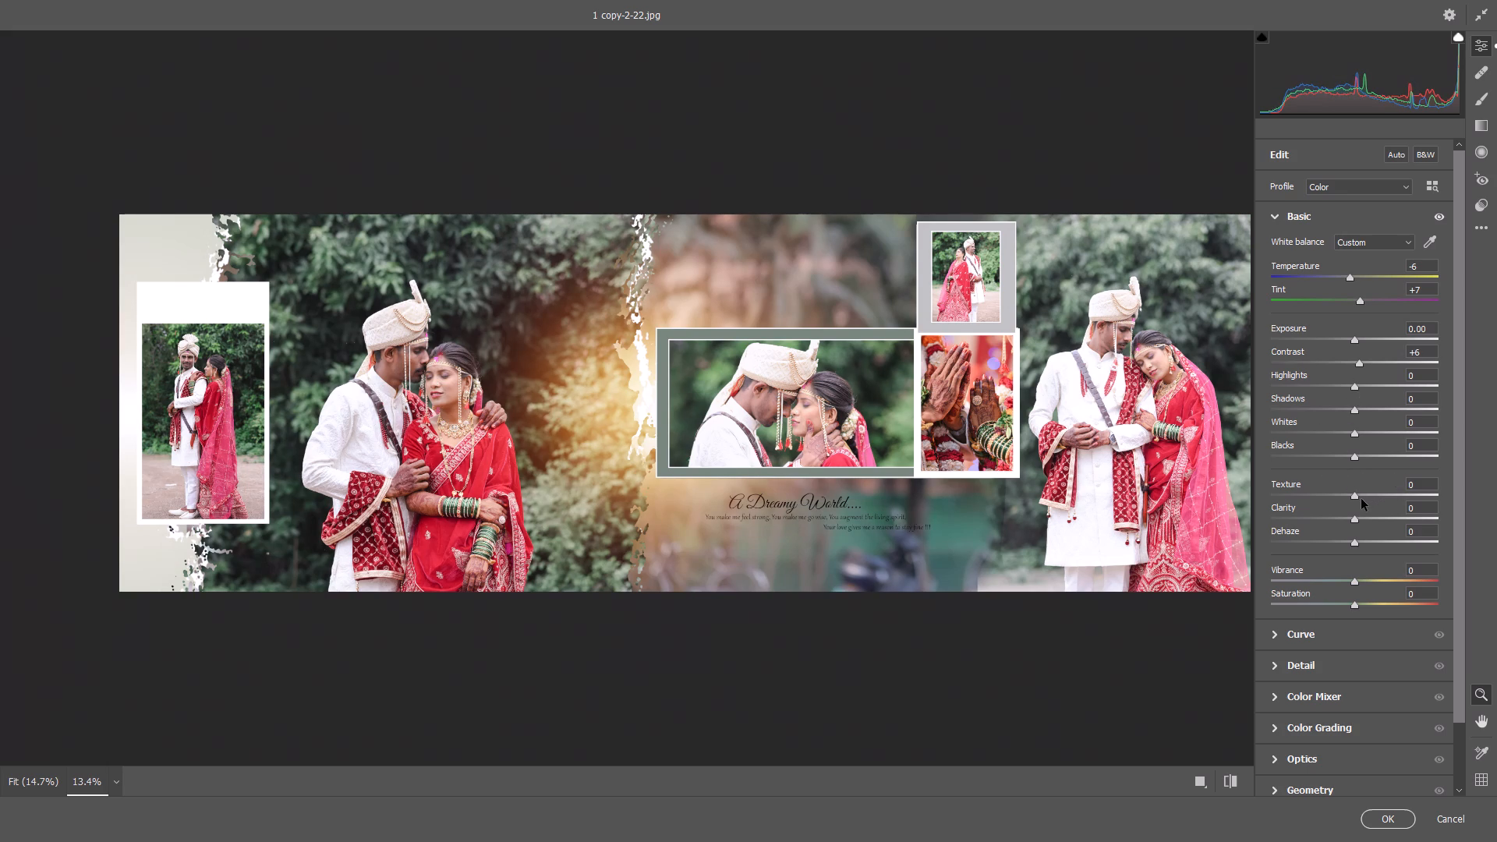
Soften the merged spread in the Camera Raw Filter by setting Clarity to -9 and Texture to -9.
left_click_drag(1350, 518, 1348, 518)
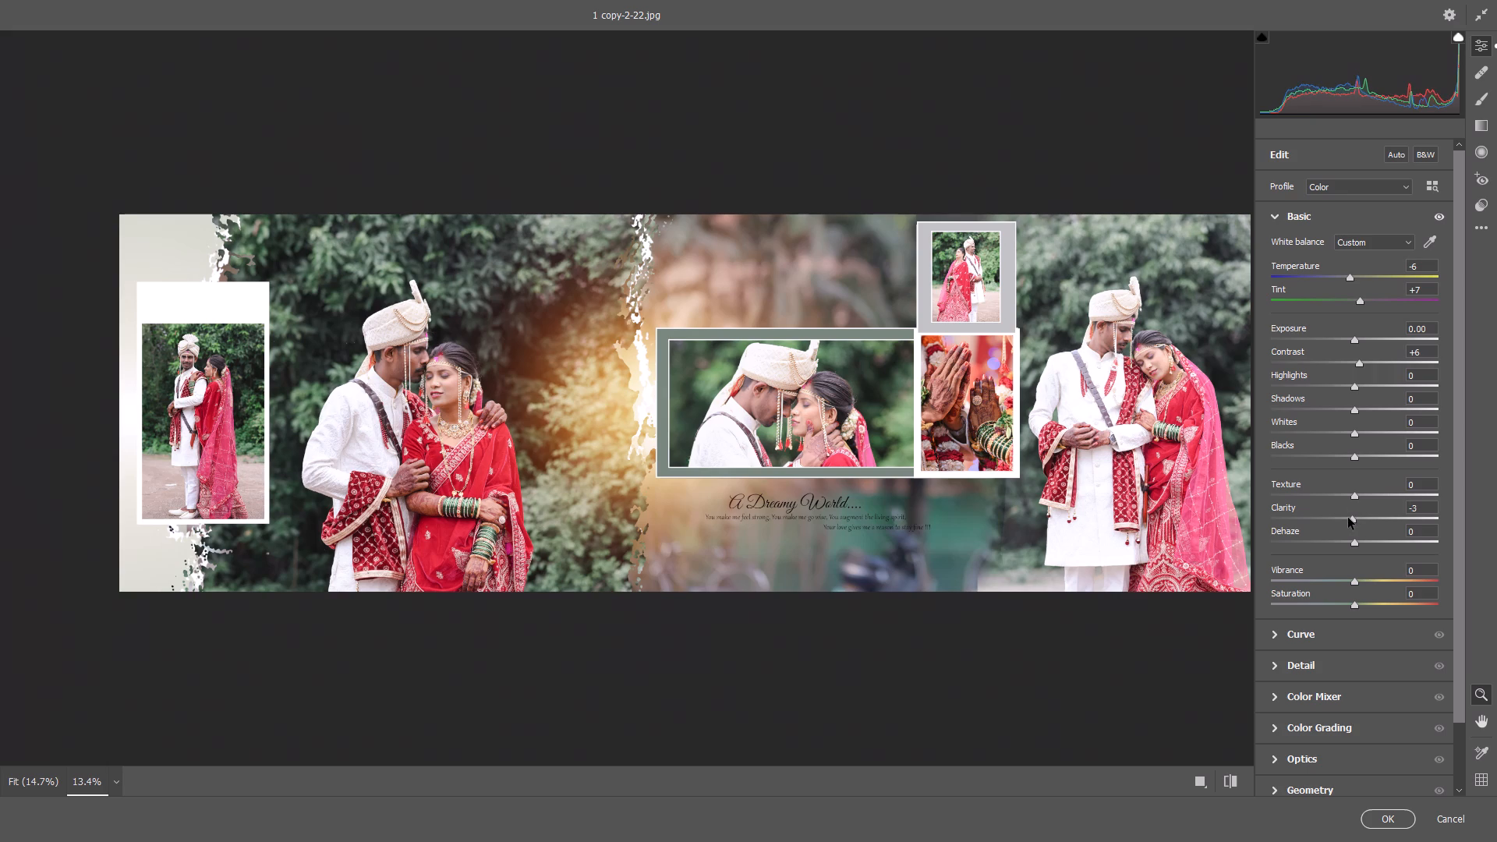
left_click_drag(1348, 518, 1343, 518)
left_click_drag(1353, 497, 1345, 496)
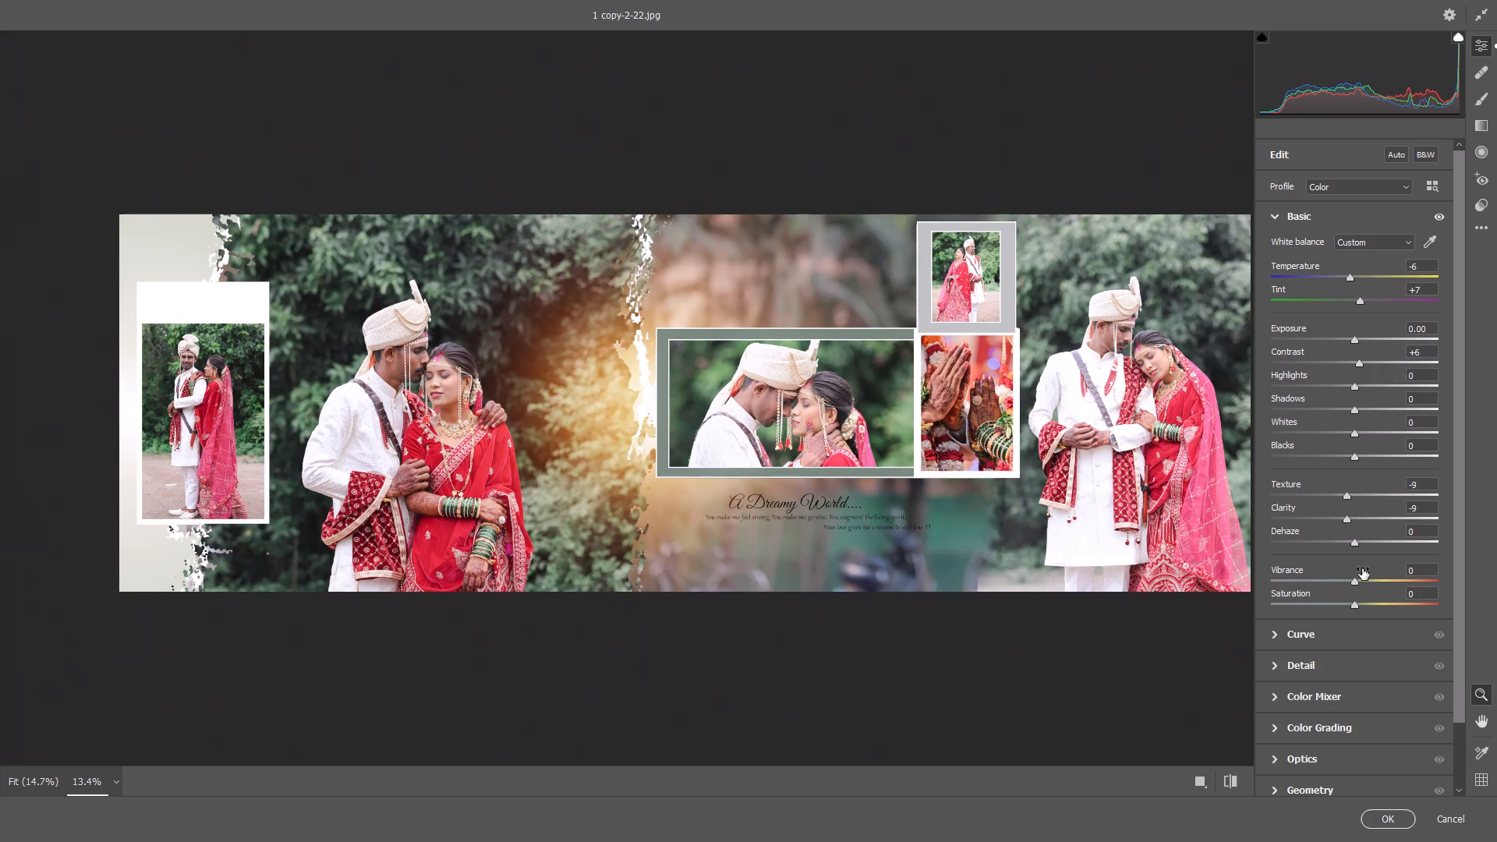
Set the merged spread's Vibrance to +9 and Saturation to -14, and apply the Camera Raw Filter.
left_click_drag(1353, 578, 1361, 578)
left_click_drag(1355, 604, 1347, 607)
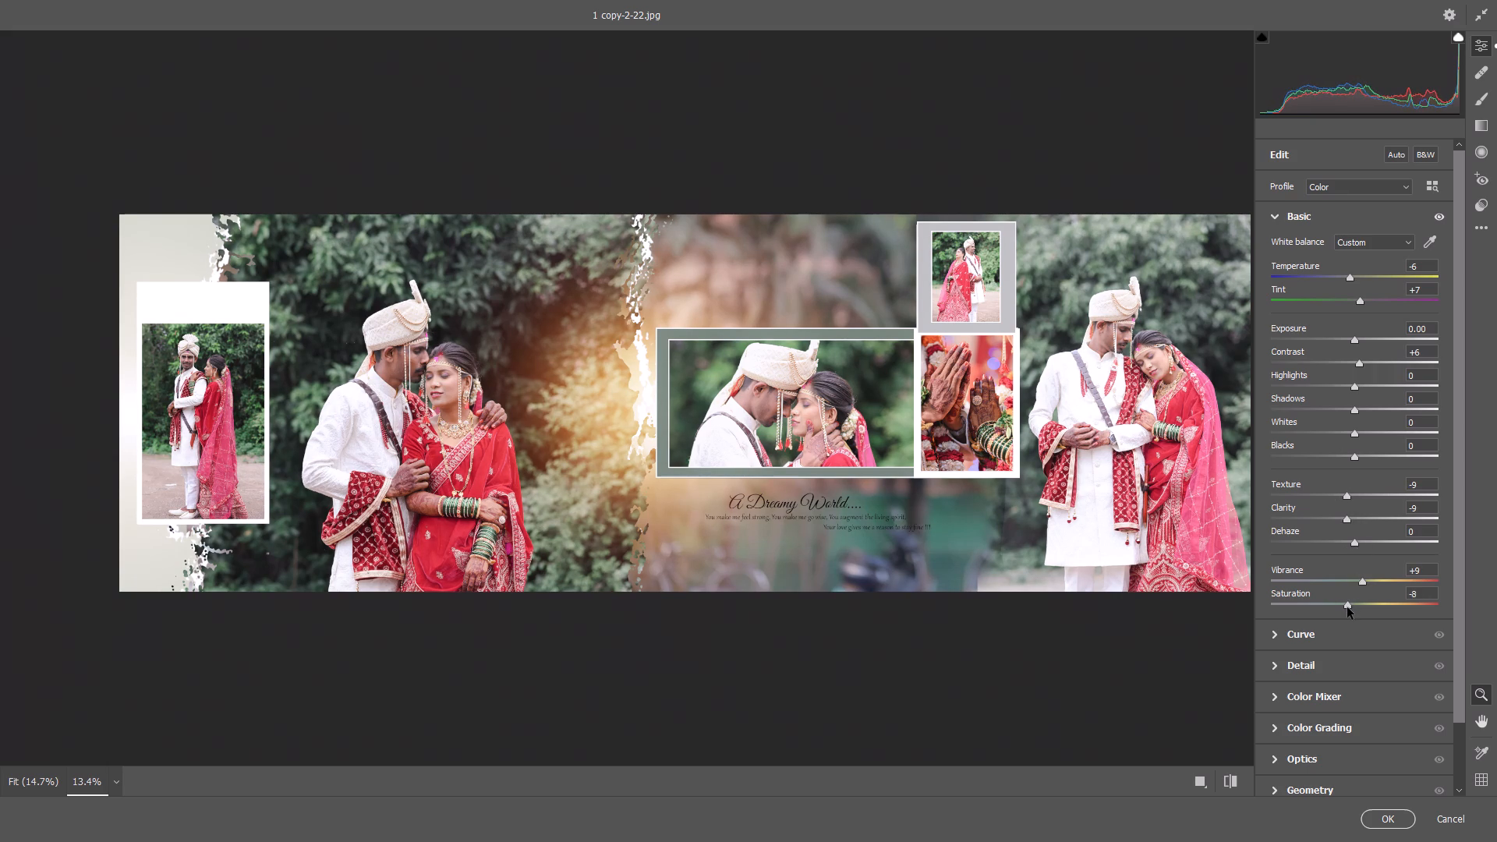
left_click_drag(1347, 607, 1343, 610)
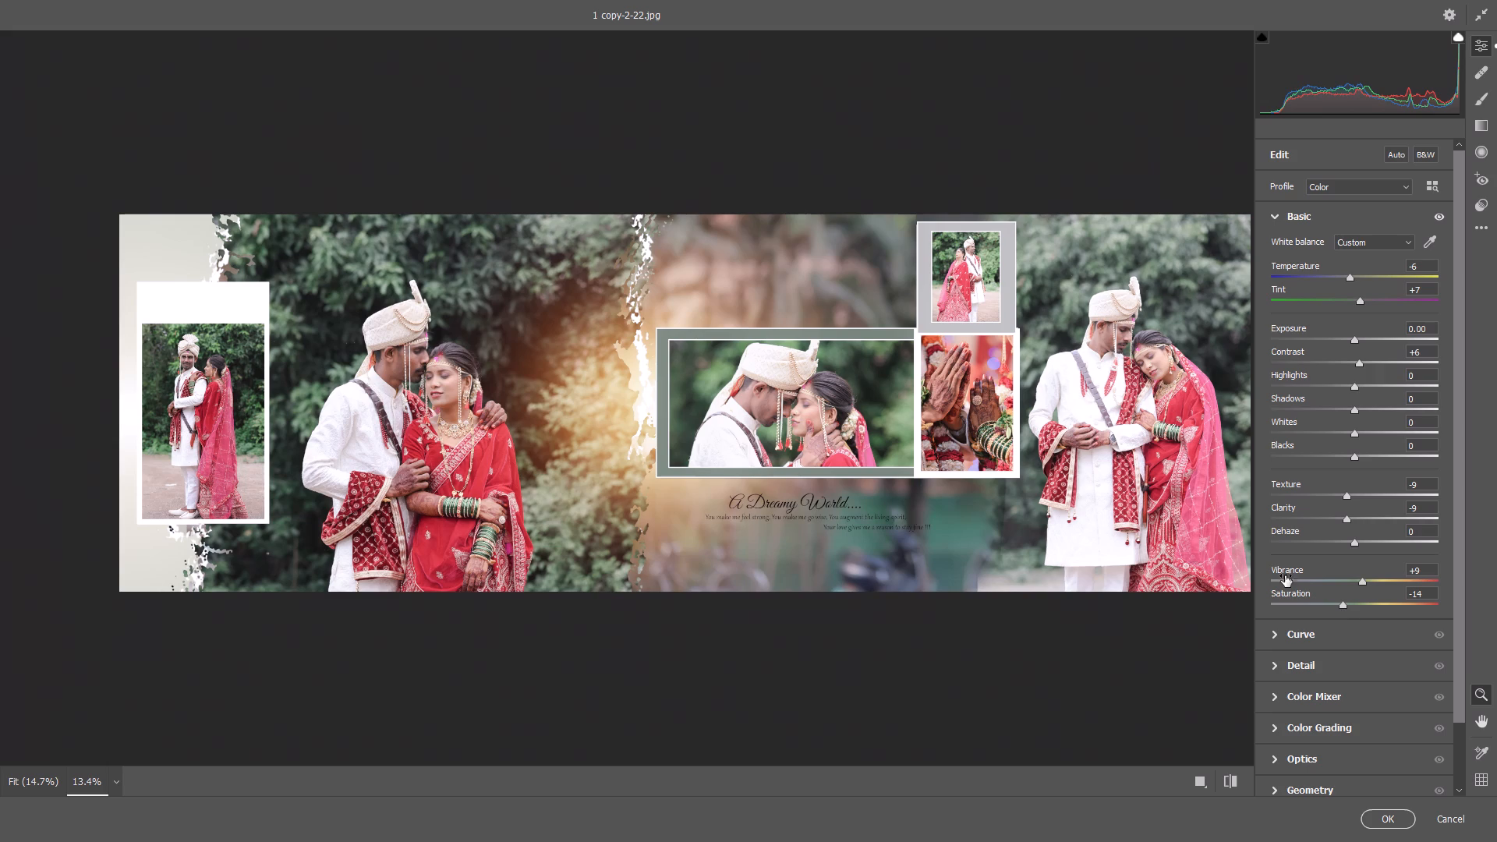
left_click_drag(770, 381, 787, 390)
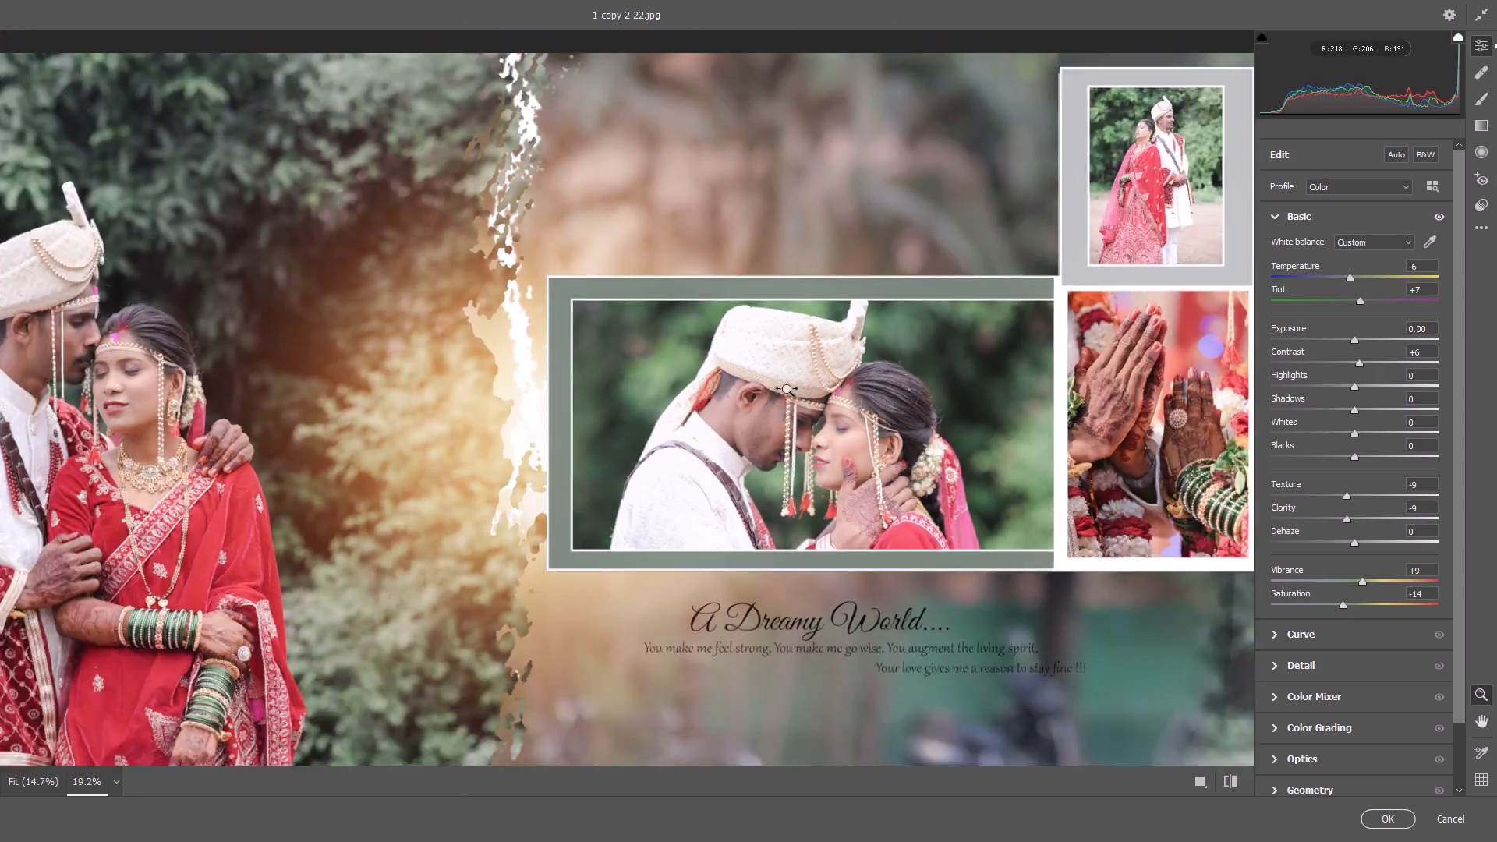
left_click_drag(787, 390, 760, 393)
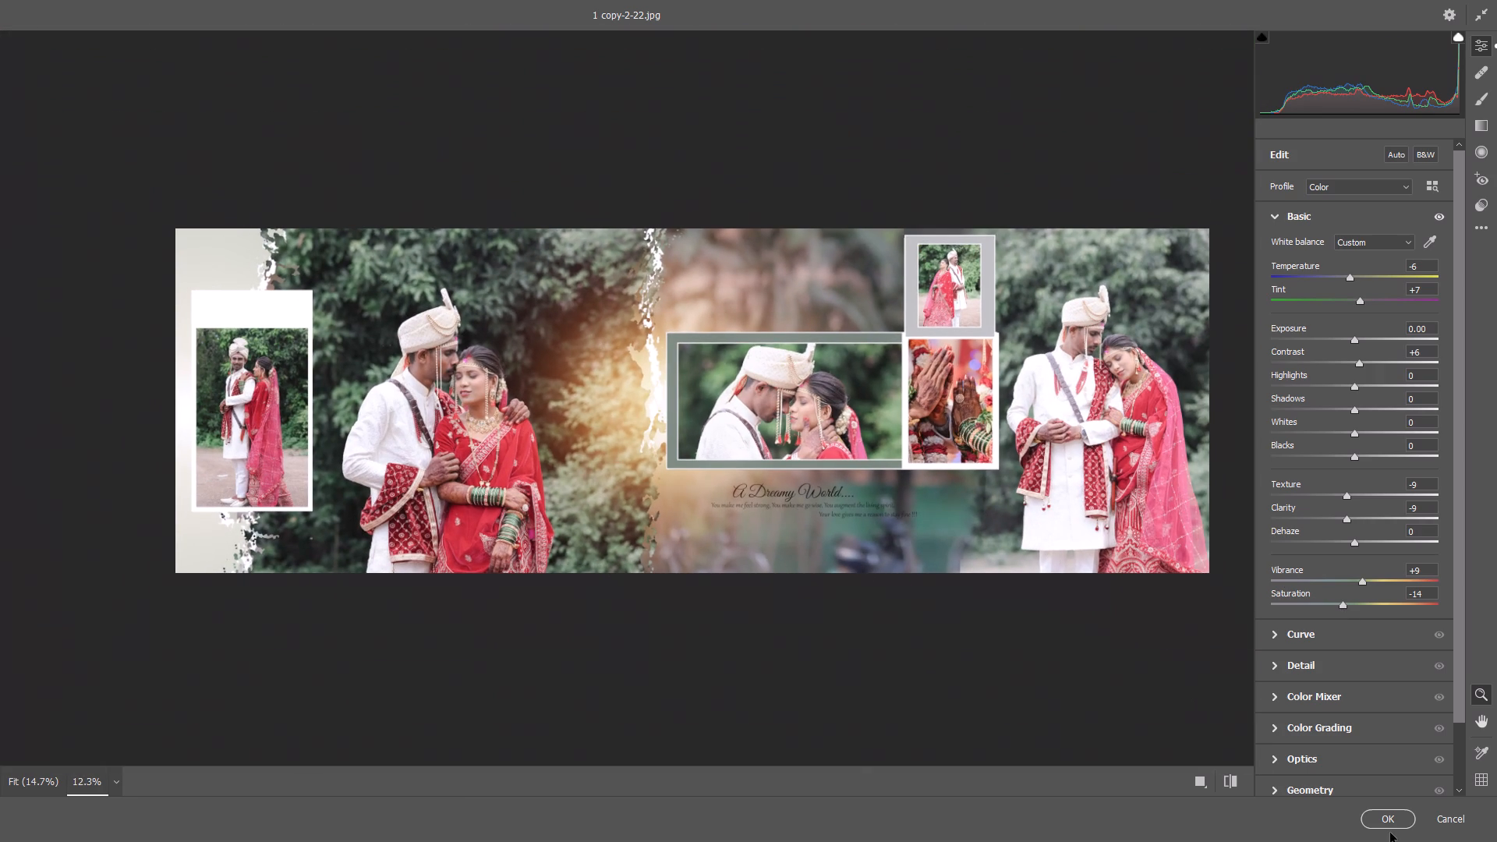
left_click(1390, 822)
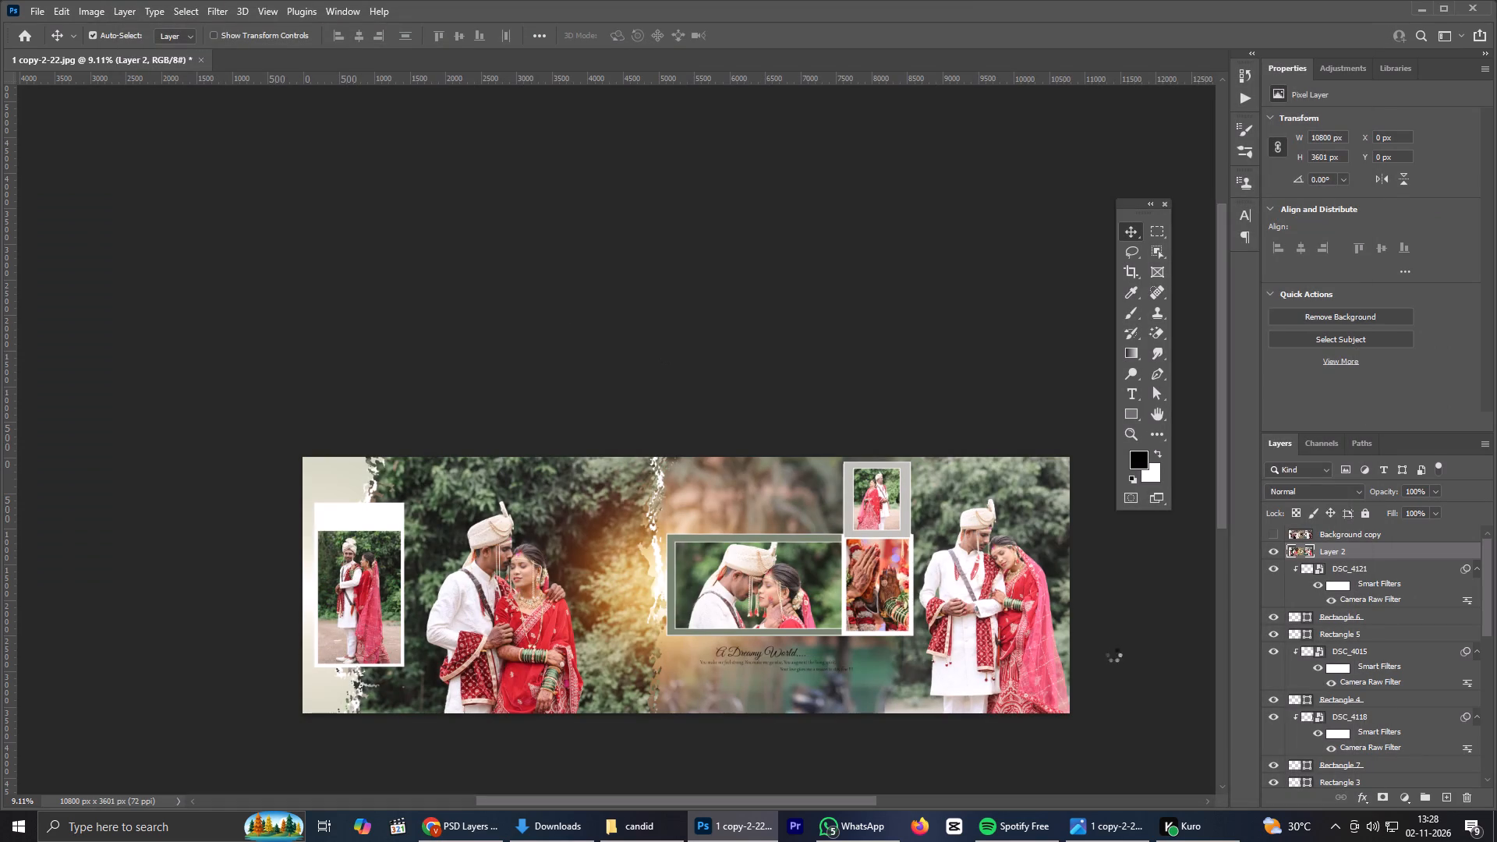
Toggle Layer 2's visibility to compare the spread before and after grading, and review the layer stack beneath it.
left_click(1271, 550)
left_click(1271, 550)
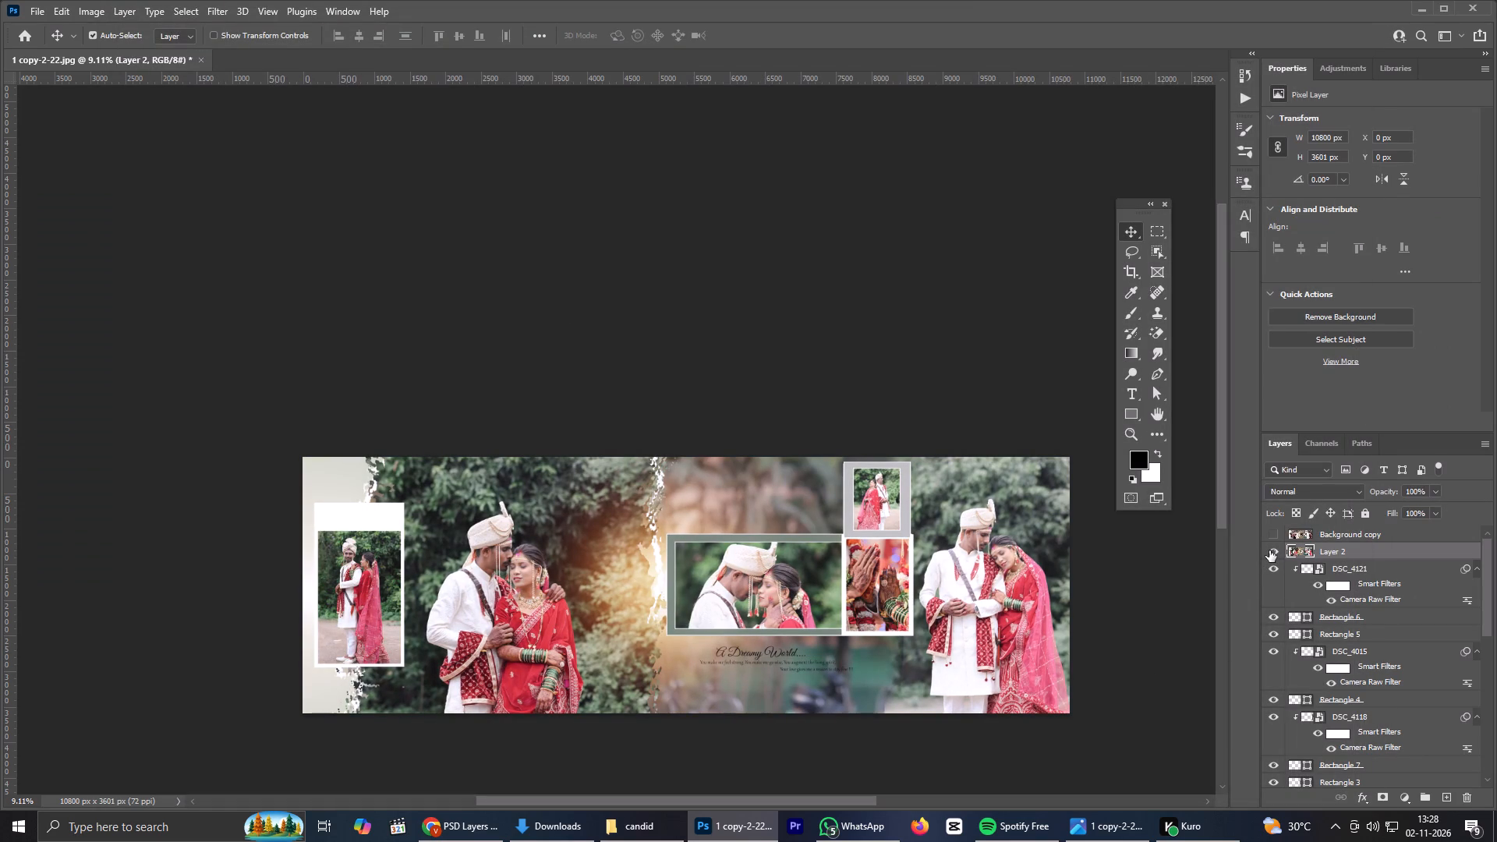
left_click(1269, 550)
left_click(1269, 550)
scroll(1295, 634, "down", 19)
scroll(1284, 646, "down", 5)
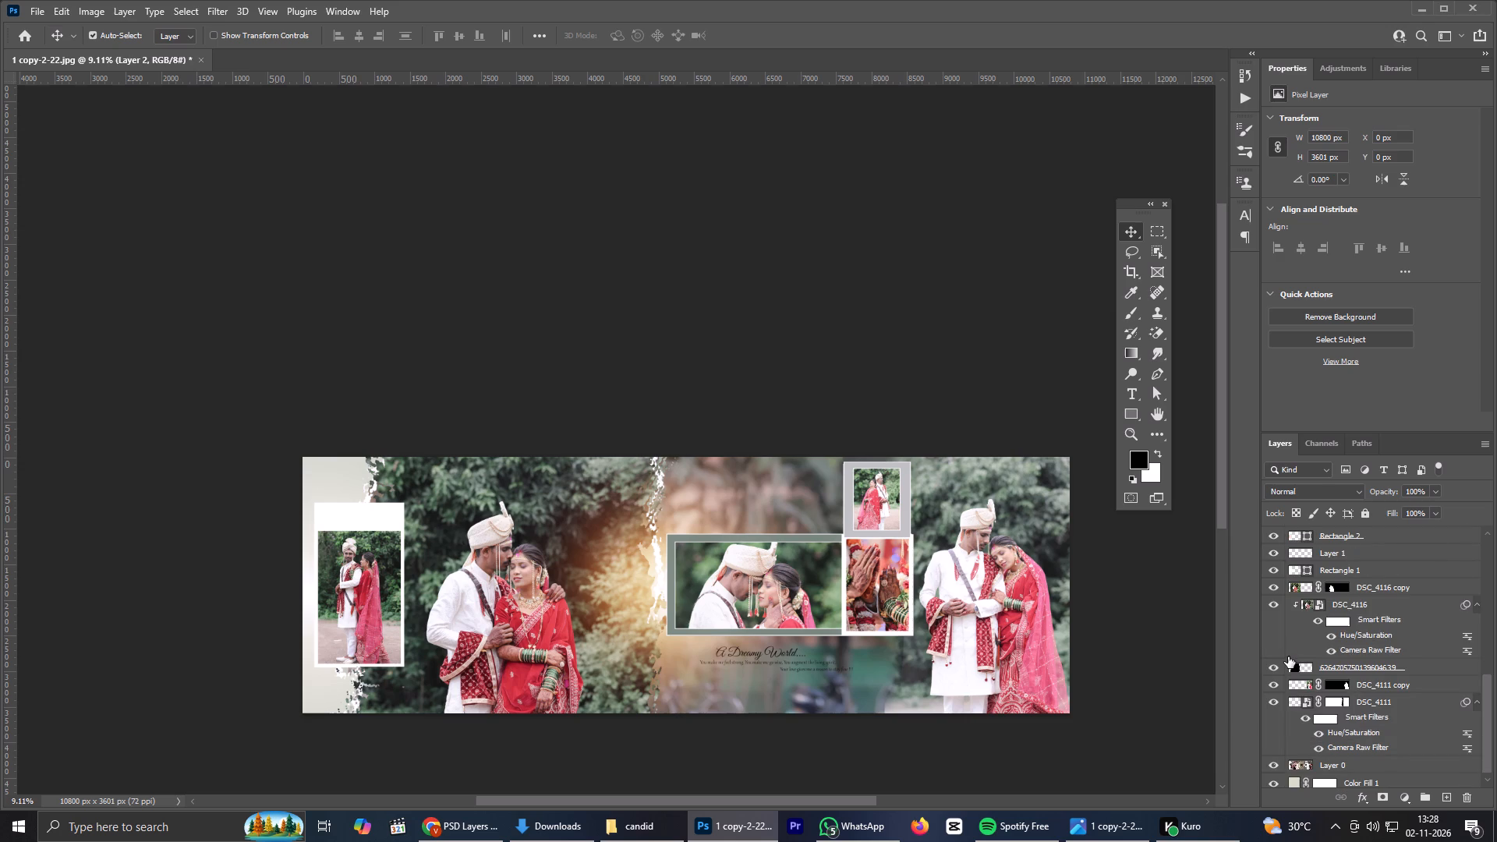
scroll(1288, 656, "down", 4)
scroll(812, 539, "up", 3)
scroll(812, 539, "down", 4)
scroll(812, 538, "up", 2)
scroll(1305, 593, "up", 20)
scroll(1305, 593, "up", 4)
Inspect the graded spread up close and as a whole, and compare it with the original design on the Background copy layer.
scroll(1298, 613, "up", 1)
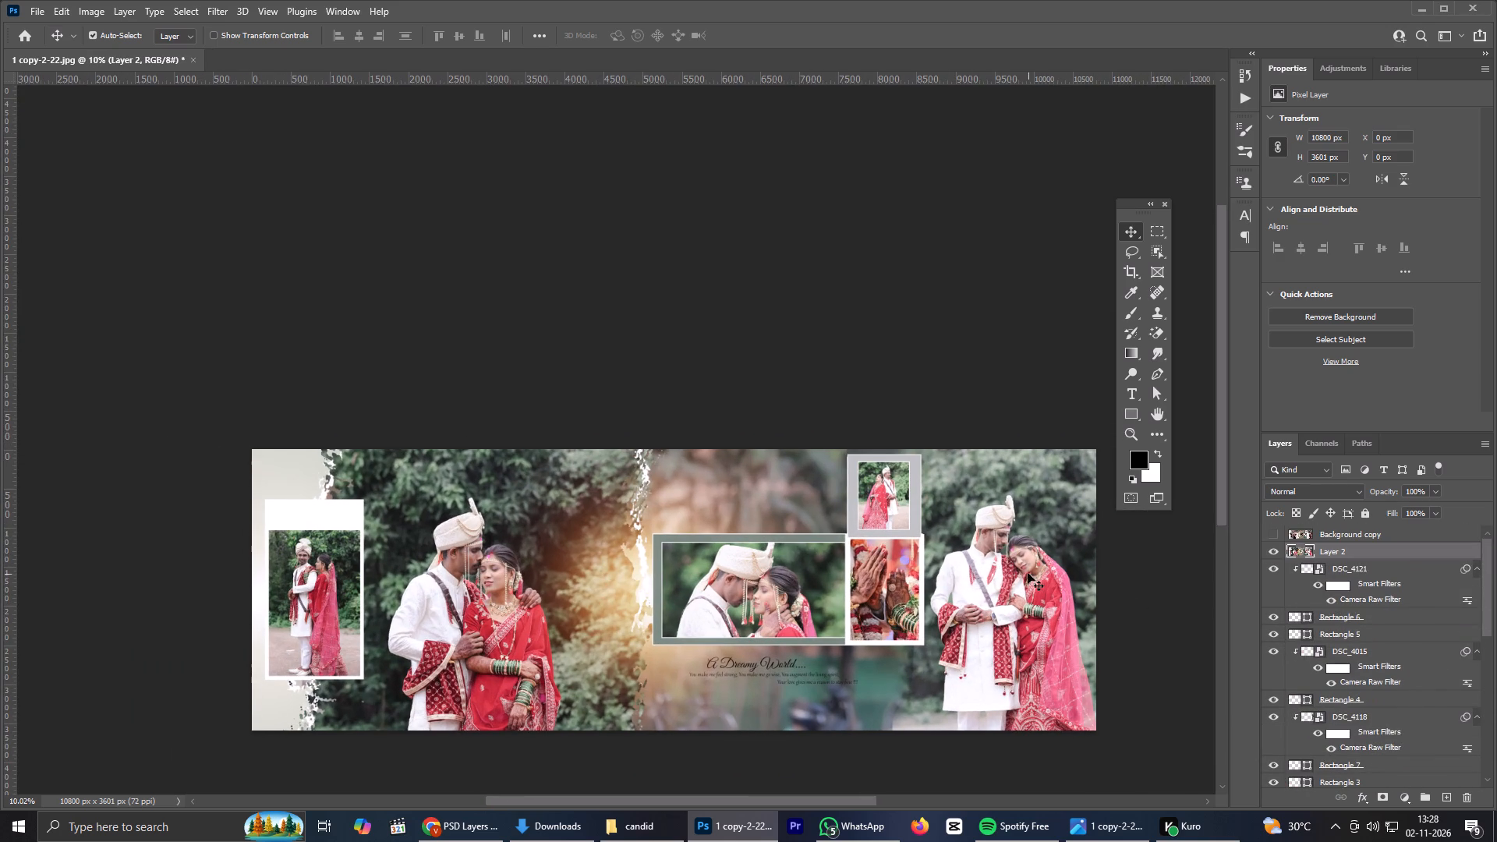
scroll(1061, 540, "down", 1)
scroll(1147, 667, "up", 3)
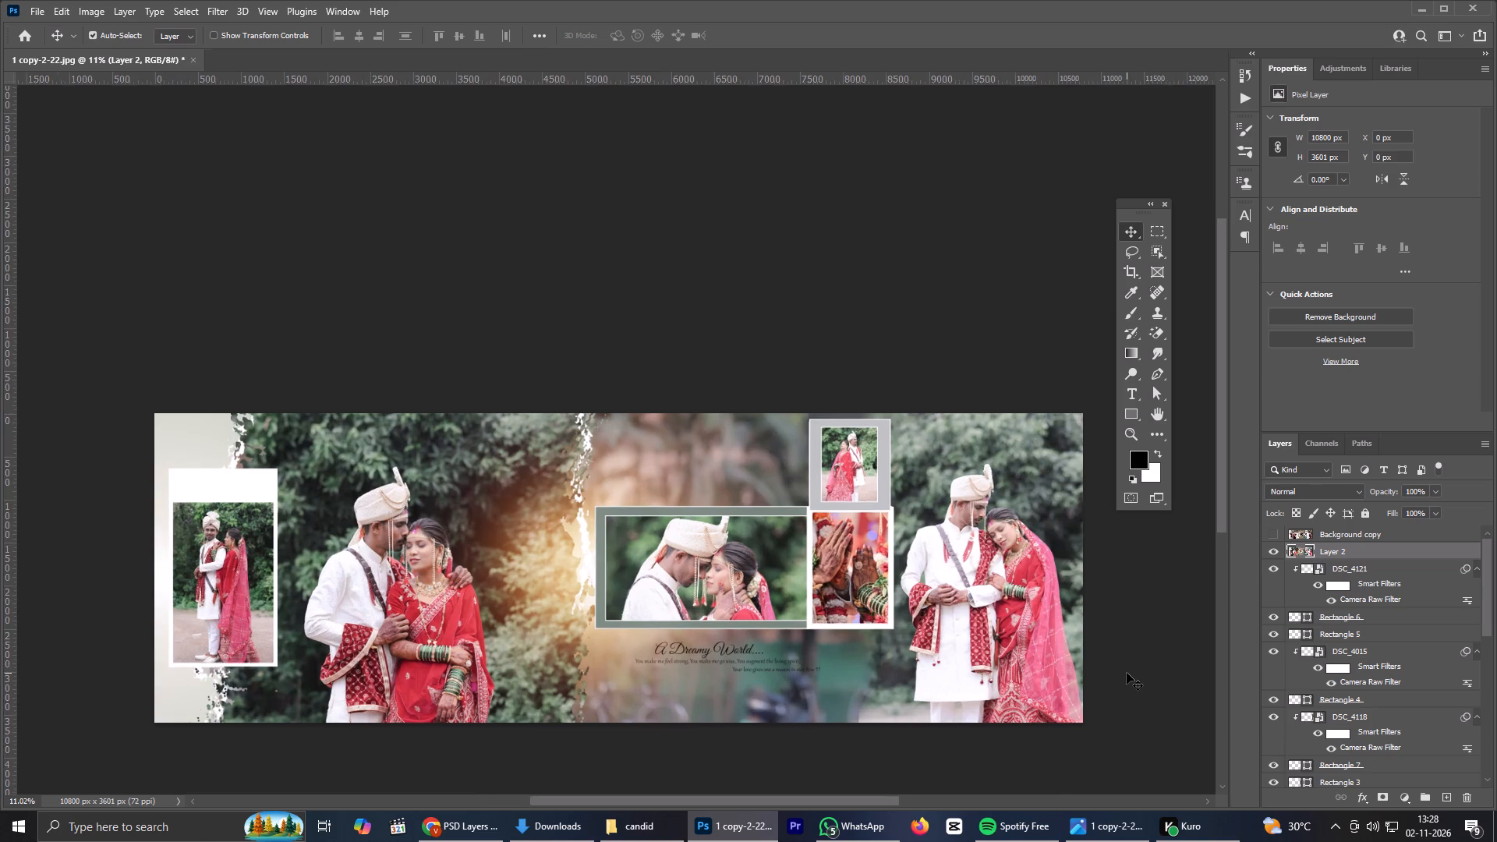
scroll(1127, 673, "up", 1)
scroll(1125, 673, "down", 3)
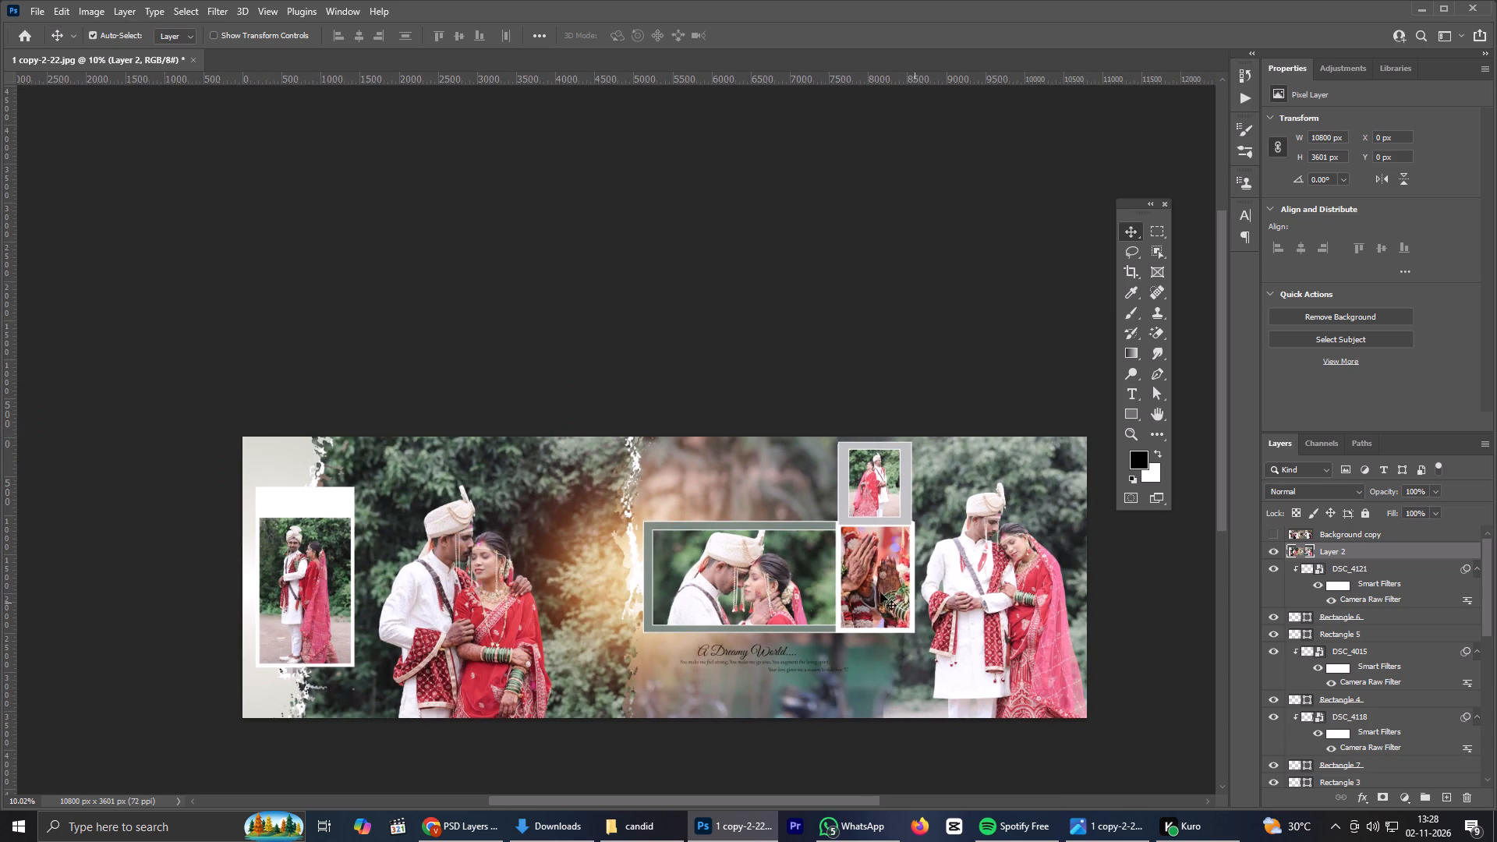
scroll(732, 647, "up", 11)
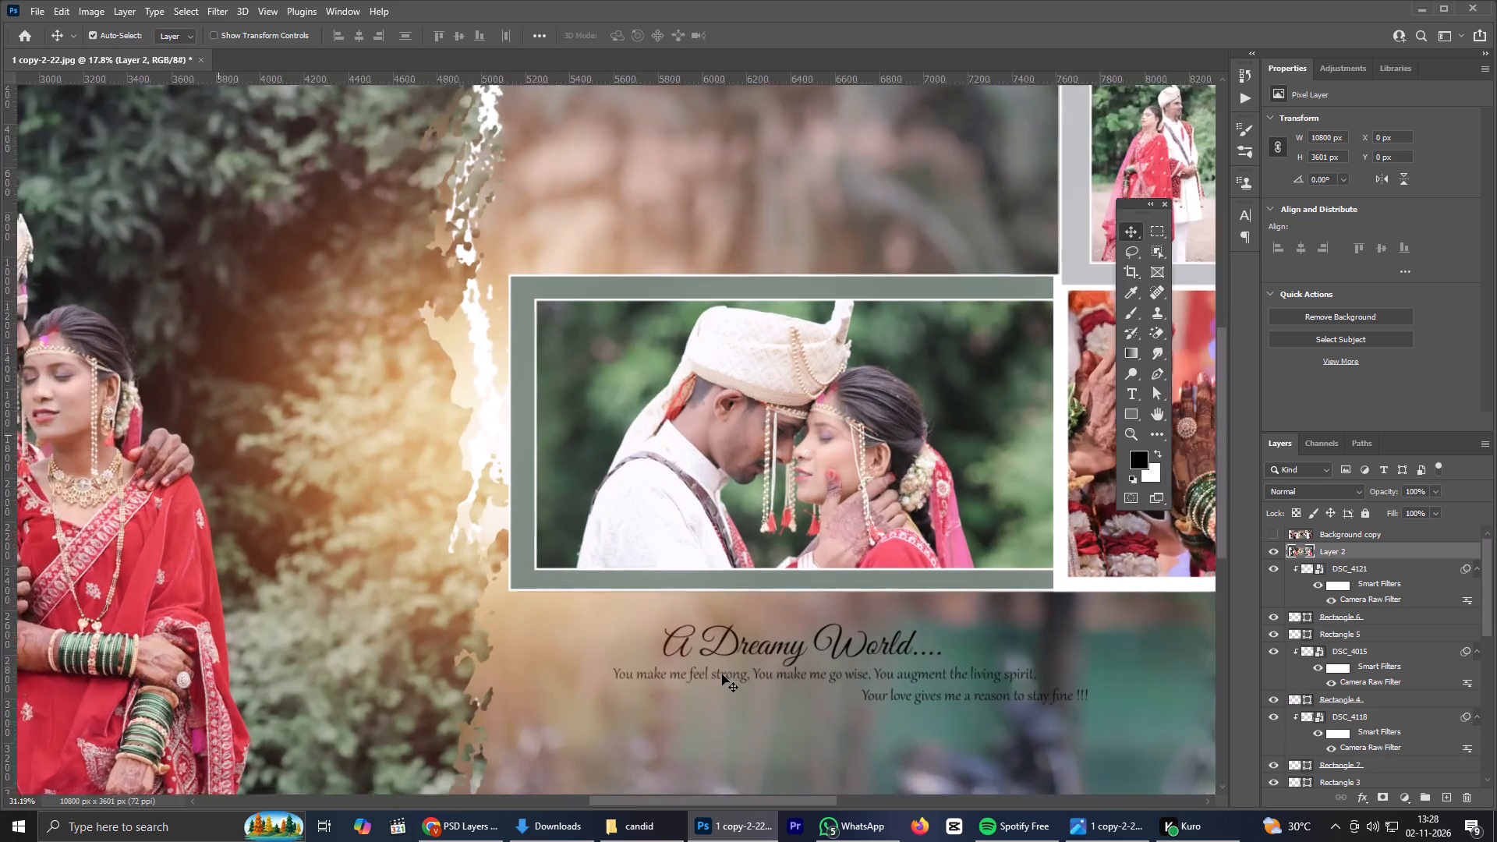
scroll(722, 674, "up", 3)
scroll(724, 674, "down", 14)
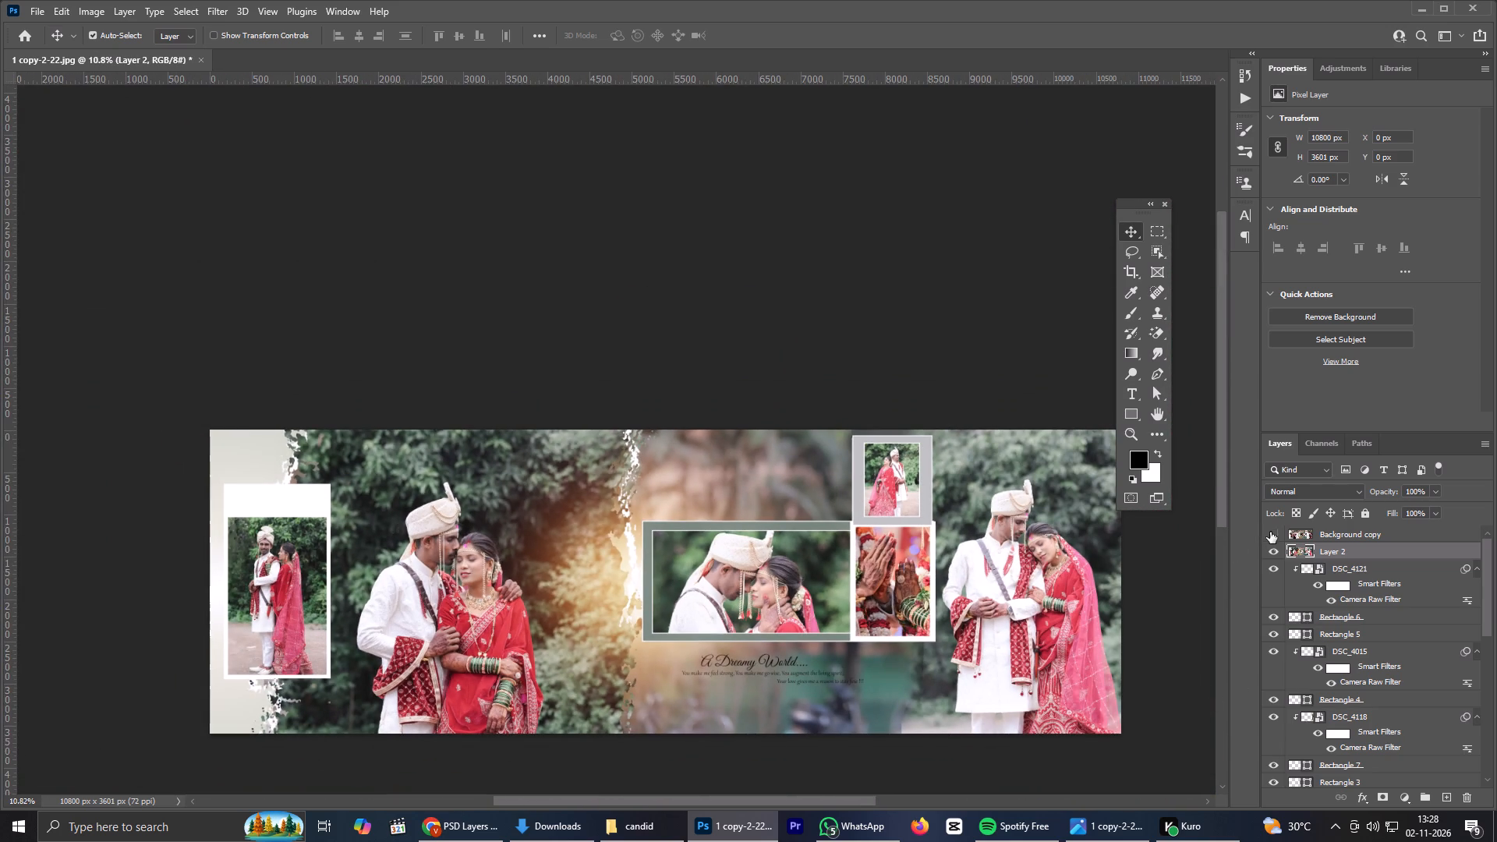
left_click(1272, 532)
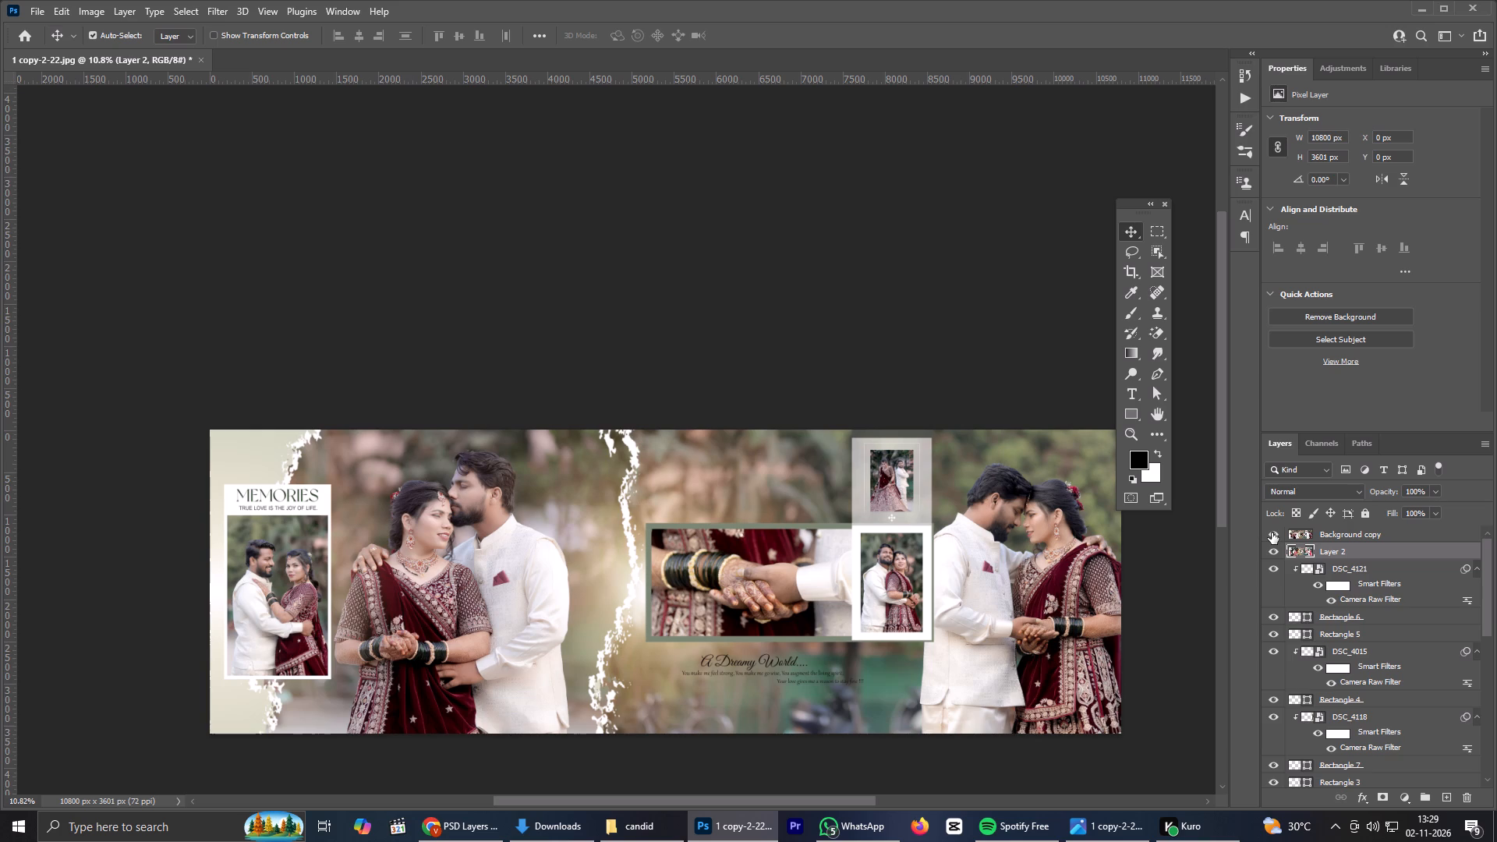
left_click(1271, 532)
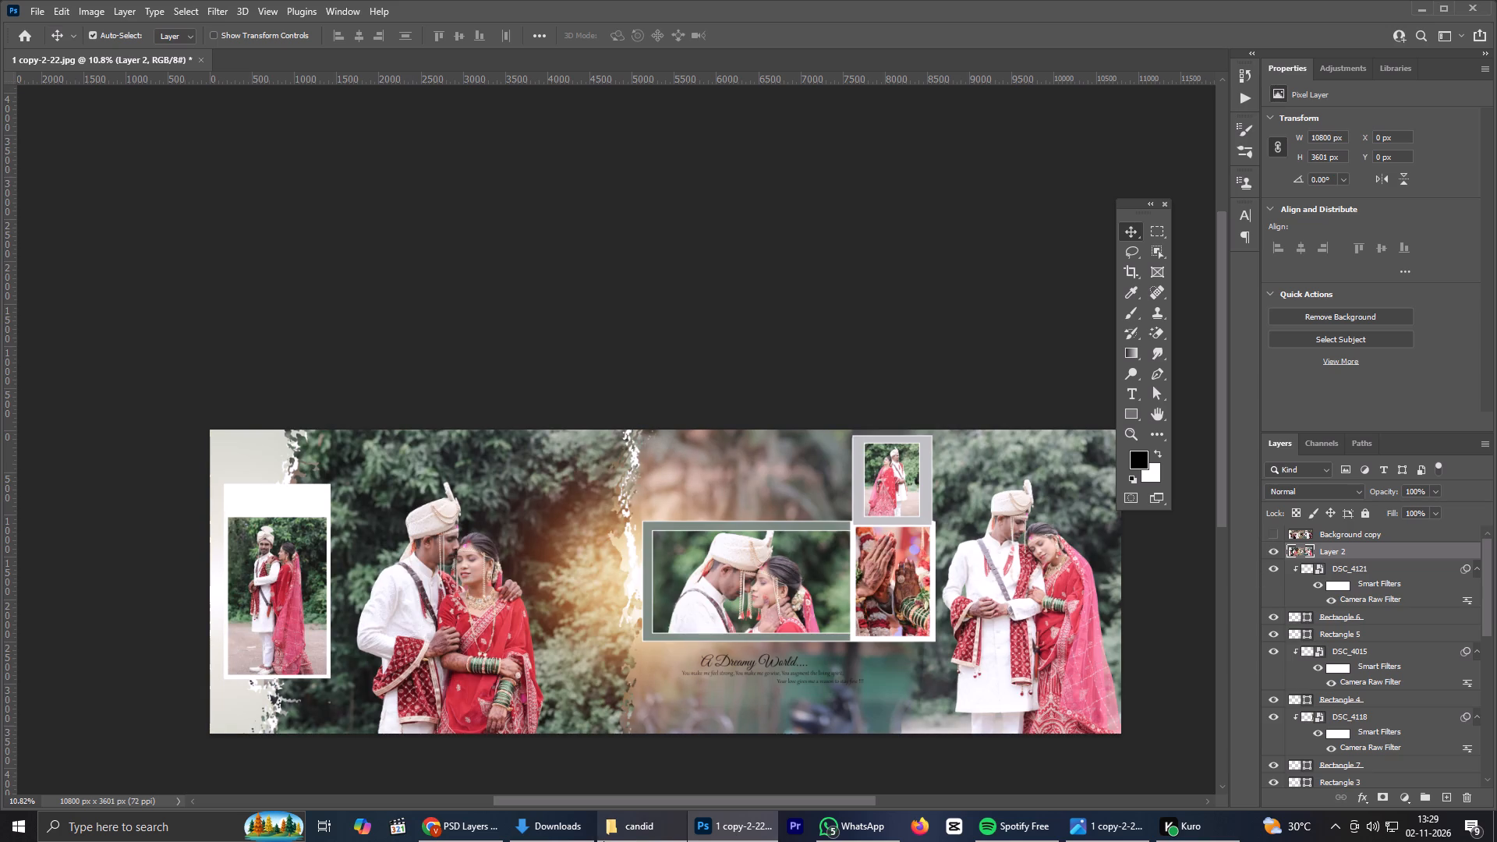
Switch to File Explorer and open the text album folder on New Volume (E:).
left_click(630, 831)
left_click(526, 839)
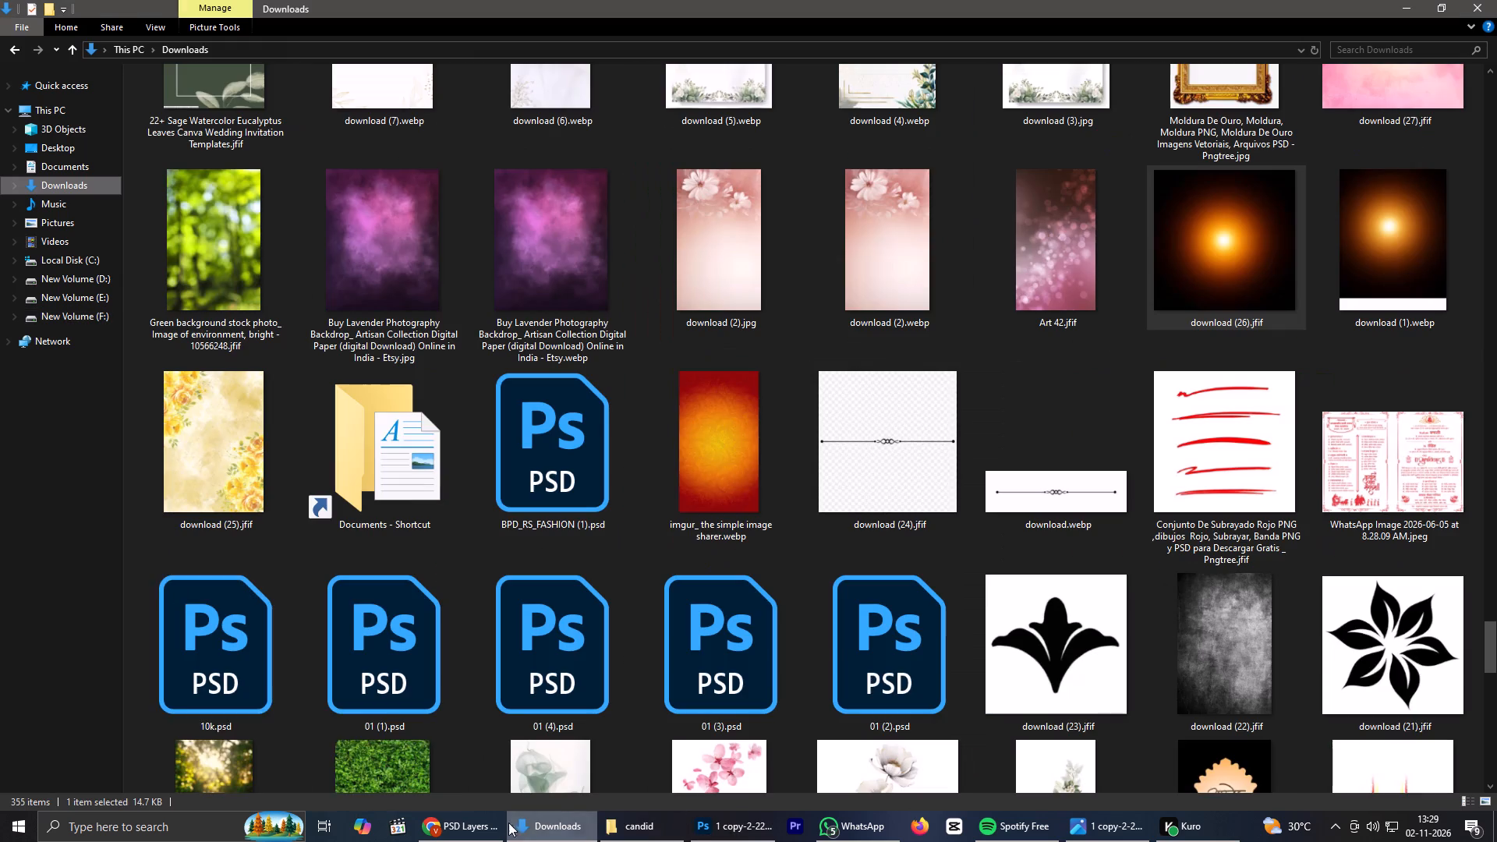
left_click(90, 313)
left_click(92, 297)
scroll(479, 463, "down", 7)
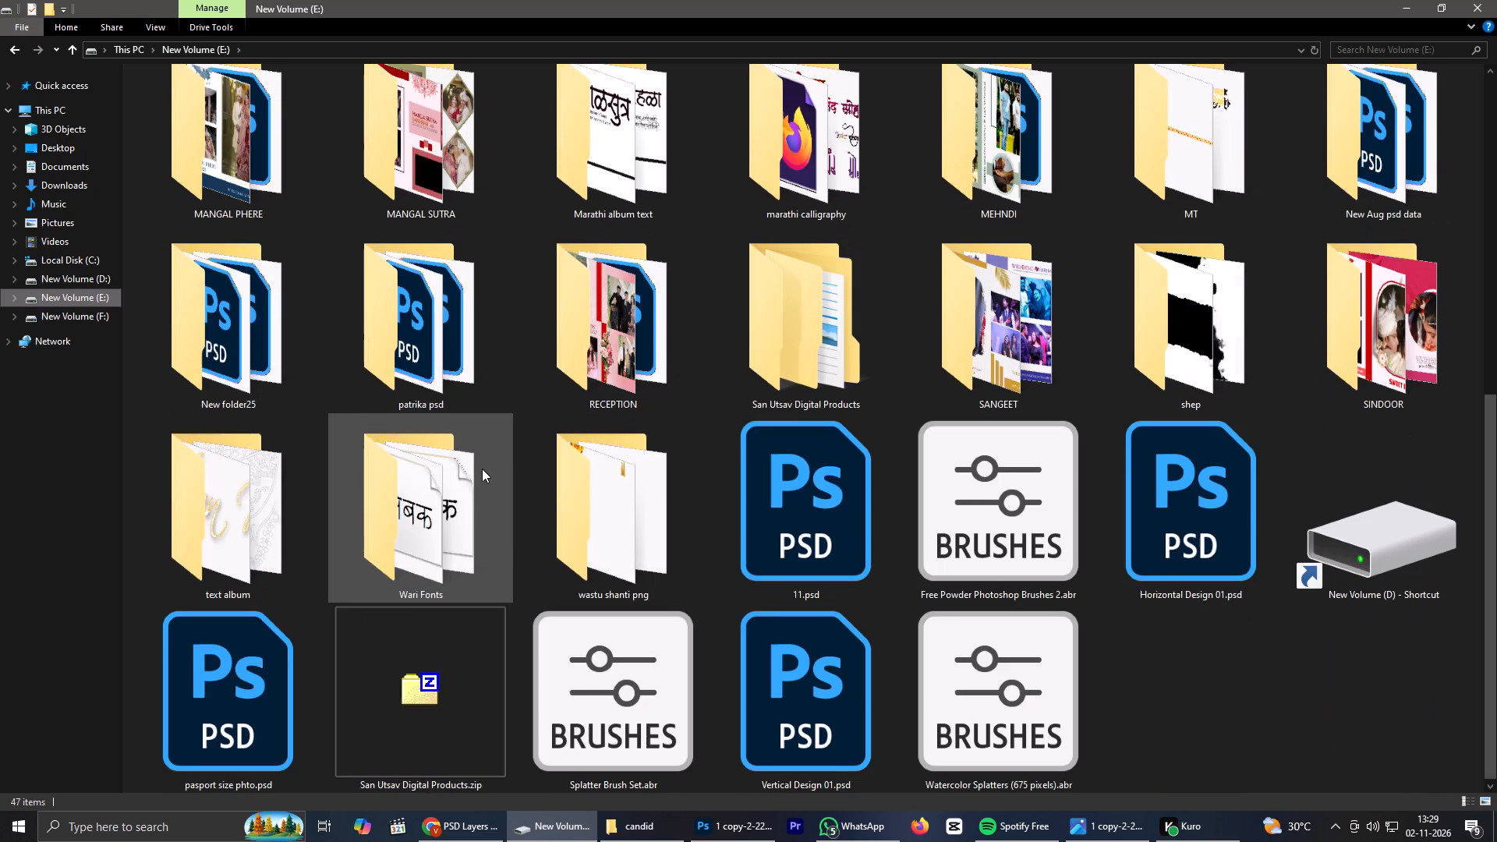
double_click(263, 543)
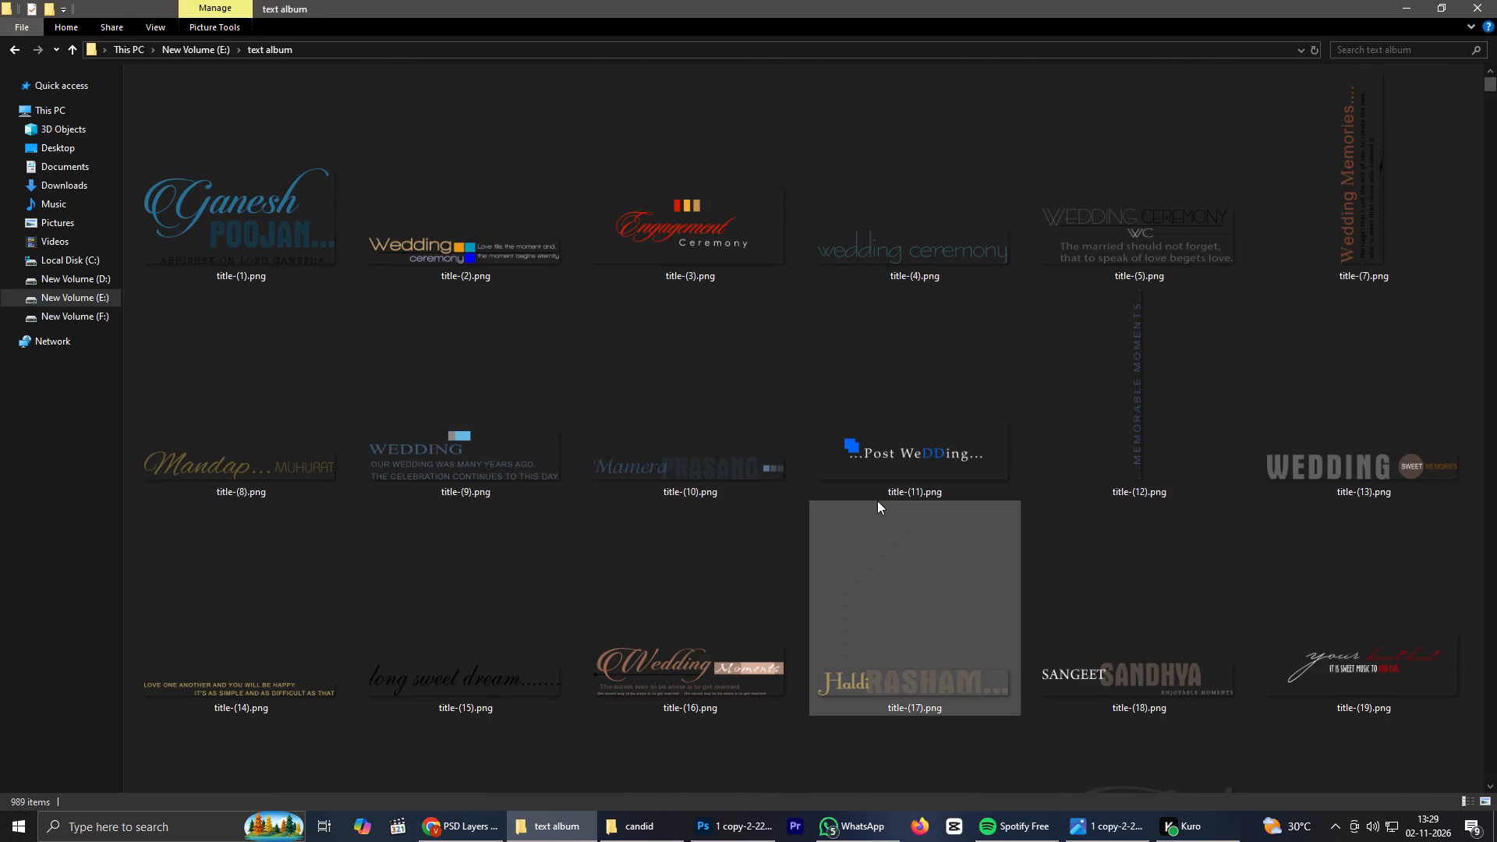
Browse the title PNG thumbnails in the text album folder for a suitable title graphic for the spread.
scroll(879, 506, "down", 1)
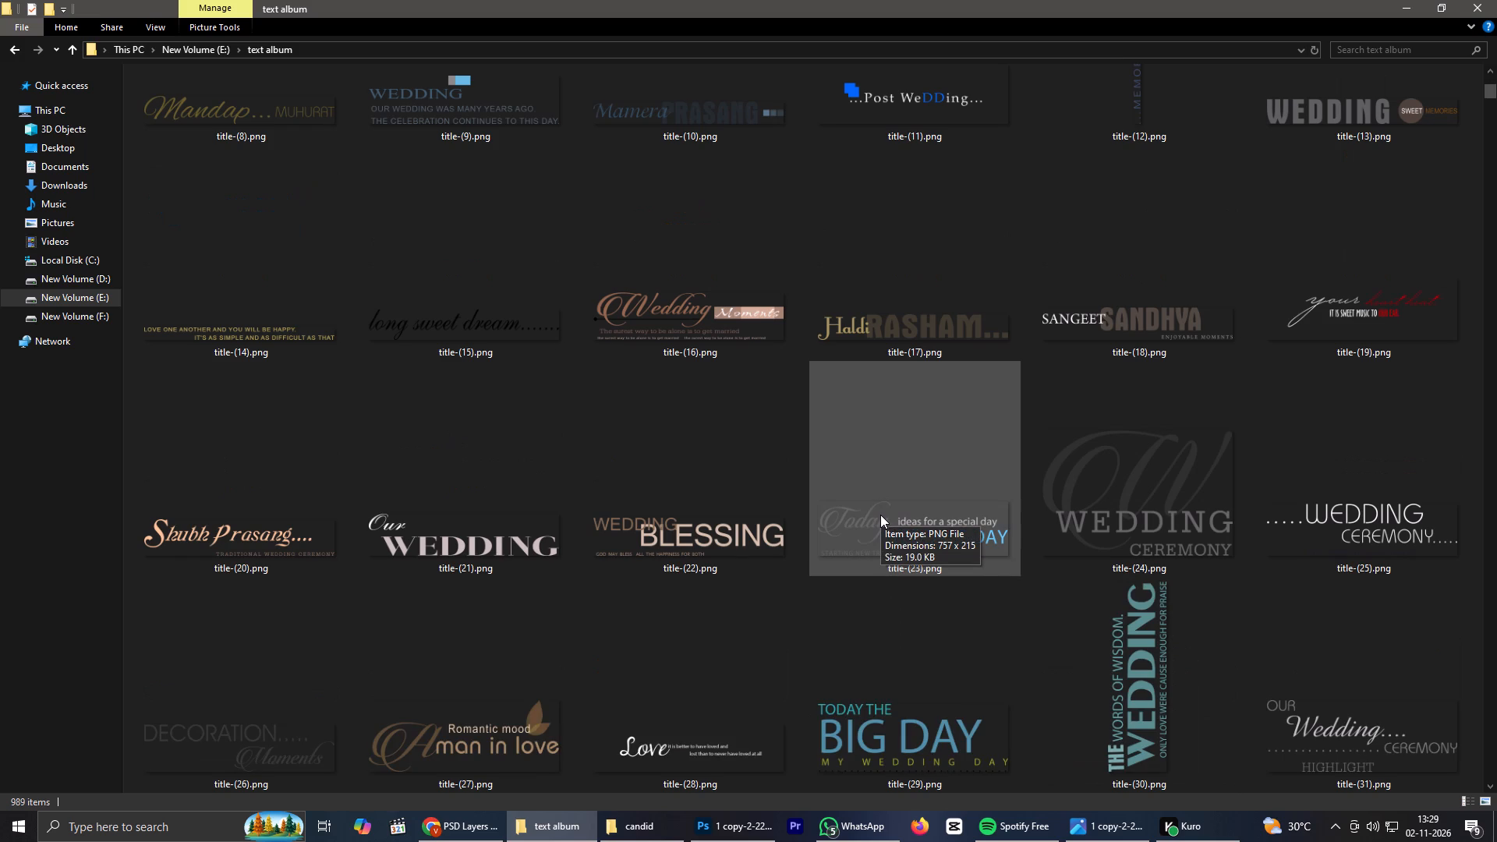
scroll(880, 534, "down", 1)
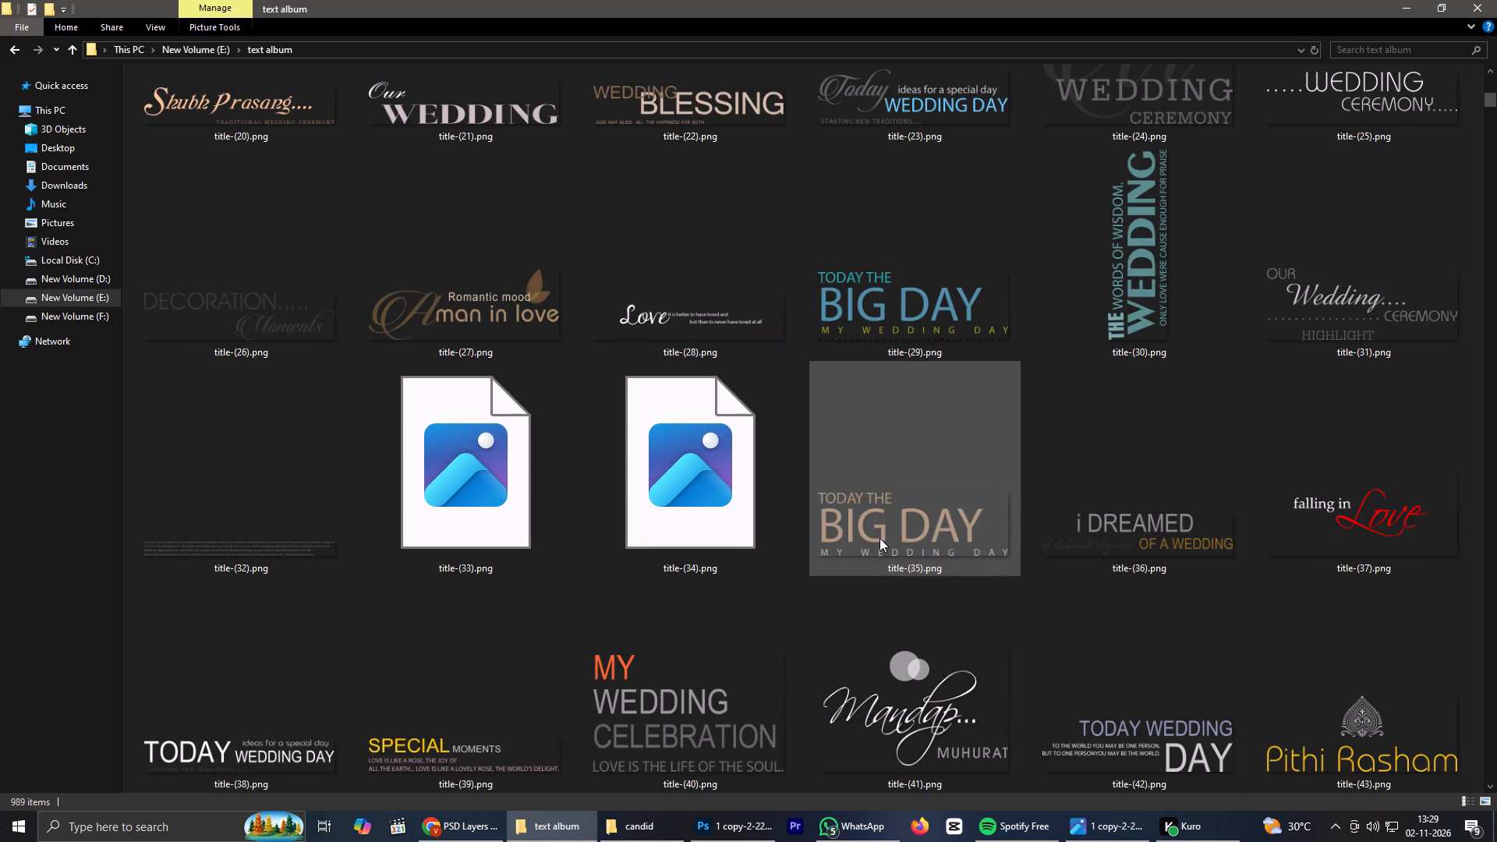
scroll(874, 554, "down", 1)
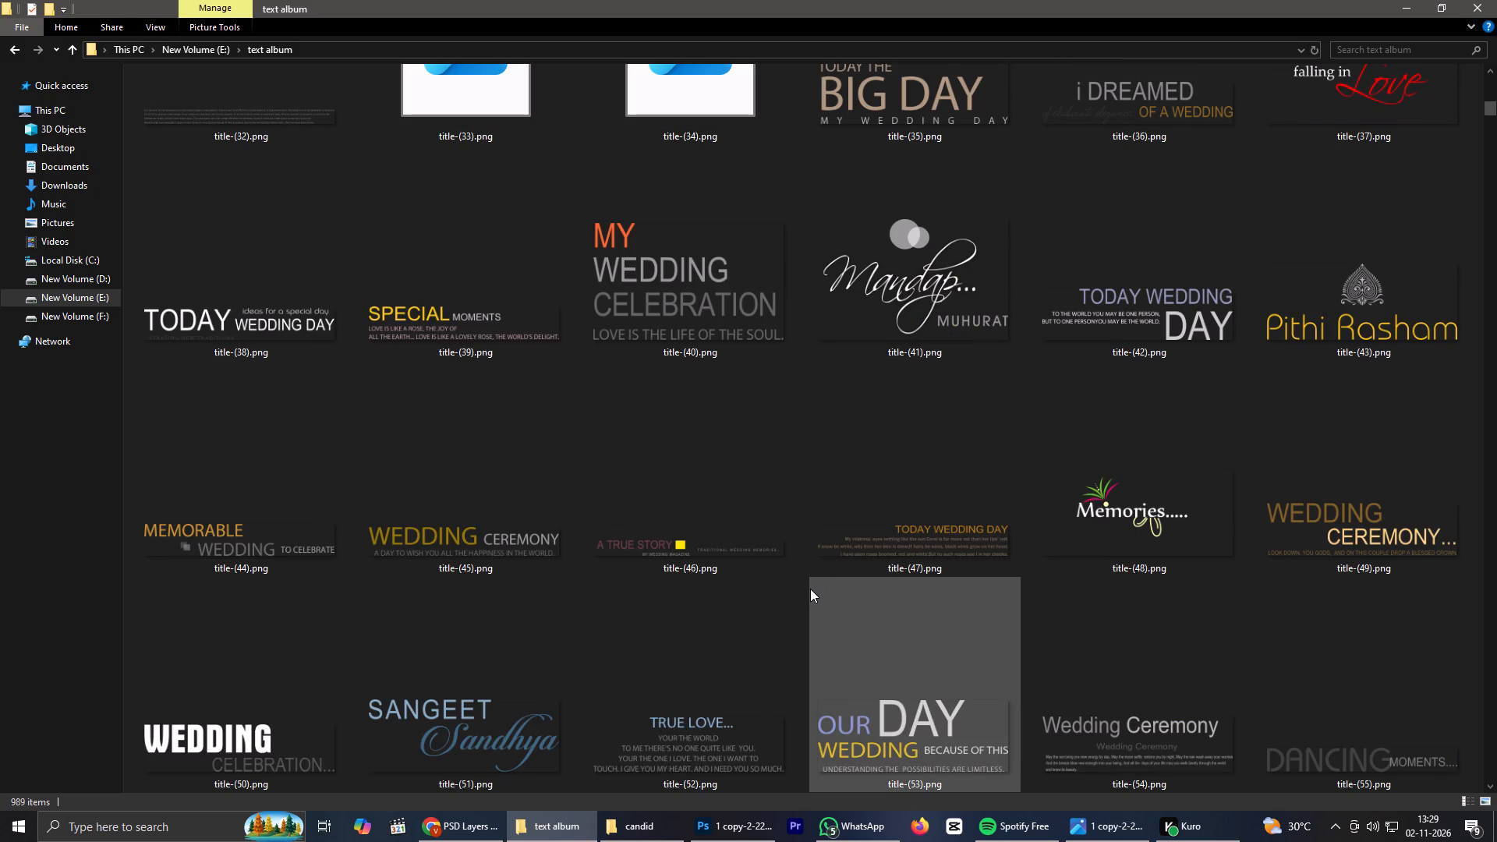
scroll(810, 602, "down", 1)
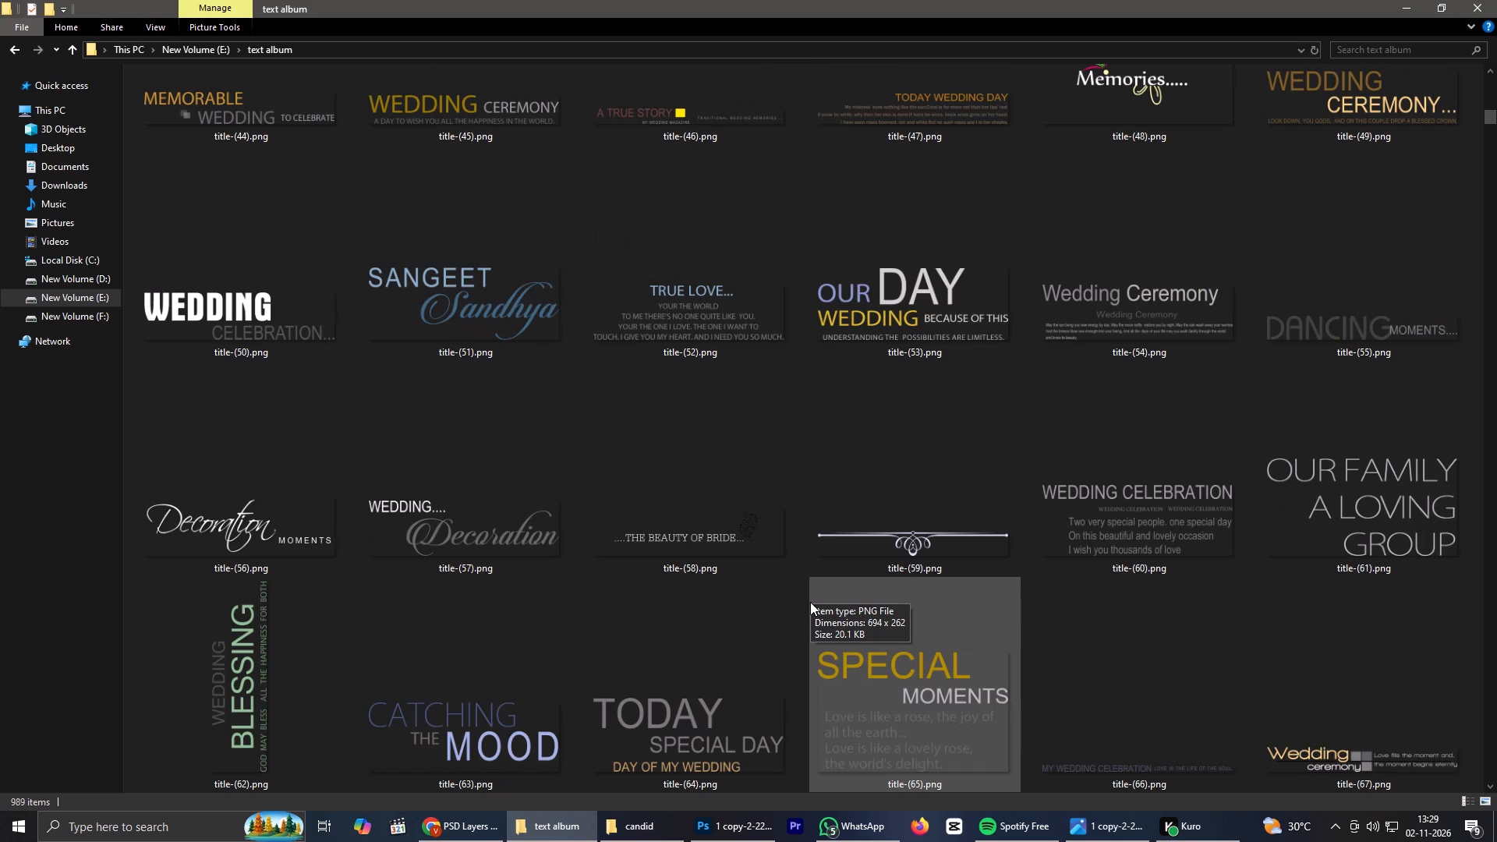
scroll(799, 612, "down", 1)
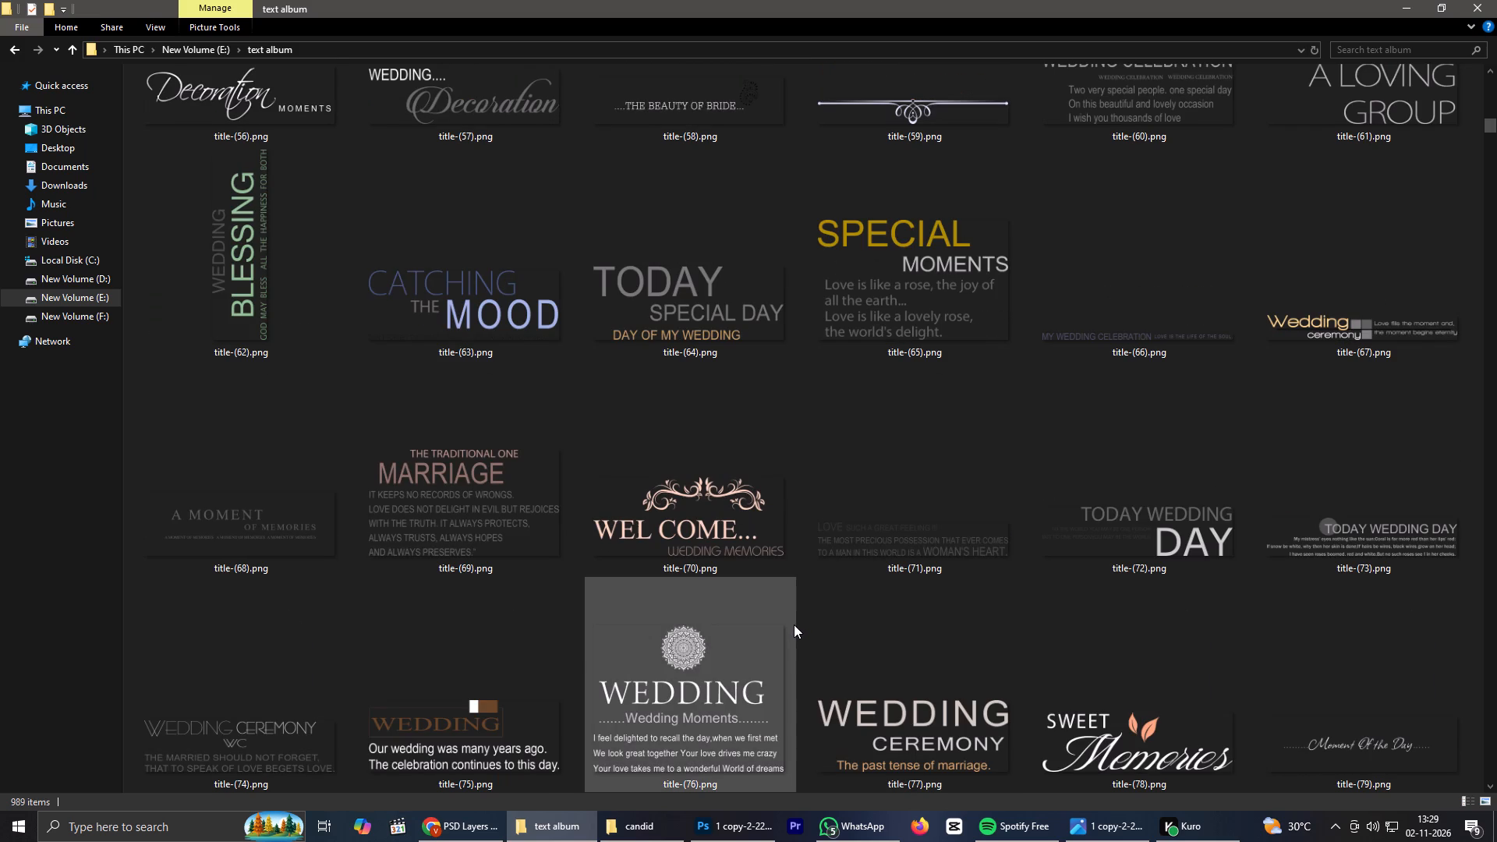
scroll(795, 625, "down", 1)
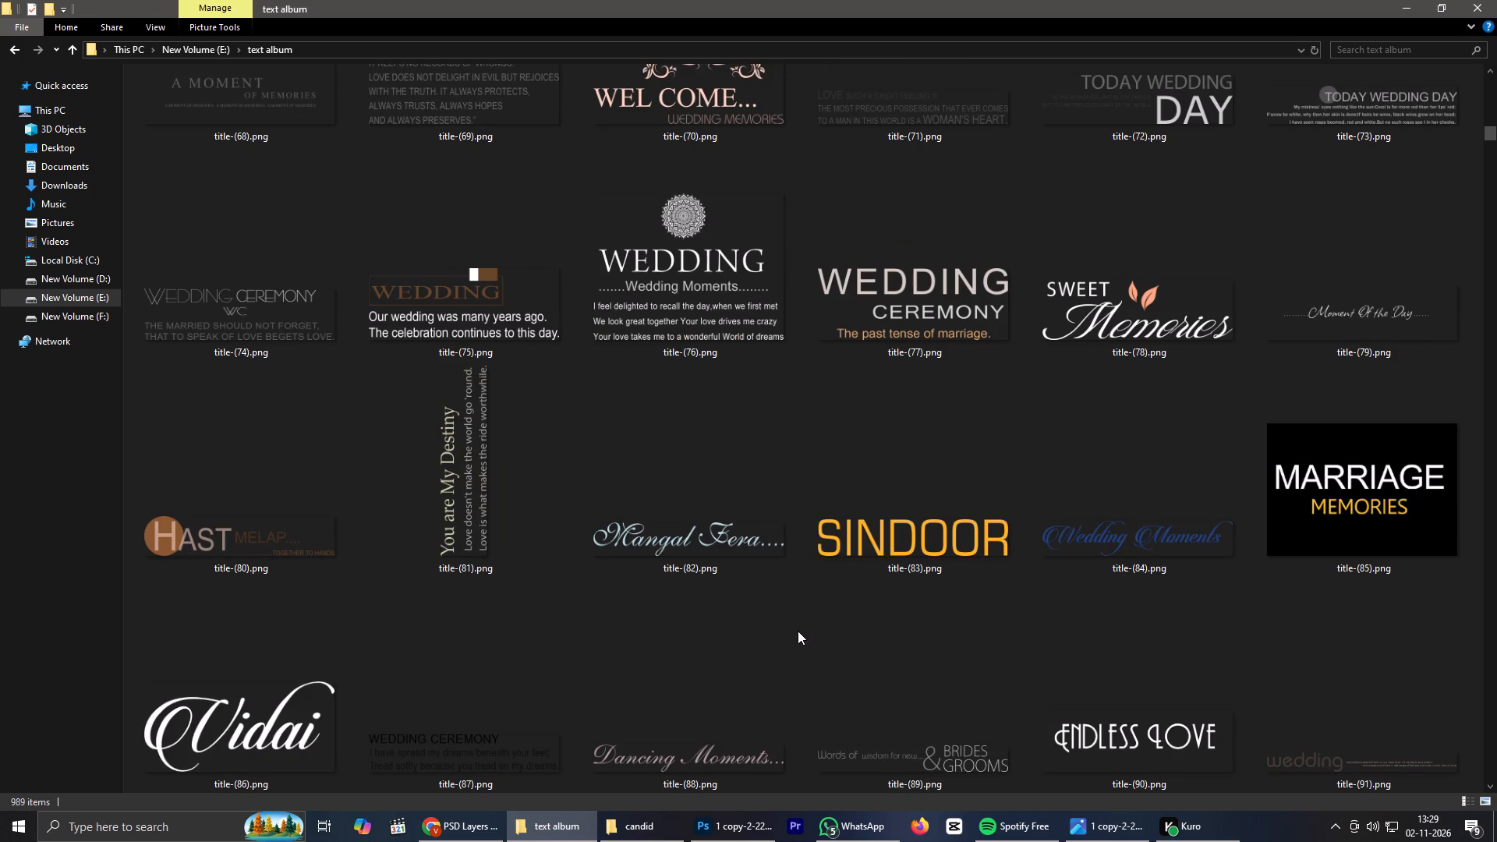
scroll(800, 631, "down", 1)
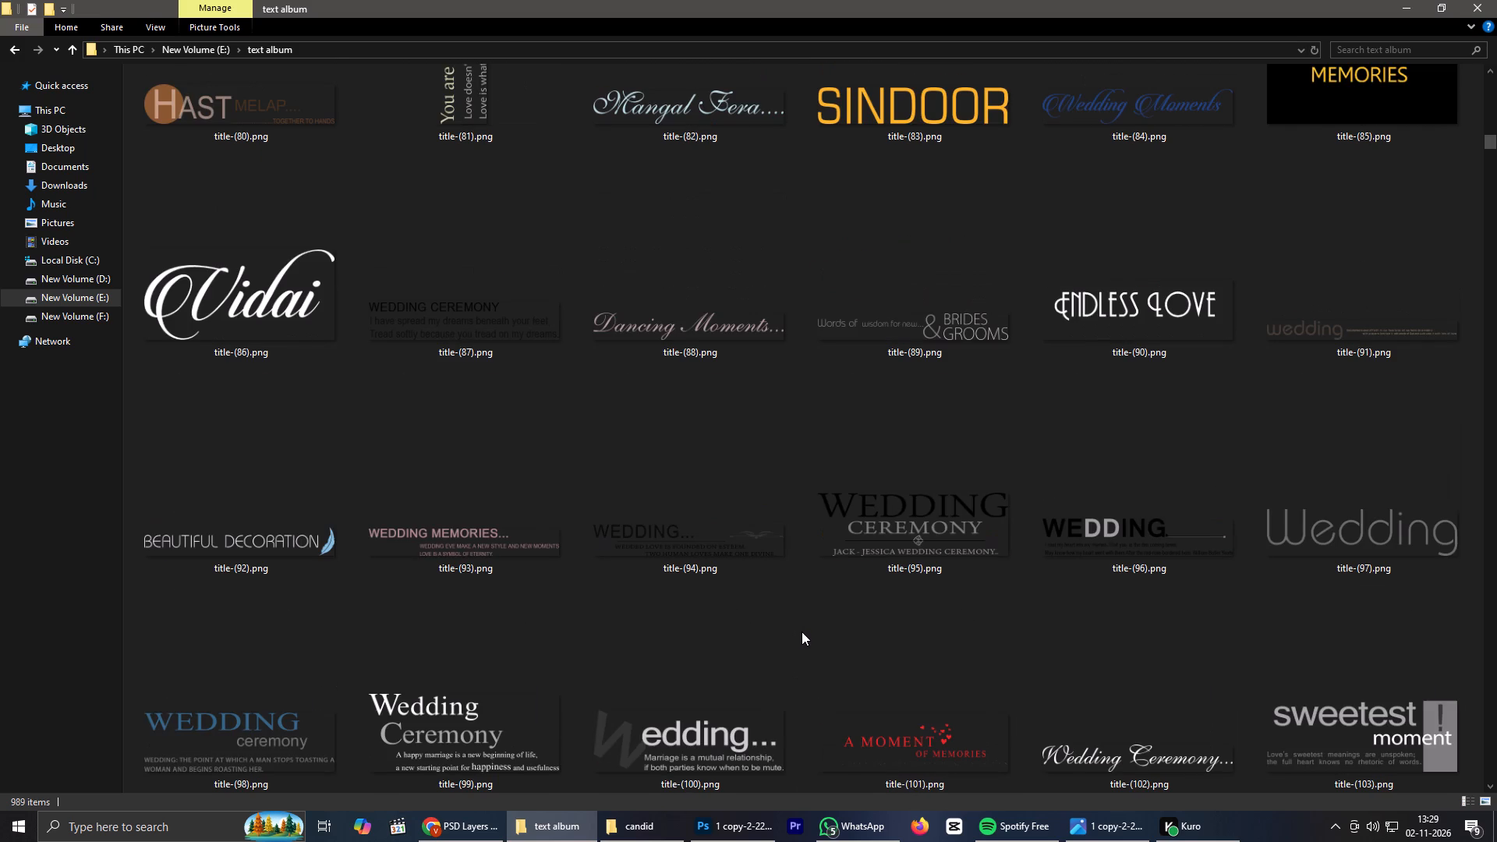
scroll(799, 639, "down", 1)
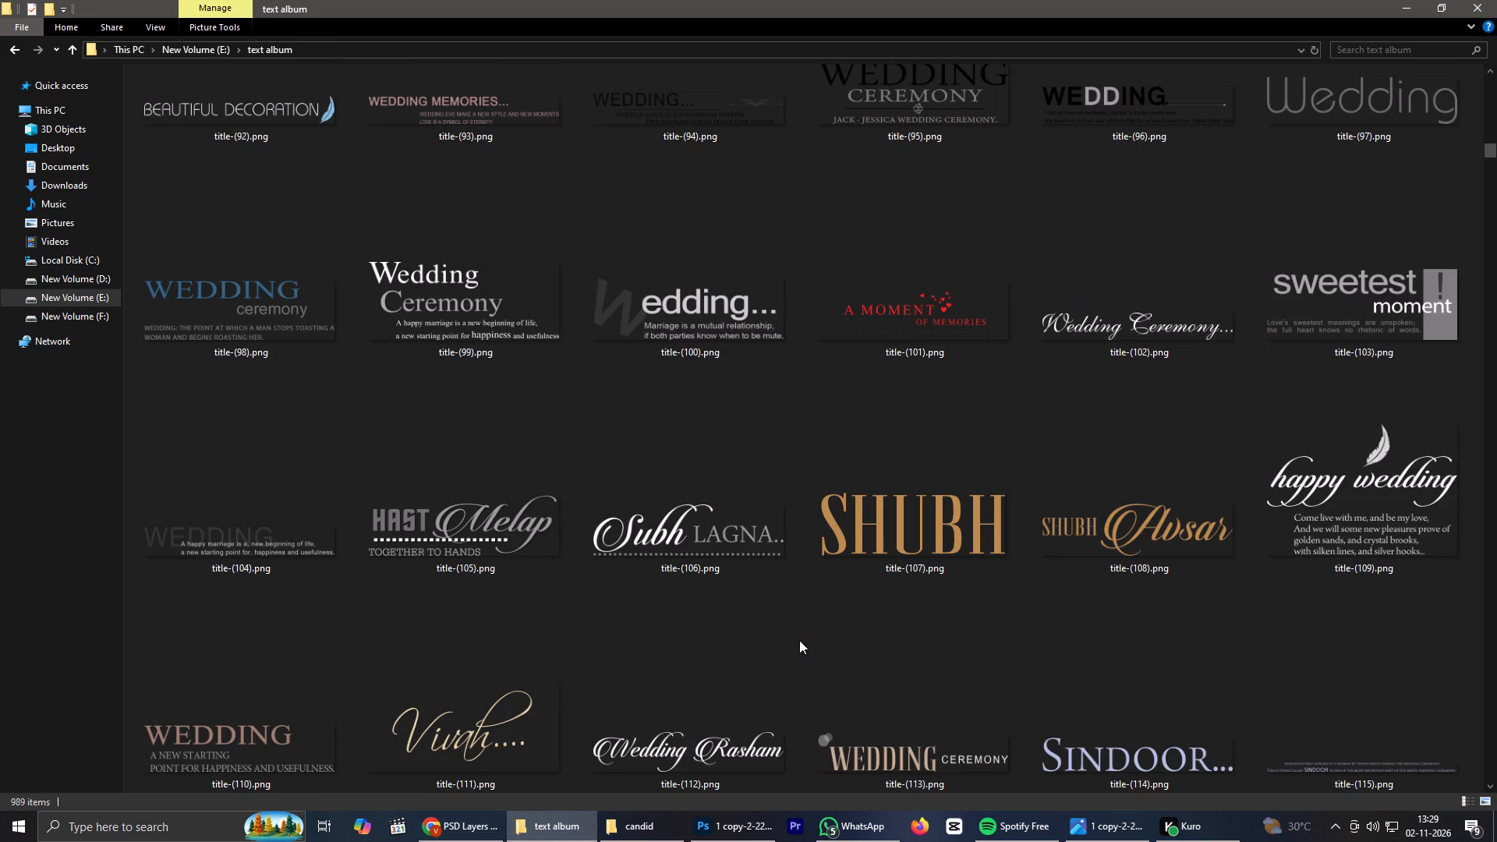
scroll(797, 645, "down", 1)
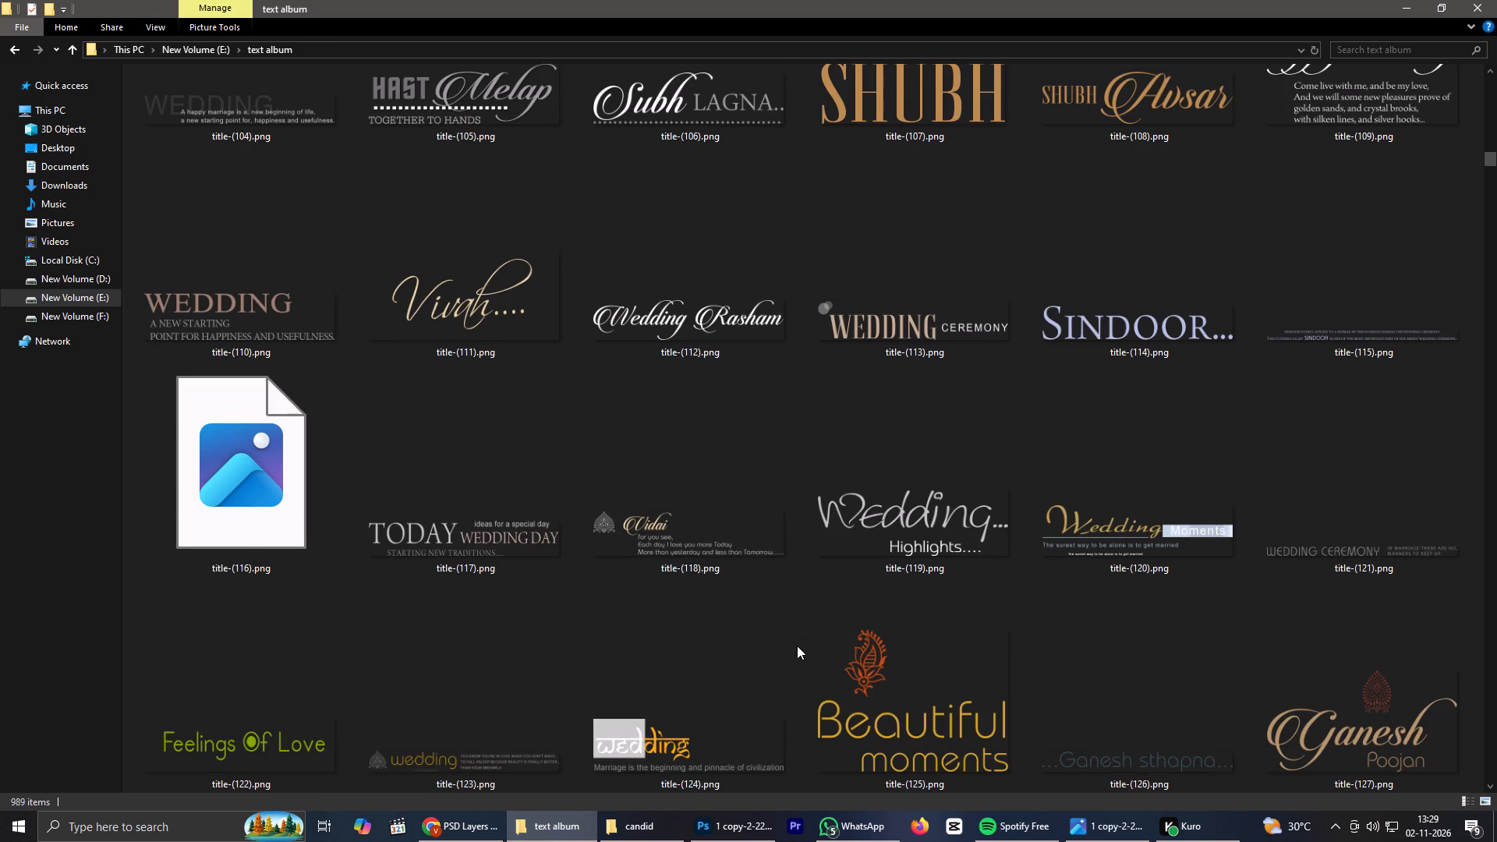
scroll(797, 646, "down", 5)
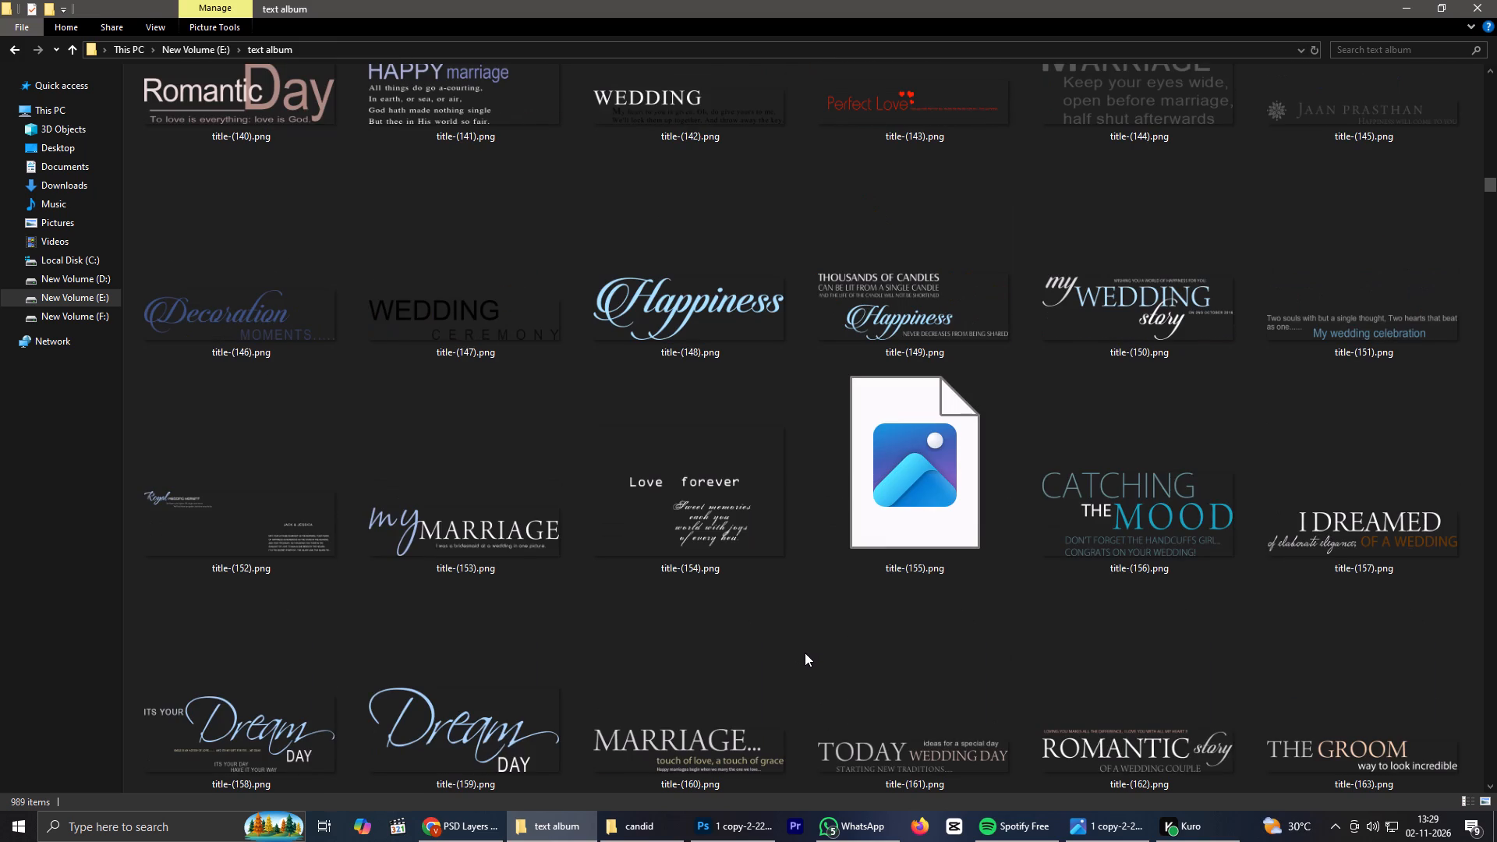
scroll(804, 652, "down", 3)
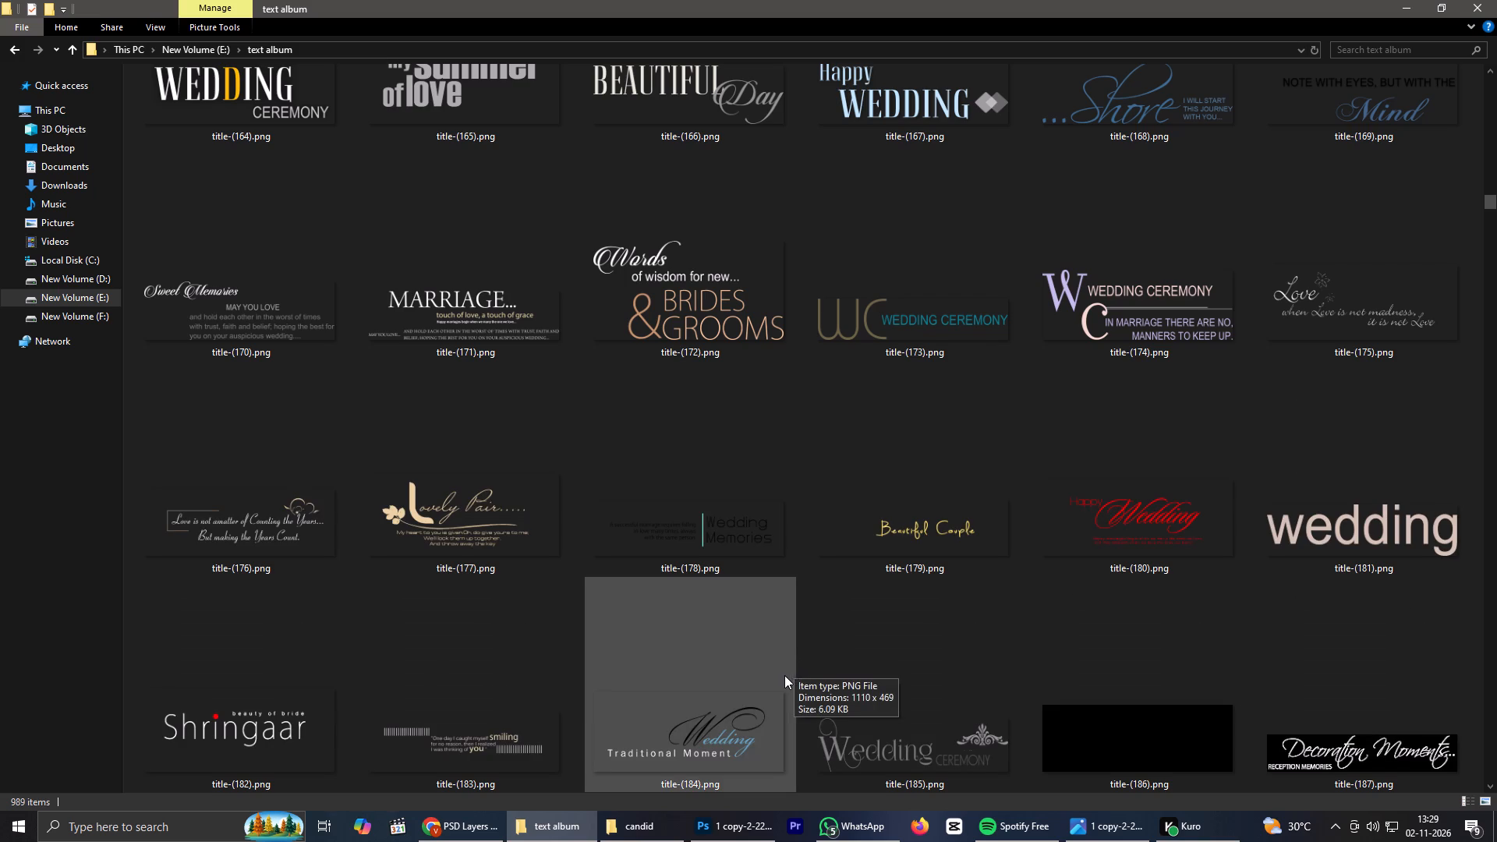
scroll(779, 681, "down", 1)
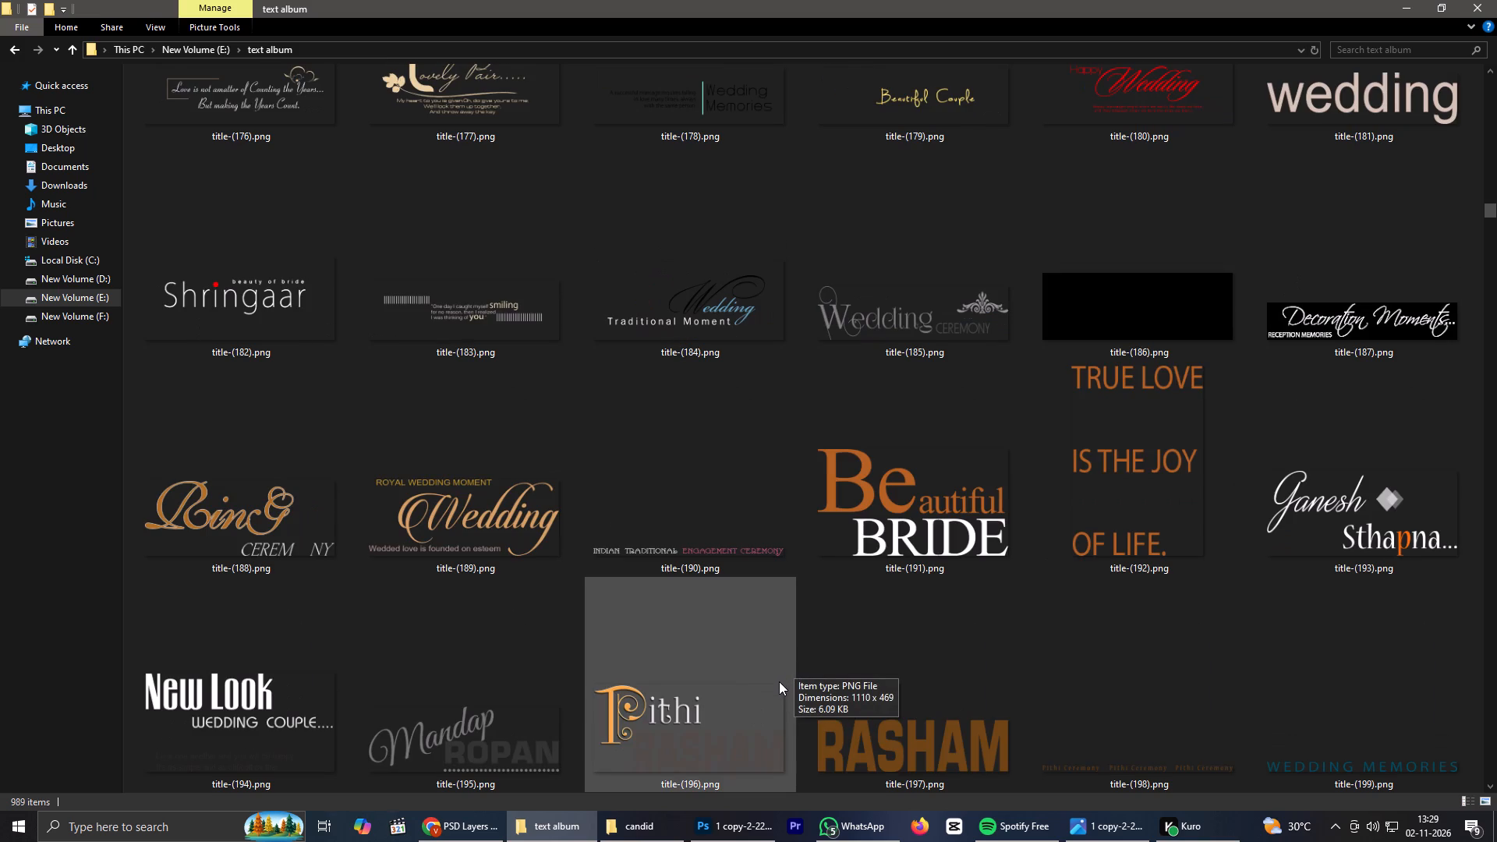
scroll(778, 683, "down", 1)
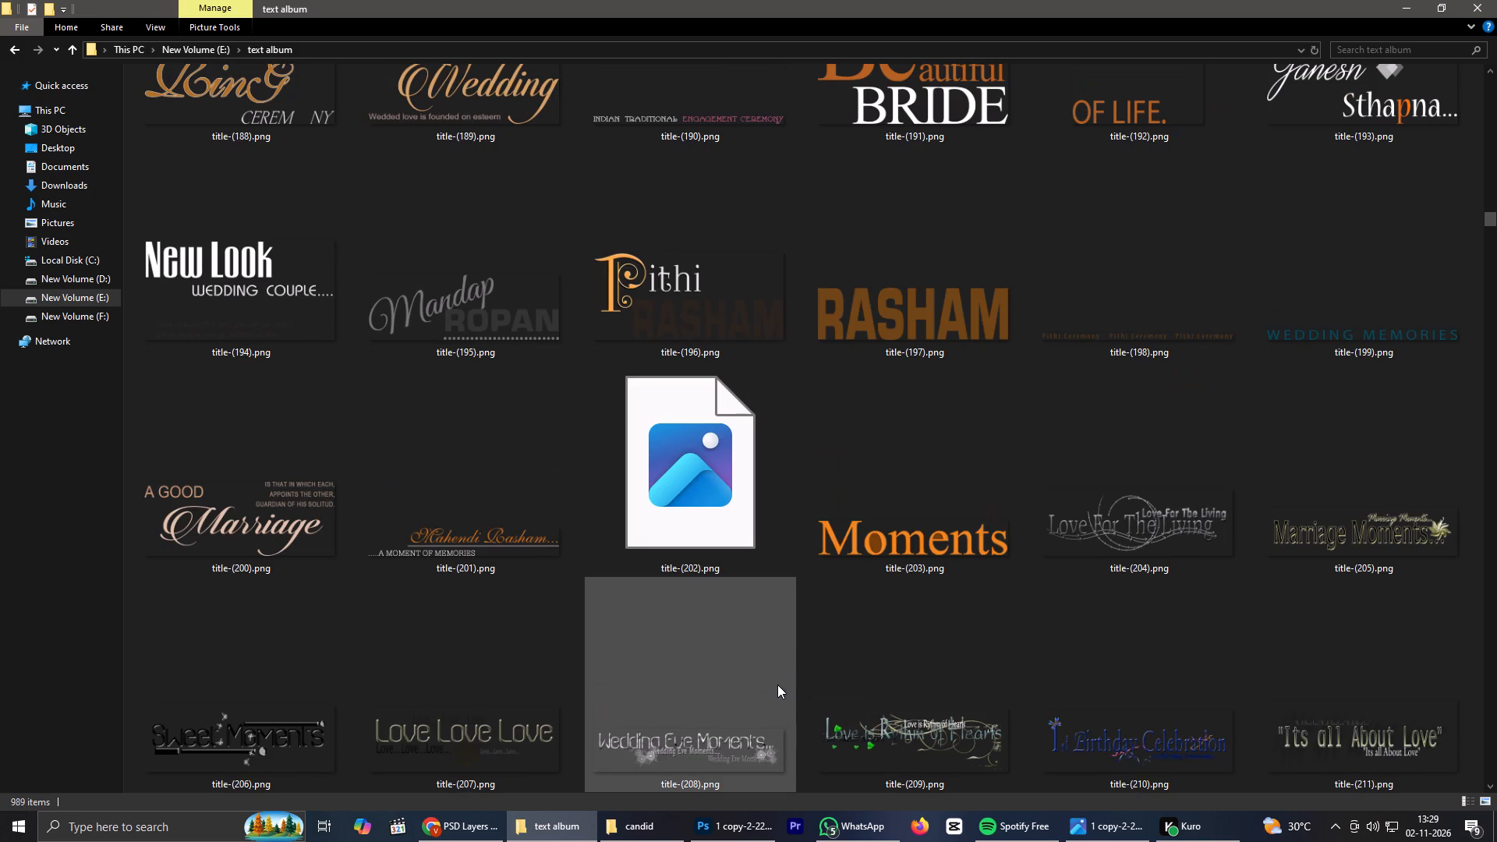
scroll(775, 688, "down", 2)
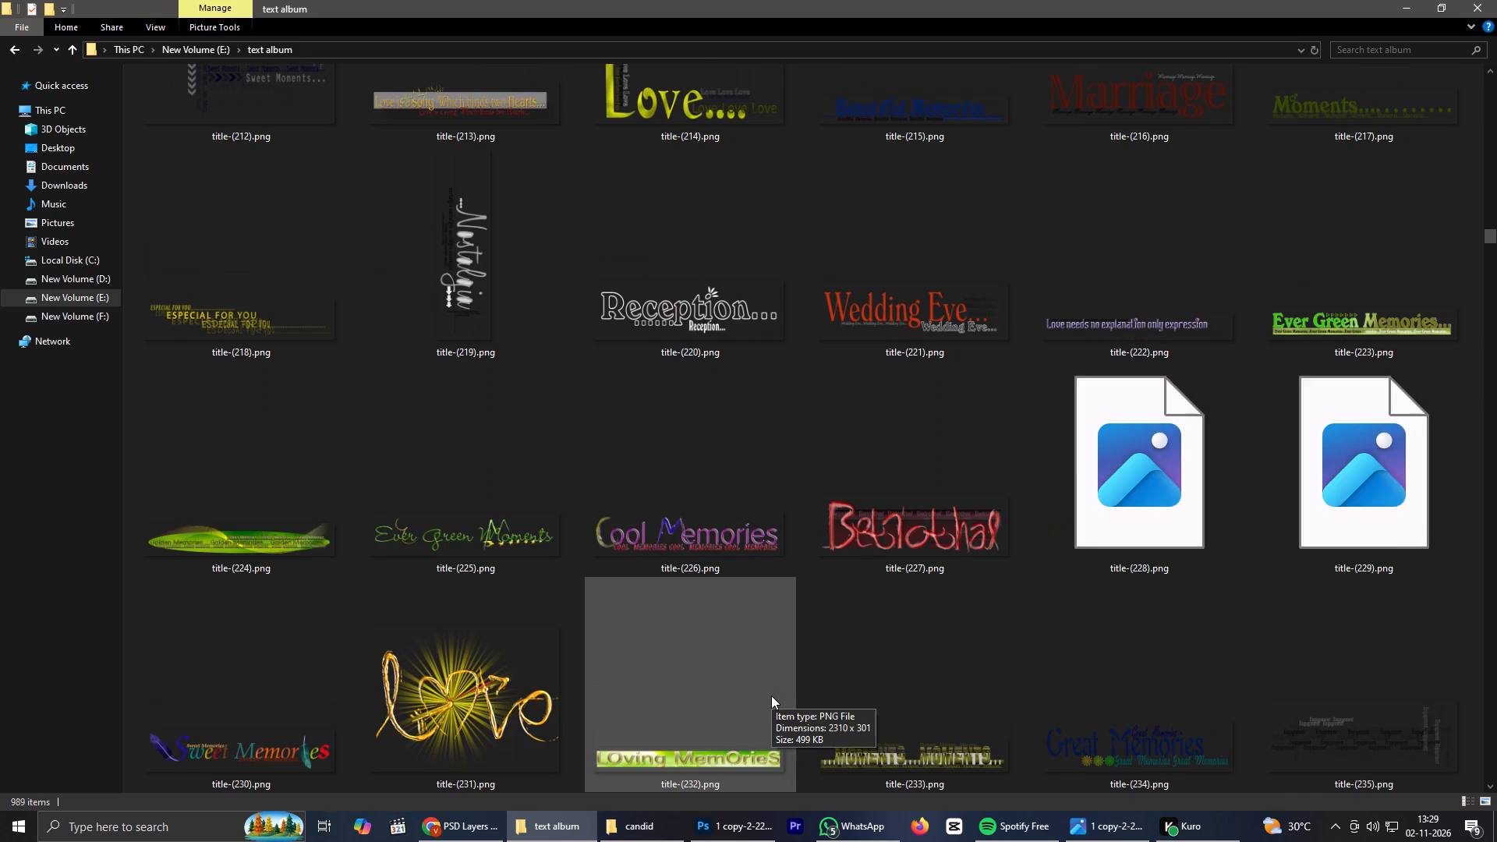
scroll(767, 702, "down", 1)
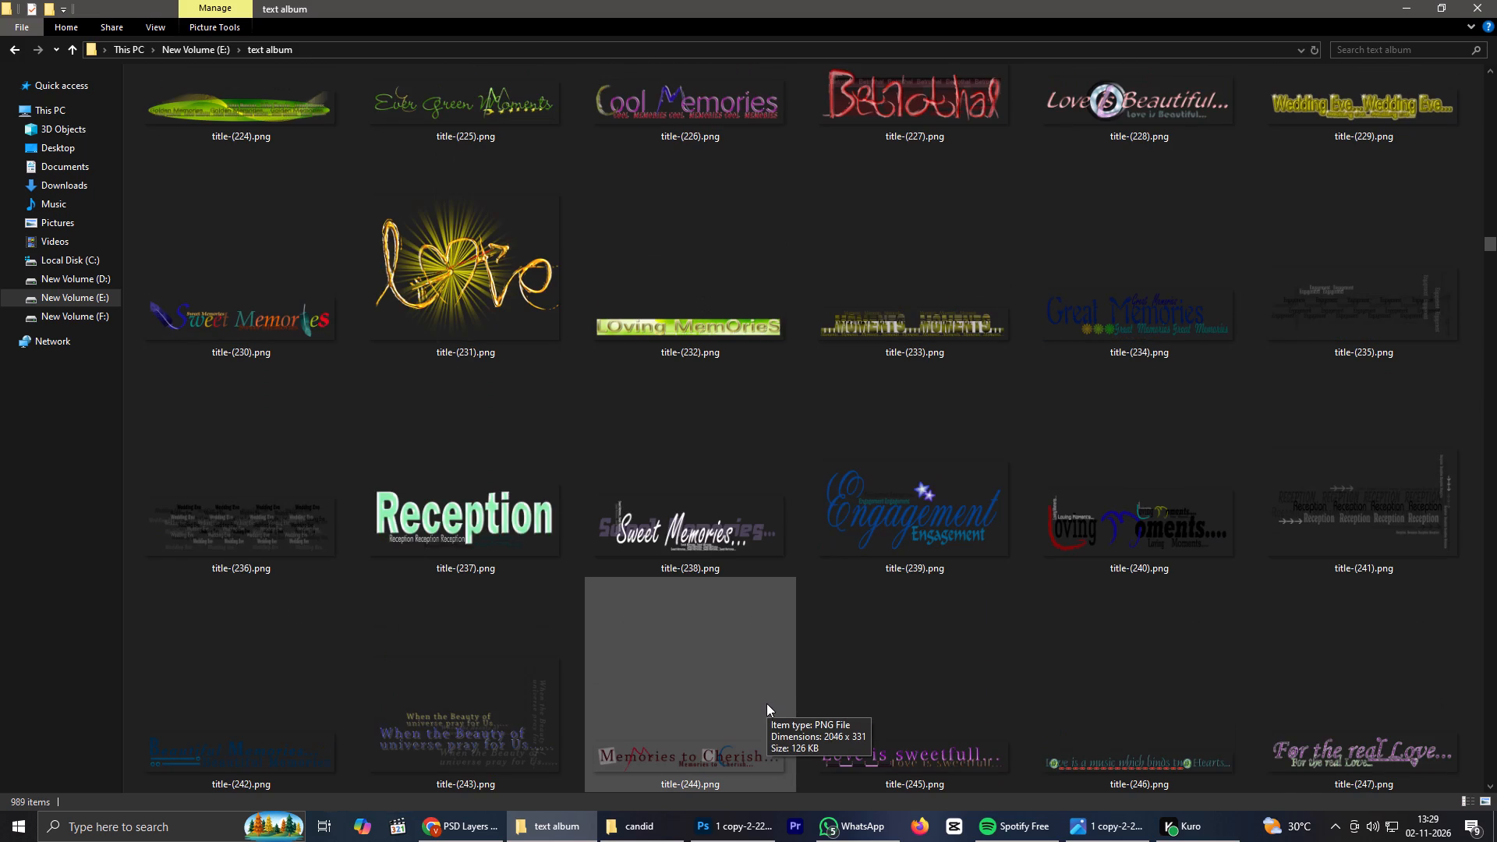
scroll(1081, 621, "down", 2)
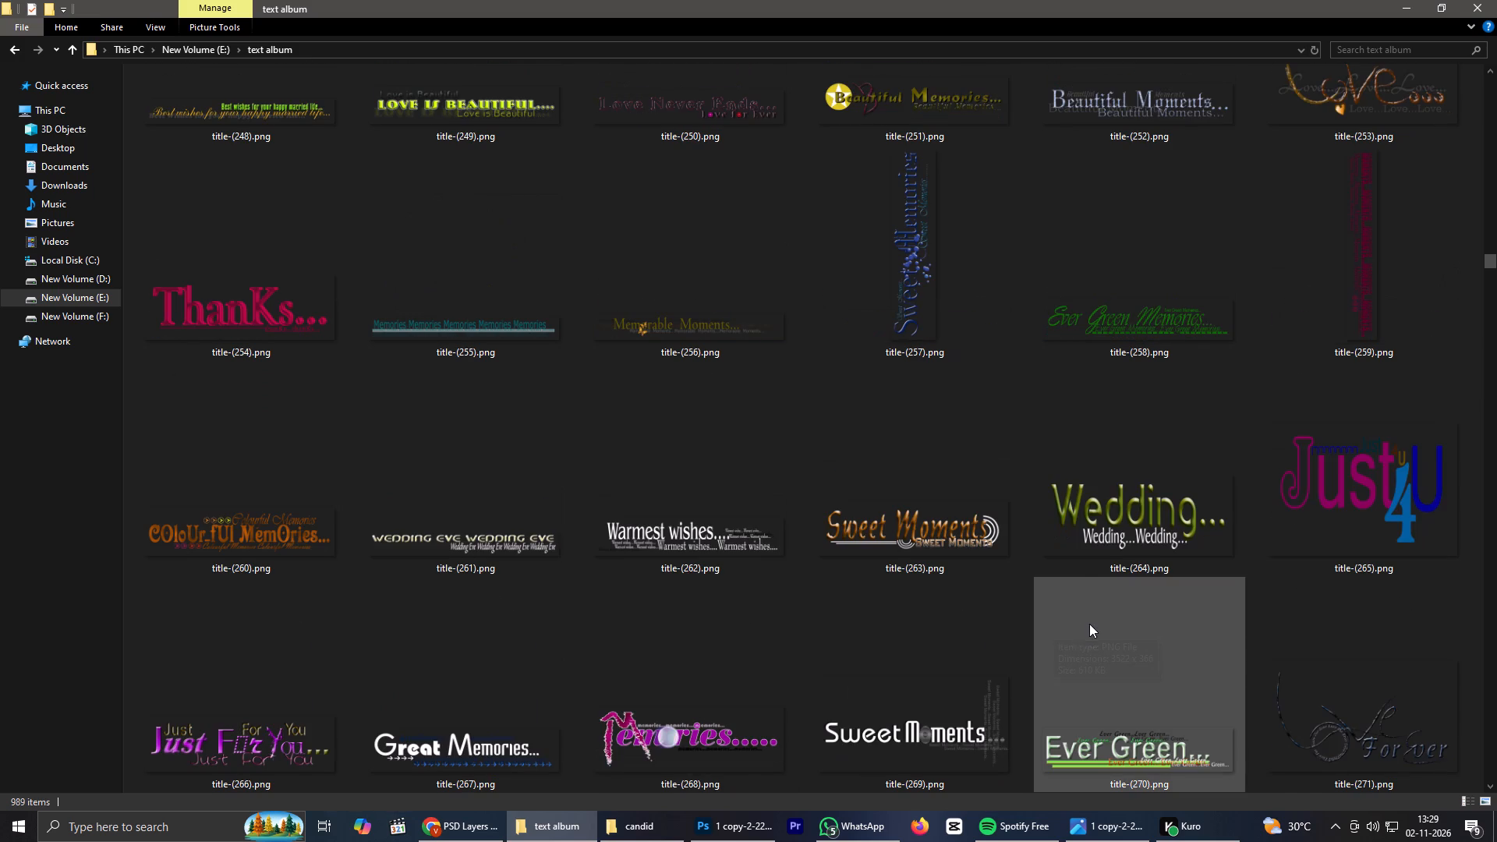
scroll(1053, 625, "down", 1)
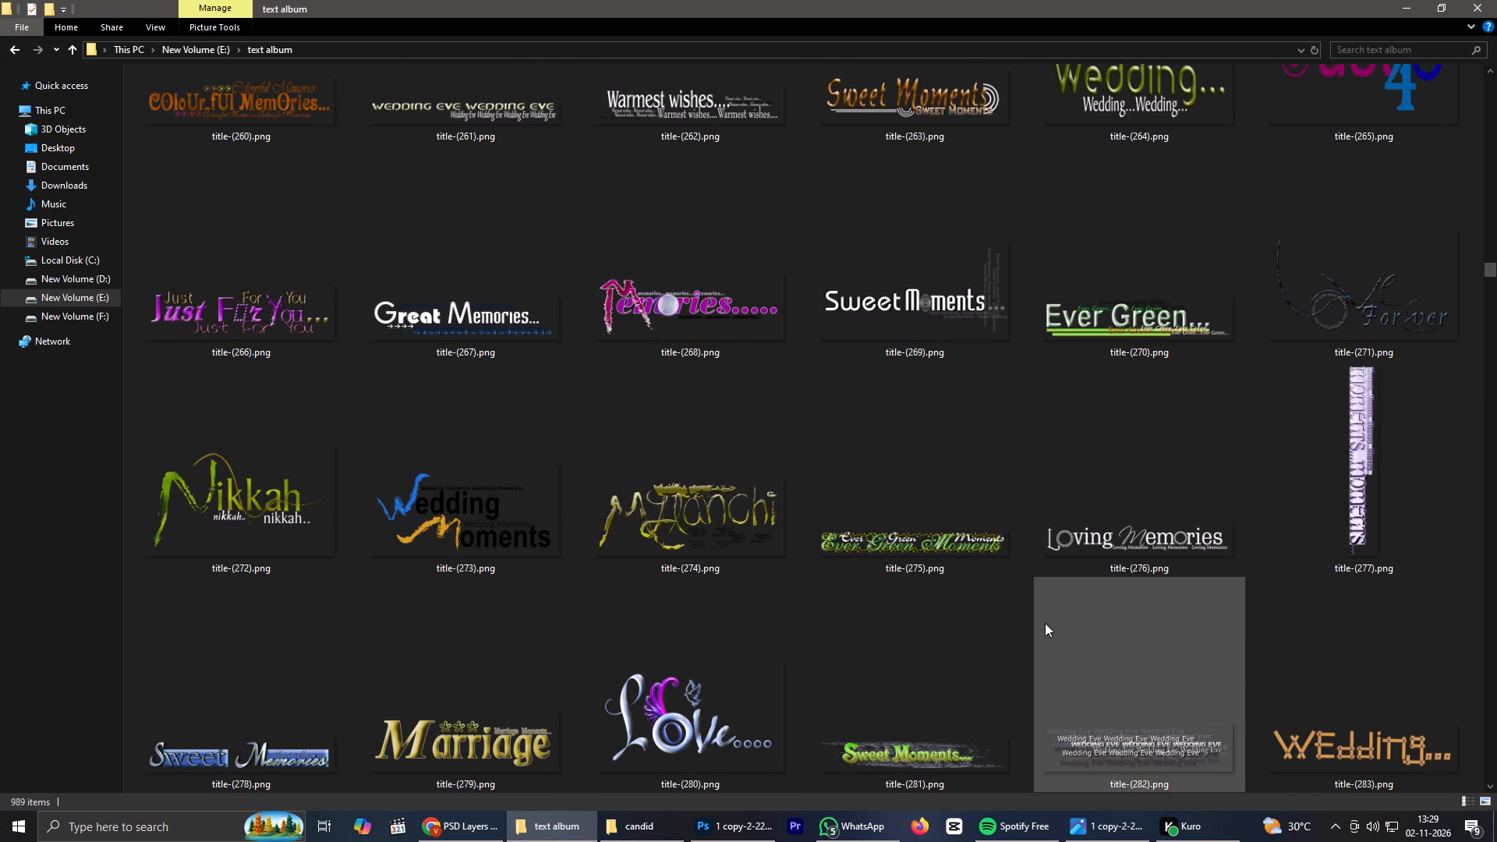
scroll(1047, 609, "up", 16)
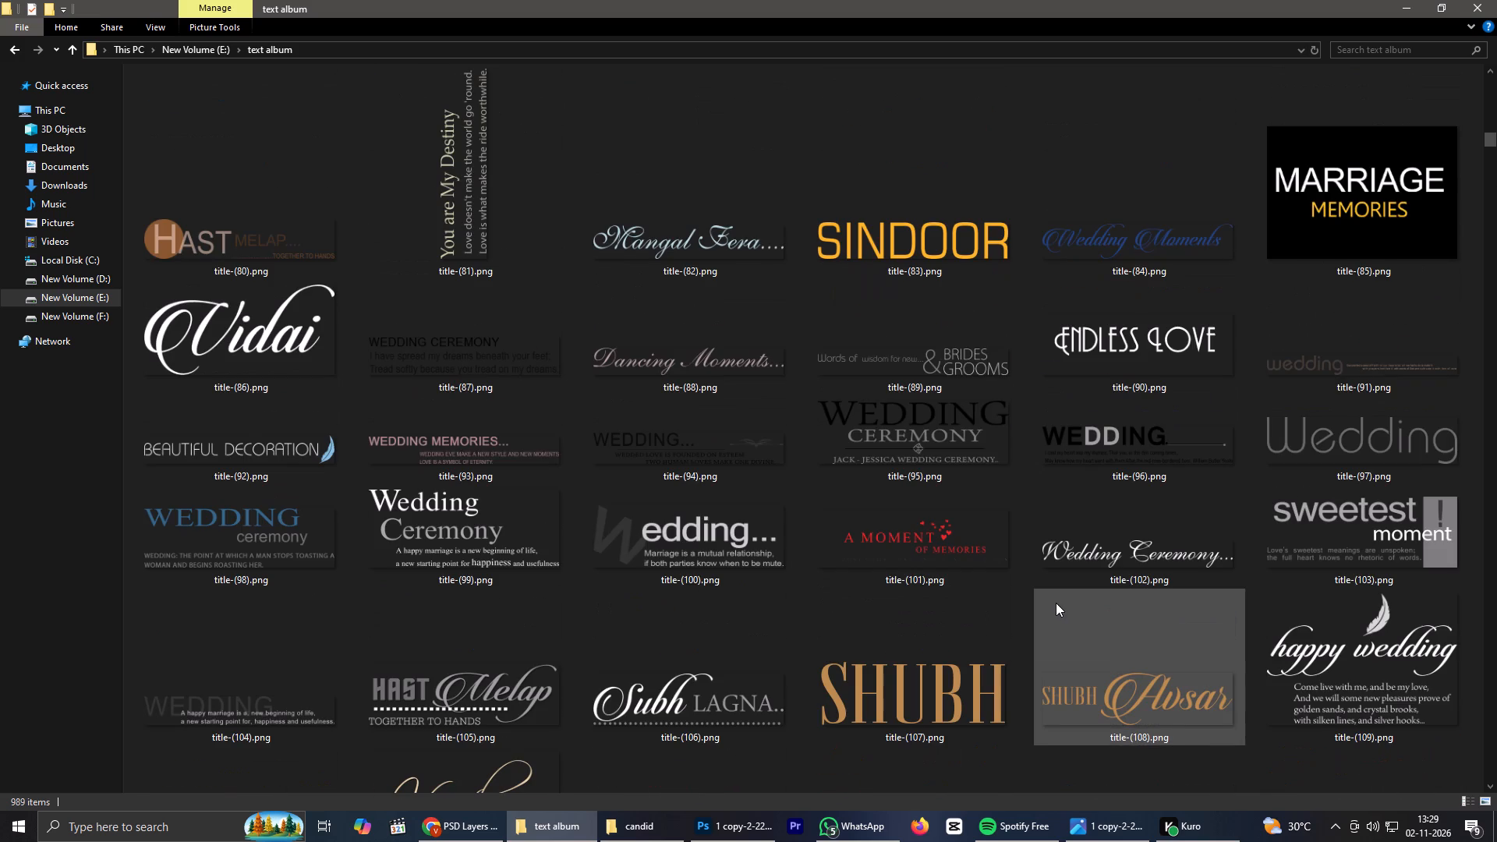
scroll(1056, 603, "up", 2)
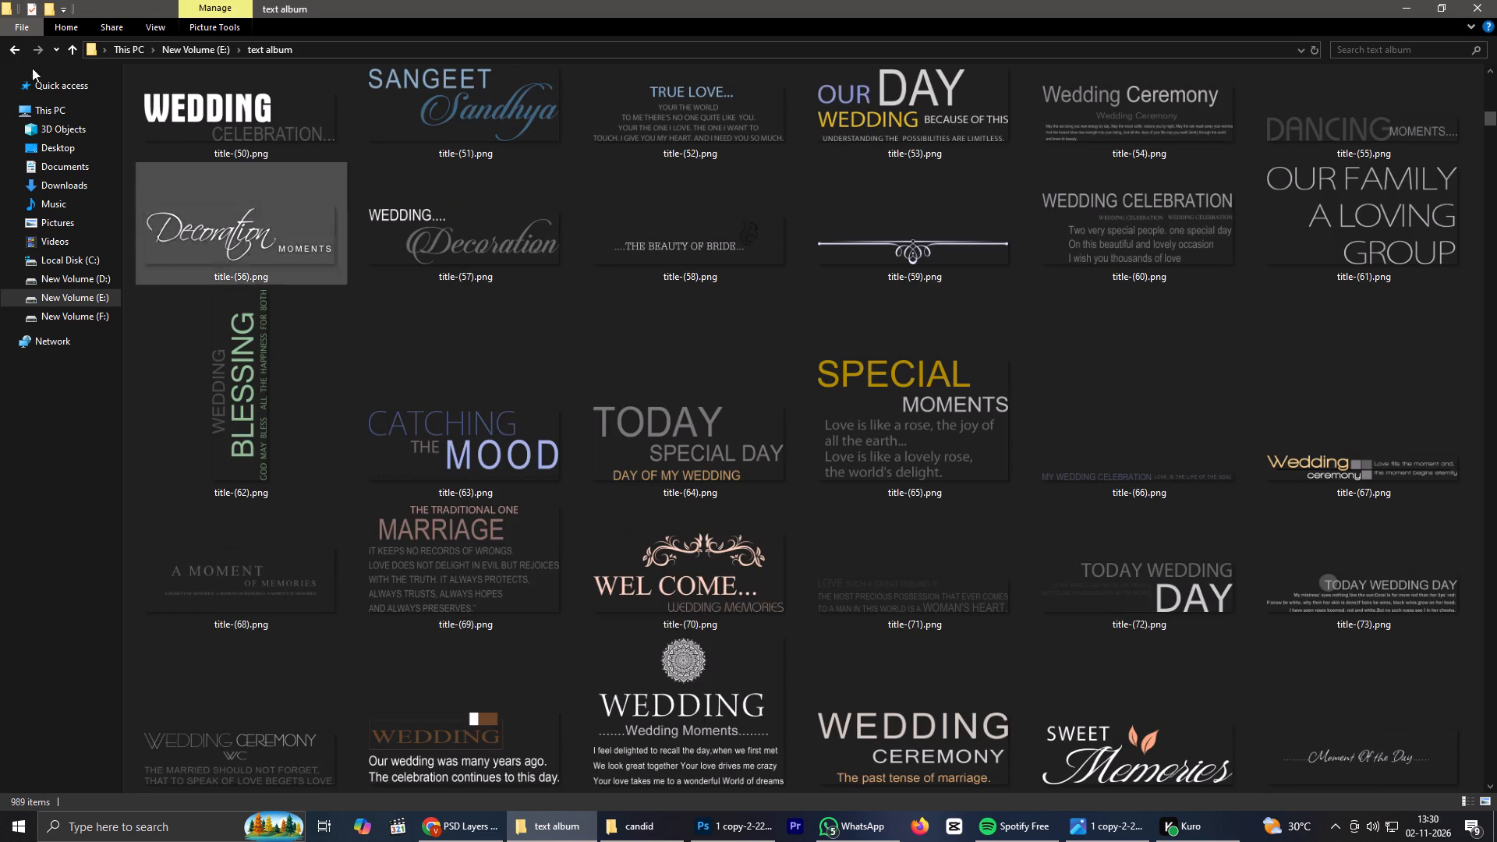
scroll(299, 158, "up", 2)
scroll(299, 161, "down", 1)
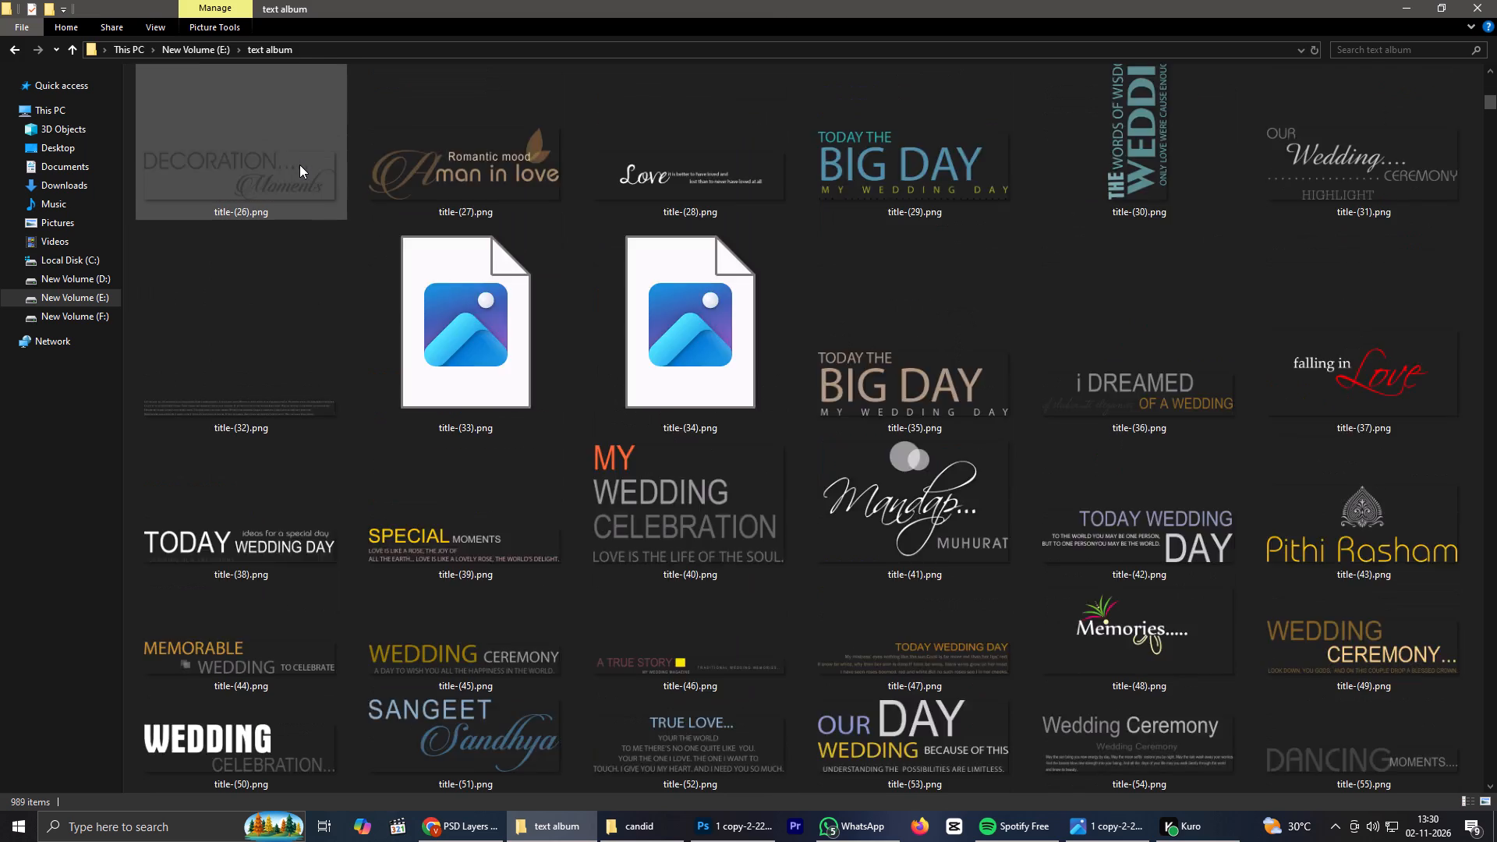
scroll(299, 165, "down", 1)
Place title-(56).png, the "Decoration Moments" title, into the Photoshop spread on the white band above the leftmost framed couple photo.
left_click_drag(221, 376, 709, 796)
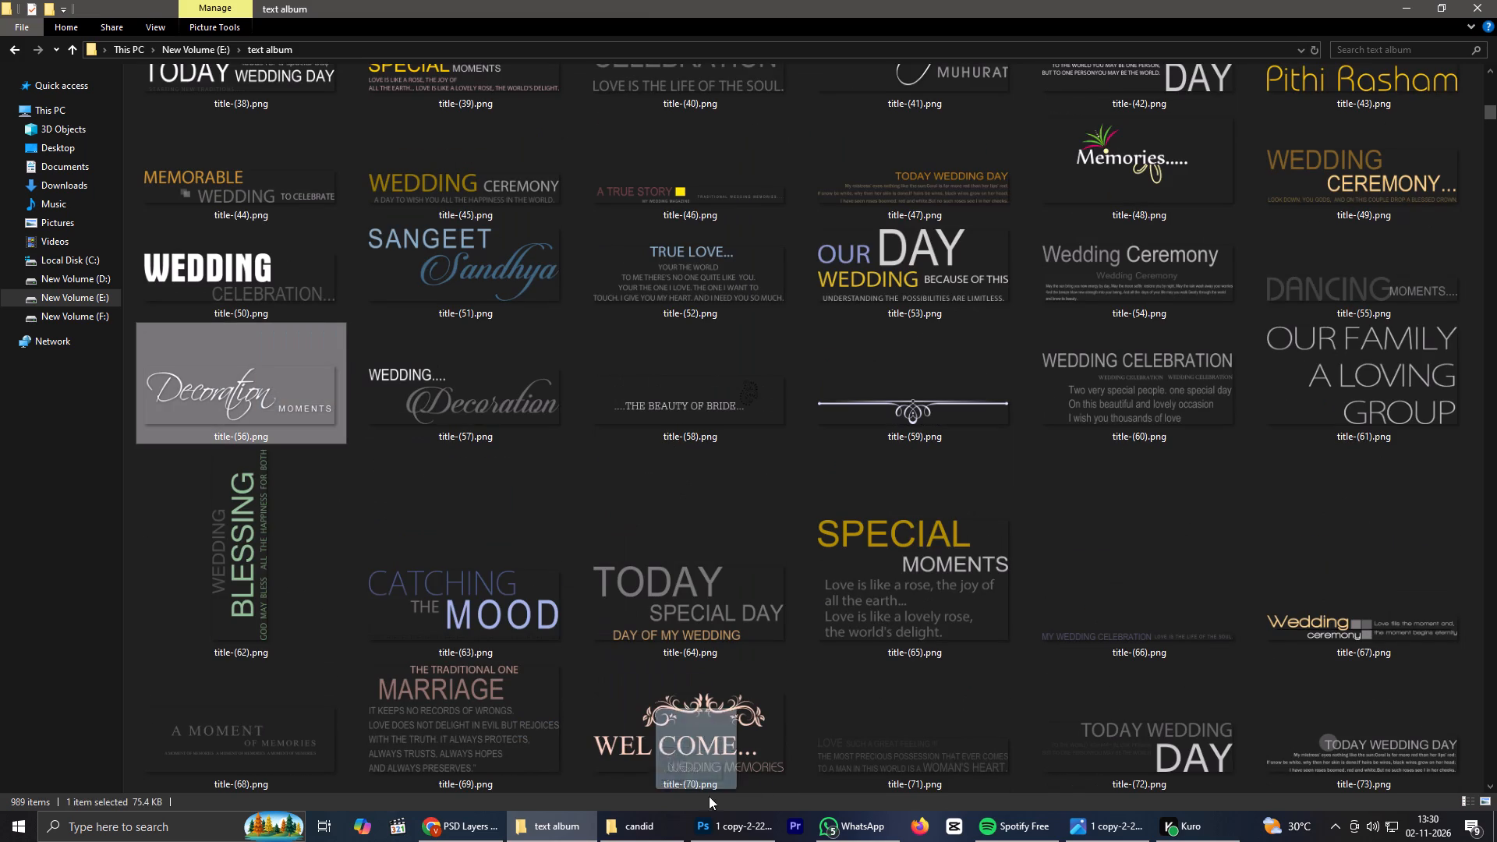
left_click_drag(709, 796, 268, 504)
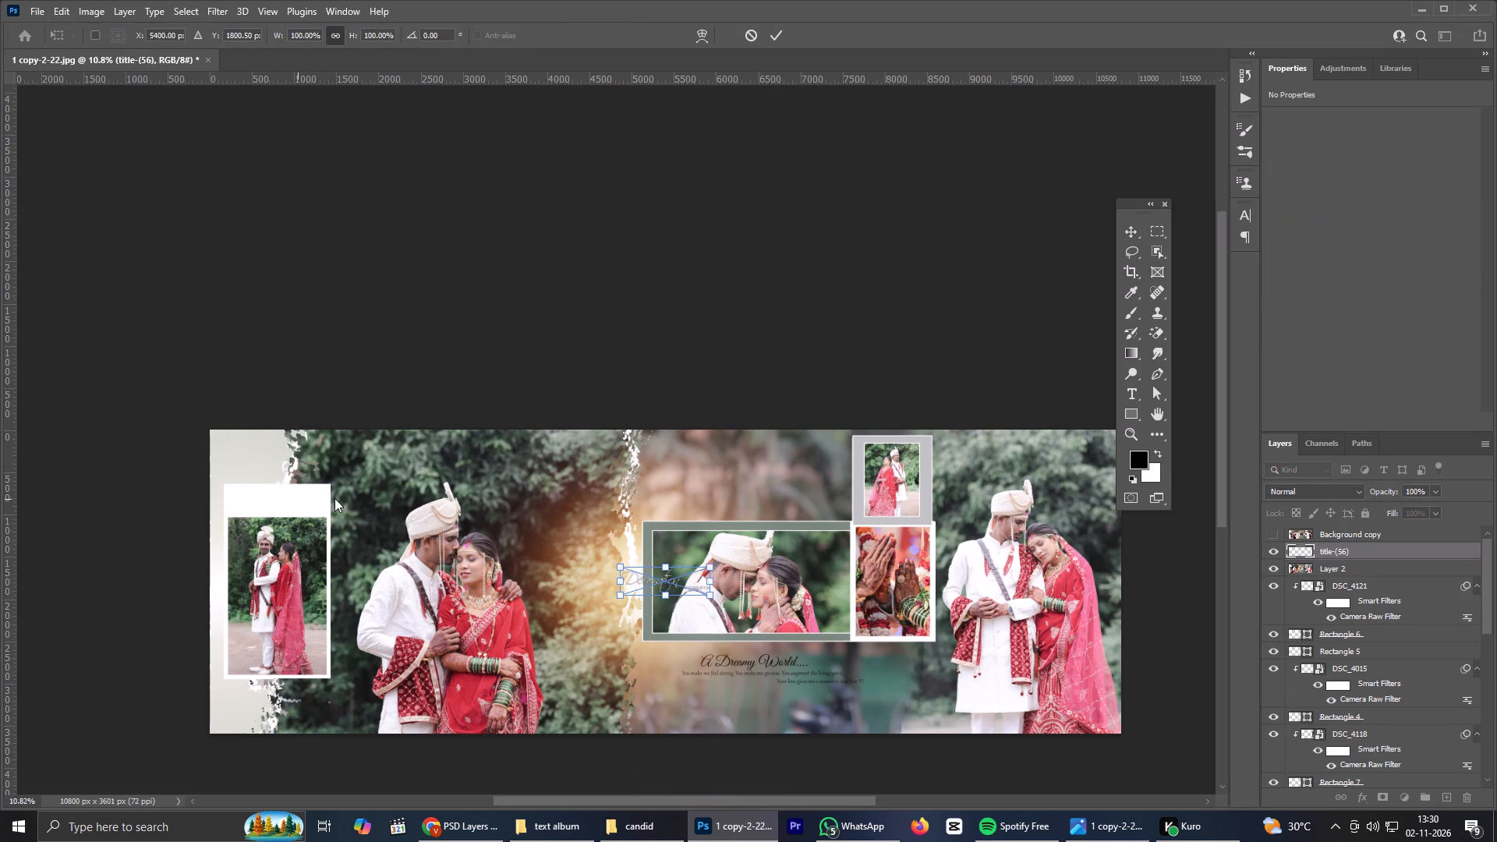
left_click_drag(684, 586, 299, 506)
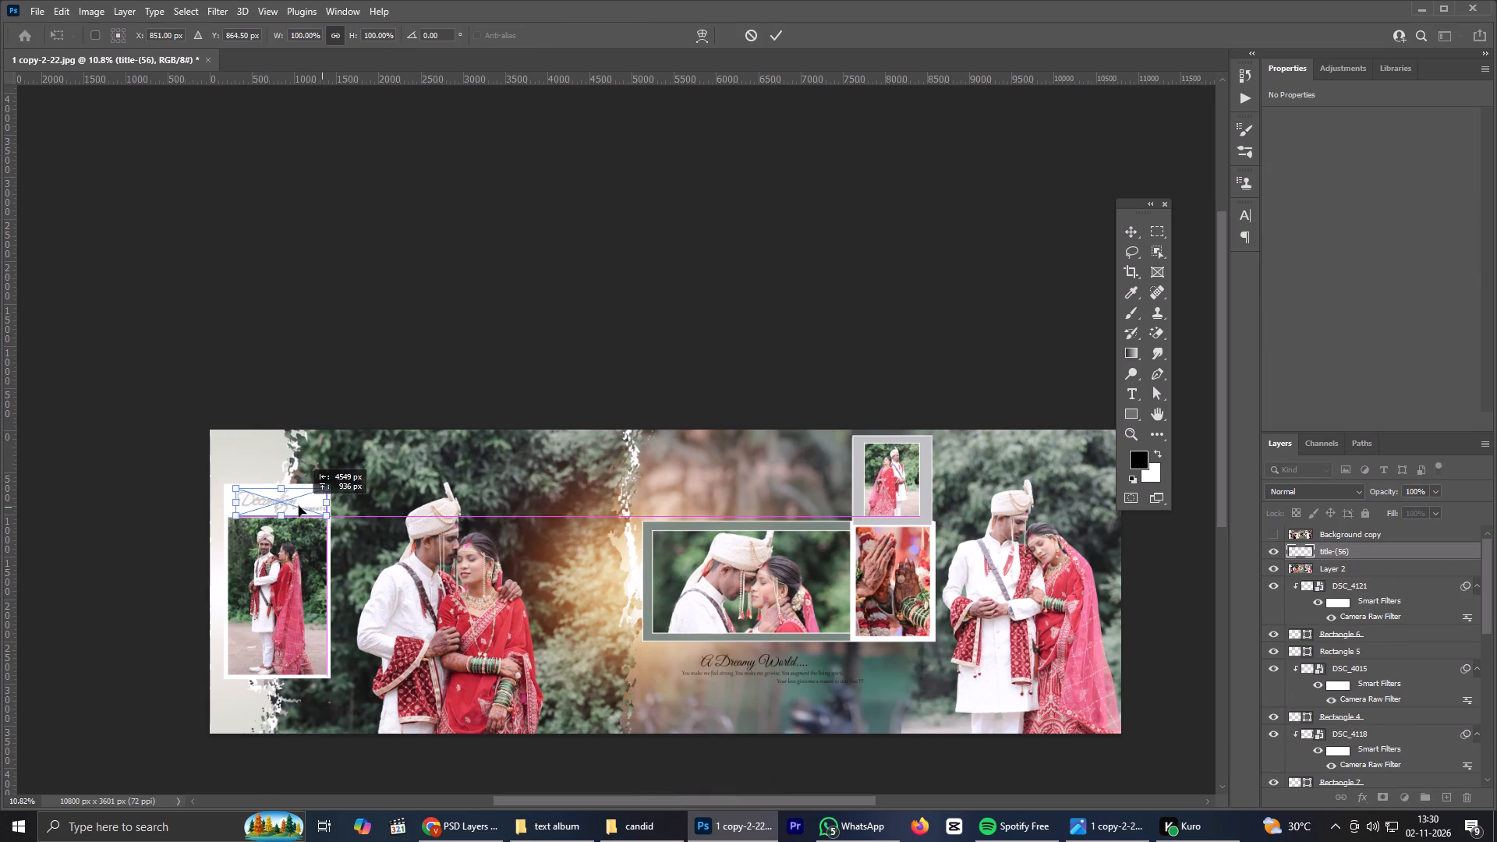
left_click_drag(299, 506, 296, 505)
left_click(300, 507)
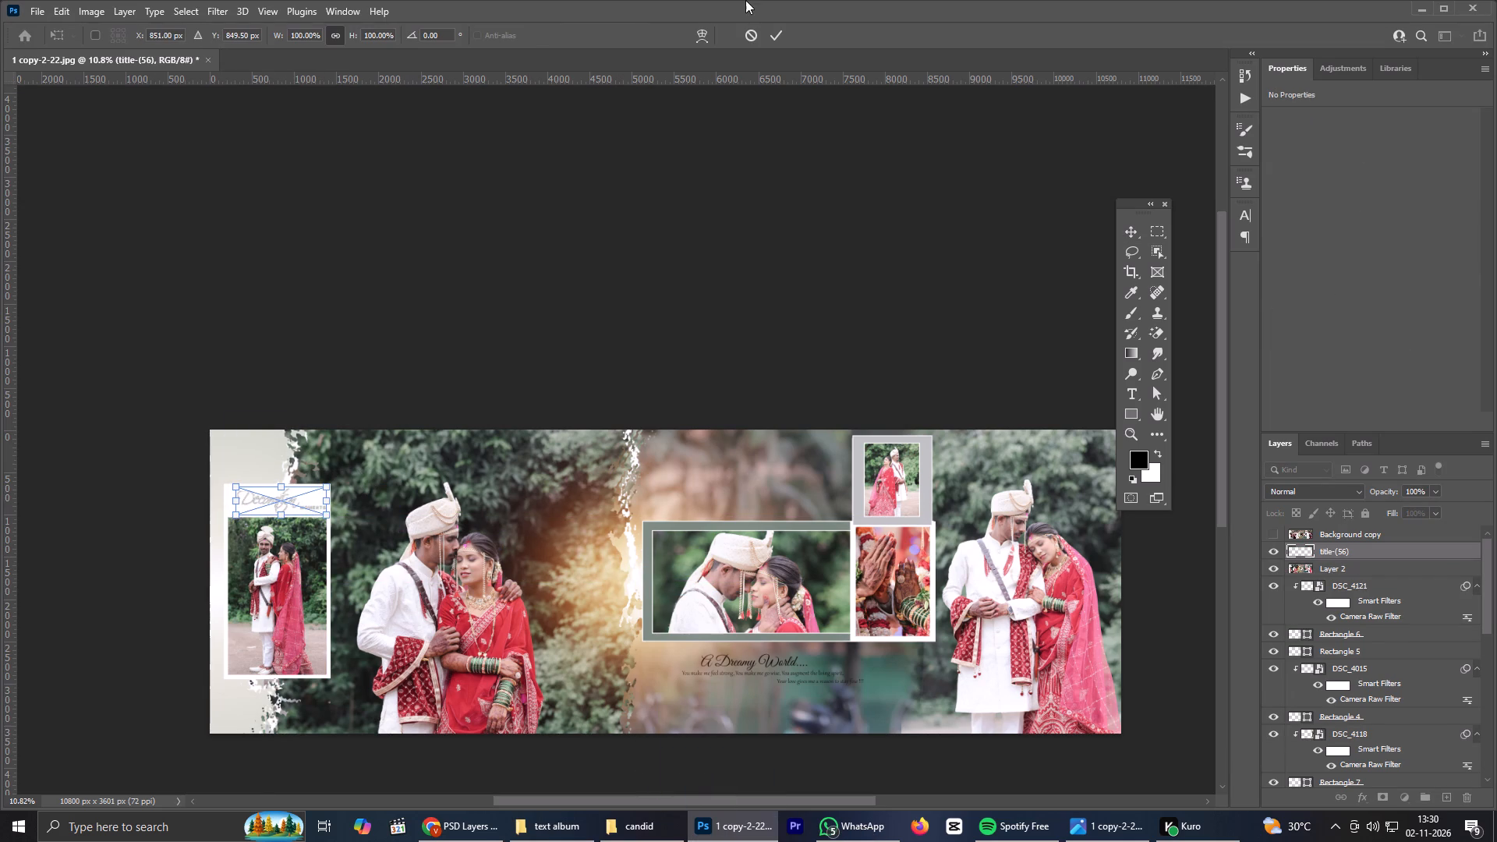
left_click(770, 29)
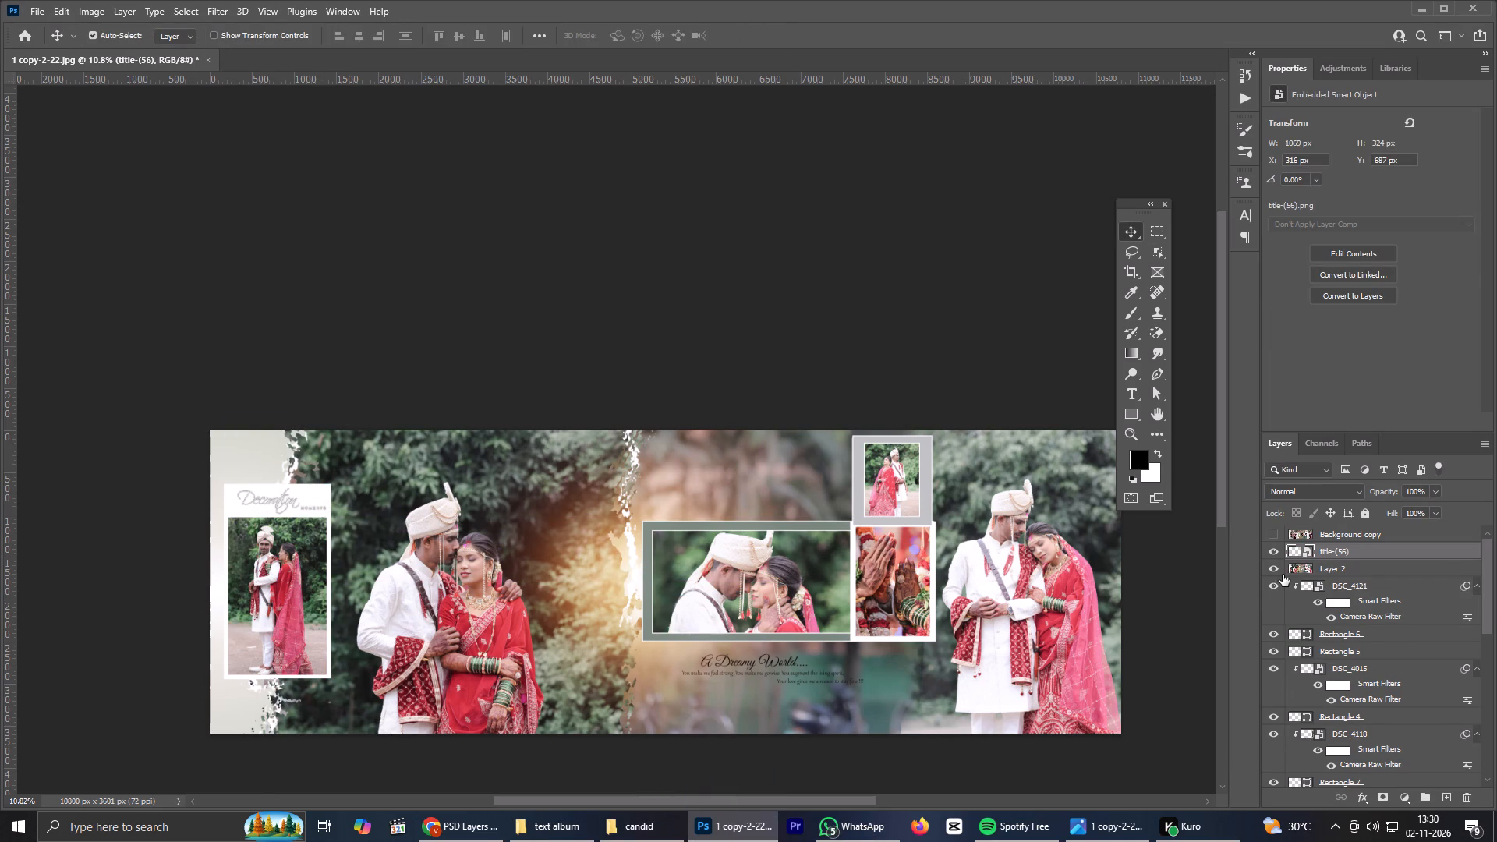
Toggle the Background copy layer's visibility to compare the placed title with the original design.
left_click(1278, 540)
left_click(1278, 540)
Add a Color Overlay in dark green to the title-(56) layer, with Normal blend mode and 100% opacity.
left_click(1365, 801)
left_click(1387, 731)
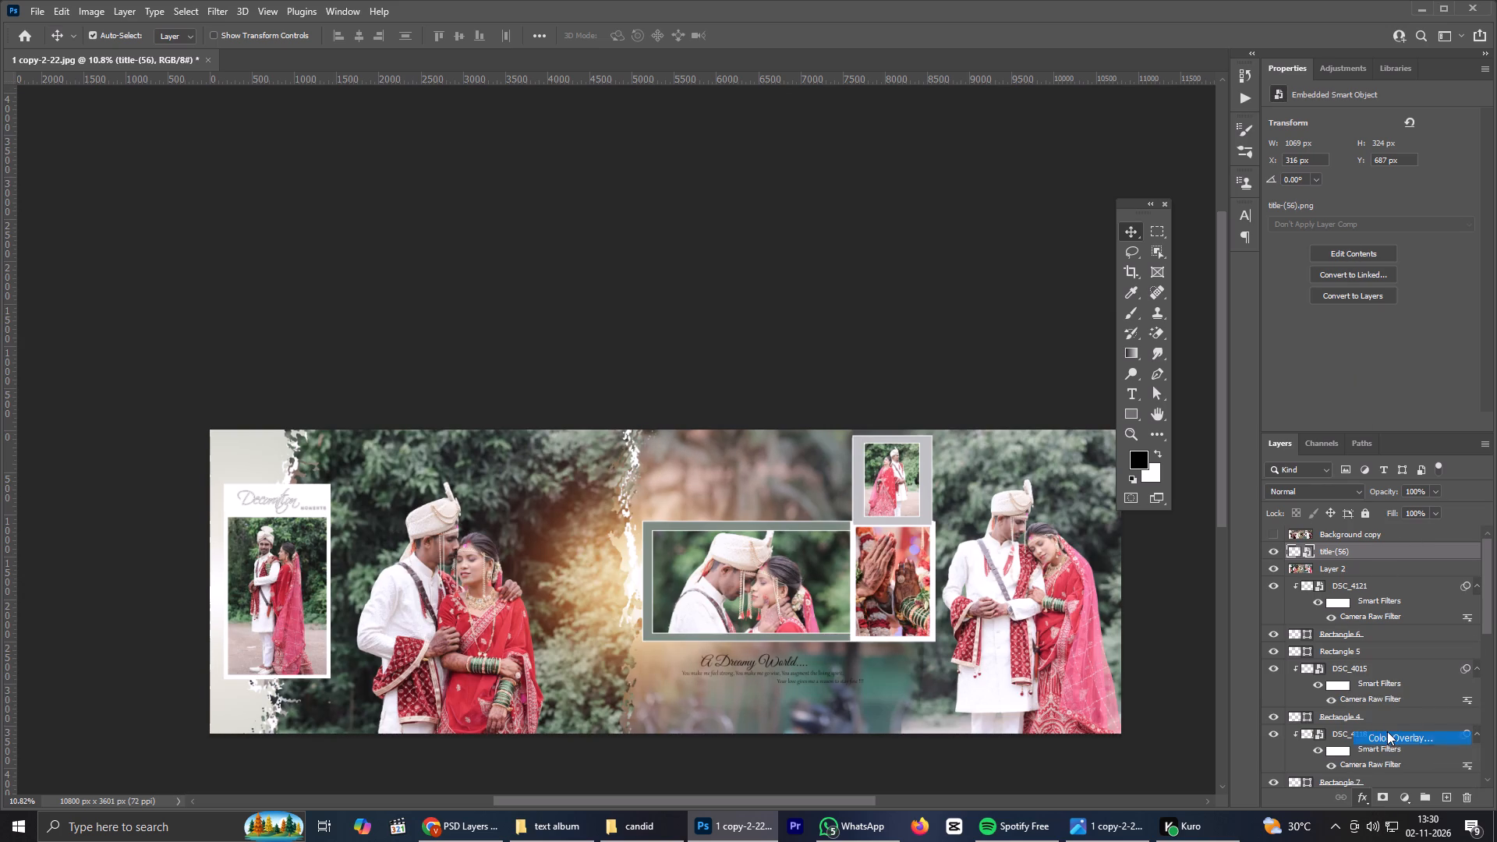
left_click(879, 460)
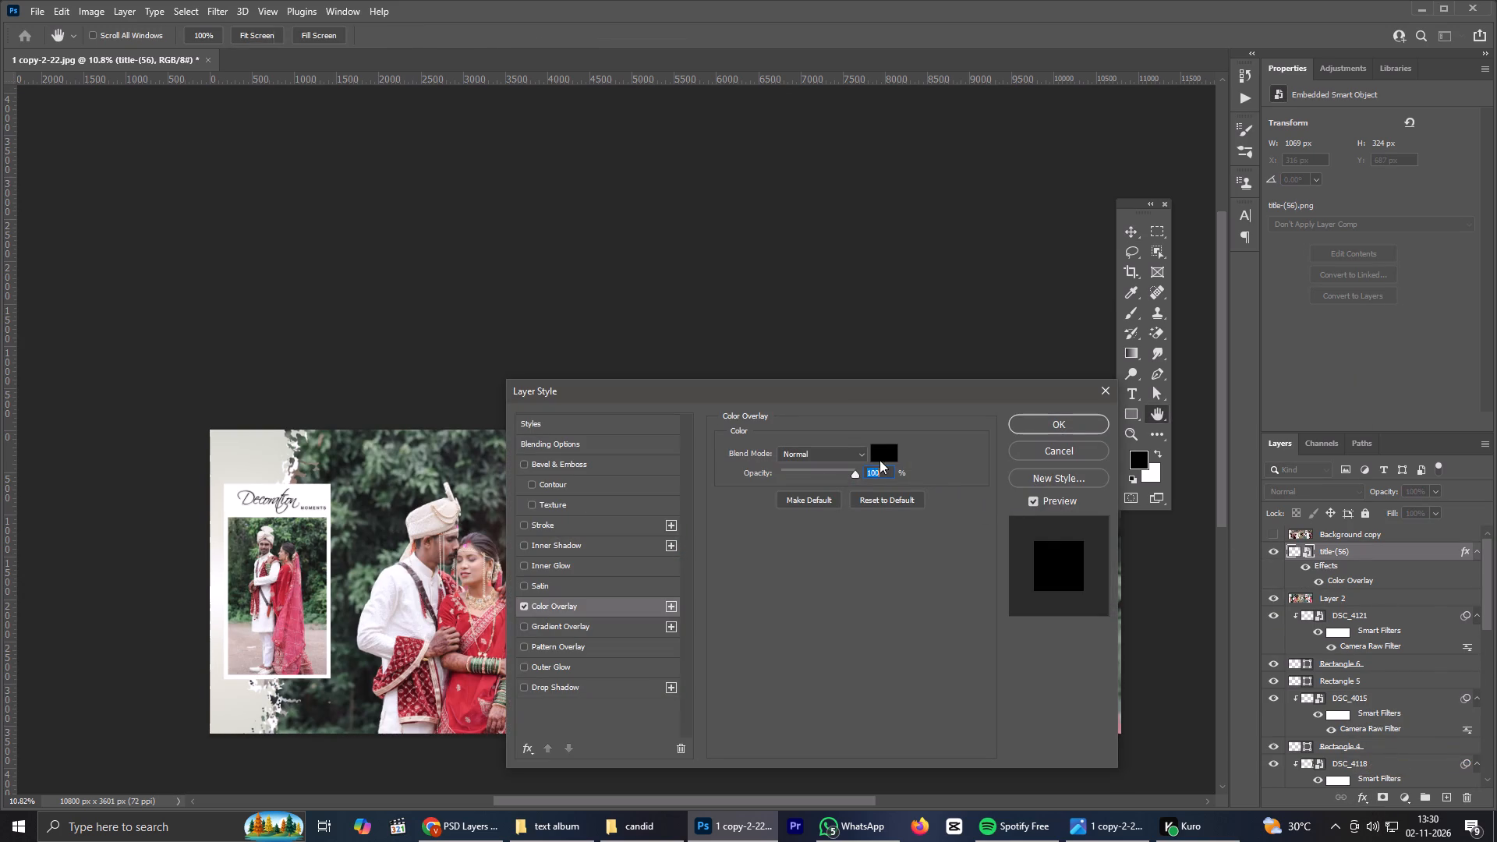
left_click_drag(1237, 654, 1237, 679)
left_click_drag(1205, 672, 1215, 661)
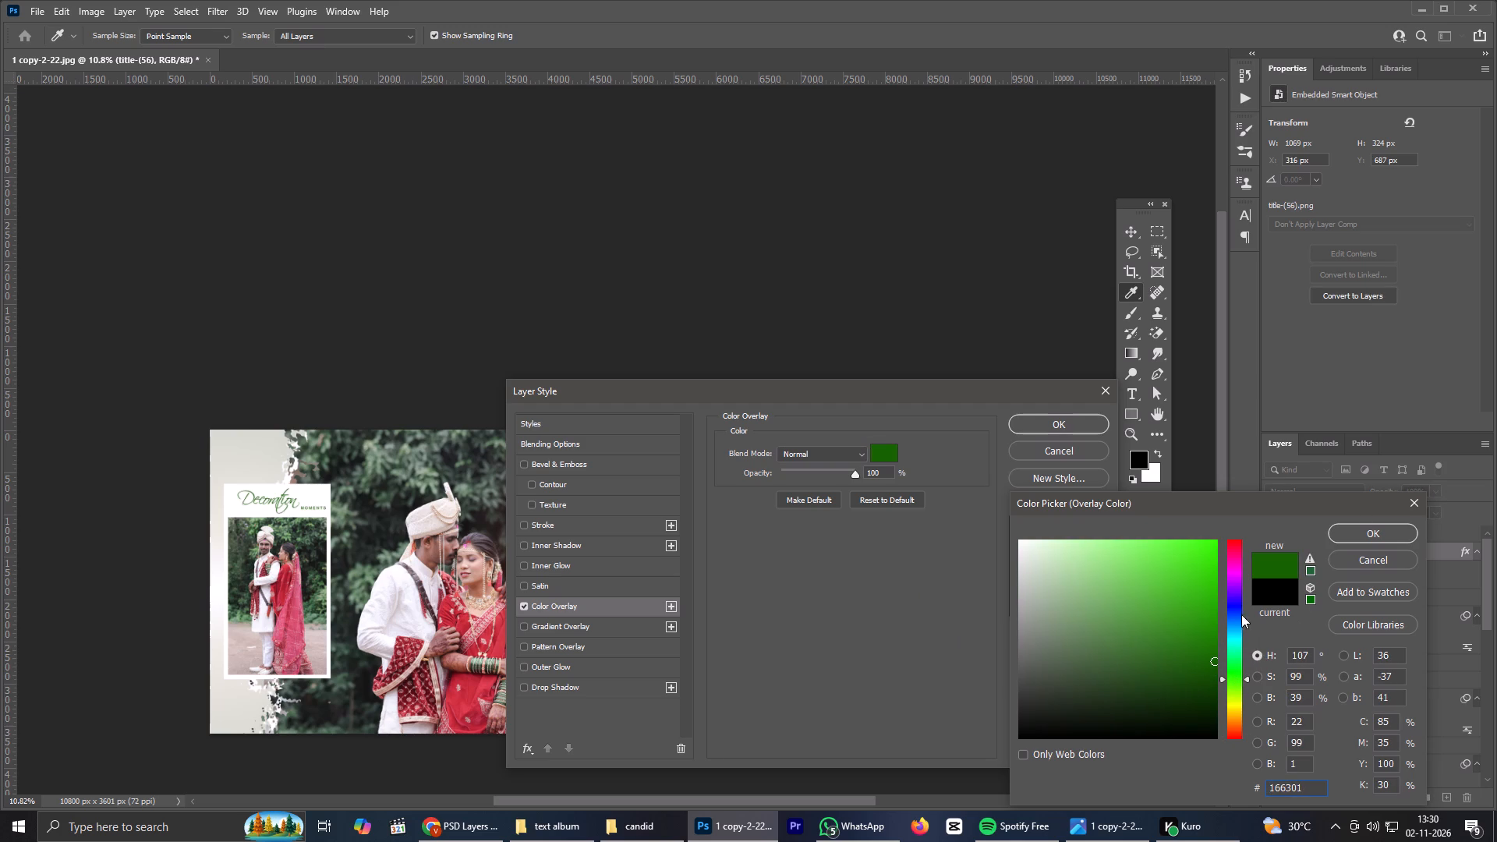
left_click_drag(1198, 677, 1217, 684)
left_click(1359, 526)
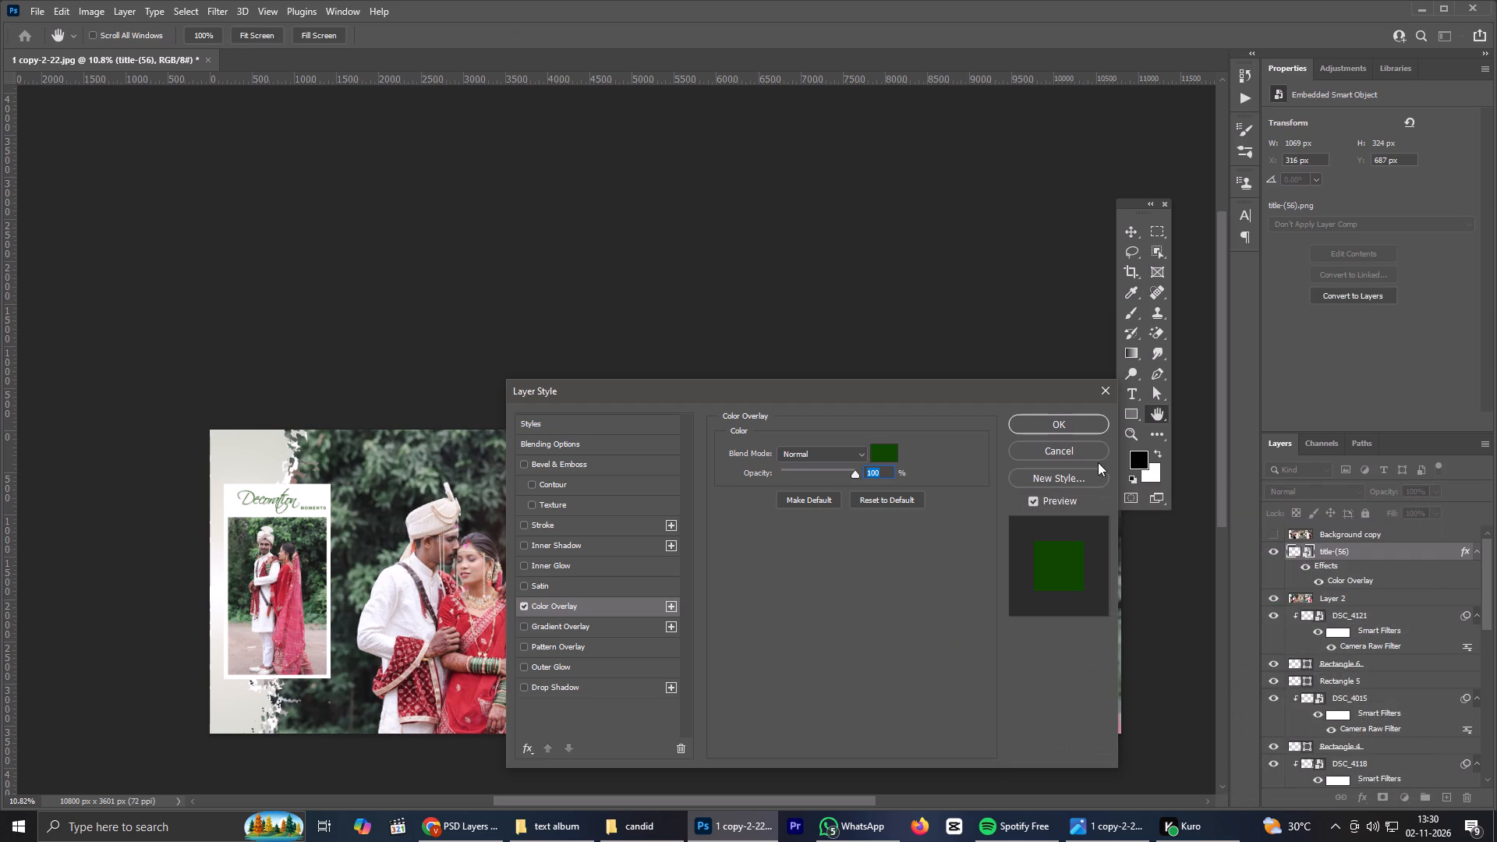
left_click(1056, 429)
Inspect the finished spread with its green title, as a whole and up close on the rightmost couple.
scroll(257, 449, "down", 1)
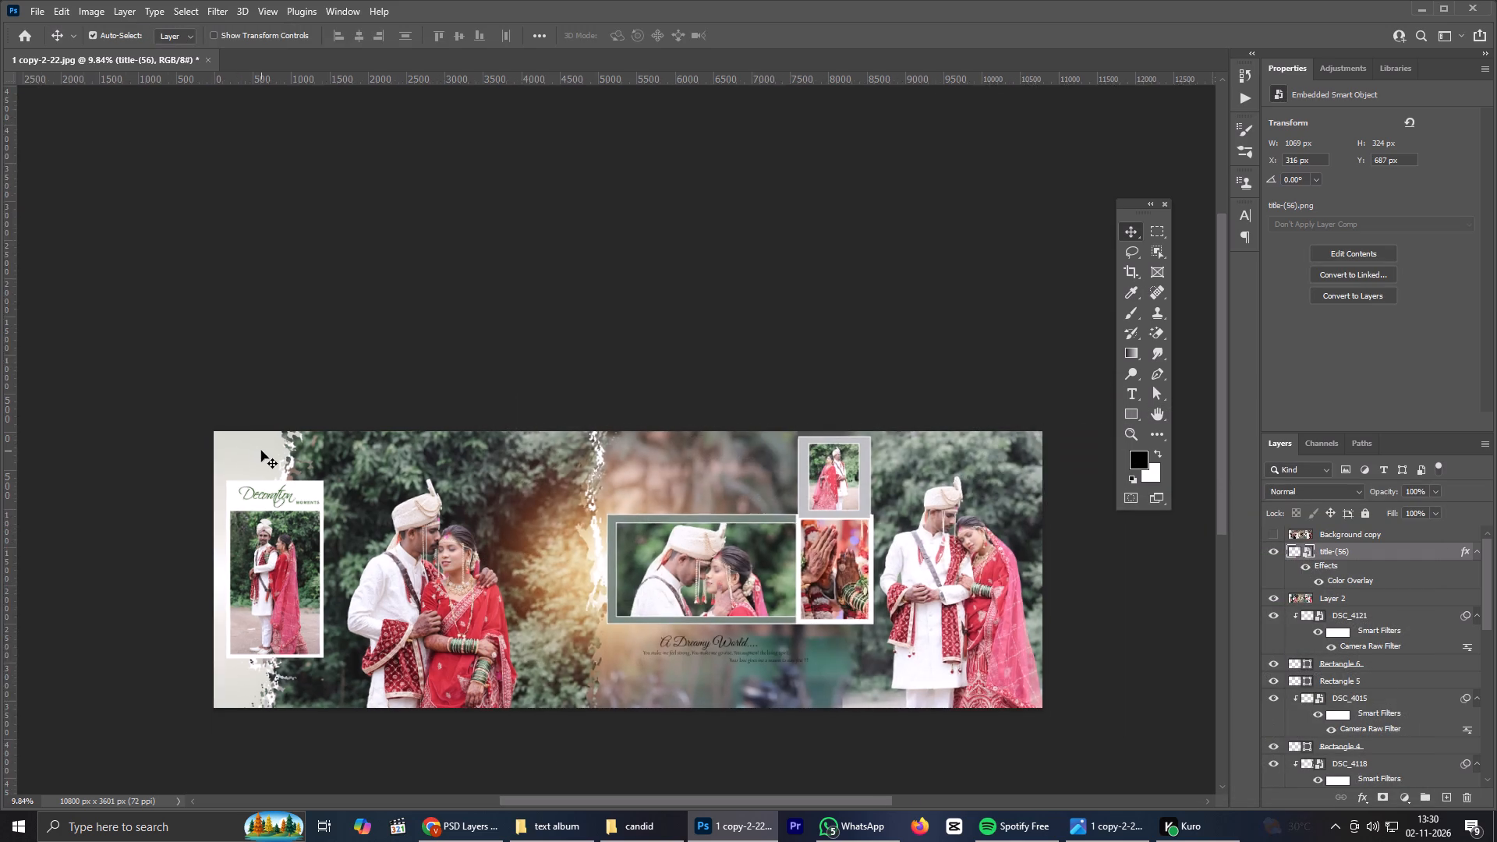
scroll(687, 790, "up", 2)
key("space")
key("space")
key("space")
key("space")
key("space")
key("space")
key("space")
key("space")
key("space")
key("space")
key("space")
key("space")
key("space")
key("space")
key("space")
key("space")
key("space")
key("space")
key("space")
key("space")
left_click_drag(696, 735, 628, 673)
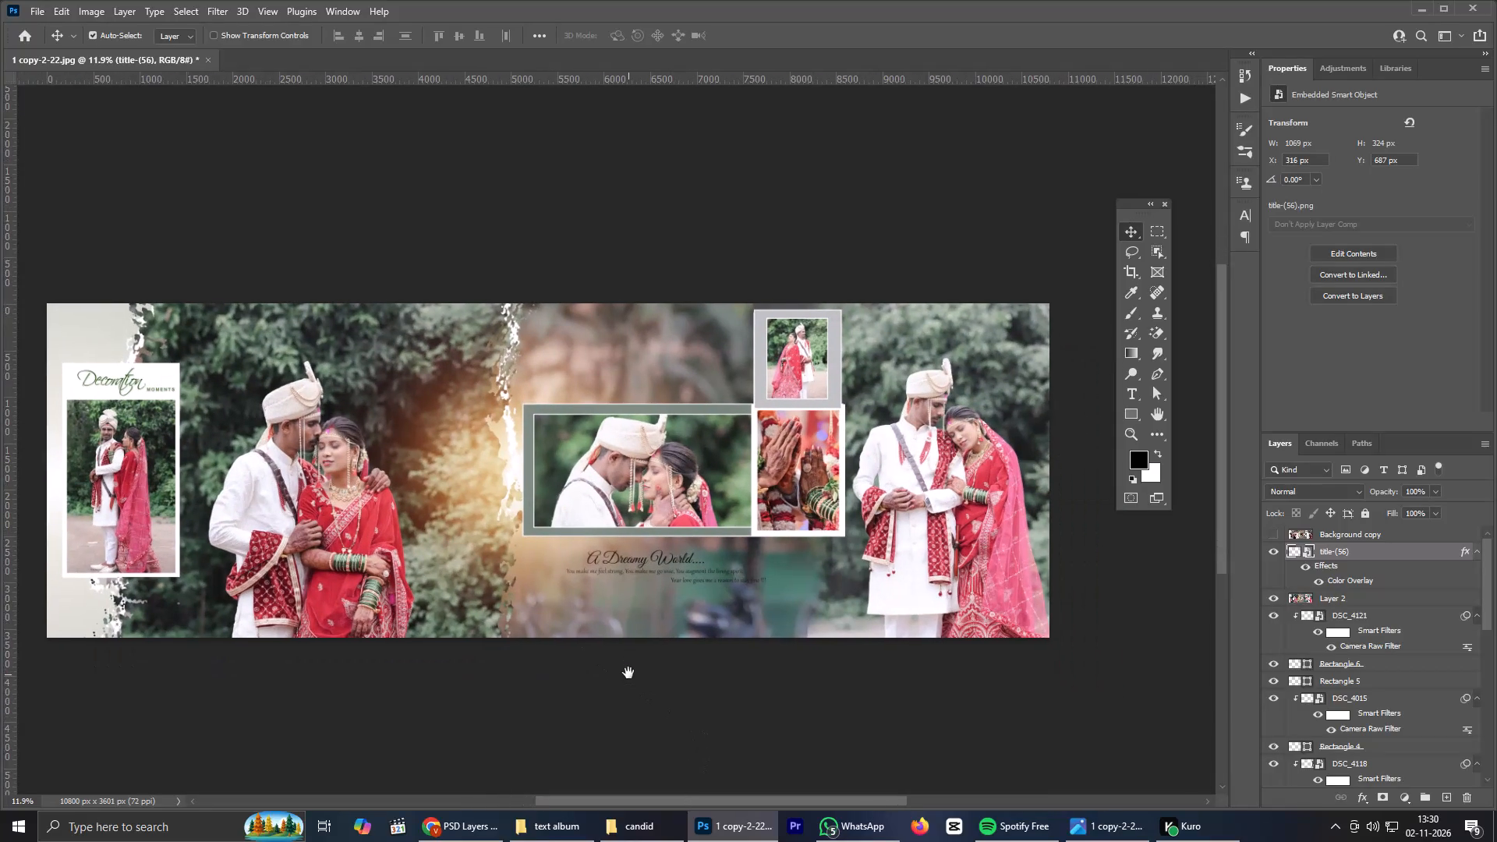
left_click_drag(628, 673, 653, 653)
scroll(654, 652, "down", 1)
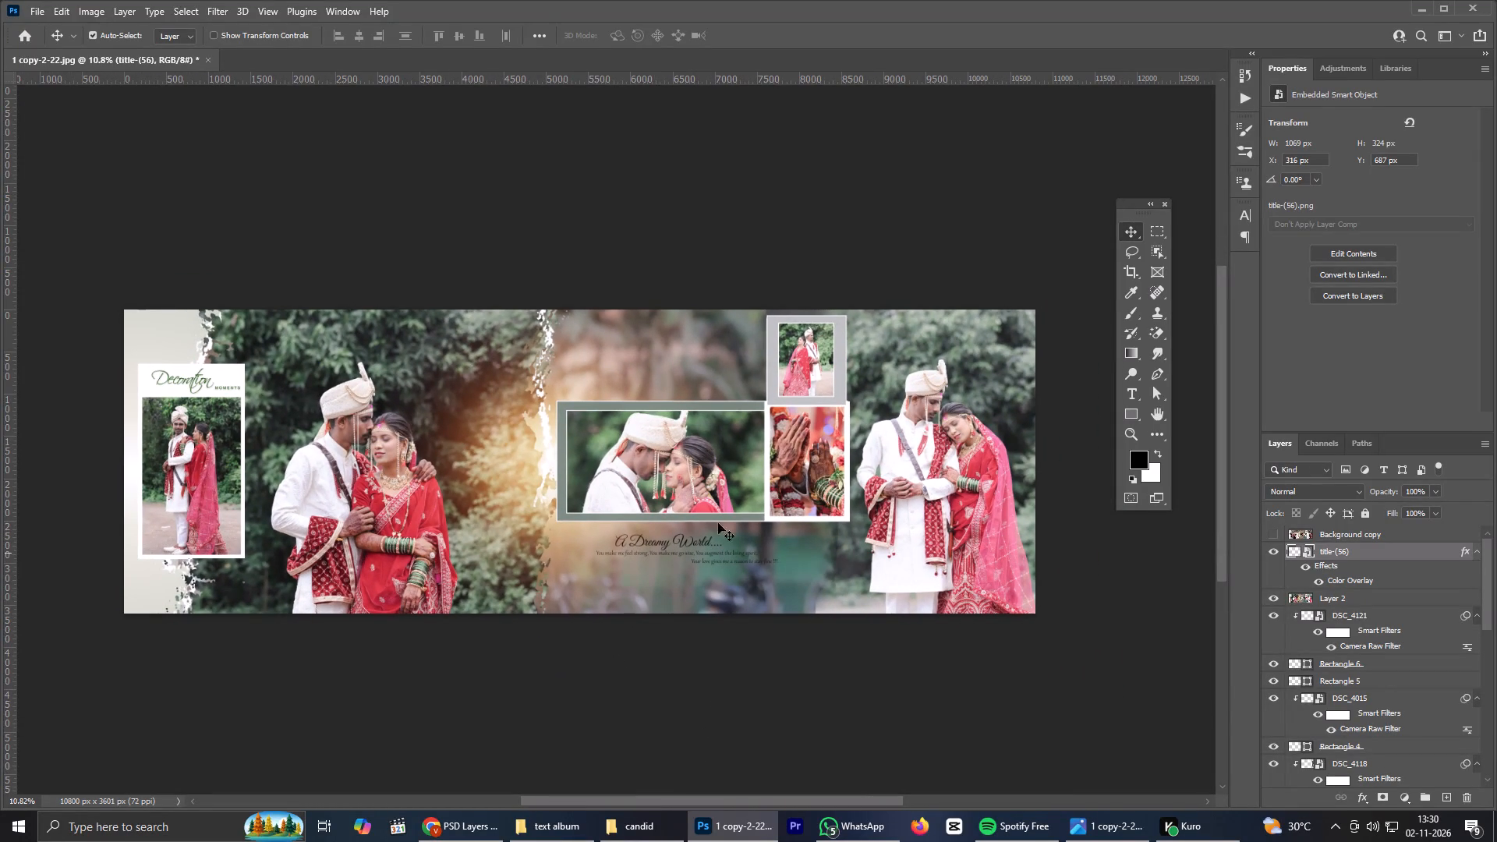
scroll(1005, 424, "up", 6)
scroll(897, 412, "up", 12)
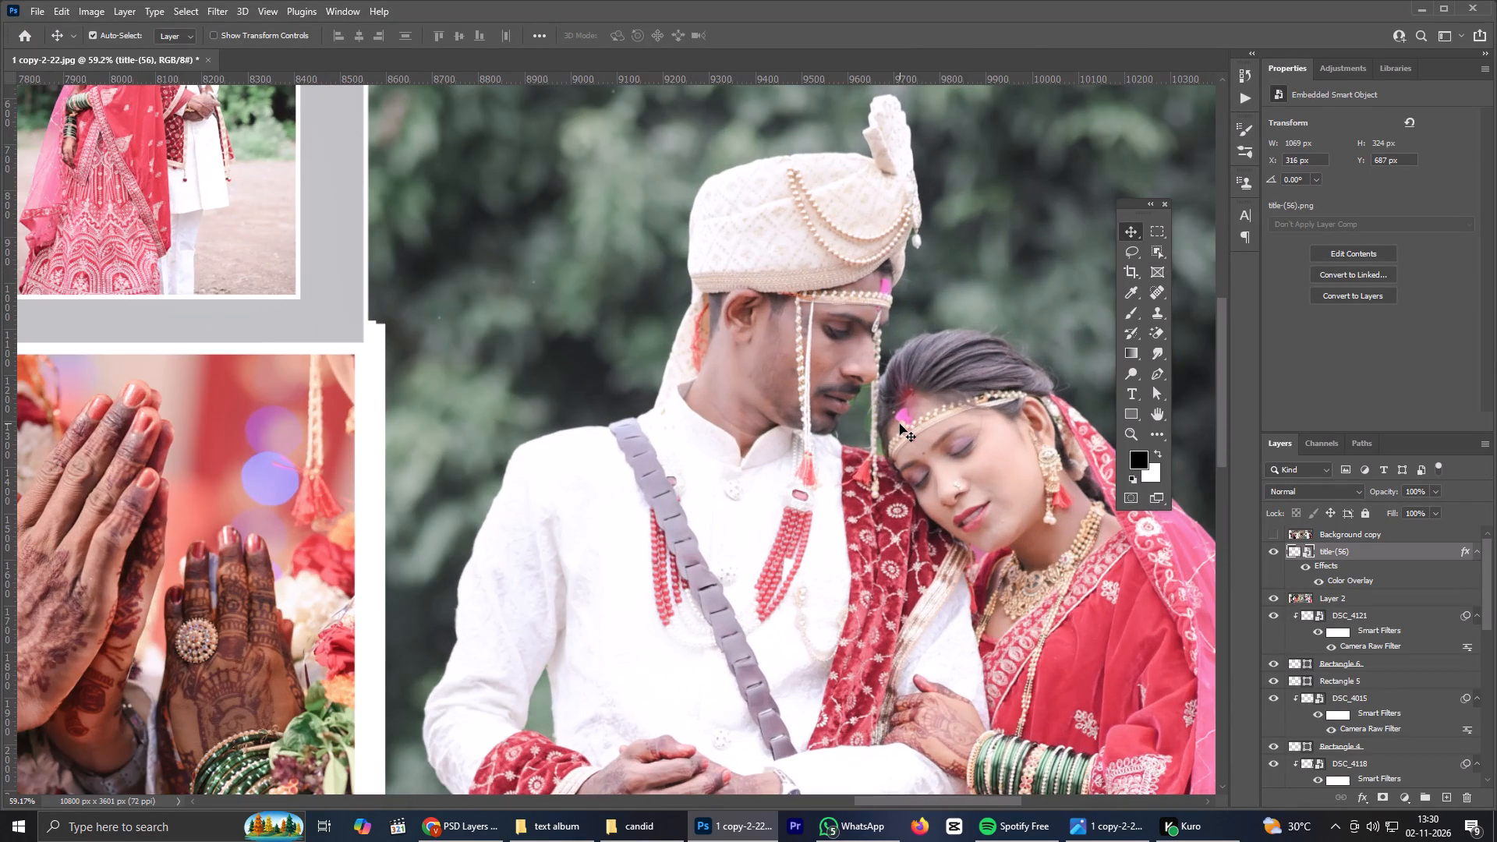
scroll(900, 424, "up", 4)
scroll(901, 424, "down", 20)
scroll(901, 424, "down", 2)
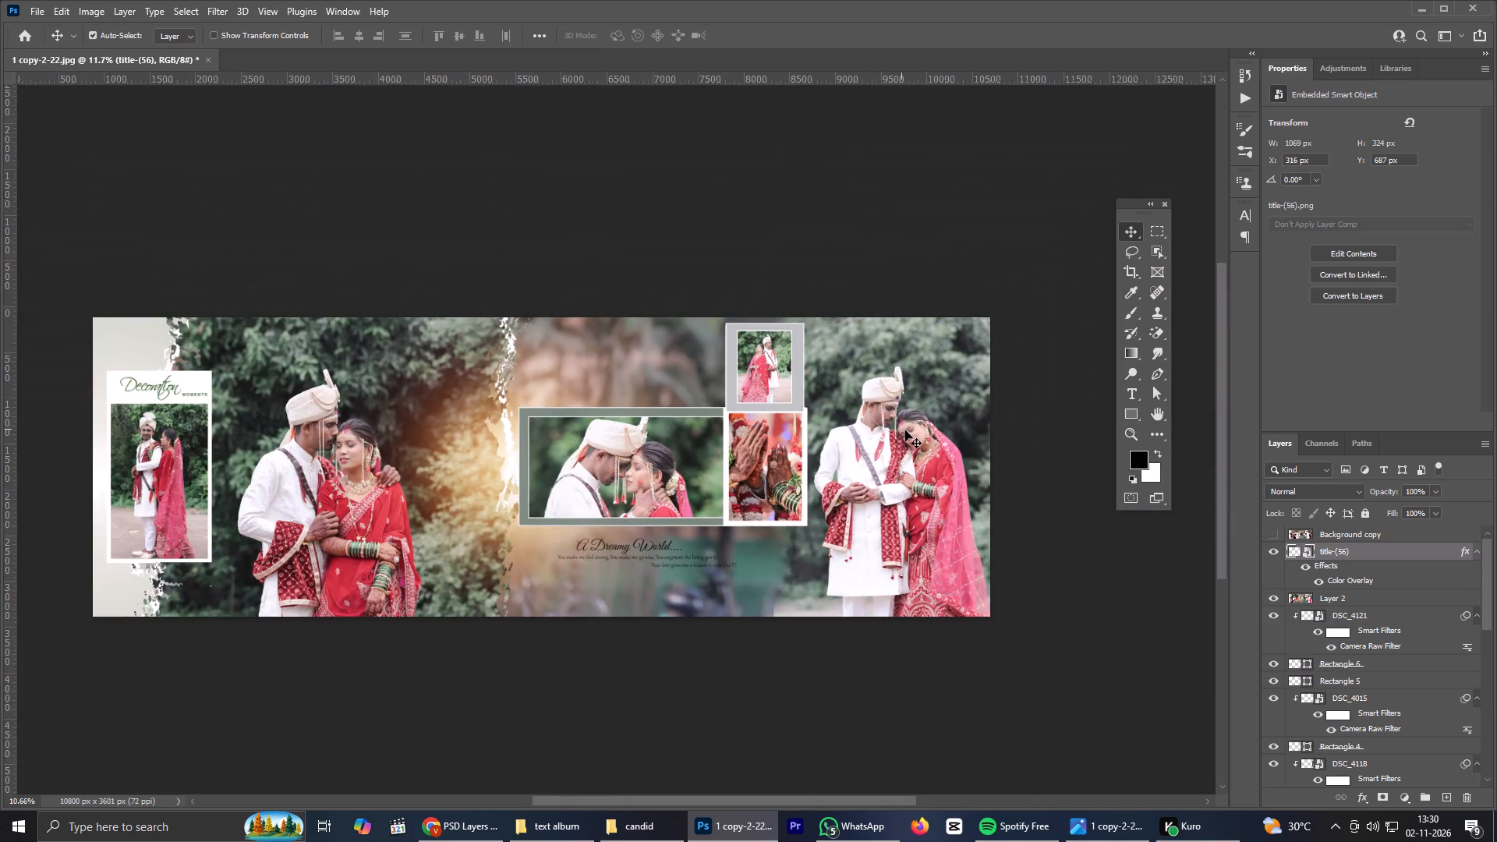
Export the finished spread as a JPG at Great quality.
scroll(907, 430, "down", 2)
key("ctrl+alt+shift+w")
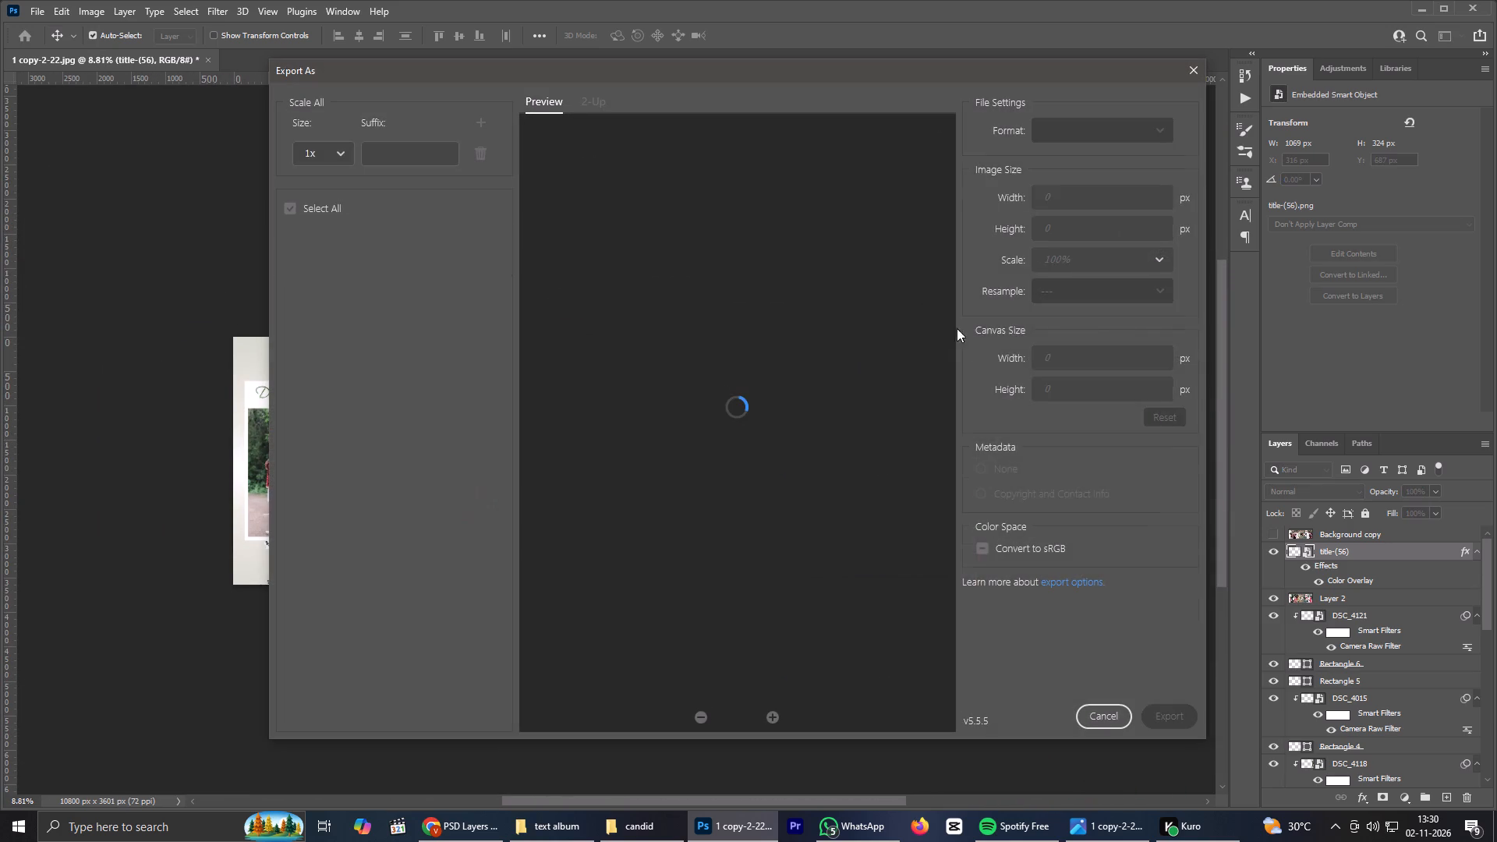
left_click(1088, 164)
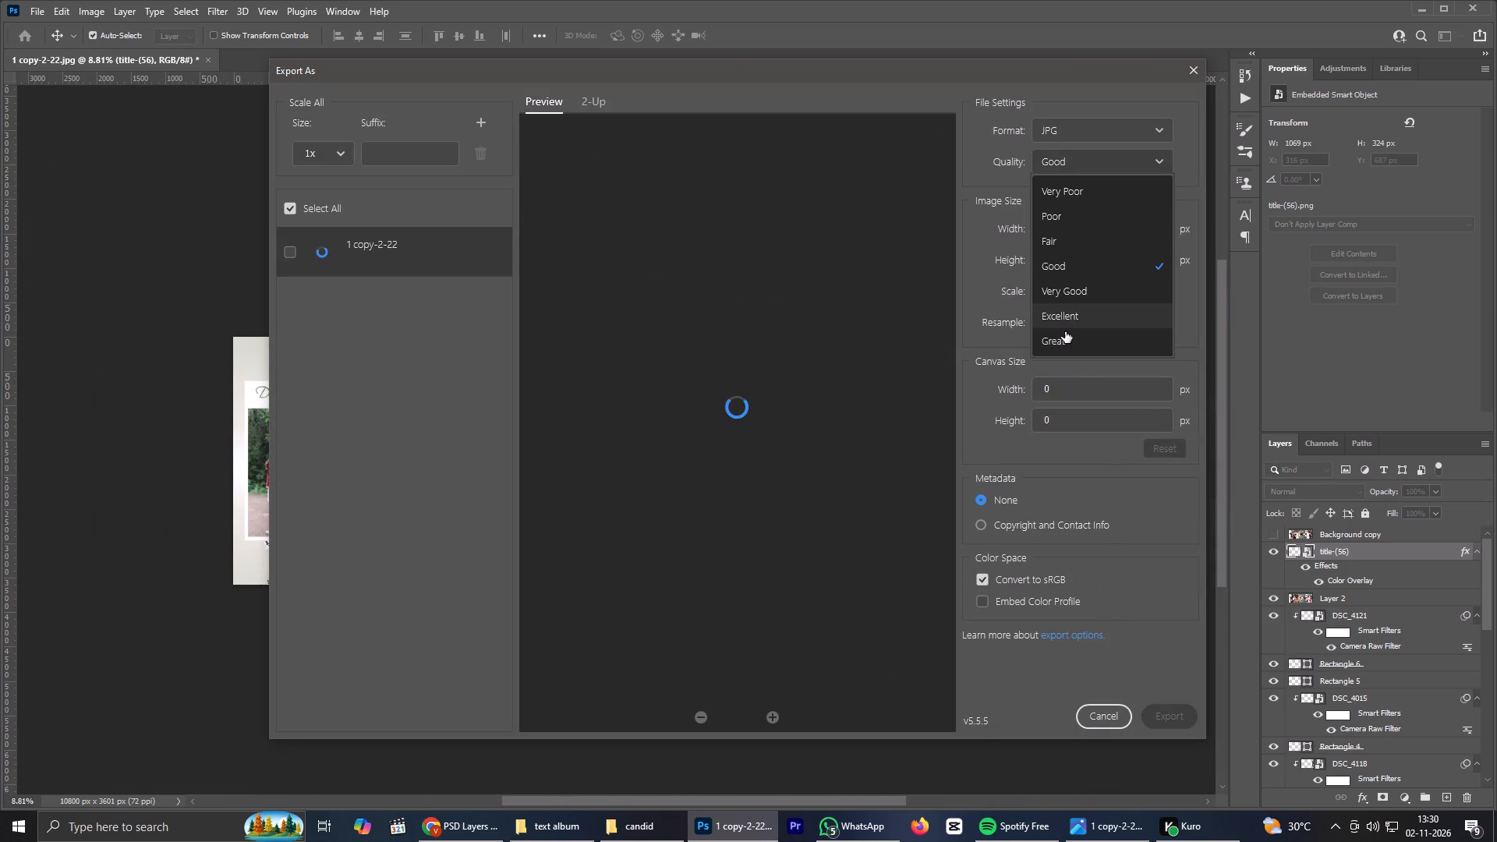
left_click(1063, 336)
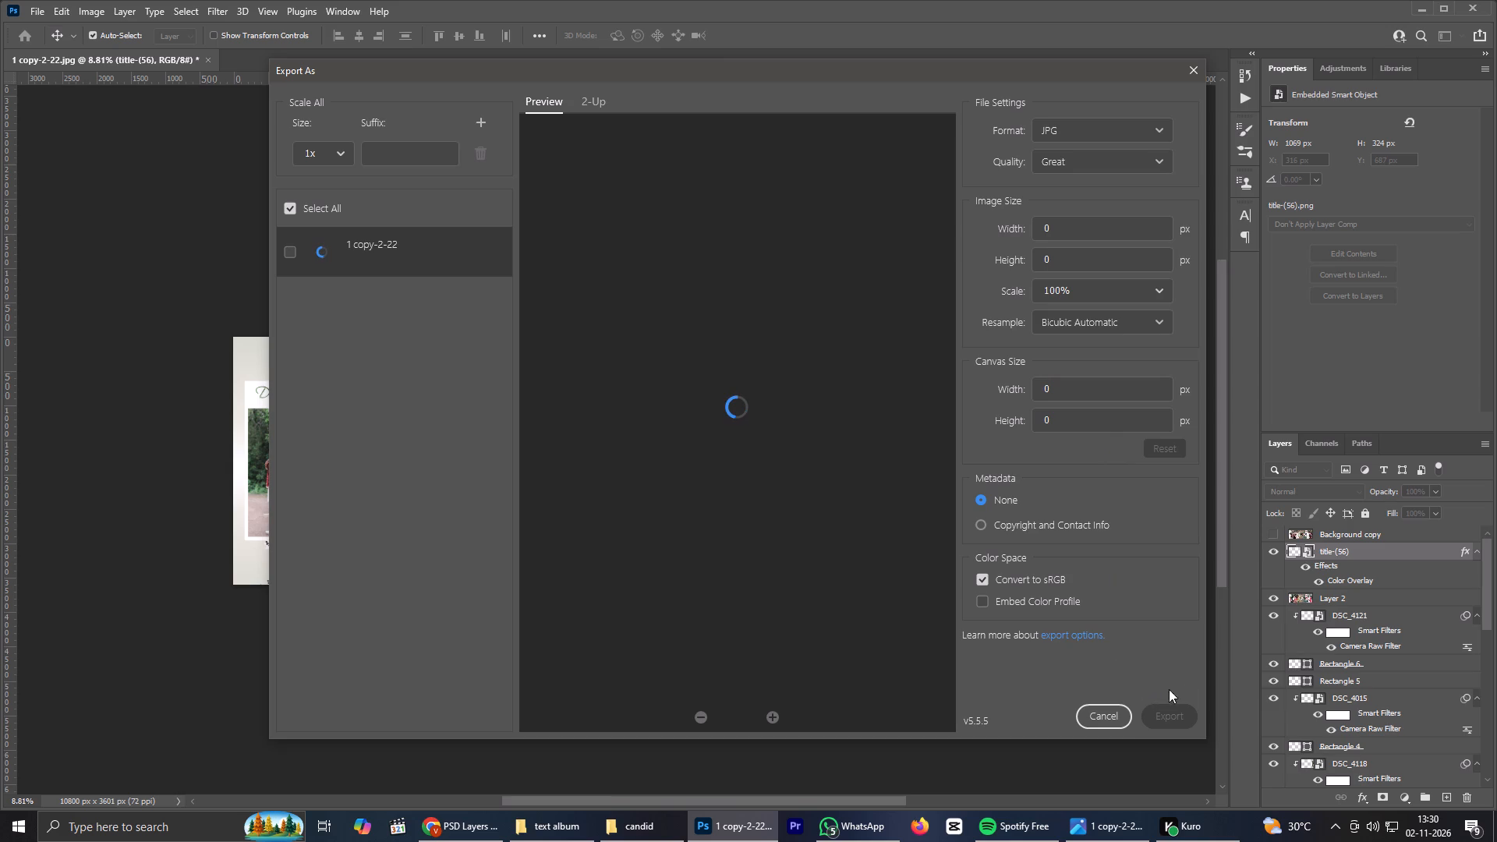
left_click(1165, 708)
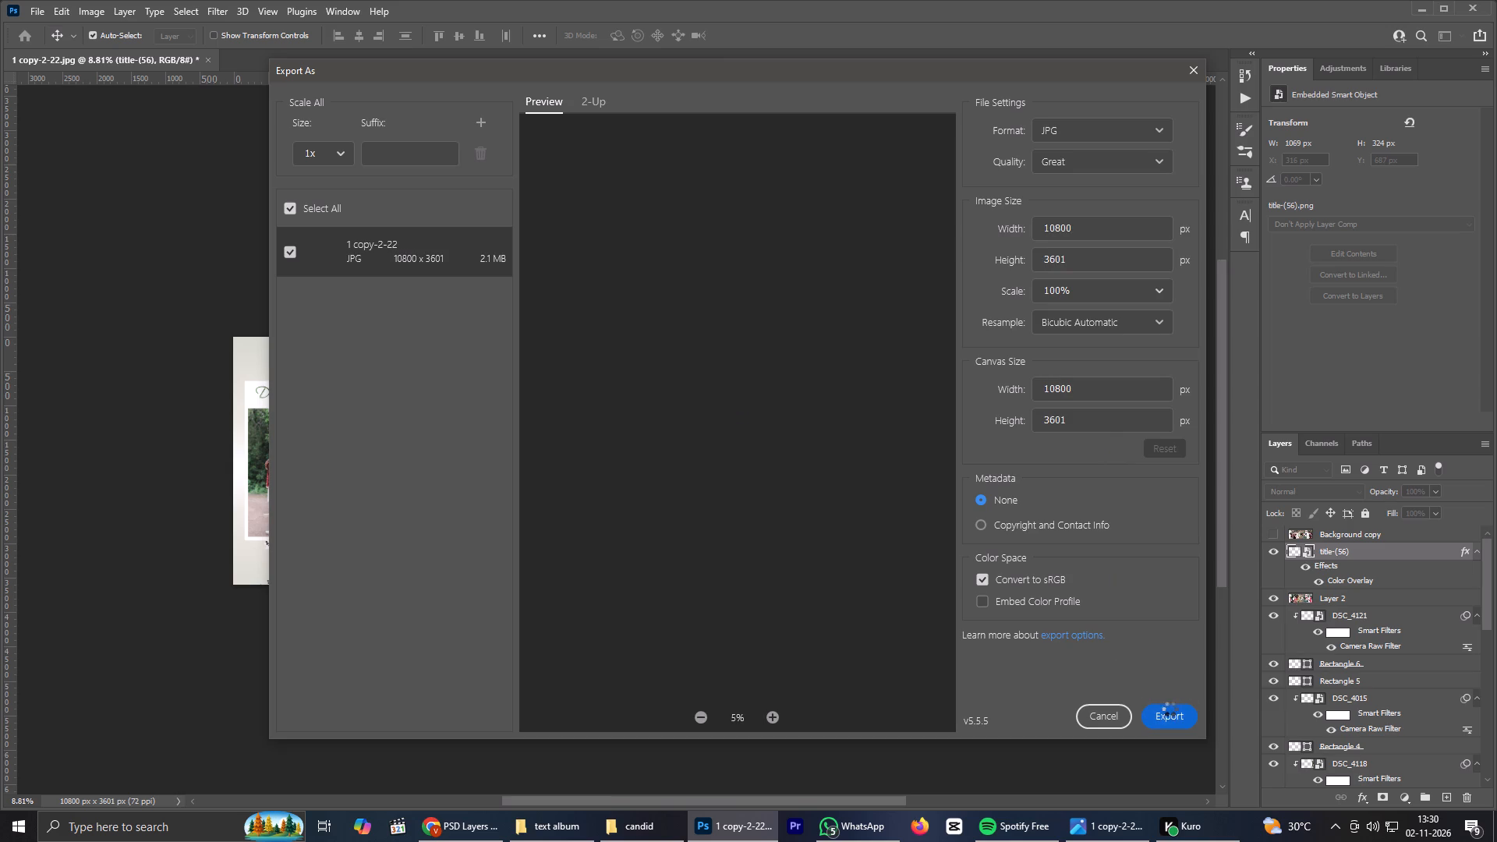
Save the exported JPG in the album jpg folder on drive E, adding a 2 to the existing name copule.
scroll(883, 454, "down", 7)
scroll(880, 450, "up", 1)
scroll(880, 450, "down", 2)
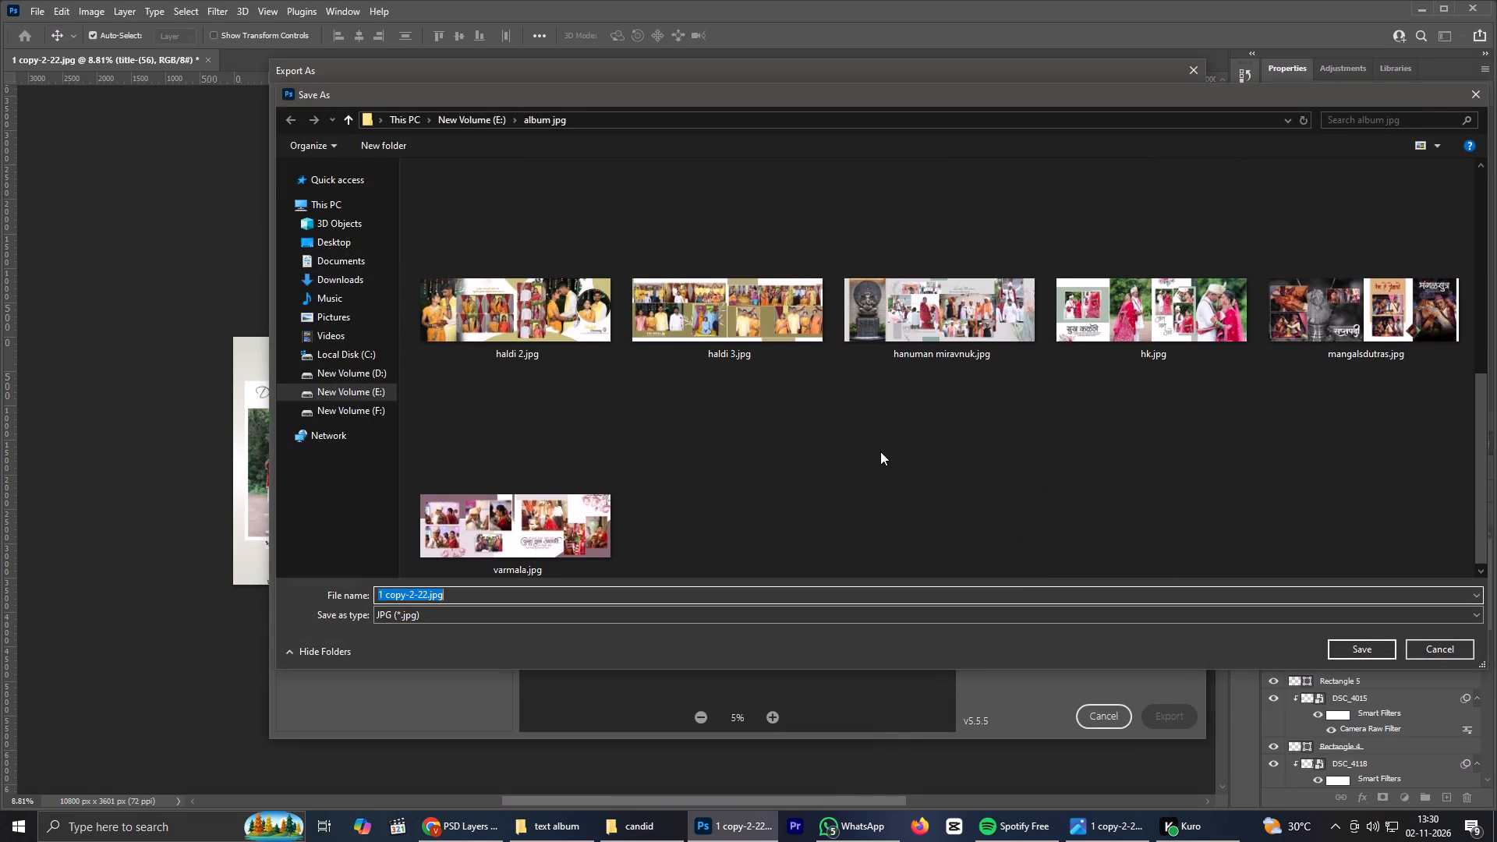
scroll(880, 451, "up", 2)
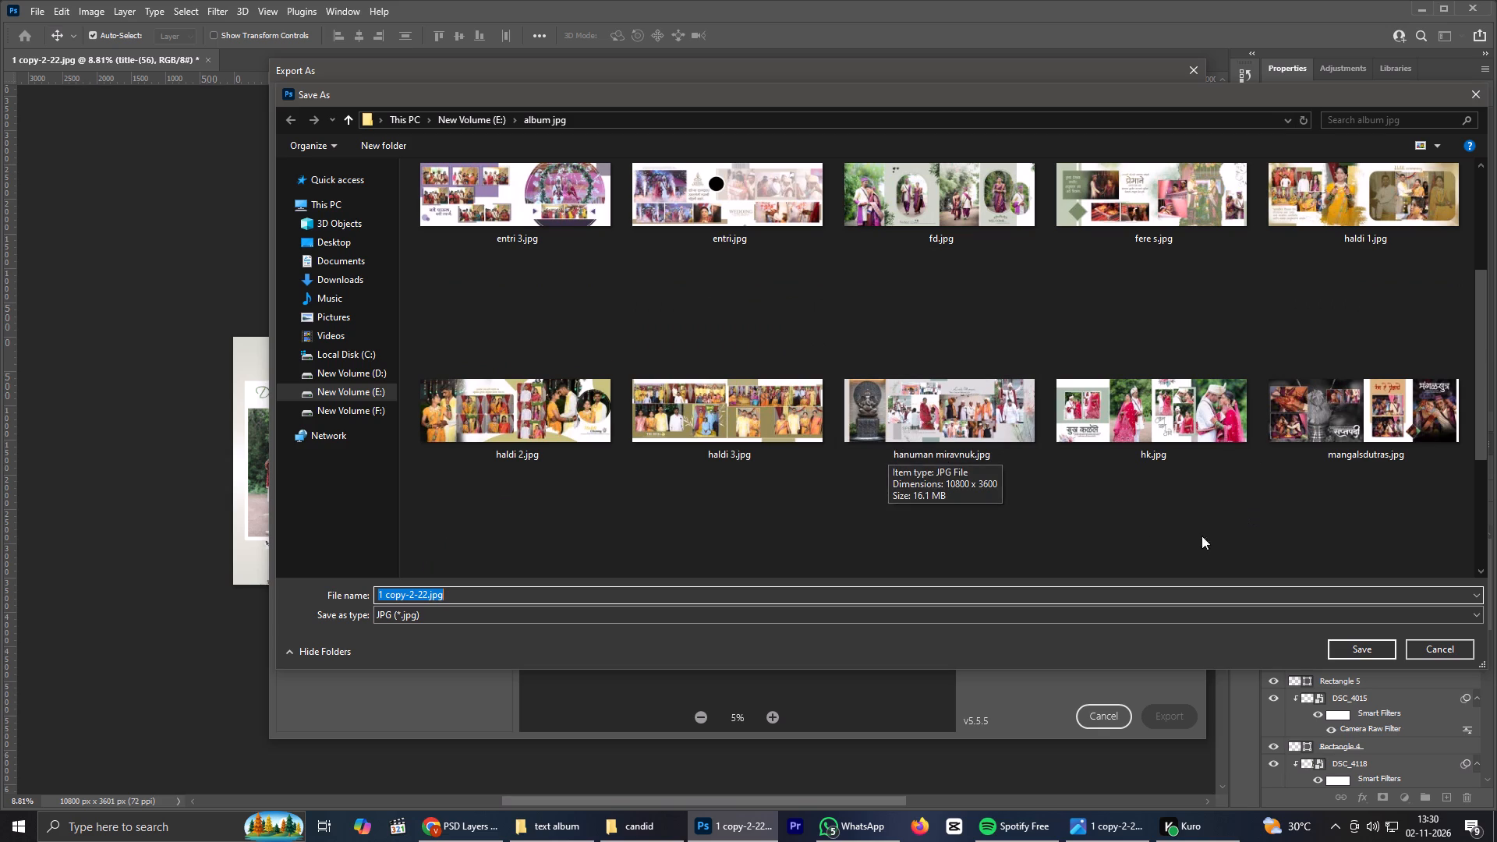
scroll(1004, 463, "up", 3)
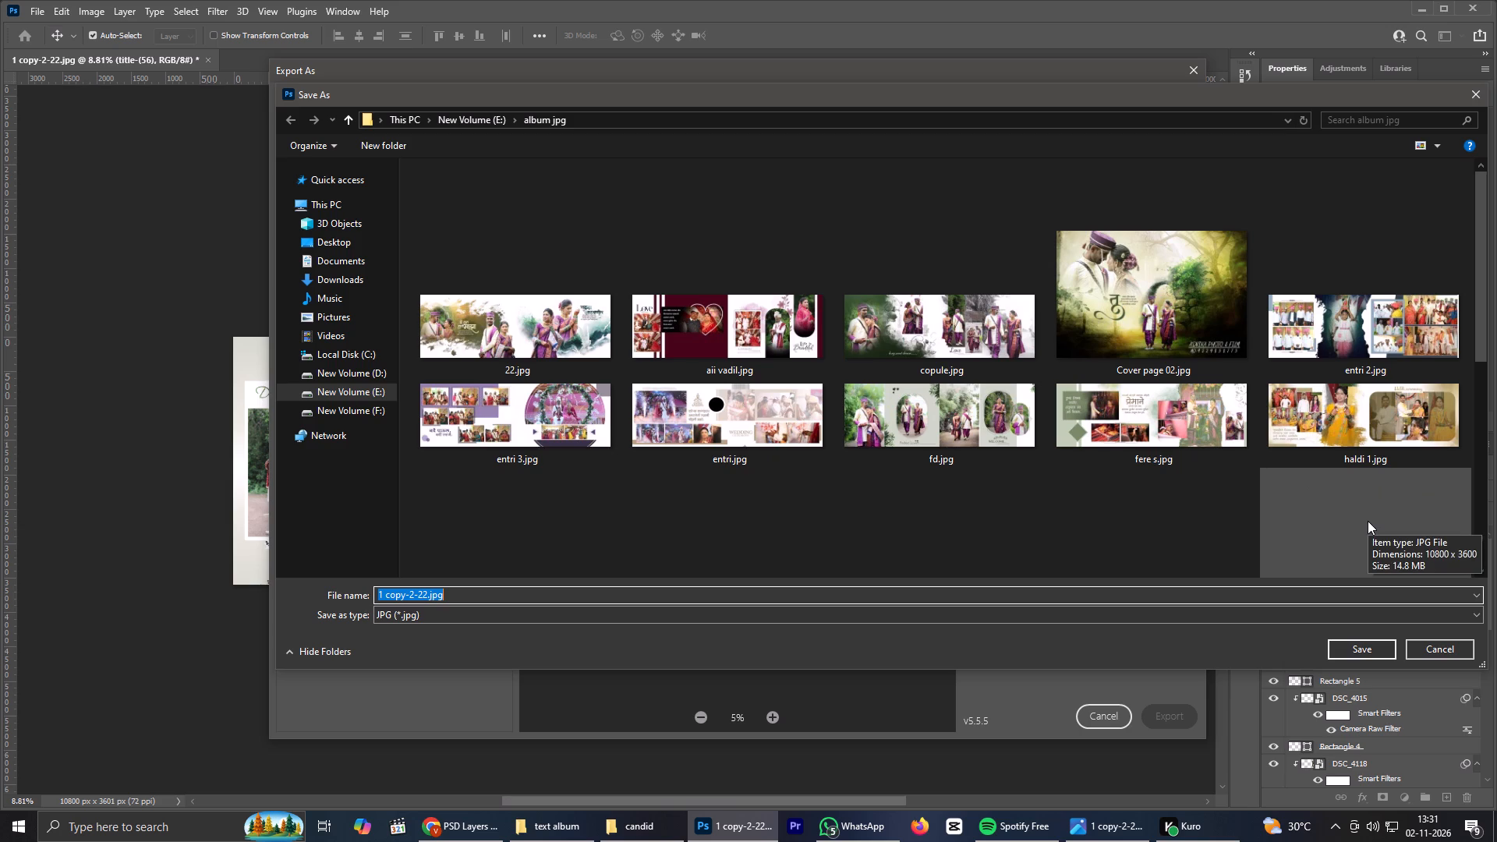
type("cop")
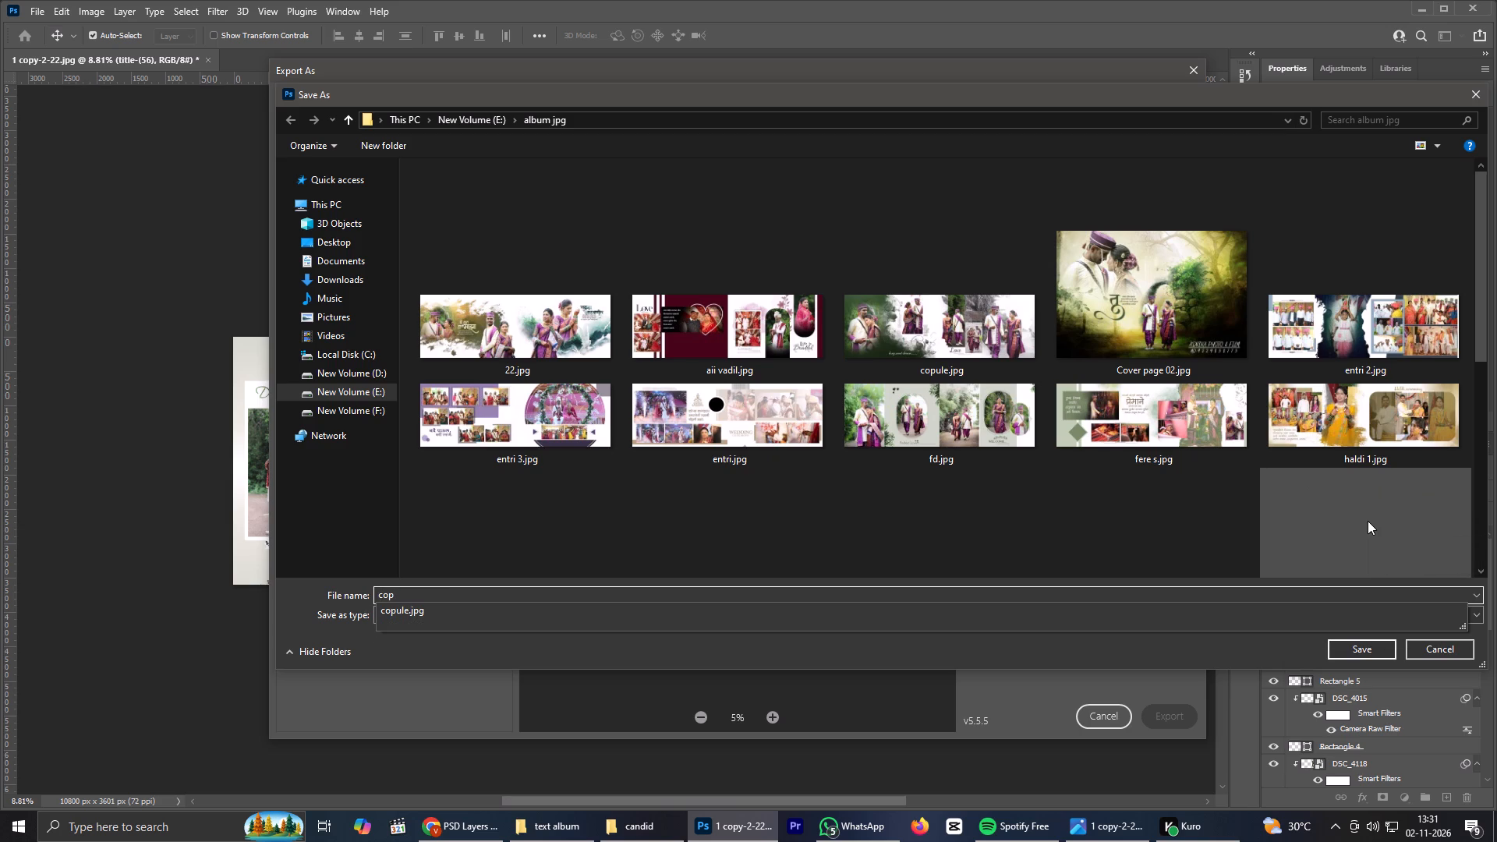
left_click(497, 612)
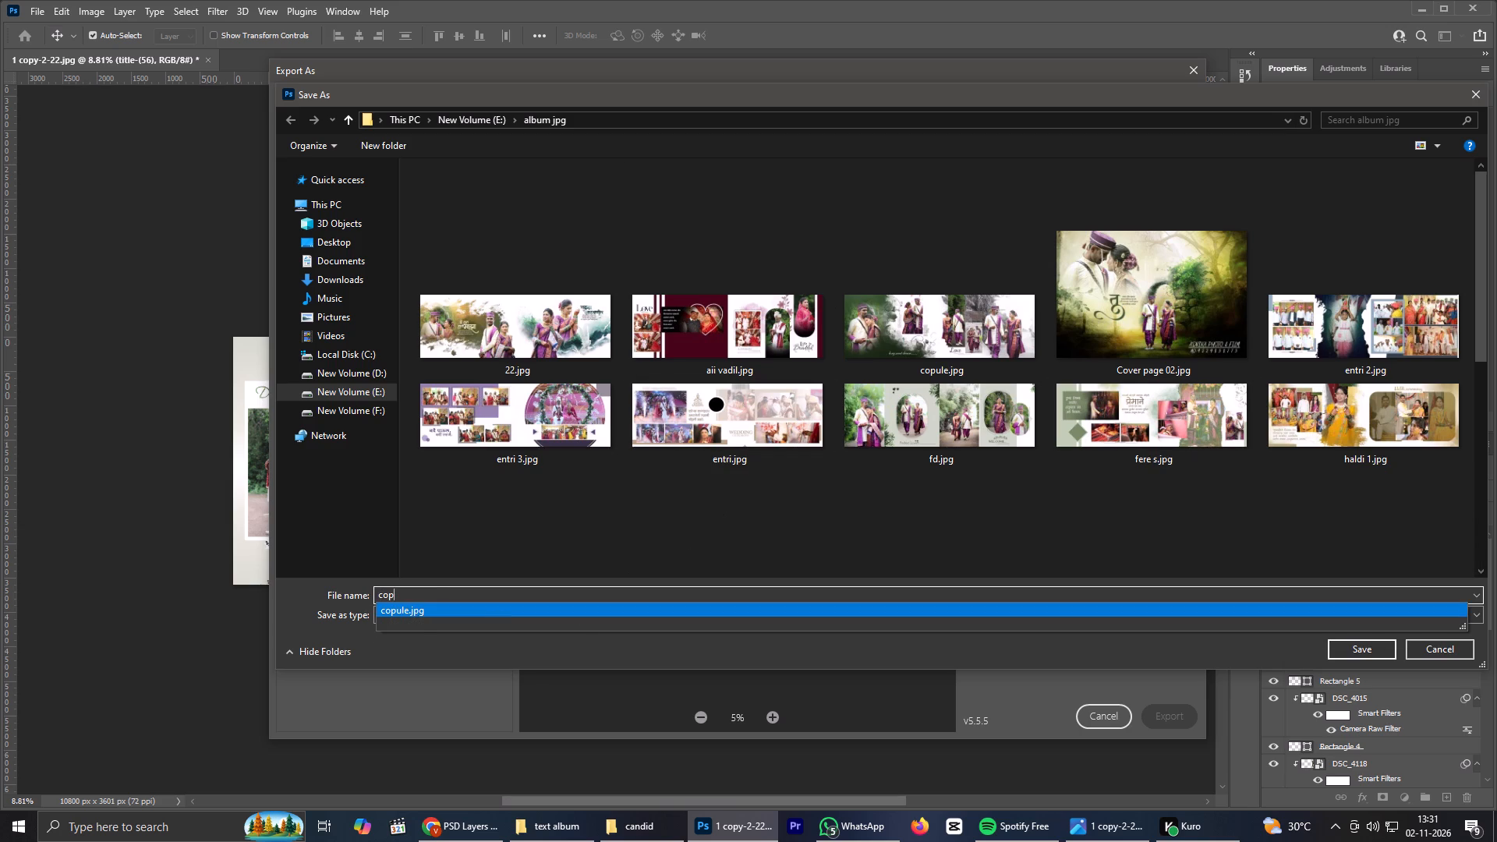
left_click(406, 596)
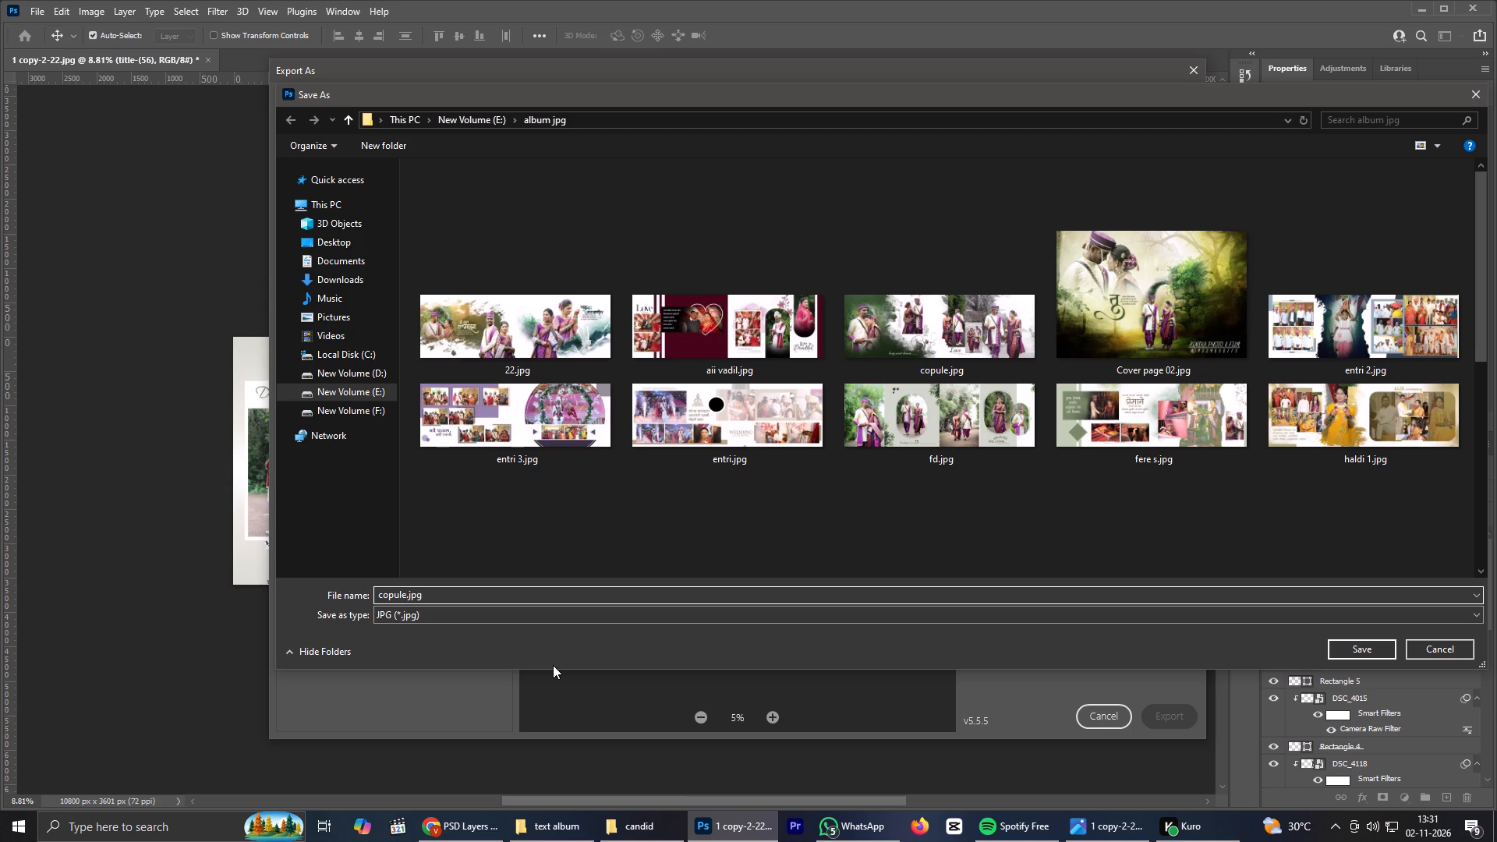
key("2")
key("Return")
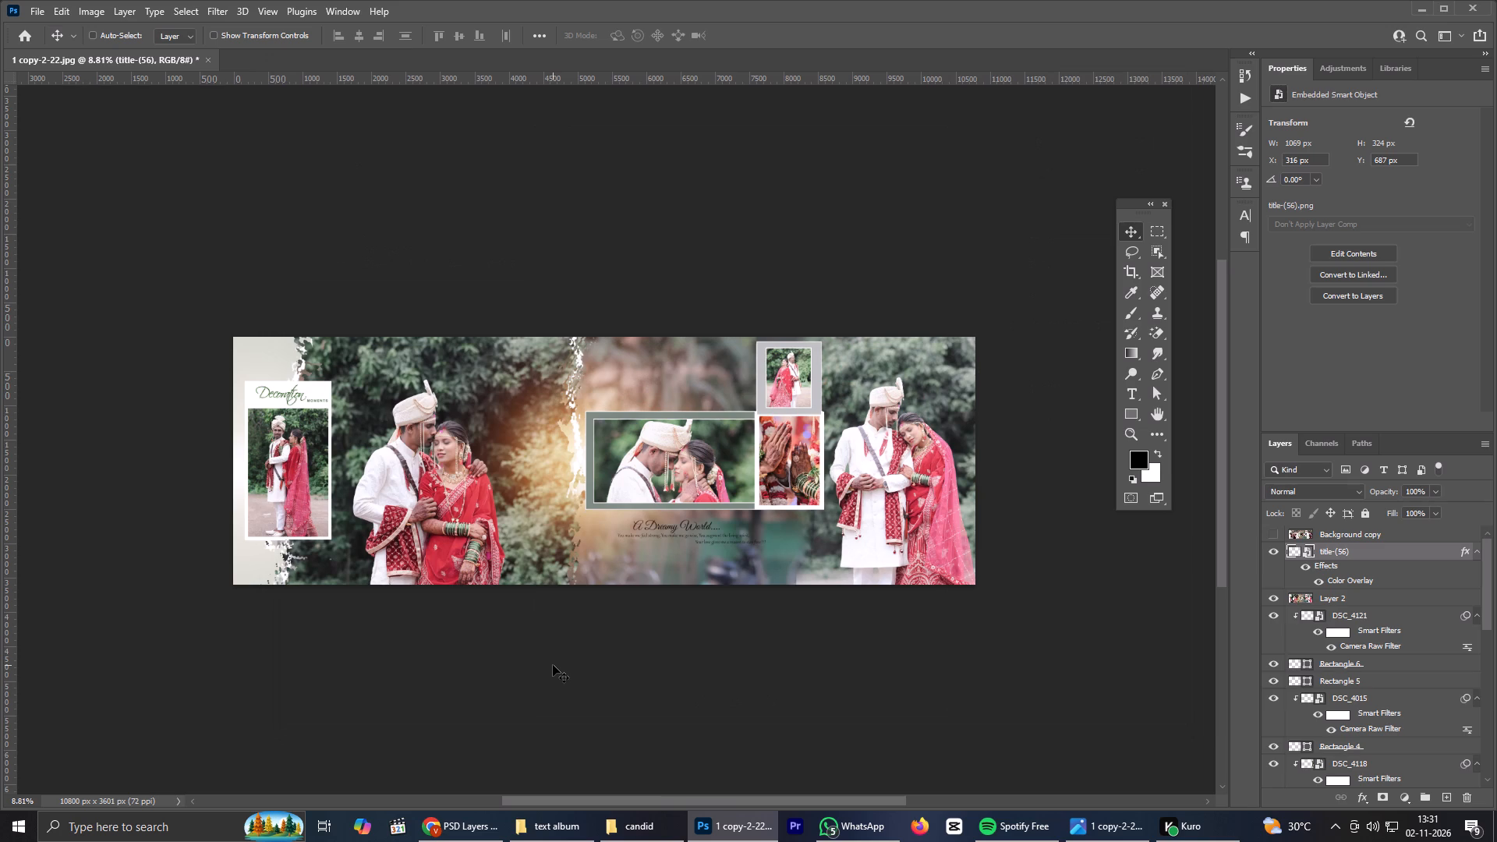
Save the layered spread in Photoshop format as 1 copy-2-22.psd in the 55 Page PSD Data folder on drive E.
key("ctrl+shift+s")
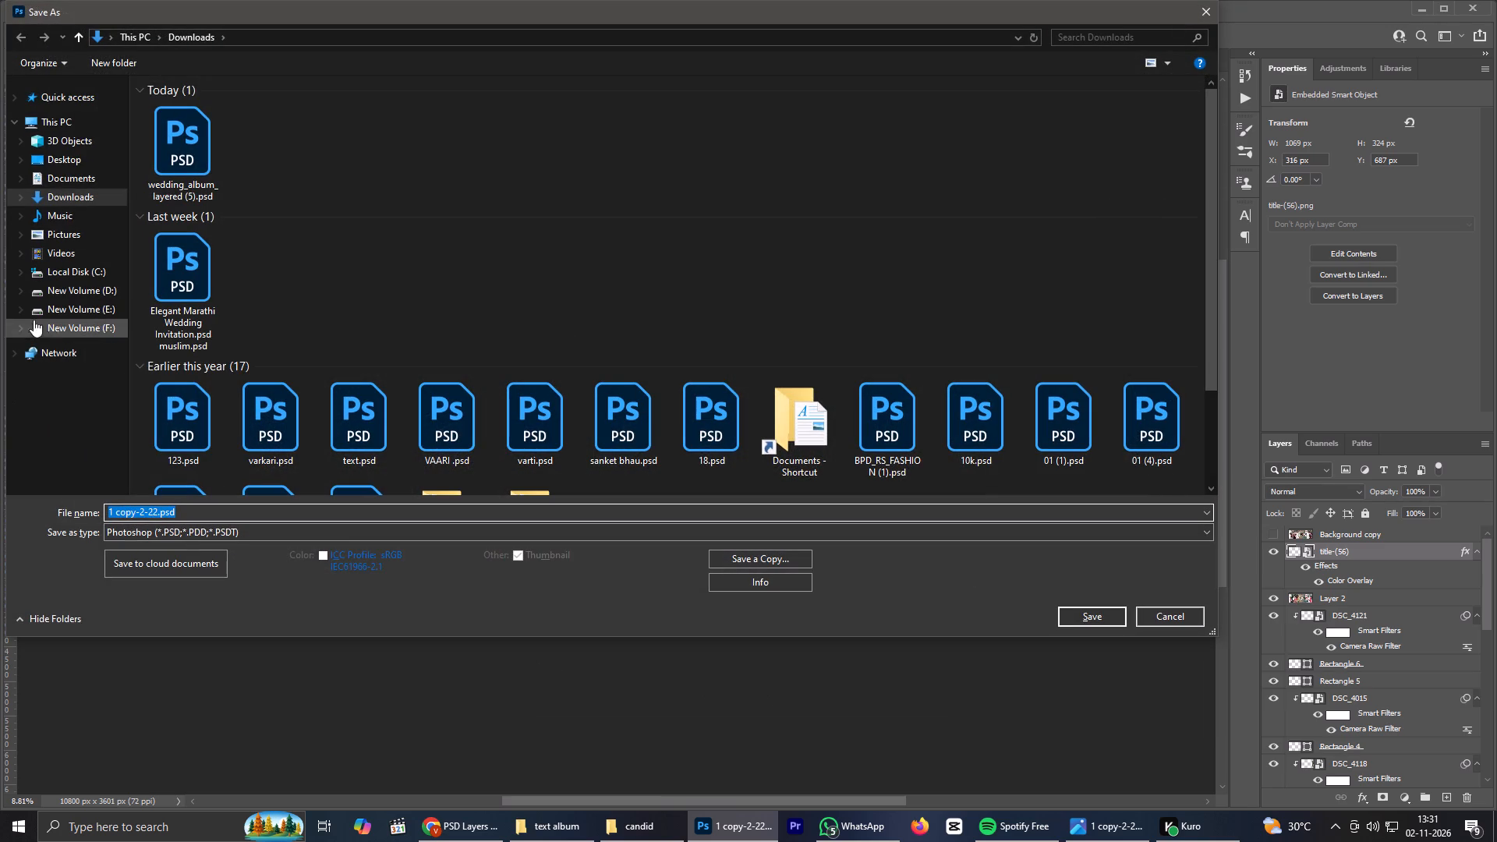
left_click(72, 312)
scroll(349, 352, "down", 4)
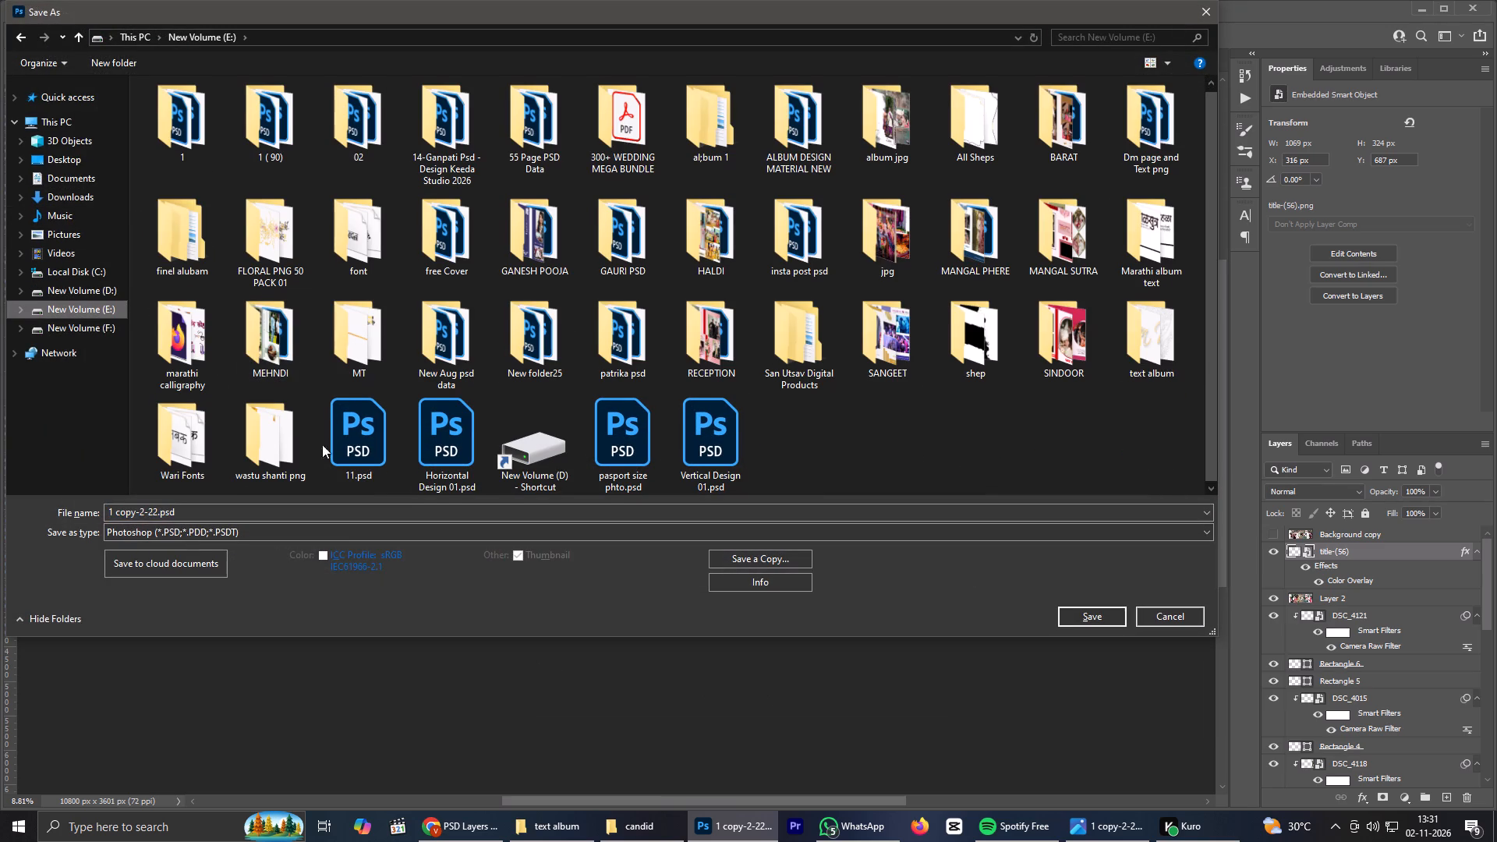
left_click_drag(225, 515, 88, 470)
scroll(371, 410, "down", 2)
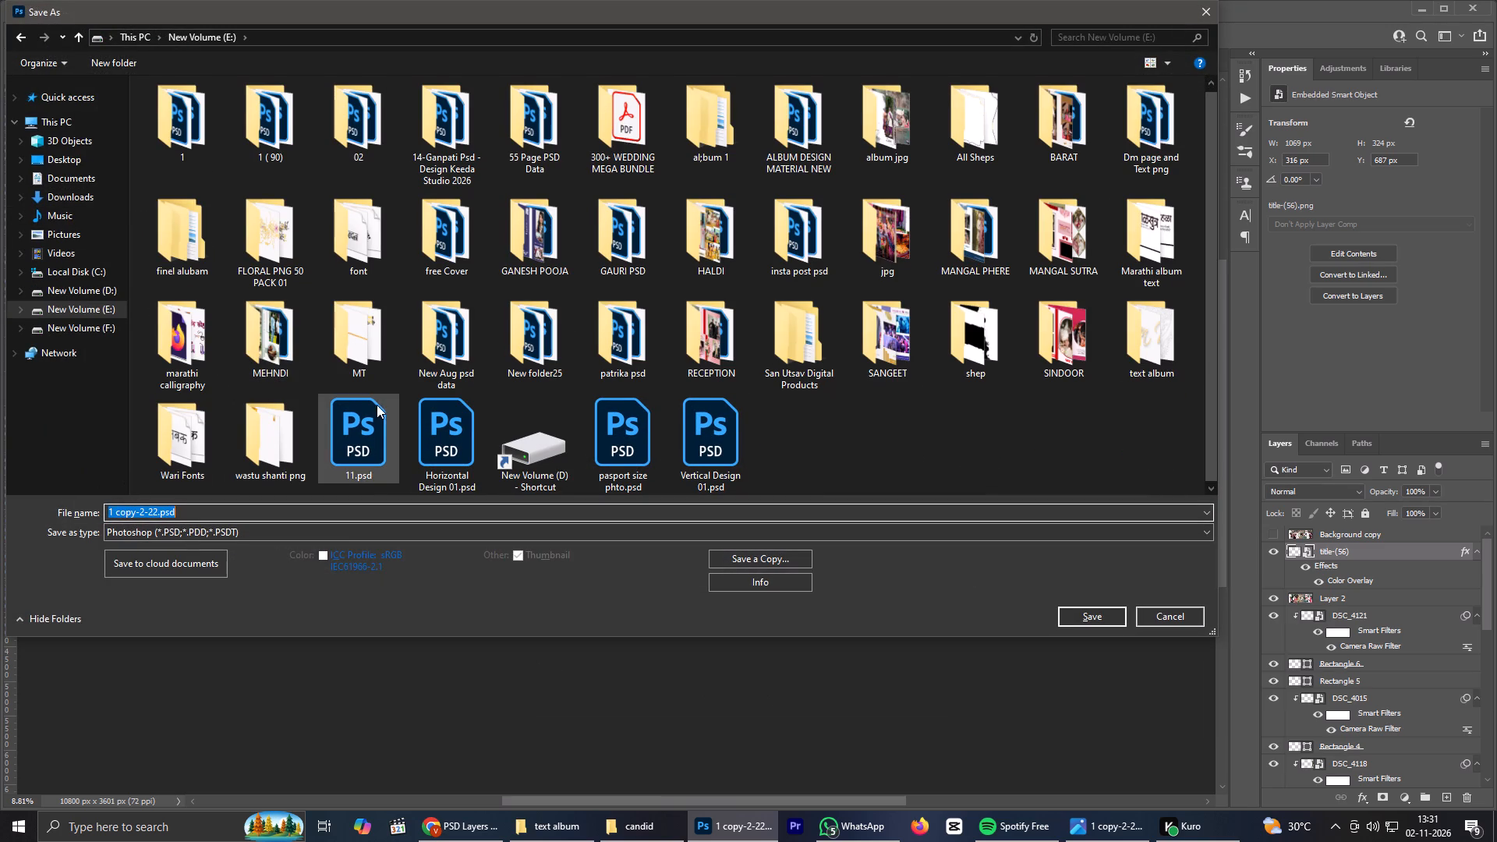
scroll(377, 405, "down", 1)
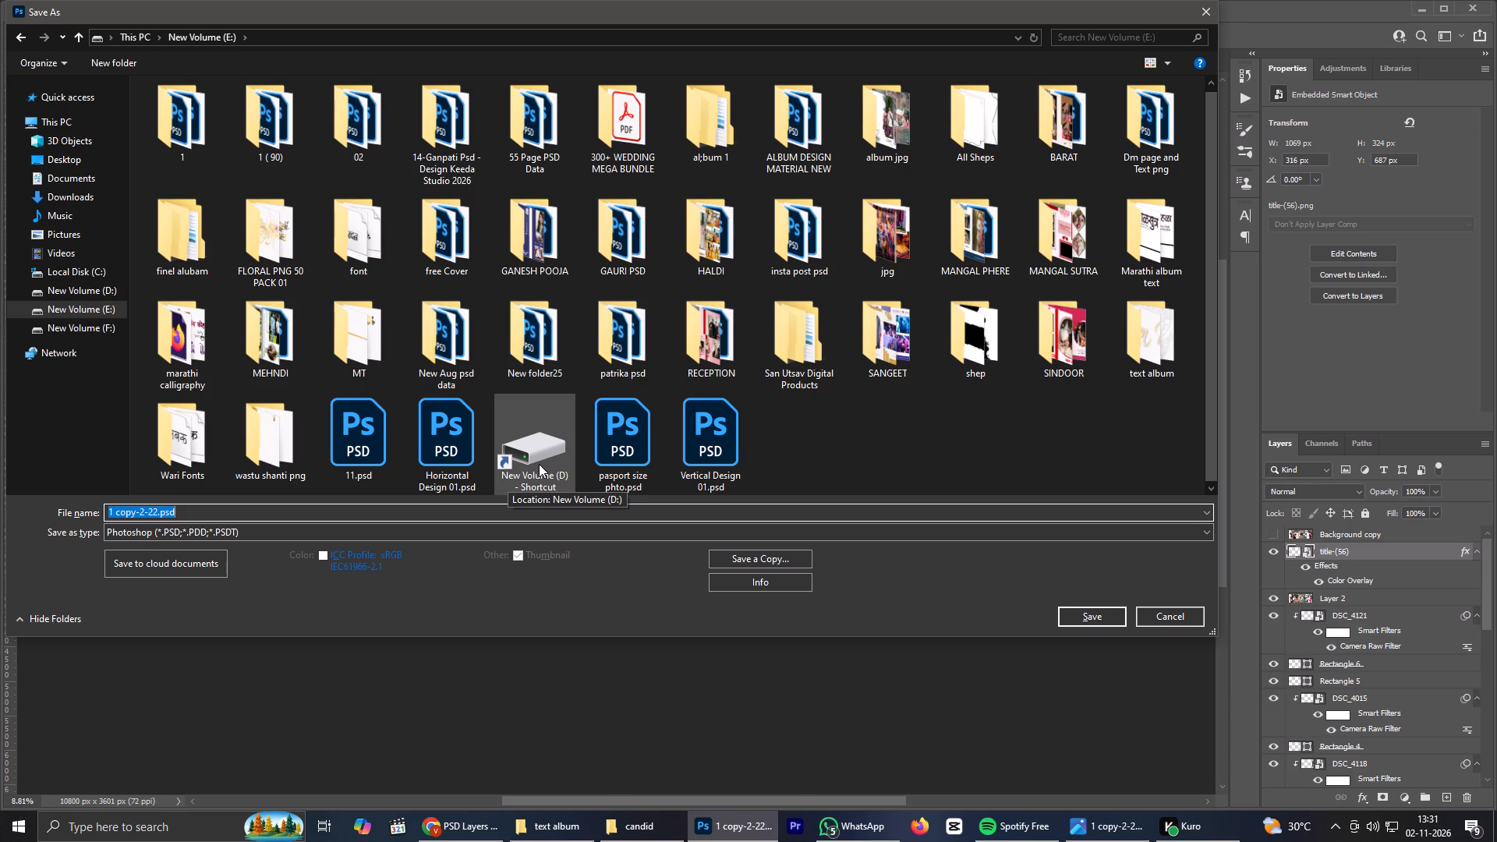
double_click(533, 115)
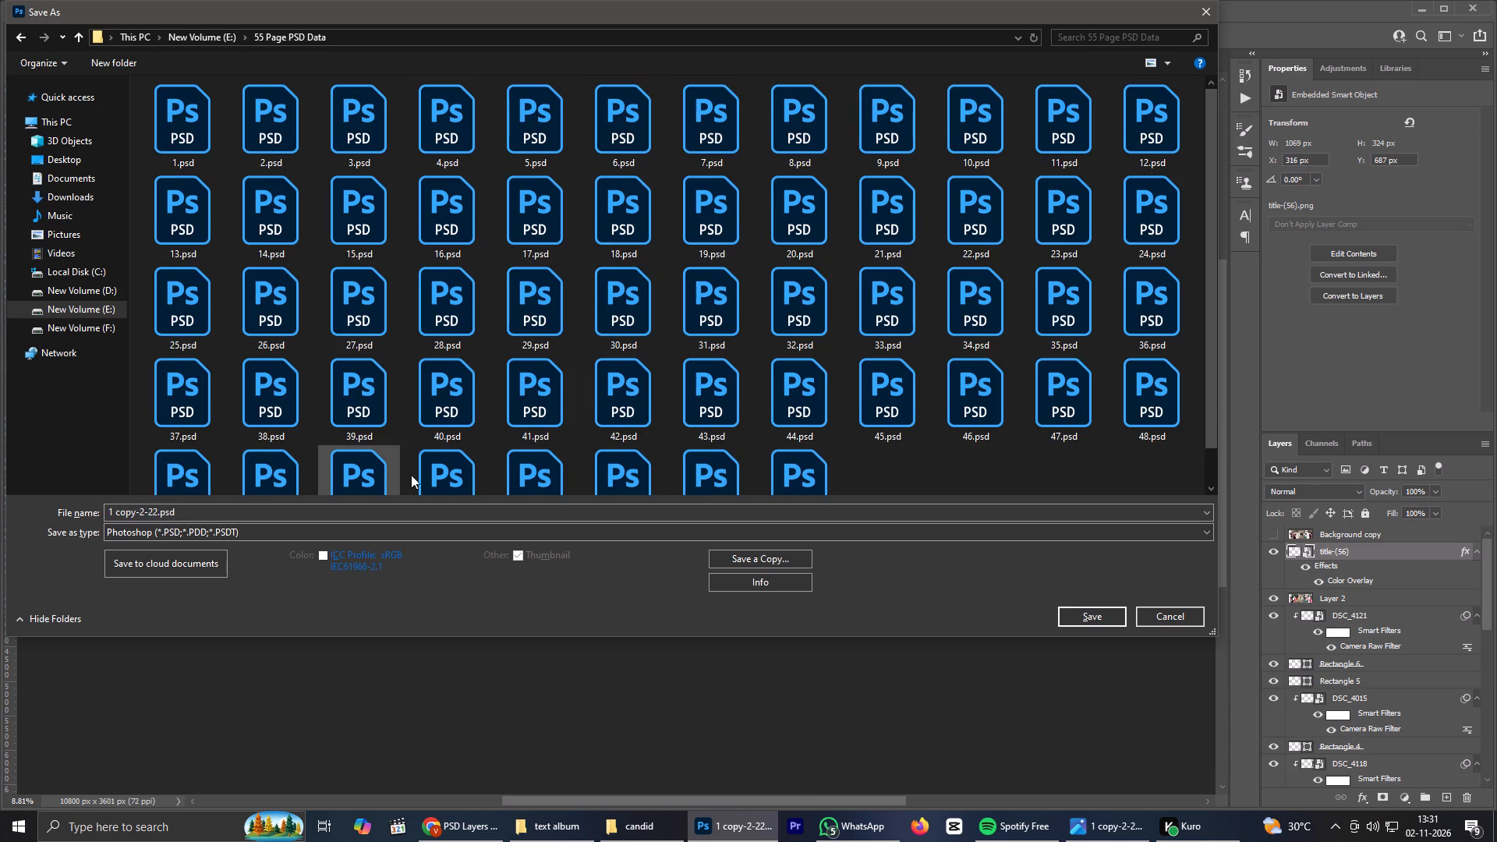
left_click(1088, 616)
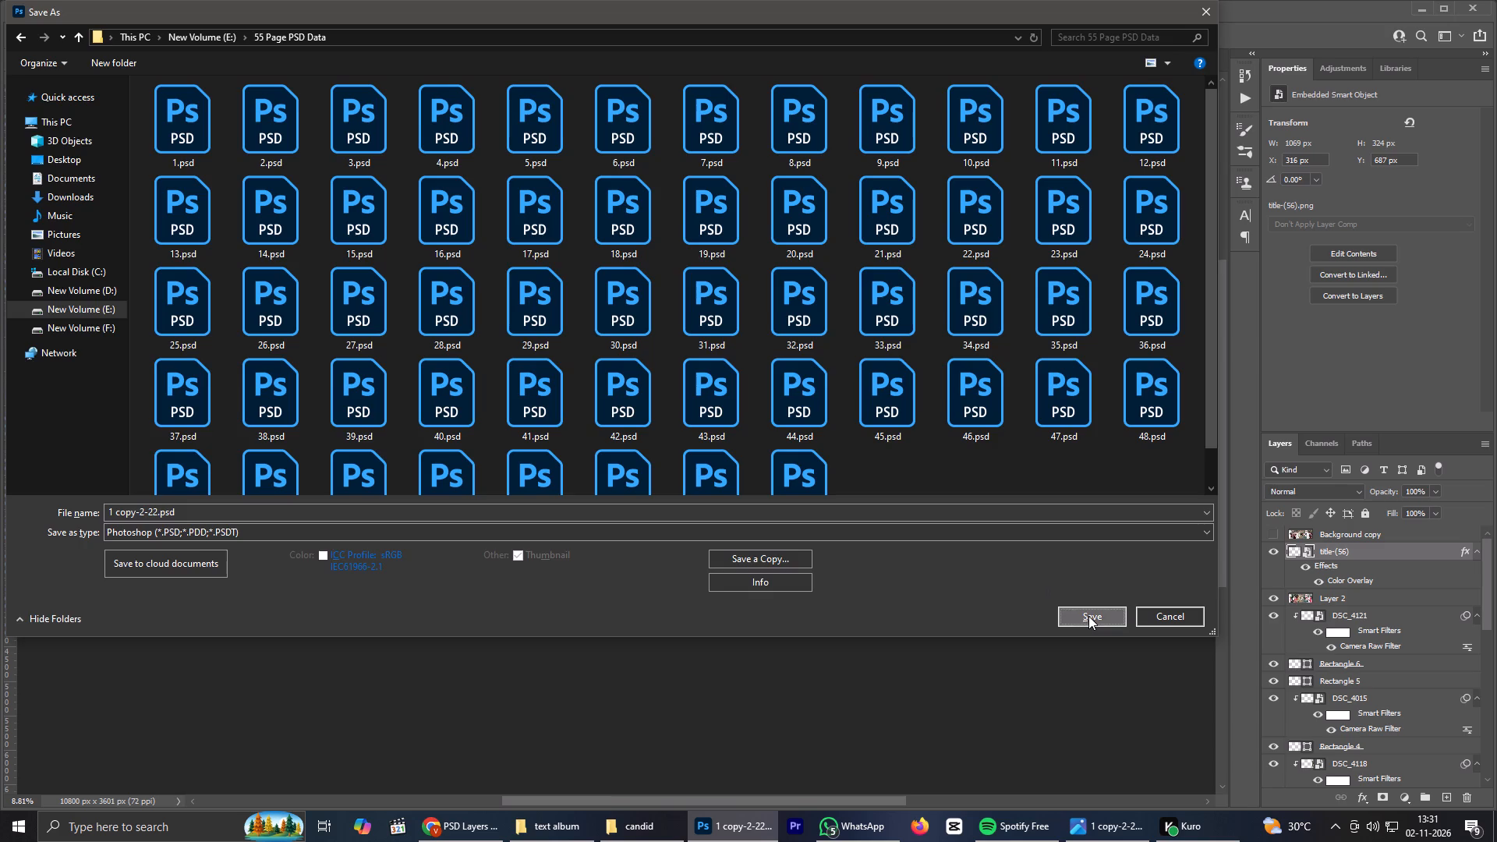
left_click(930, 235)
Inspect the completed spread as a whole and up close around the central framed couple photo.
scroll(642, 392, "down", 2)
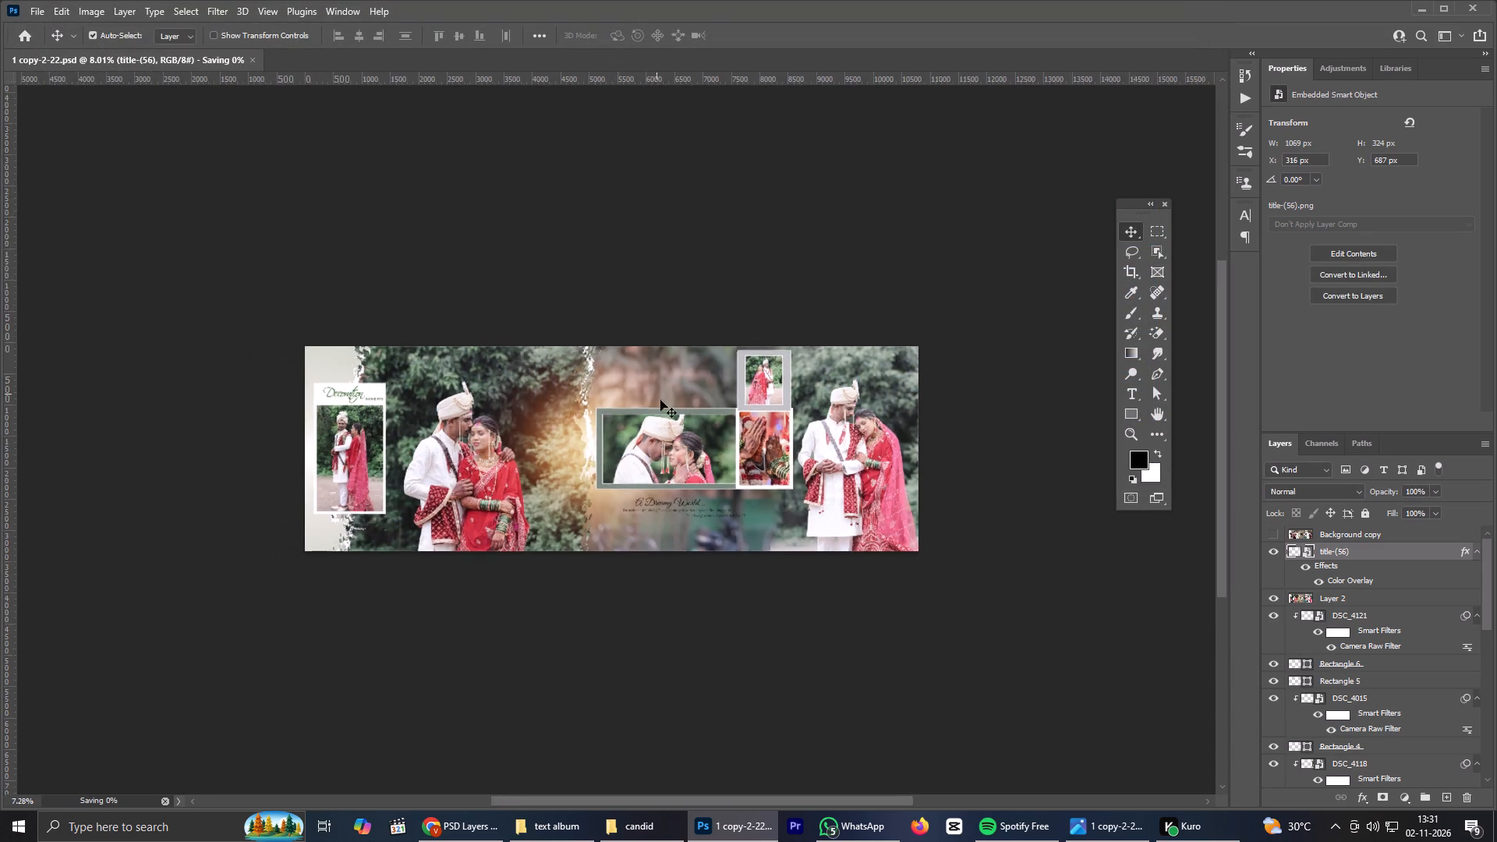
scroll(660, 400, "down", 2)
scroll(608, 493, "up", 7)
scroll(633, 242, "up", 7)
scroll(702, 433, "up", 5)
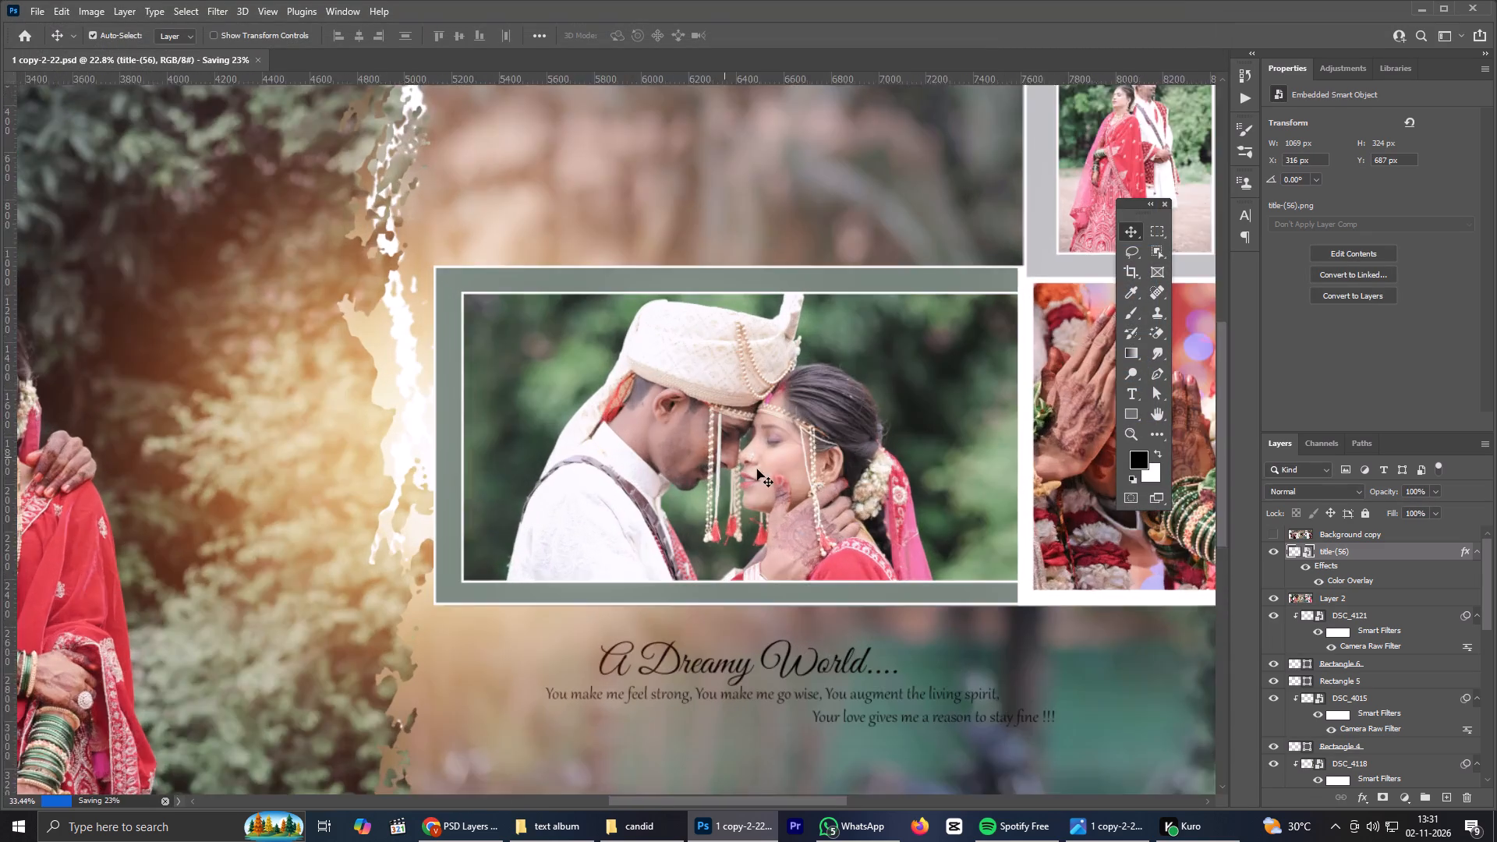
scroll(757, 469, "up", 4)
scroll(761, 394, "down", 20)
scroll(761, 394, "down", 2)
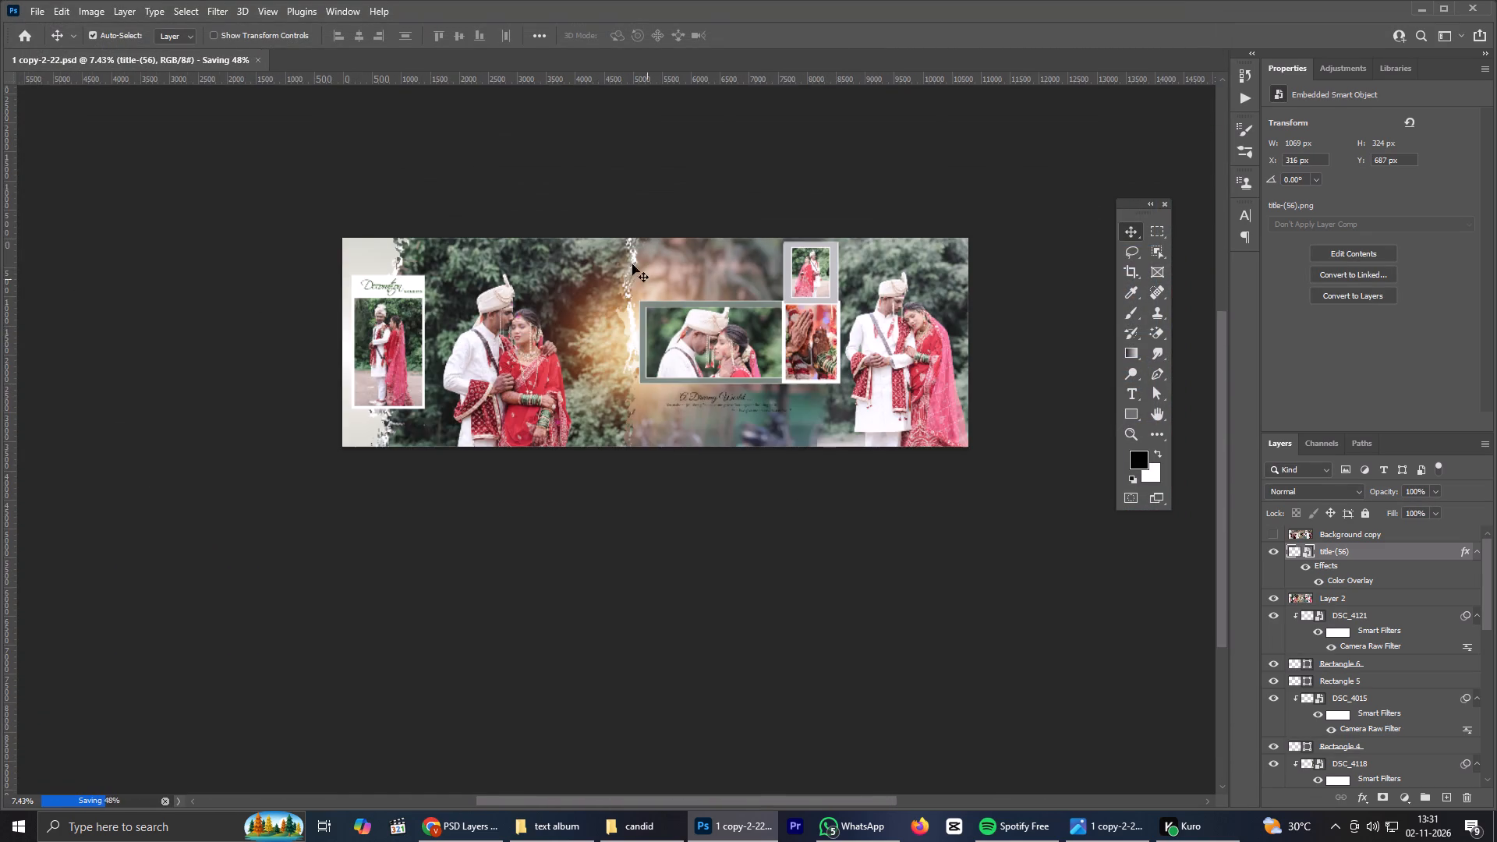
scroll(622, 256, "up", 4)
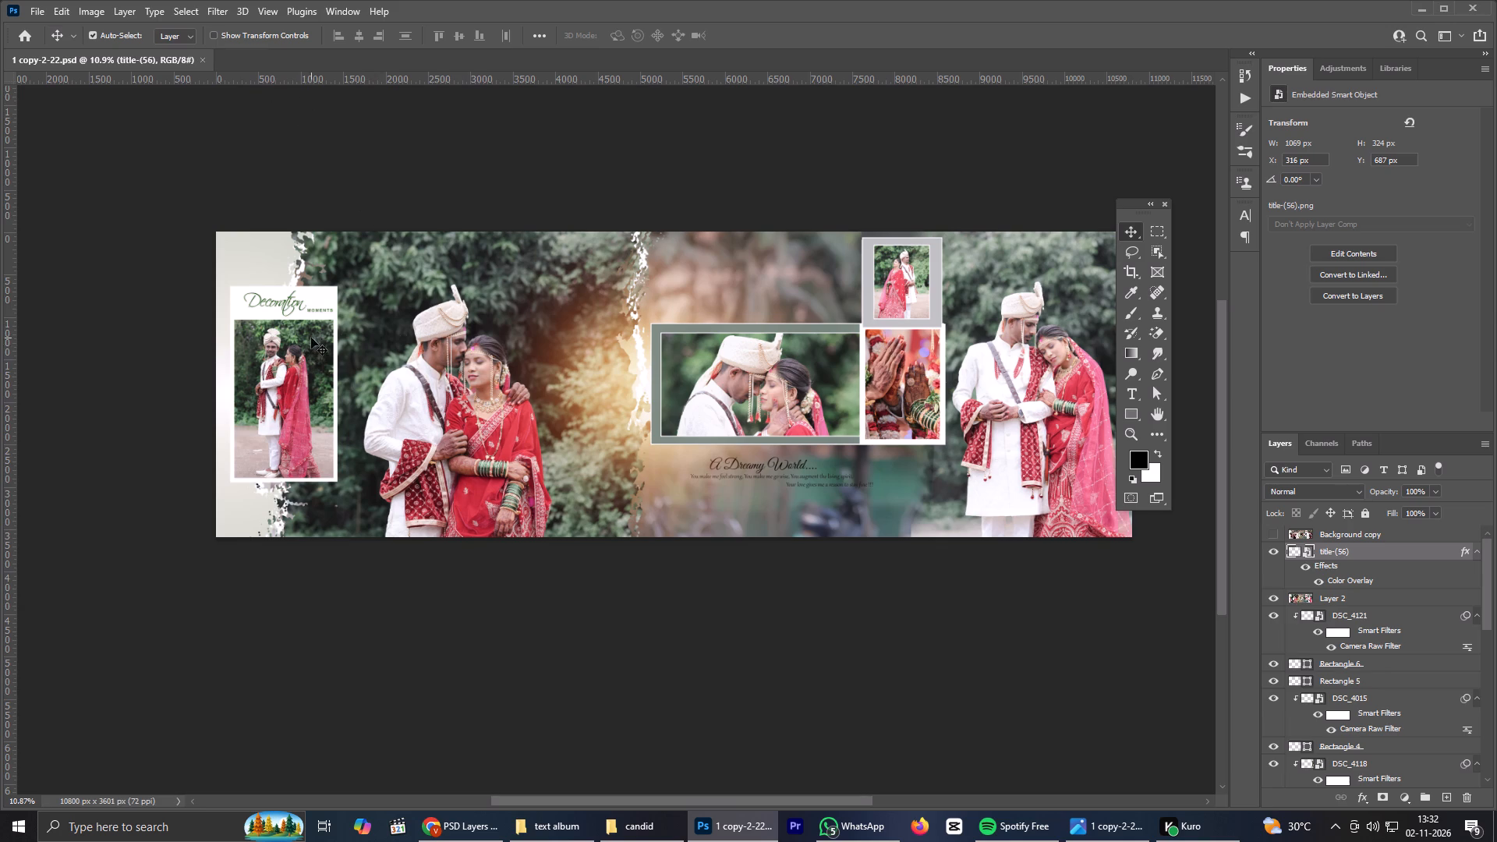
scroll(310, 326, "down", 1)
scroll(323, 331, "up", 3)
scroll(326, 333, "down", 4)
scroll(332, 338, "up", 2)
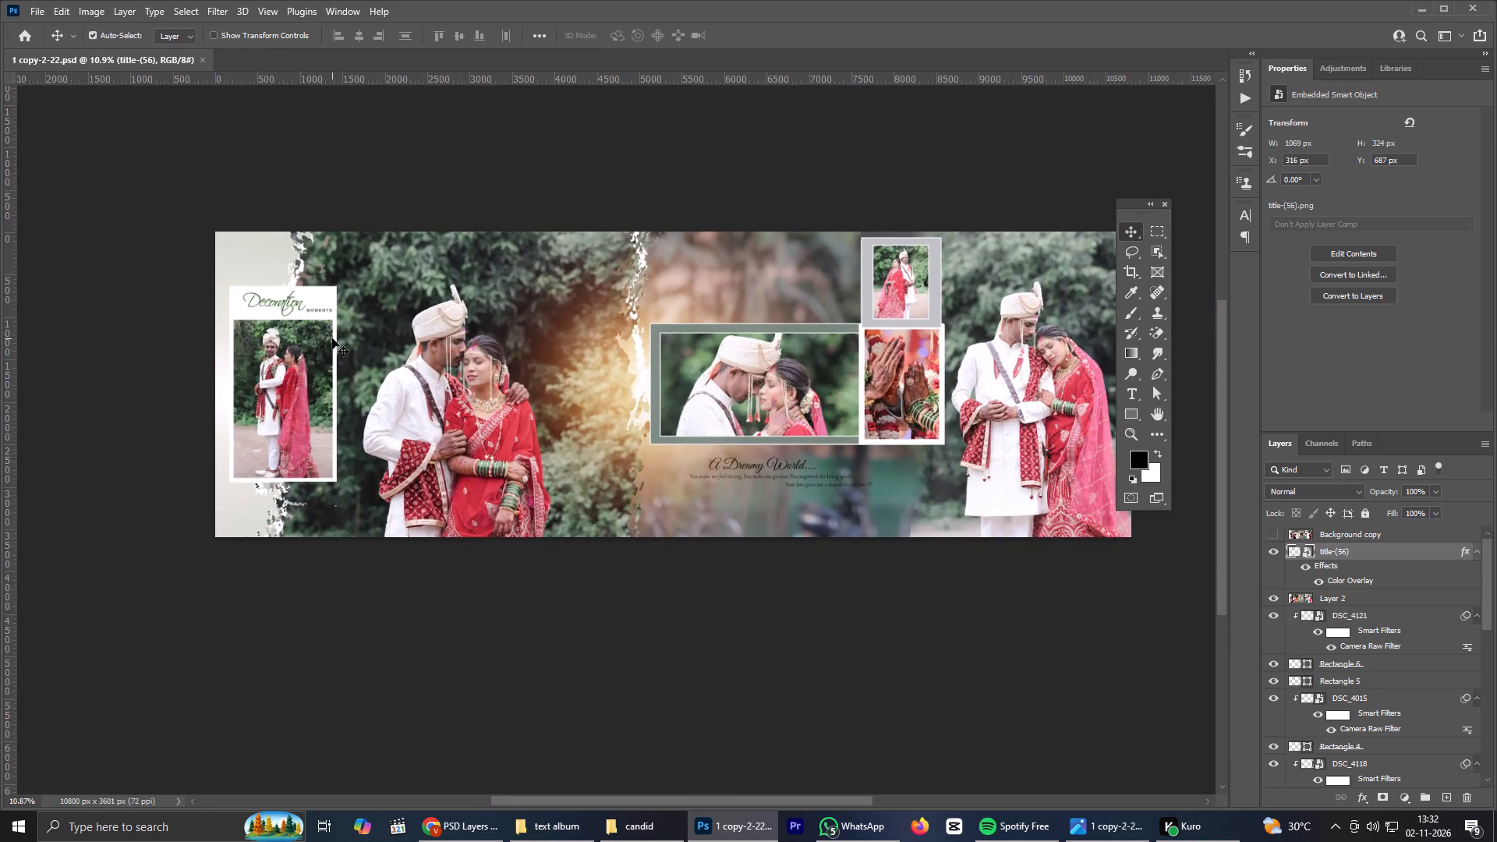
scroll(335, 341, "down", 2)
scroll(367, 350, "up", 2)
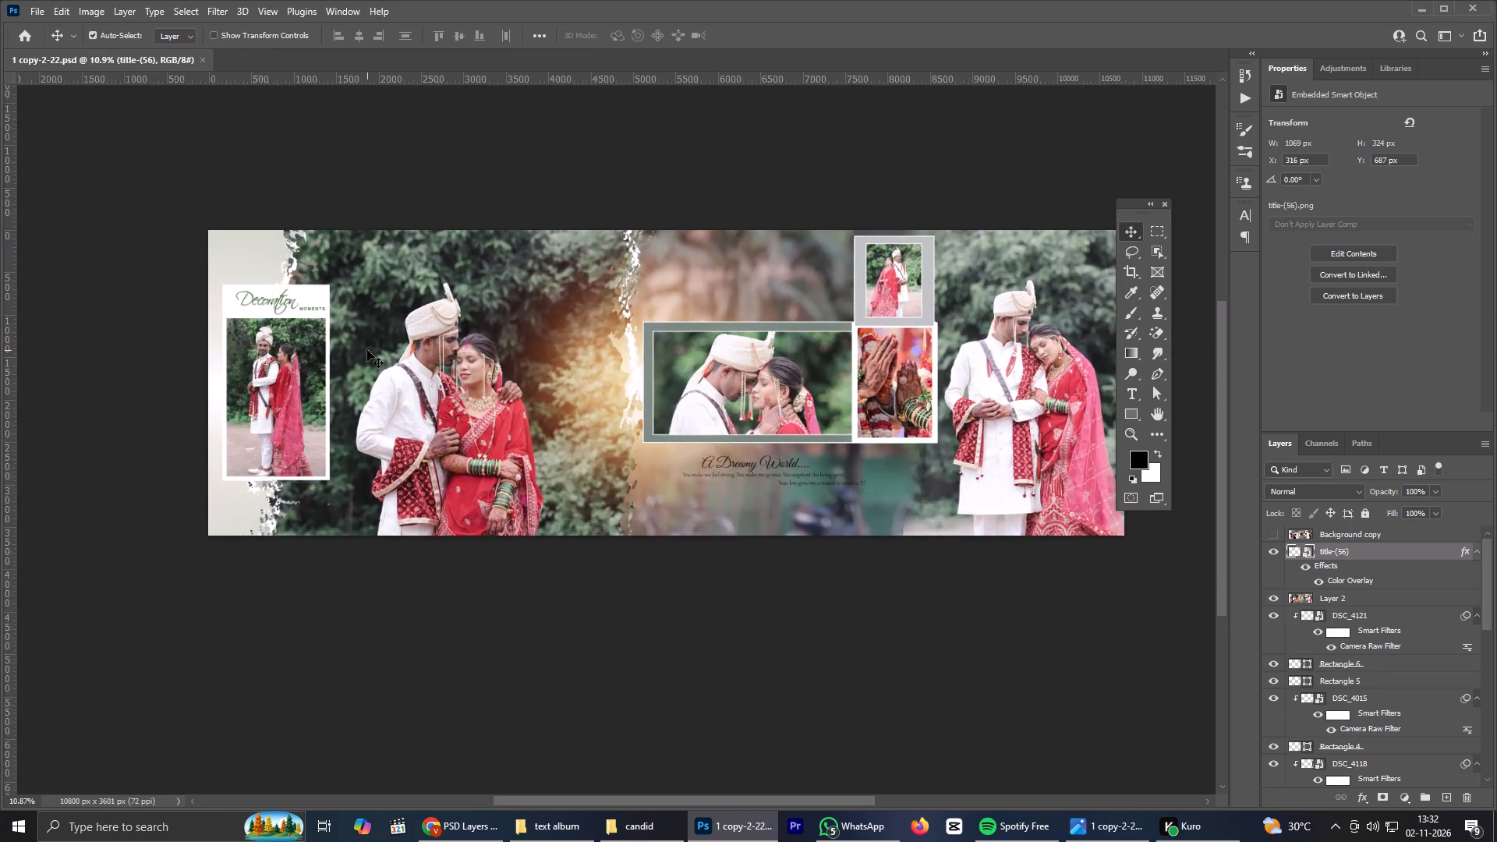
scroll(367, 350, "up", 2)
scroll(367, 352, "down", 4)
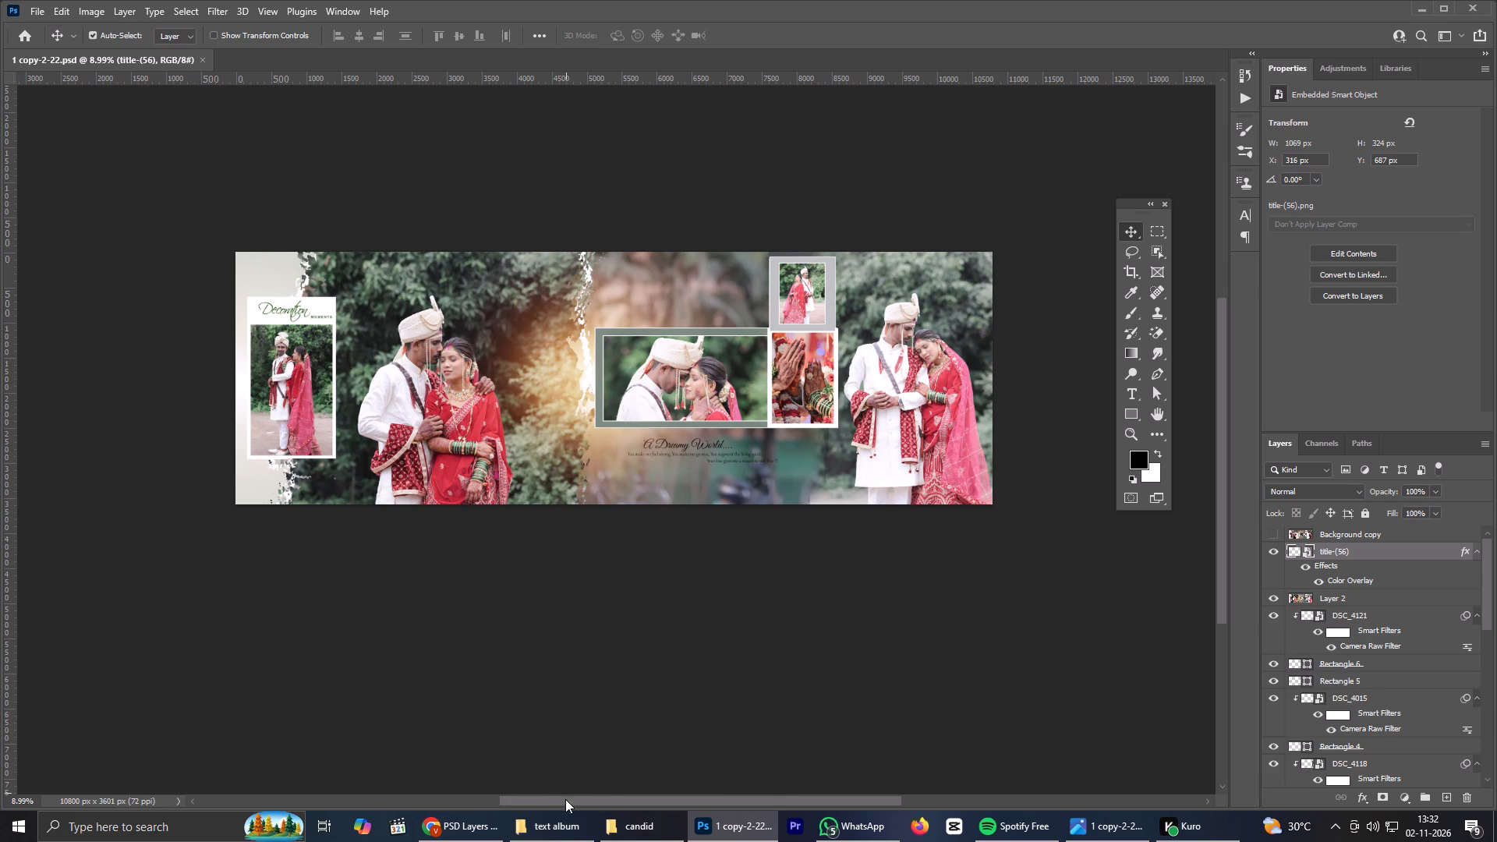
Choose the next album spread from the Downloads folder and open 1 copy-2-16.jpg in Photoshop.
left_click(538, 827)
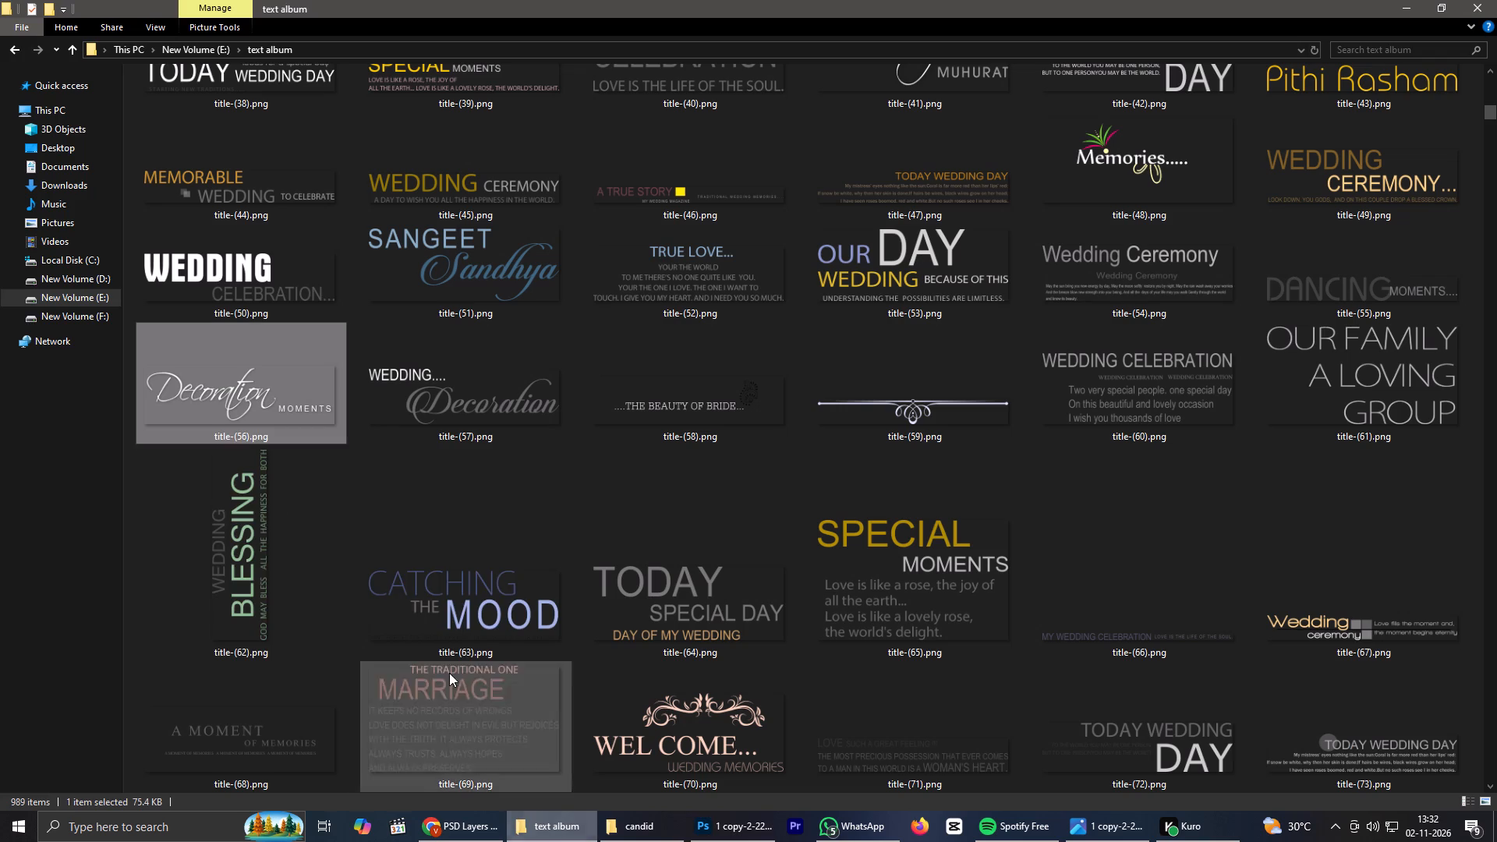
left_click(62, 185)
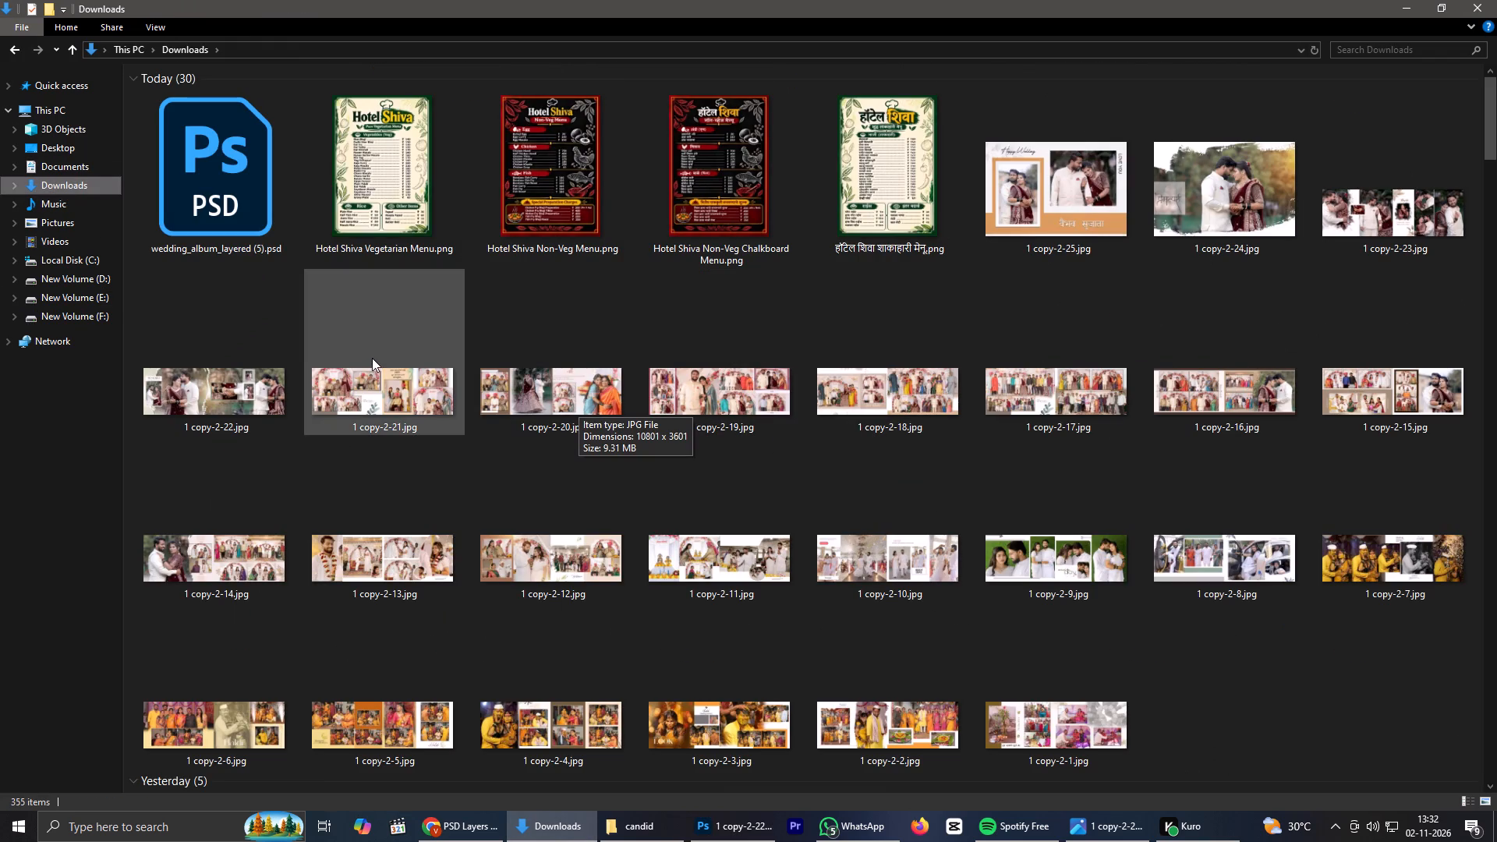
left_click(1198, 406)
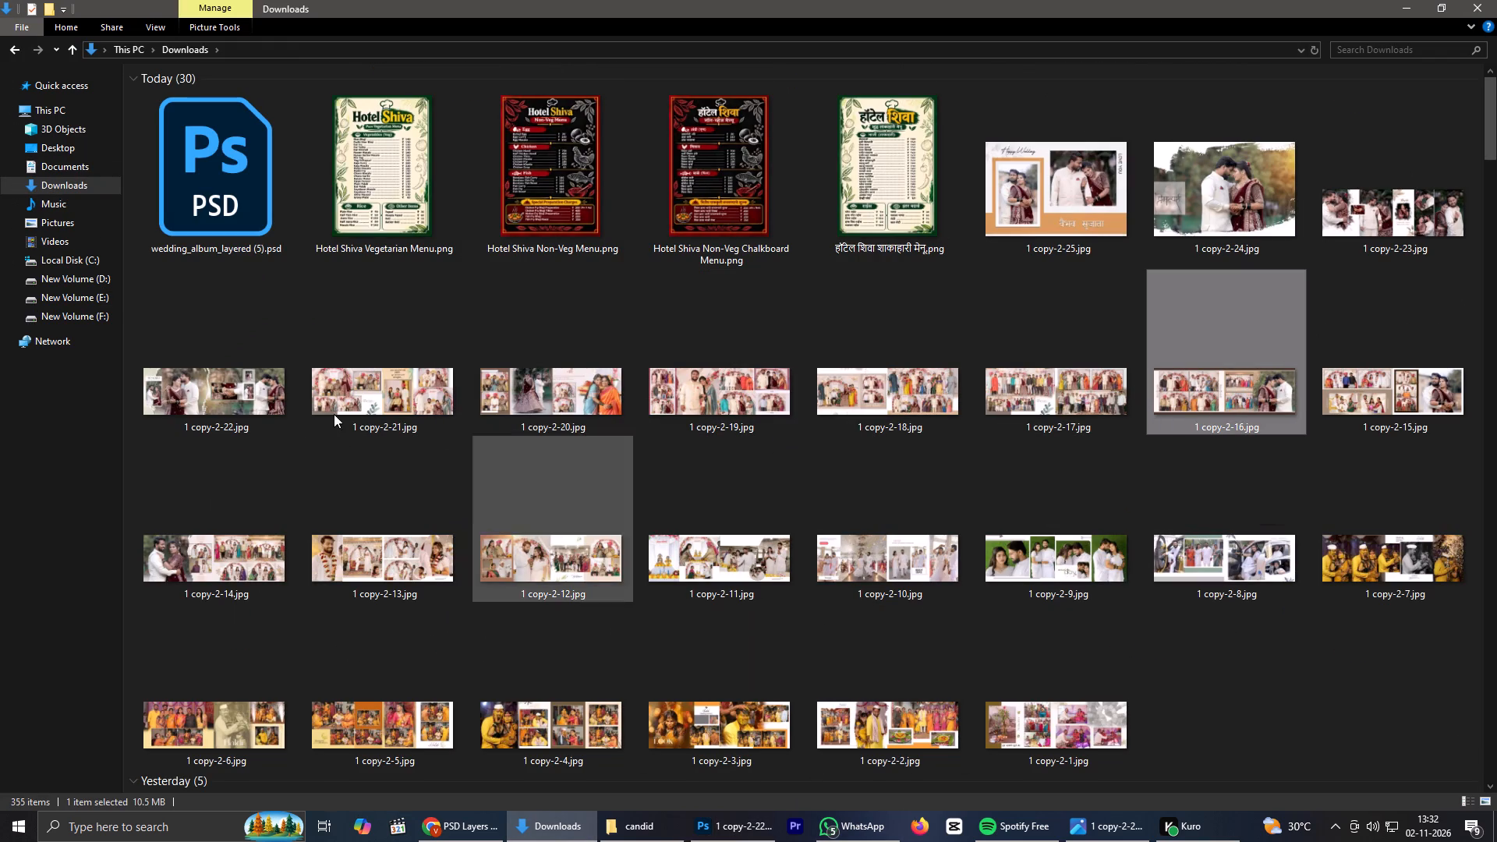
left_click(697, 829)
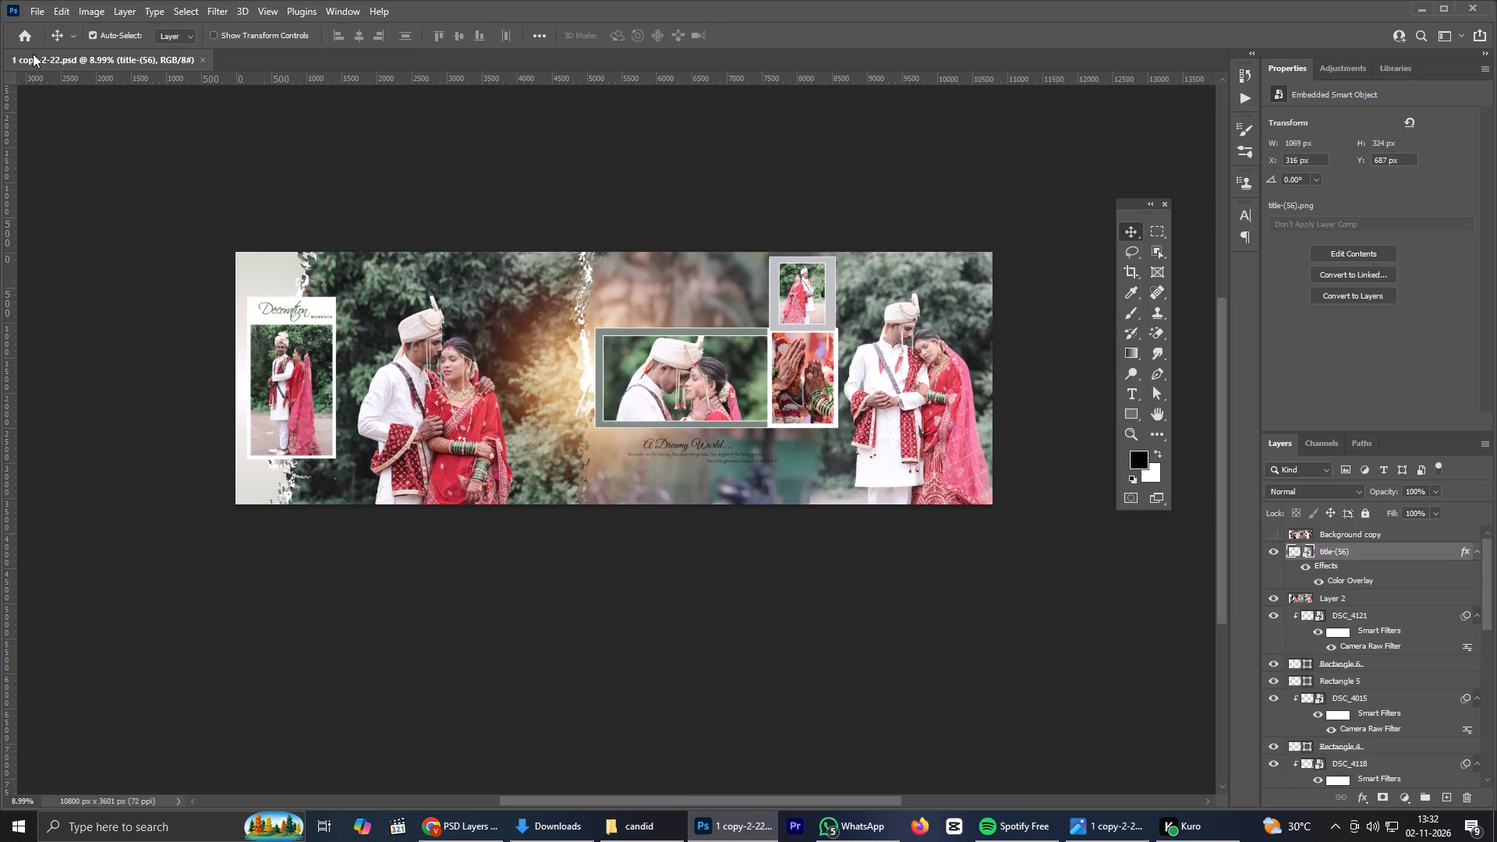
left_click(28, 31)
left_click(47, 362)
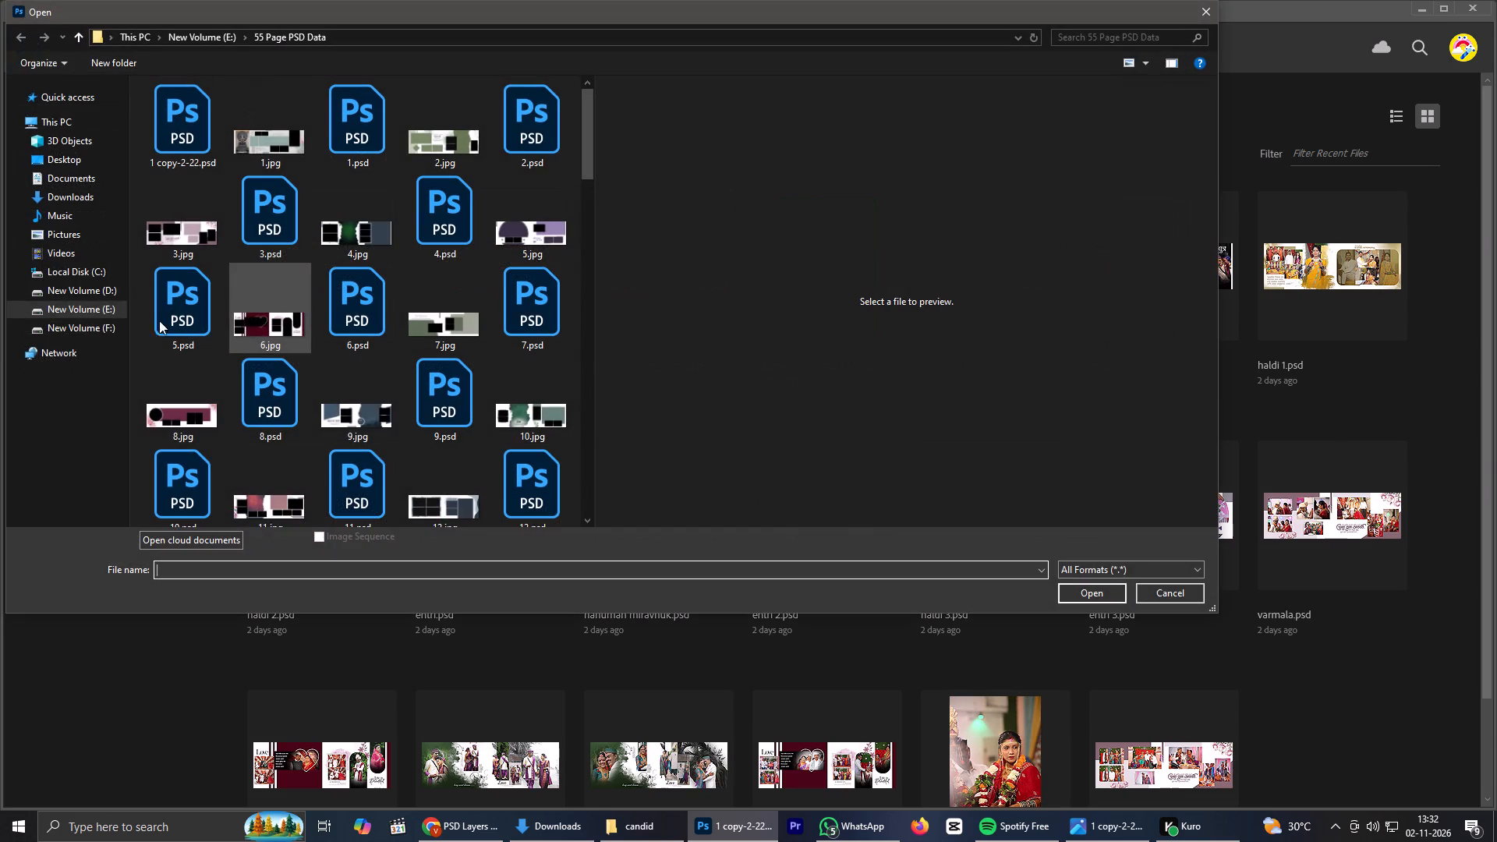
left_click(73, 198)
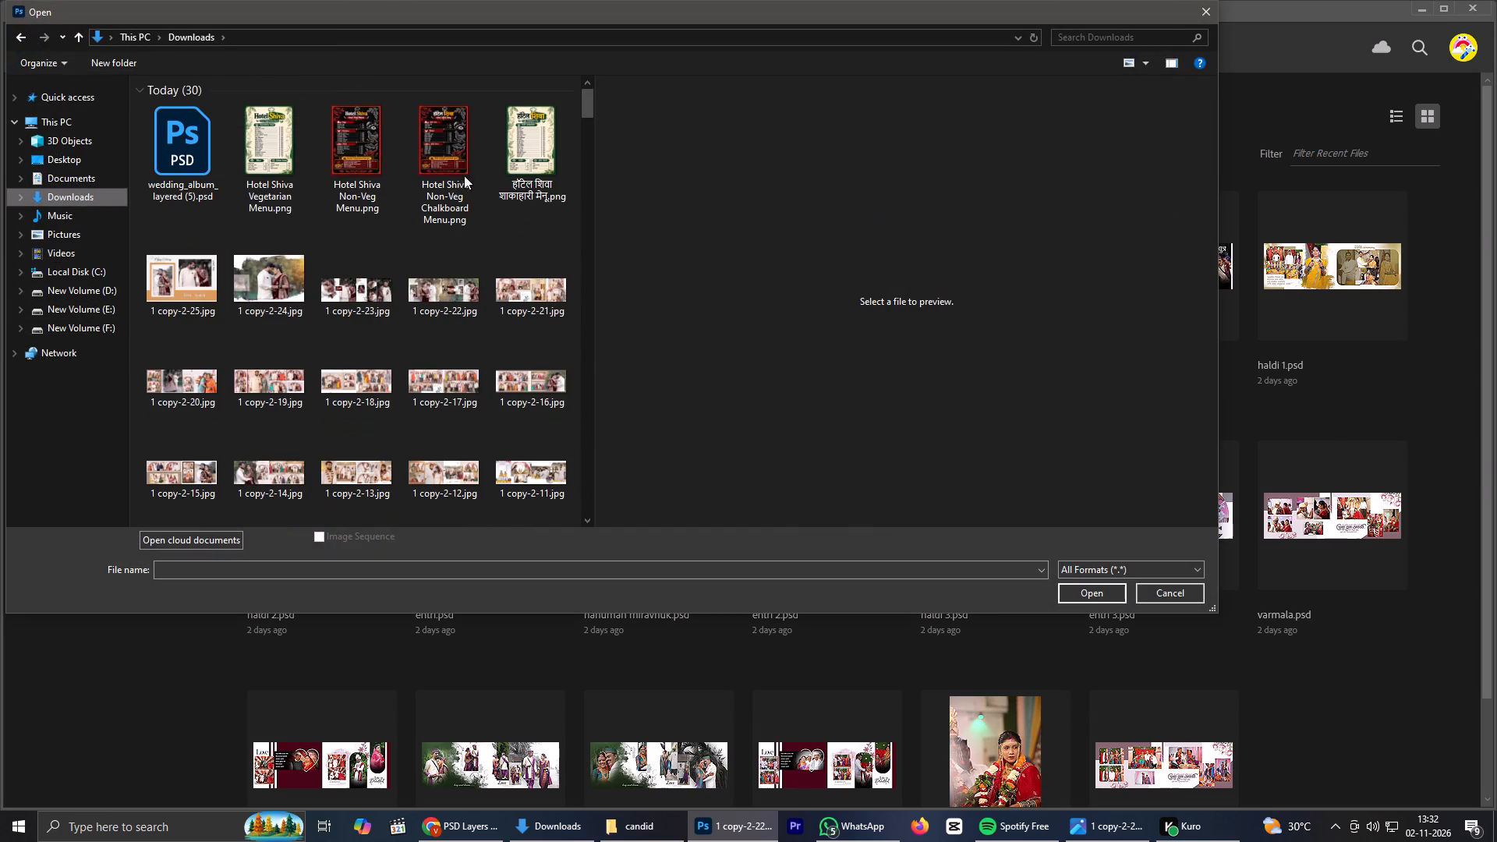
left_click(533, 397)
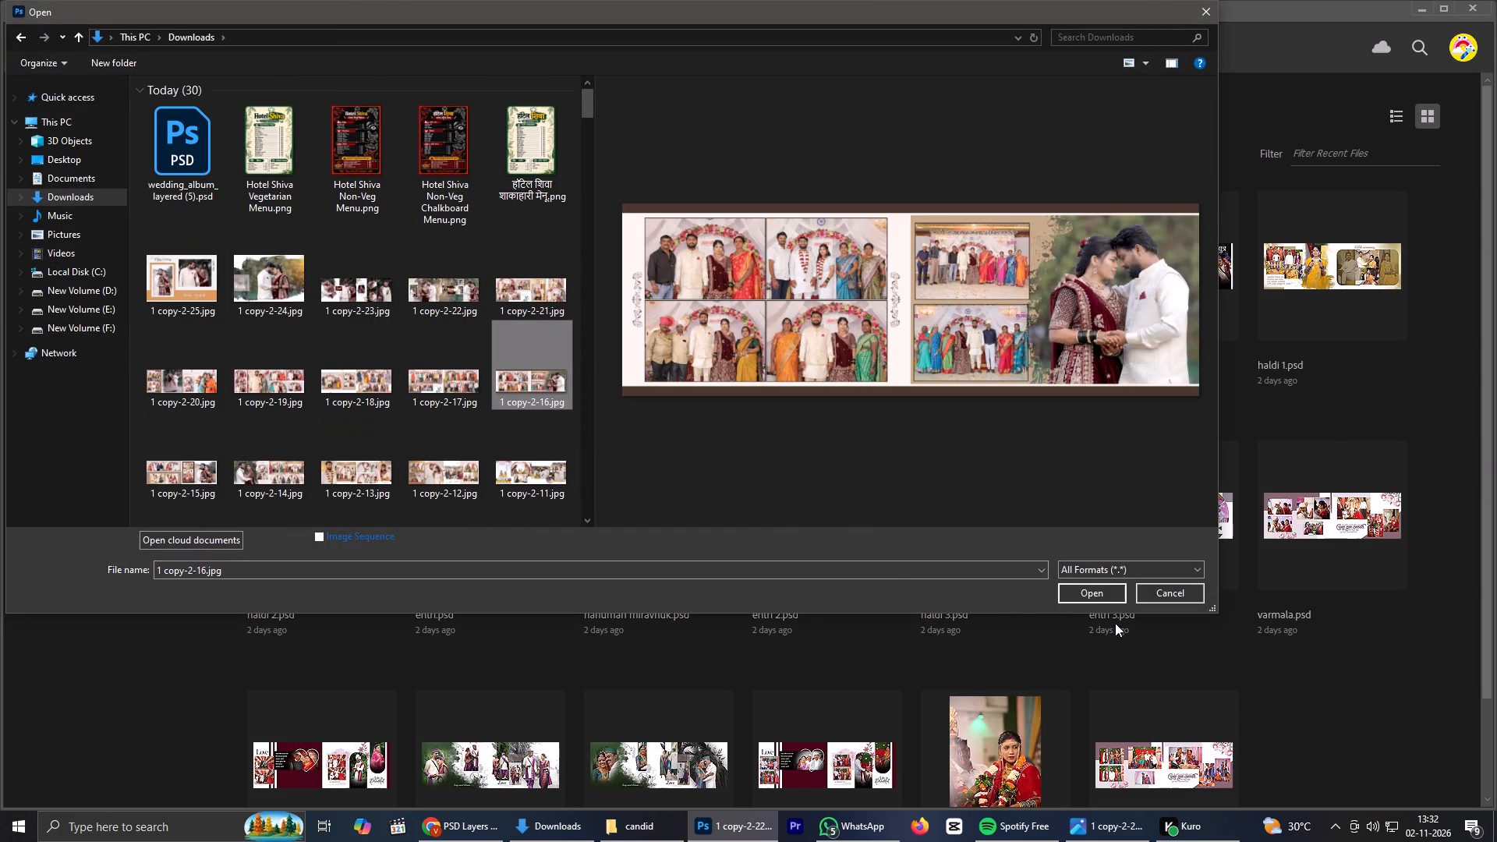
left_click(1109, 597)
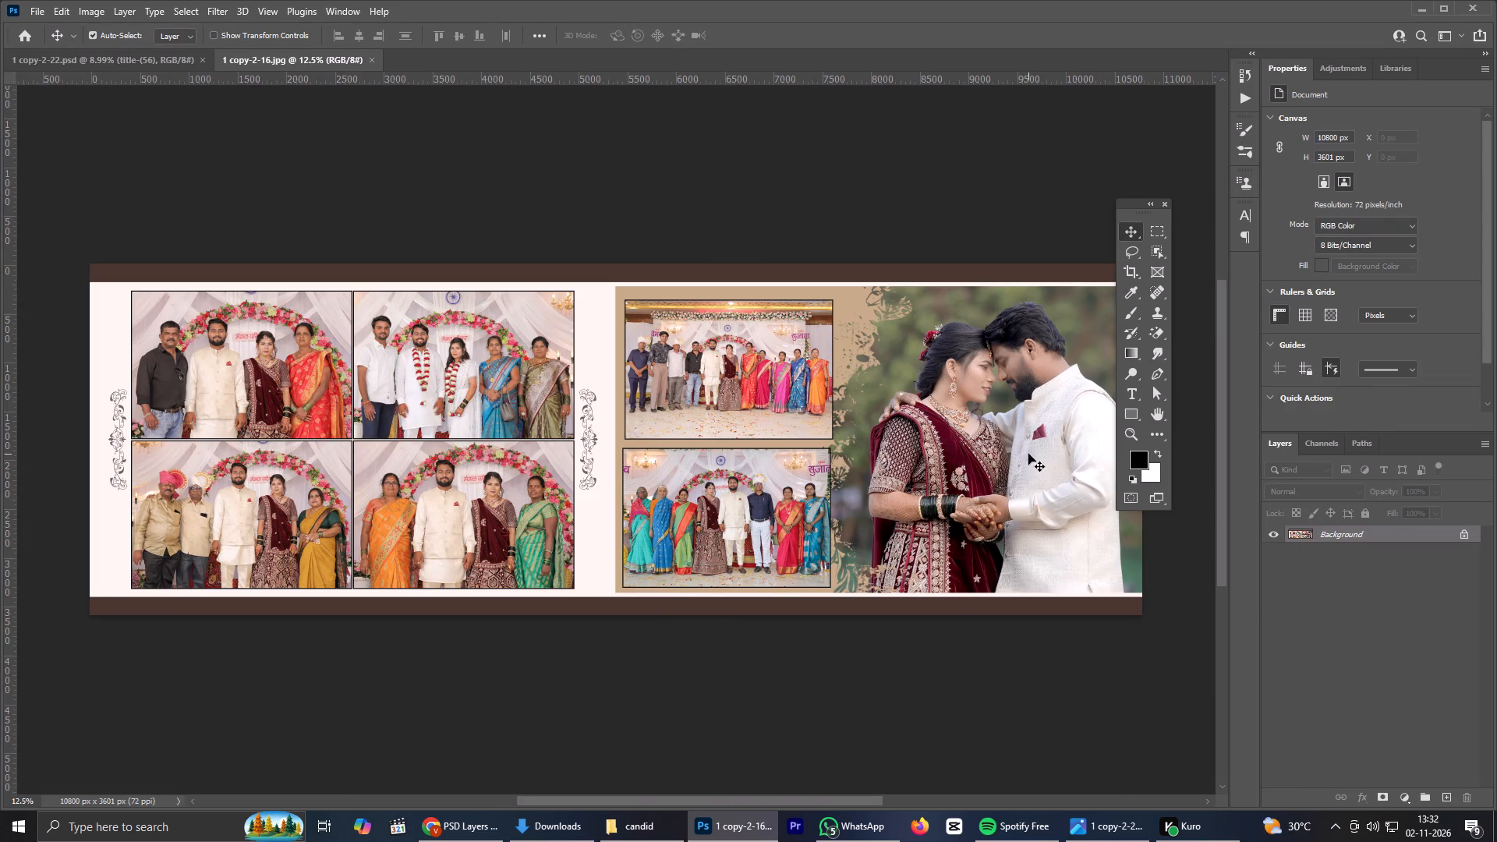
Add a blank layer above the background and duplicate the background layer to the top of the layer stack.
left_click(1445, 796)
left_click_drag(1371, 537, 1372, 565)
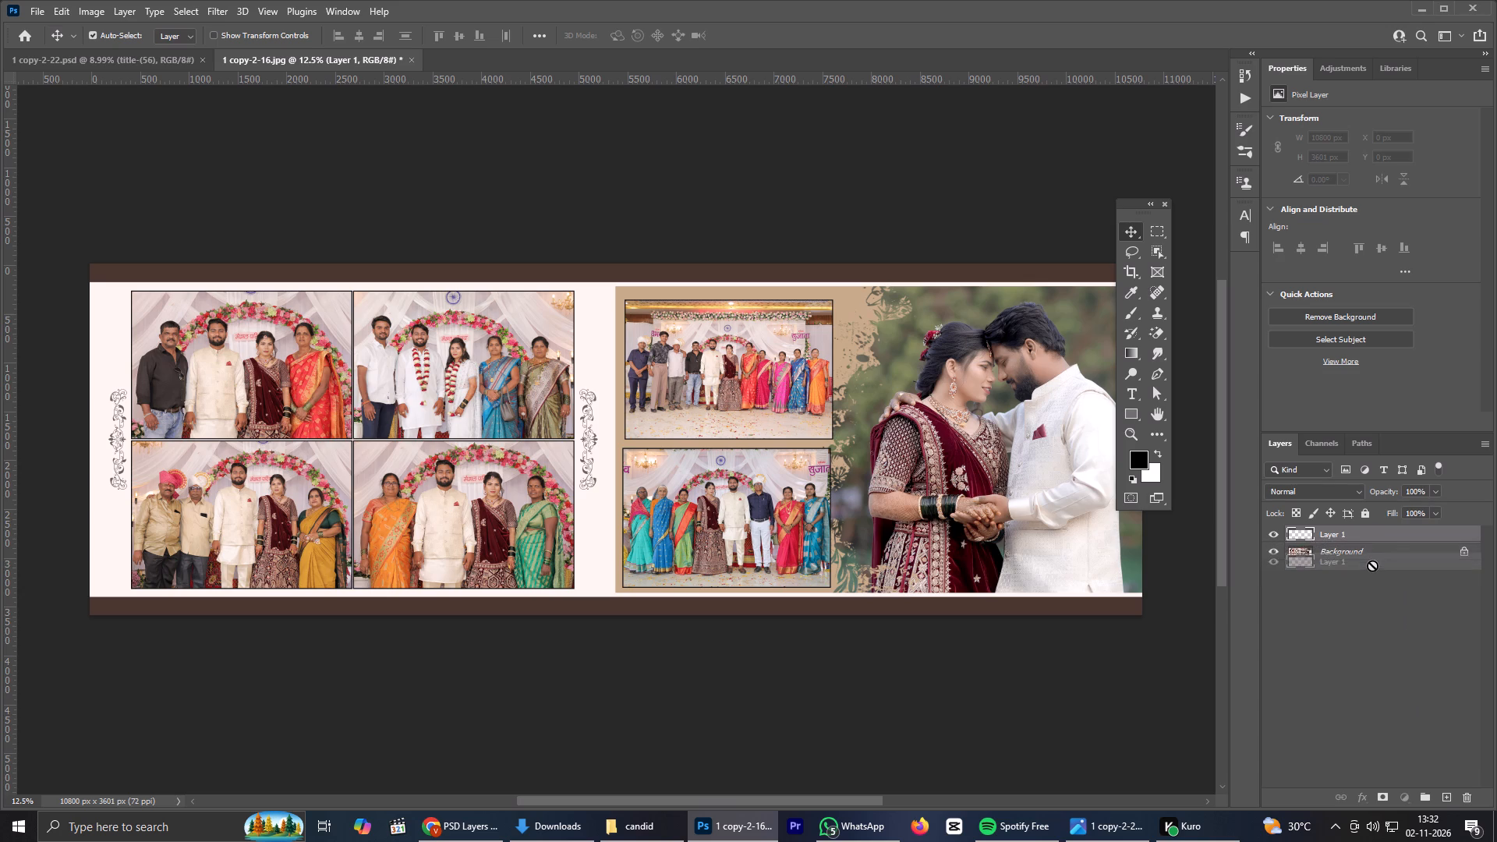
left_click_drag(1372, 565, 1393, 541)
left_click_drag(1351, 553, 1415, 753)
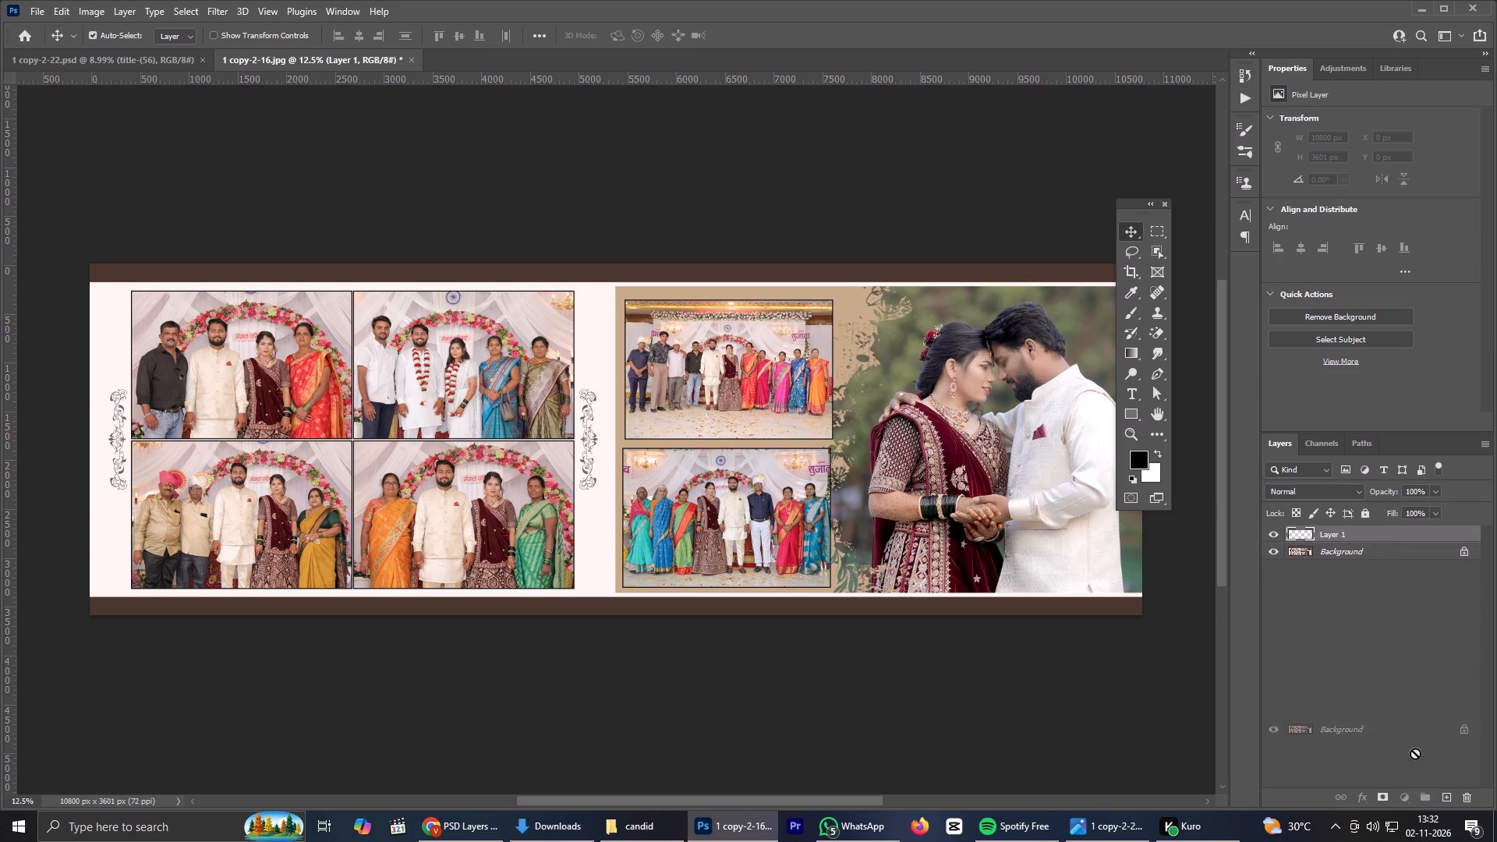
left_click_drag(1415, 753, 1454, 805)
left_click_drag(1370, 549, 1370, 528)
Create a layer group above the blank layer containing a solid colour fill in #49362f sampled from the spread's brown border.
left_click(1363, 549)
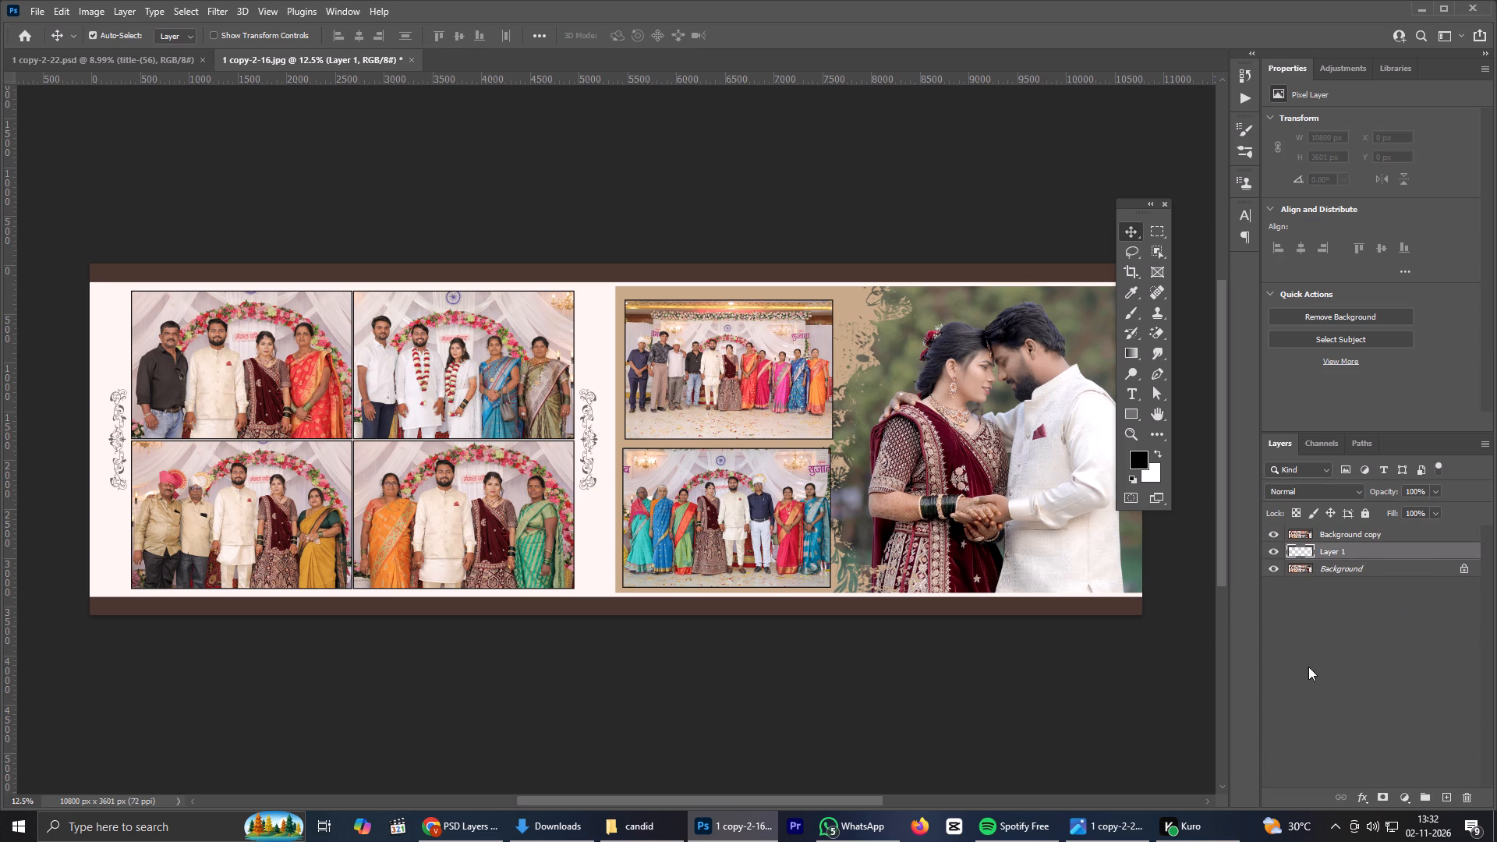
left_click(1414, 797)
left_click(1400, 797)
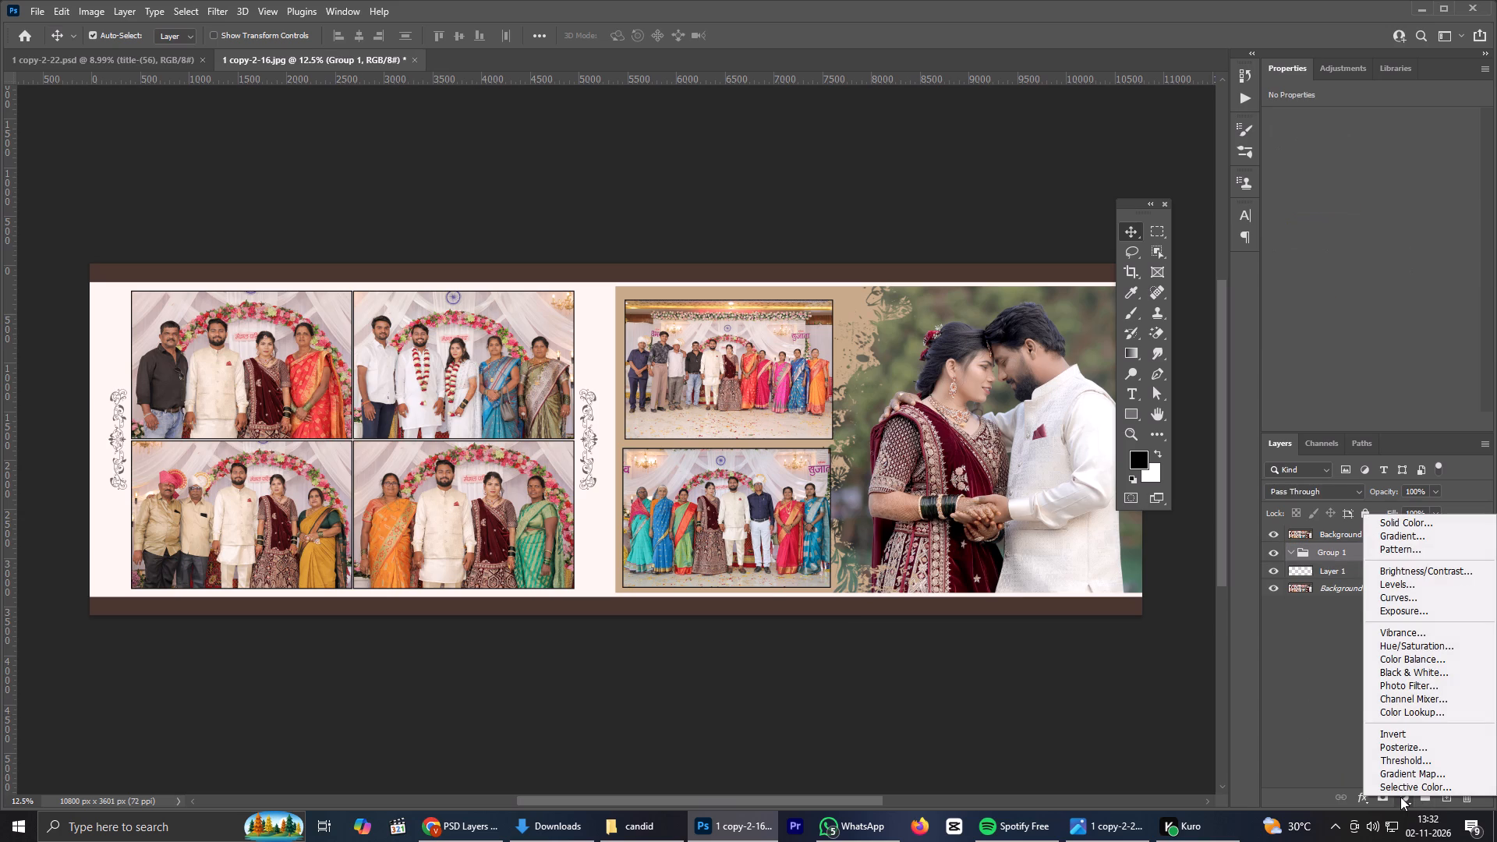
left_click(1401, 525)
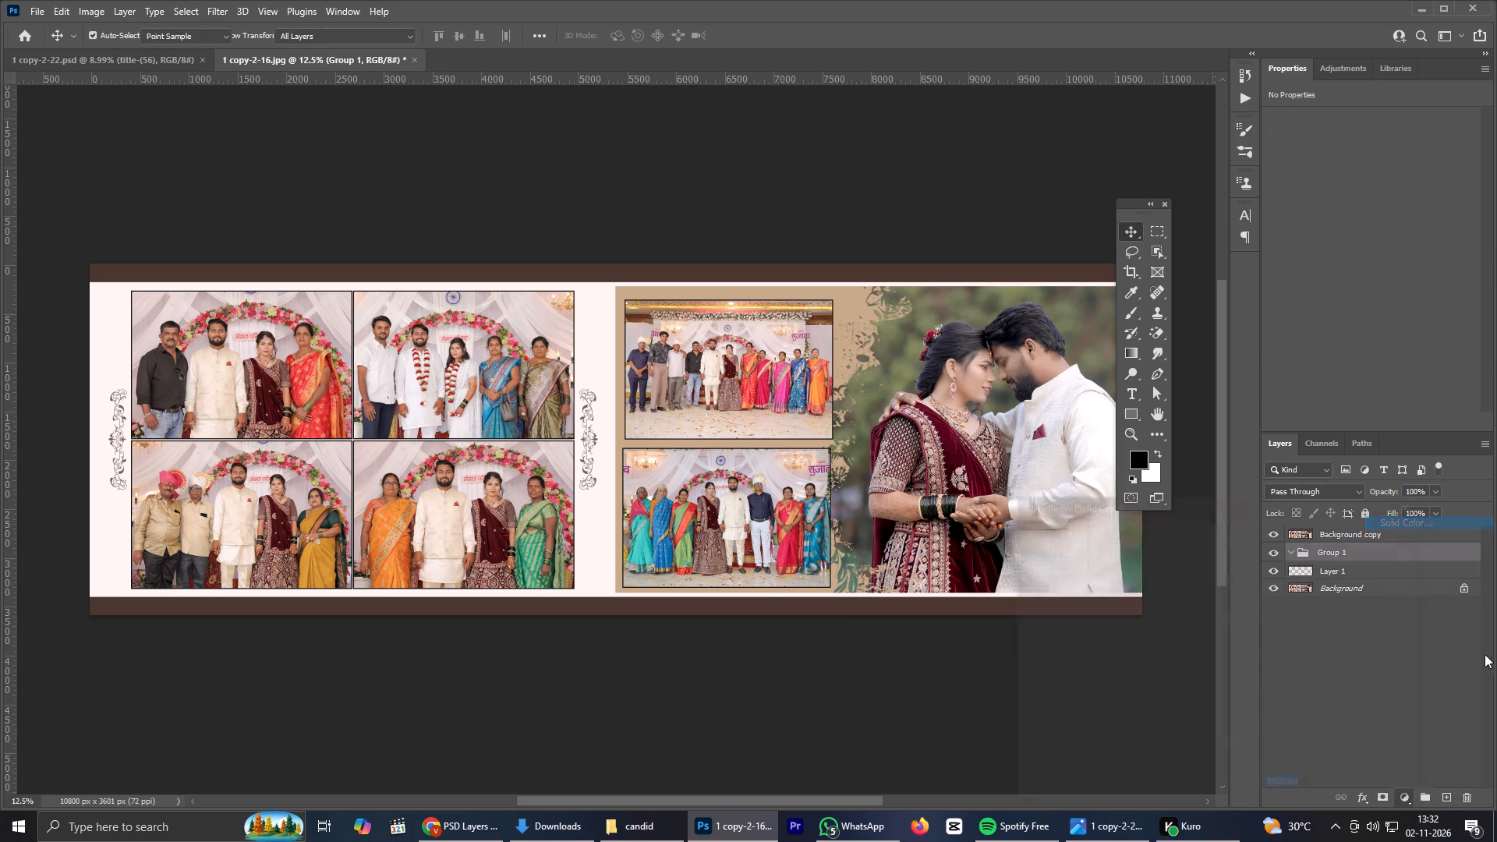
left_click(848, 278)
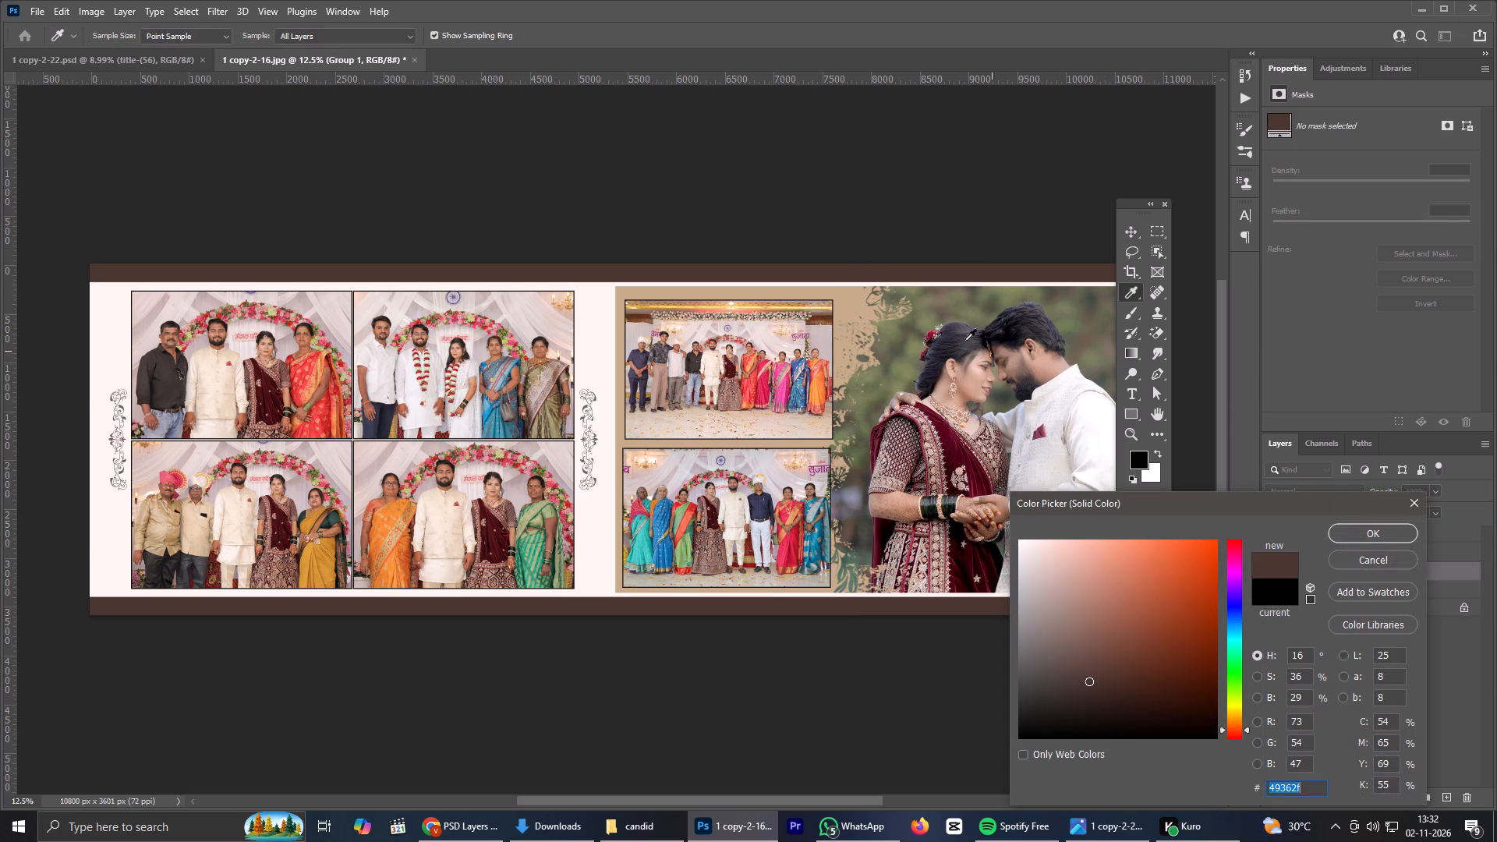
left_click(918, 267)
left_click(1383, 529)
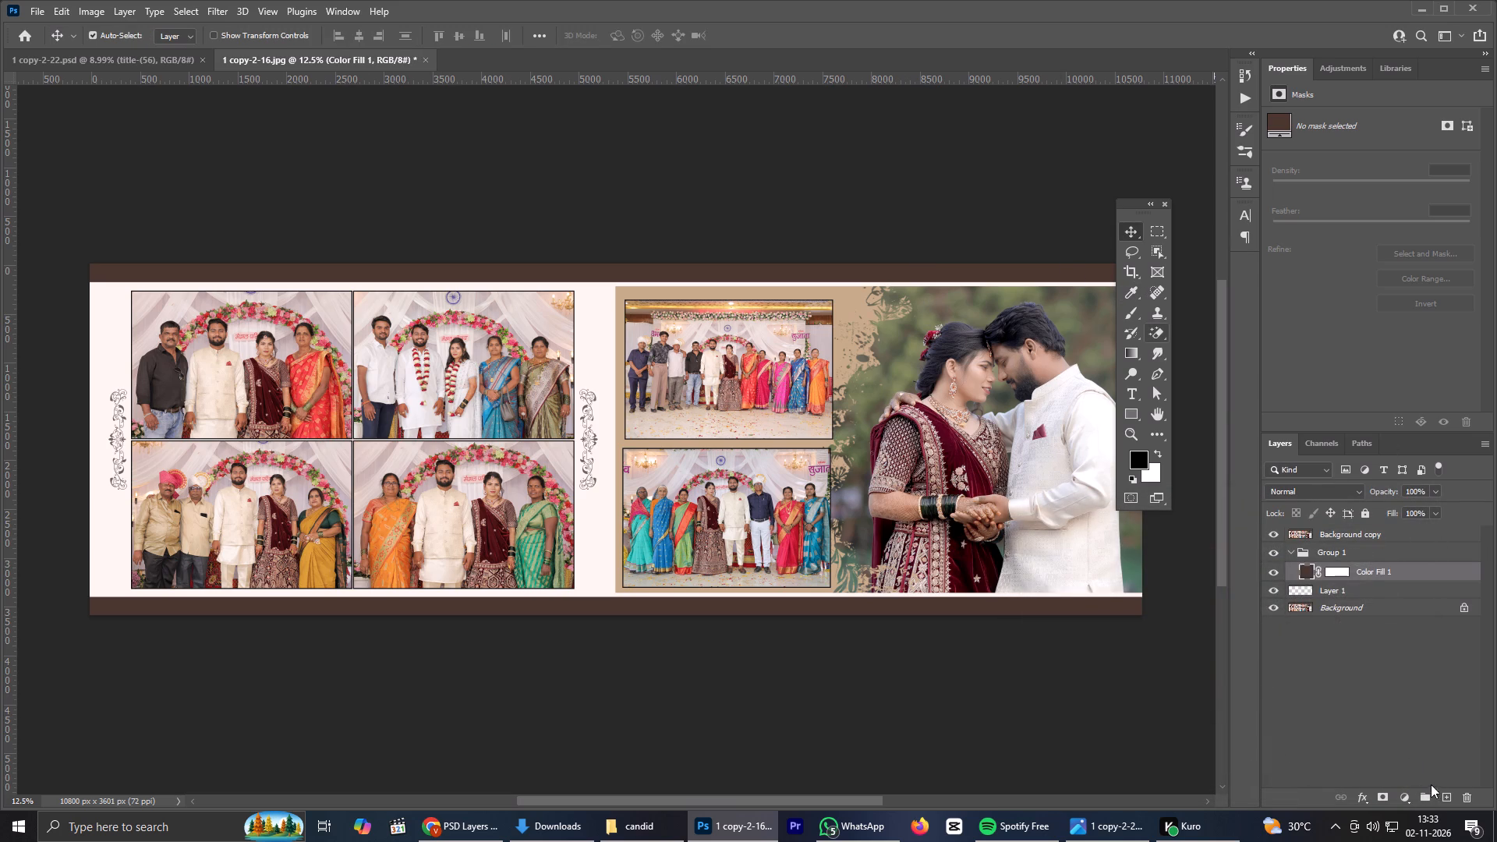
Draw a rectangle about 10868 × 3239 px on a new layer, covering the full-width area between the brown bands.
left_click(1446, 798)
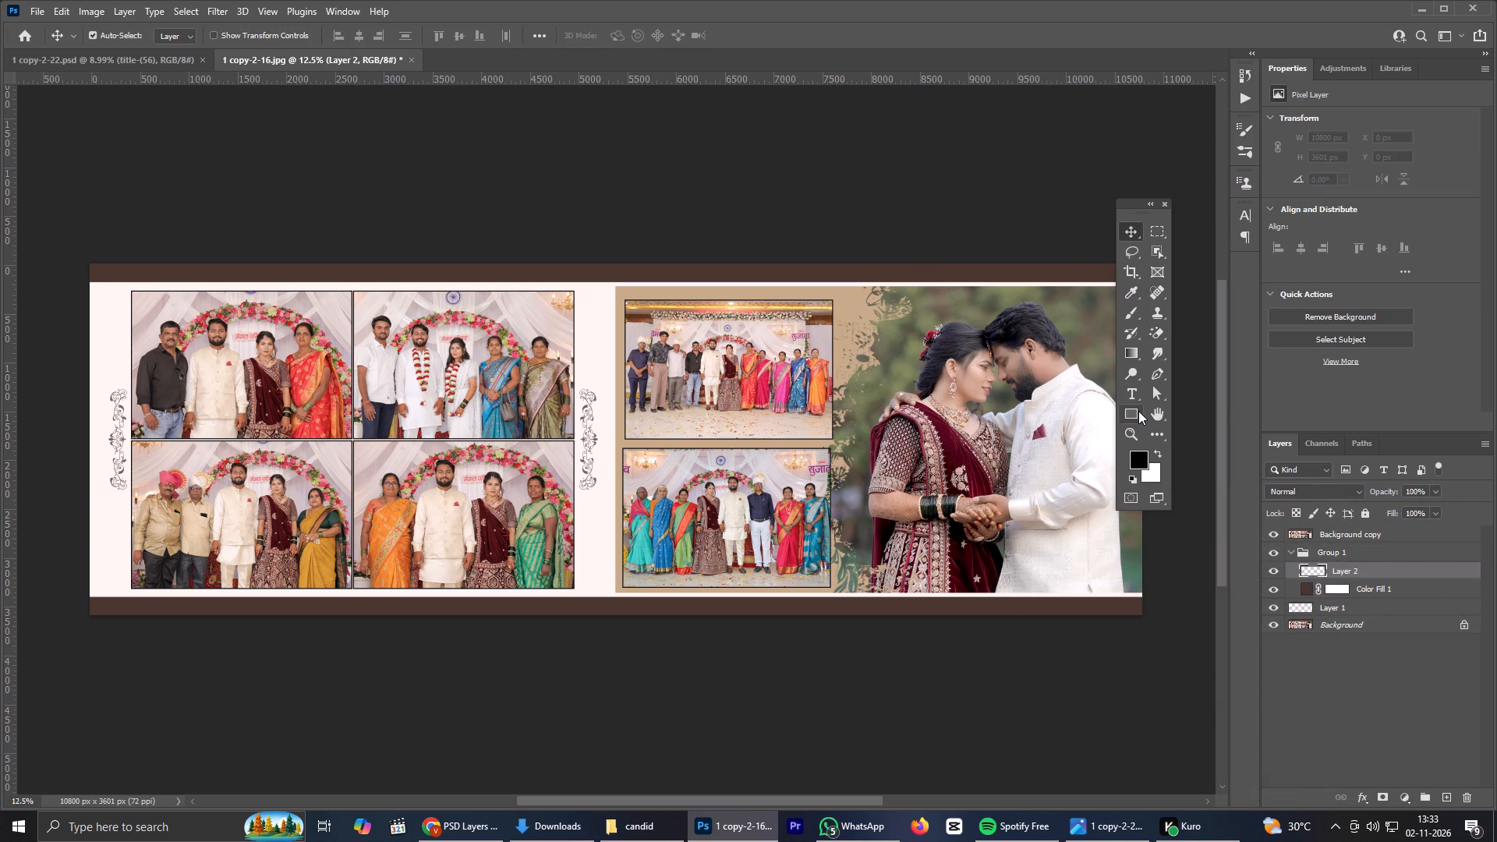
left_click(1137, 412)
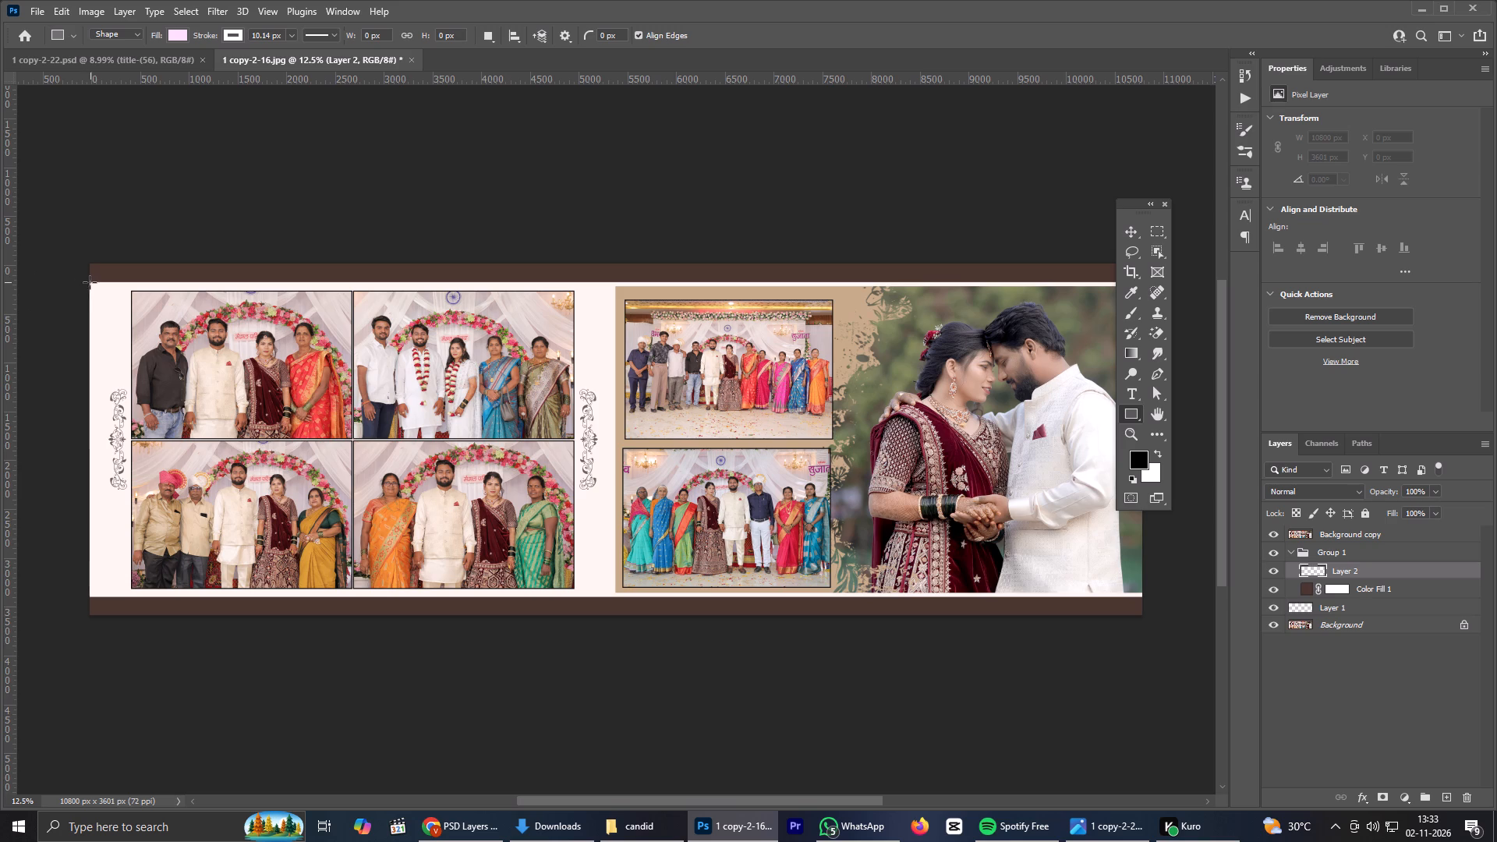
left_click_drag(88, 281, 1147, 600)
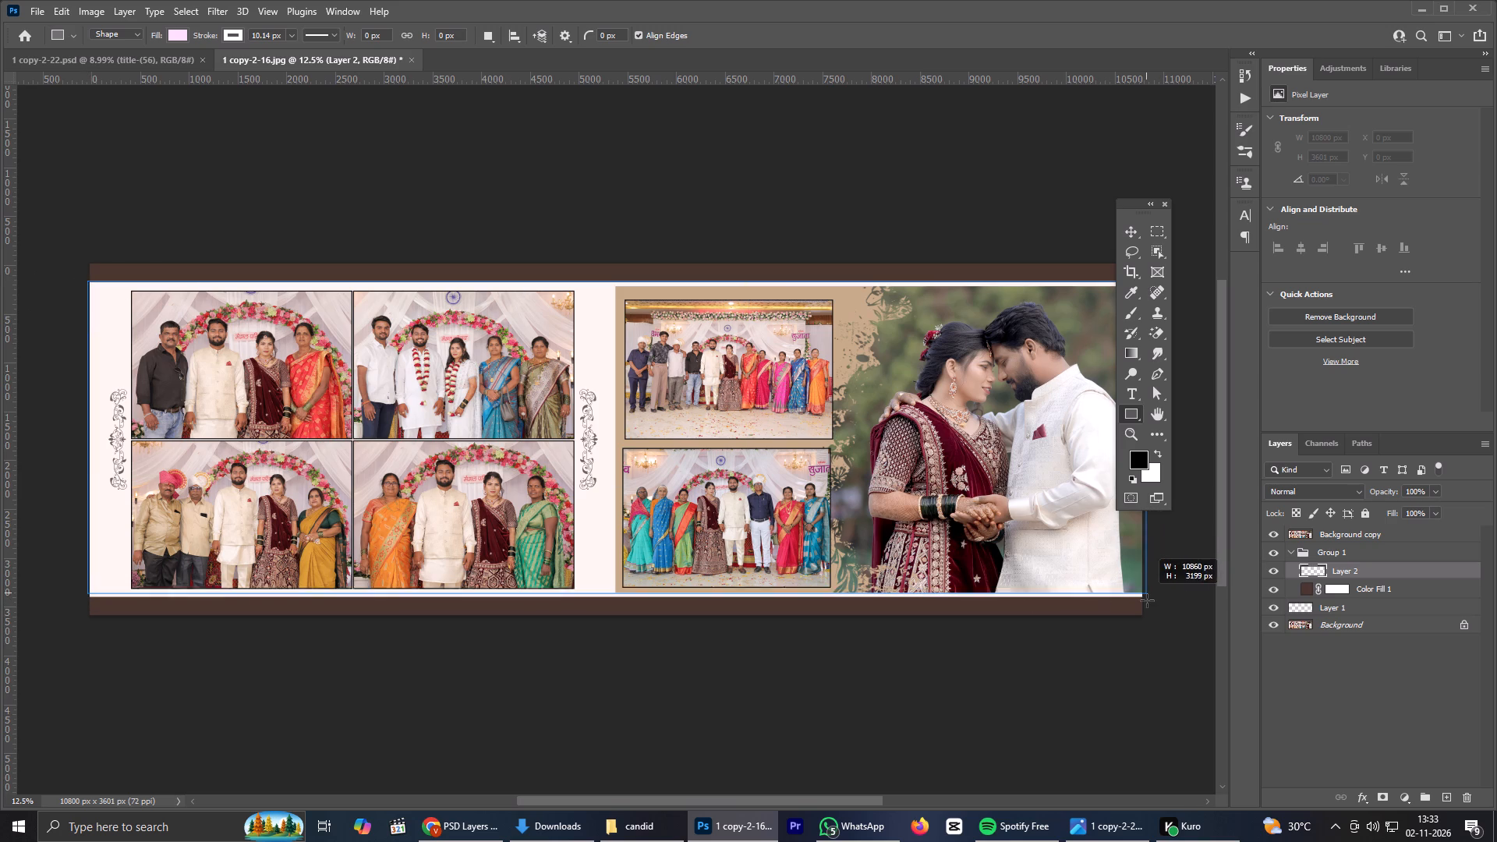
left_click_drag(1147, 600, 1147, 597)
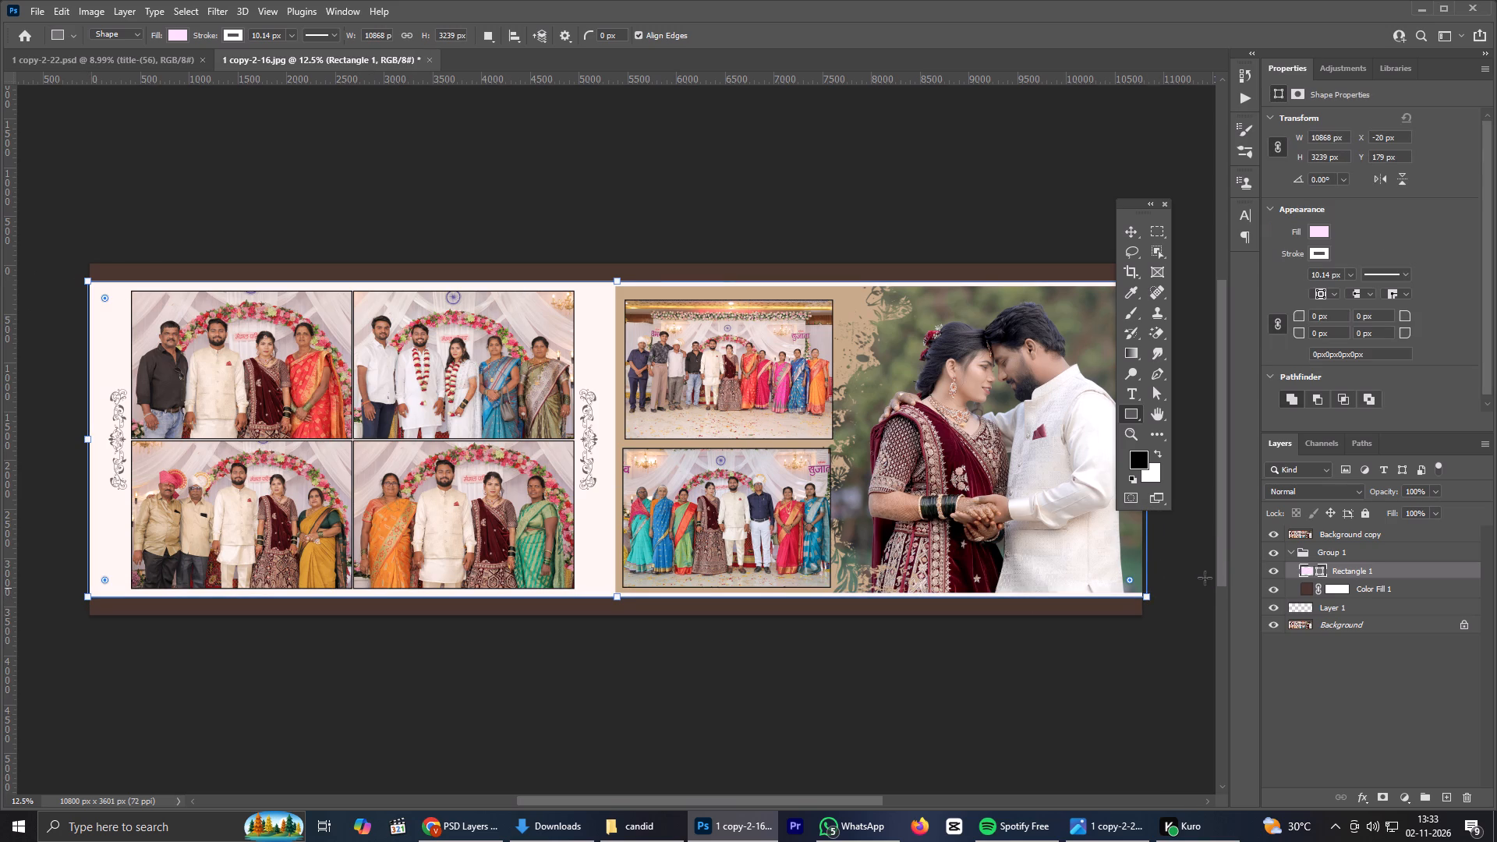
Set the full-width rectangle's fill to off-white #fff6f1, sampled from the border strip above the couple photo.
left_click(1312, 233)
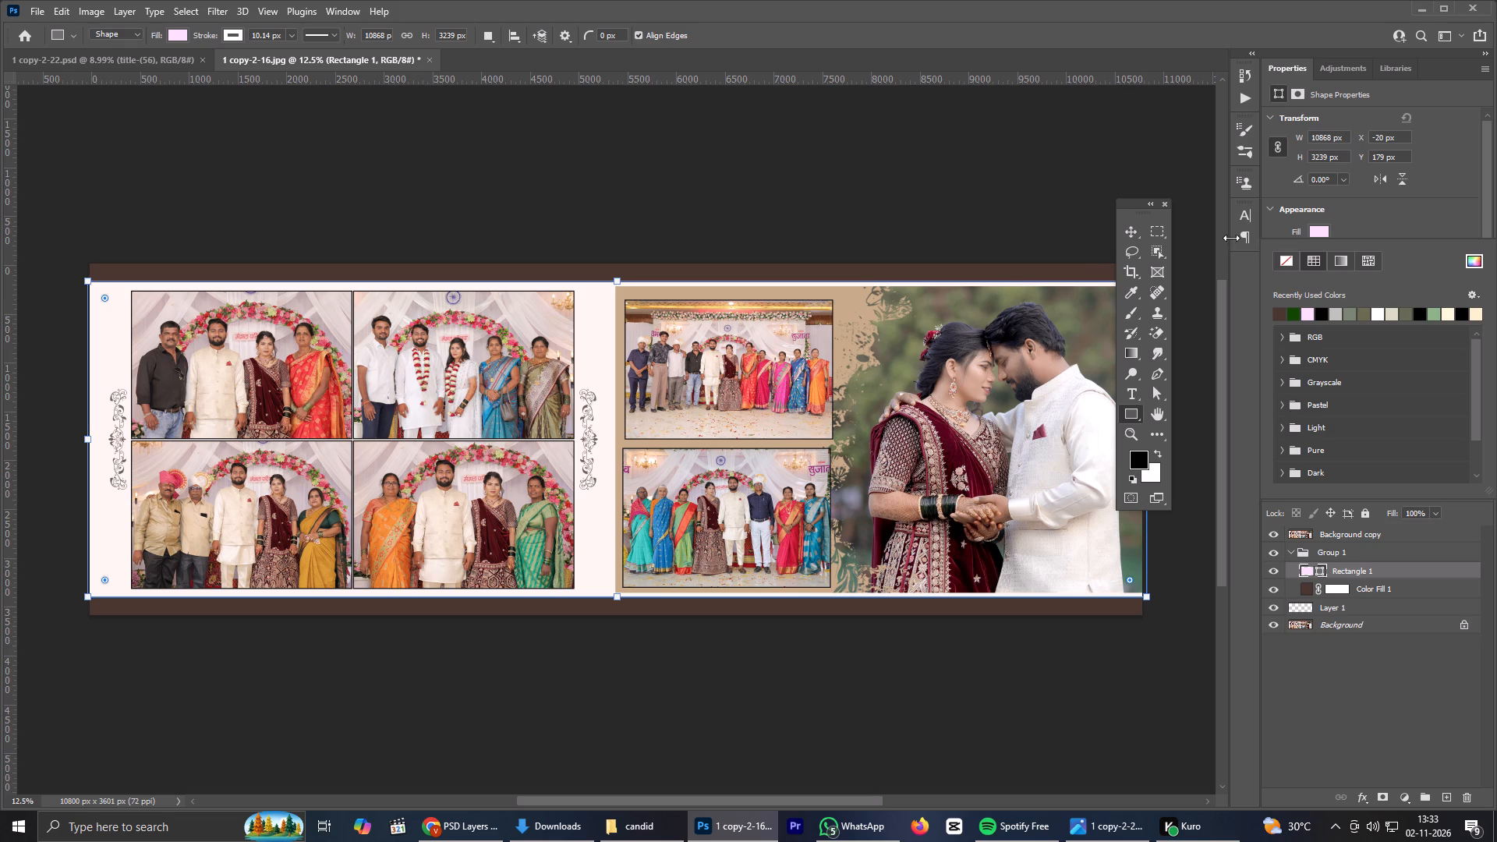
left_click(1478, 254)
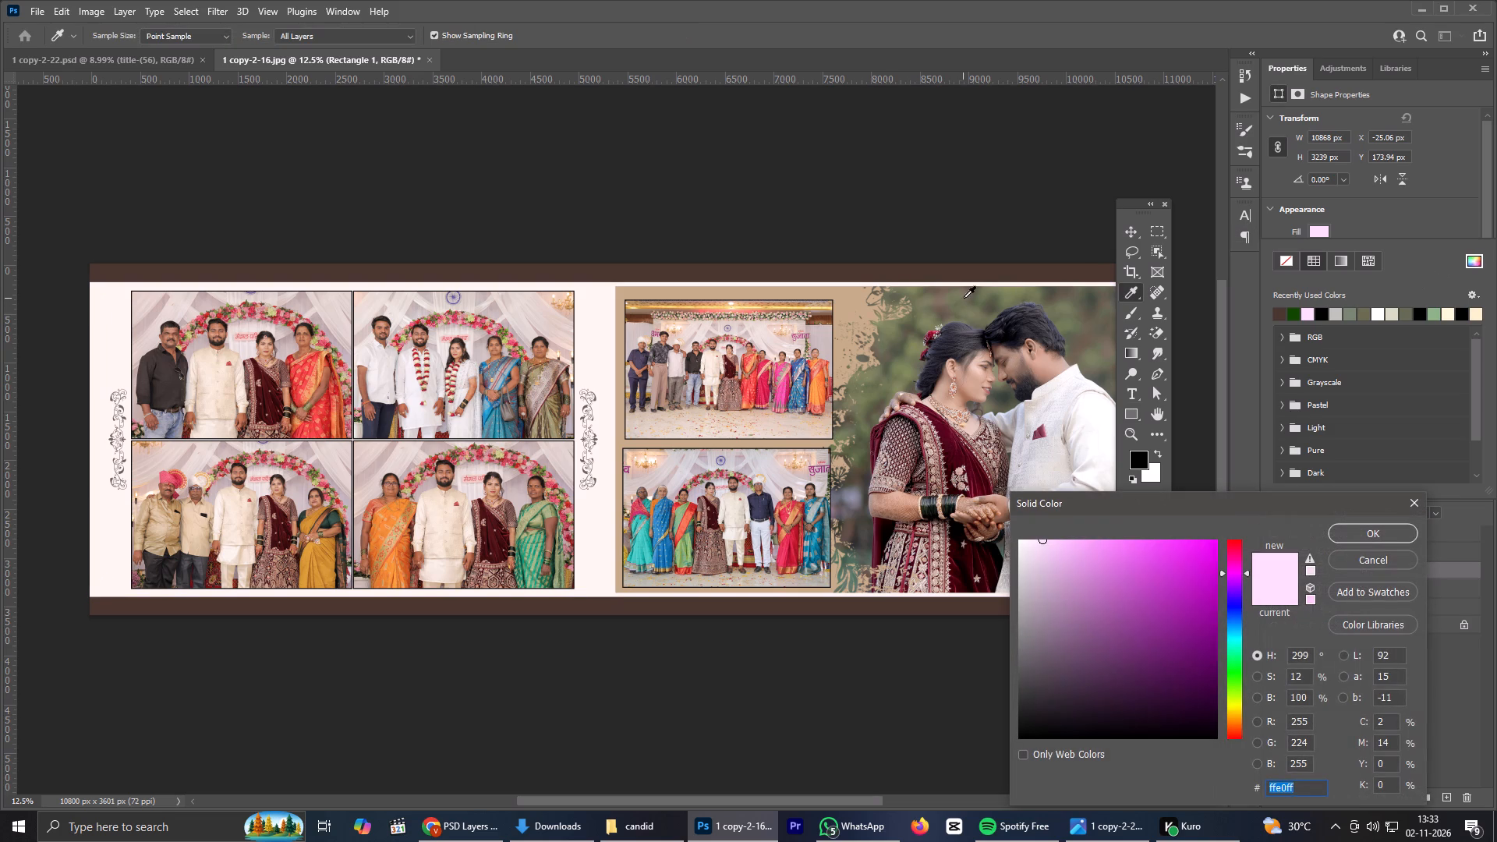
left_click(951, 283)
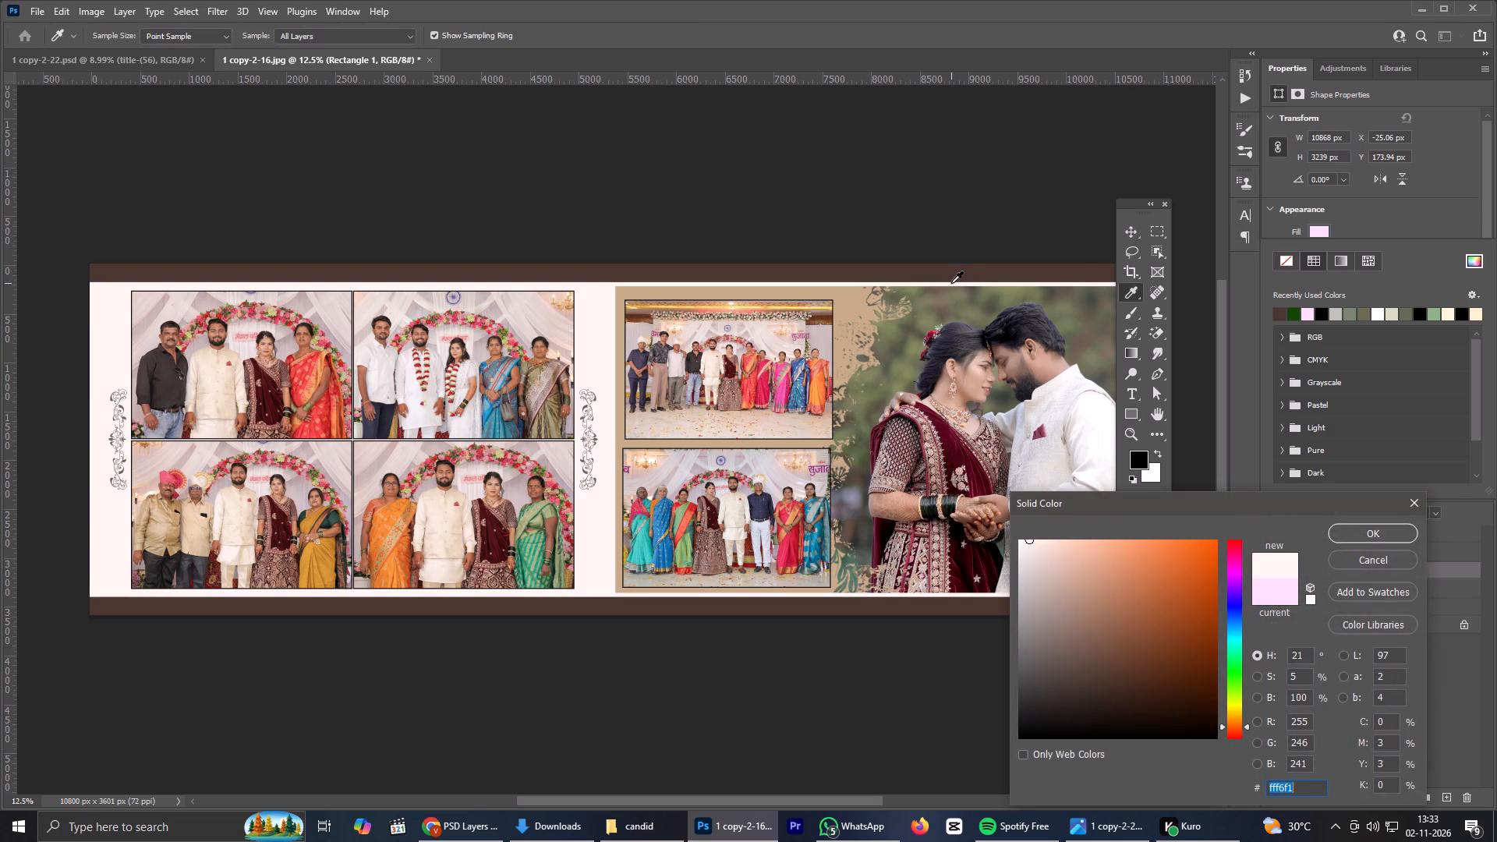
left_click(1387, 536)
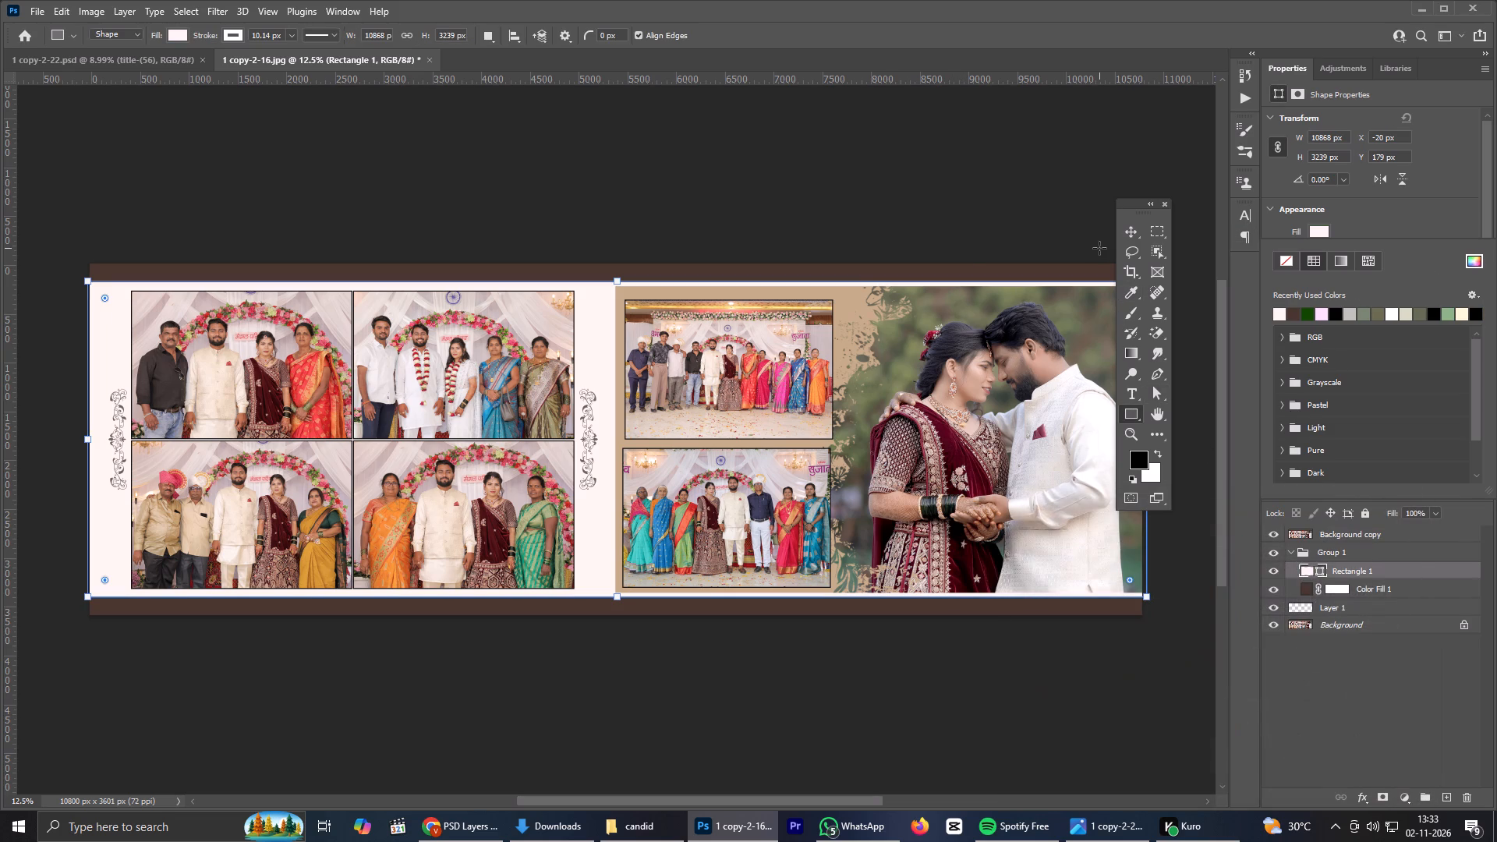
left_click(1122, 234)
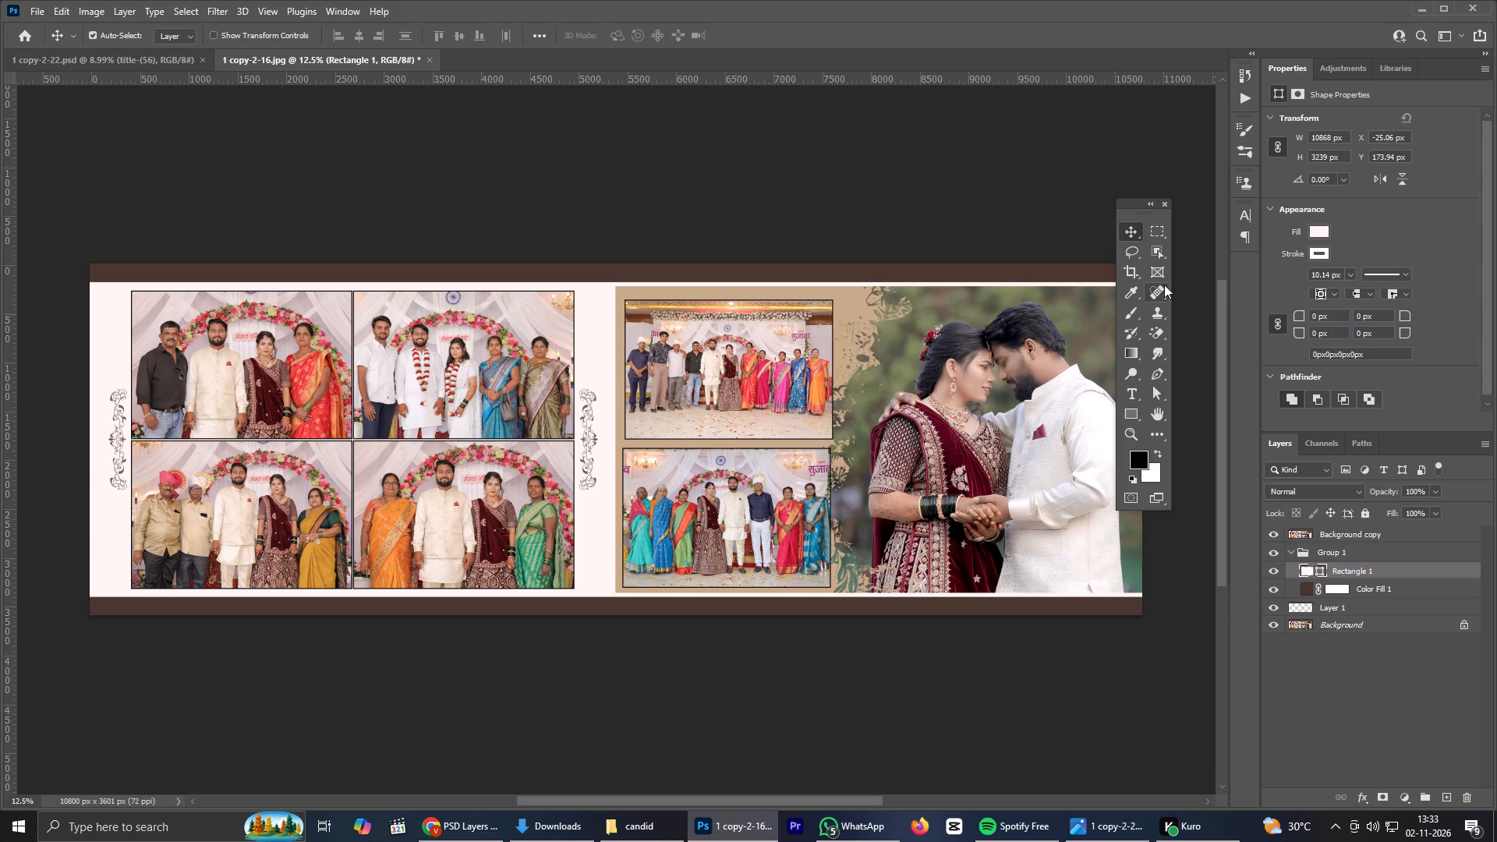
Draw a rectangle about 5404 × 3143 px on a new layer above the collapsed group, covering the spread's right-hand tan and couple-photo panel.
left_click(1293, 548)
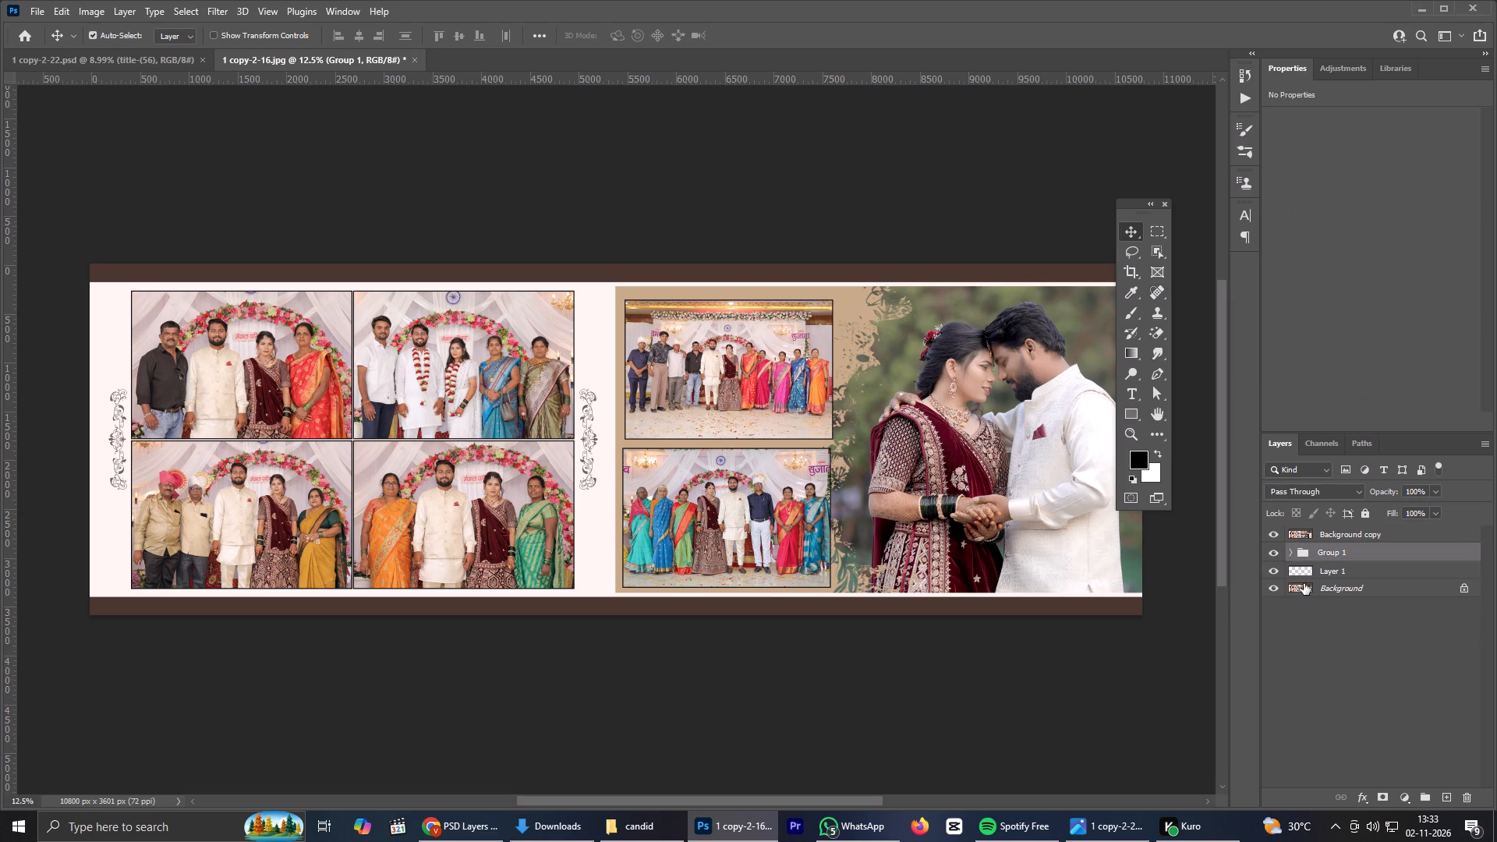
left_click(1445, 802)
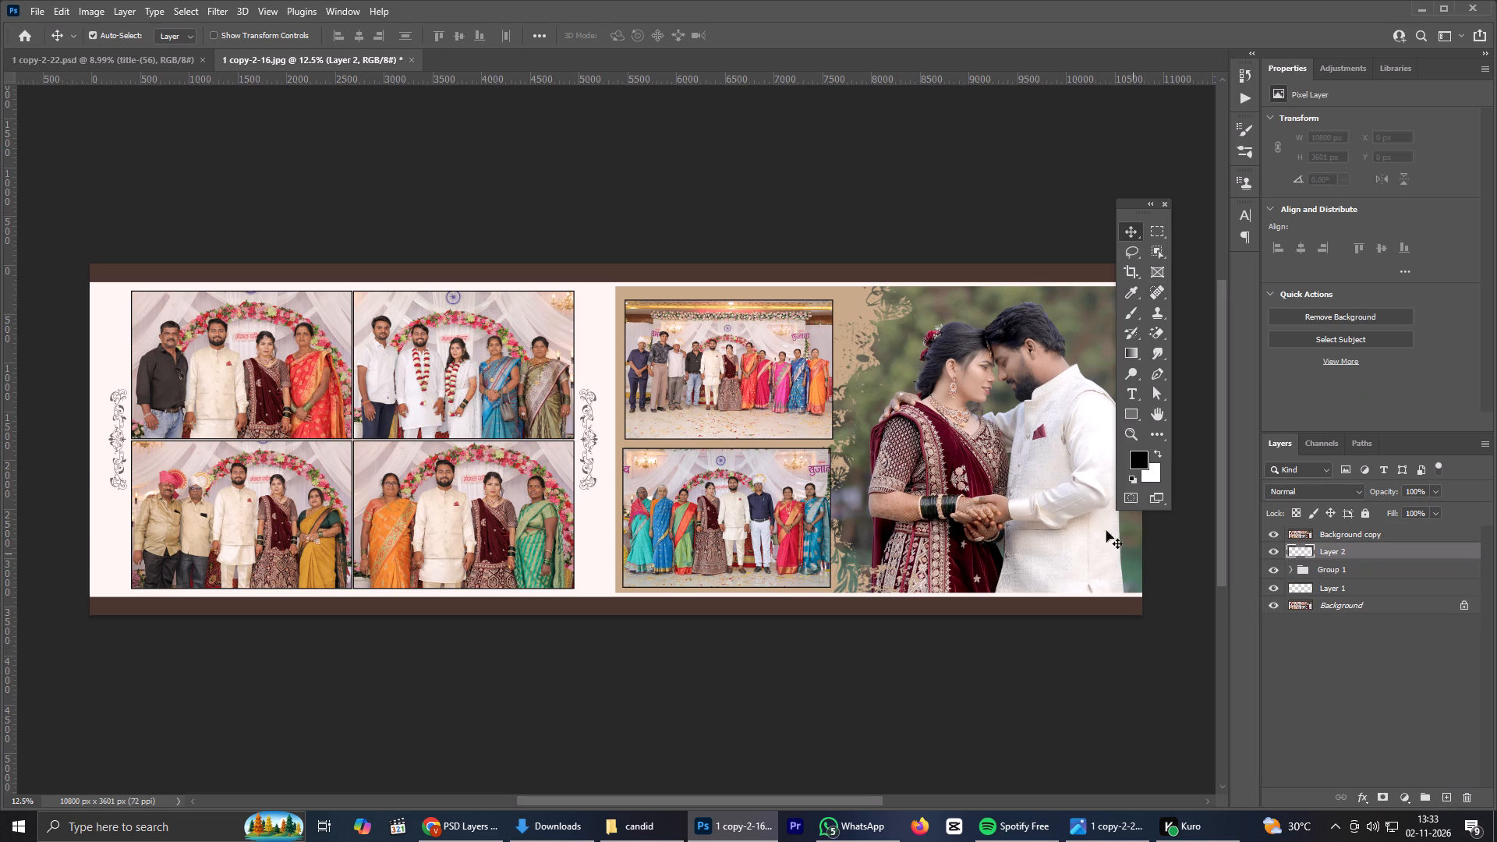
left_click(1134, 415)
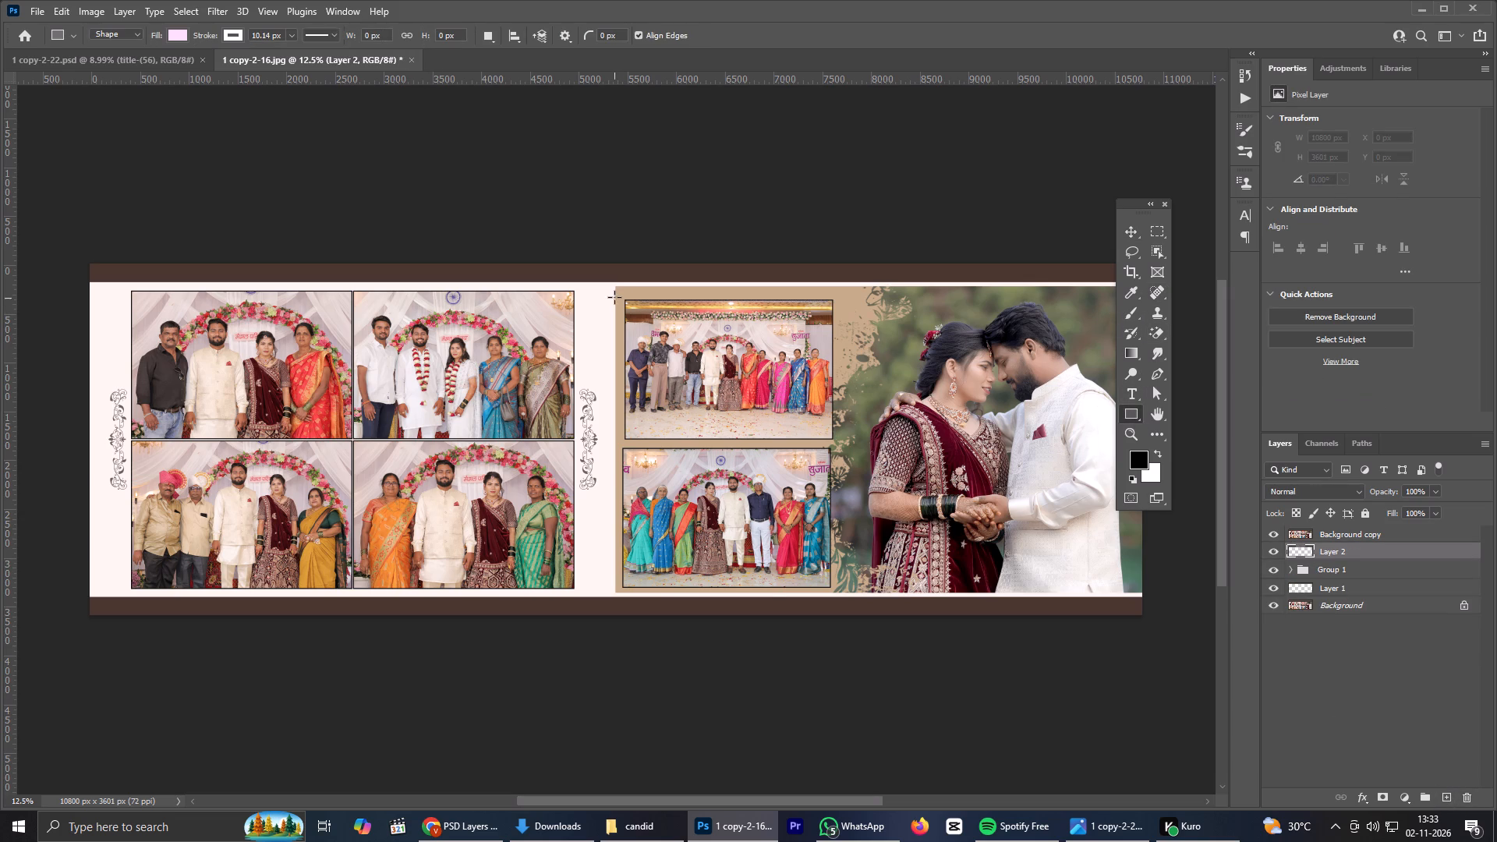
left_click_drag(615, 285, 1079, 547)
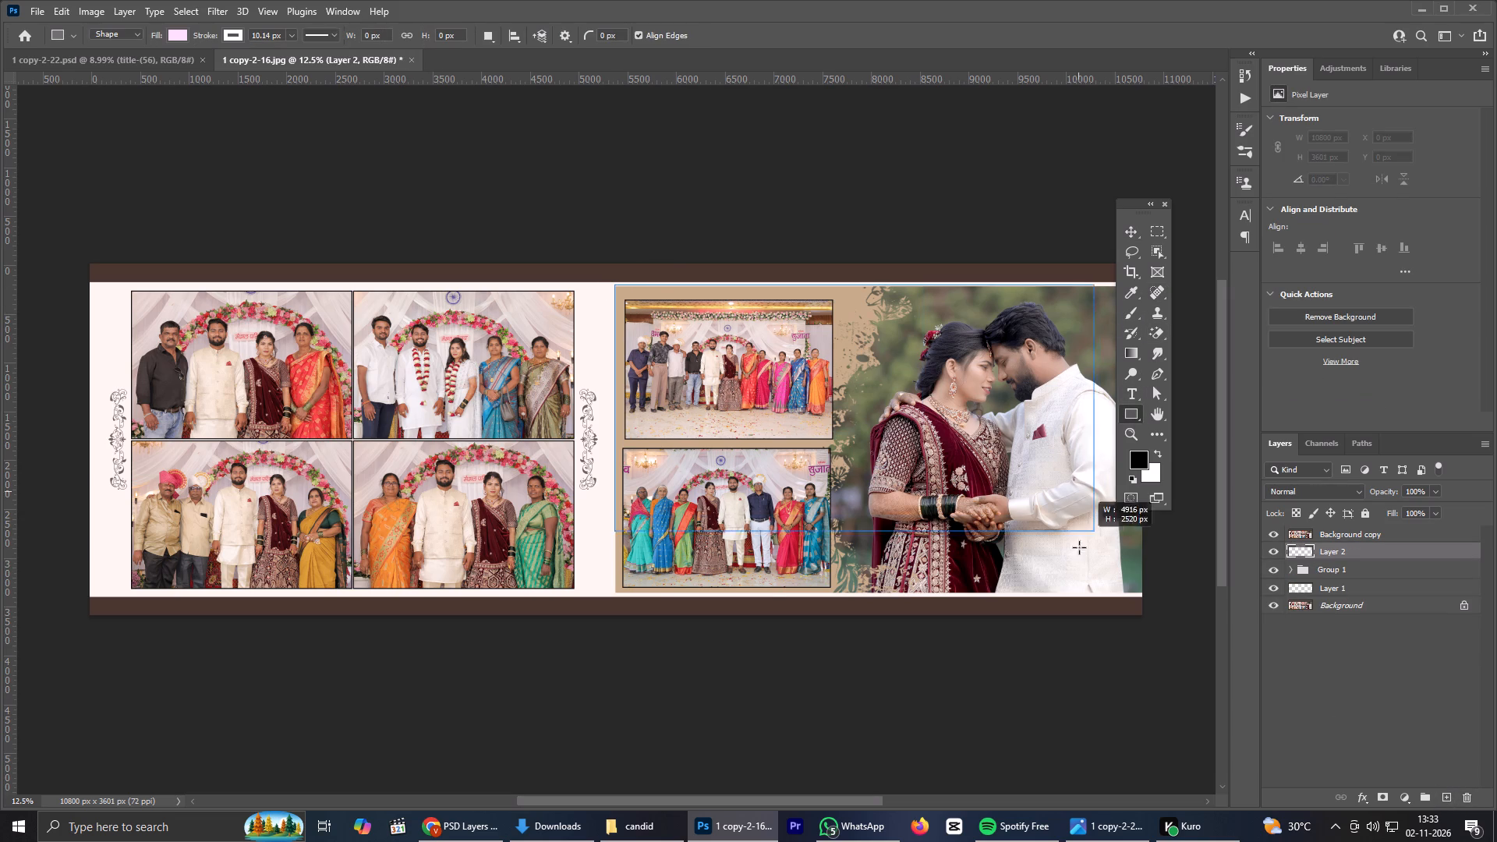
left_click_drag(1079, 547, 1151, 594)
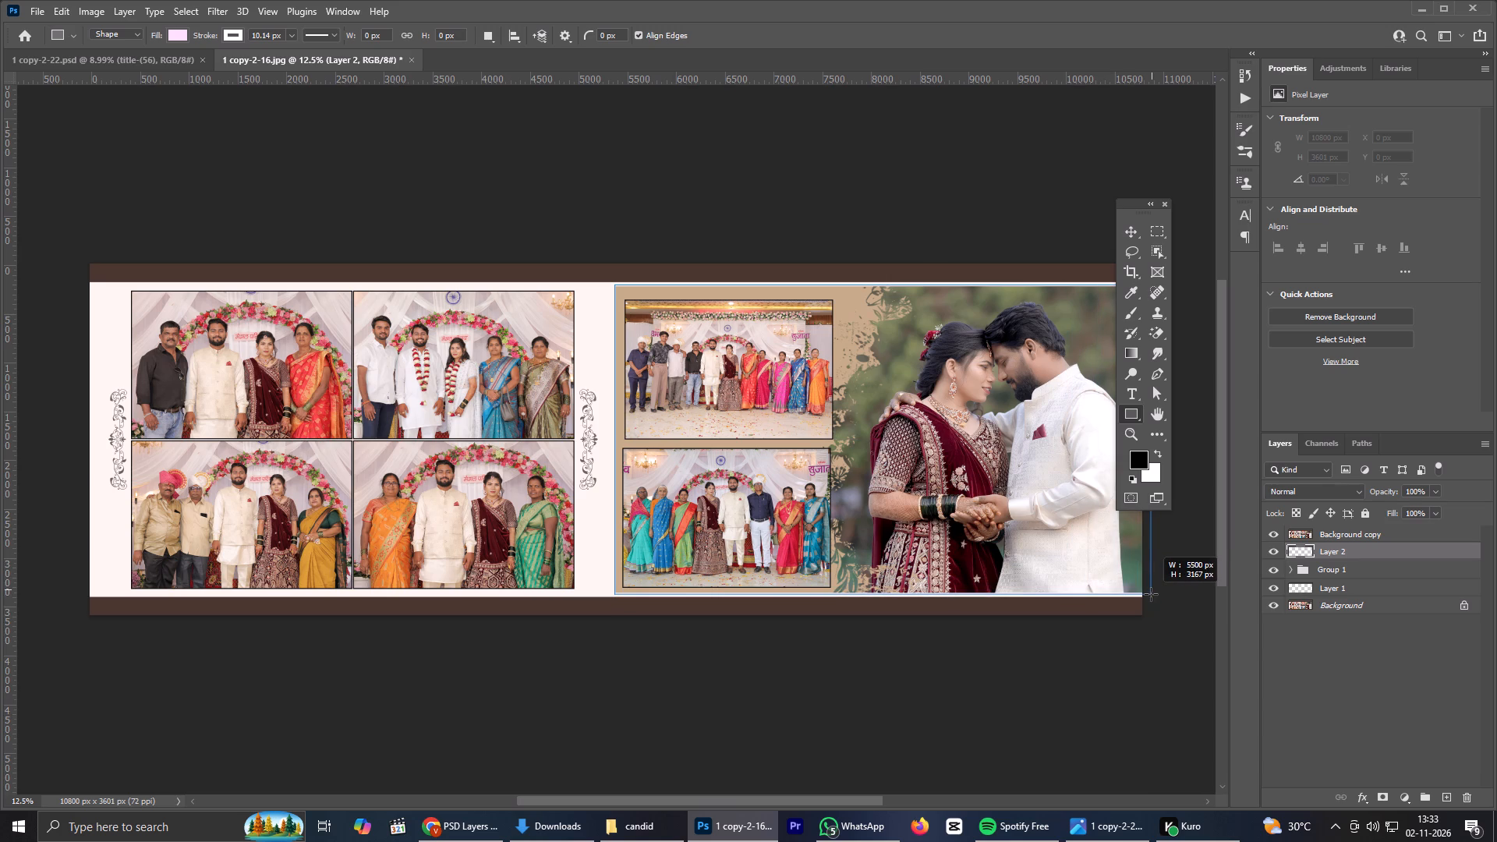
left_click_drag(1151, 594, 1149, 592)
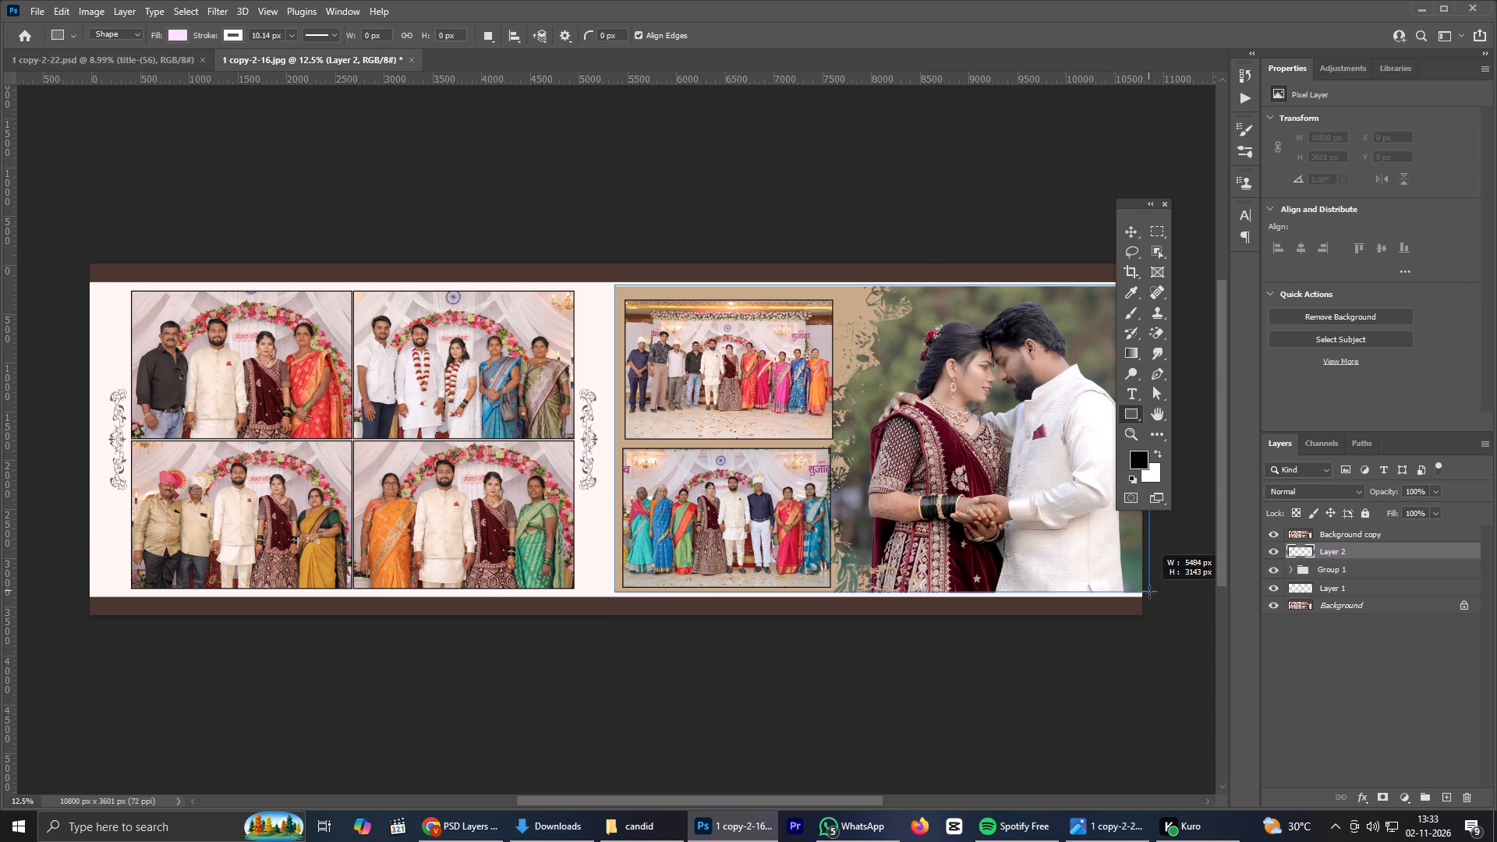
left_click_drag(1149, 592, 1145, 592)
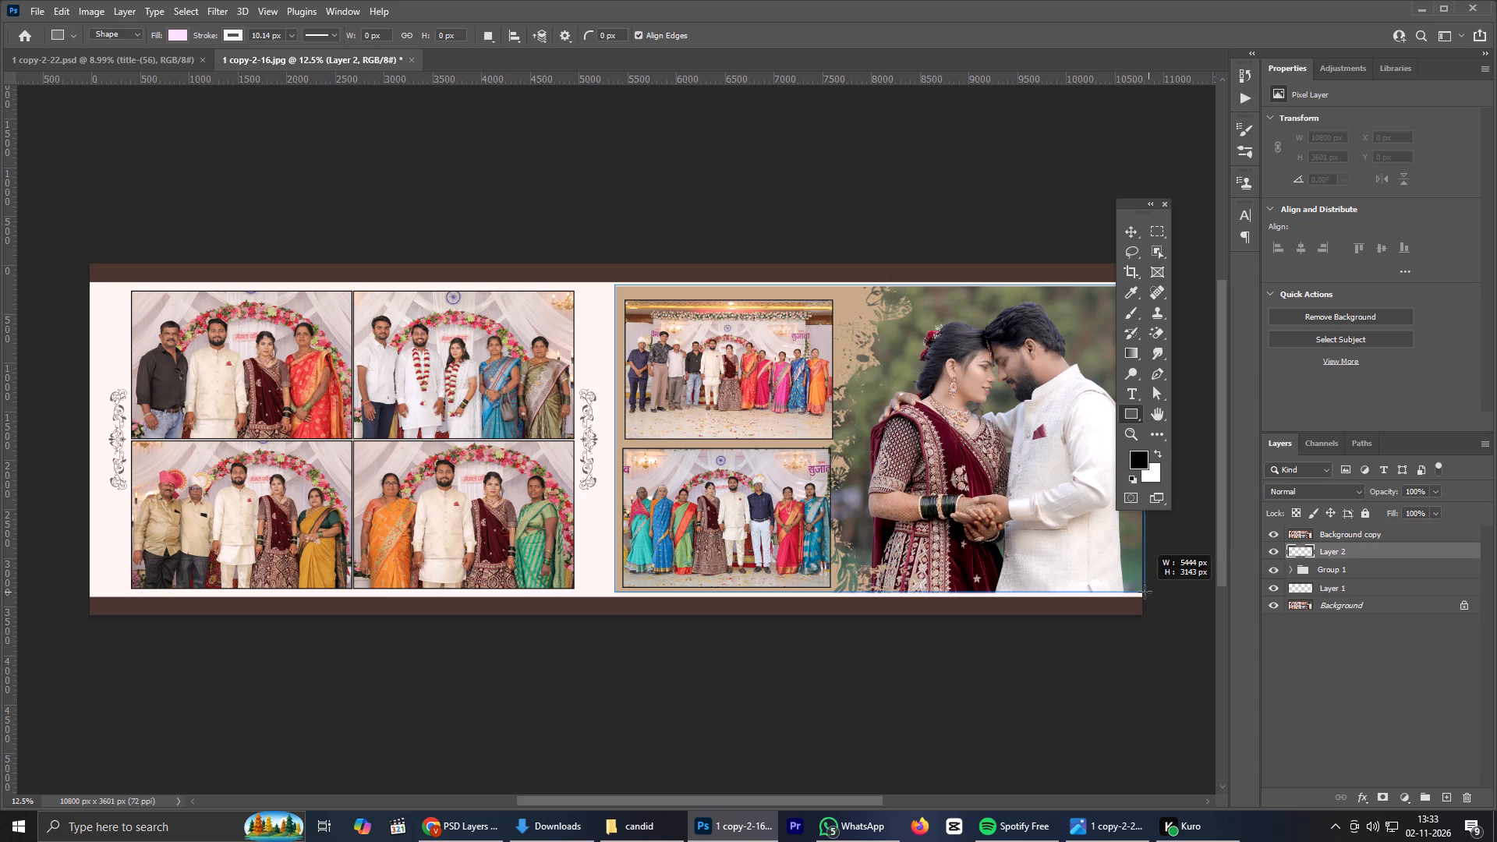
left_click_drag(1145, 592, 1141, 592)
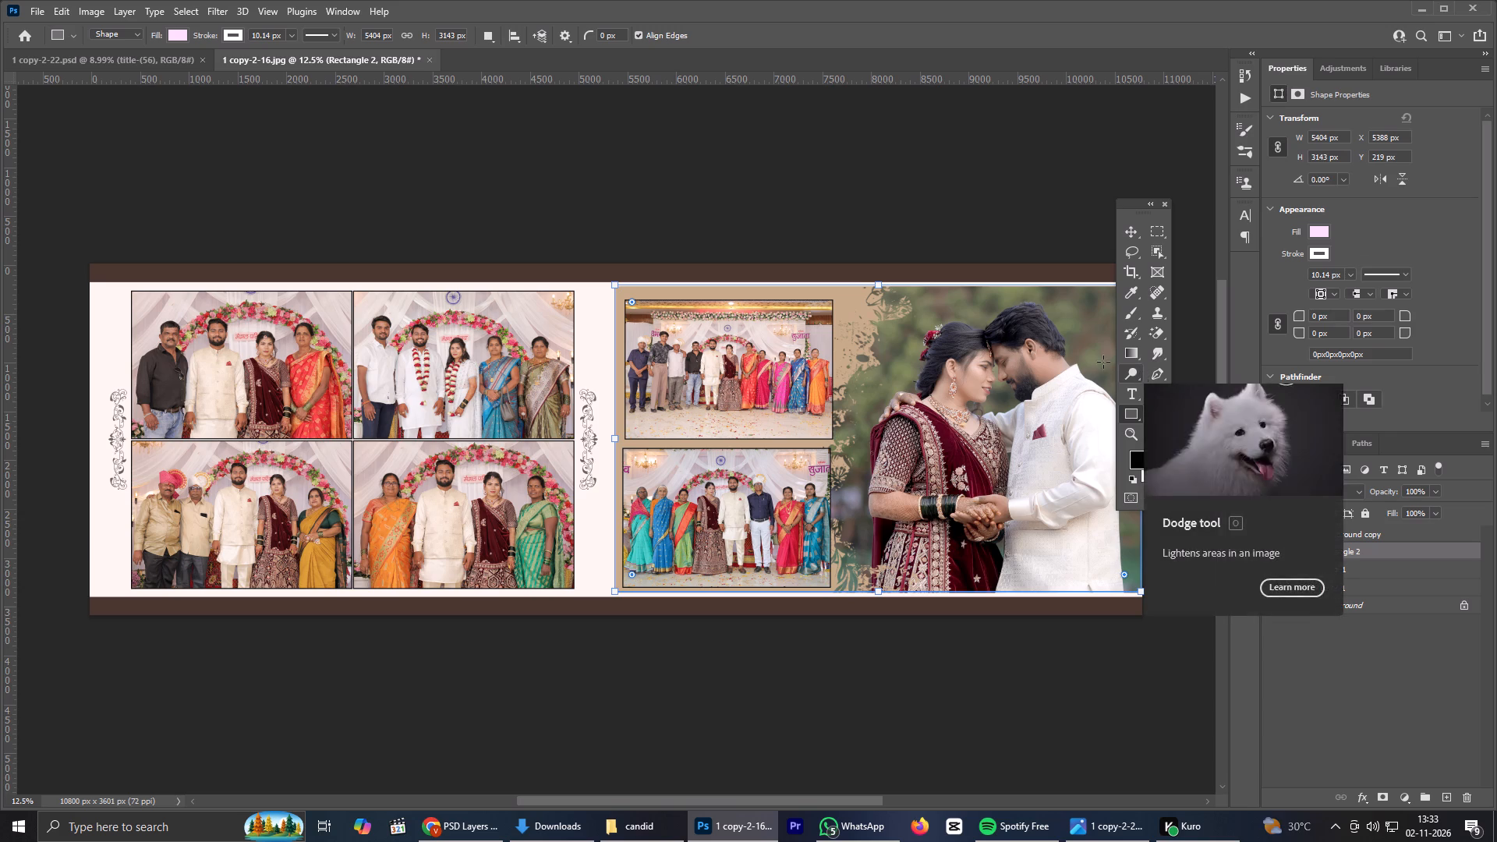
left_click(1134, 236)
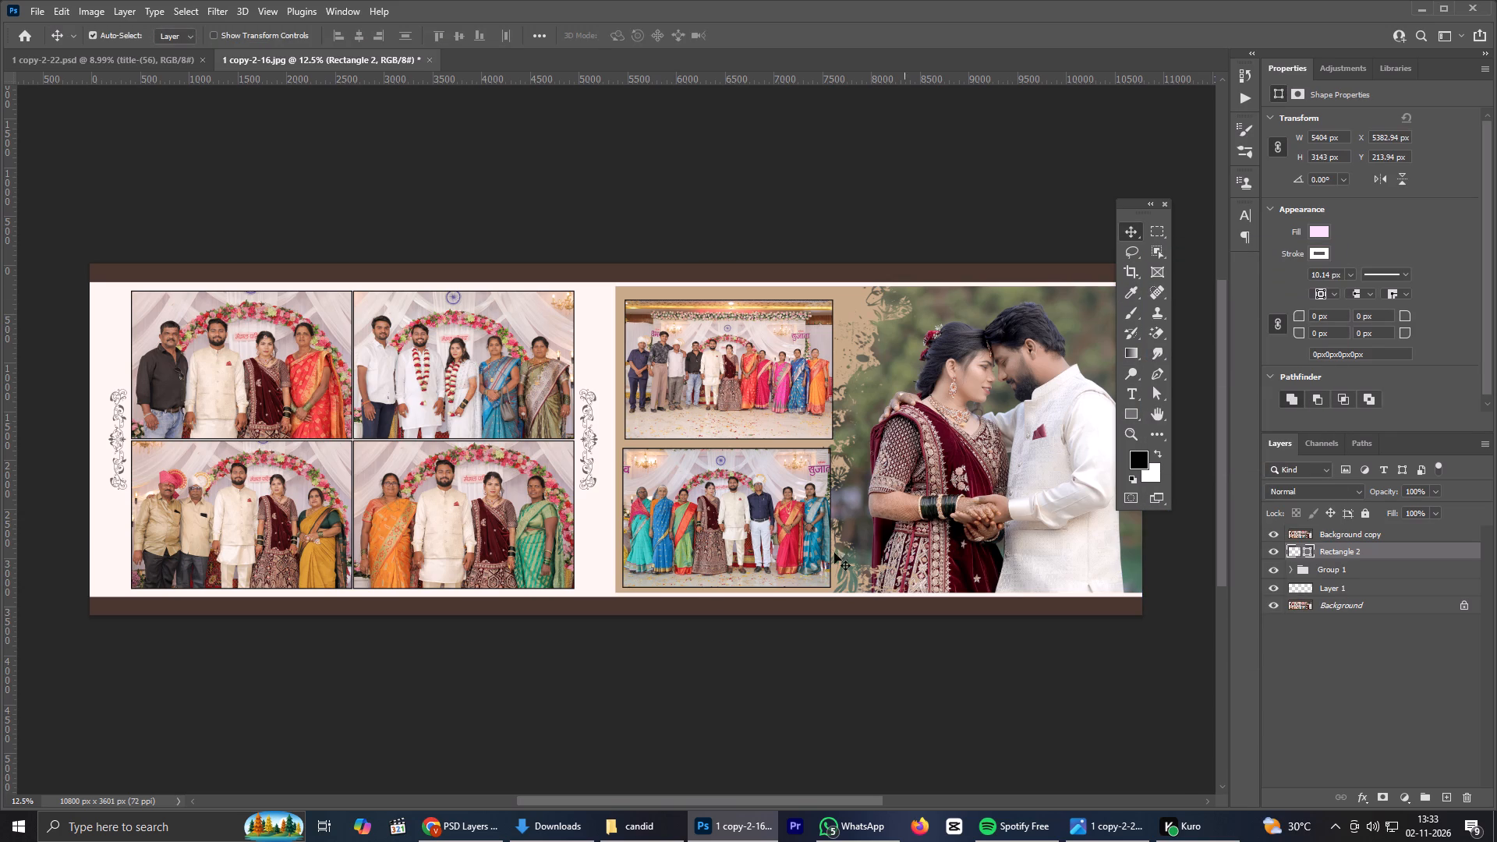
Choose the ragged-edge shape image 6264705750139604655.jpg from the shep folder on drive E and place it above the right-hand rectangle.
left_click(557, 834)
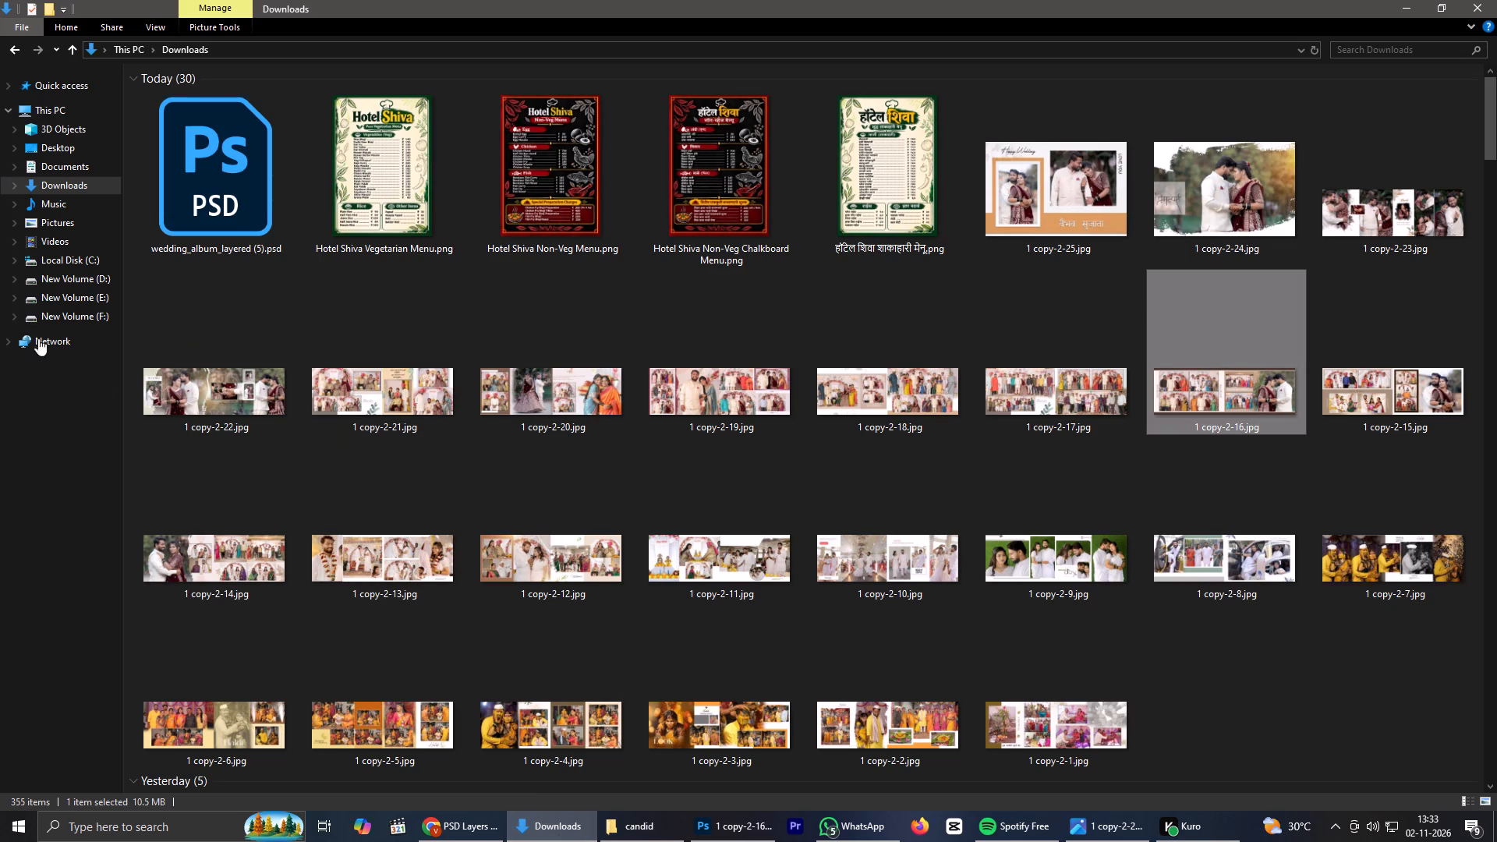
left_click(52, 295)
scroll(397, 513, "down", 4)
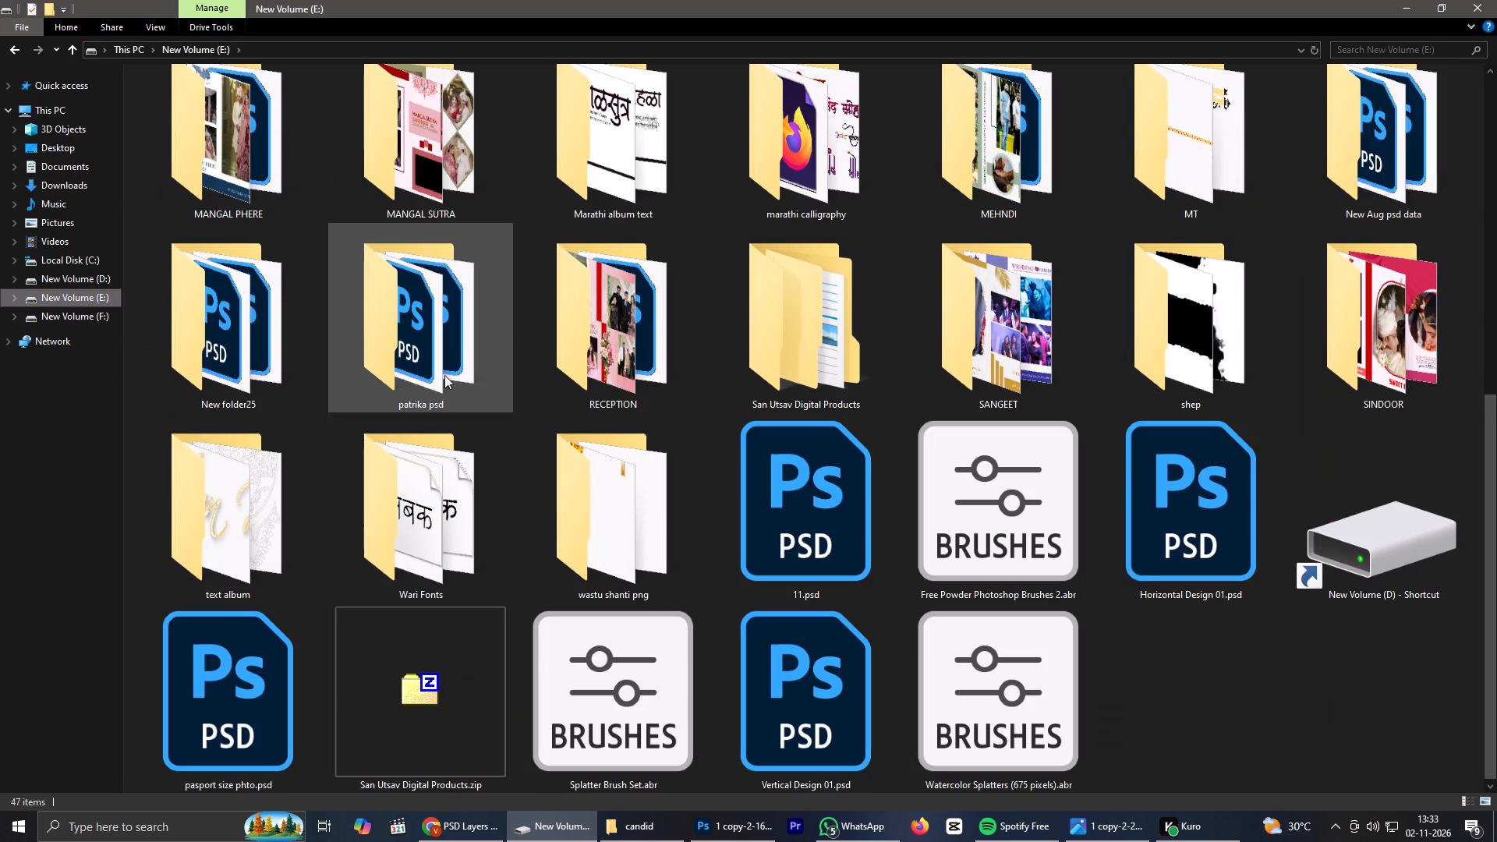
double_click(1233, 281)
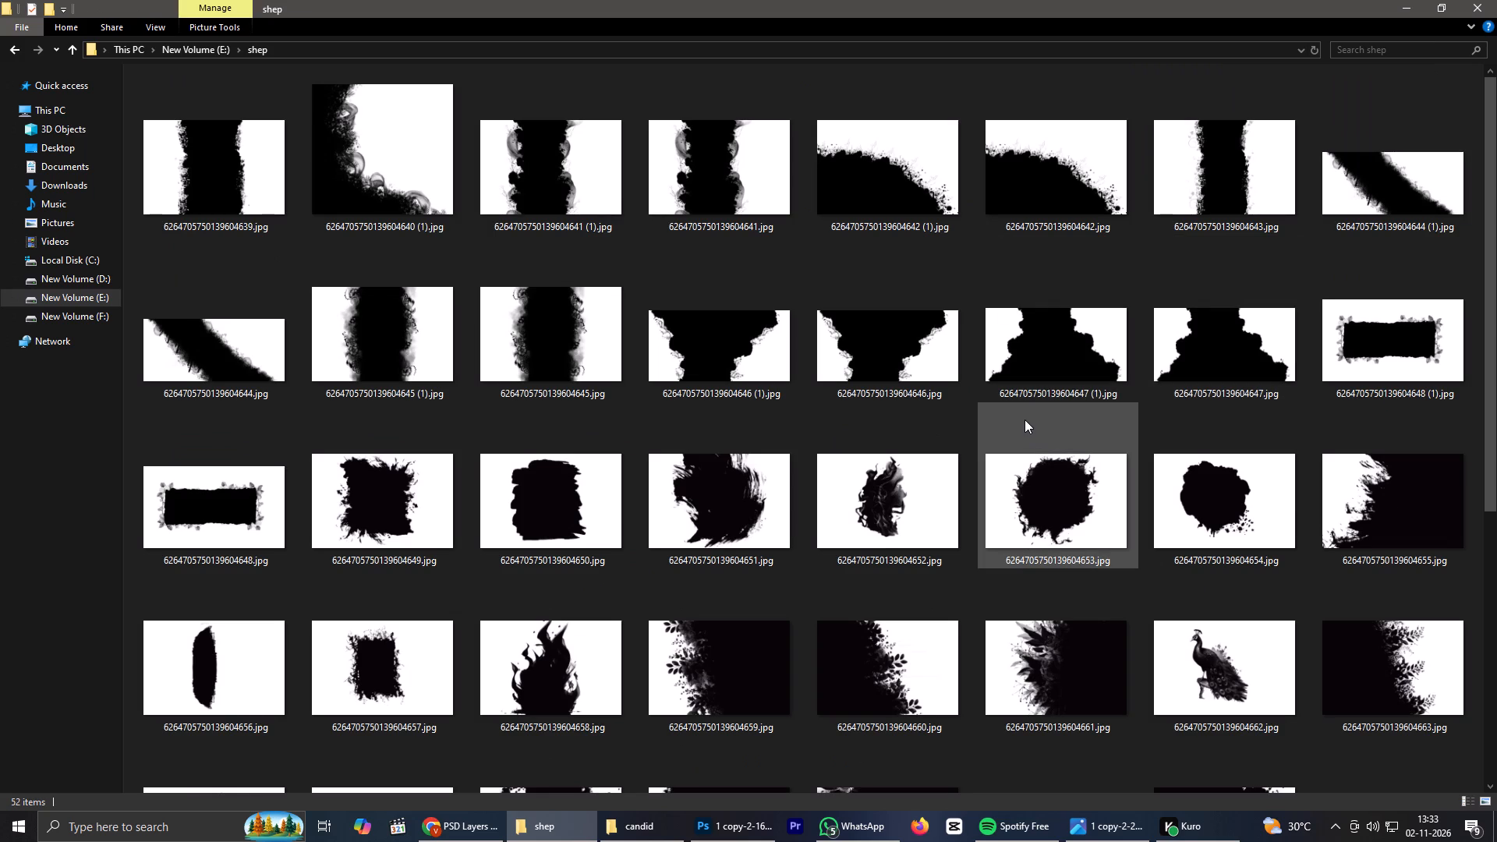
scroll(1032, 345, "up", 1)
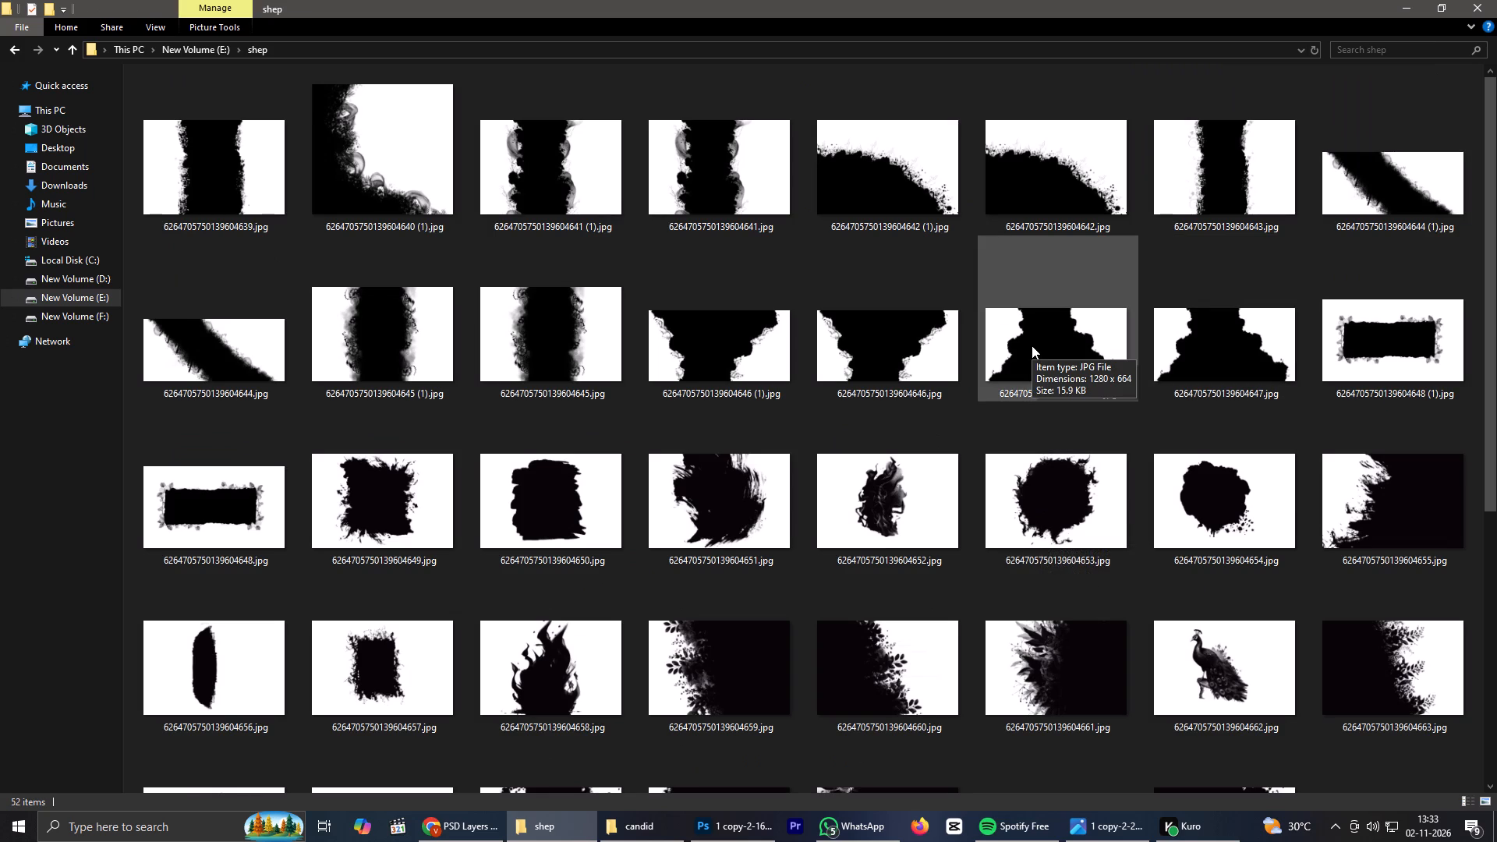
scroll(996, 334, "down", 1)
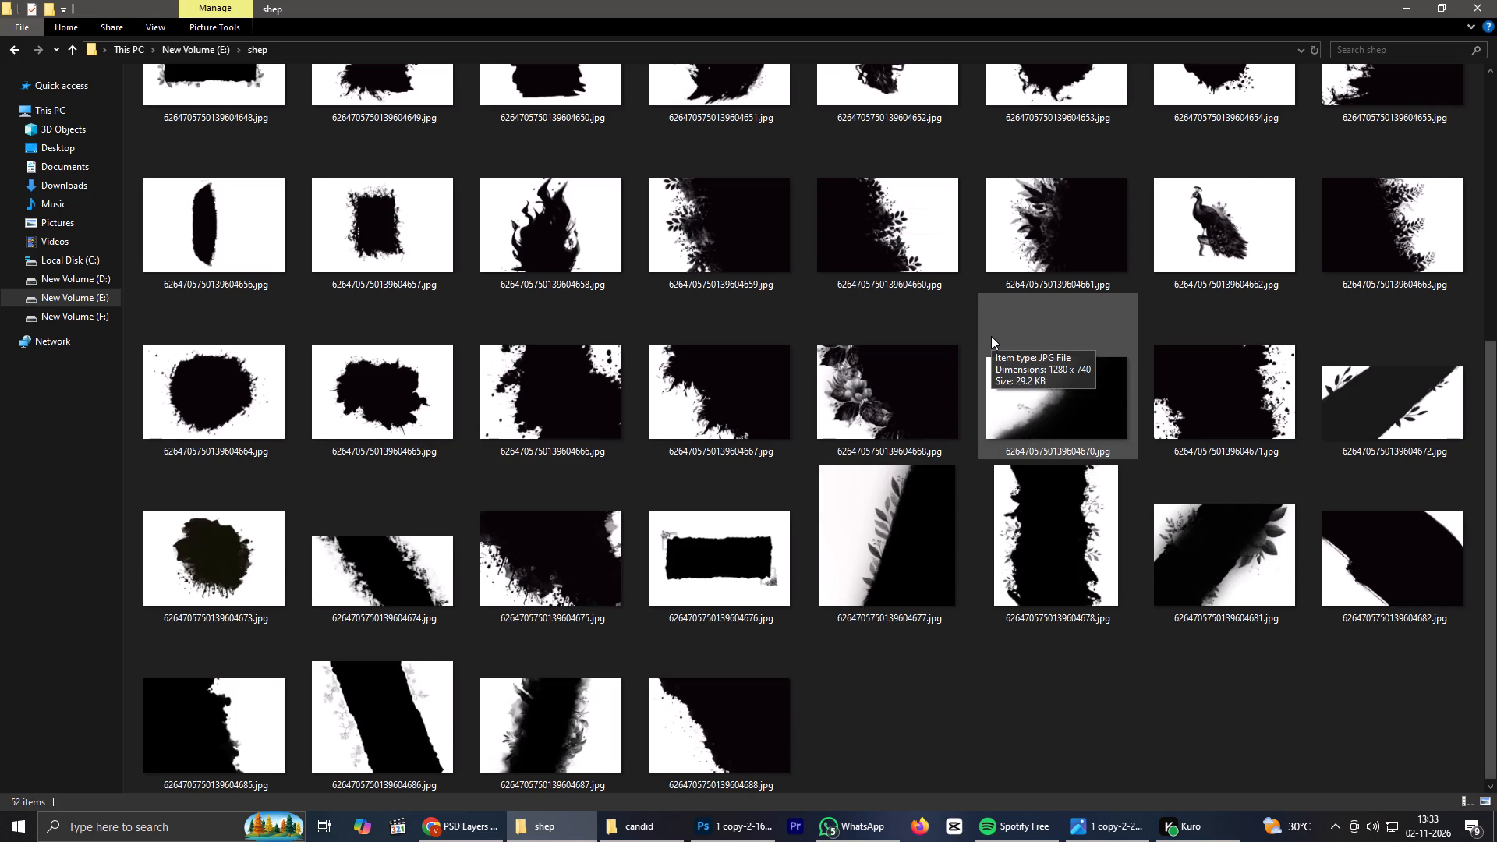
scroll(991, 336, "up", 1)
left_click_drag(1403, 442, 901, 776)
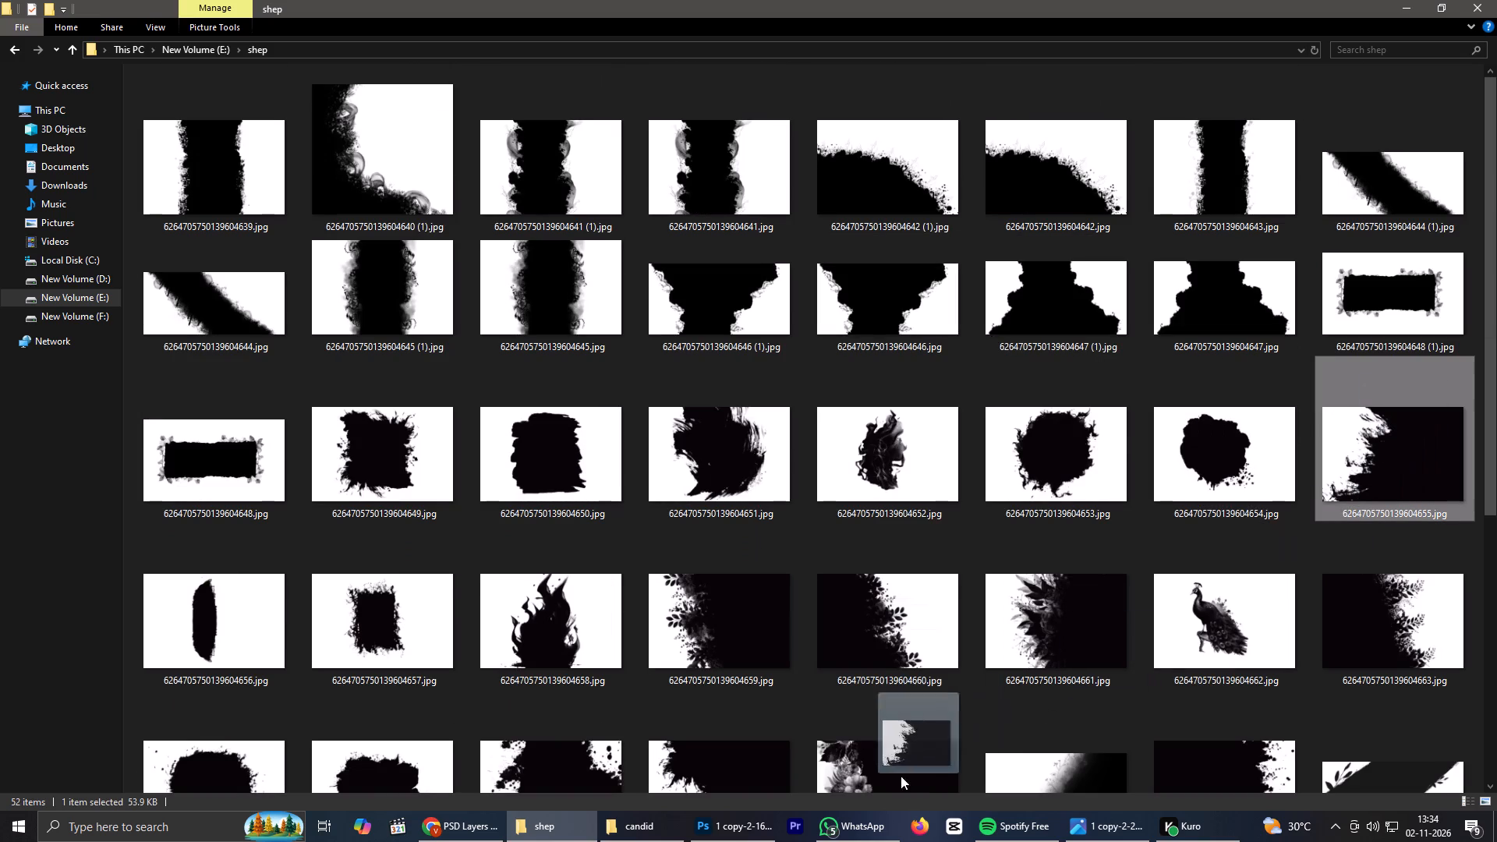
left_click_drag(901, 776, 992, 476)
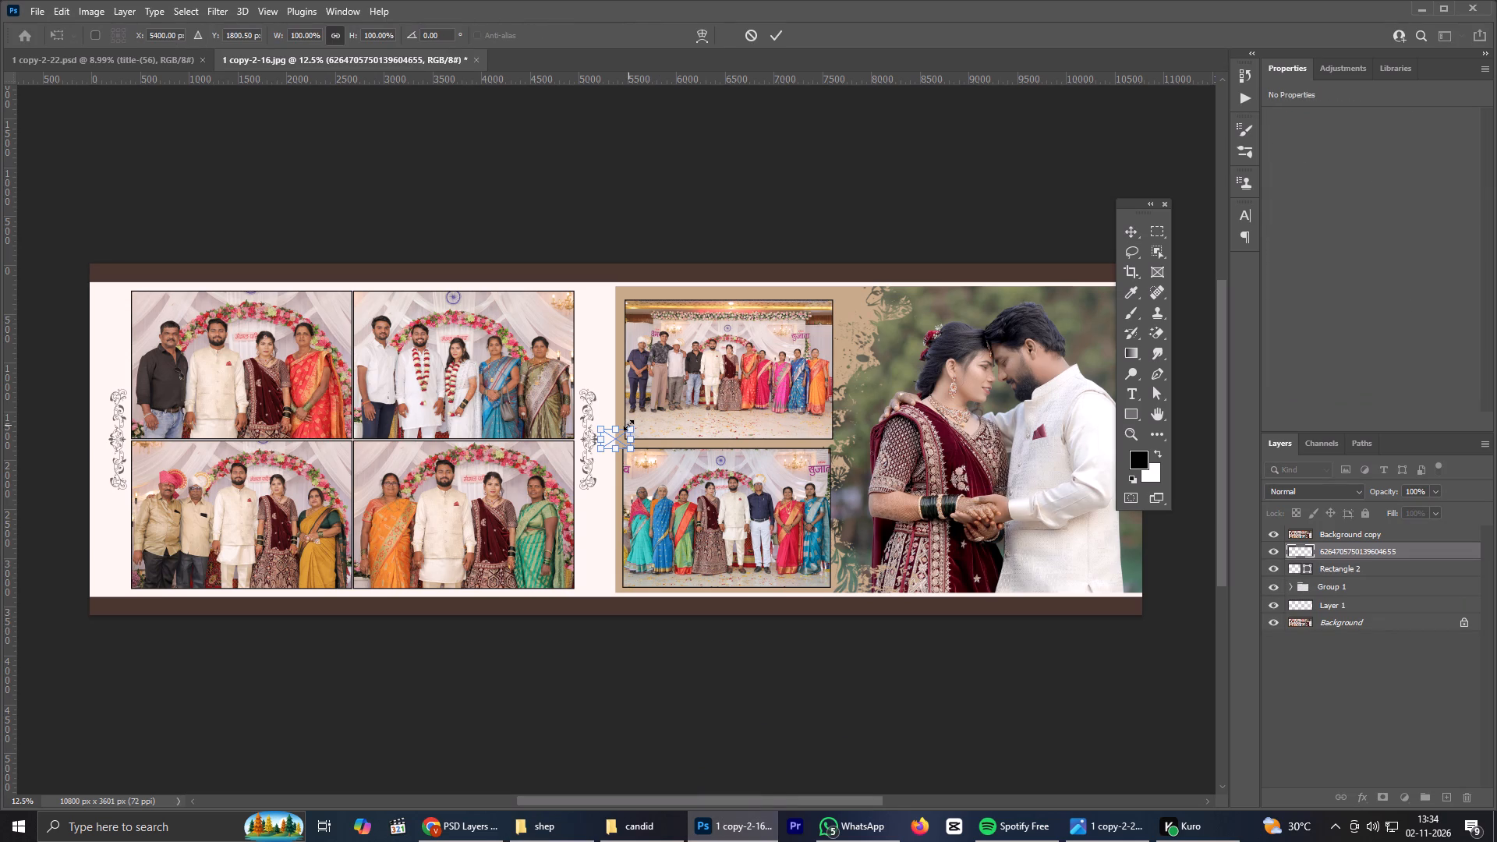
Enlarge the placed ragged-edge shape to about 982%, centre it over the right-hand panel, and stack it above the Background copy layer.
left_click_drag(628, 425, 763, 340, "alt")
left_click_drag(622, 416, 862, 429)
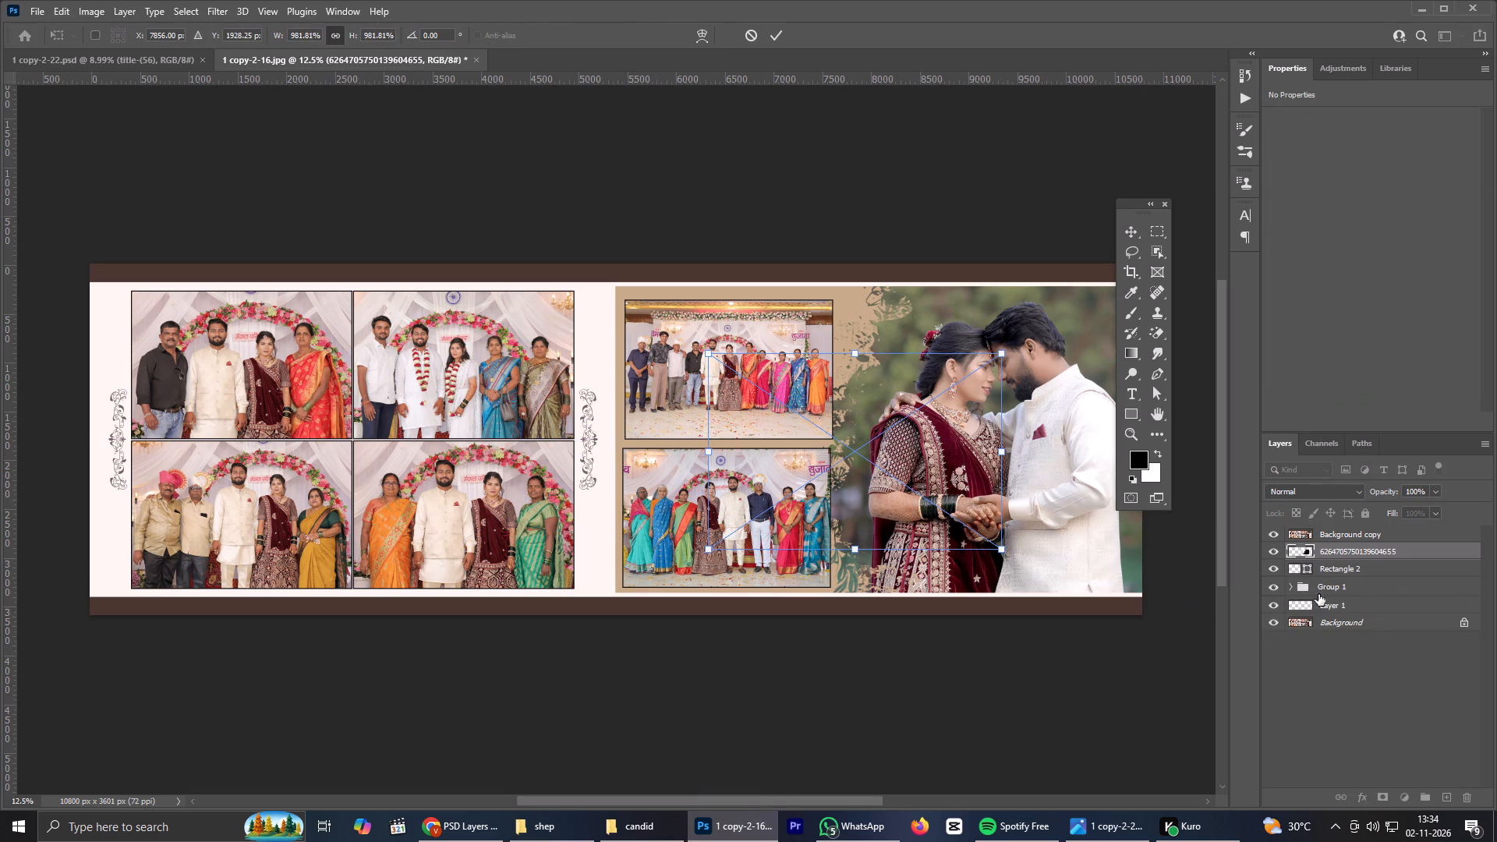
left_click_drag(1344, 547, 1347, 534)
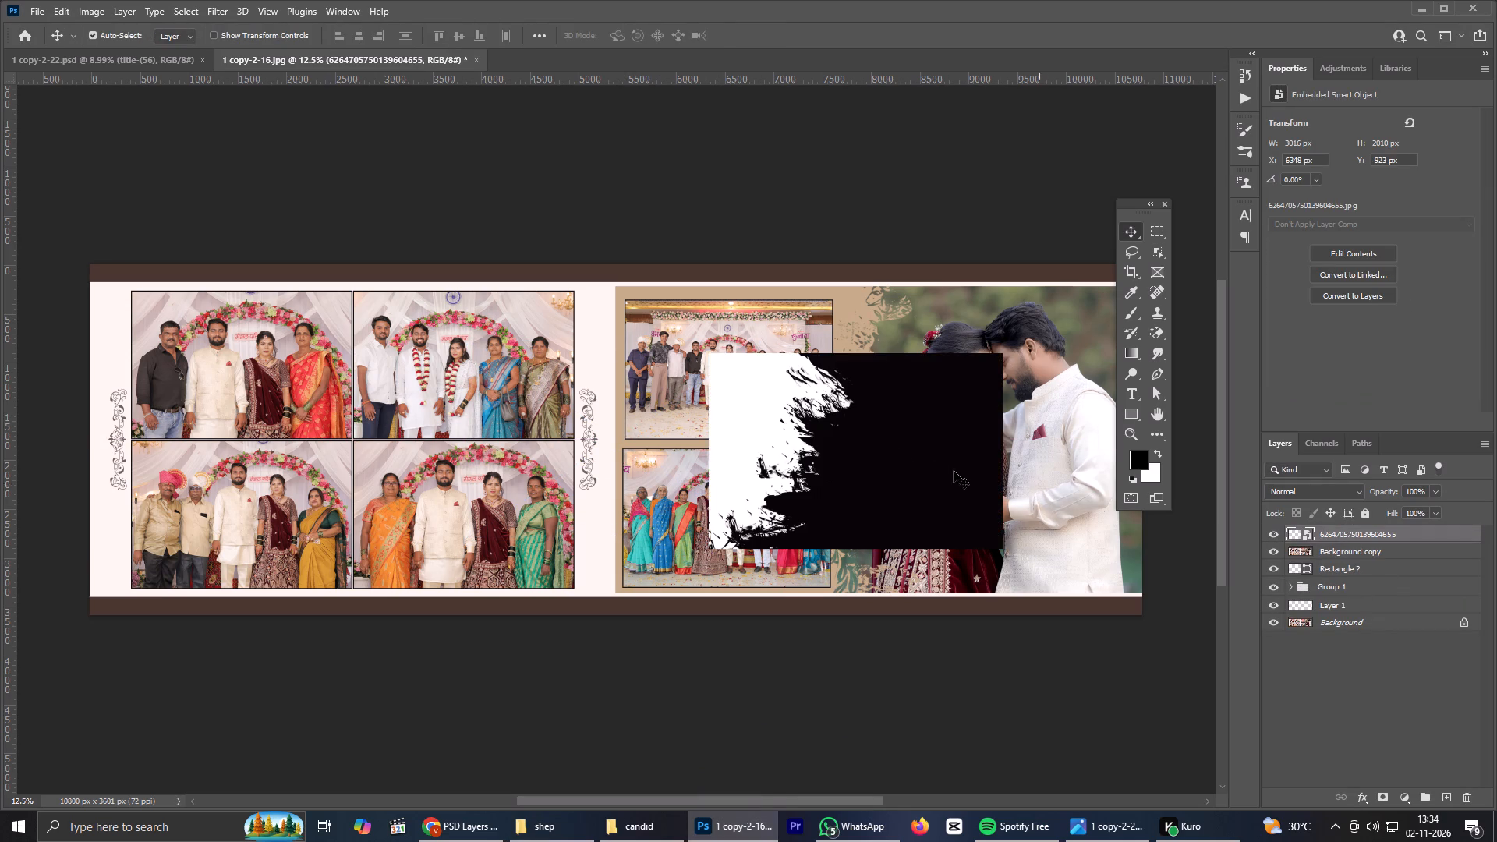
Rotate the ragged-edge shape about 15.4° and scale it to about 821%, placed between the small photos and the couple.
left_click_drag(882, 453, 830, 483)
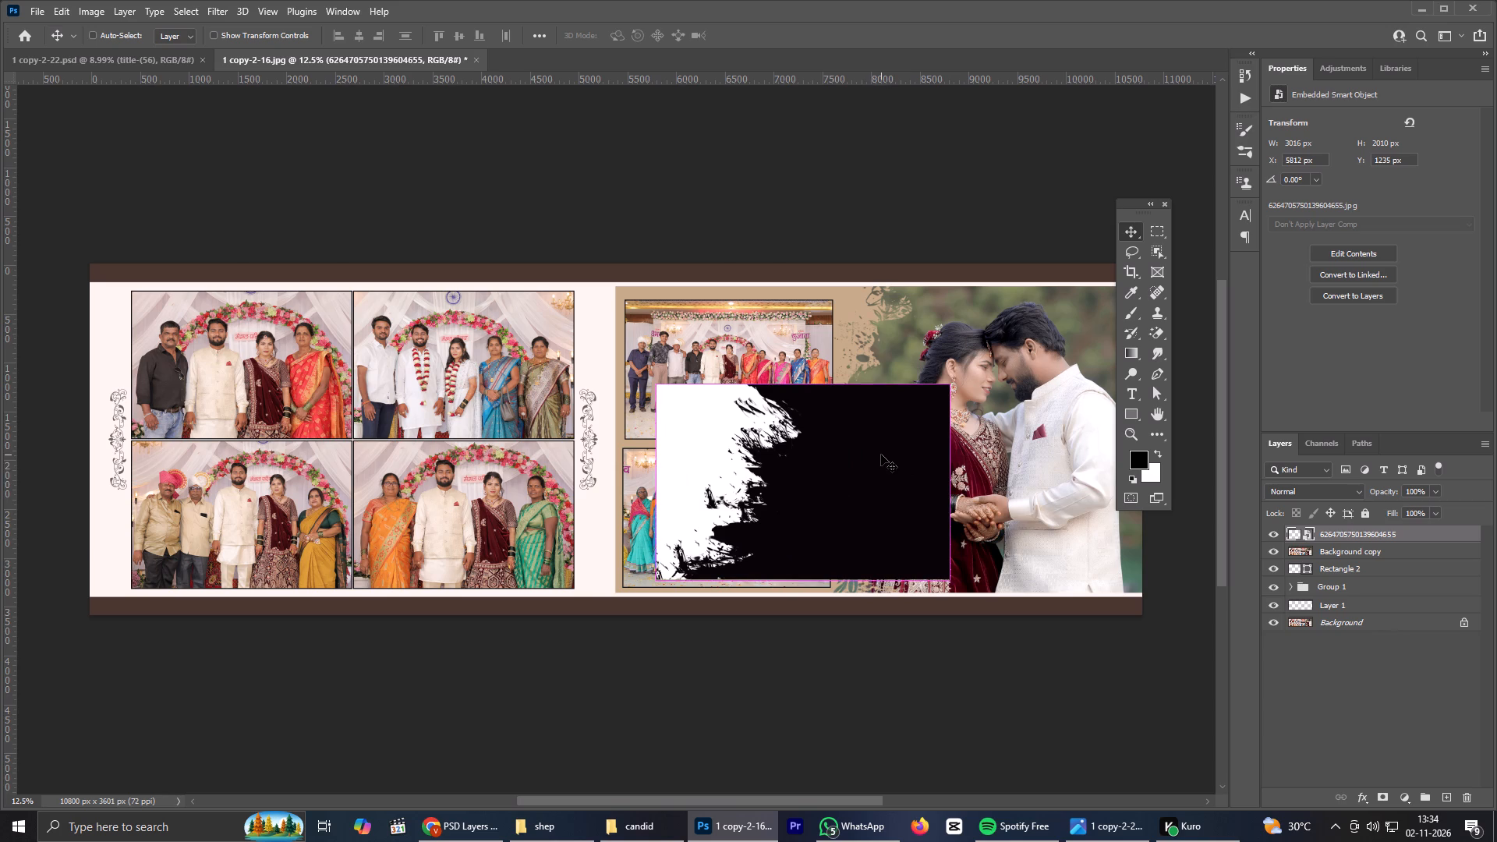
key("ctrl+t")
left_click_drag(957, 355, 1010, 389)
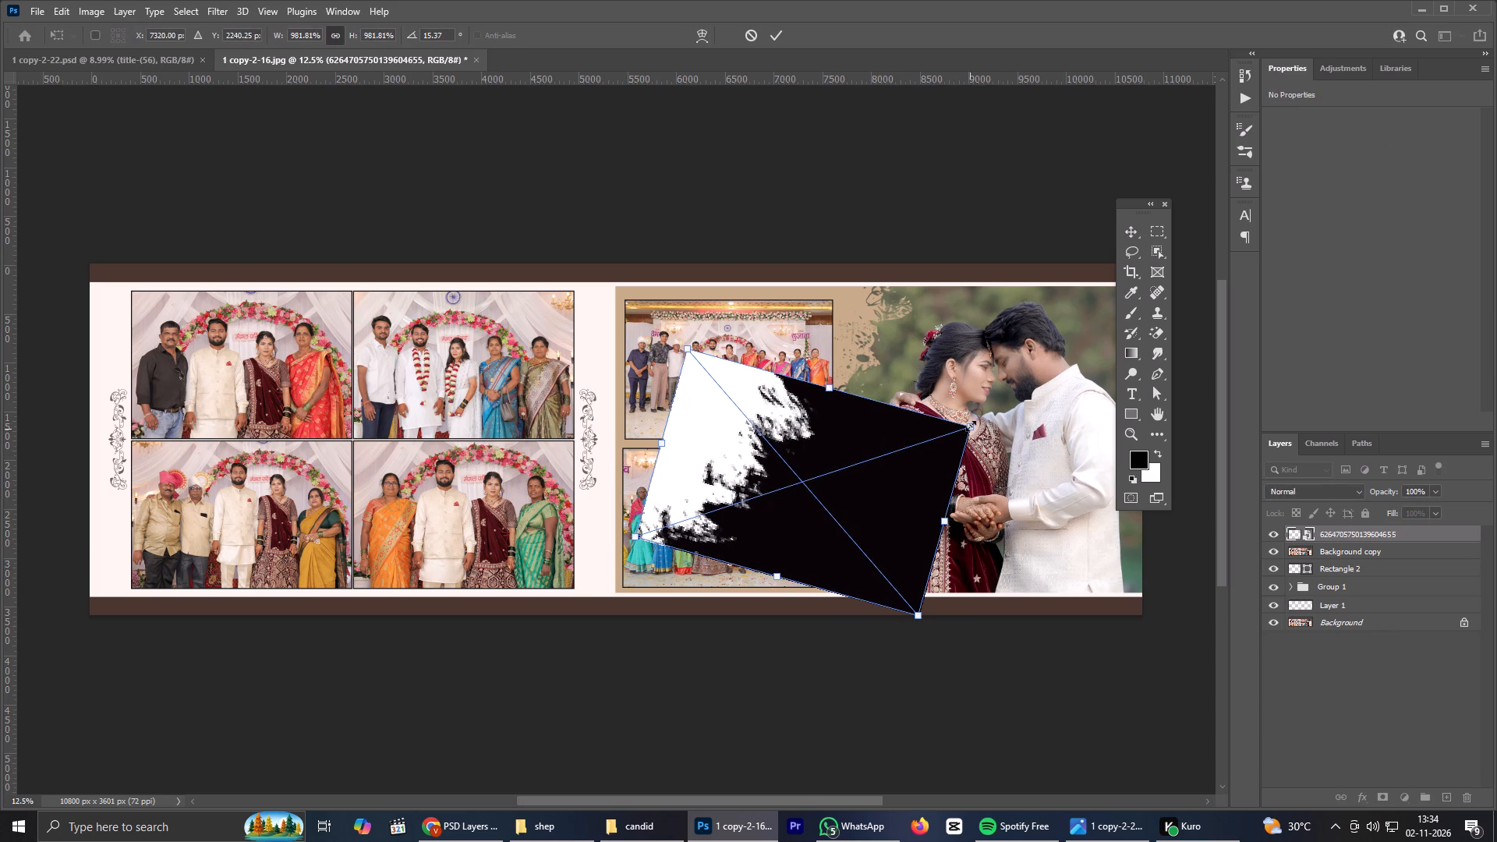
left_click_drag(969, 425, 1010, 402, "alt")
left_click_drag(887, 476, 894, 455)
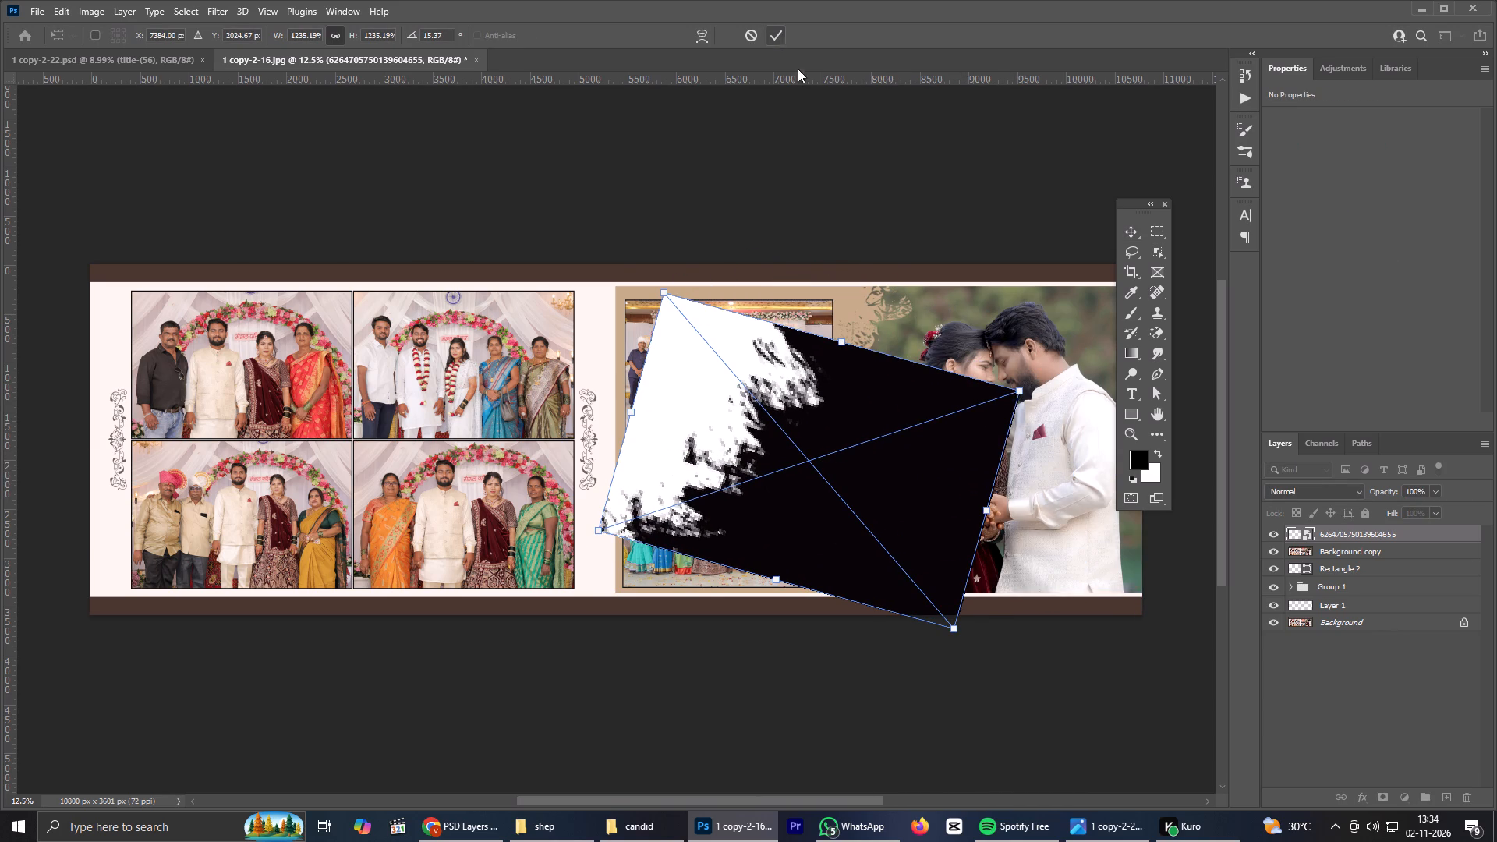
left_click_drag(1018, 389, 941, 393, "alt")
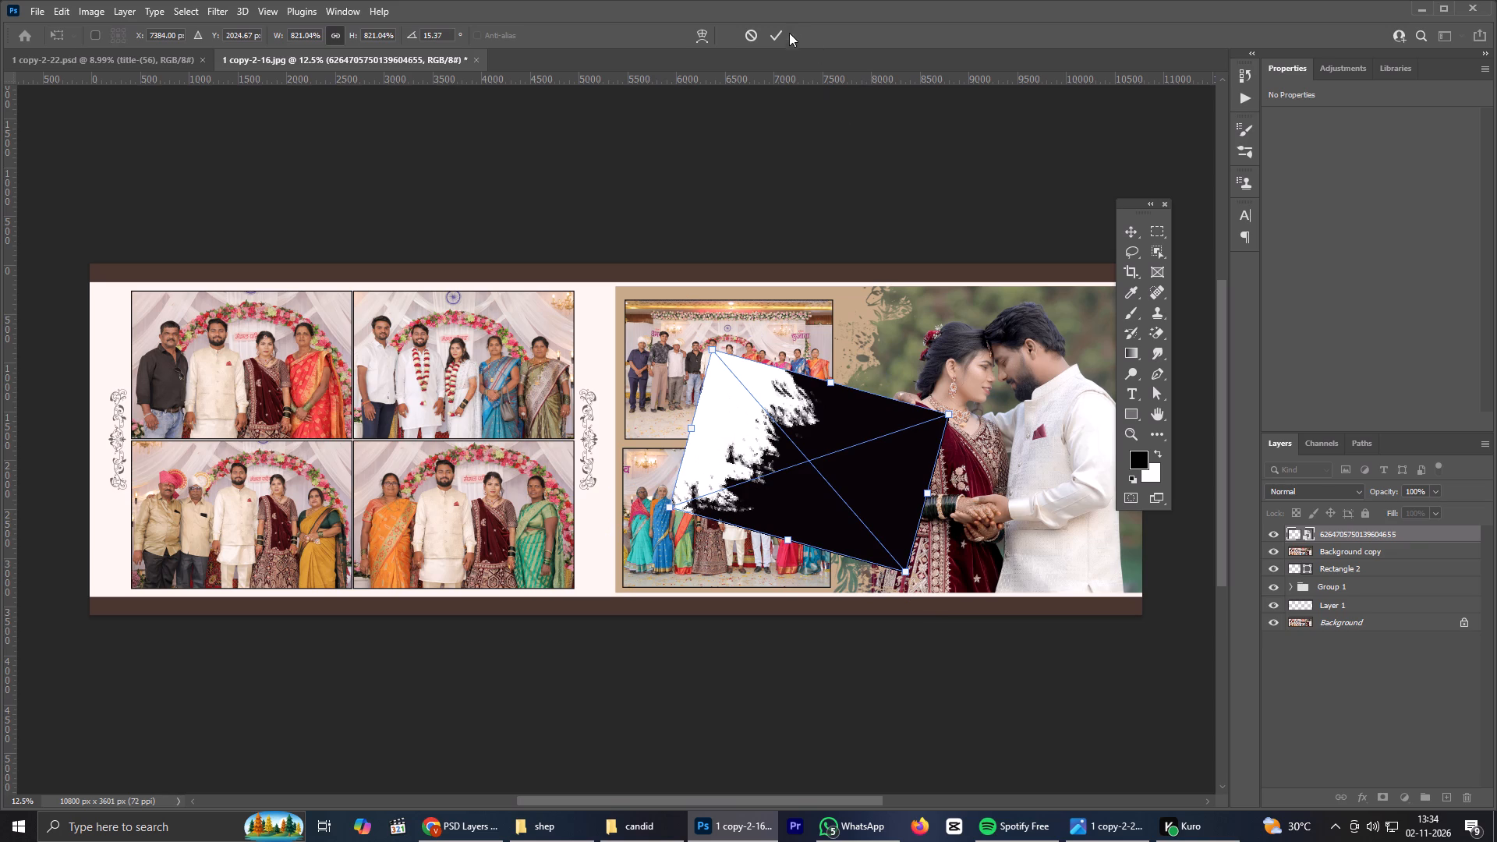
left_click(779, 34)
Apply a Levels adjustment to the ragged-edge shape image to strengthen its black and white contrast.
key("ctrl+l")
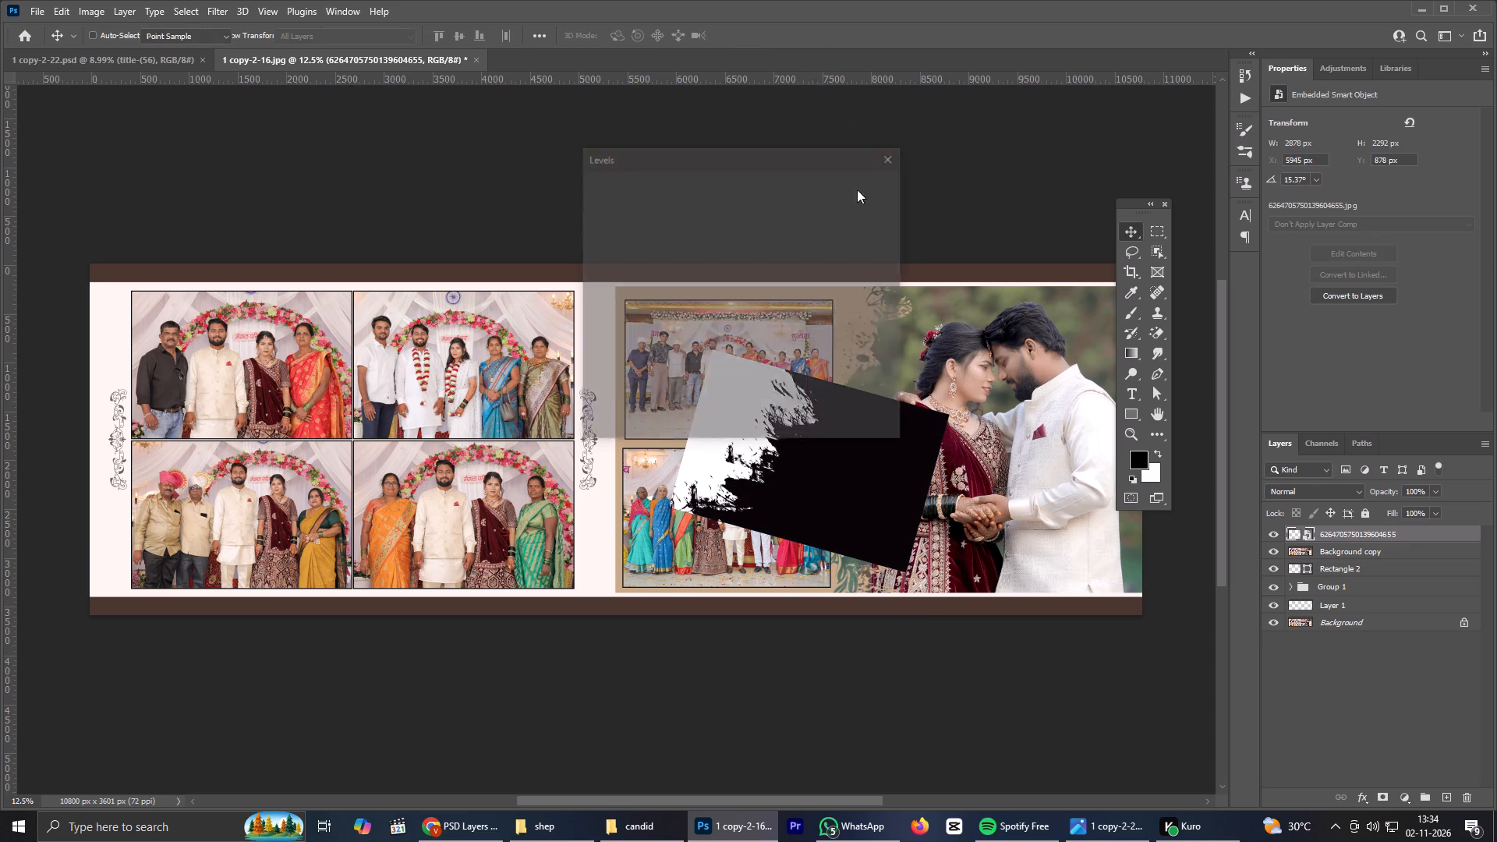
left_click_drag(791, 327, 769, 332)
left_click_drag(792, 335, 763, 333)
left_click(852, 193)
Rasterize the ragged-edge shape layer and erase its white area with the Magic Eraser, leaving only the black shape.
left_click(1156, 330)
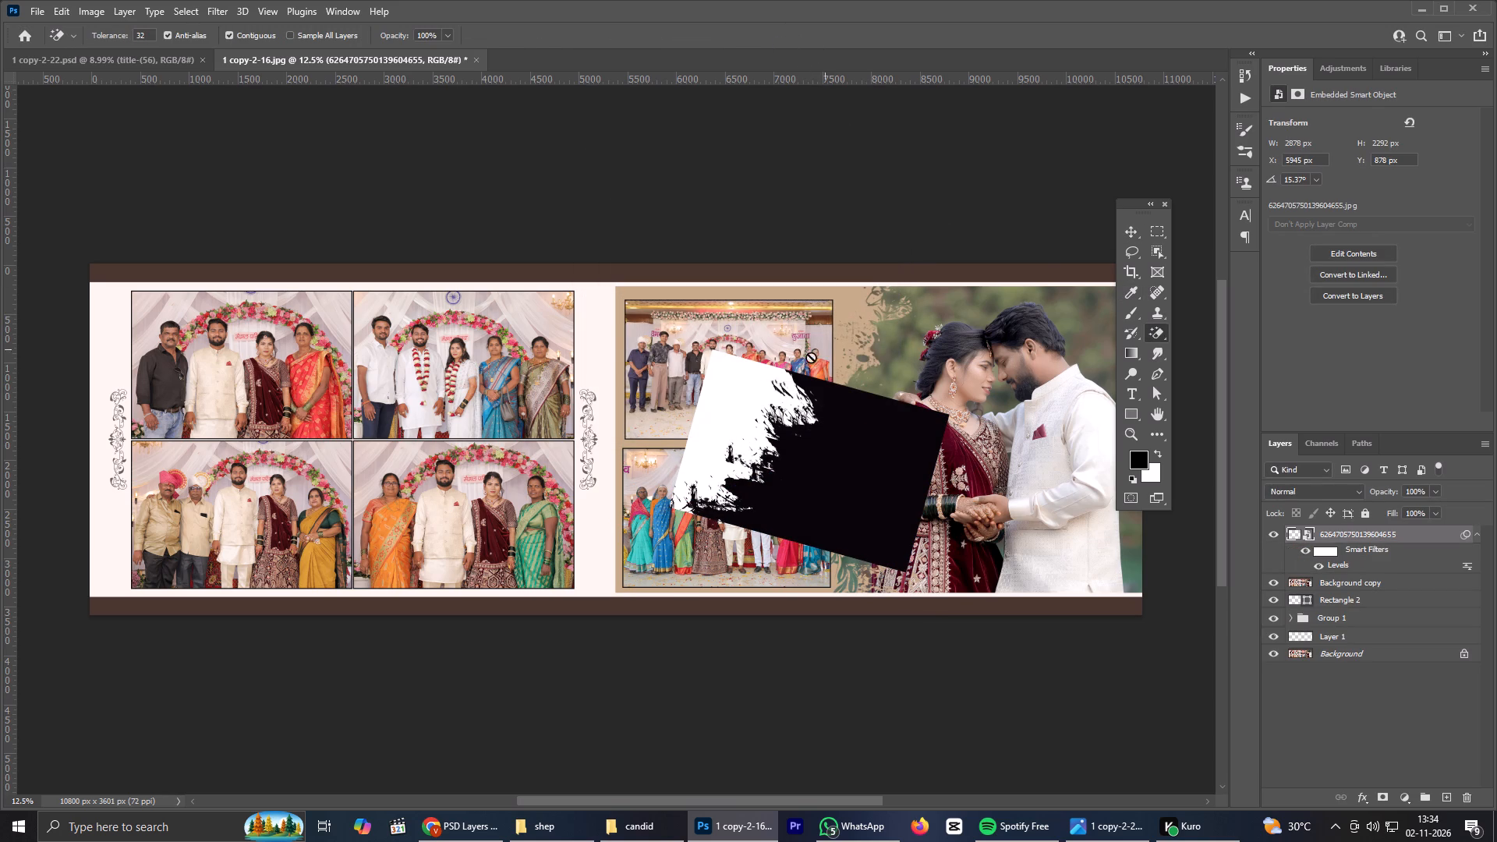
left_click(741, 401)
left_click(727, 323)
left_click(741, 403)
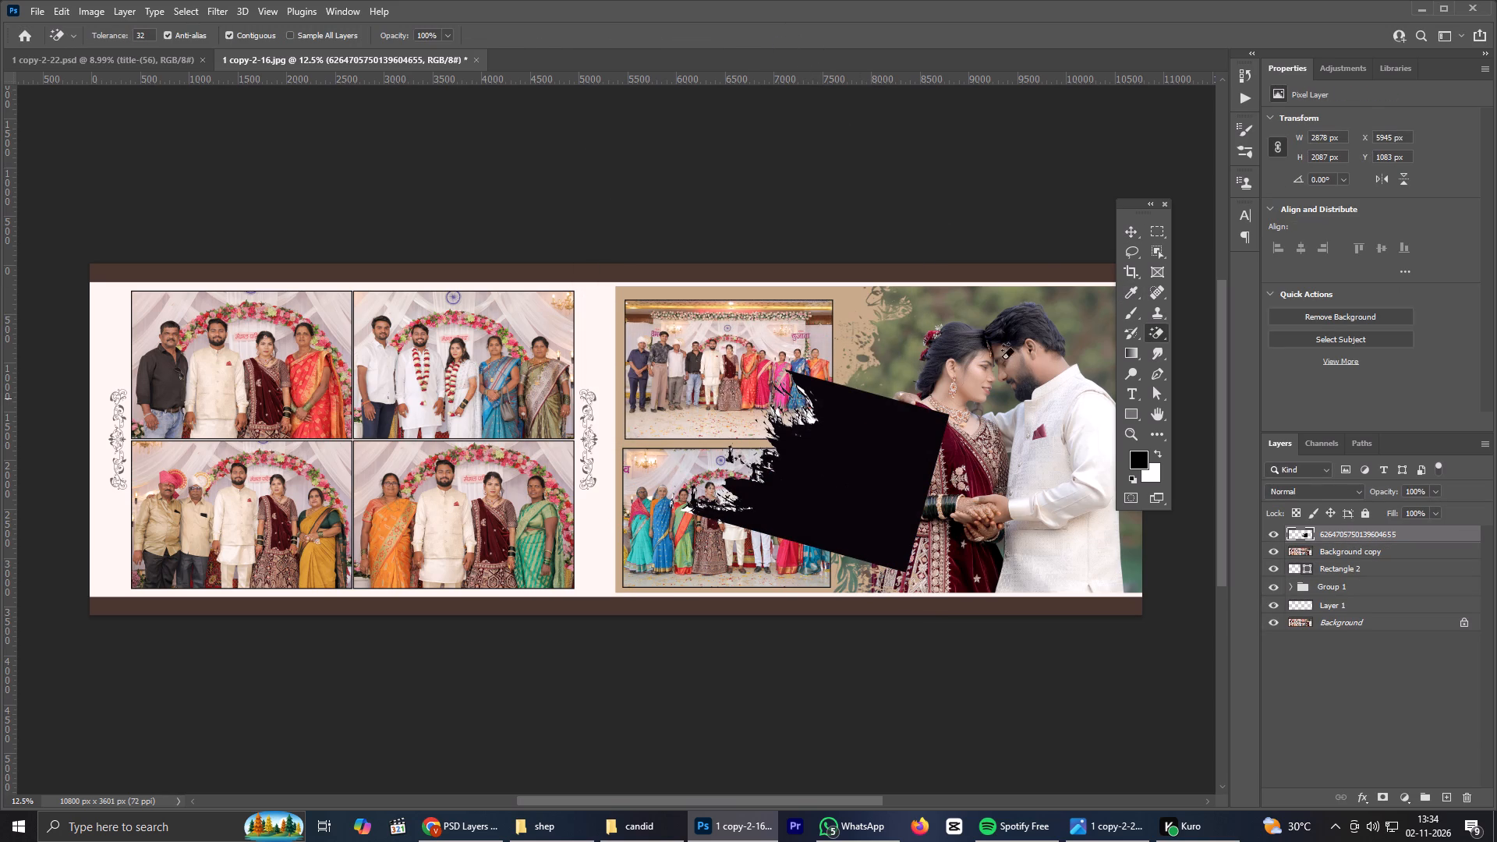
left_click(1124, 226)
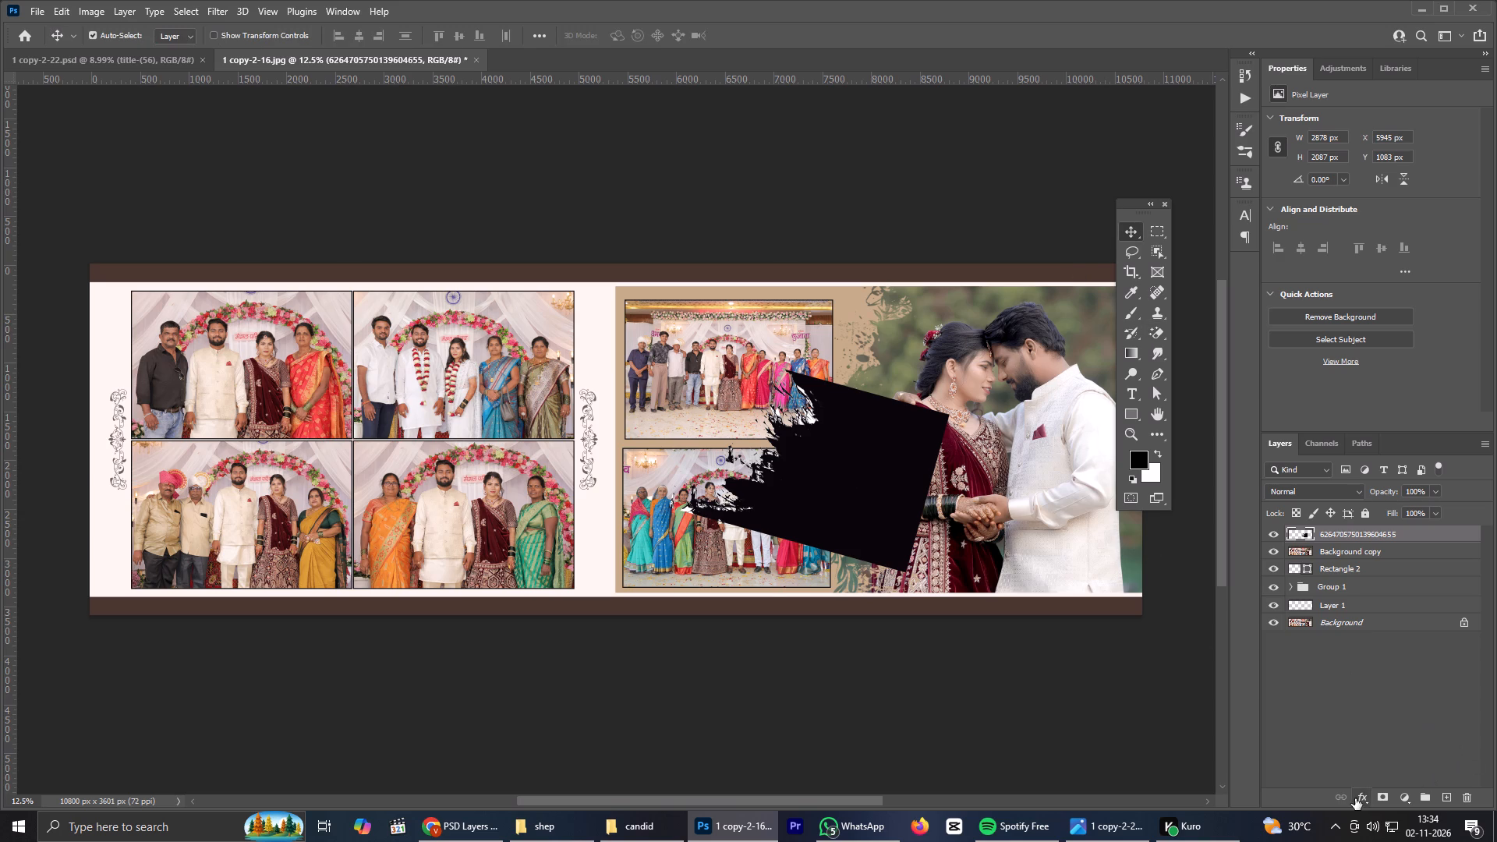
Add a Color Overlay in black #000000 at 100% opacity to the ragged-edge shape layer.
left_click(1361, 801)
left_click(1393, 738)
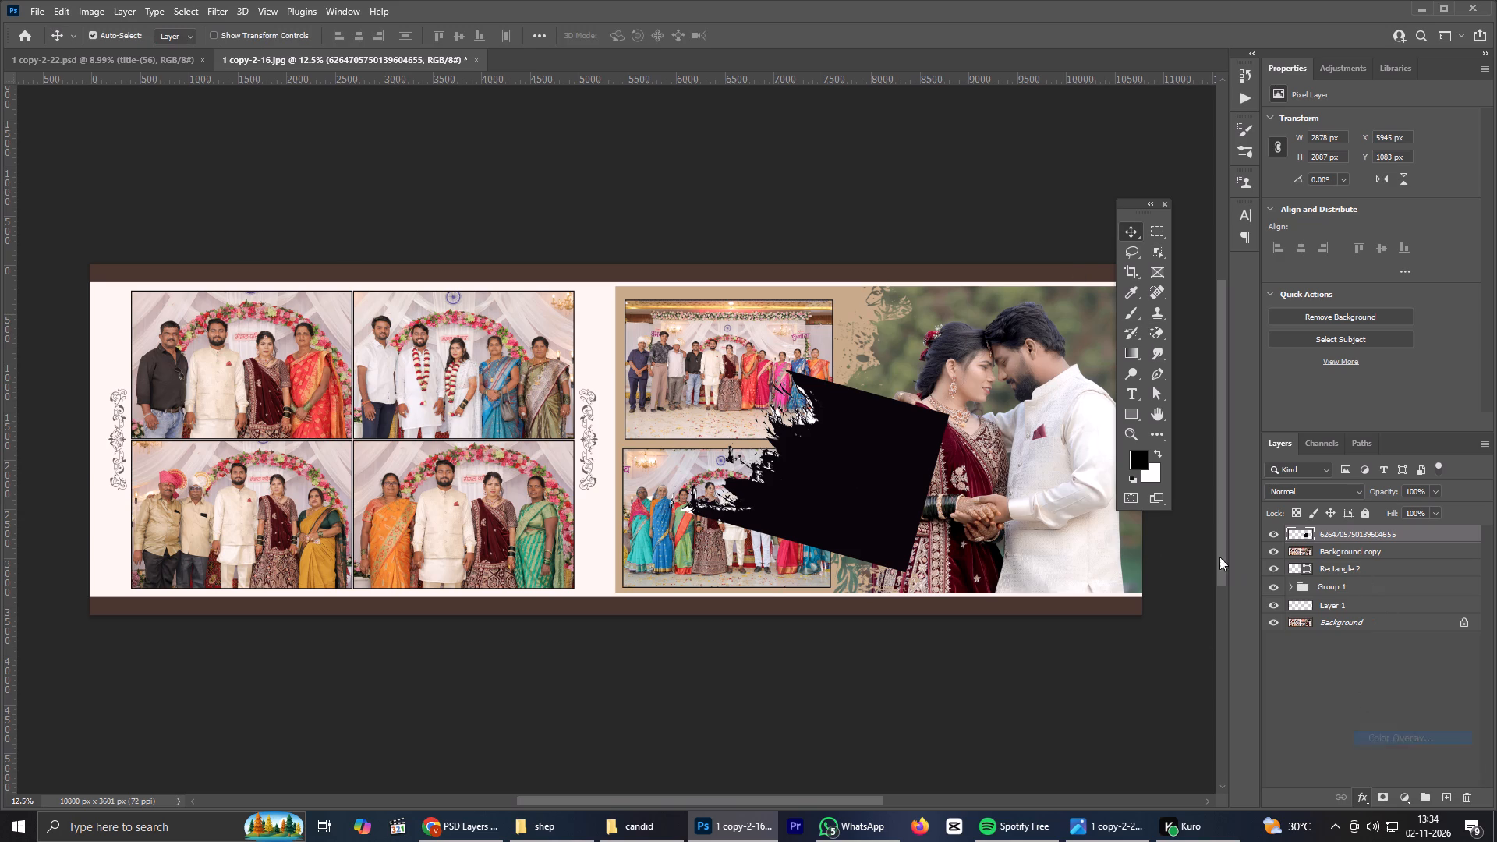
left_click(888, 455)
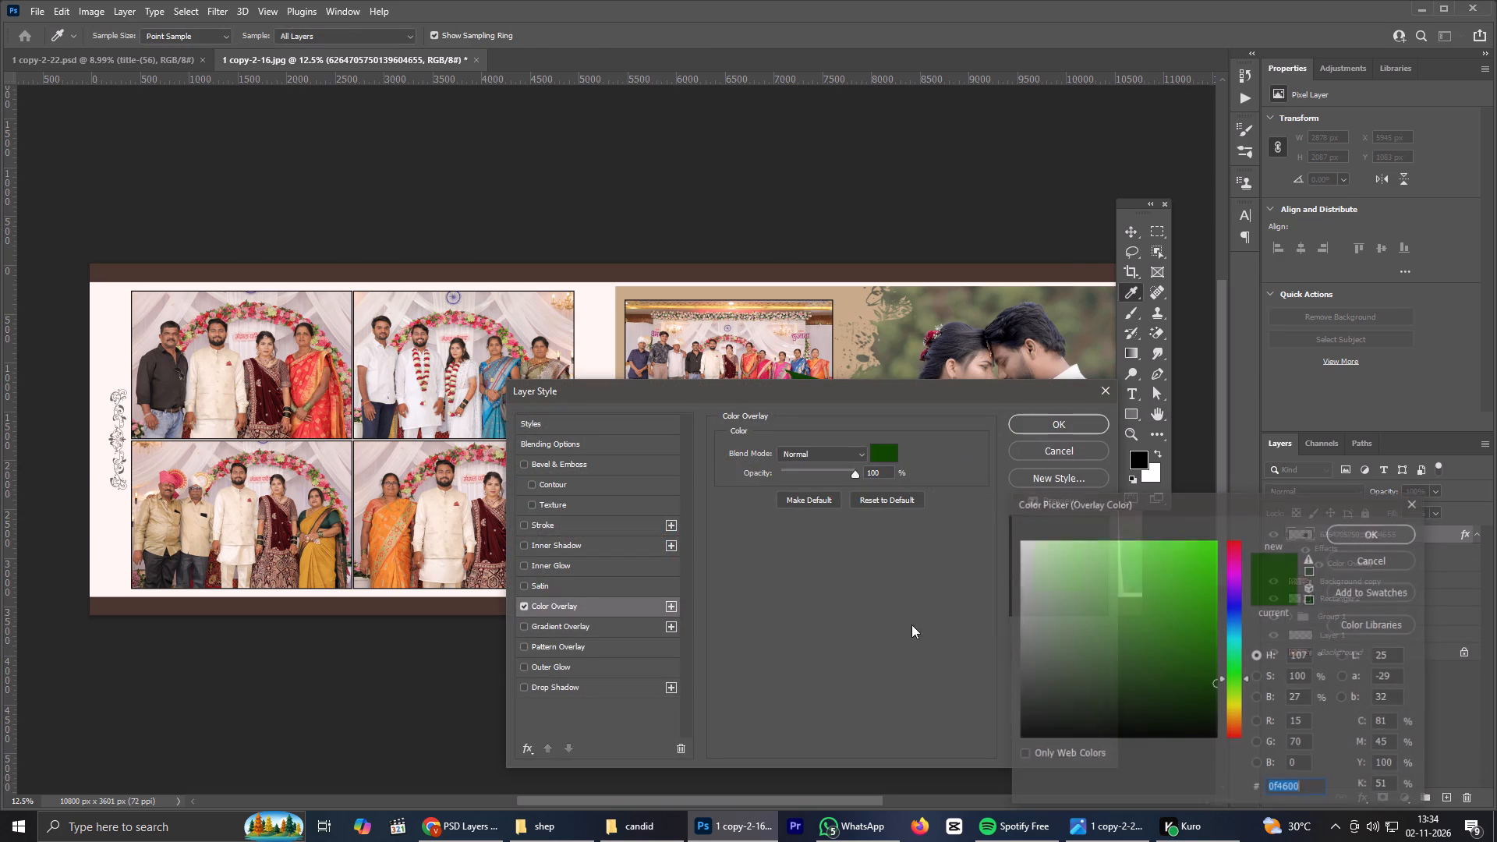
left_click_drag(1149, 698, 774, 797)
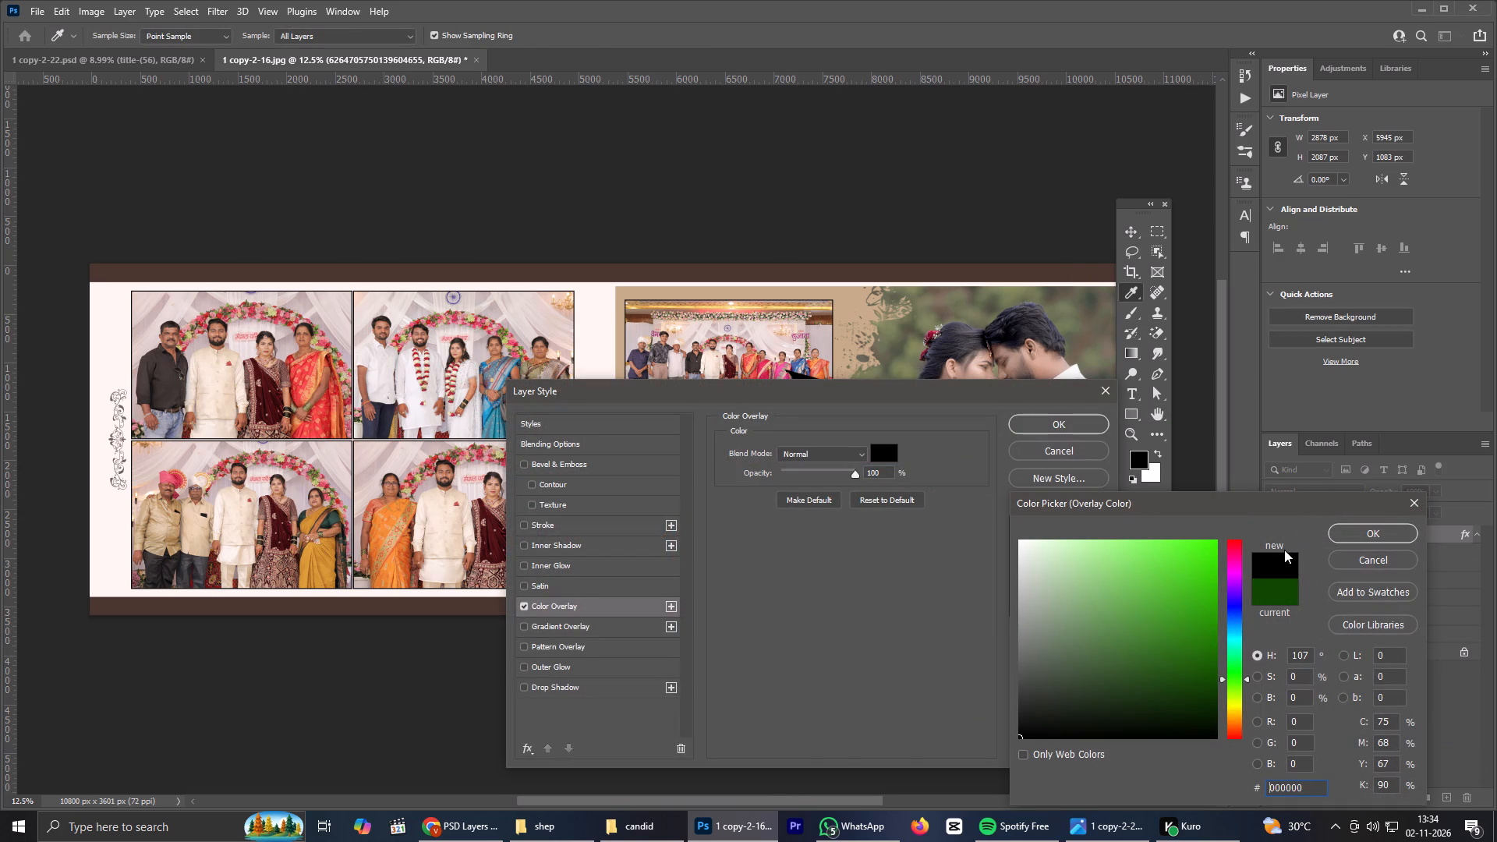
left_click(1358, 533)
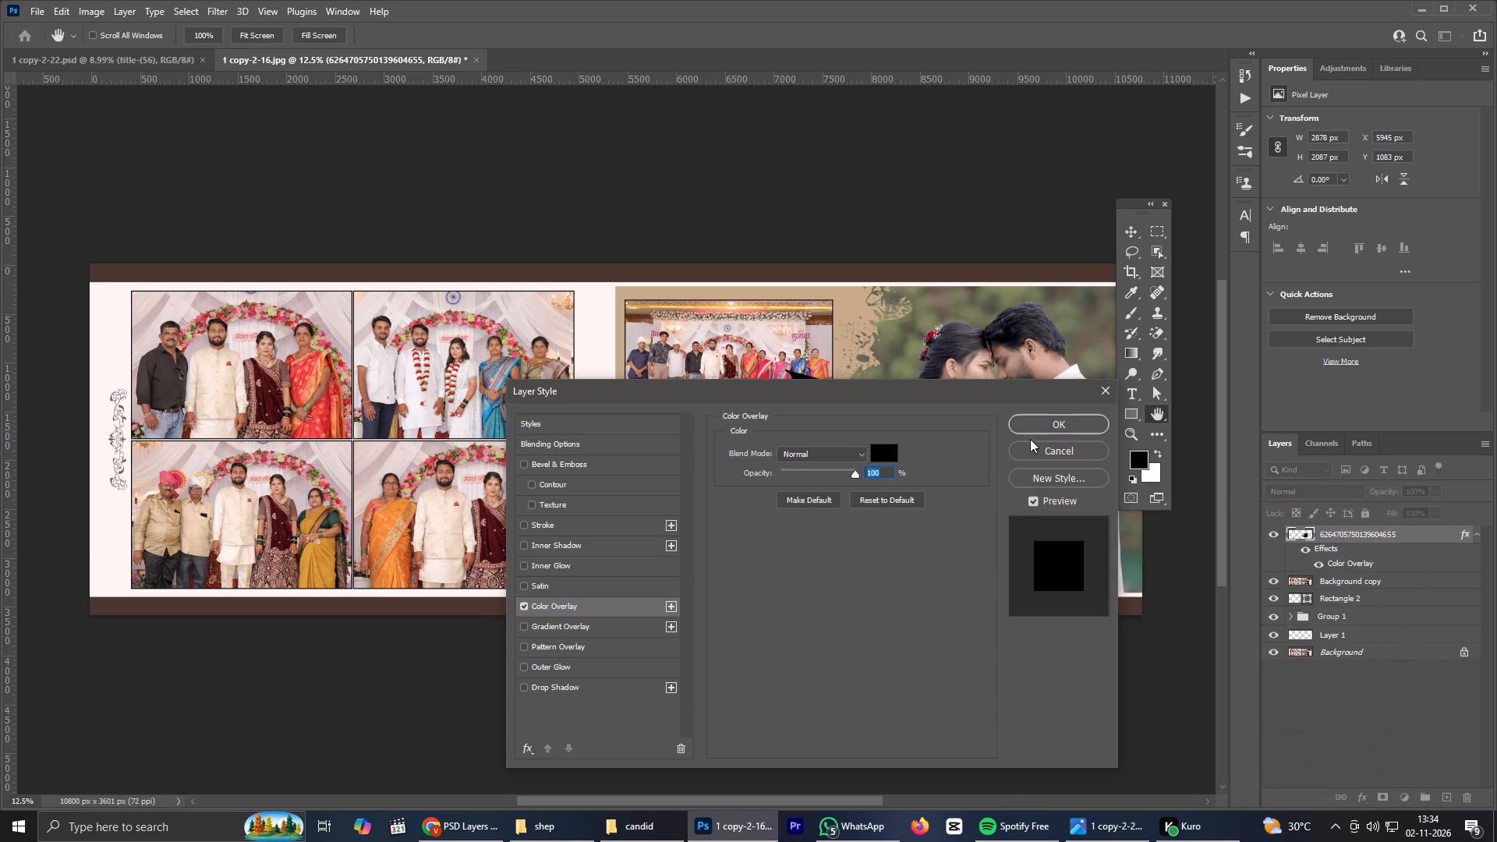
left_click(1039, 433)
Scale the ragged-edge shape to about 184% over the couple photo area, and hide the Background copy layer to check its placement.
left_click_drag(854, 490, 915, 469)
key("ctrl+t")
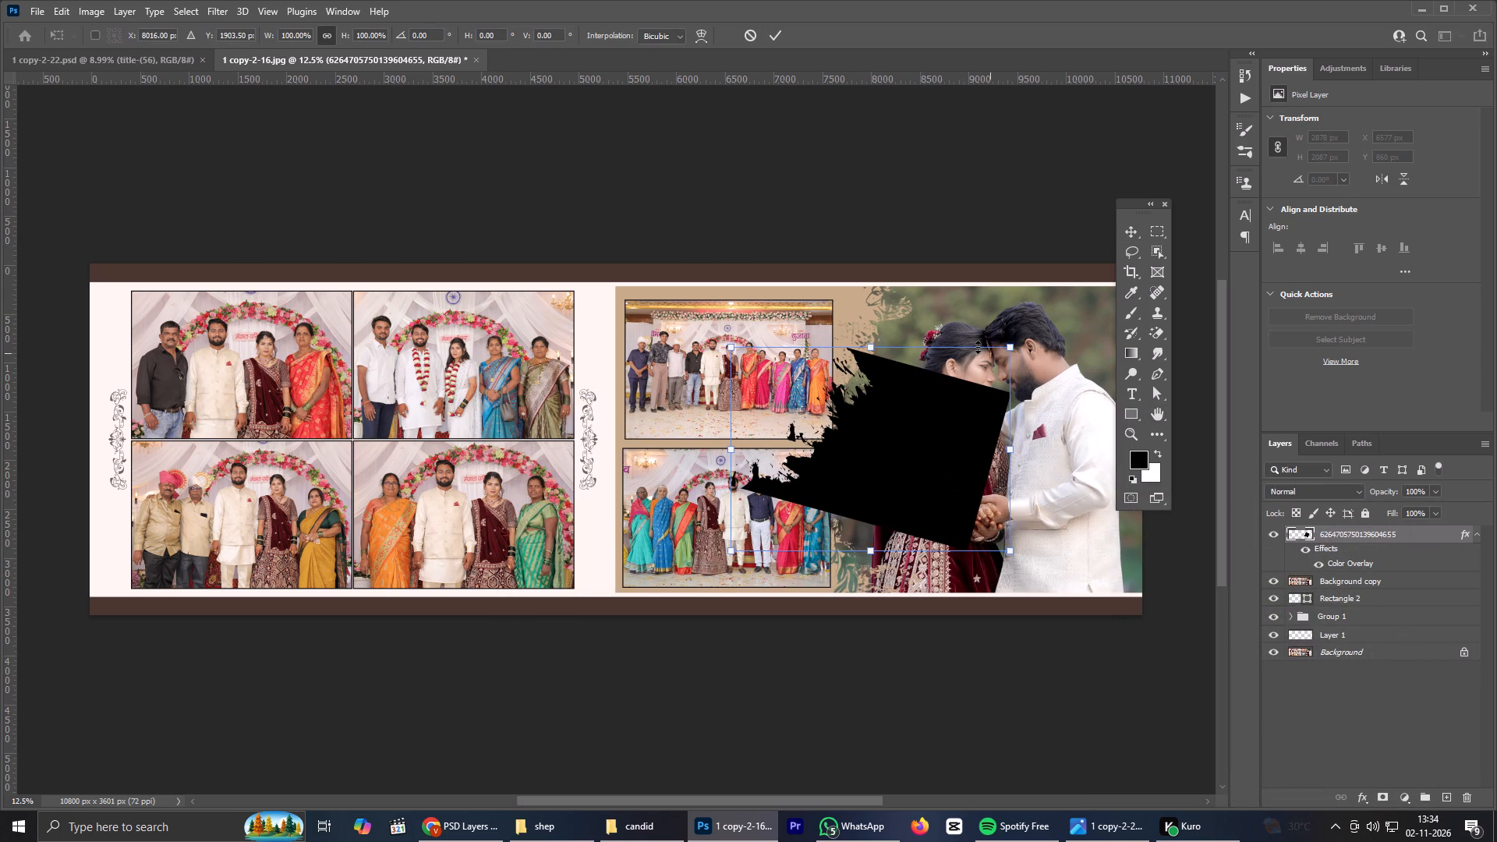
left_click_drag(1011, 346, 1148, 287, "alt")
left_click_drag(984, 462, 1040, 462)
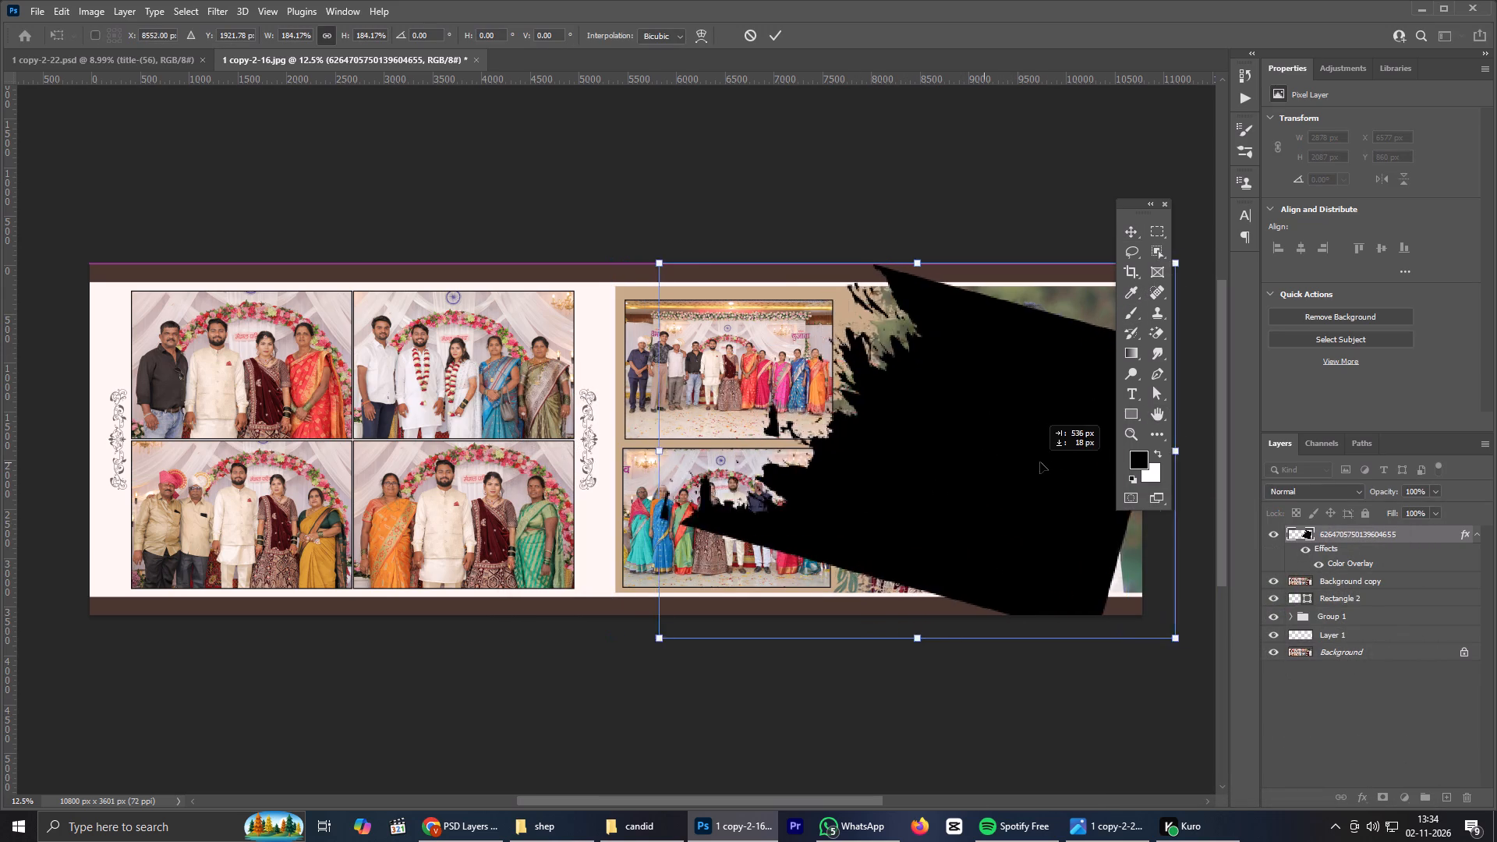
left_click_drag(1040, 462, 1064, 465)
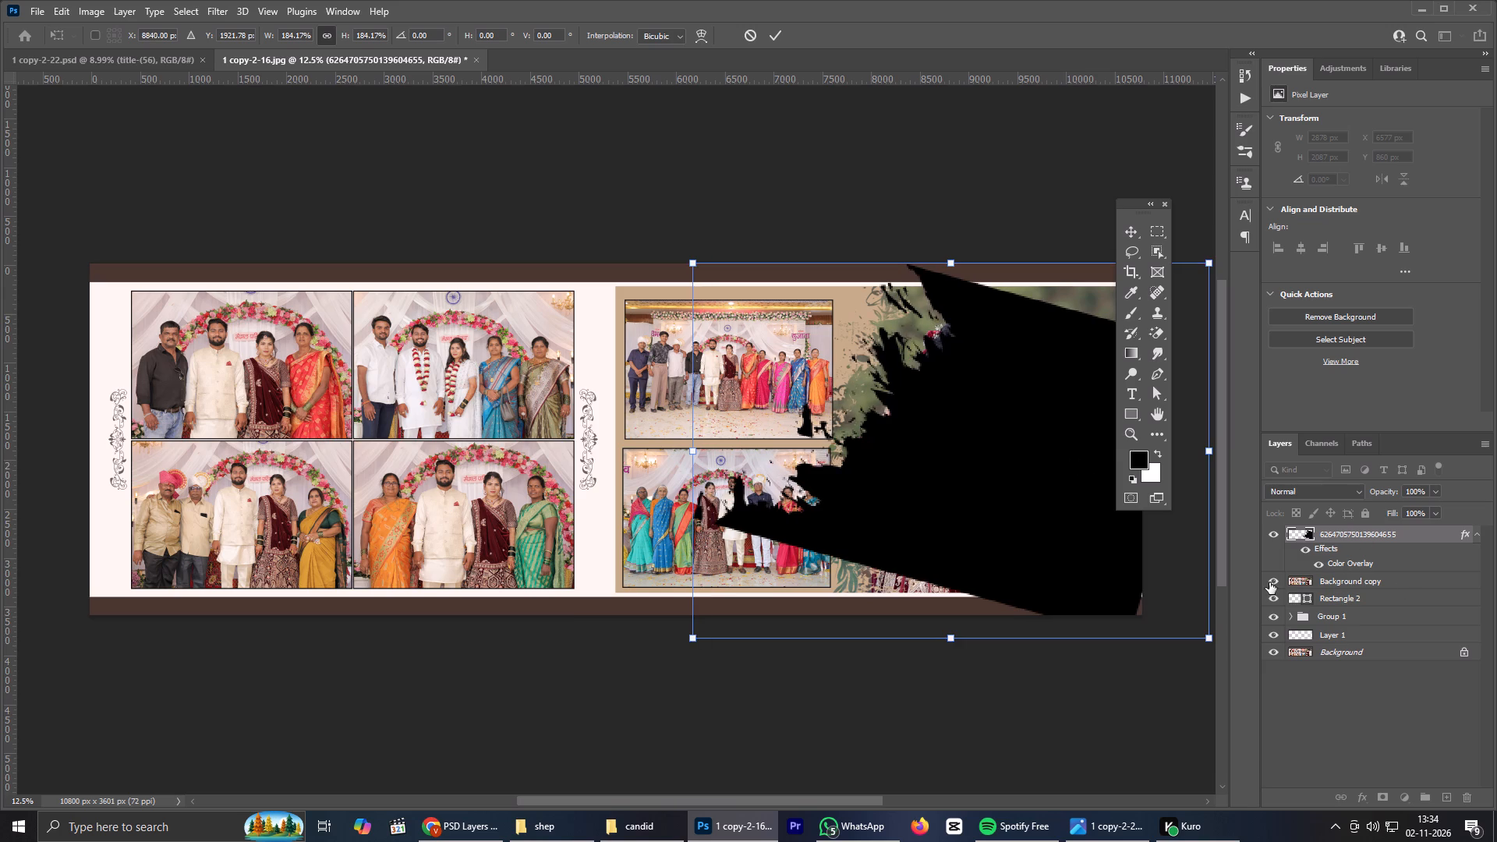
left_click(1269, 582)
left_click_drag(1056, 468, 1026, 464)
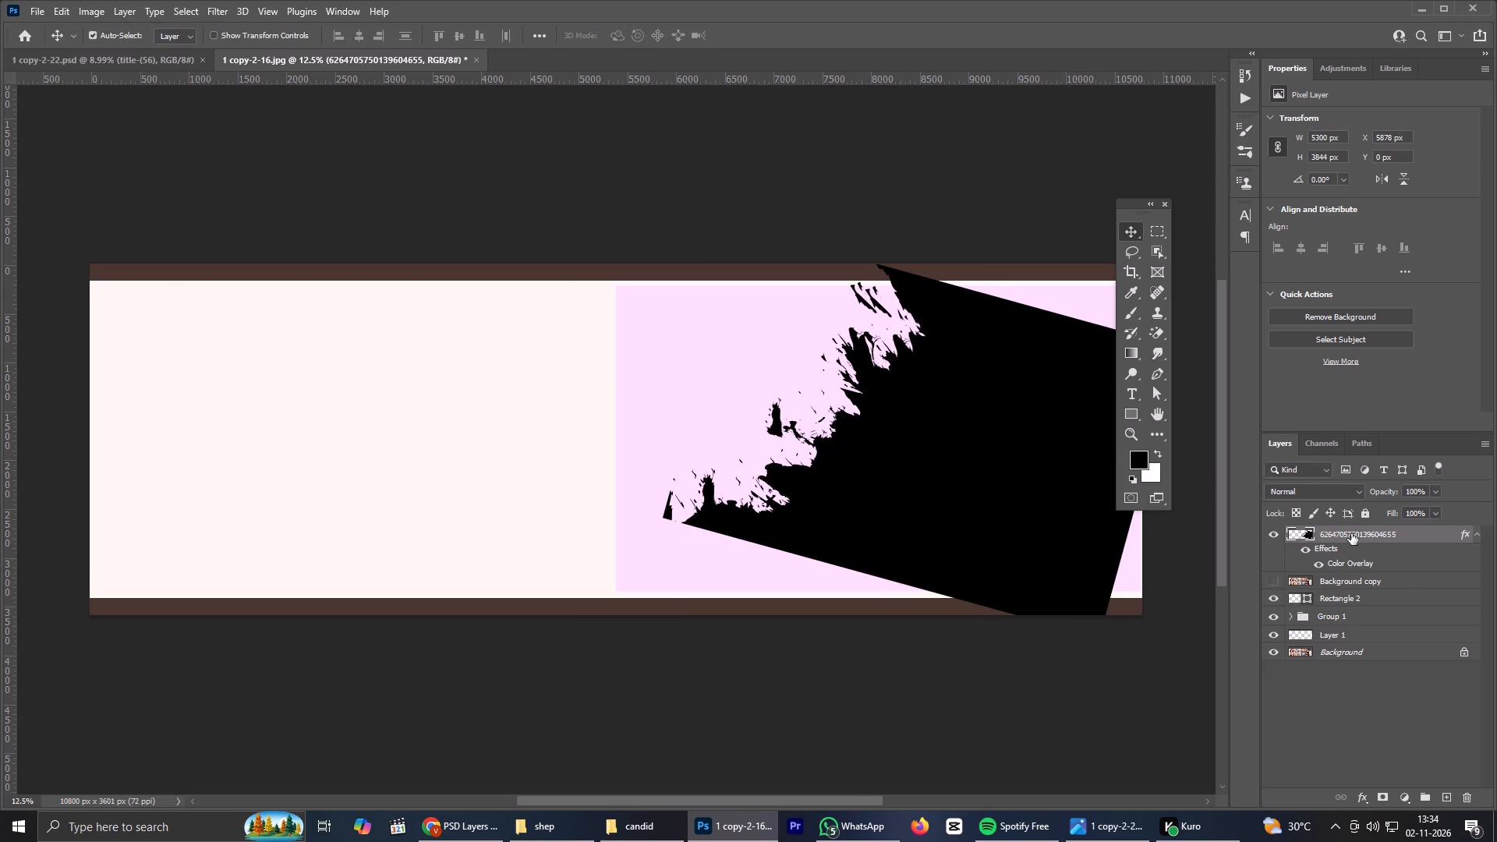
Place the ragged-edge shape layer directly above Rectangle 2 and clip it to that rectangle.
left_click_drag(1351, 532, 1346, 589)
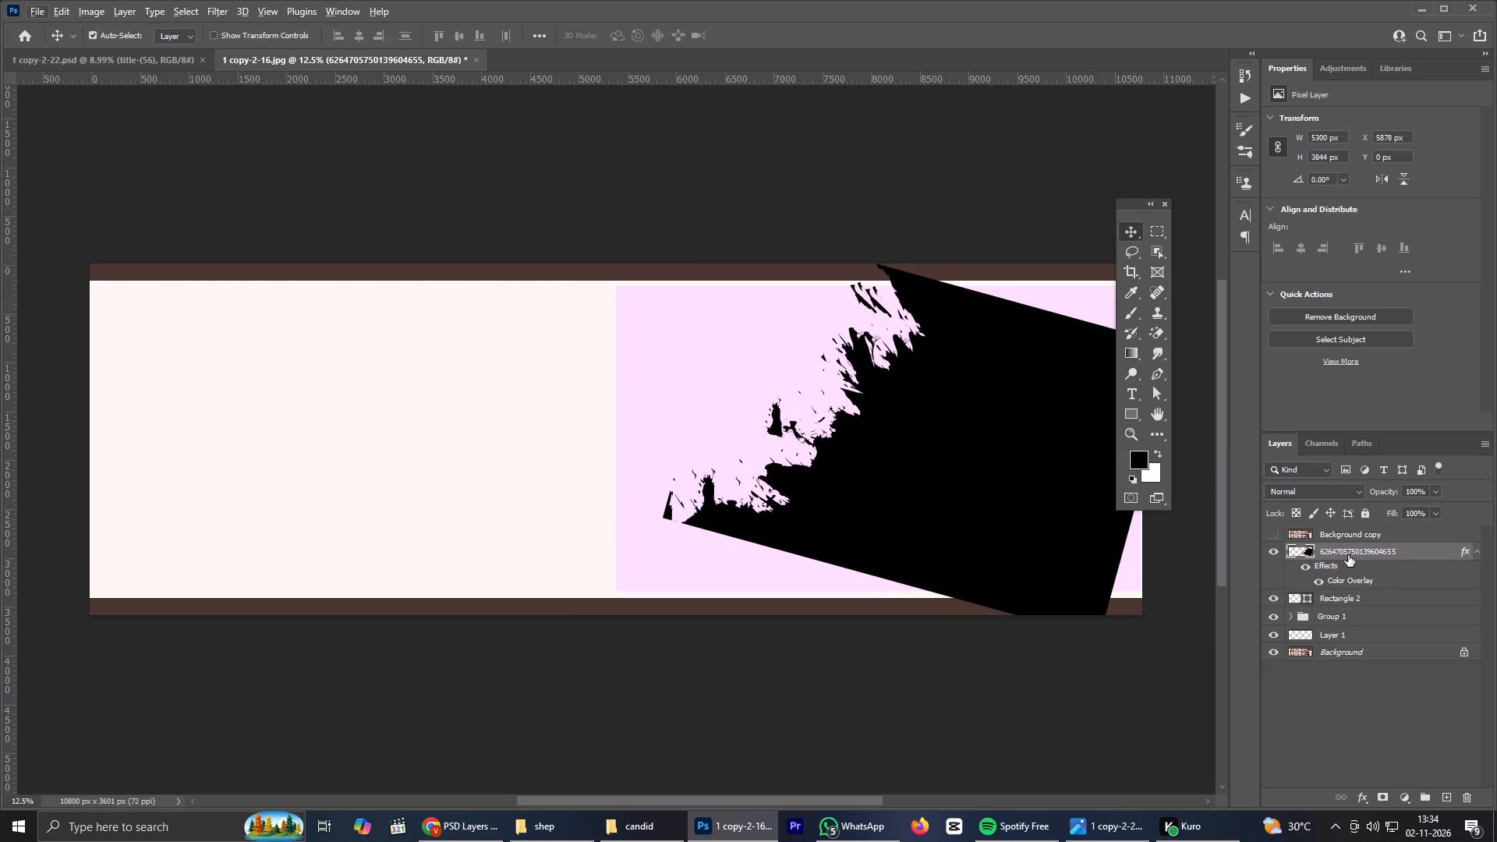
left_click(1349, 593, "alt")
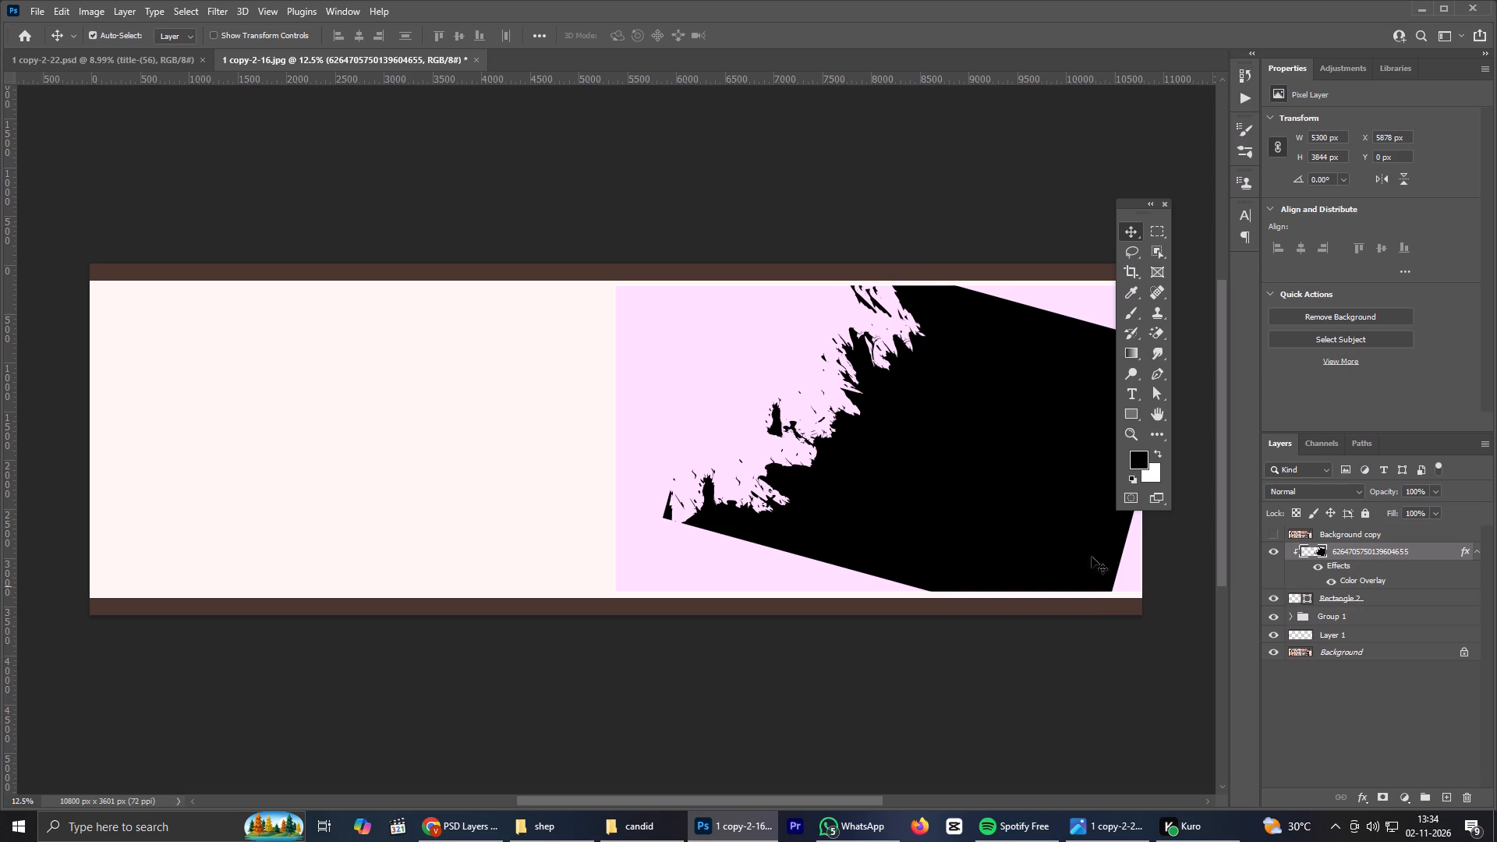
Scale the clipped ragged-edge shape to about 134%, rotate it about -19.4°, and position it to cover the rectangle's couple-photo side.
left_click_drag(1028, 468, 1017, 467)
key("ctrl+t")
scroll(974, 430, "down", 5)
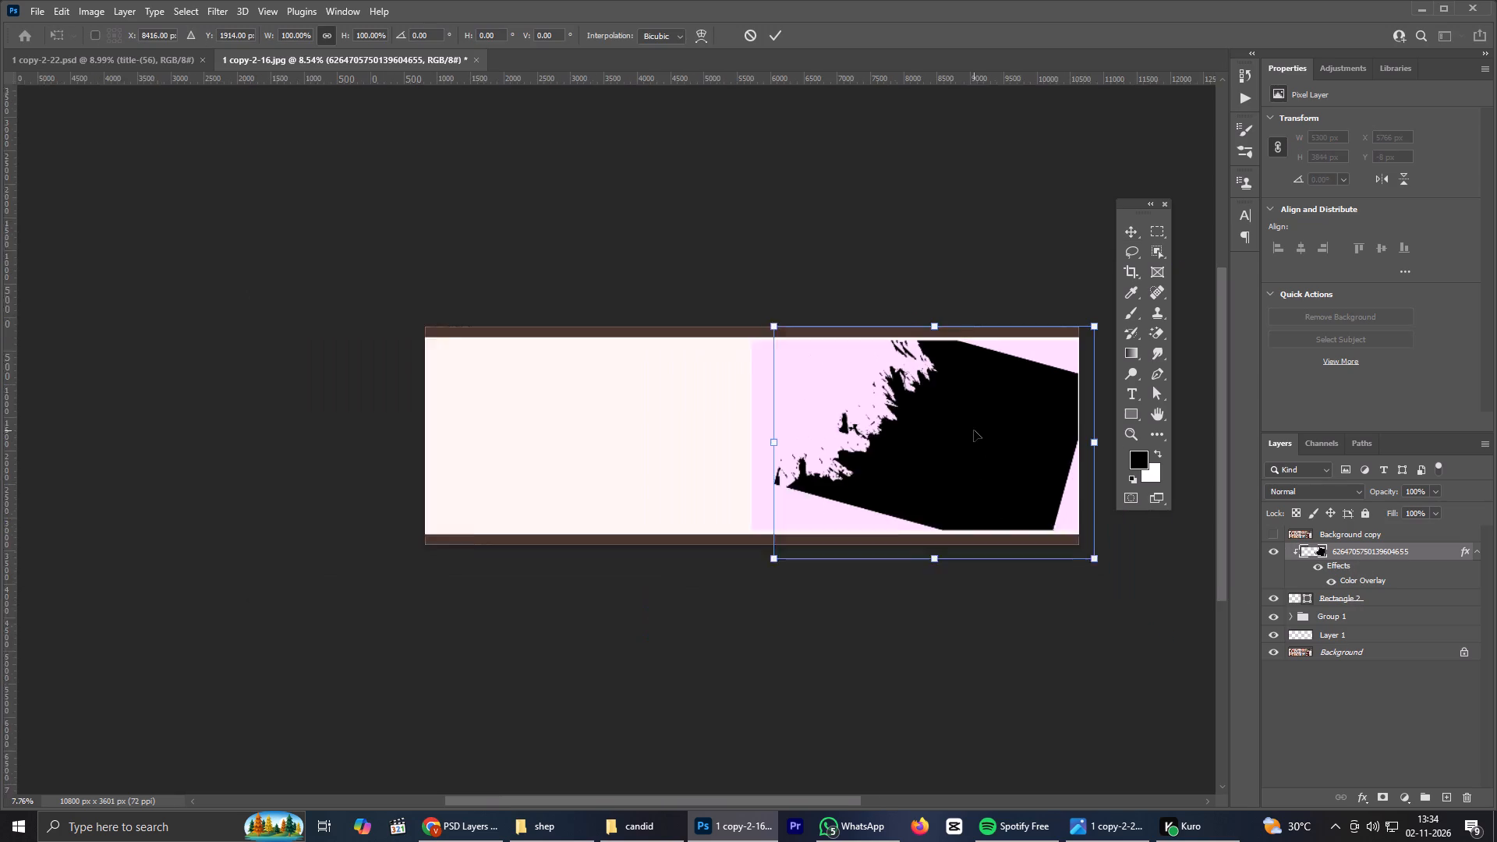
scroll(974, 430, "down", 1)
key("space")
key("space")
key("space")
key("space")
left_click_drag(1024, 433, 965, 451)
left_click_drag(1025, 358, 1088, 316)
left_click_drag(735, 563, 719, 621)
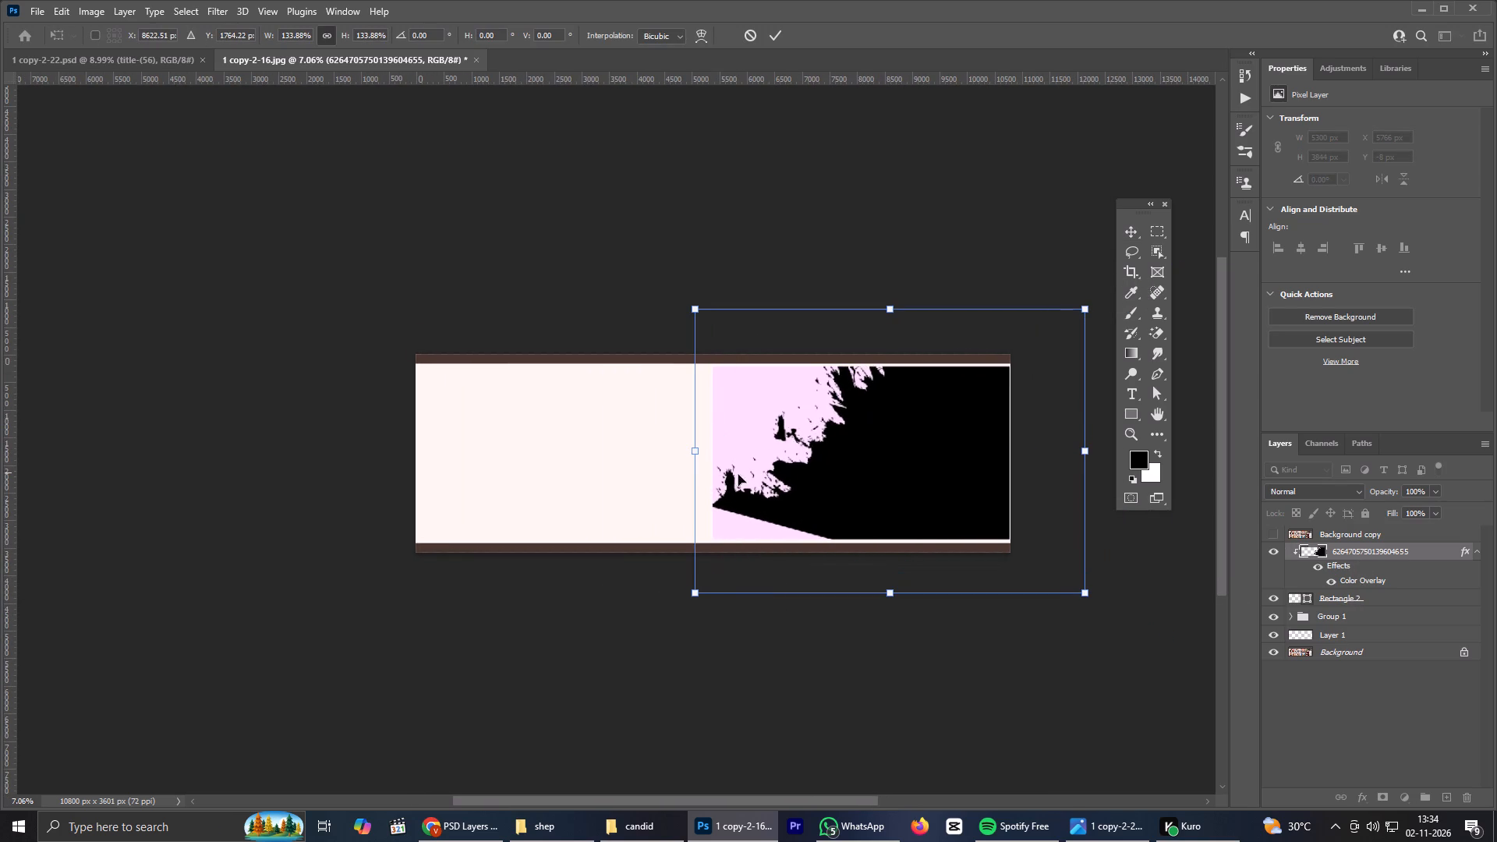
left_click_drag(649, 545, 685, 628)
left_click_drag(940, 470, 976, 479)
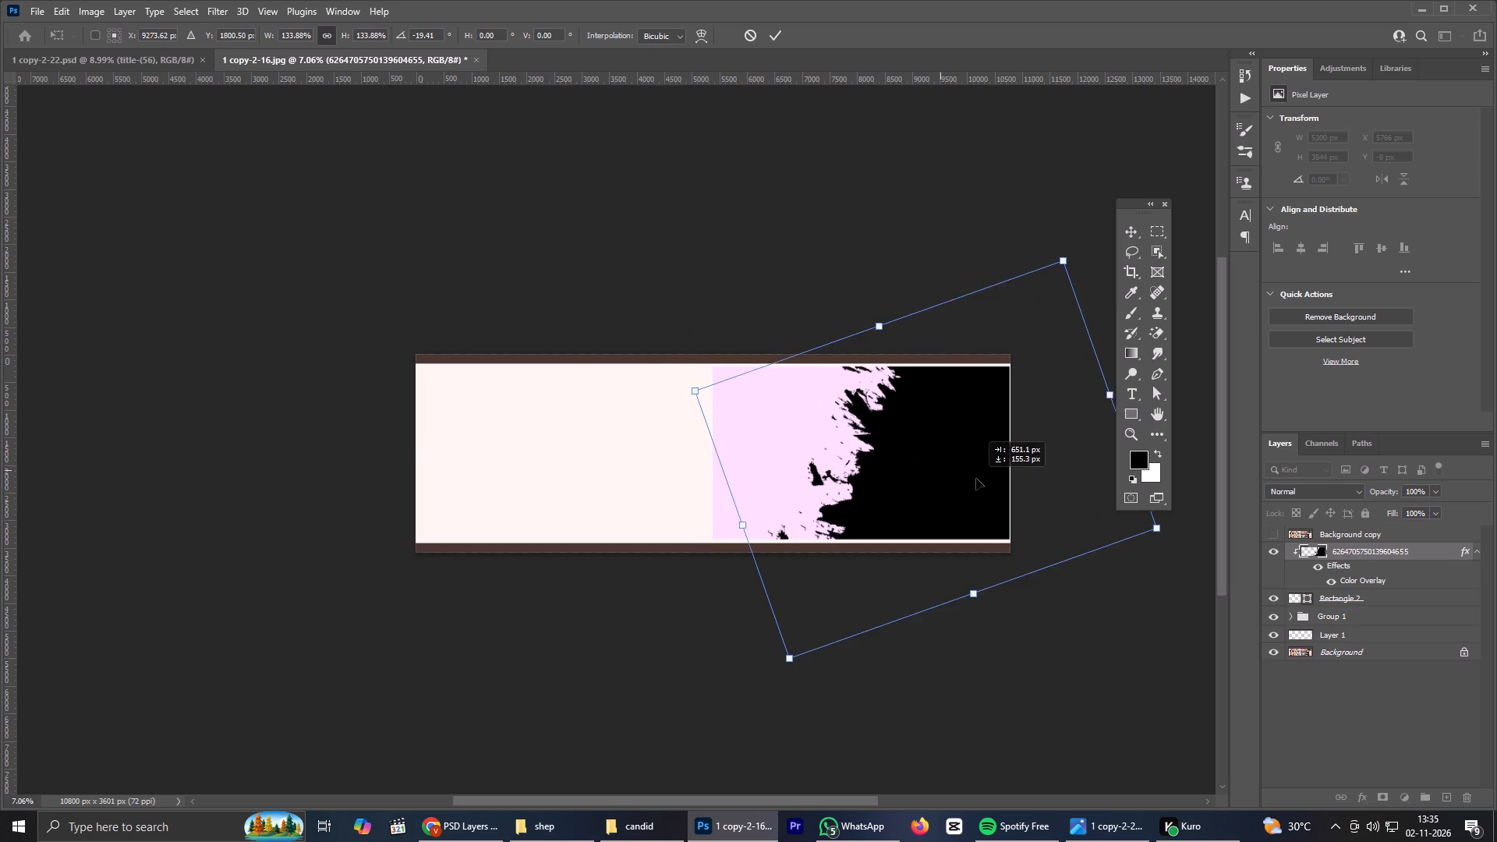
left_click_drag(976, 479, 986, 472)
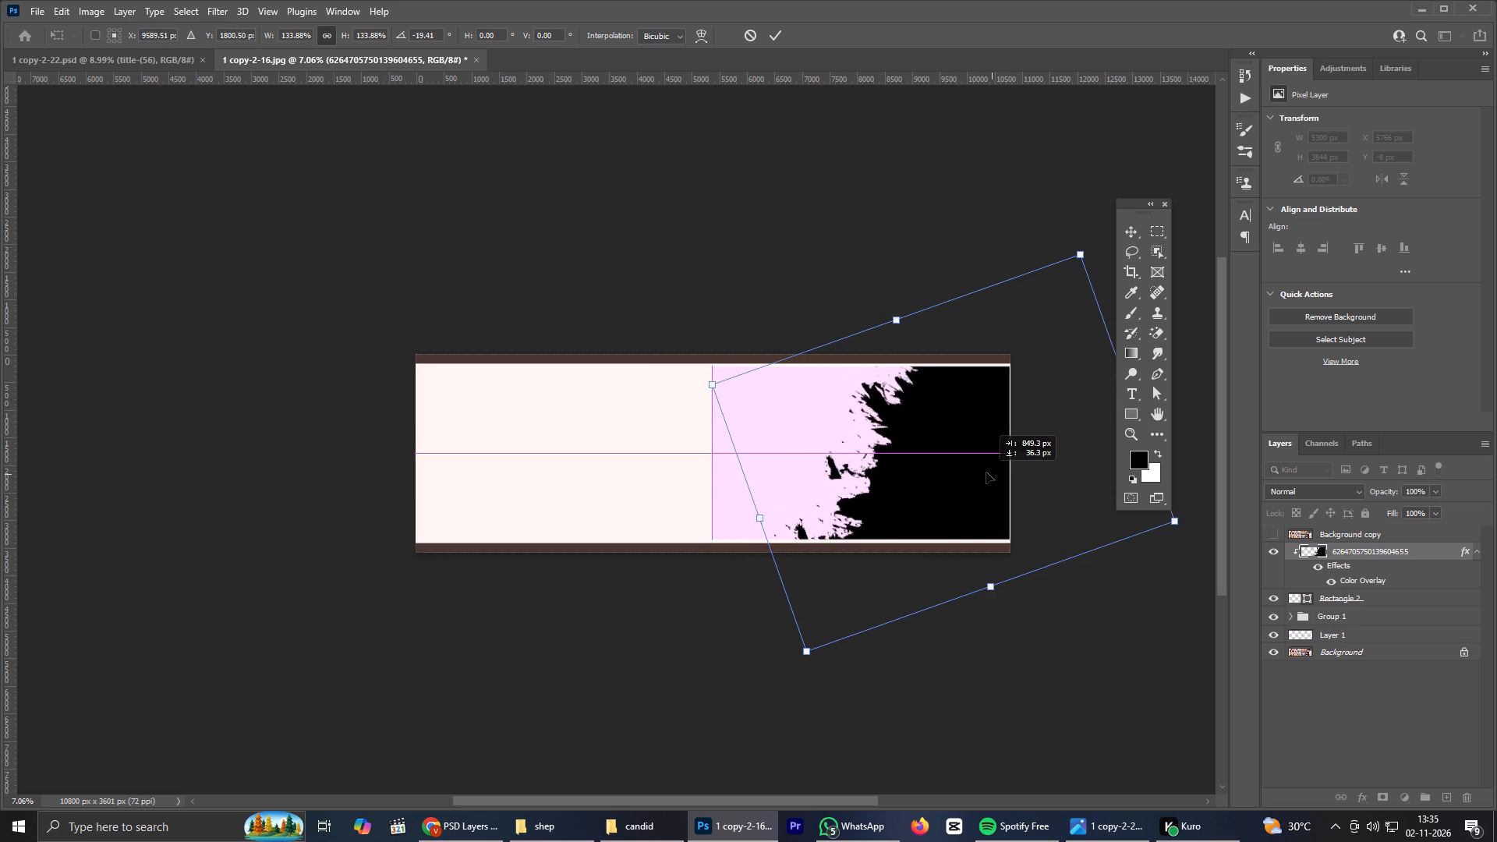
left_click_drag(986, 472, 961, 466)
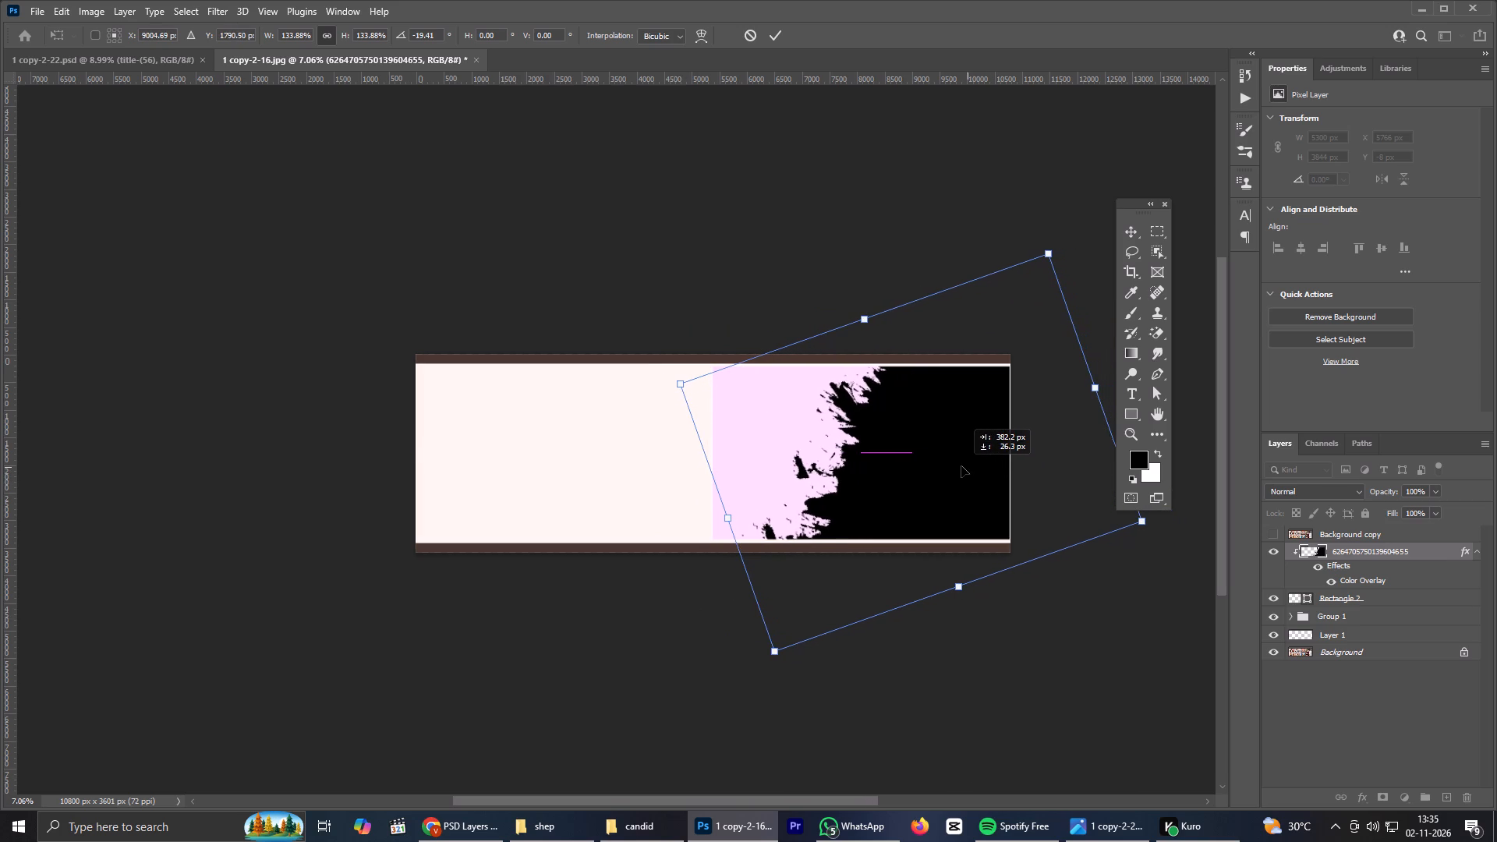
left_click_drag(961, 466, 971, 466)
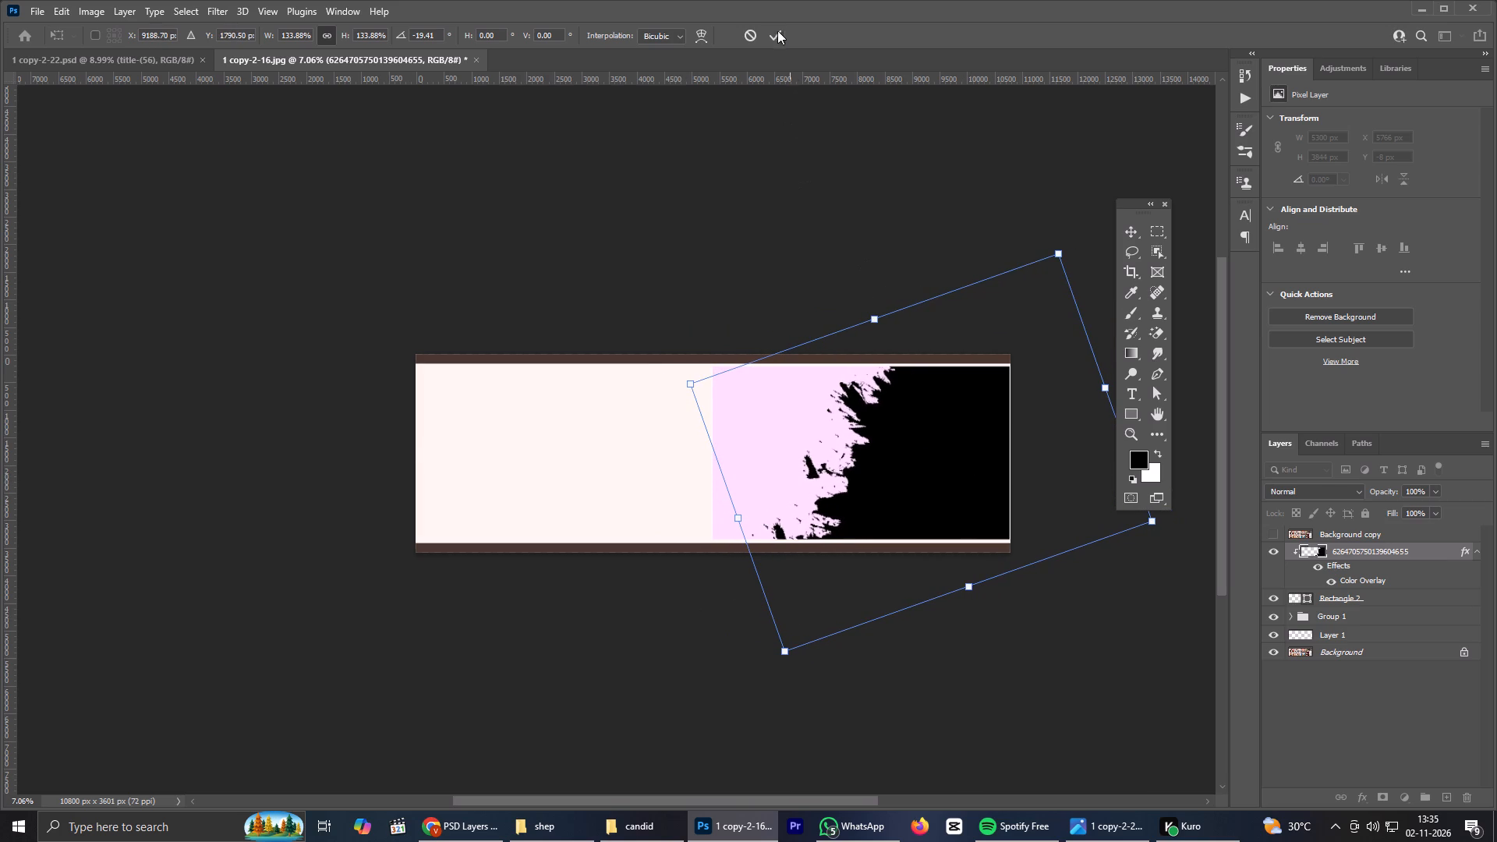
left_click(777, 30)
Show the Background copy layer and set Rectangle 2's fill to tan #c7aa88, sampled from the panel above the small photos.
left_click(1273, 532)
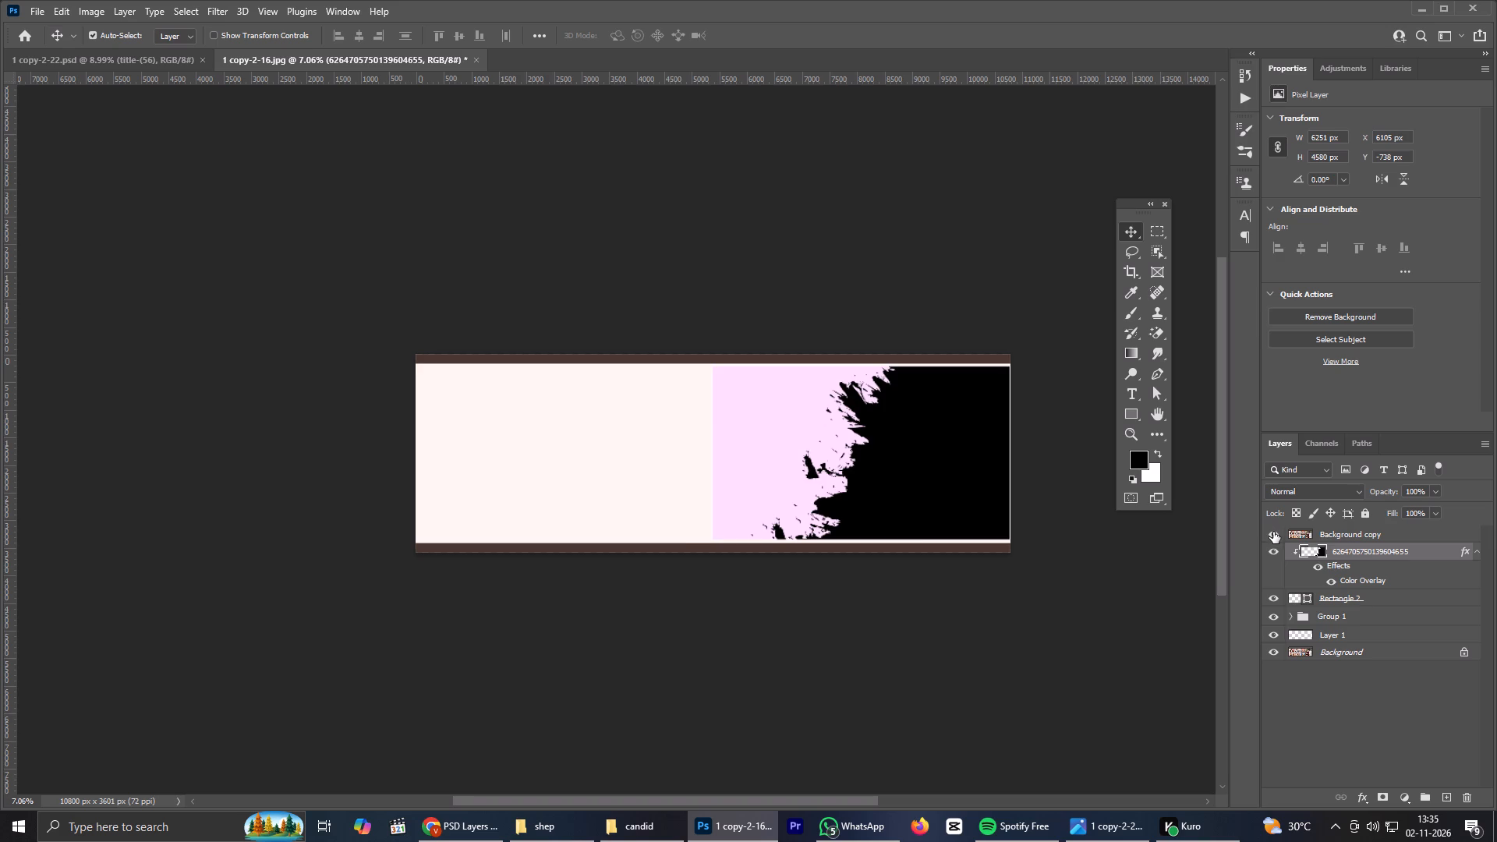
scroll(862, 369, "up", 9)
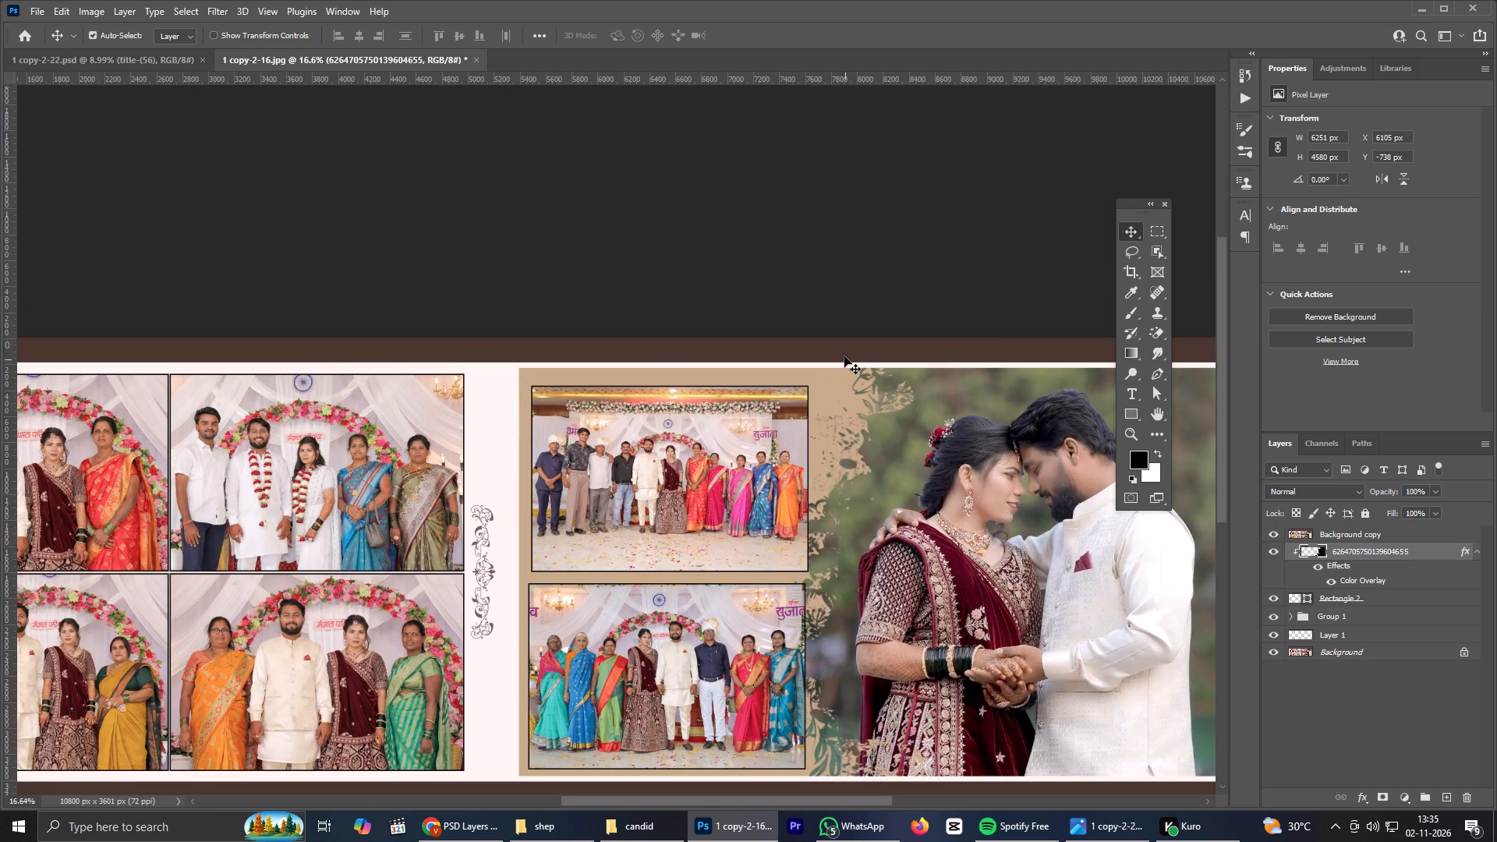
left_click(1361, 602)
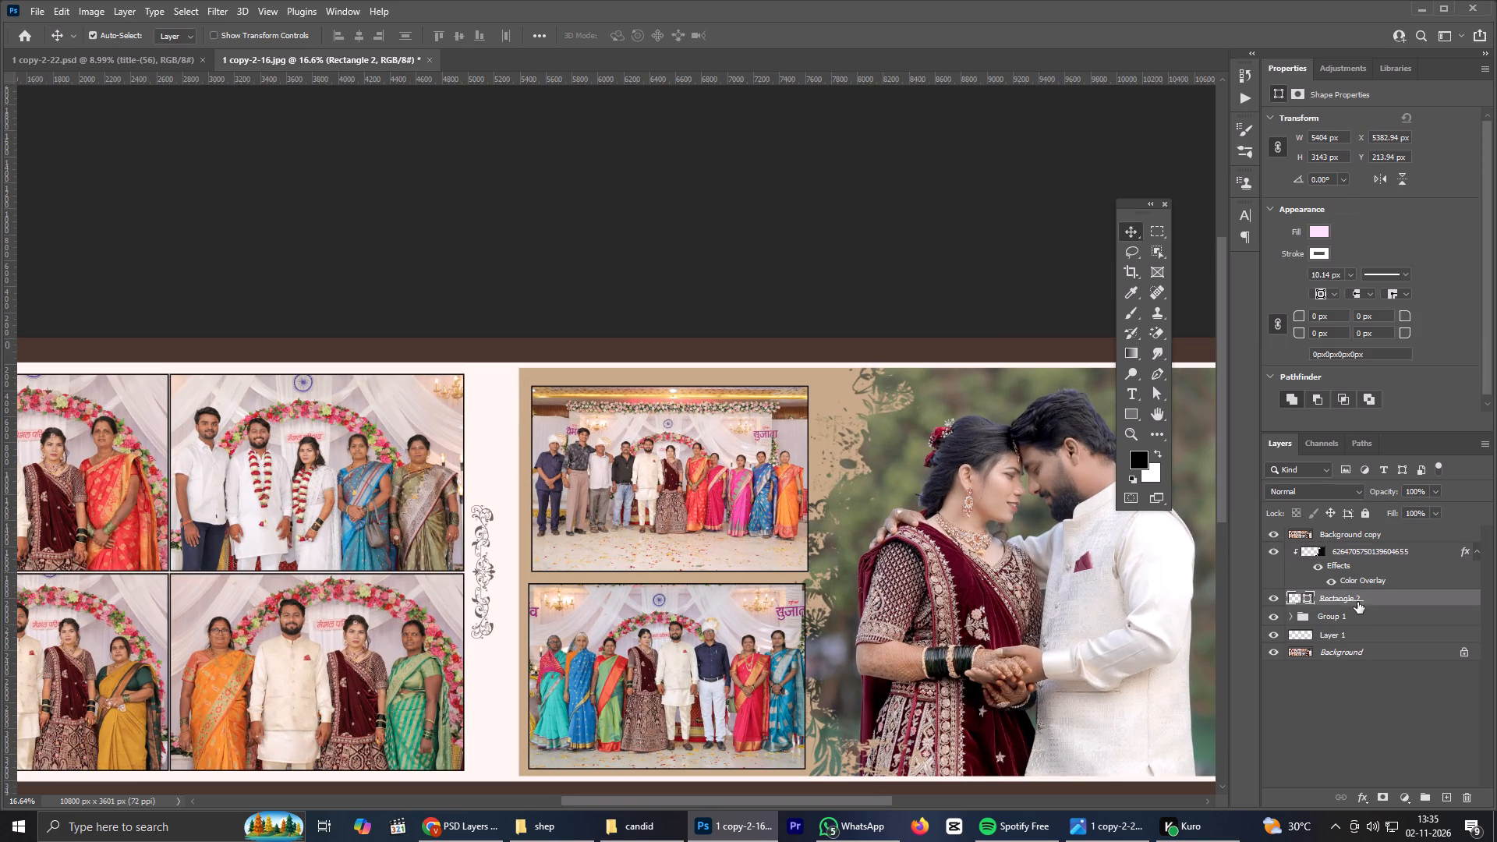
left_click(1315, 234)
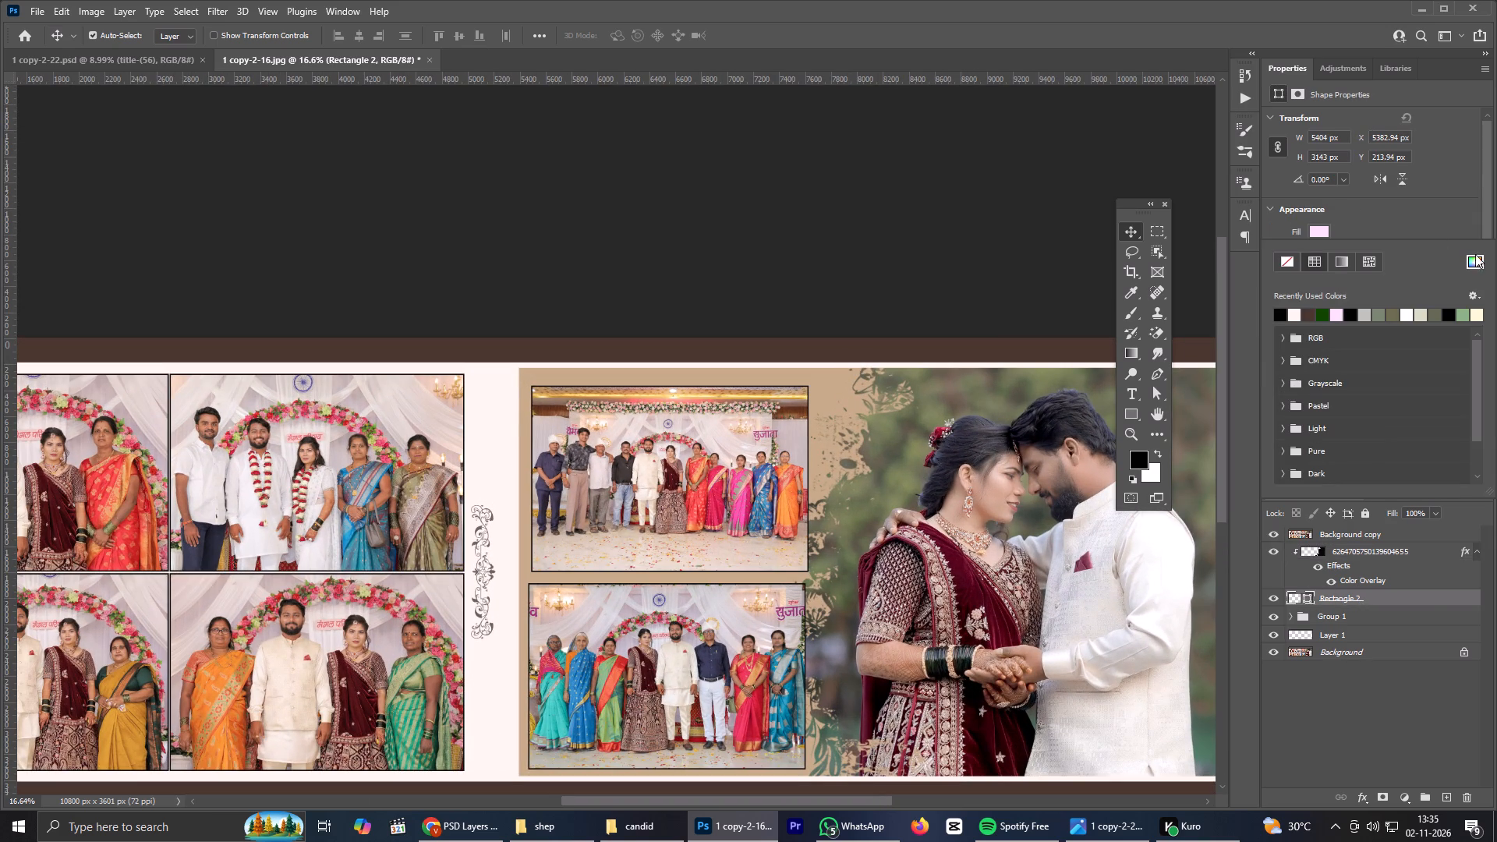
left_click(1476, 260)
left_click(822, 378)
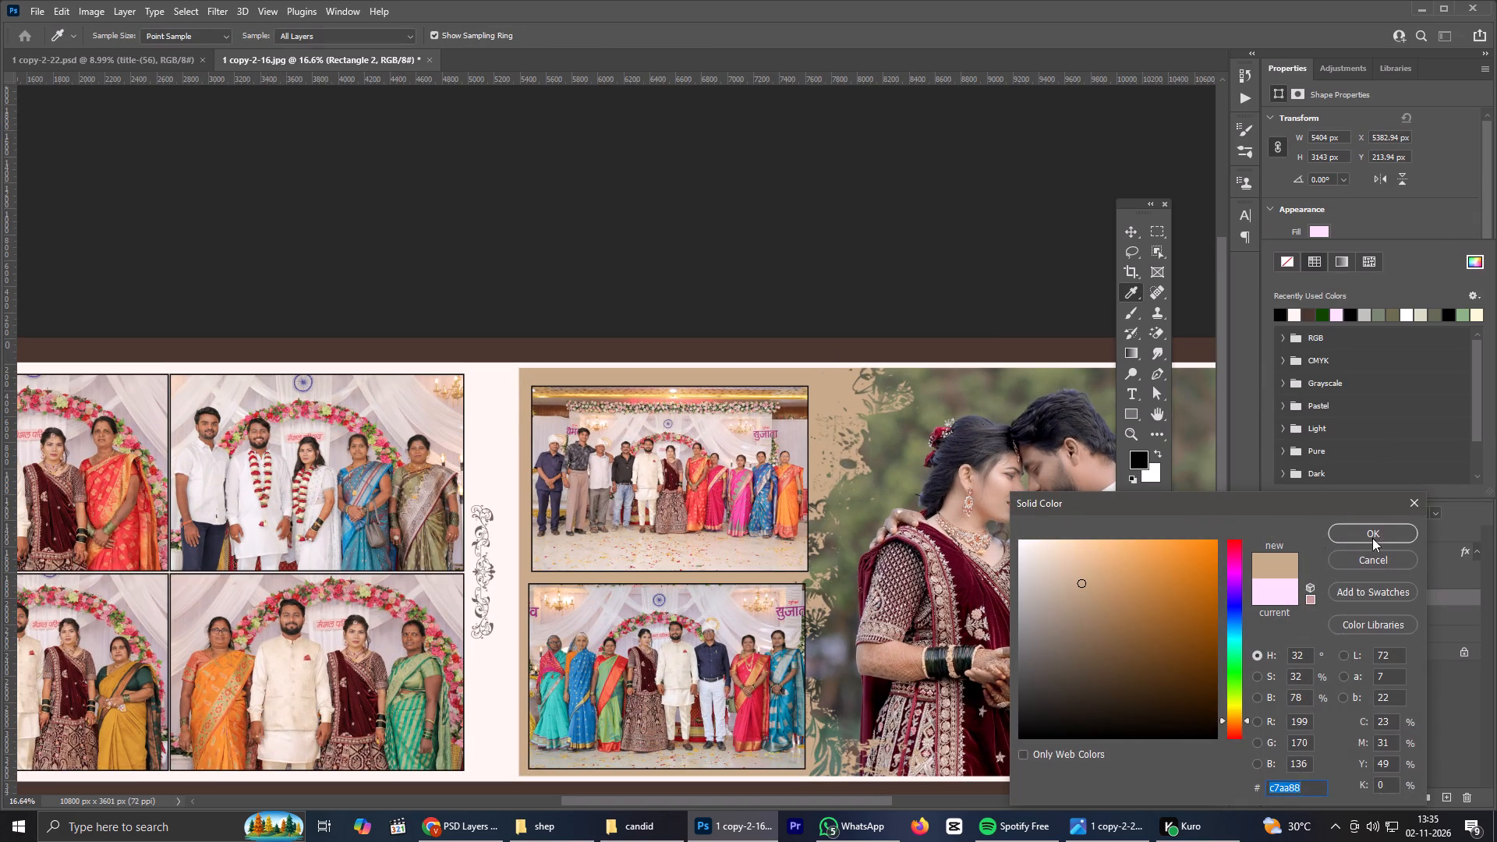
left_click(1374, 526)
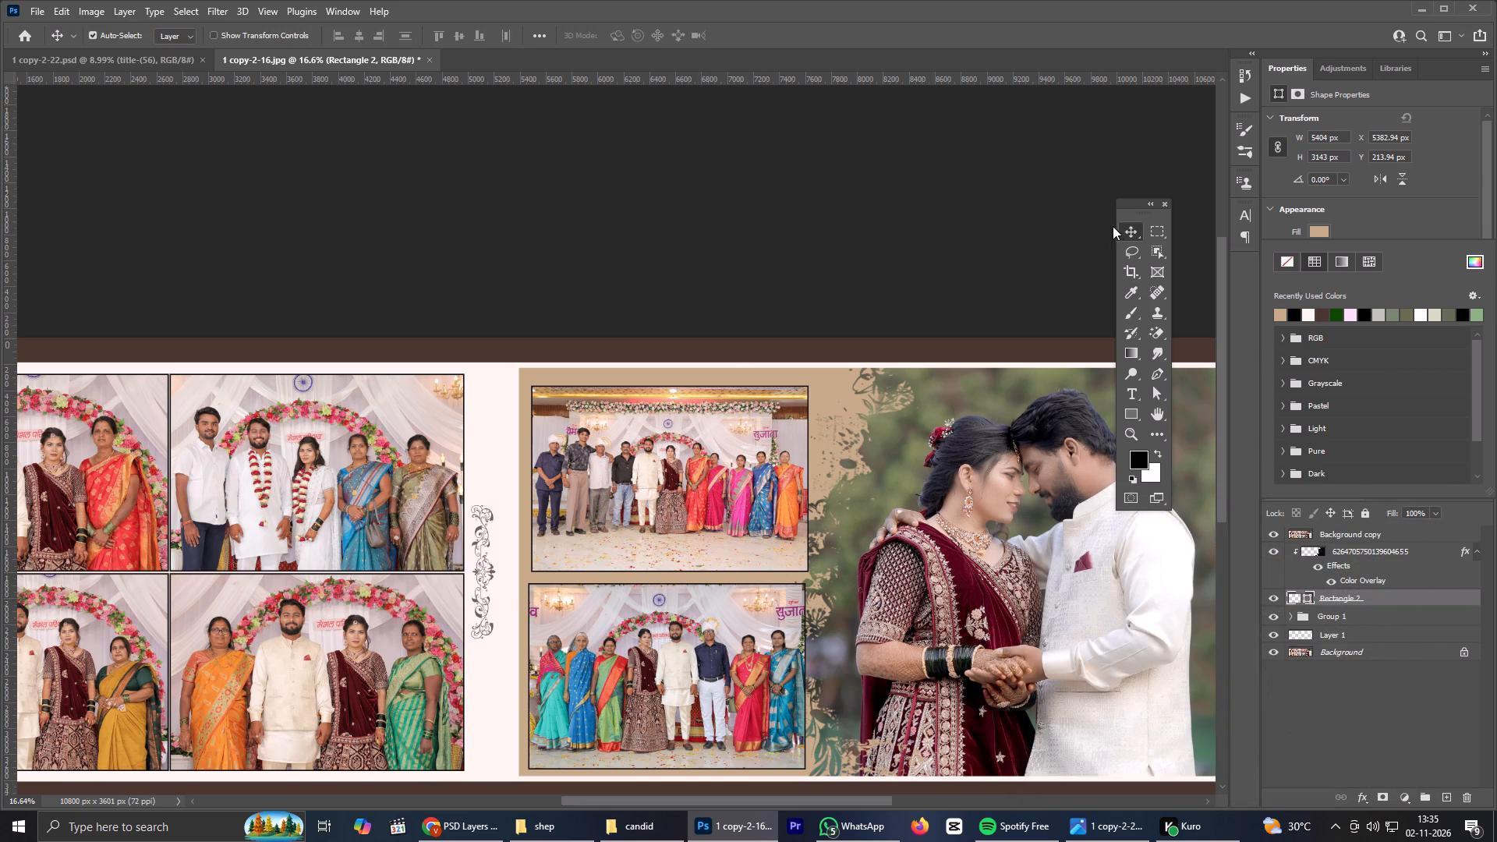
Change Rectangle 2's stroke colour to black.
left_click(1130, 423)
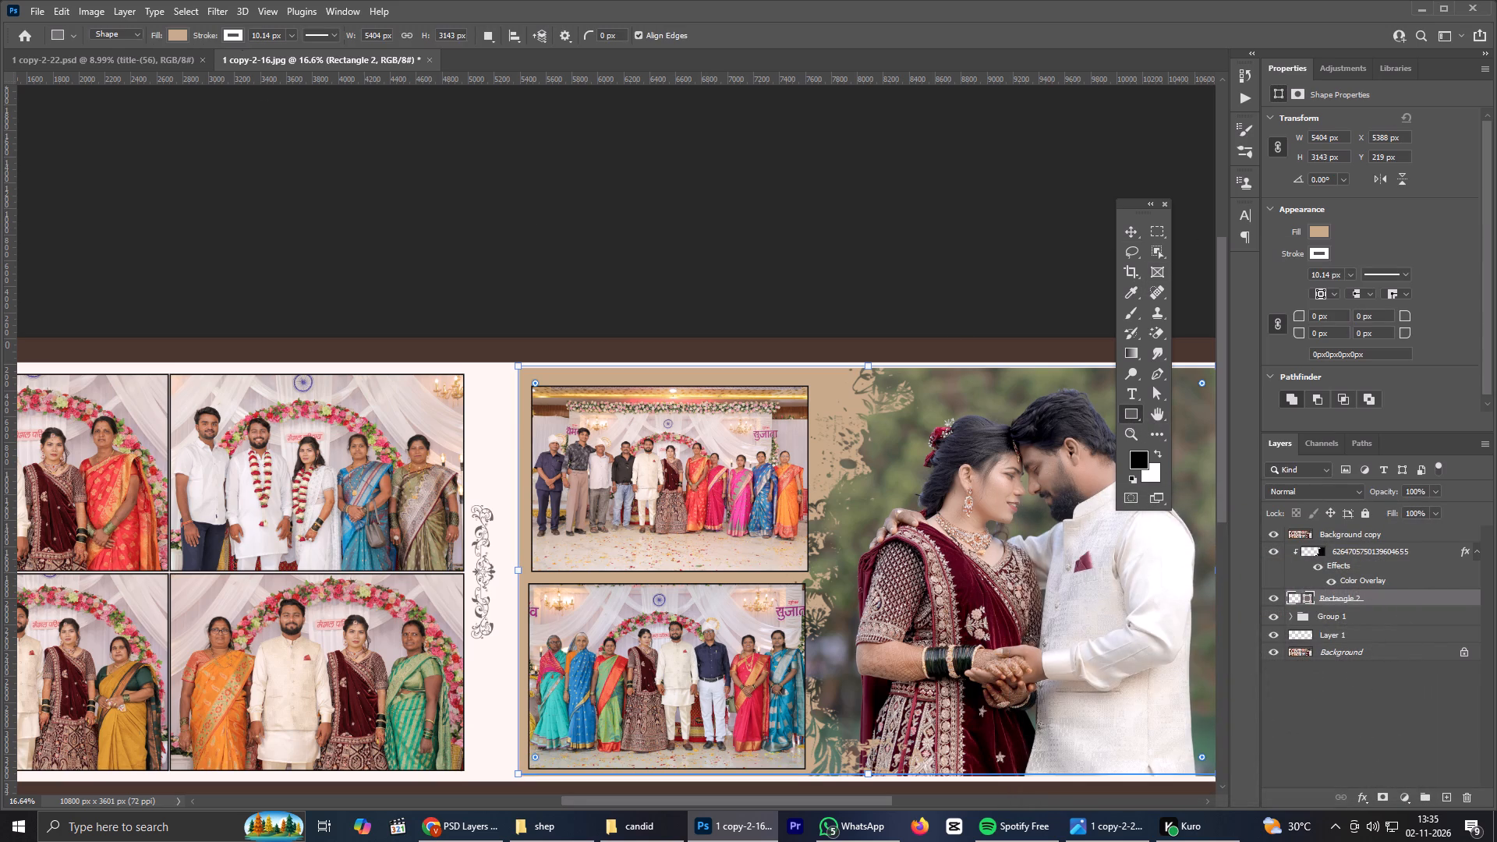
left_click(230, 42)
left_click(150, 118)
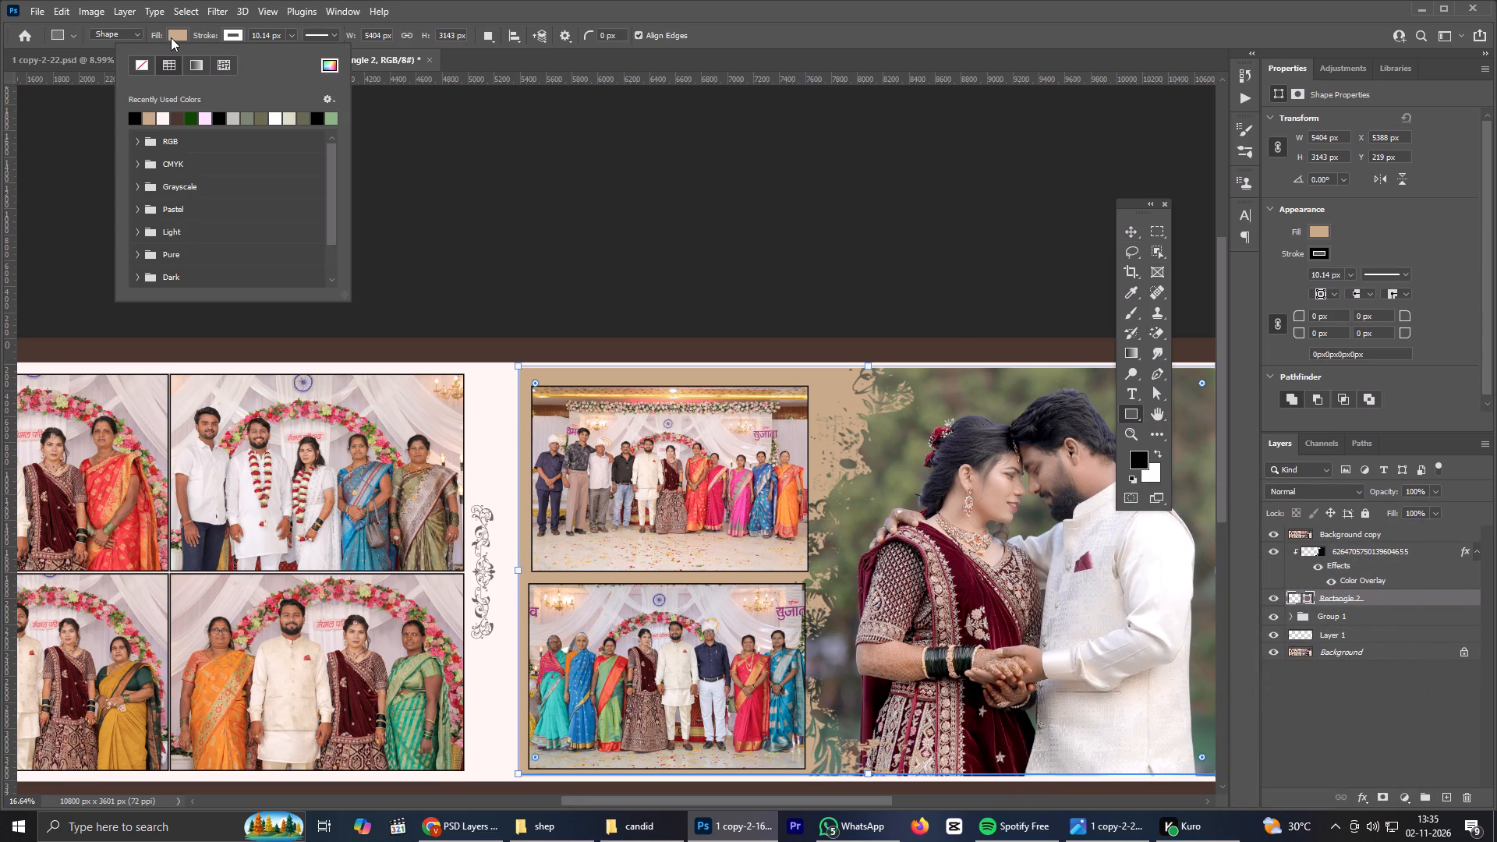
left_click(1134, 228)
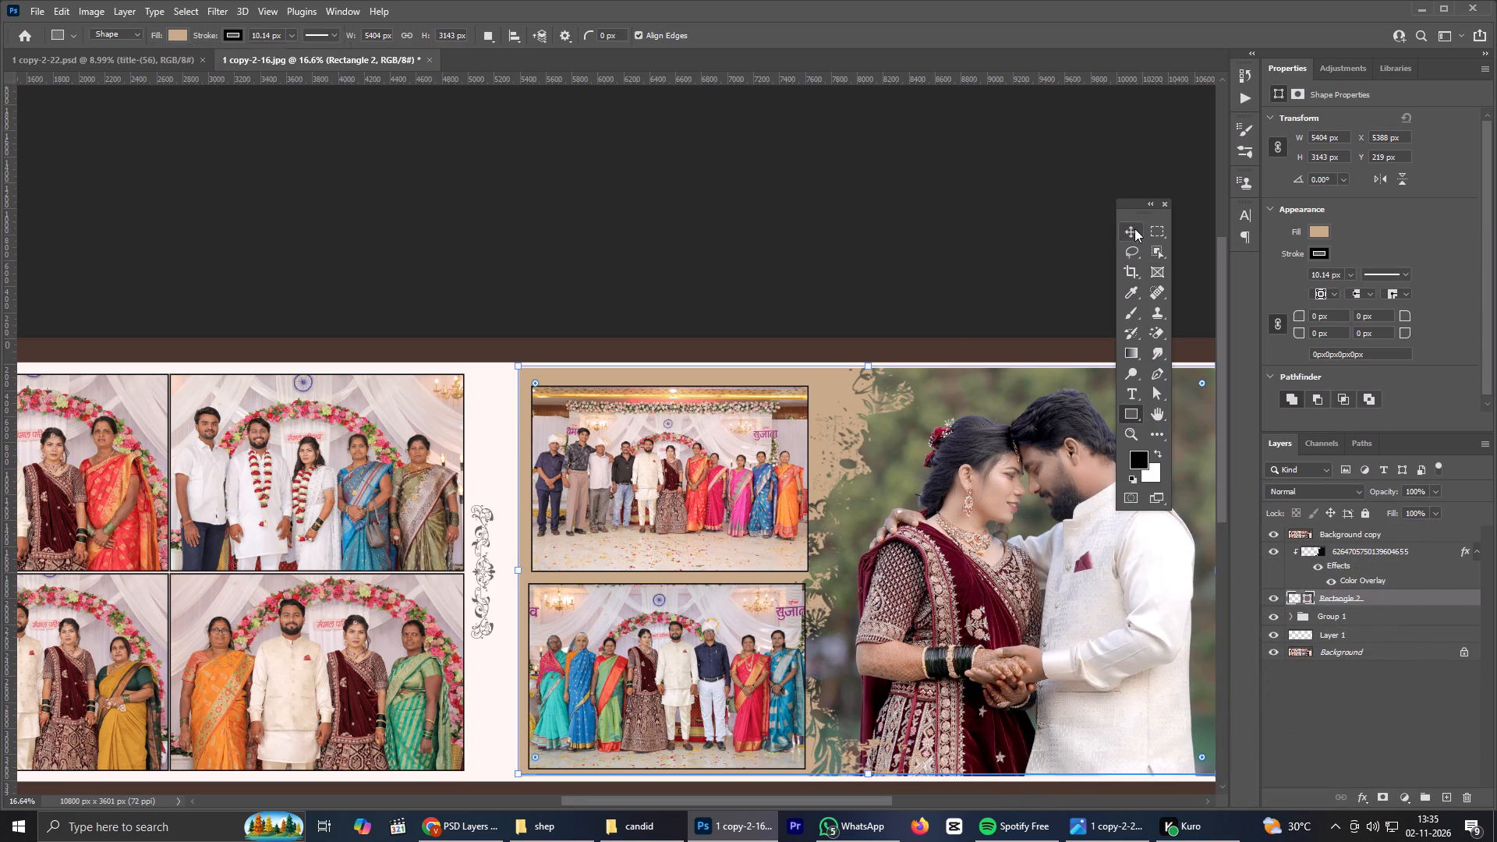
On a new unclipped layer above the ragged-edge shape, draw a rectangle about 2132 × 1431 px over the tan panel's upper small photo.
left_click(1132, 410)
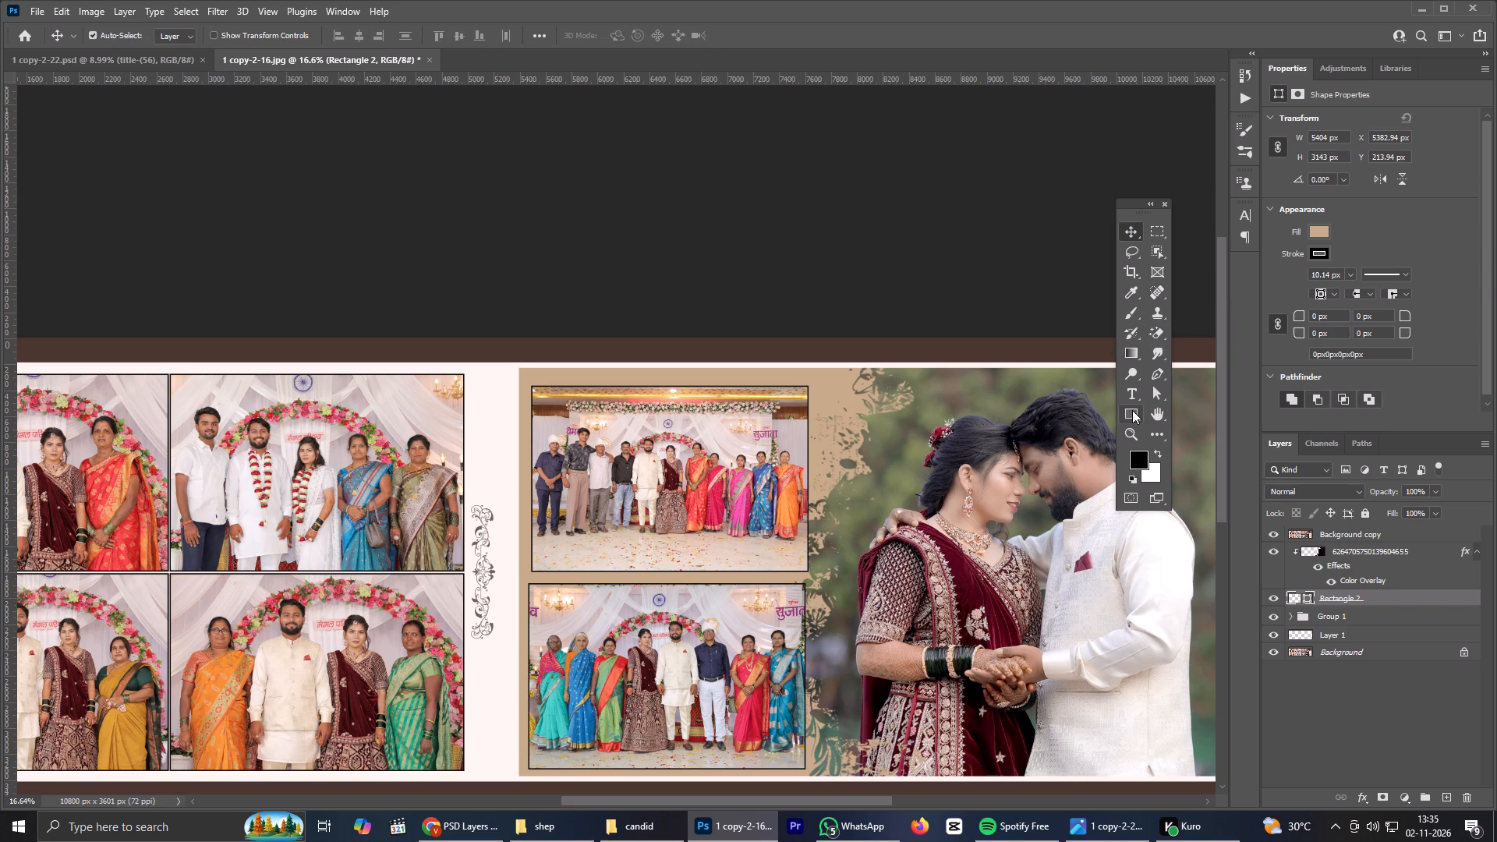
left_click(1446, 799)
left_click(1388, 589)
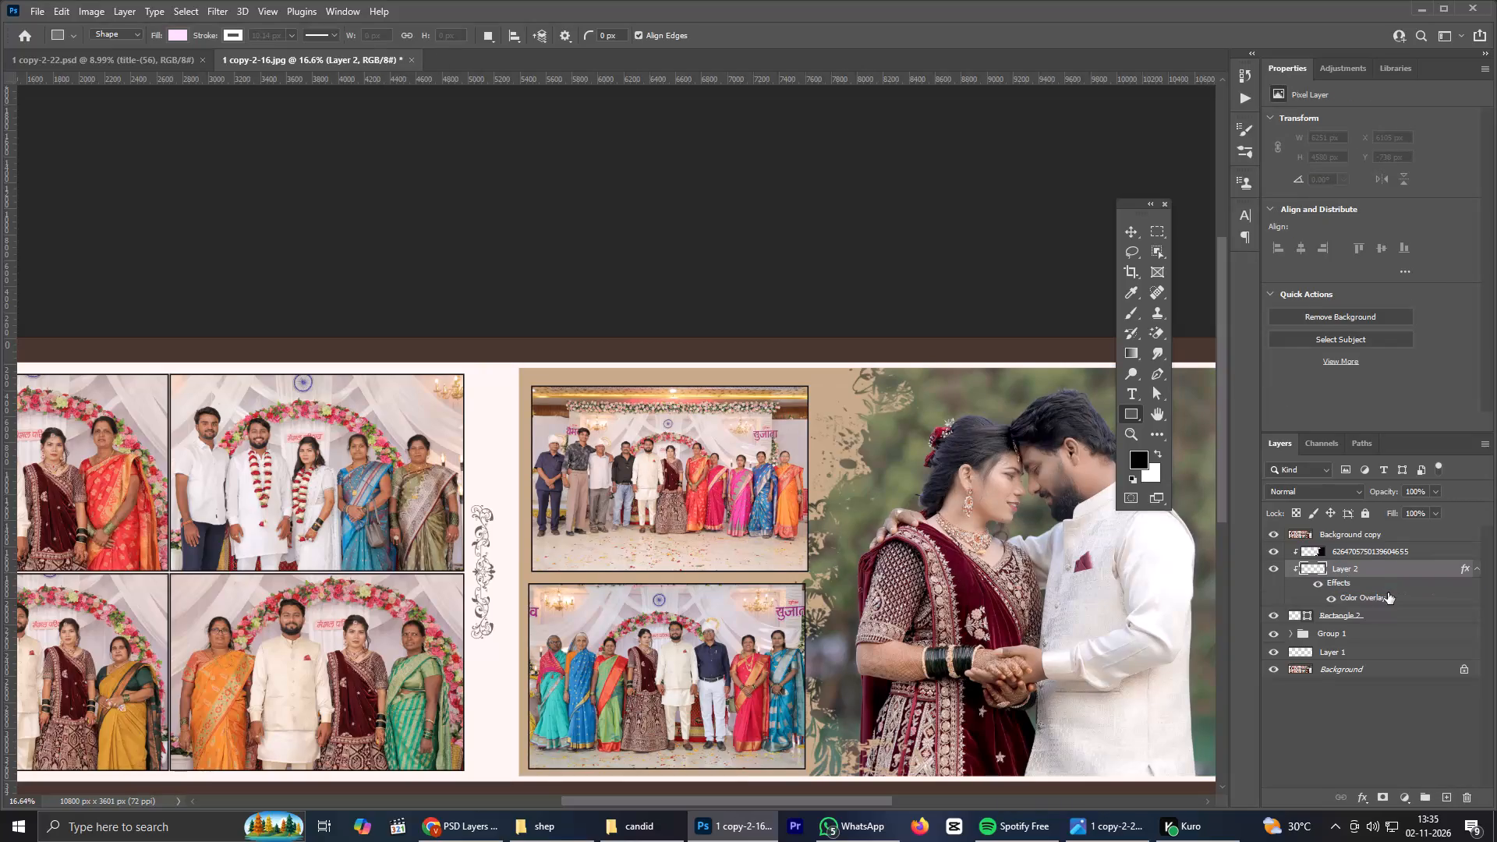
key("ctrl+z")
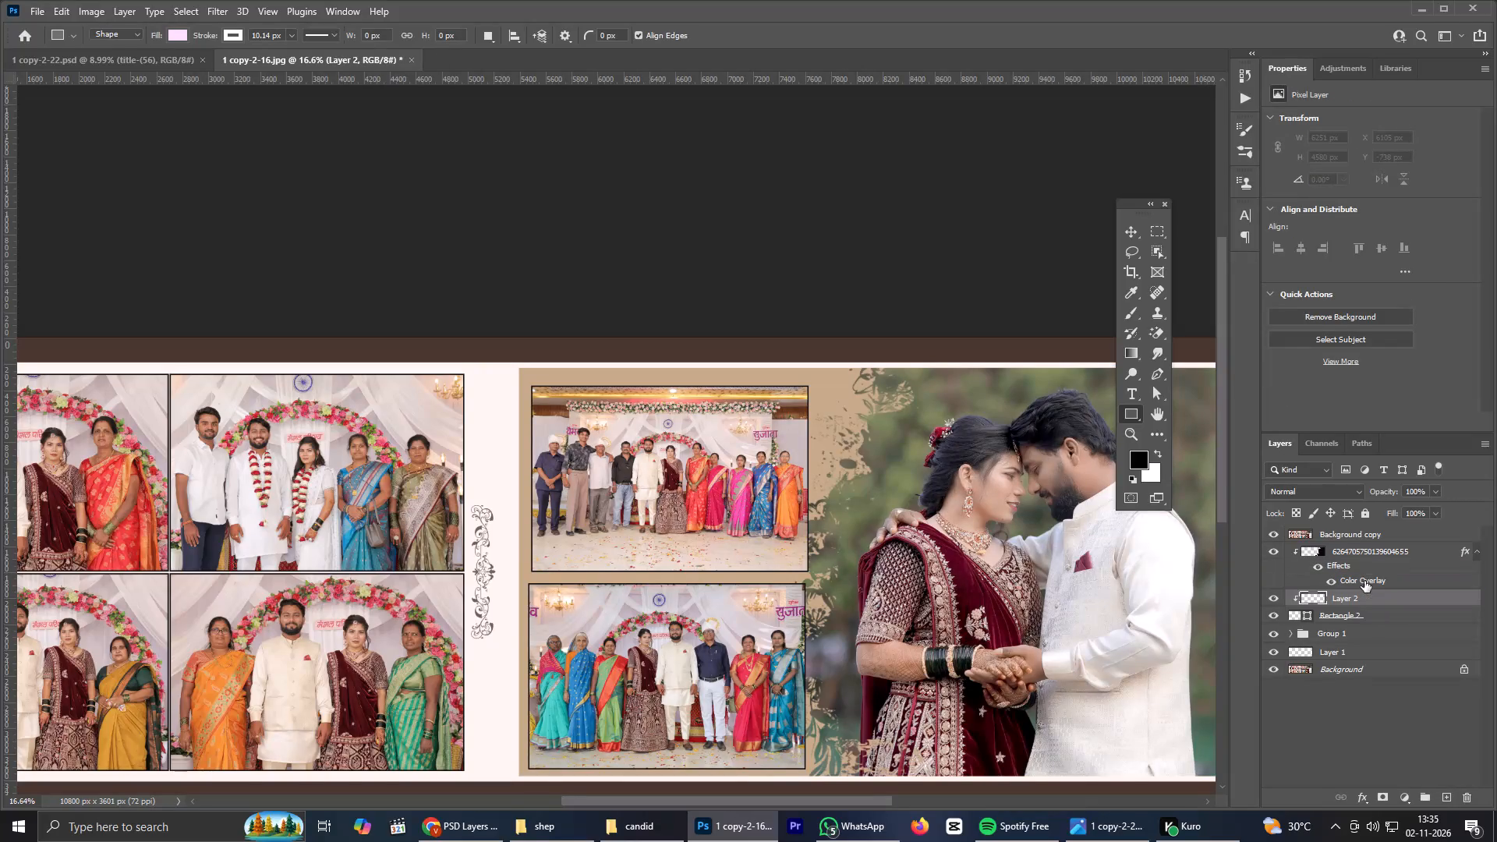
left_click_drag(1356, 597, 1336, 547)
right_click(1329, 550)
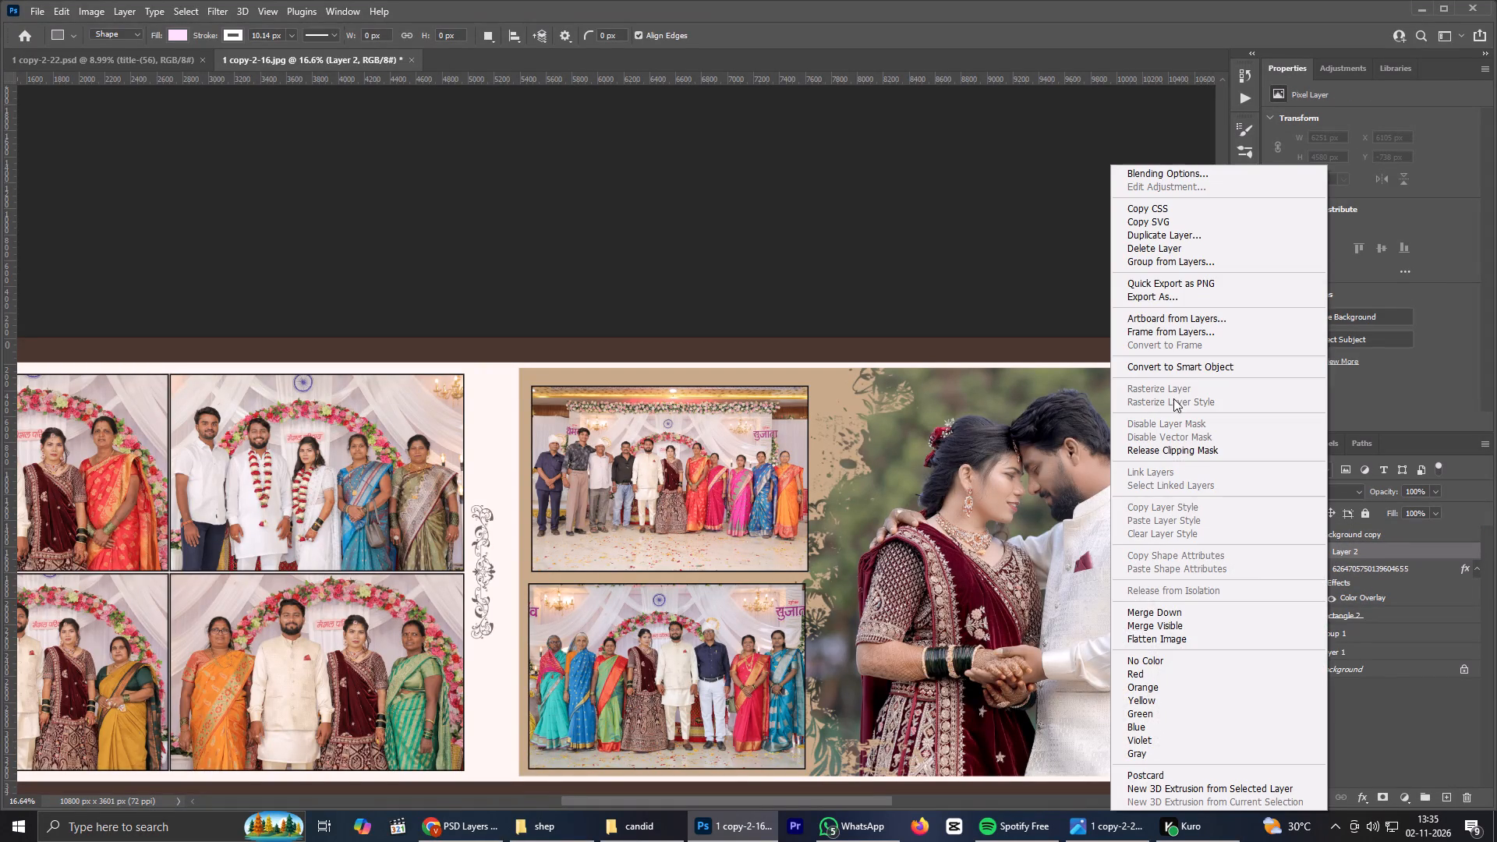
left_click(1166, 448)
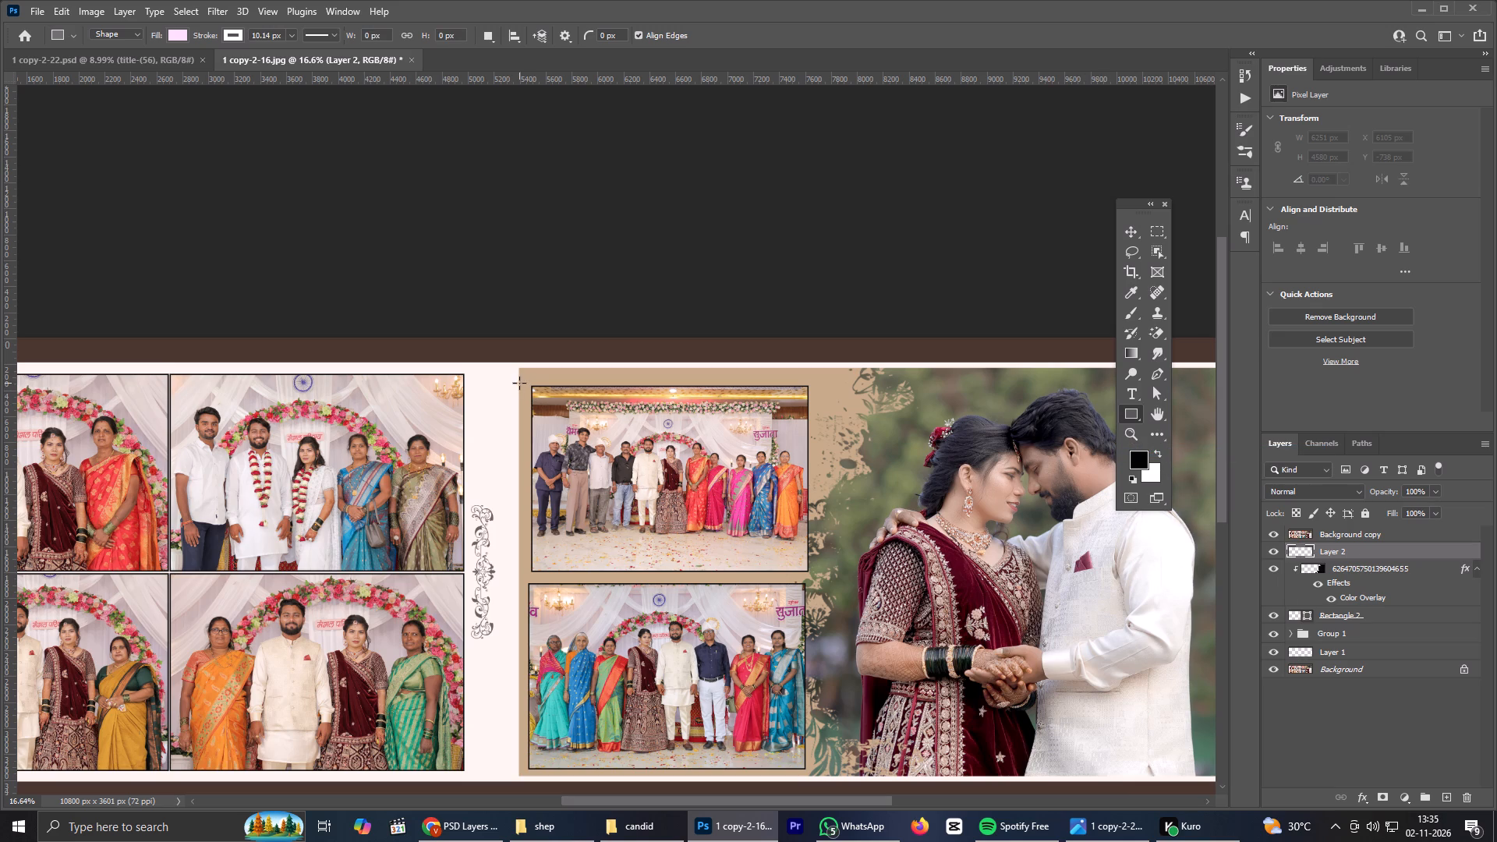
left_click_drag(532, 387, 755, 568)
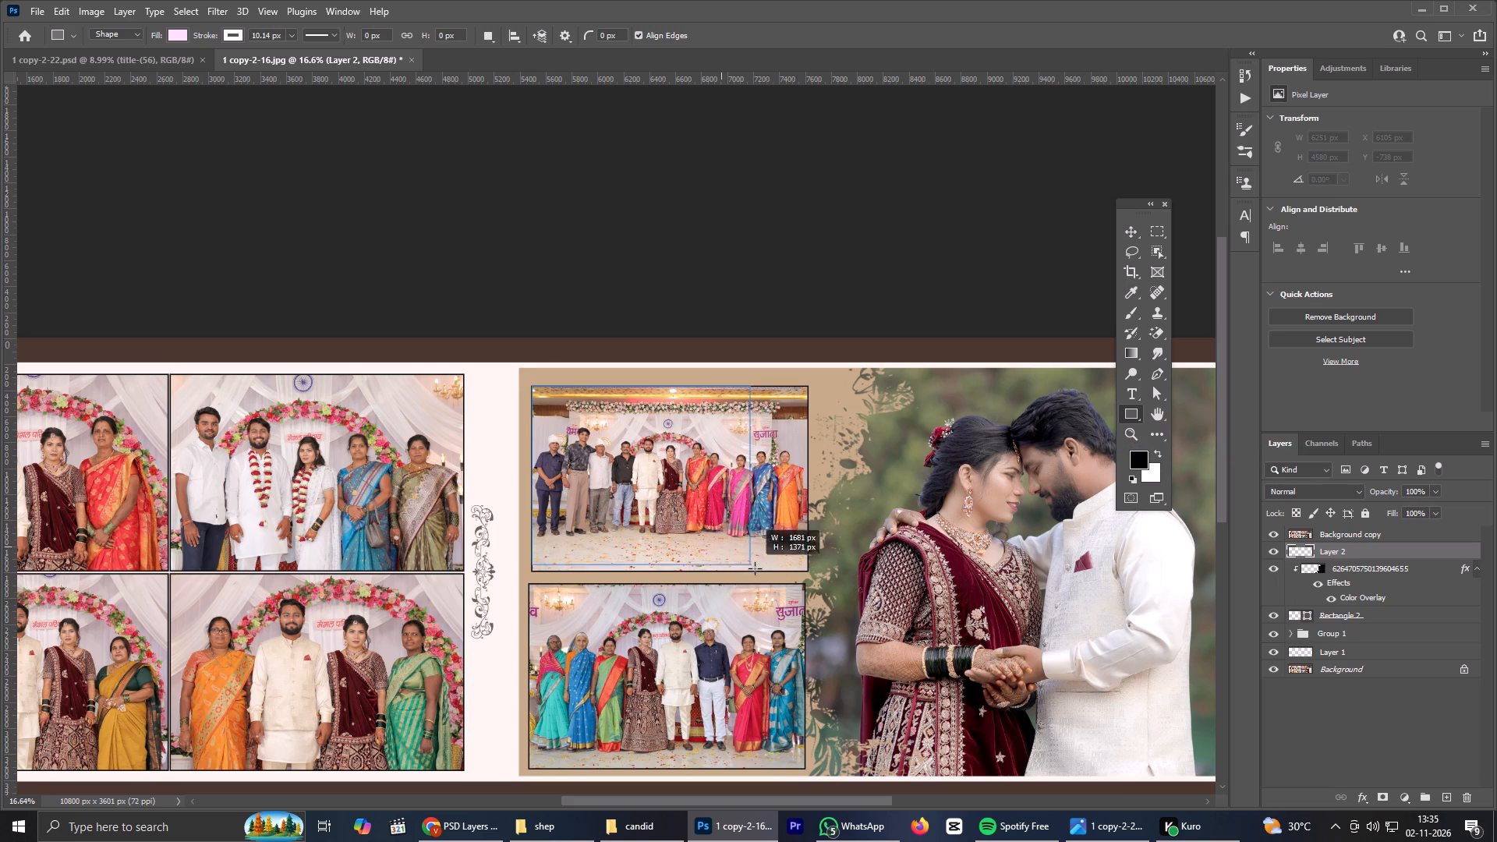
left_click_drag(755, 568, 808, 572)
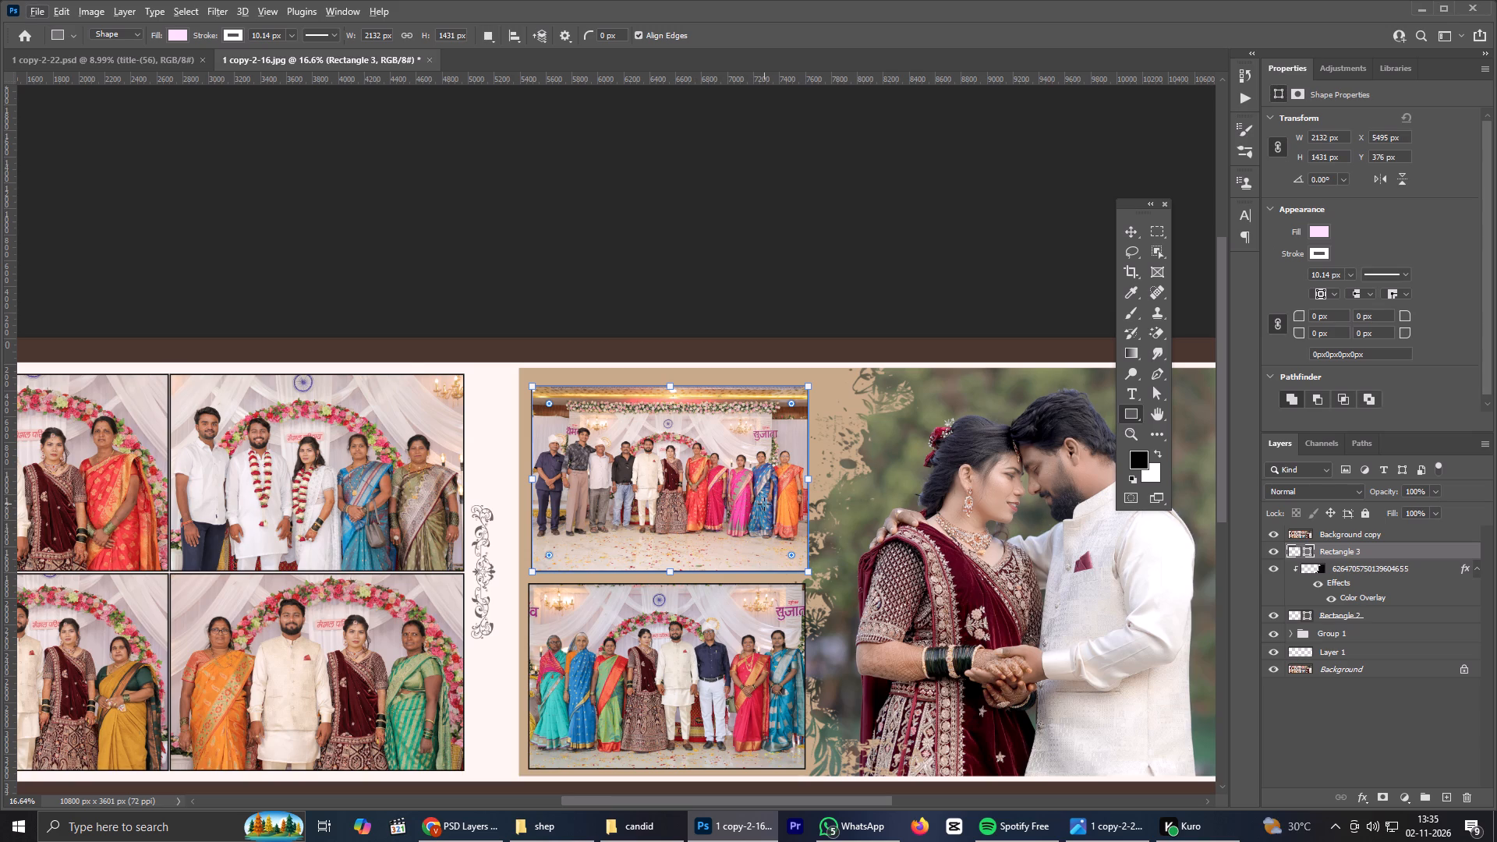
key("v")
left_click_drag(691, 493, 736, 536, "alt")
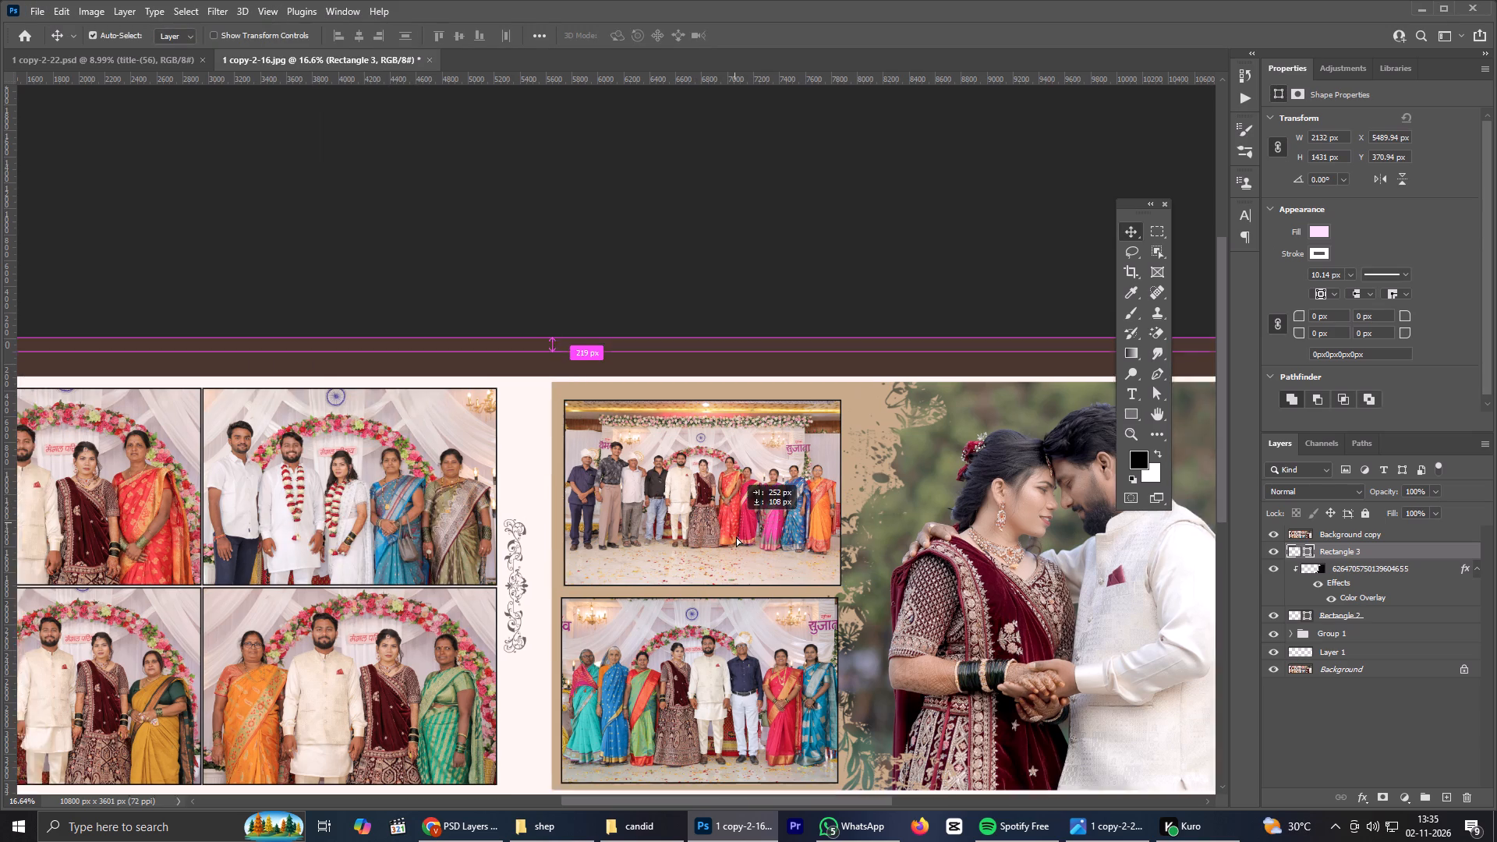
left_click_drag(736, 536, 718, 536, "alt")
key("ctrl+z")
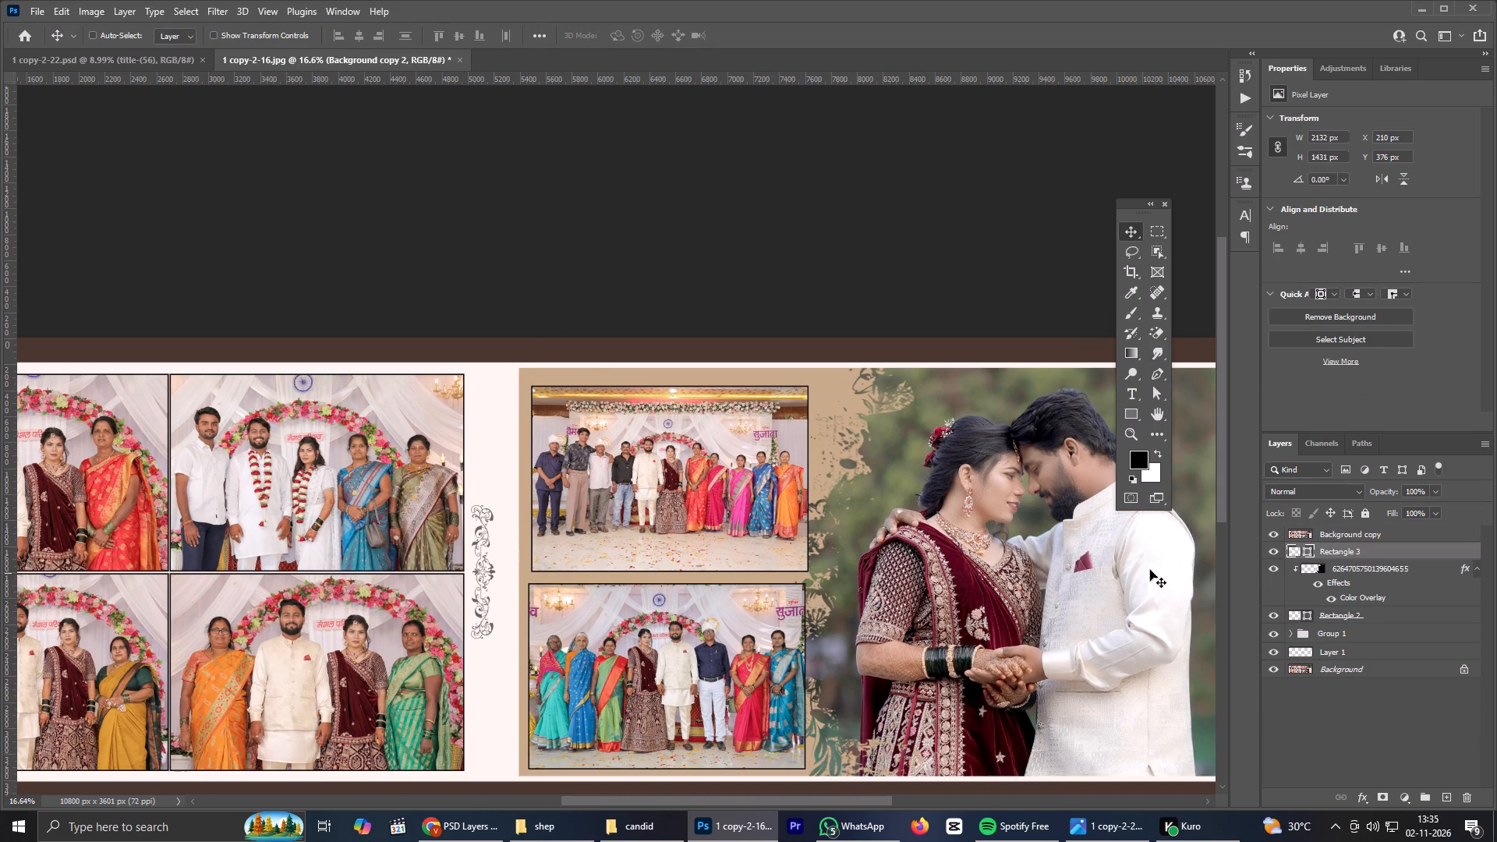
Hide the Background copy layer and duplicate Rectangle 3 about 1501 px lower on the tan panel, leaving a narrow gap.
left_click(1354, 549)
left_click(1266, 534)
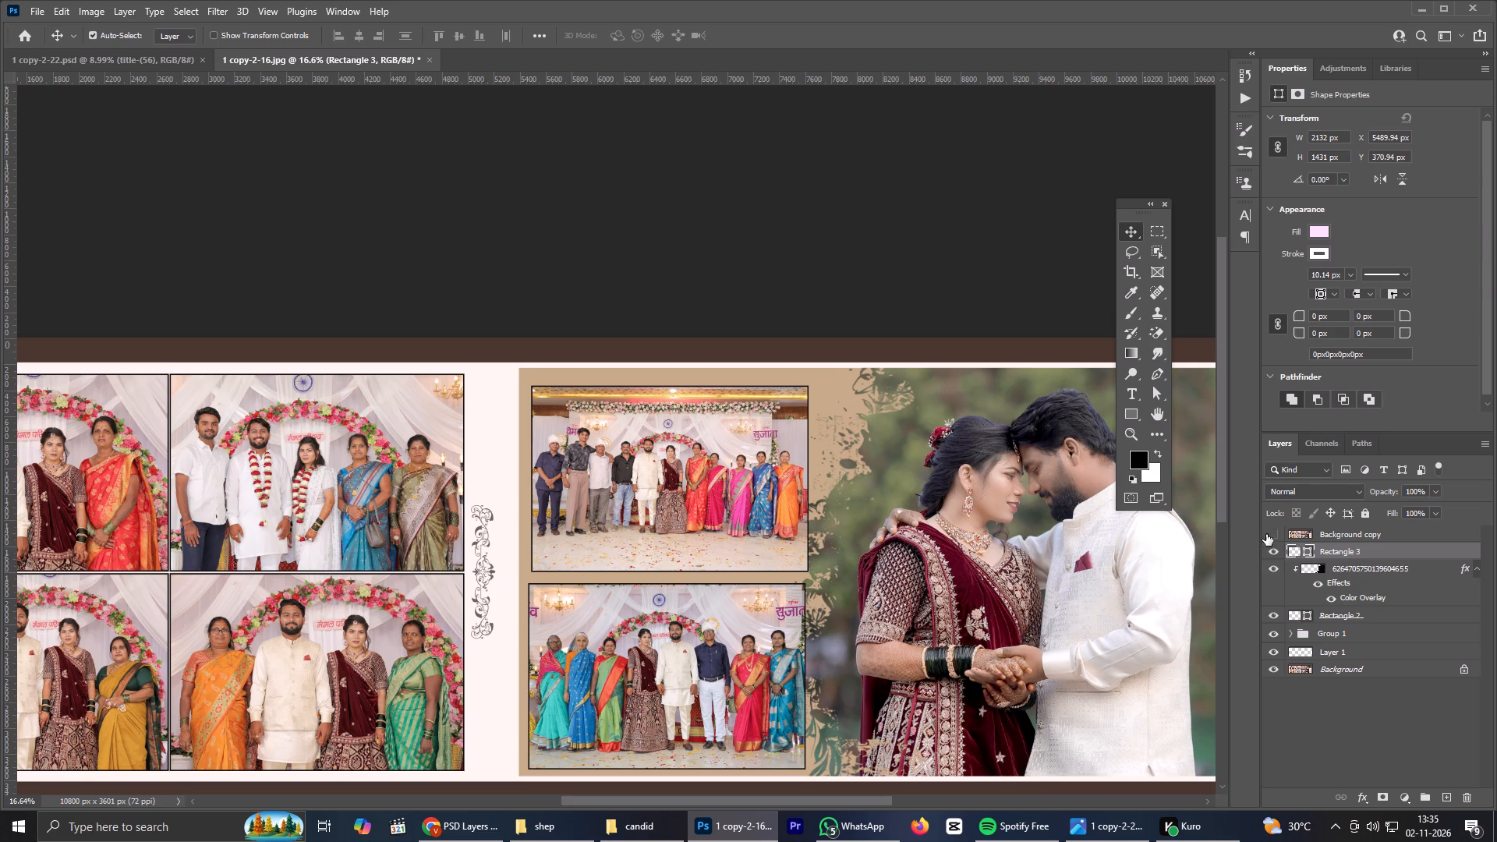
left_click_drag(699, 490, 704, 691, "alt")
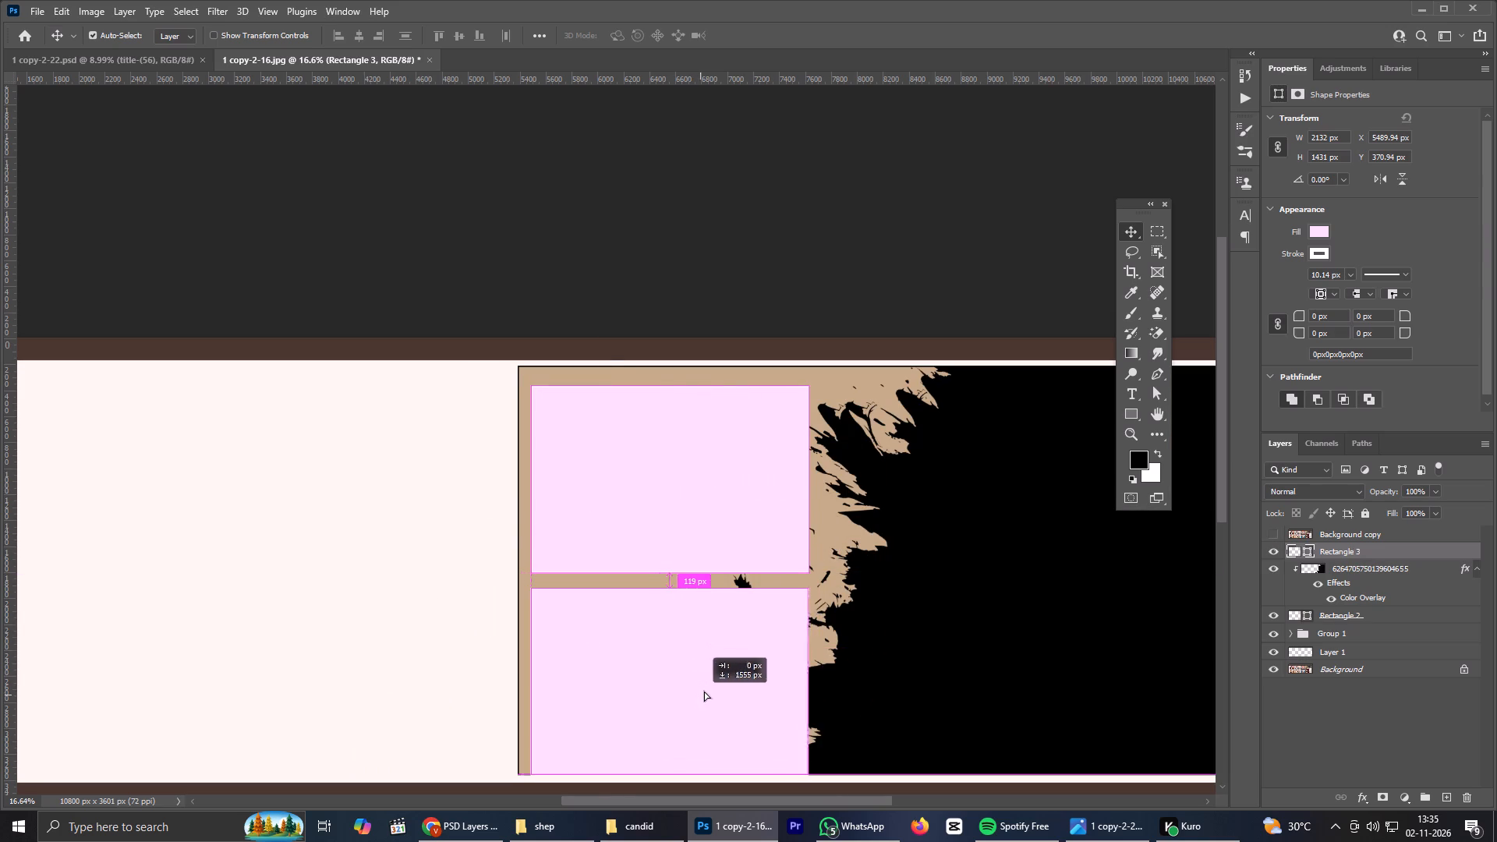
left_click_drag(704, 691, 699, 685, "alt")
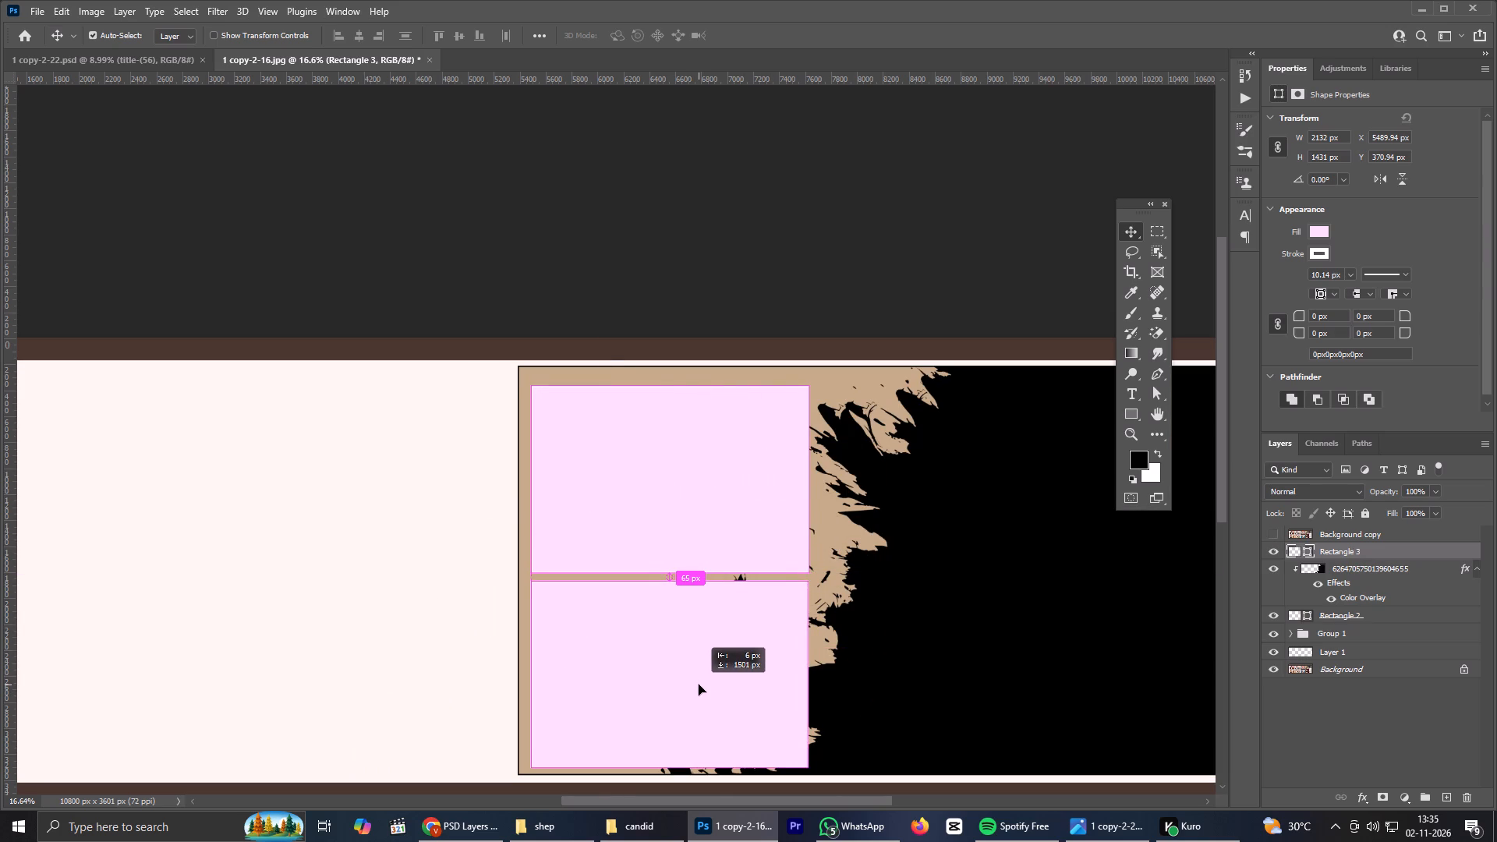
left_click_drag(699, 685, 699, 685, "alt")
Set the stroke colour of both pink rectangles on the tan panel to black.
left_click(1326, 250)
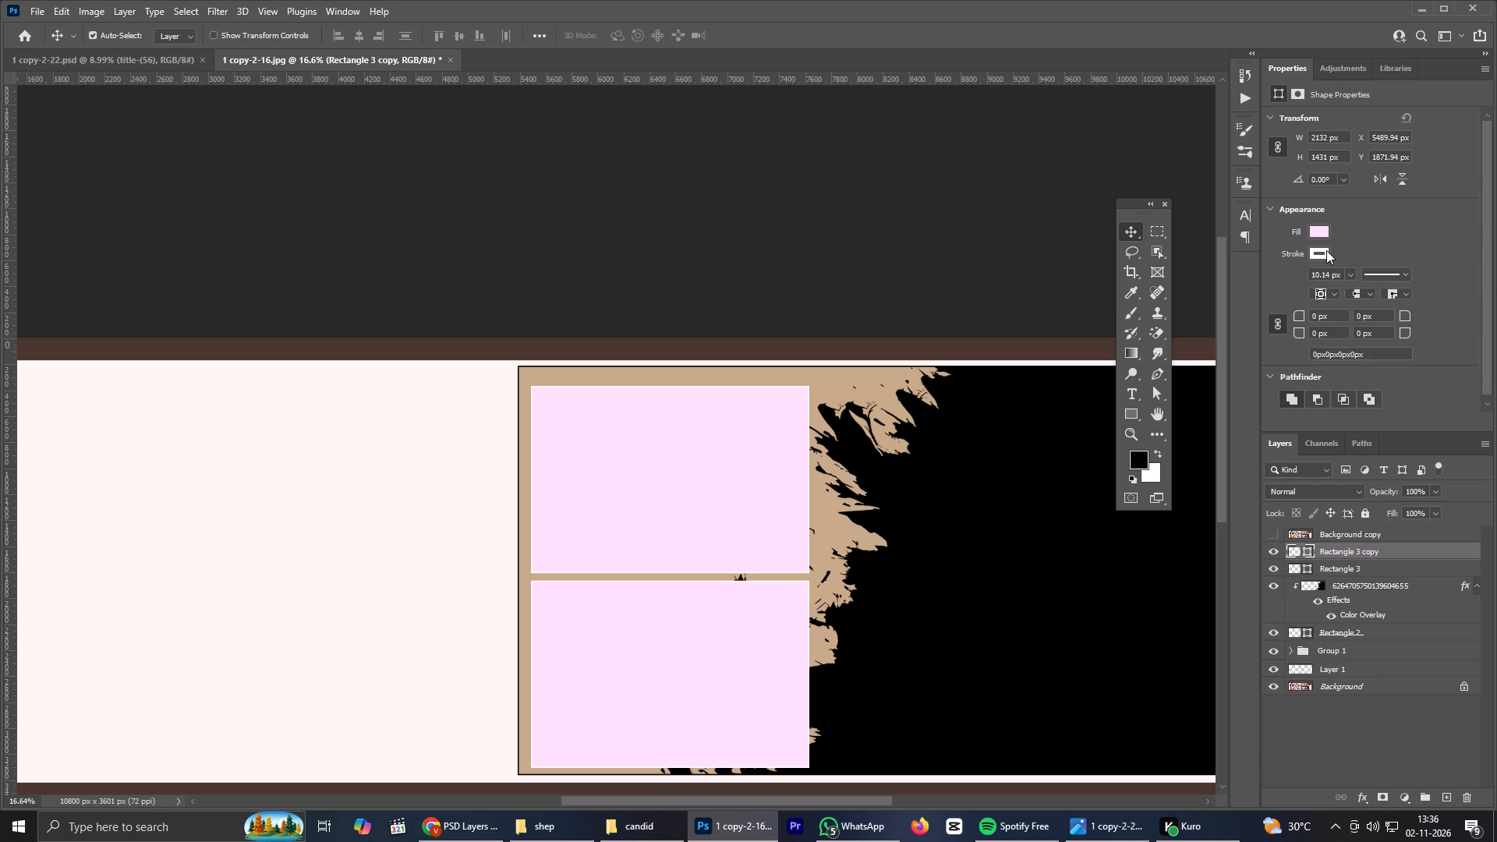
left_click(1282, 336)
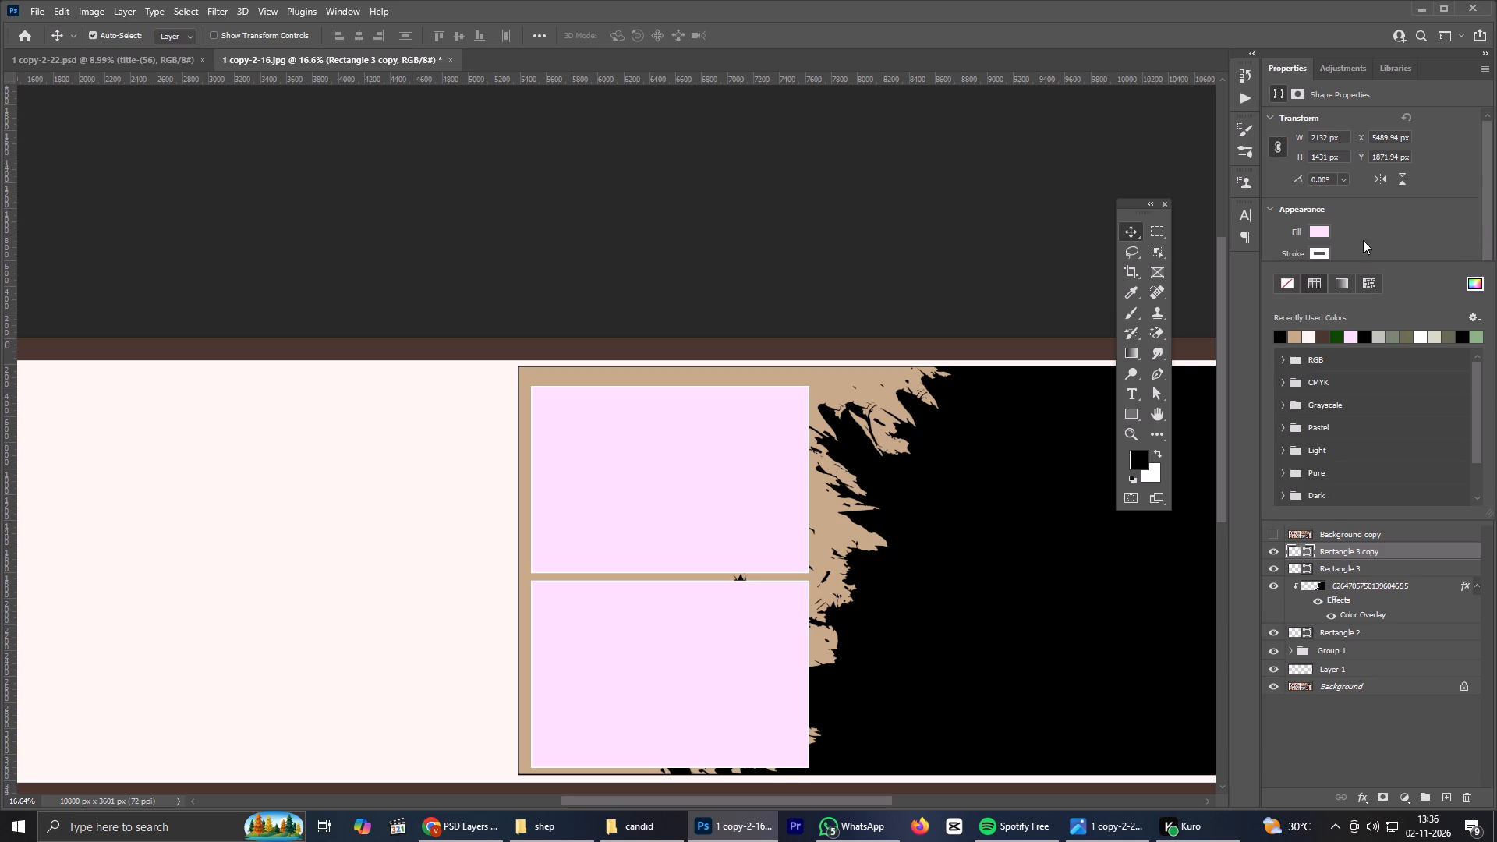
left_click(1375, 235)
left_click(741, 470)
left_click(1316, 250)
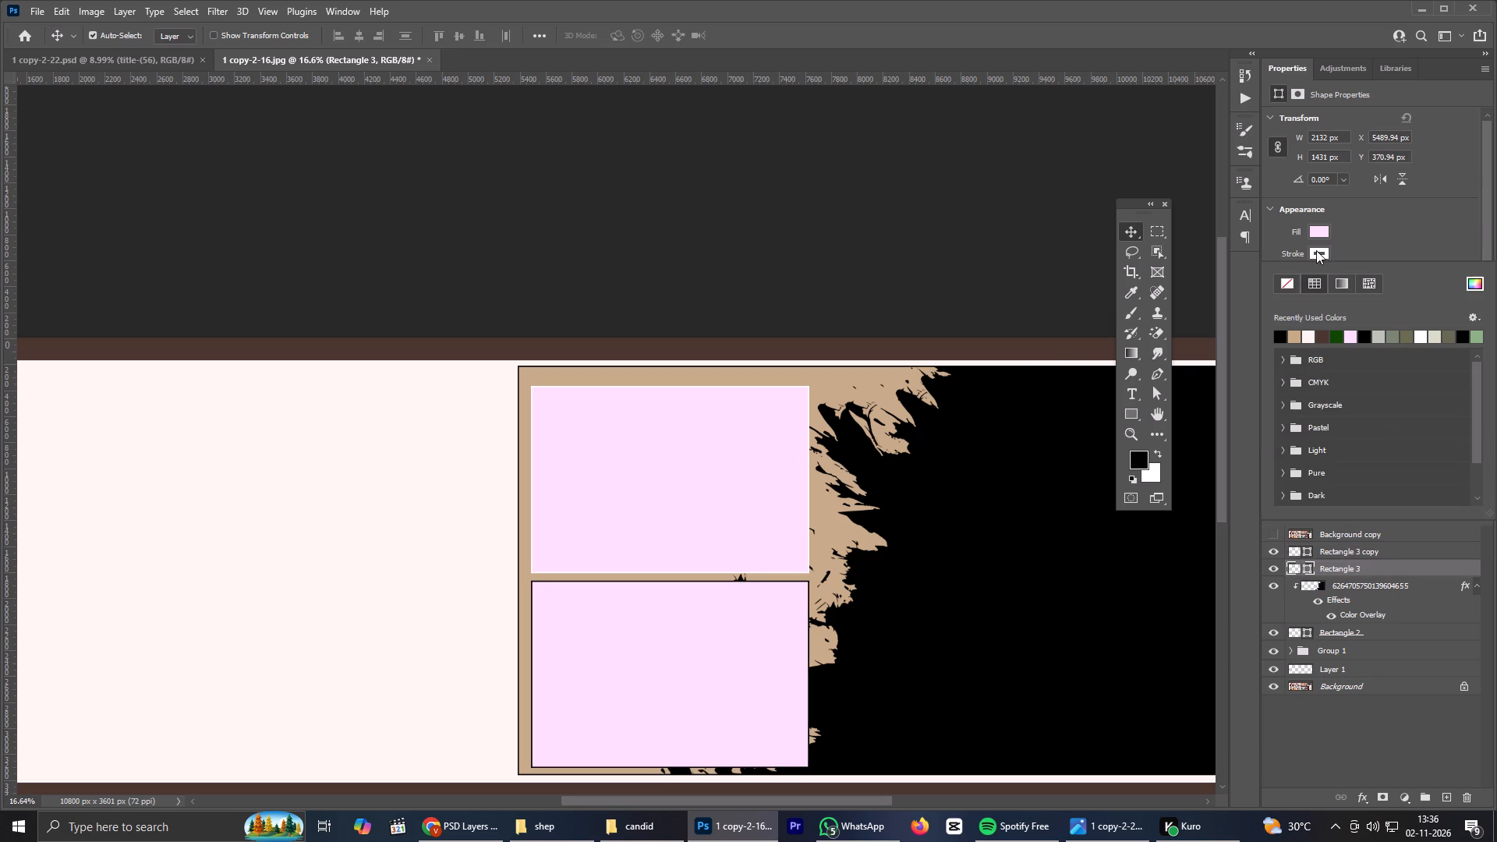
left_click(1278, 341)
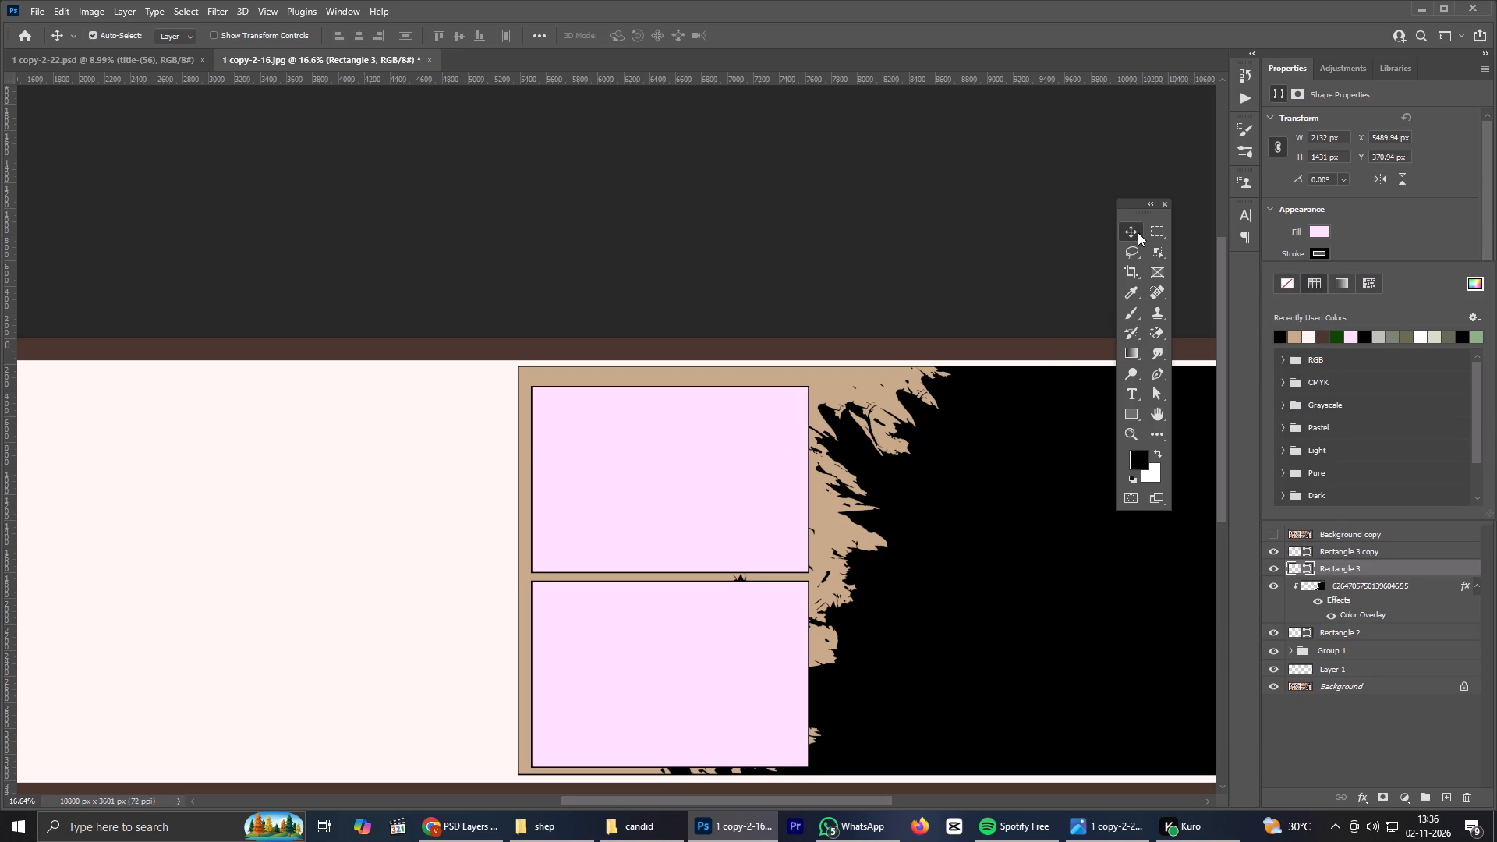
left_click(1135, 228)
Remove the stroke from the tan panel, Rectangle 2.
left_click(543, 370)
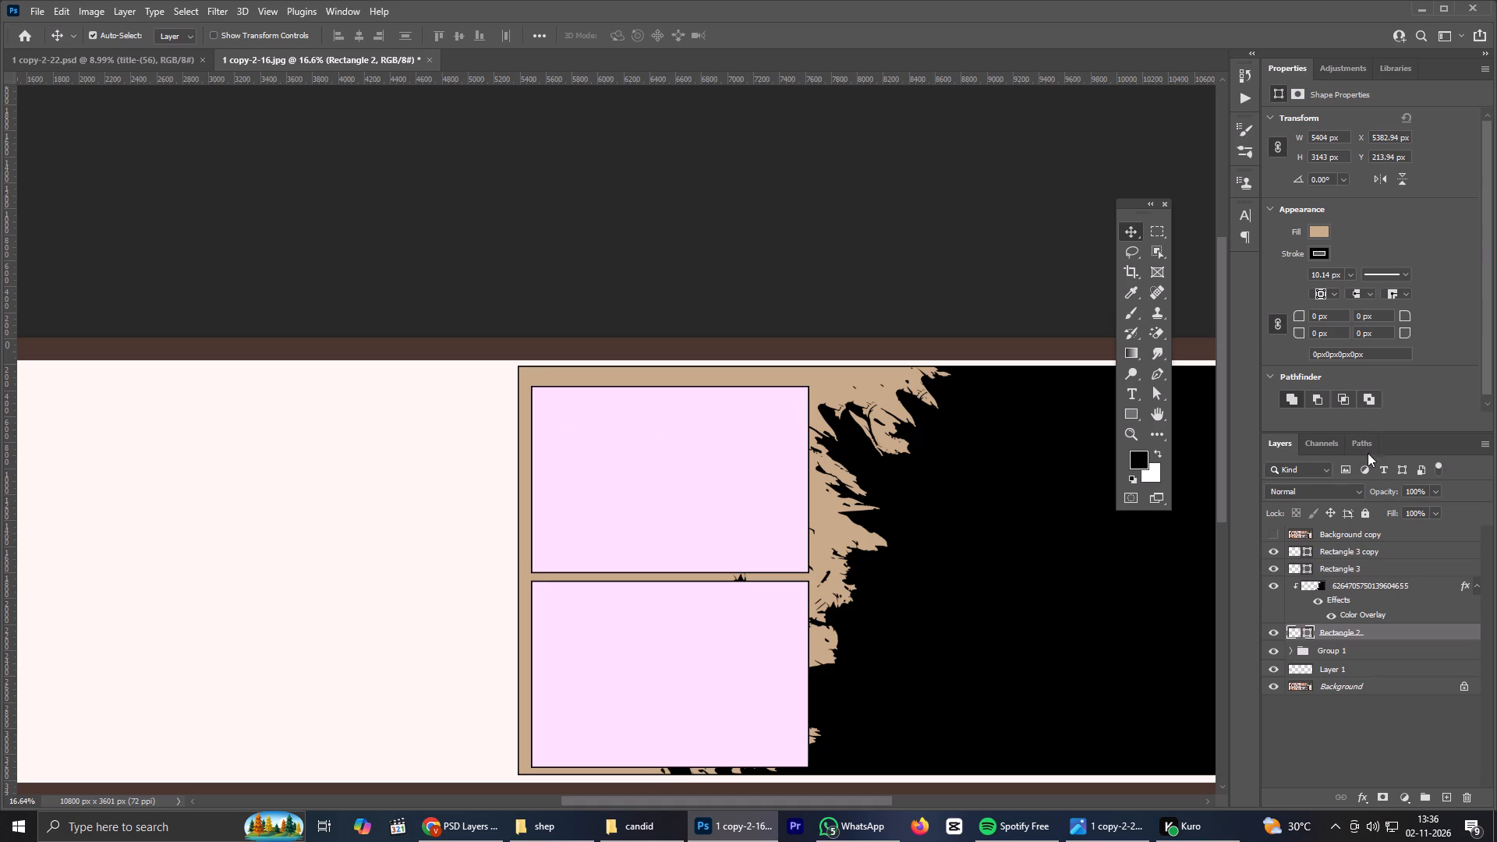
left_click(1316, 255)
left_click(1280, 282)
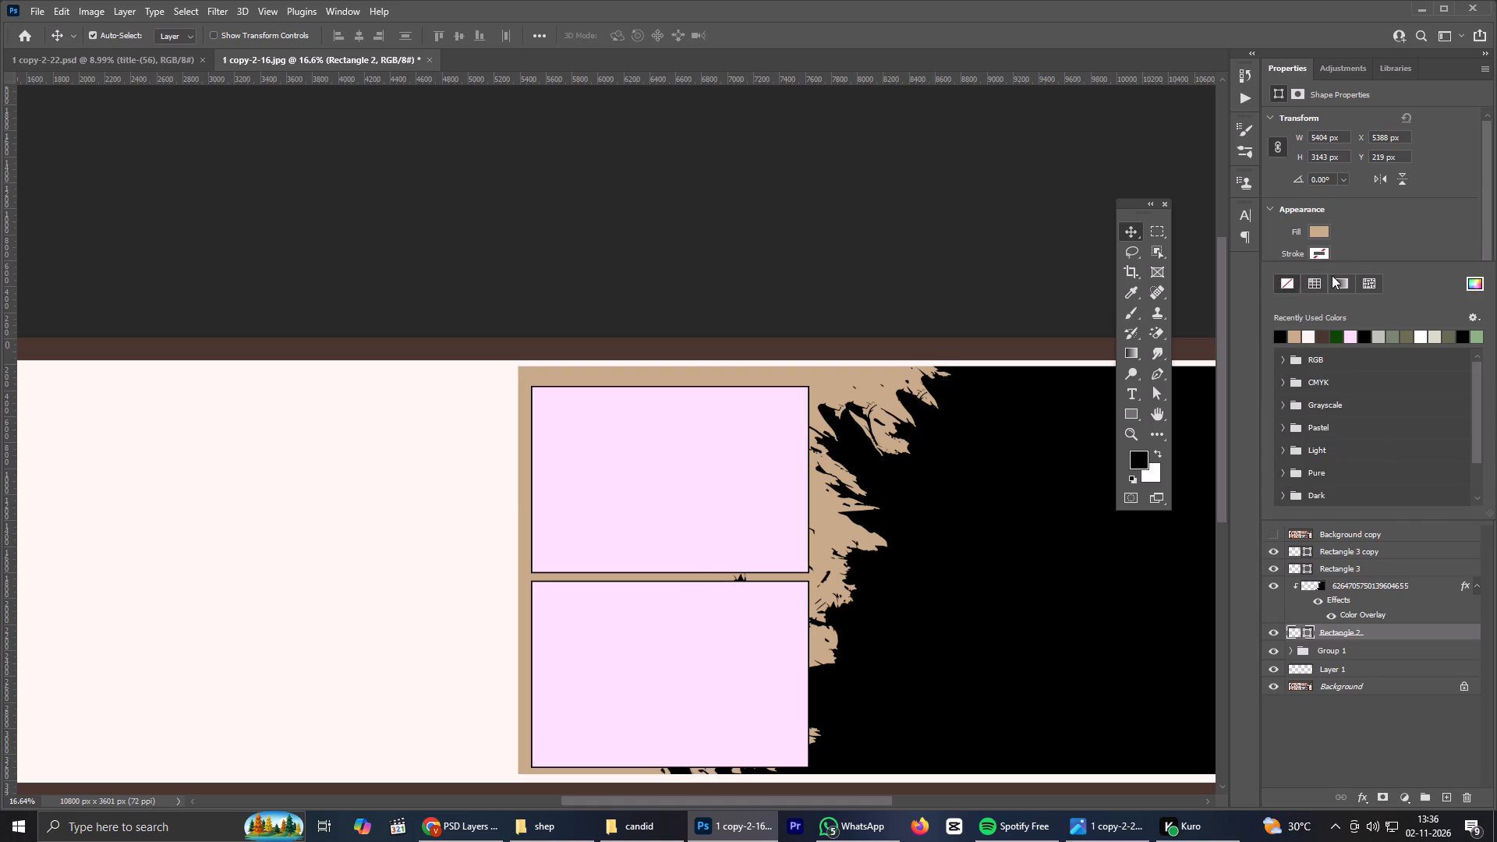
left_click(1380, 249)
Show the Background copy layer and draw a rectangle about 2282 × 1509 px over the spread's top-left photo, on a new layer above Rectangle 3 copy.
left_click(1273, 534)
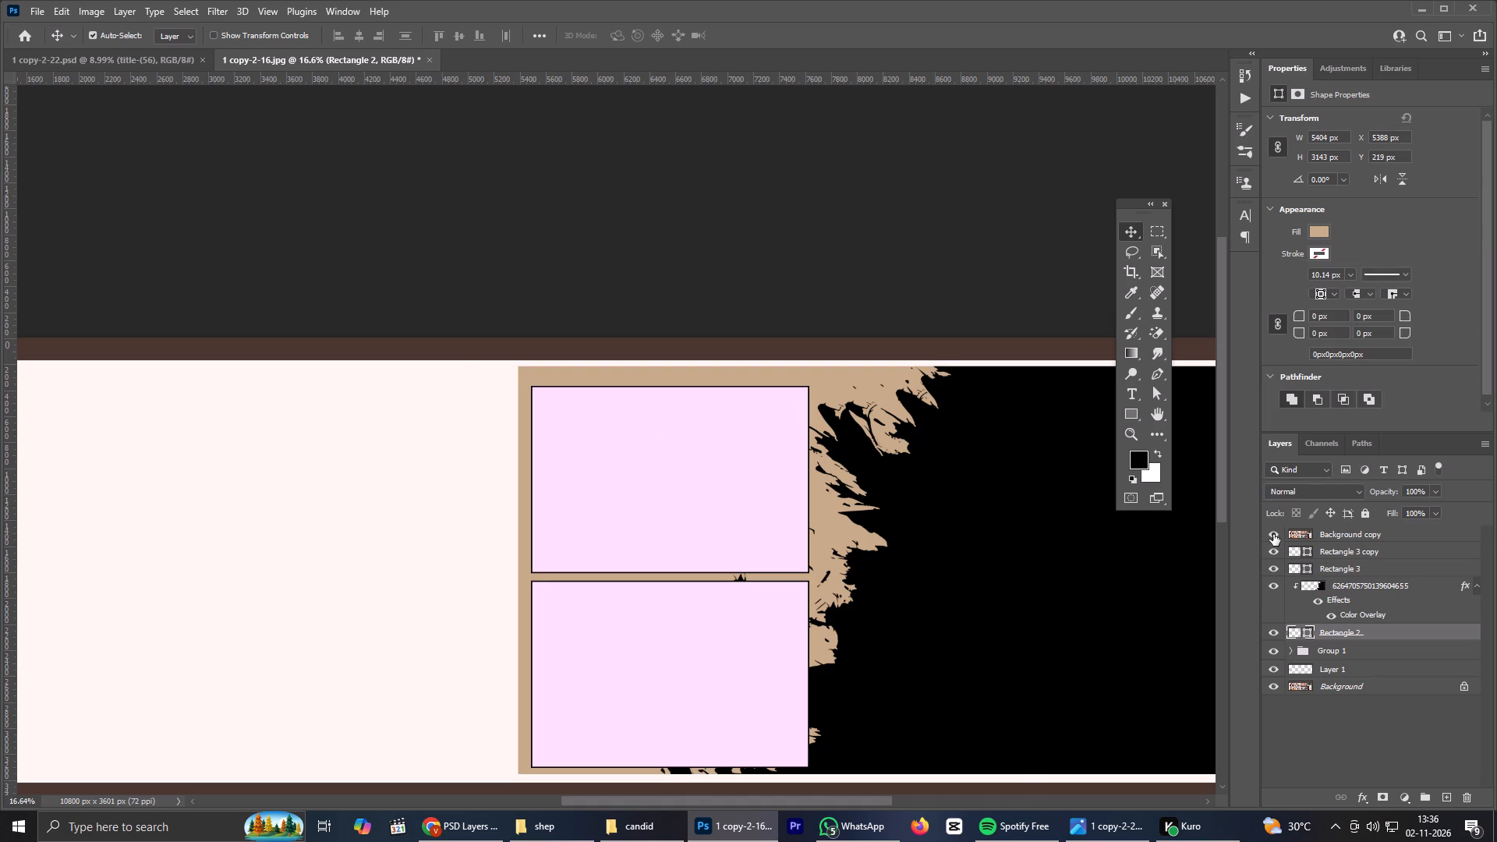
key("space")
key("space")
key("space")
key("space")
key("space")
key("space")
key("space")
key("space")
key("space")
key("space")
key("space")
key("space")
key("space")
key("space")
key("space")
key("space")
key("space")
key("space")
key("space")
key("space")
left_click_drag(342, 419, 851, 426)
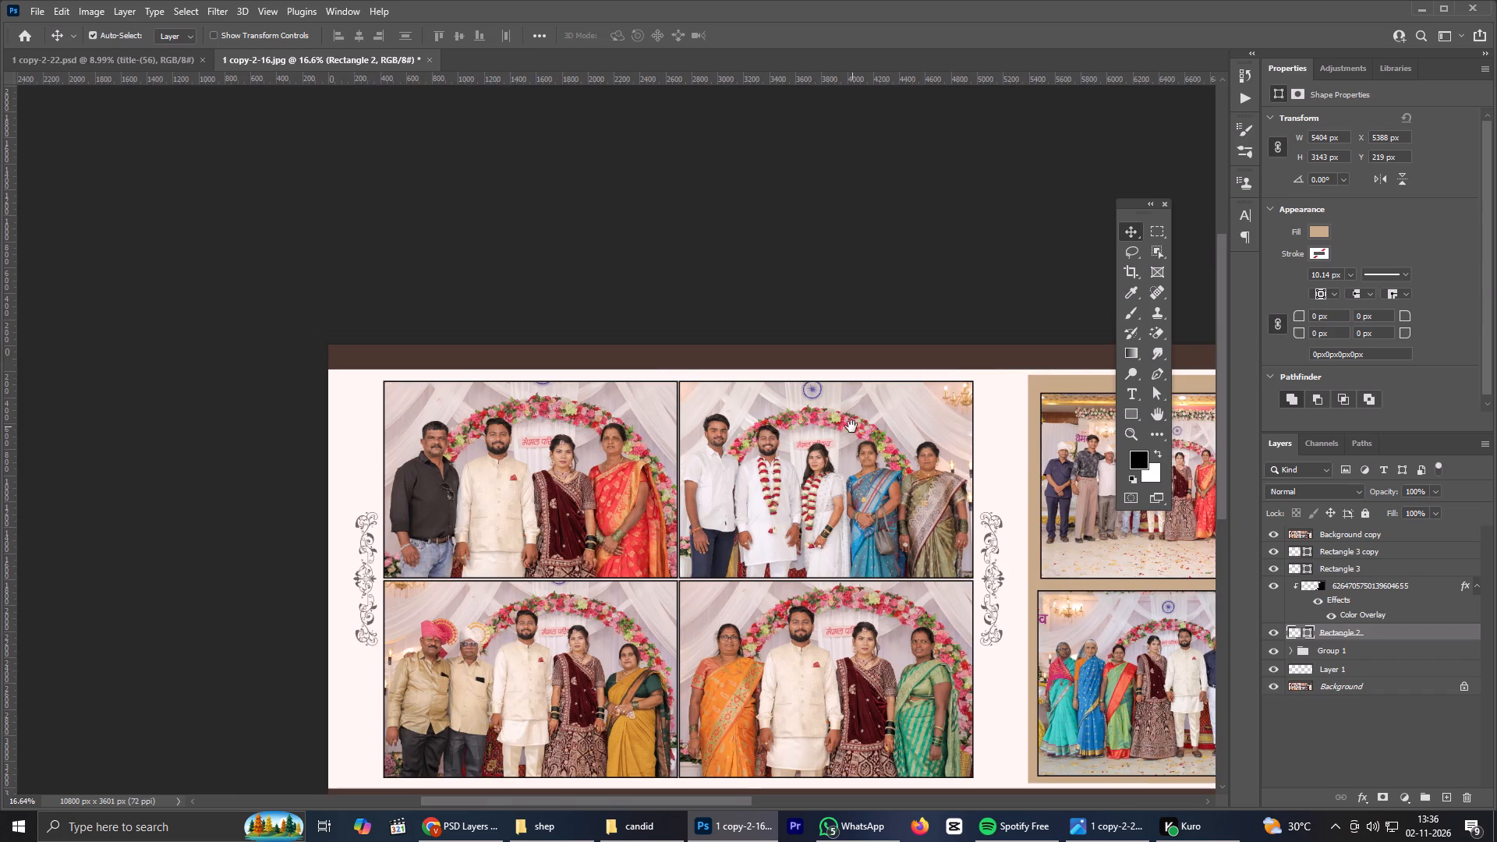
left_click_drag(851, 426, 822, 356)
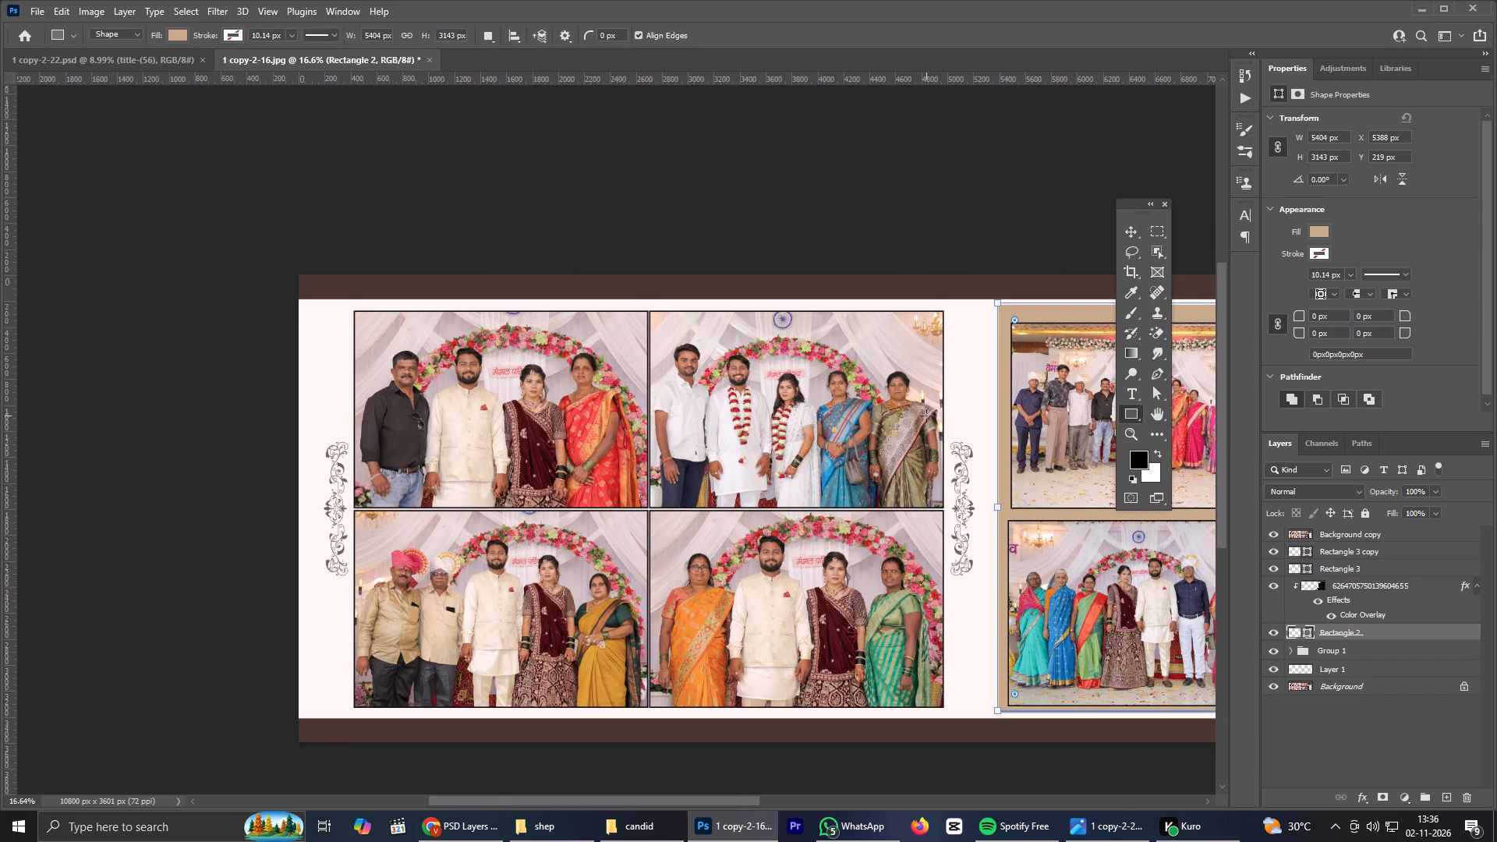
left_click(1140, 233)
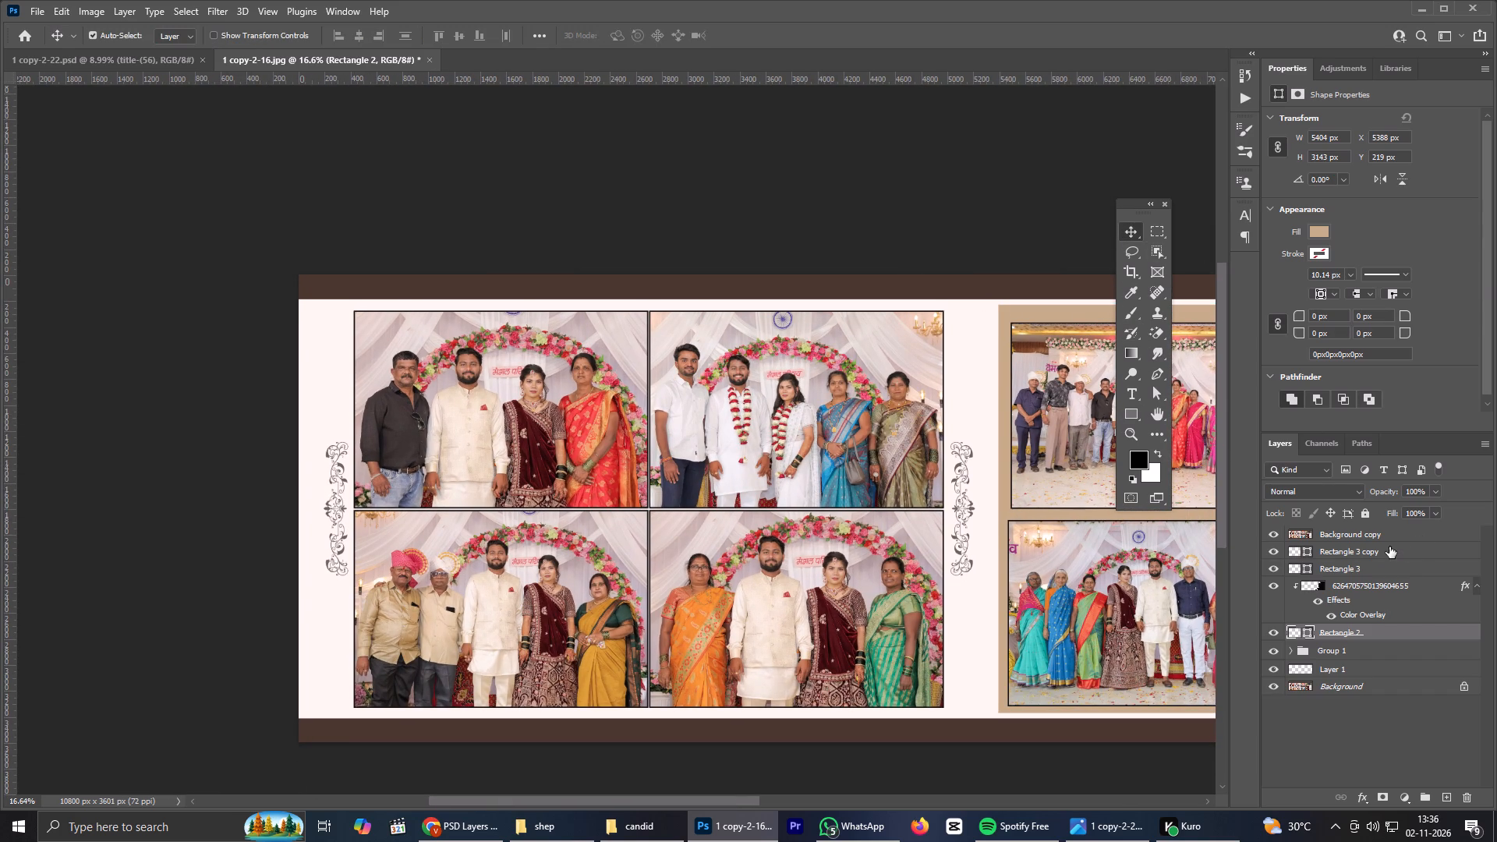
left_click(1388, 547)
left_click(1446, 798)
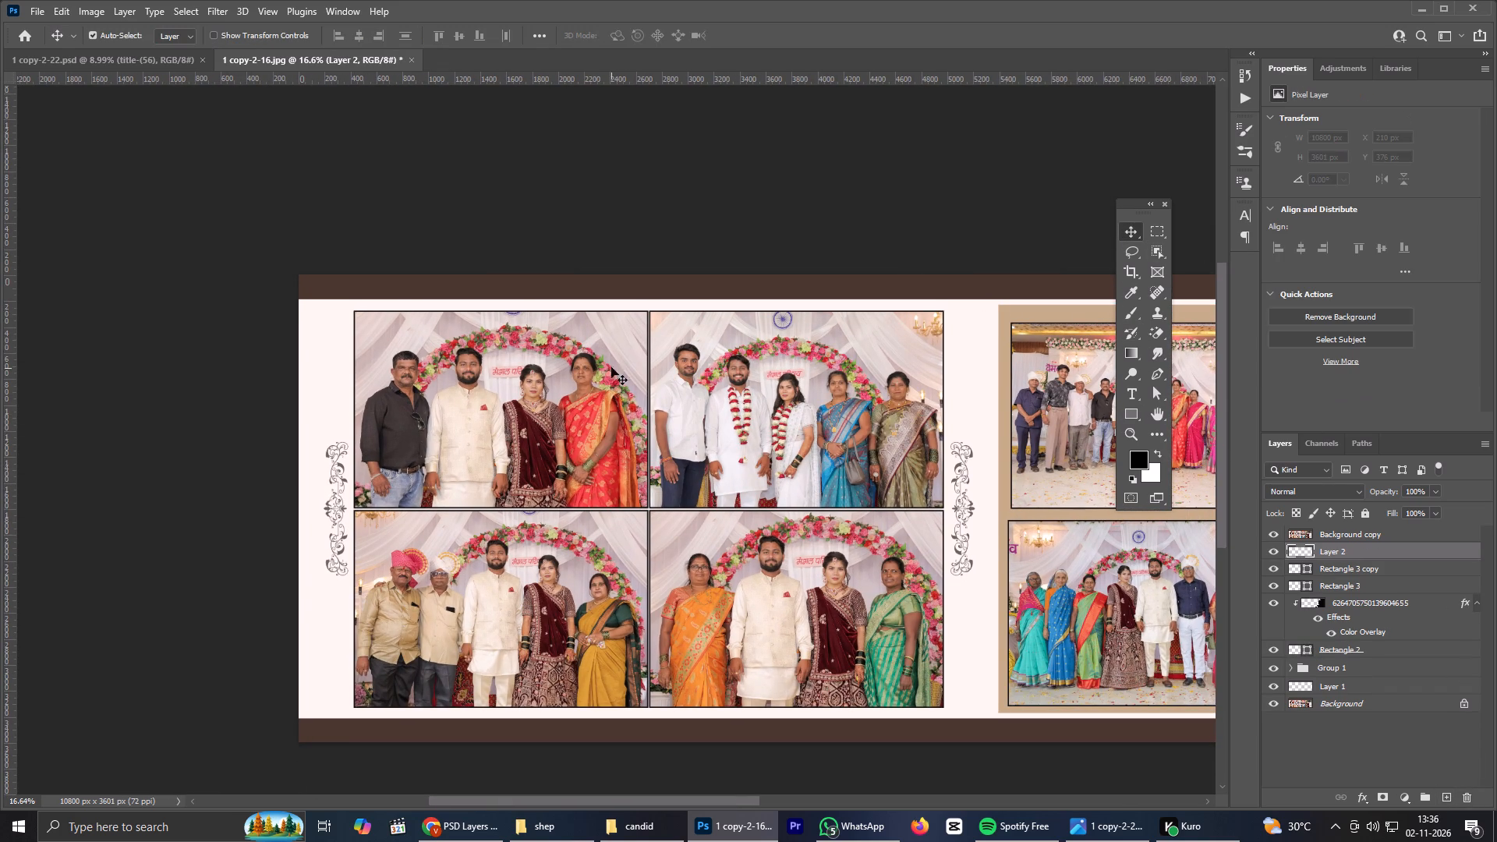
left_click(1132, 411)
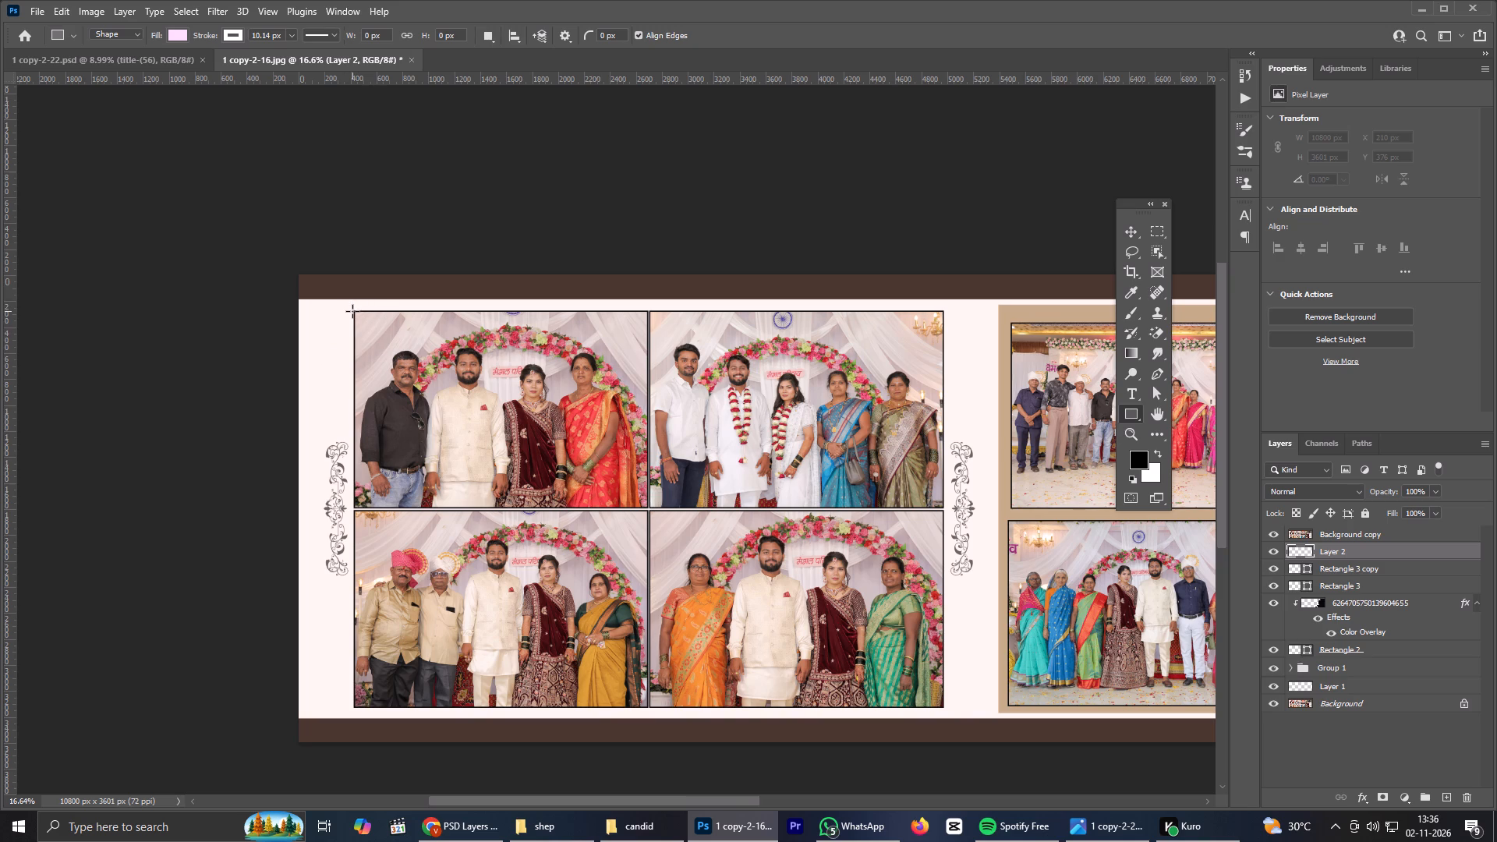
left_click_drag(352, 311, 586, 509)
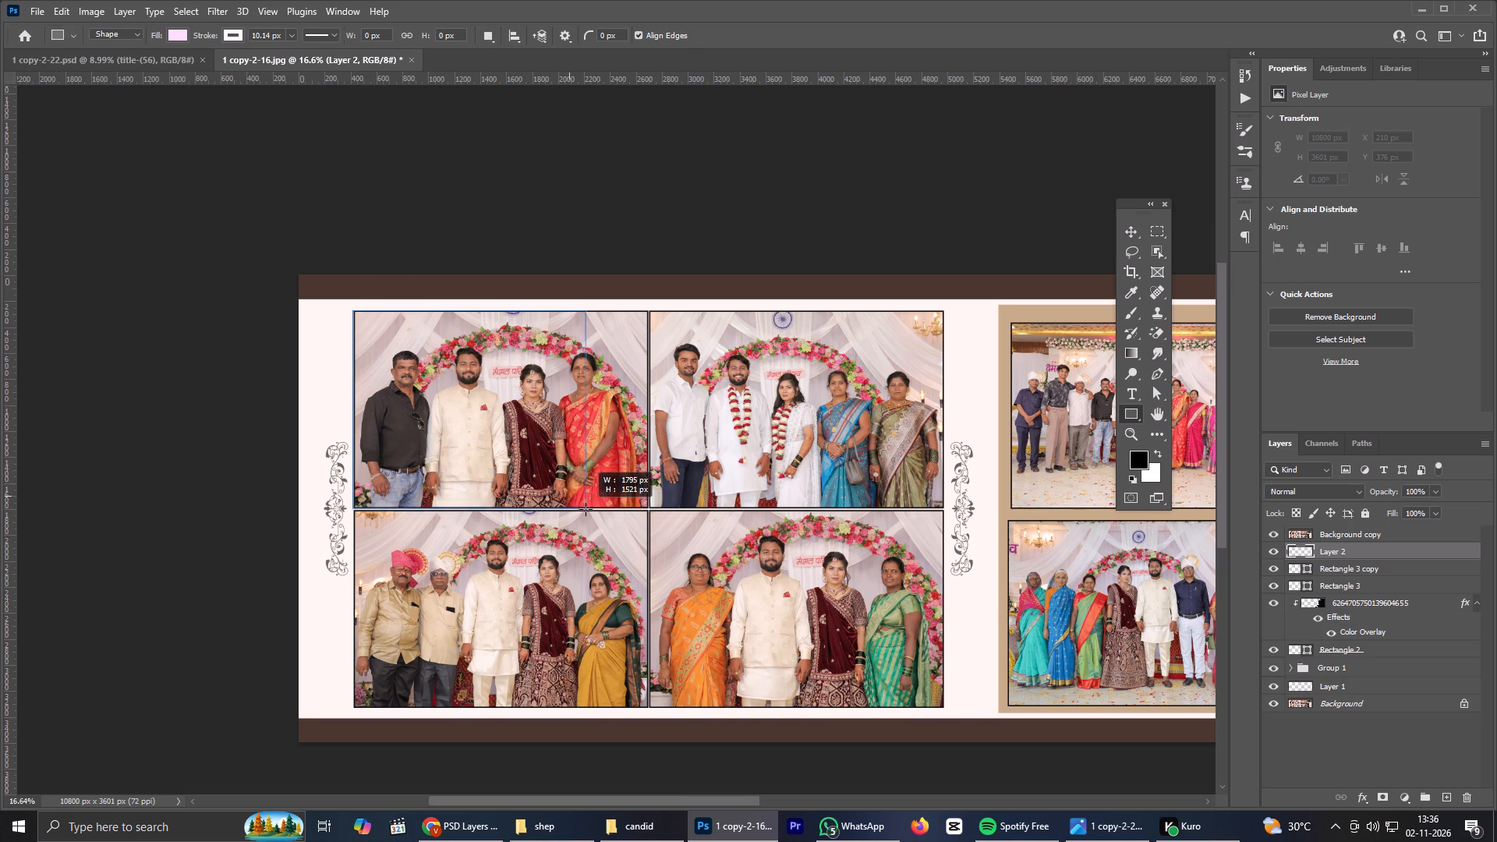
left_click_drag(586, 509, 646, 504)
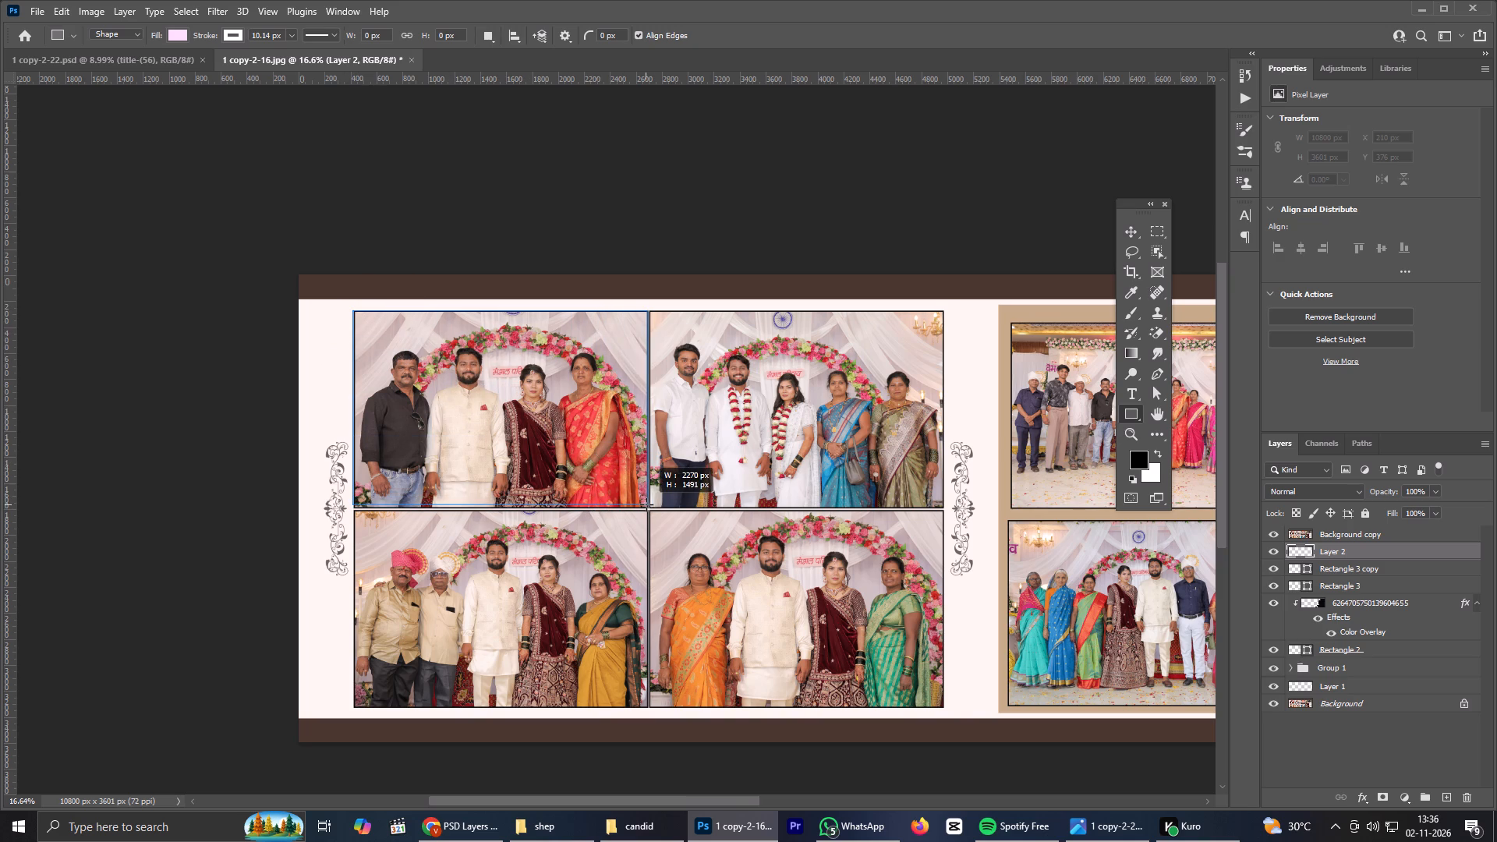
left_click_drag(646, 504, 648, 507)
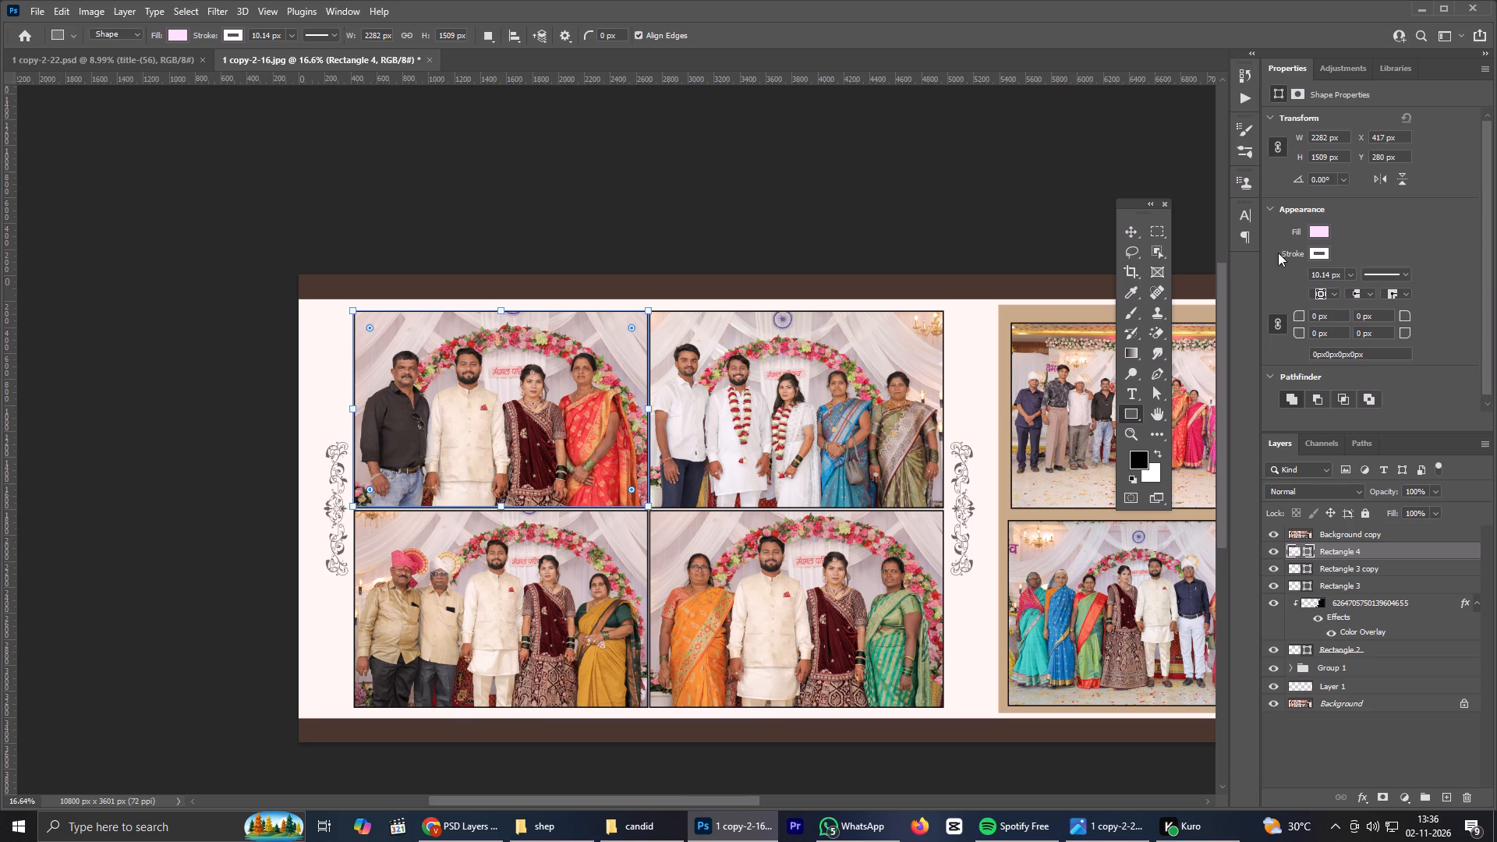
Change Rectangle 4's stroke colour to black.
left_click(1134, 230)
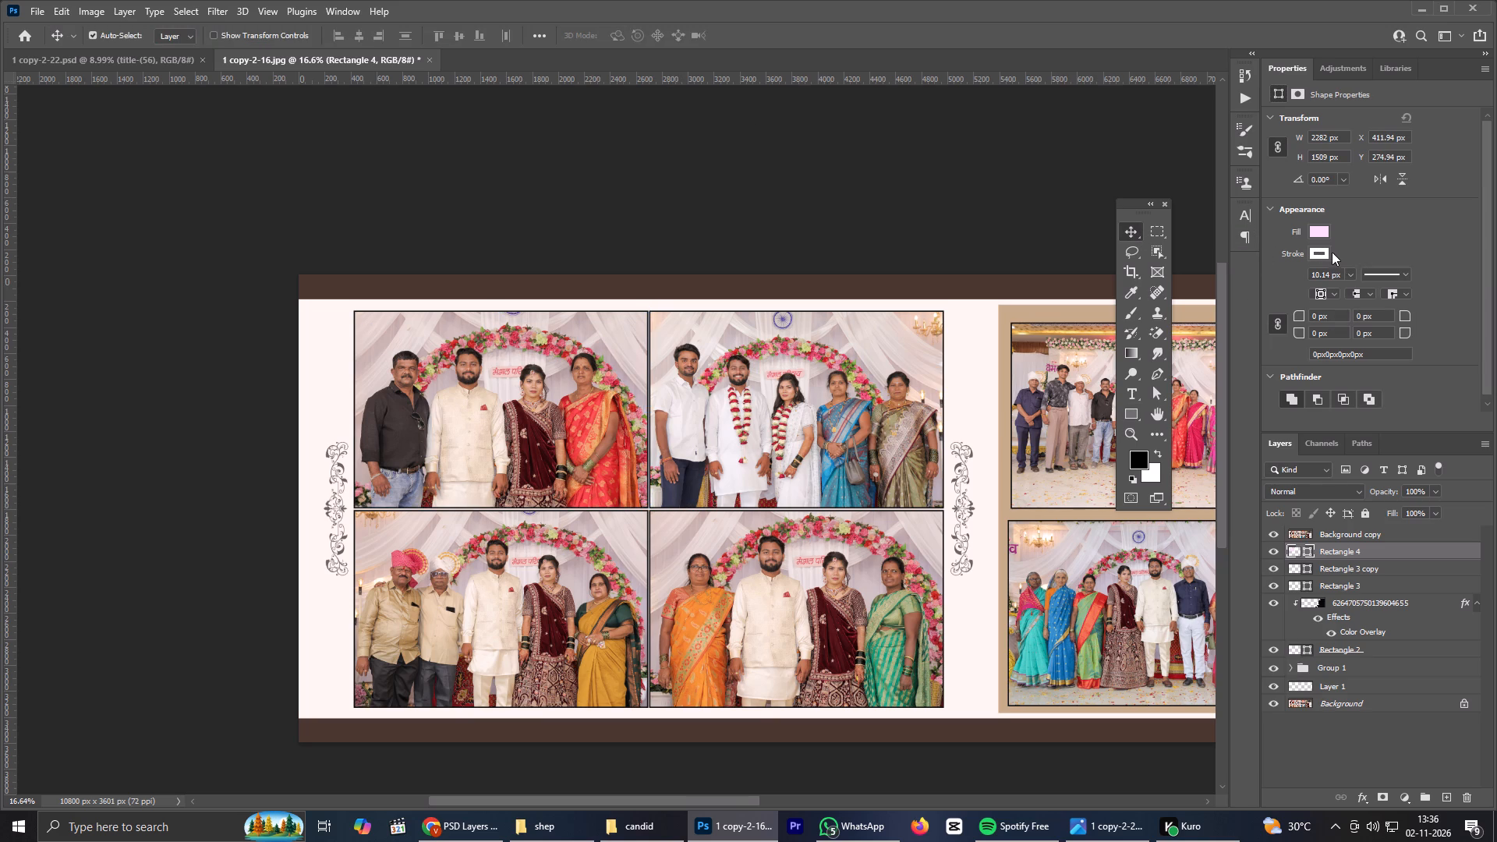
left_click(1329, 251)
left_click(1279, 334)
left_click(1126, 231)
Hide the Background copy layer and duplicate Rectangle 4 about 2320 px to its right, leaving a narrow gap.
left_click(1274, 531)
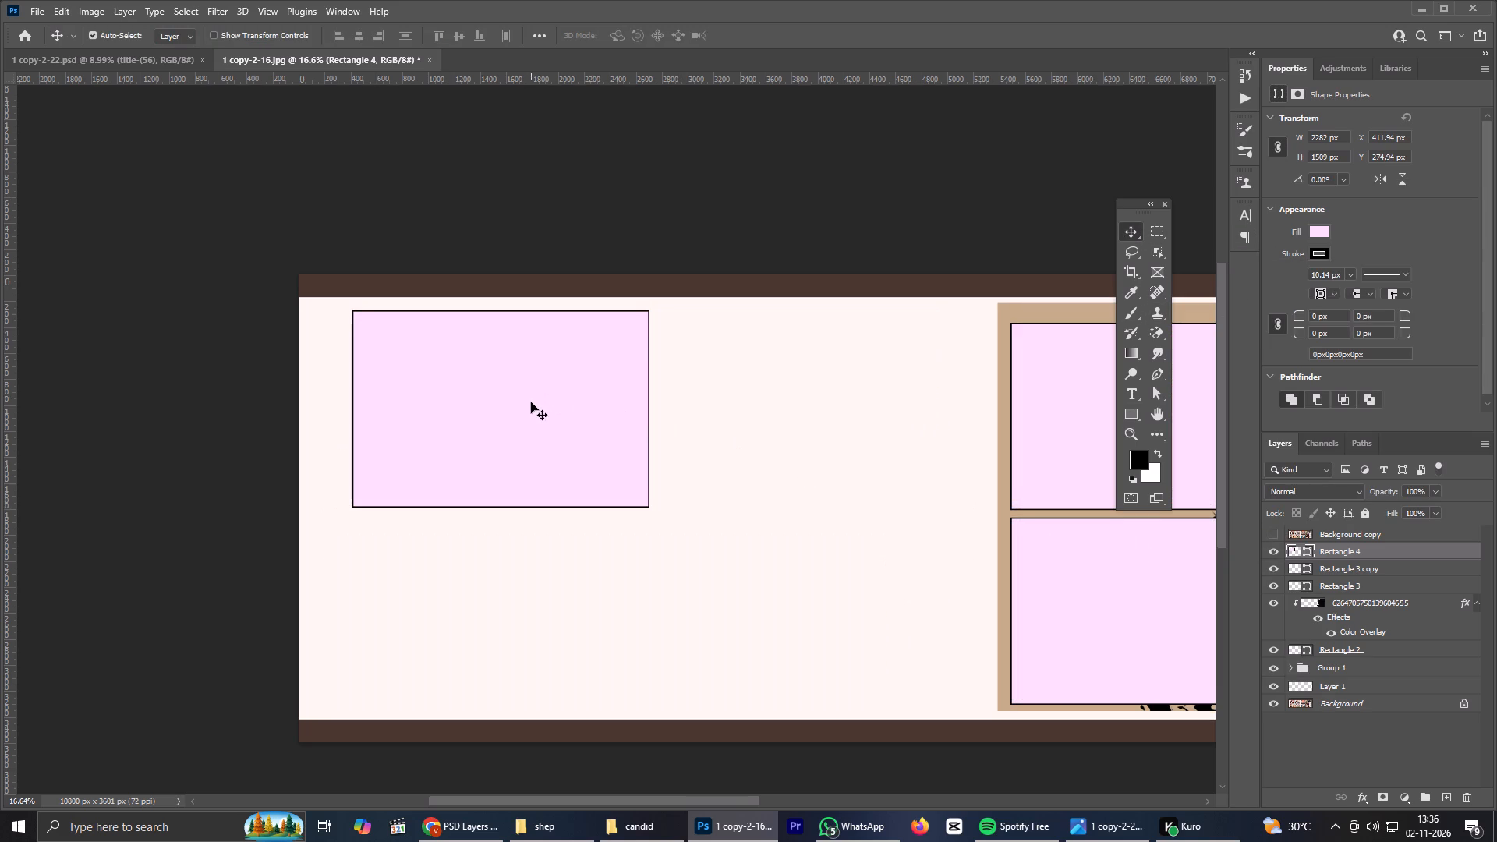
left_click_drag(531, 402, 845, 402, "alt")
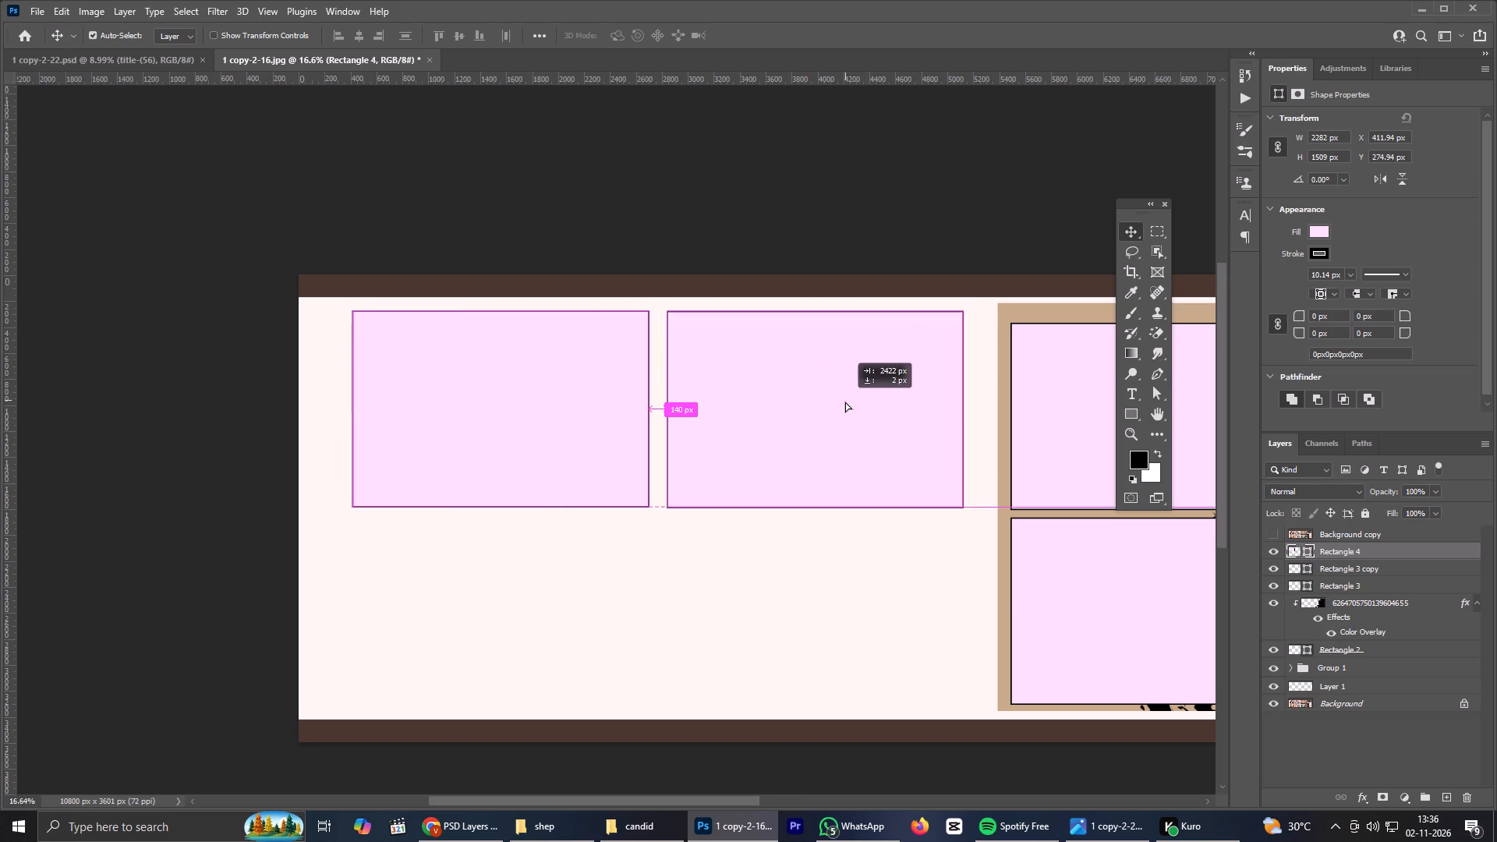
left_click_drag(845, 402, 836, 403, "alt")
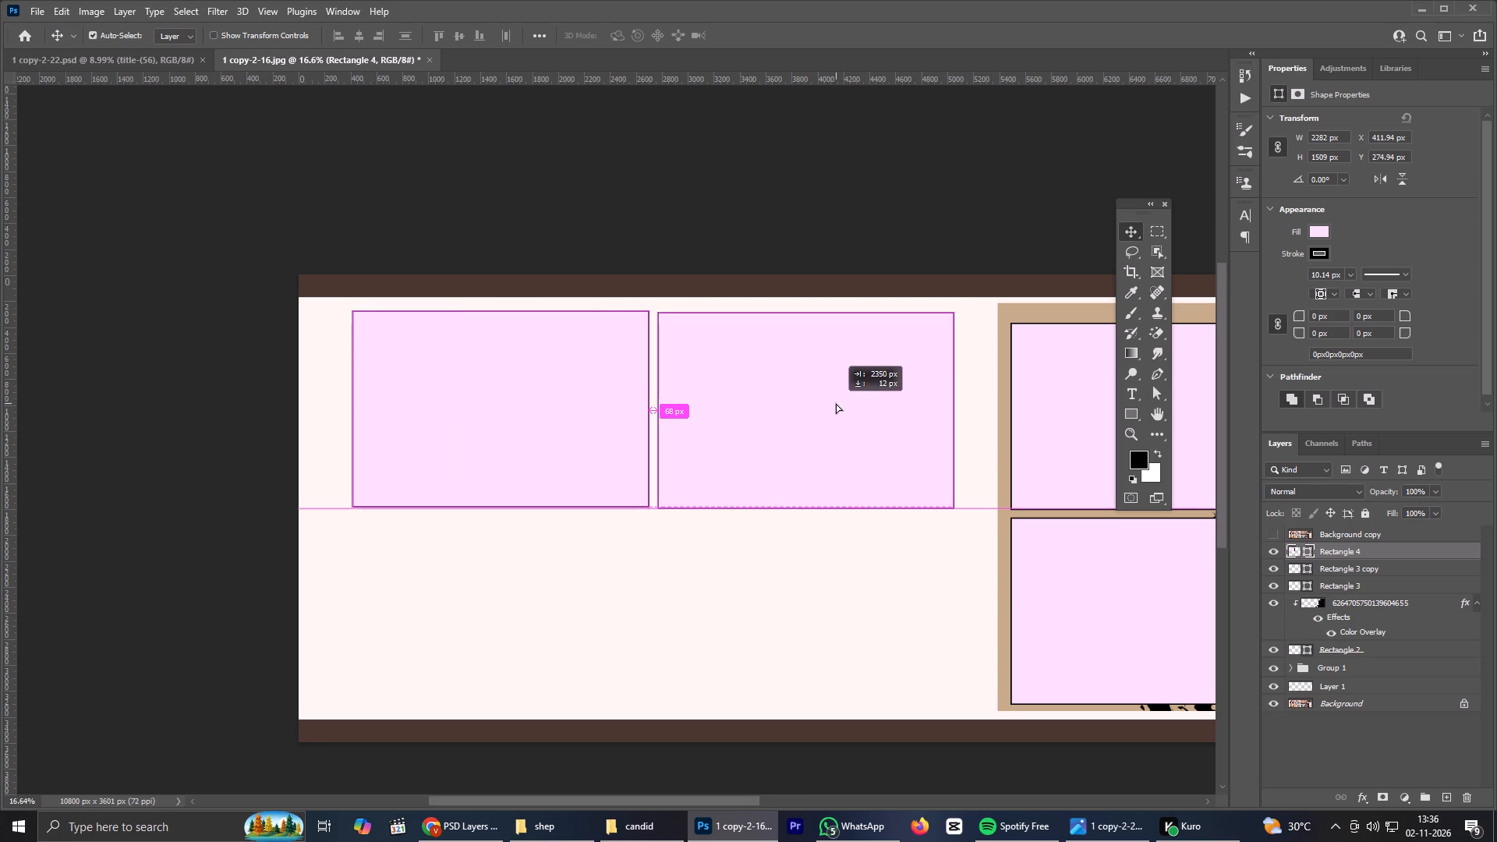
left_click_drag(836, 403, 832, 399, "alt")
Duplicate Rectangle 4 copy about 1556 px downward as the lower-right frame of the four-photo grid.
left_click_drag(835, 409, 858, 449, "alt")
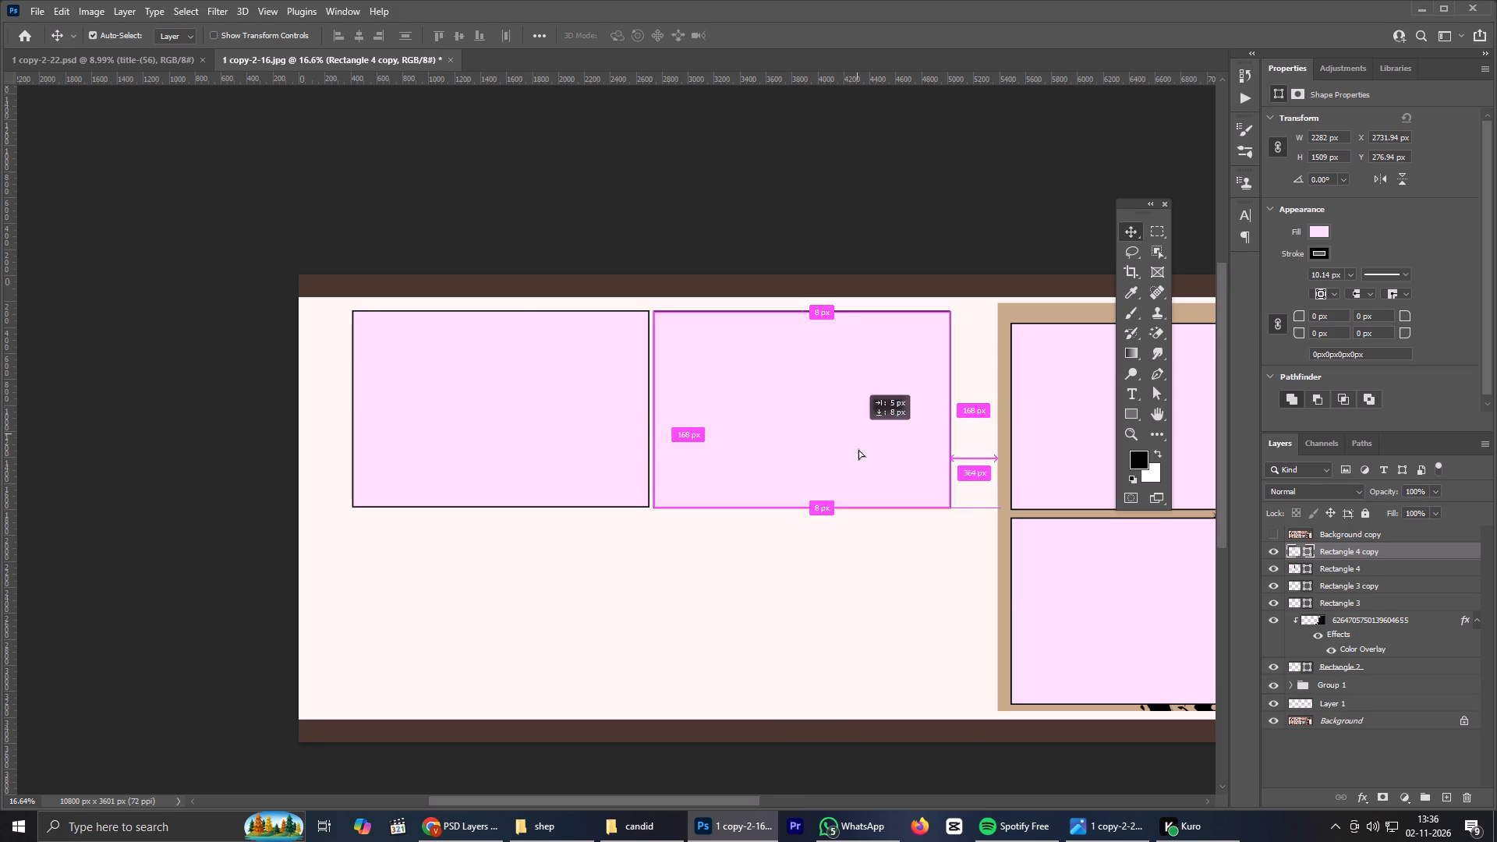
left_click_drag(858, 449, 837, 607, "alt")
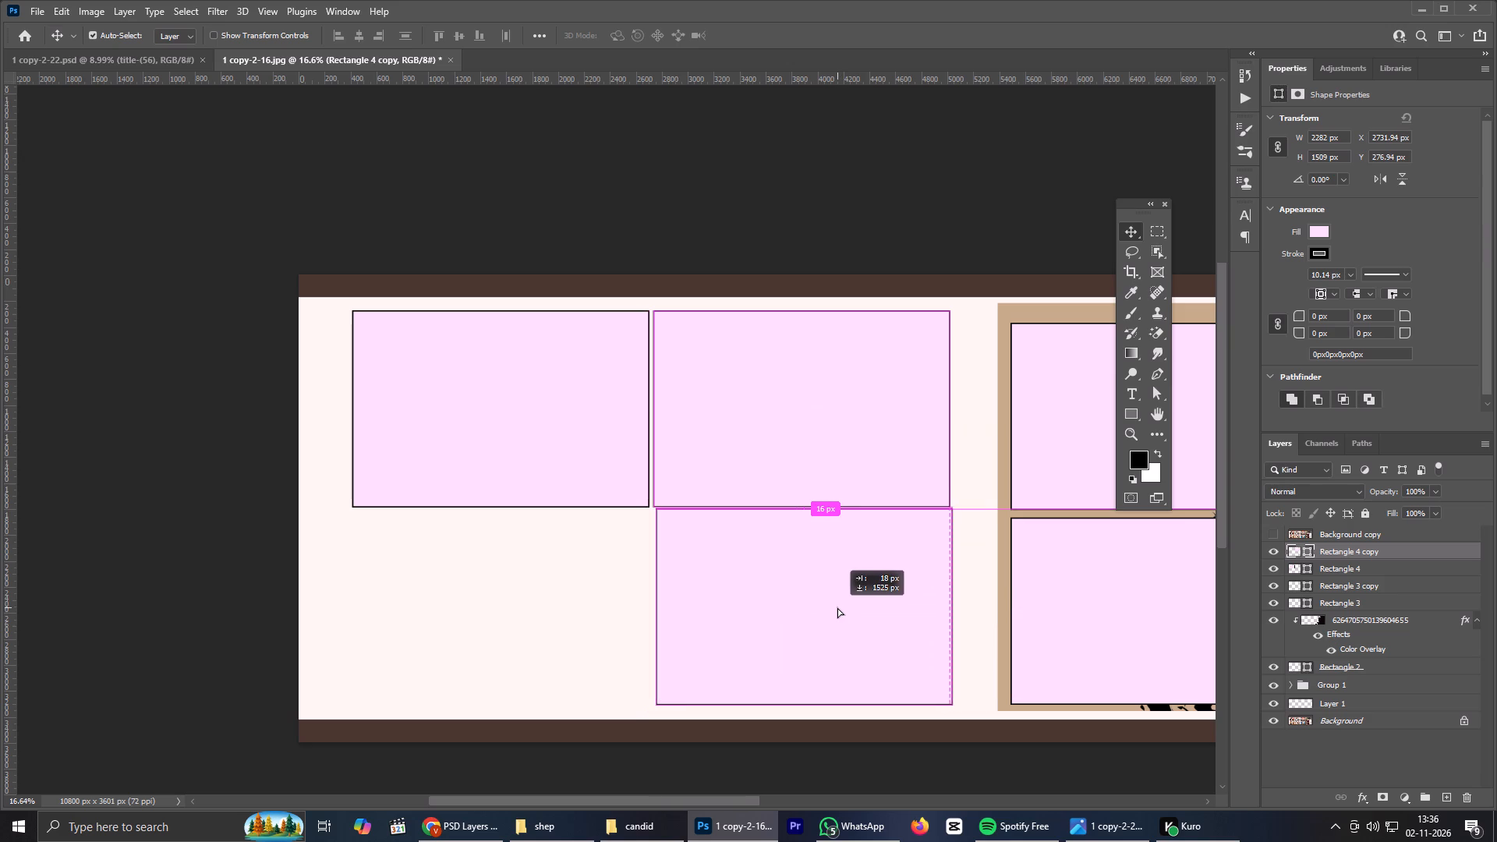
left_click_drag(837, 607, 837, 609, "alt")
scroll(838, 579, "up", 2)
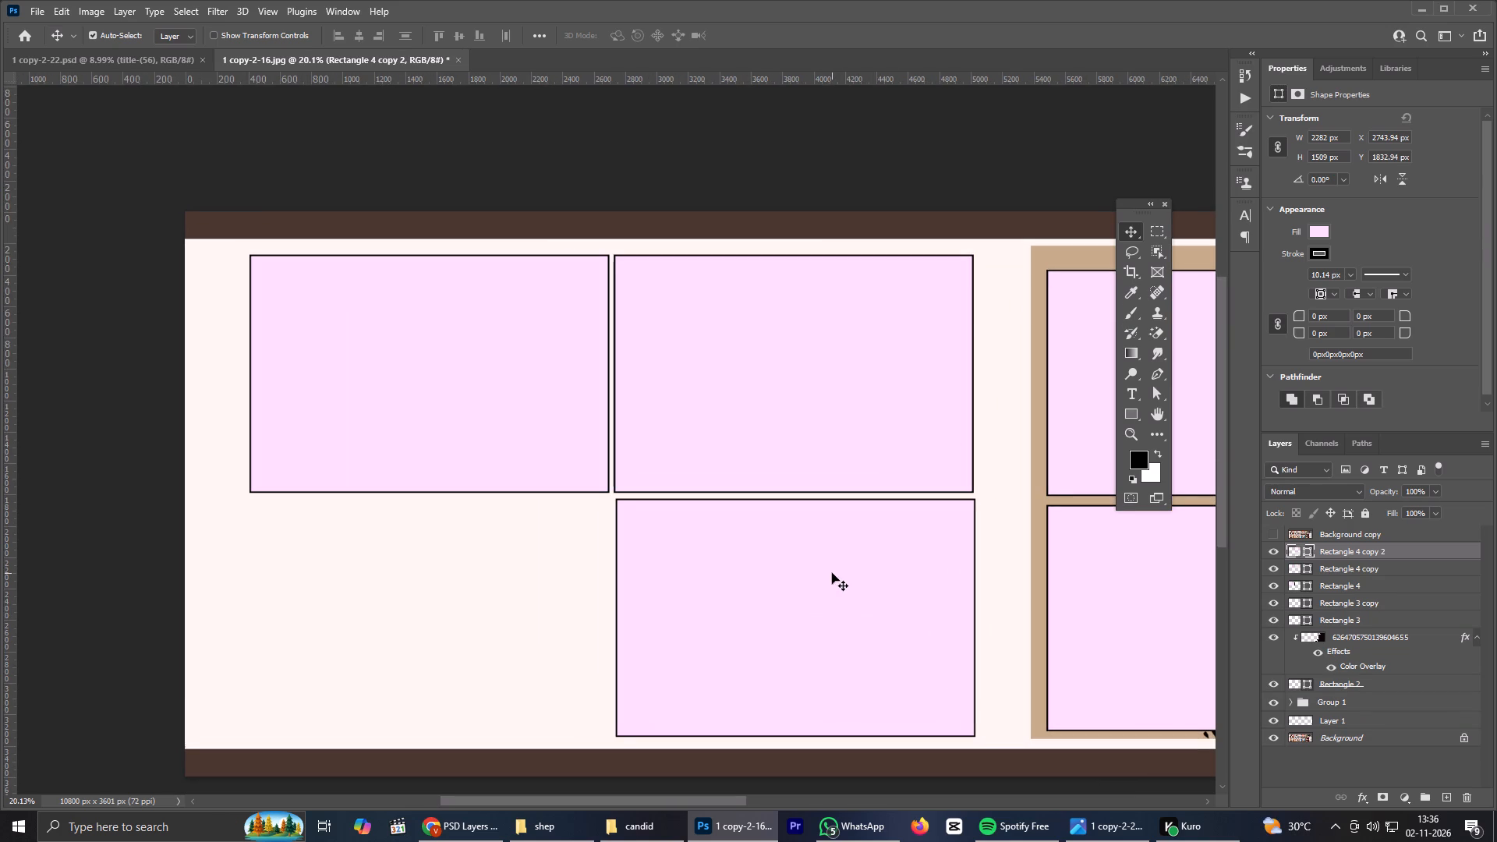
Move the grid's lower-right frame left to X about 2732 px, lining up its edge with the frame above.
key("Left")
key("Left")
key("Left")
scroll(751, 522, "up", 4)
scroll(504, 465, "up", 2)
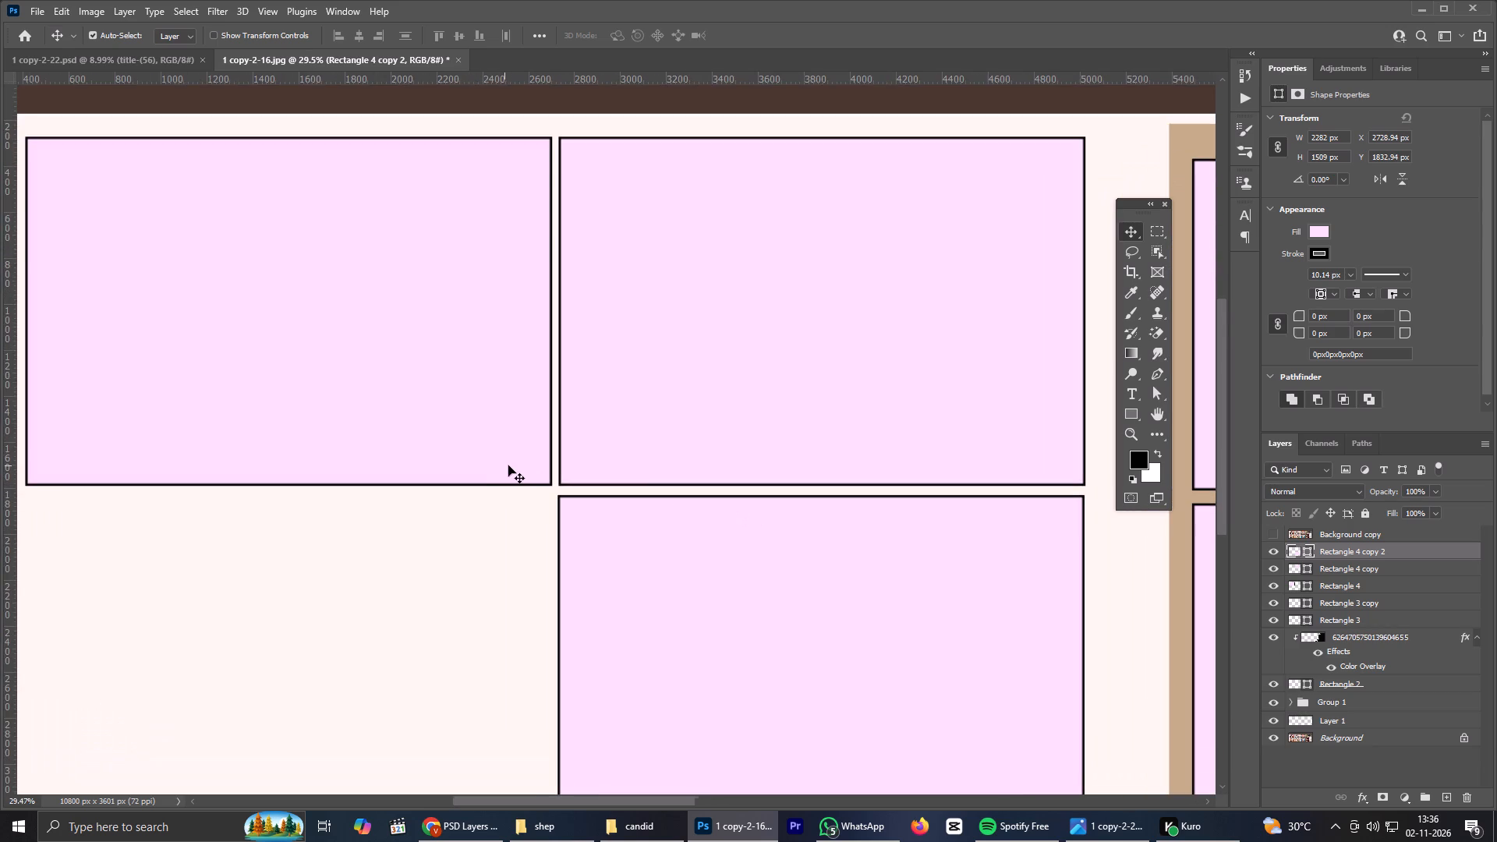
scroll(508, 465, "up", 13)
scroll(597, 522, "down", 4)
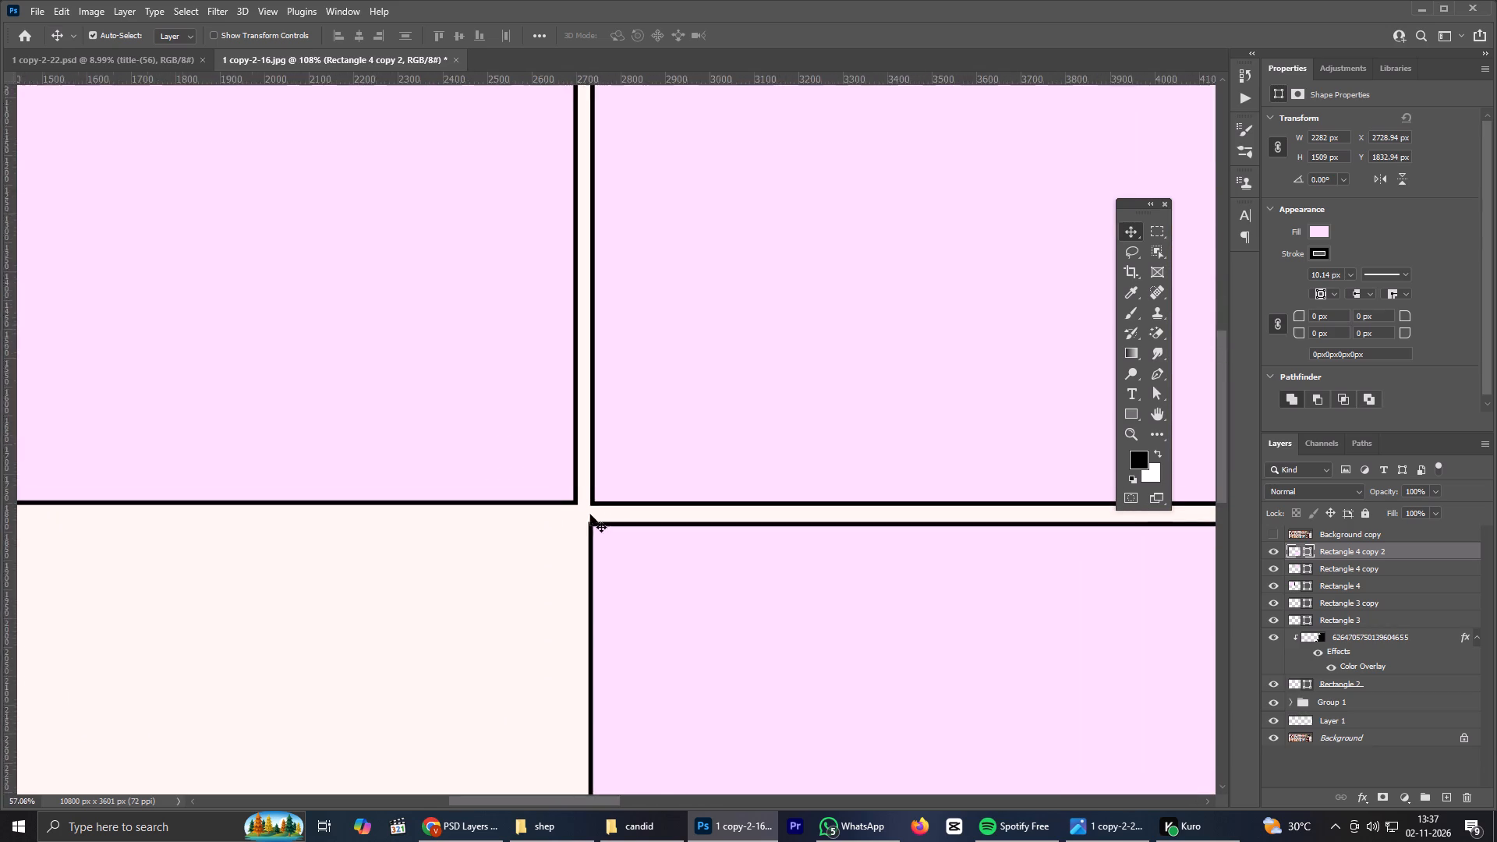
scroll(590, 515, "down", 7)
scroll(668, 532, "down", 1)
scroll(585, 517, "up", 10)
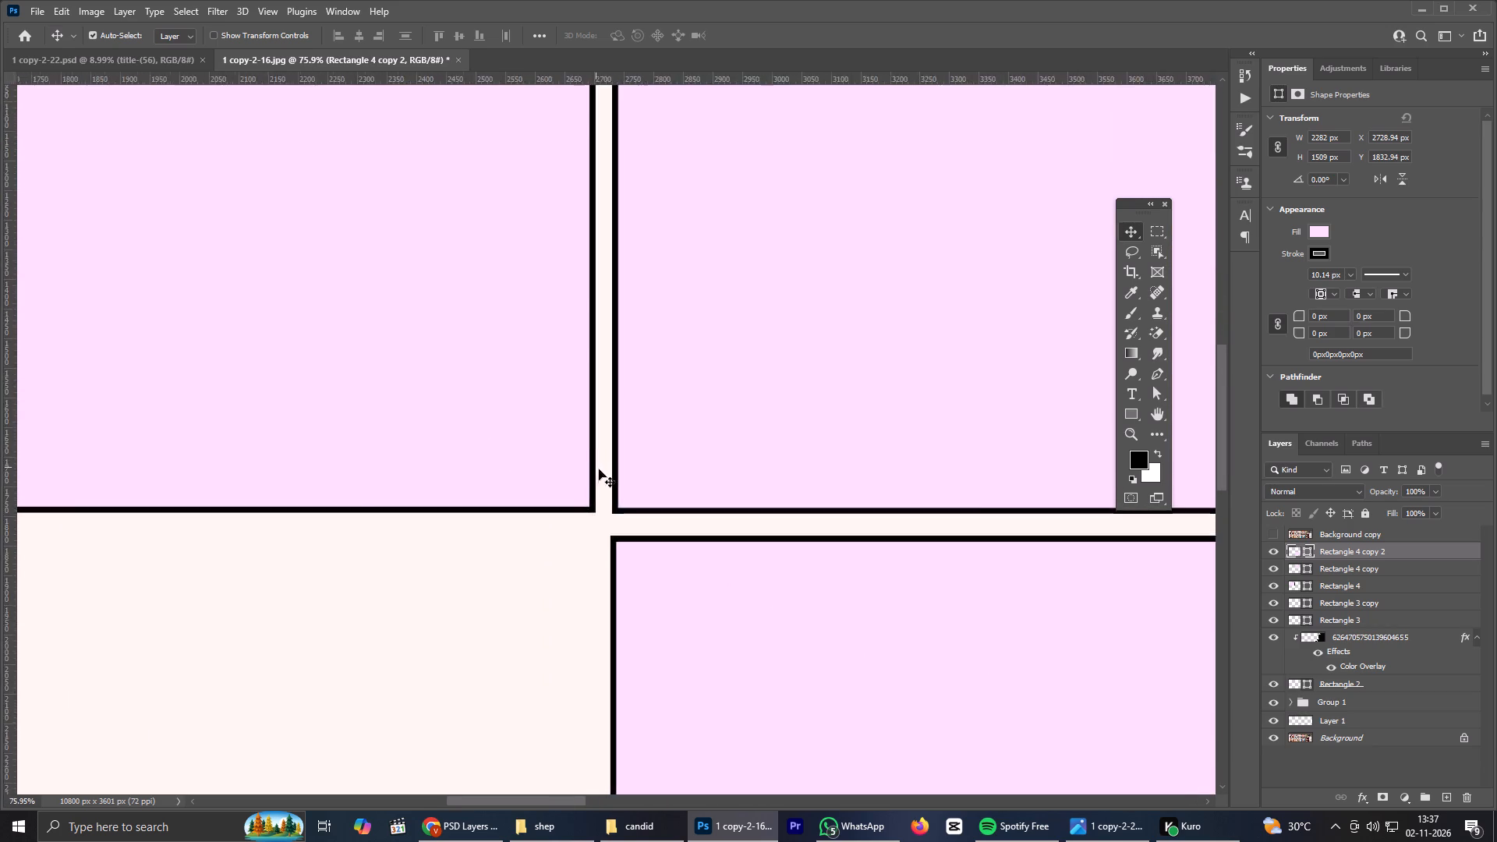
scroll(599, 469, "up", 4)
left_click(660, 640)
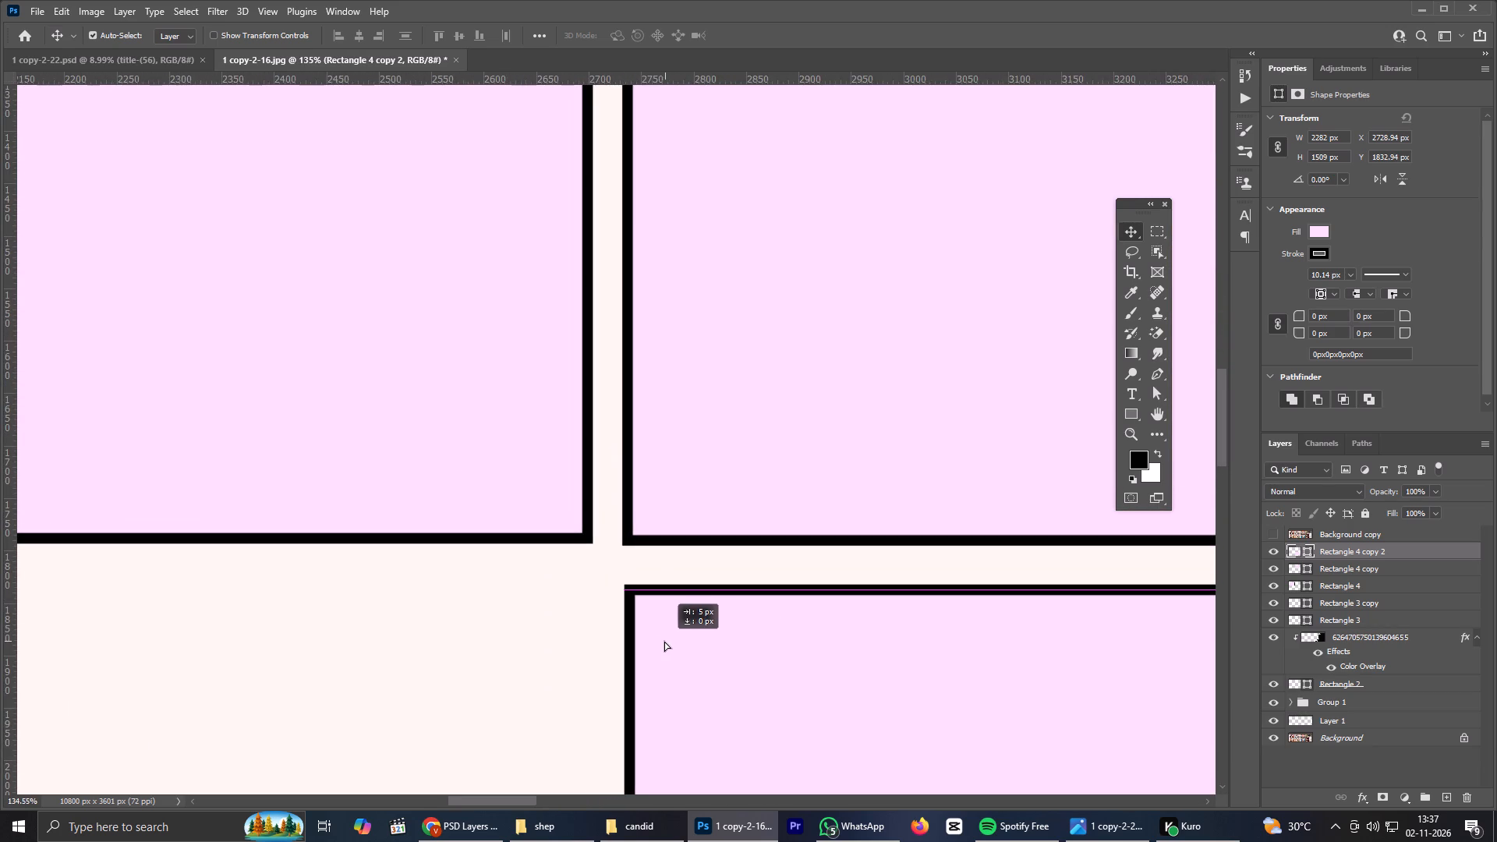
Duplicate the lower-right frame about 2320 px to the left as the grid's lower-left frame, aligned at Y about 1833 px.
scroll(660, 554, "down", 20)
scroll(660, 554, "down", 3)
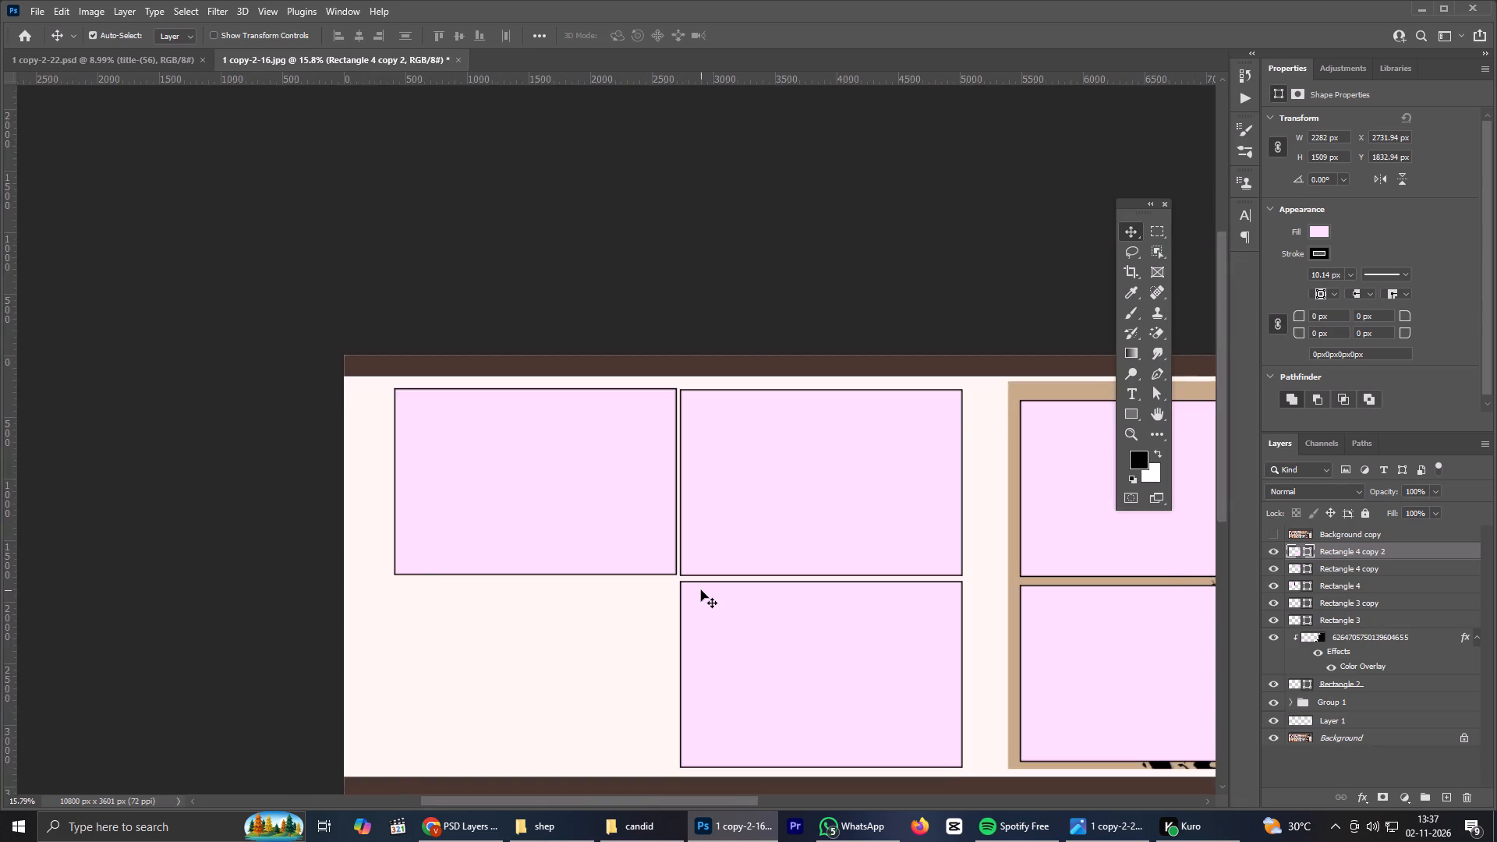
scroll(701, 590, "down", 2)
key("space")
key("space")
key("space")
key("space")
left_click_drag(711, 606, 769, 475)
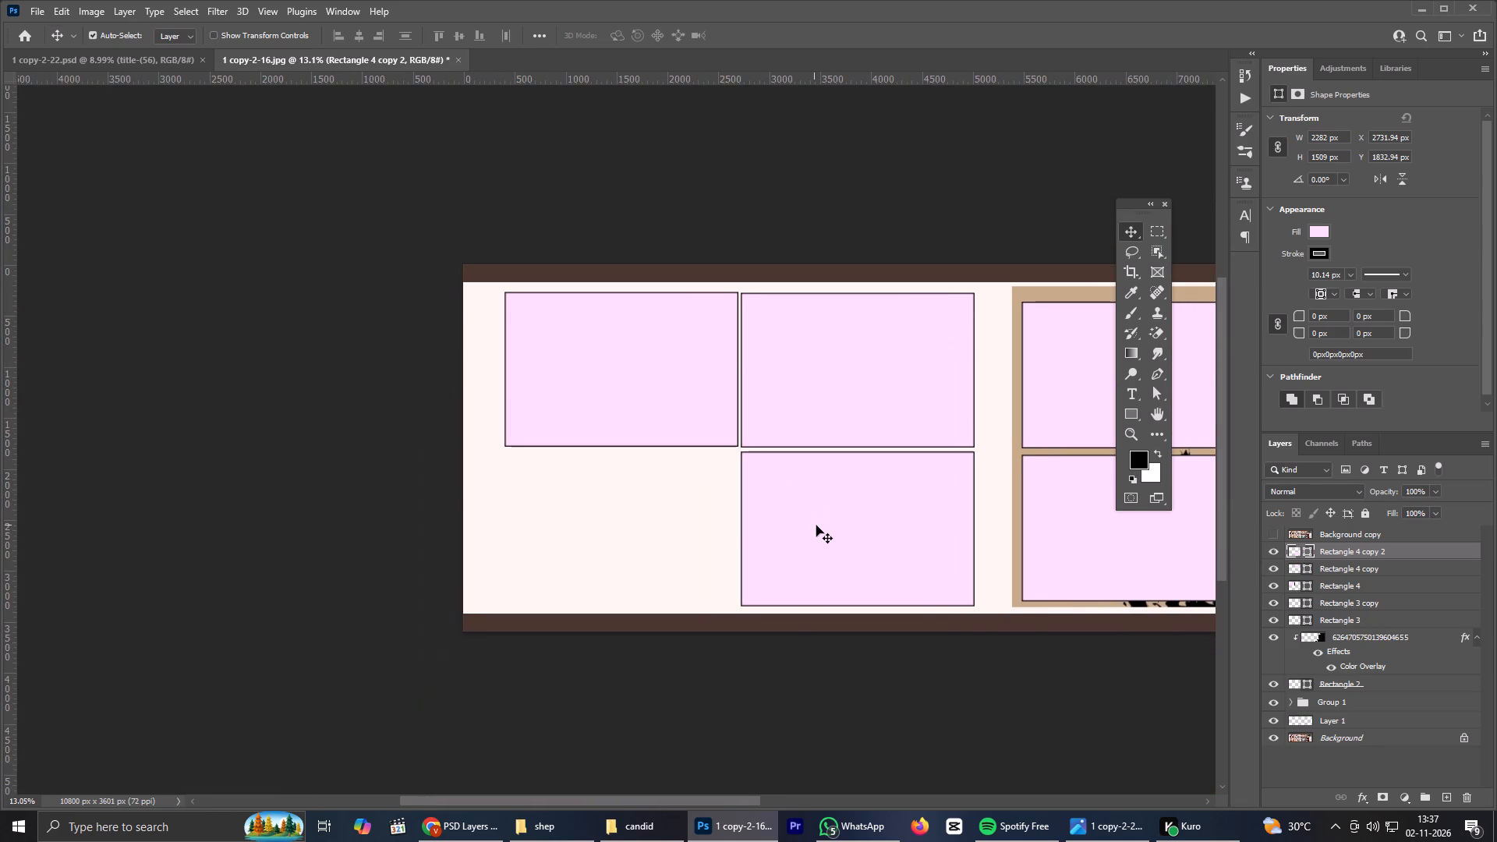
left_click_drag(816, 525, 575, 528, "alt")
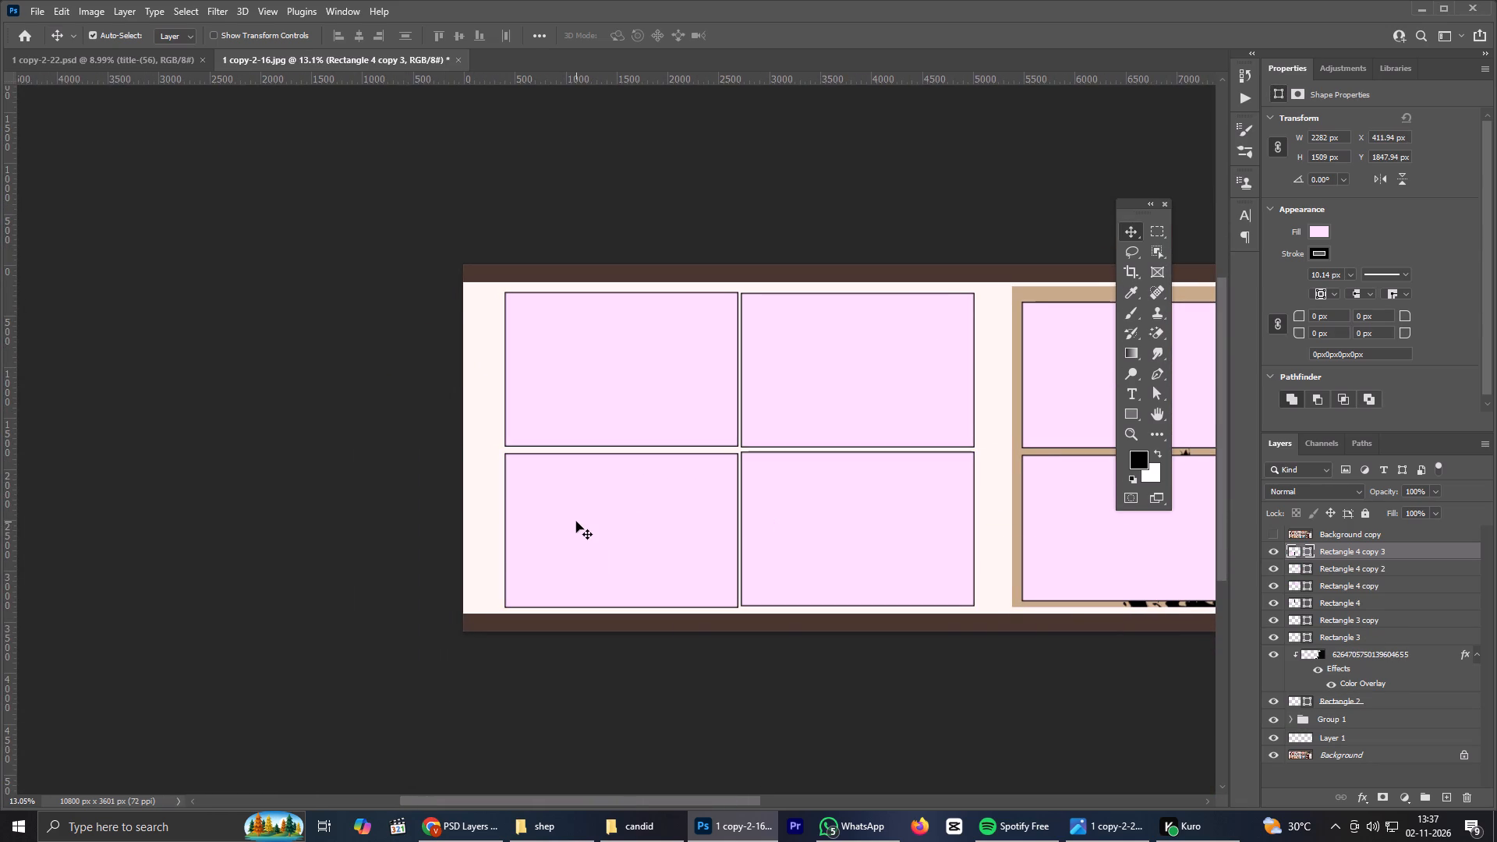
key("Up")
key("Up")
key("Up")
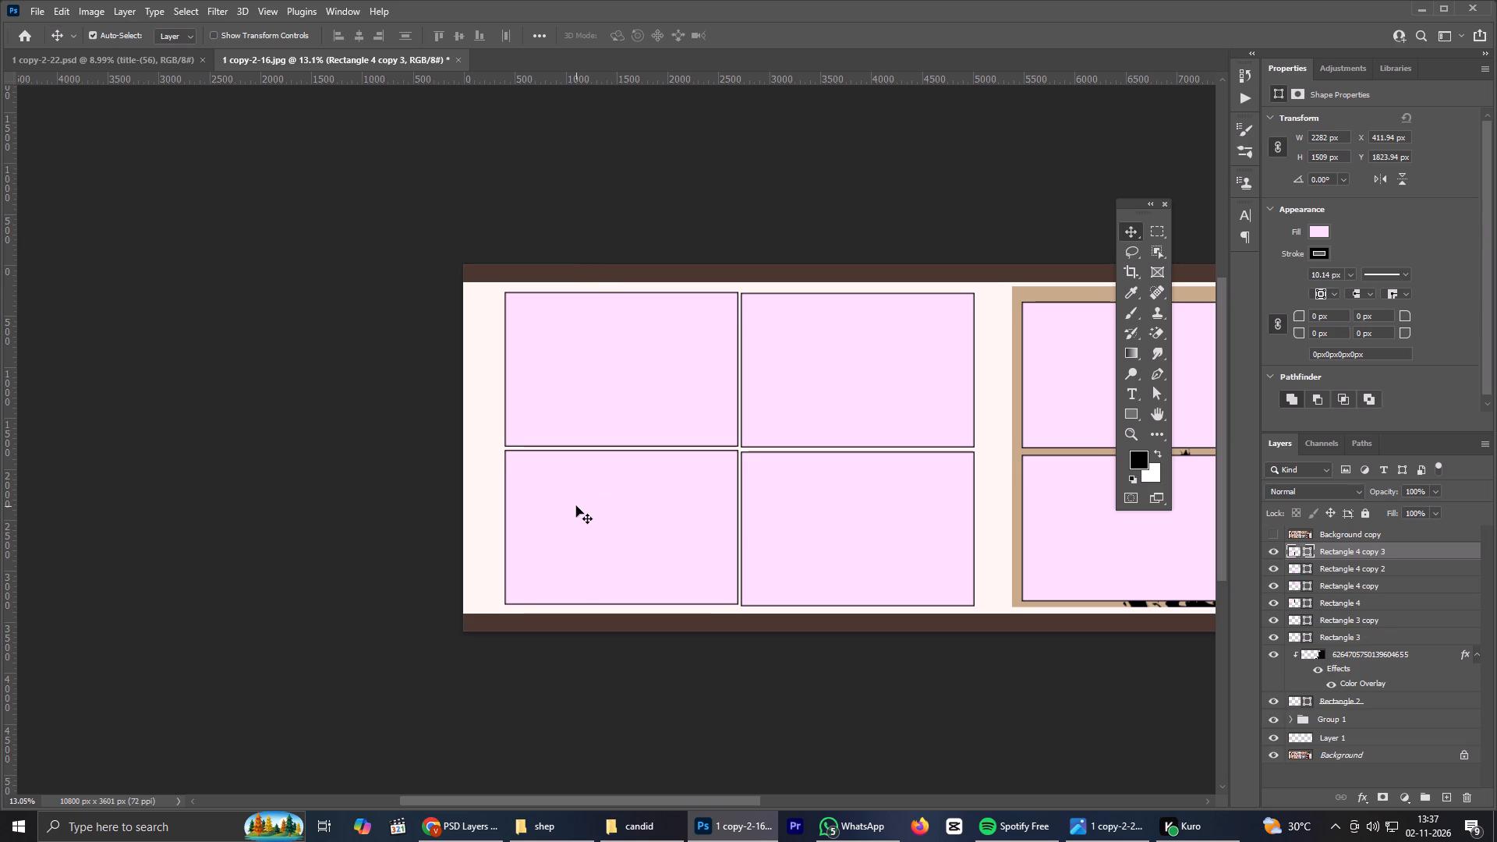
key("Down")
key("Down")
scroll(578, 503, "up", 6)
scroll(846, 415, "up", 8)
left_click(724, 536)
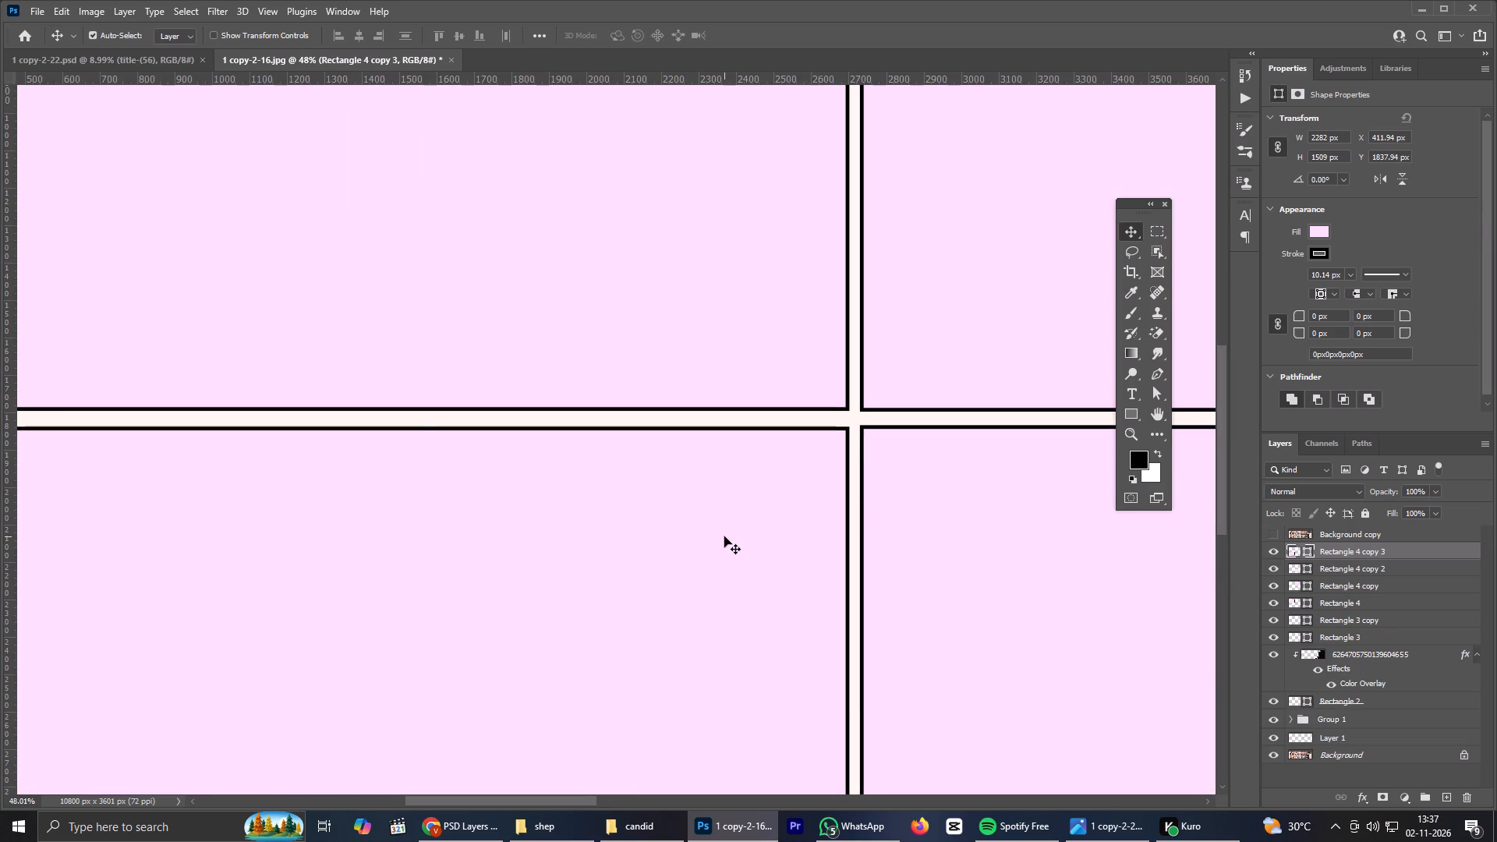
scroll(710, 474, "down", 12)
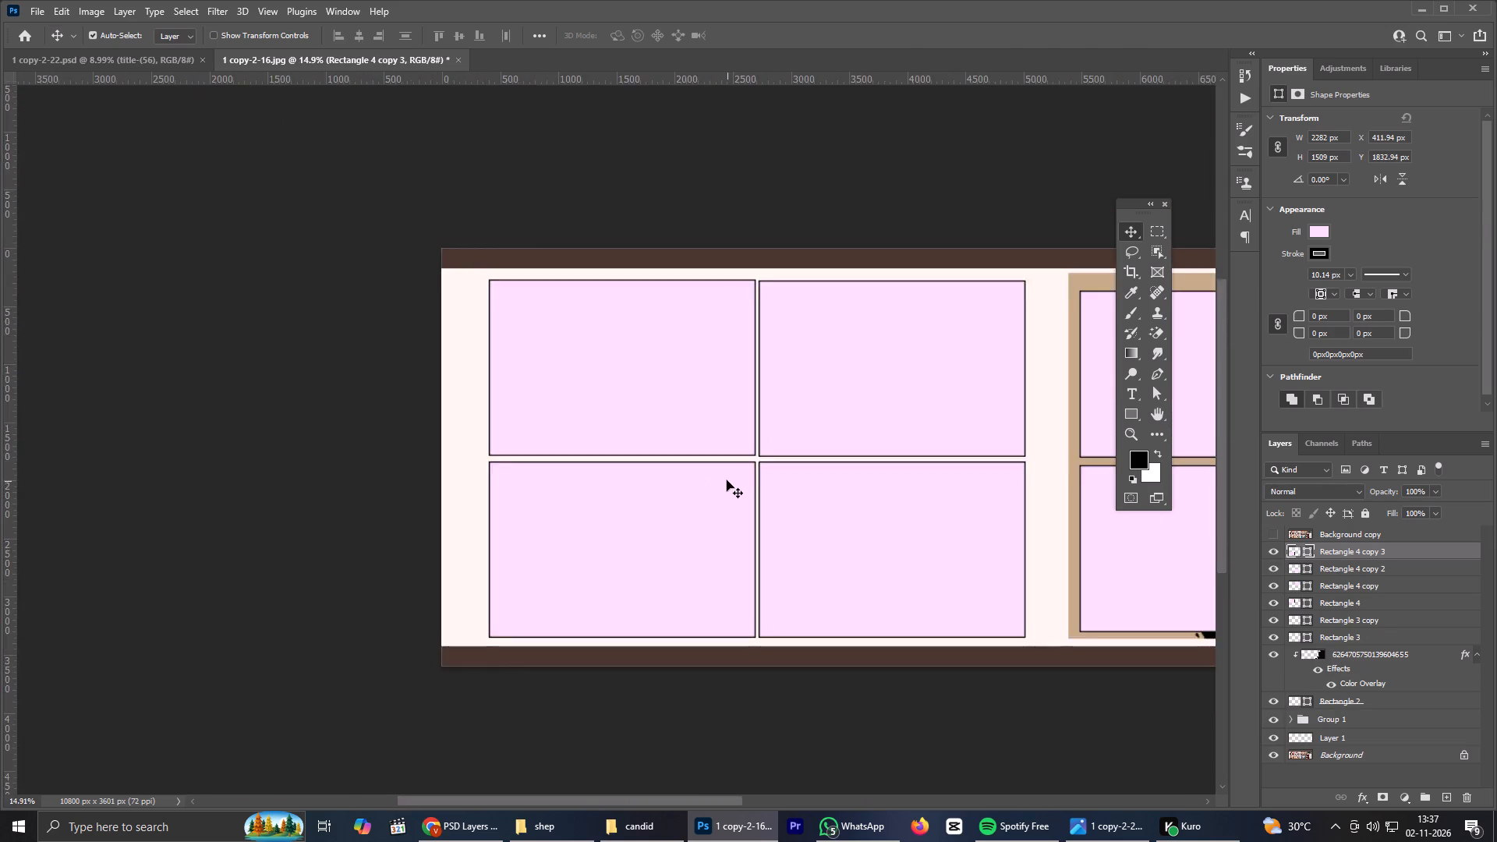
Select the black ragged-edge mask layer on the right half of the spread.
scroll(725, 477, "down", 4)
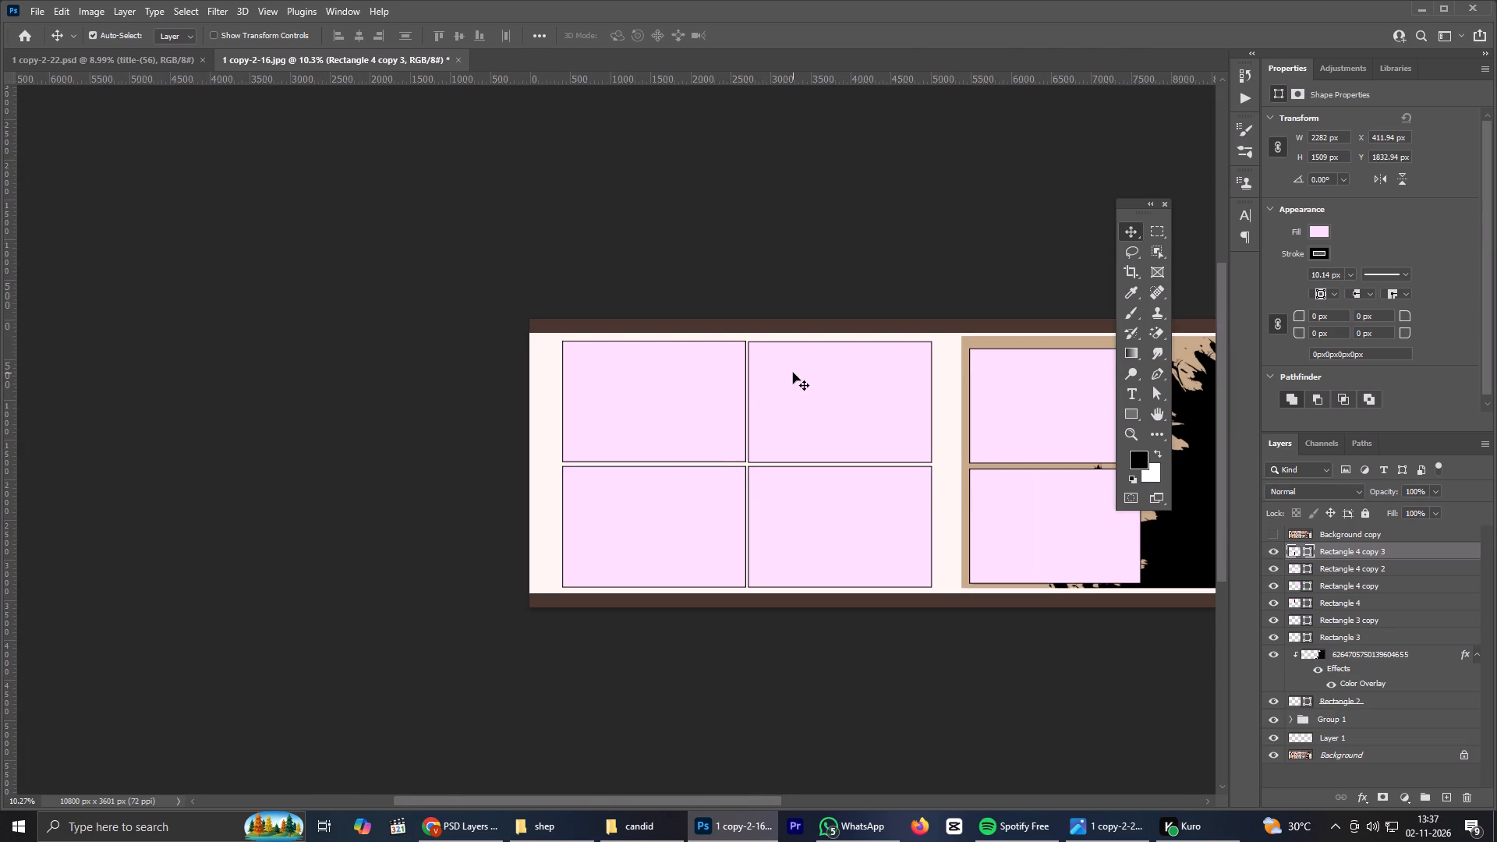
scroll(793, 373, "up", 3)
scroll(793, 373, "down", 8)
key("space")
key("space")
key("space")
key("space")
key("space")
key("space")
key("space")
left_click_drag(922, 363, 621, 416)
scroll(685, 379, "down", 4)
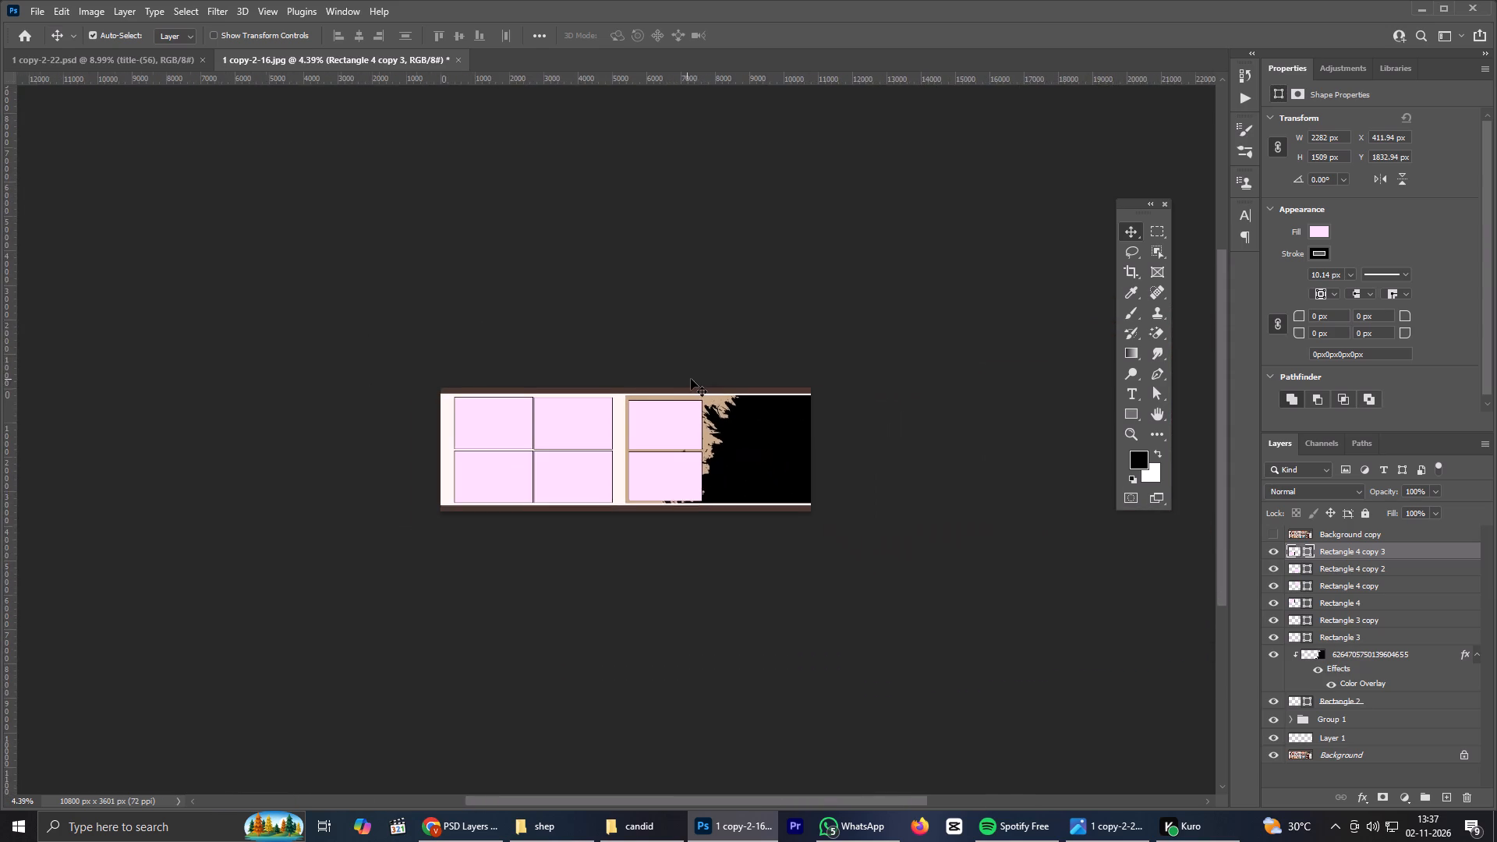
scroll(565, 402, "up", 5)
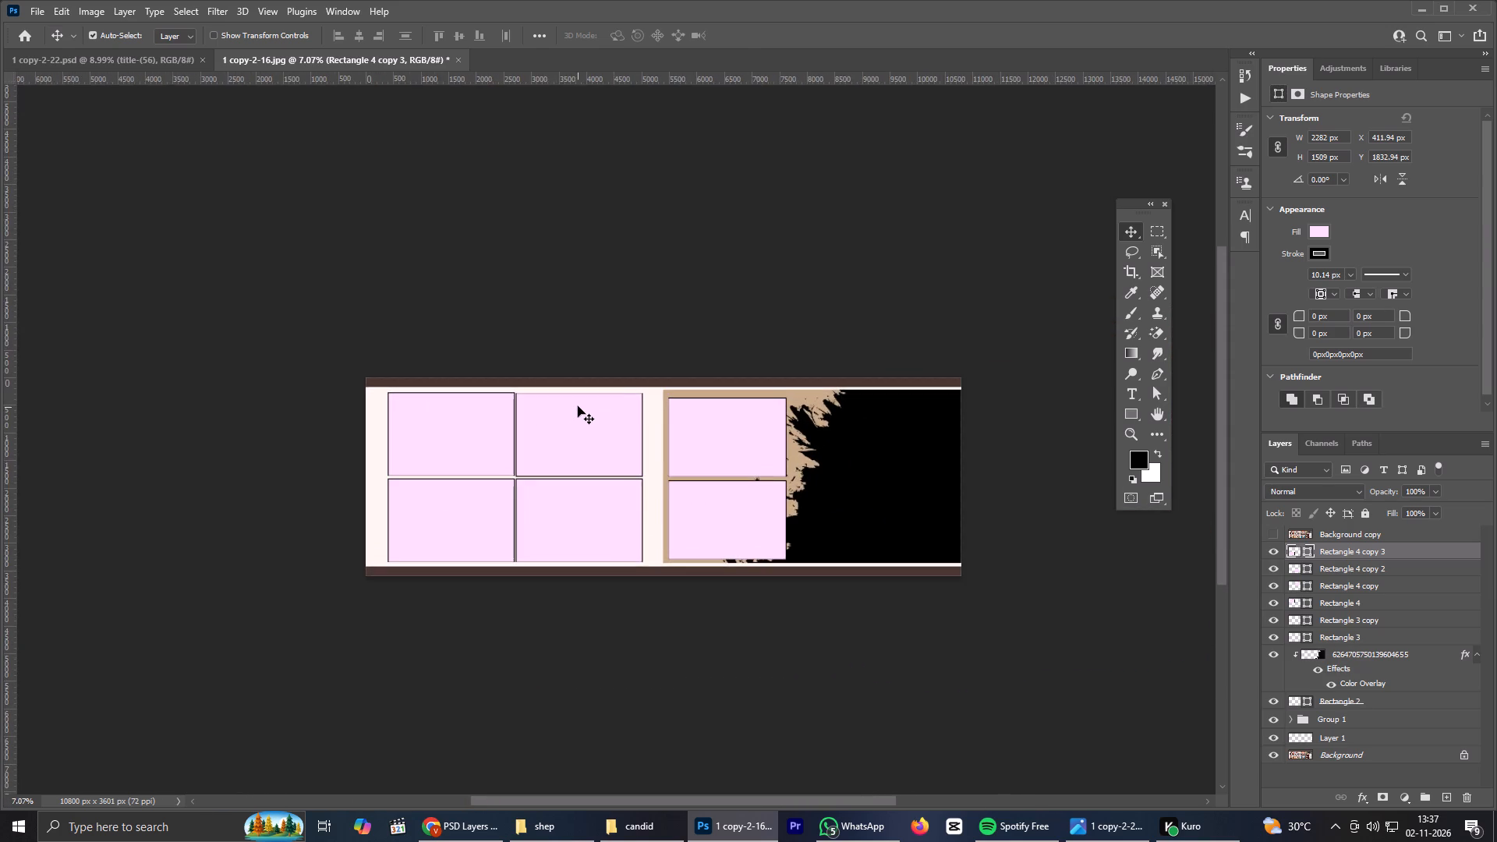
scroll(583, 405, "up", 3)
left_click(967, 501)
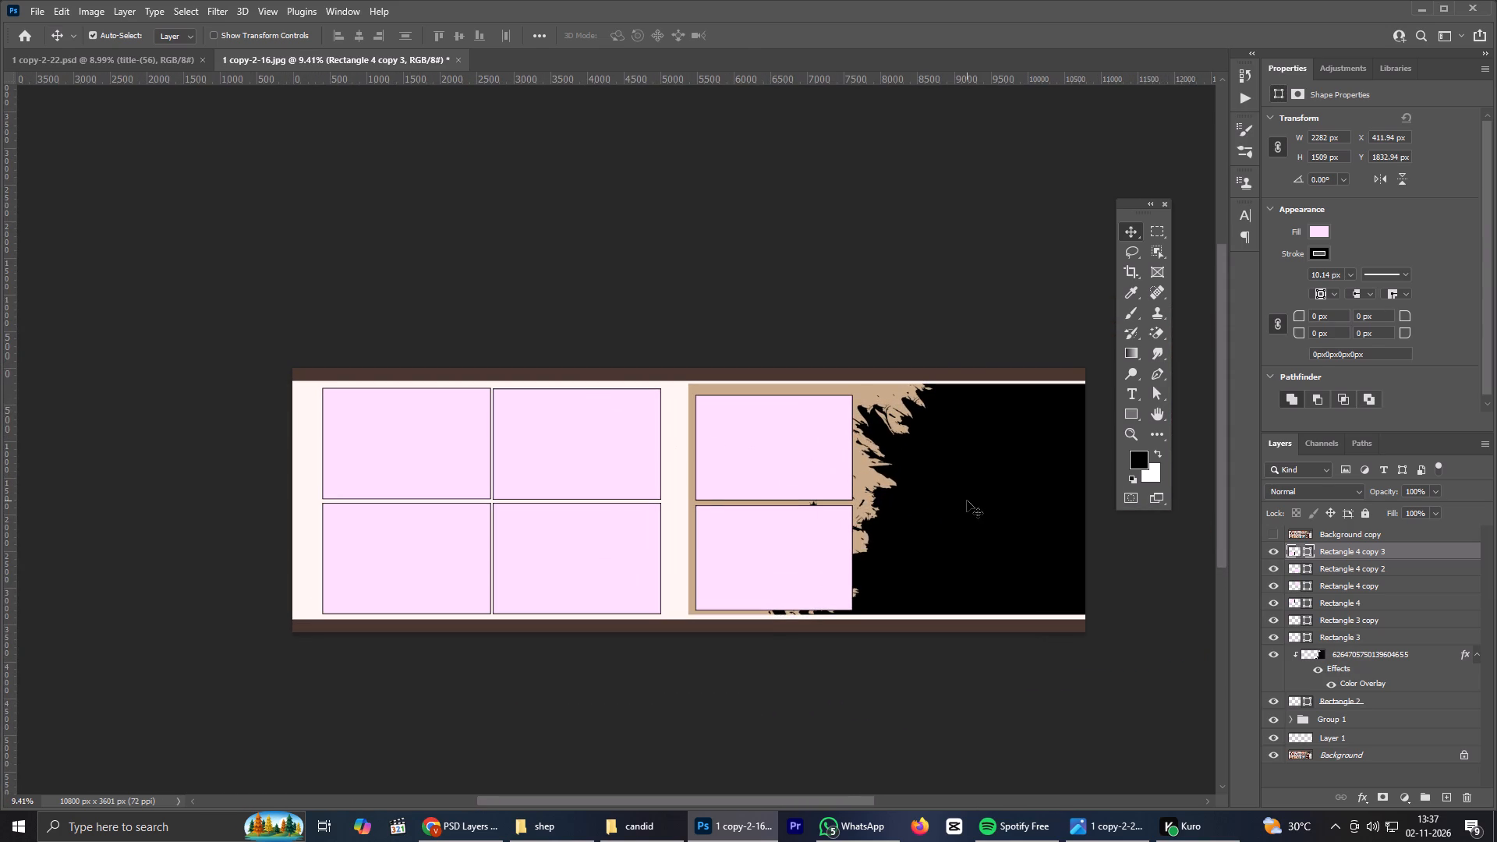
Browse the candid folder for a couple portrait on the stage and preview DSC_4030 and DSC_4036.
left_click(632, 832)
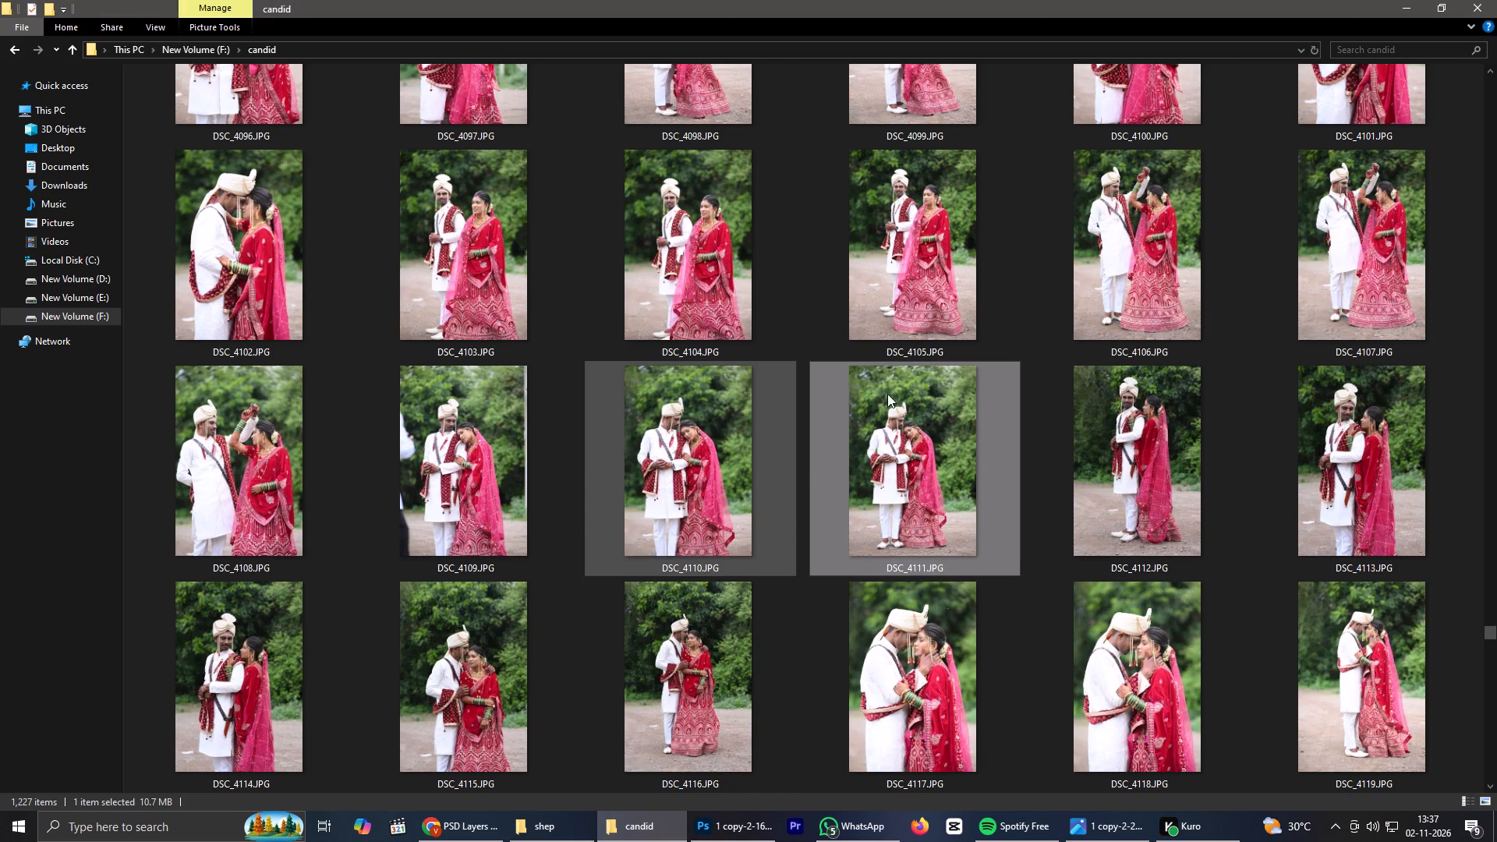
scroll(914, 387, "down", 2)
scroll(911, 387, "up", 4)
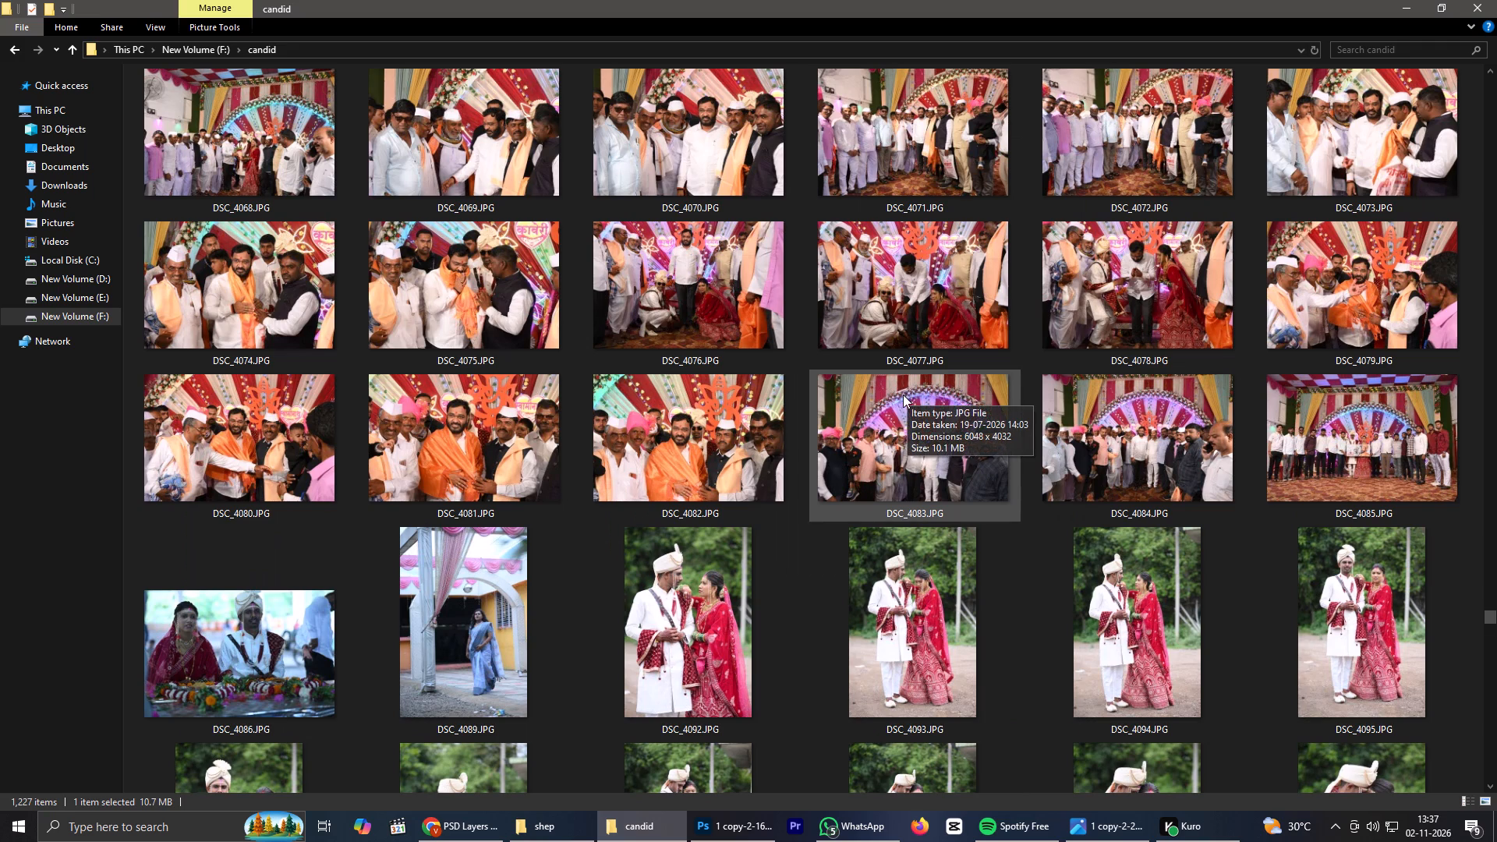
scroll(894, 402, "down", 1)
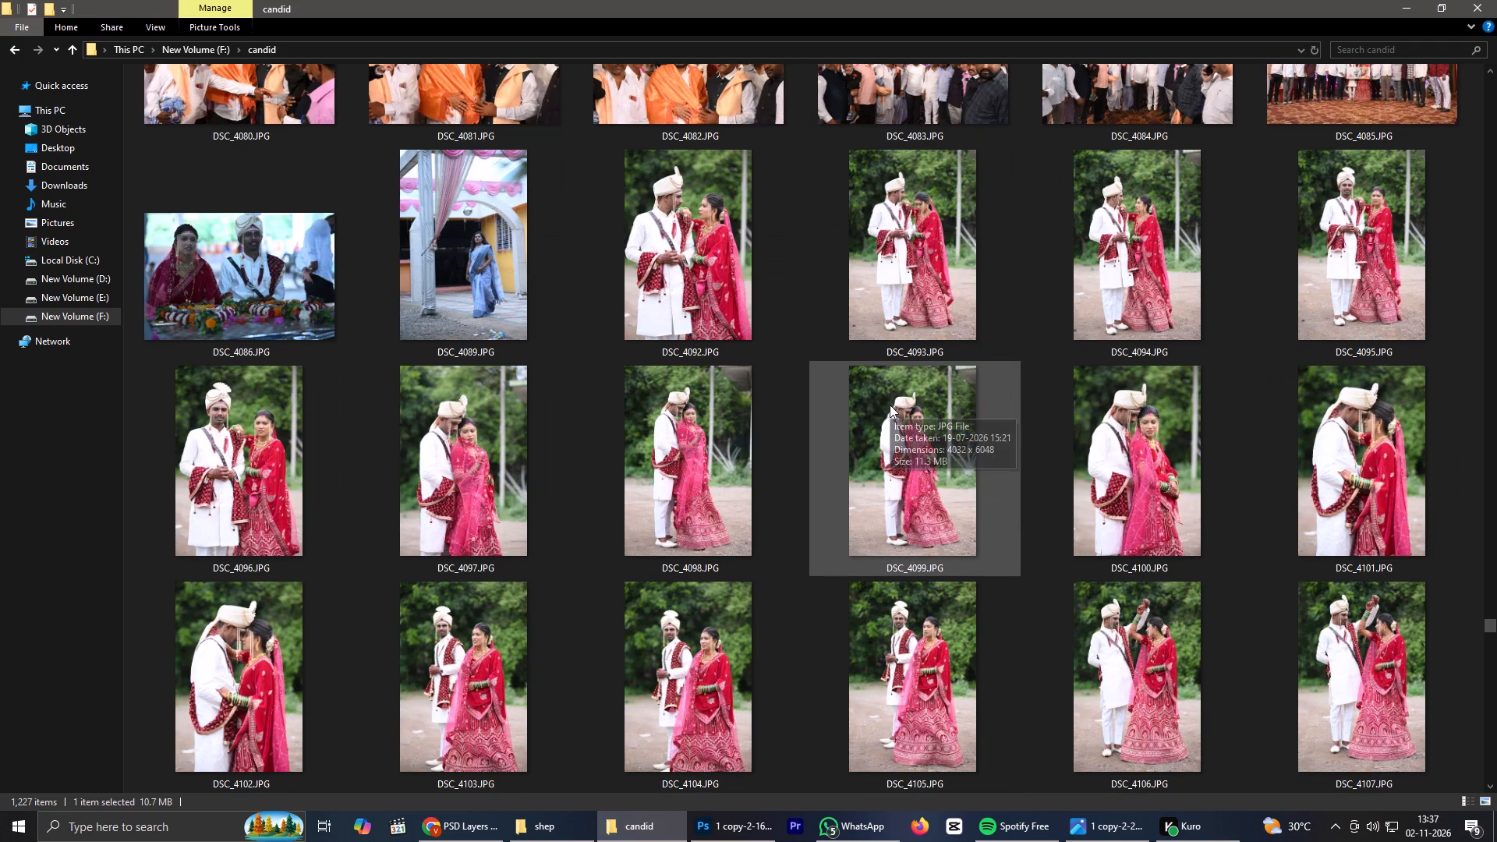
scroll(888, 405, "down", 1)
scroll(887, 406, "up", 6)
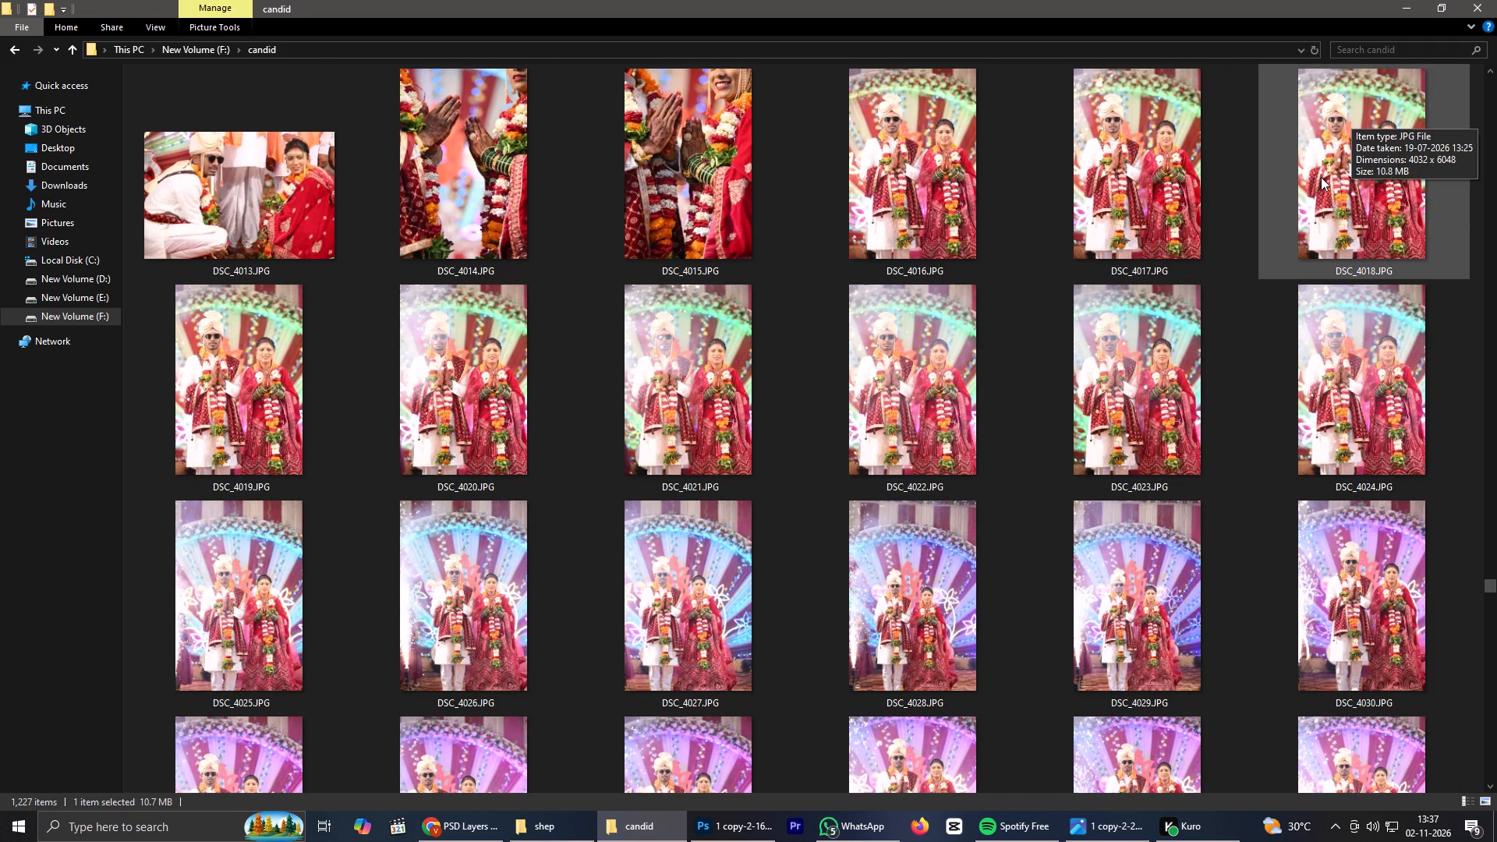
scroll(1321, 177, "up", 2)
scroll(1326, 185, "down", 4)
scroll(1352, 217, "up", 1)
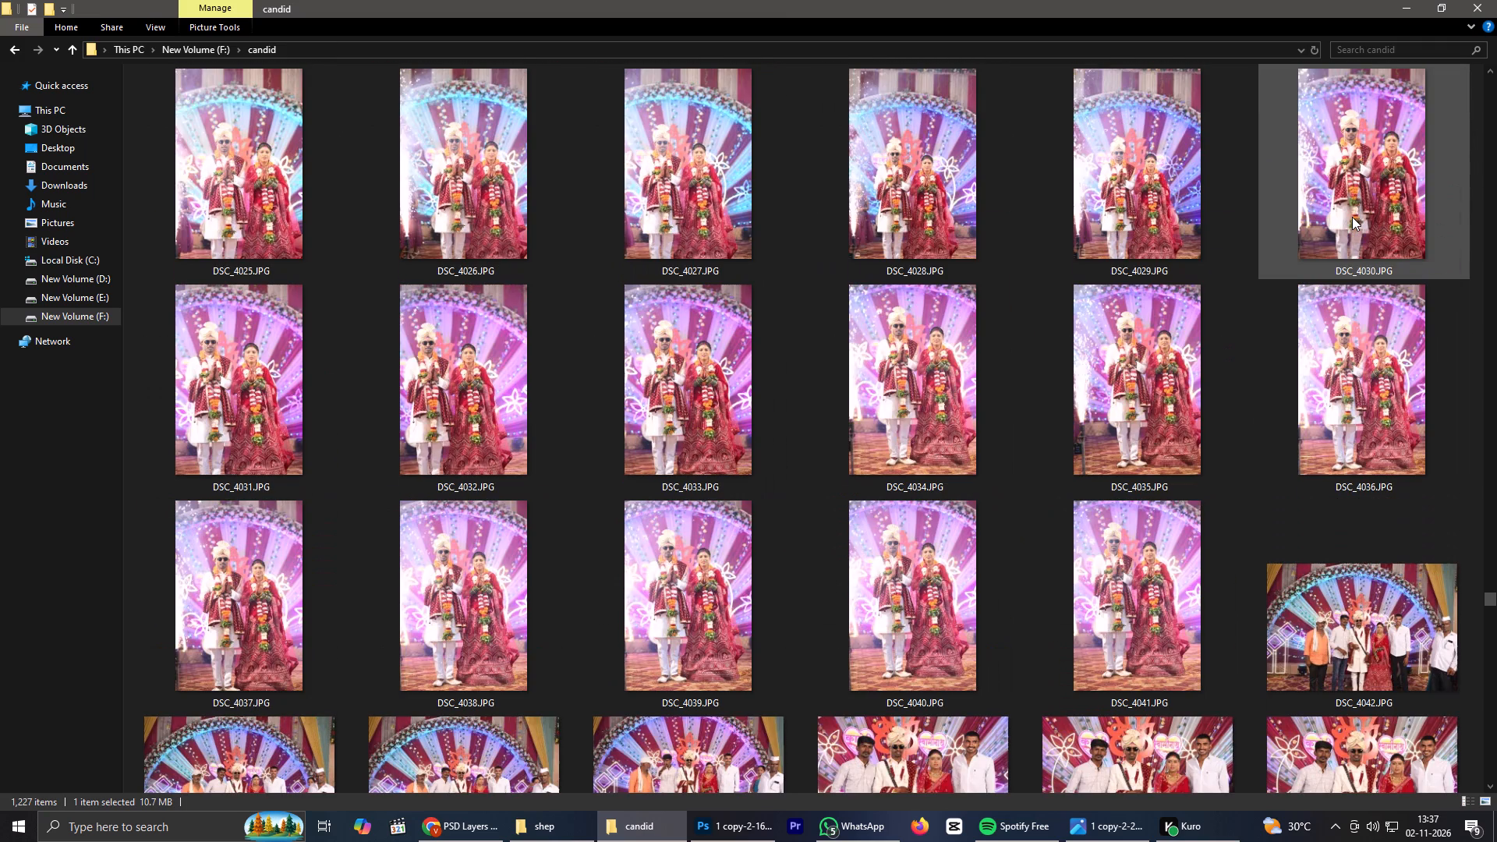
double_click(1347, 120)
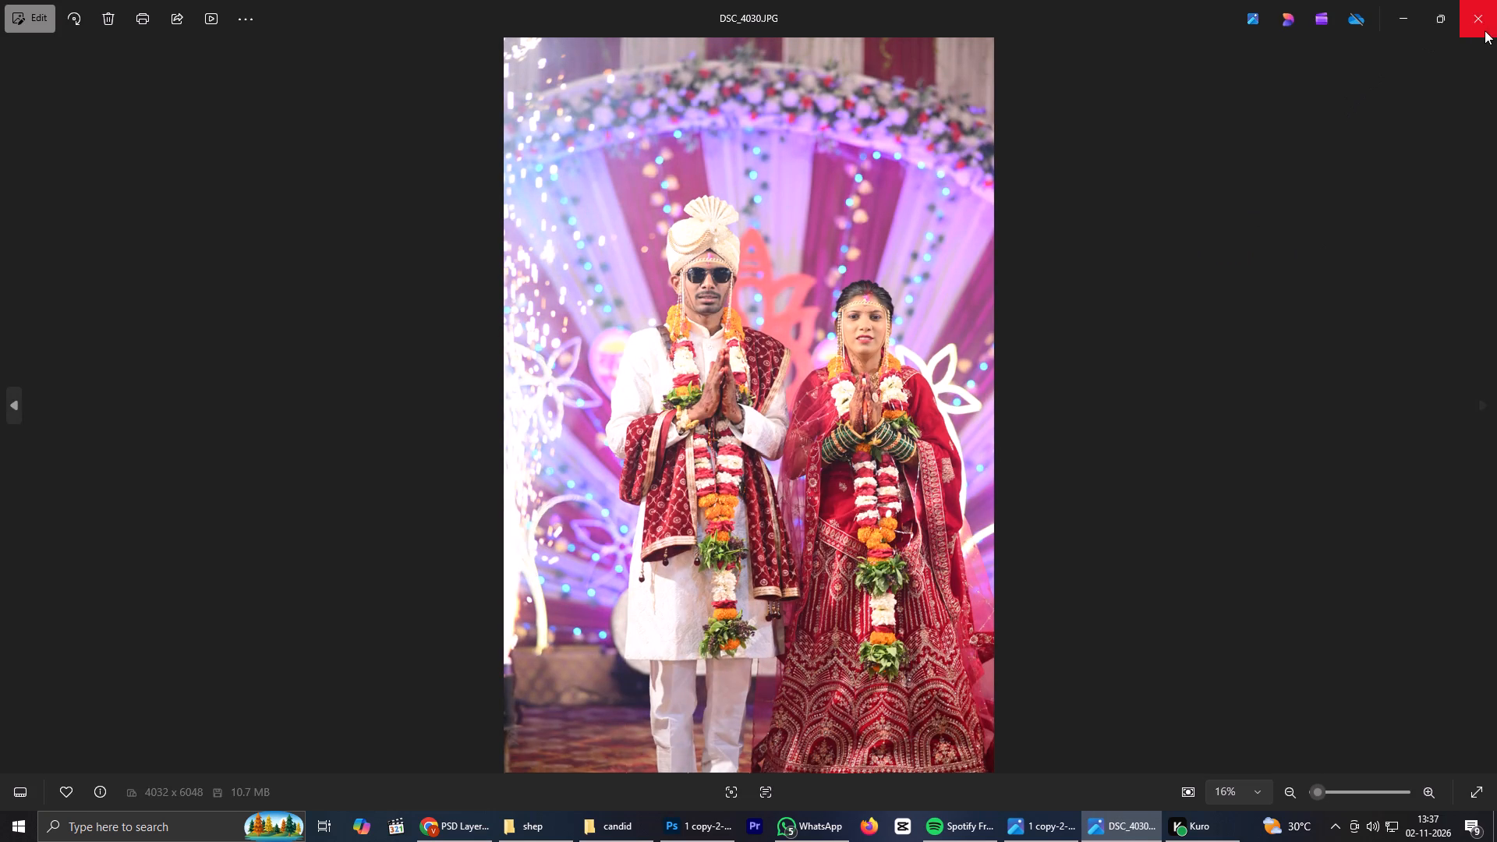
left_click(1485, 30)
double_click(1380, 366)
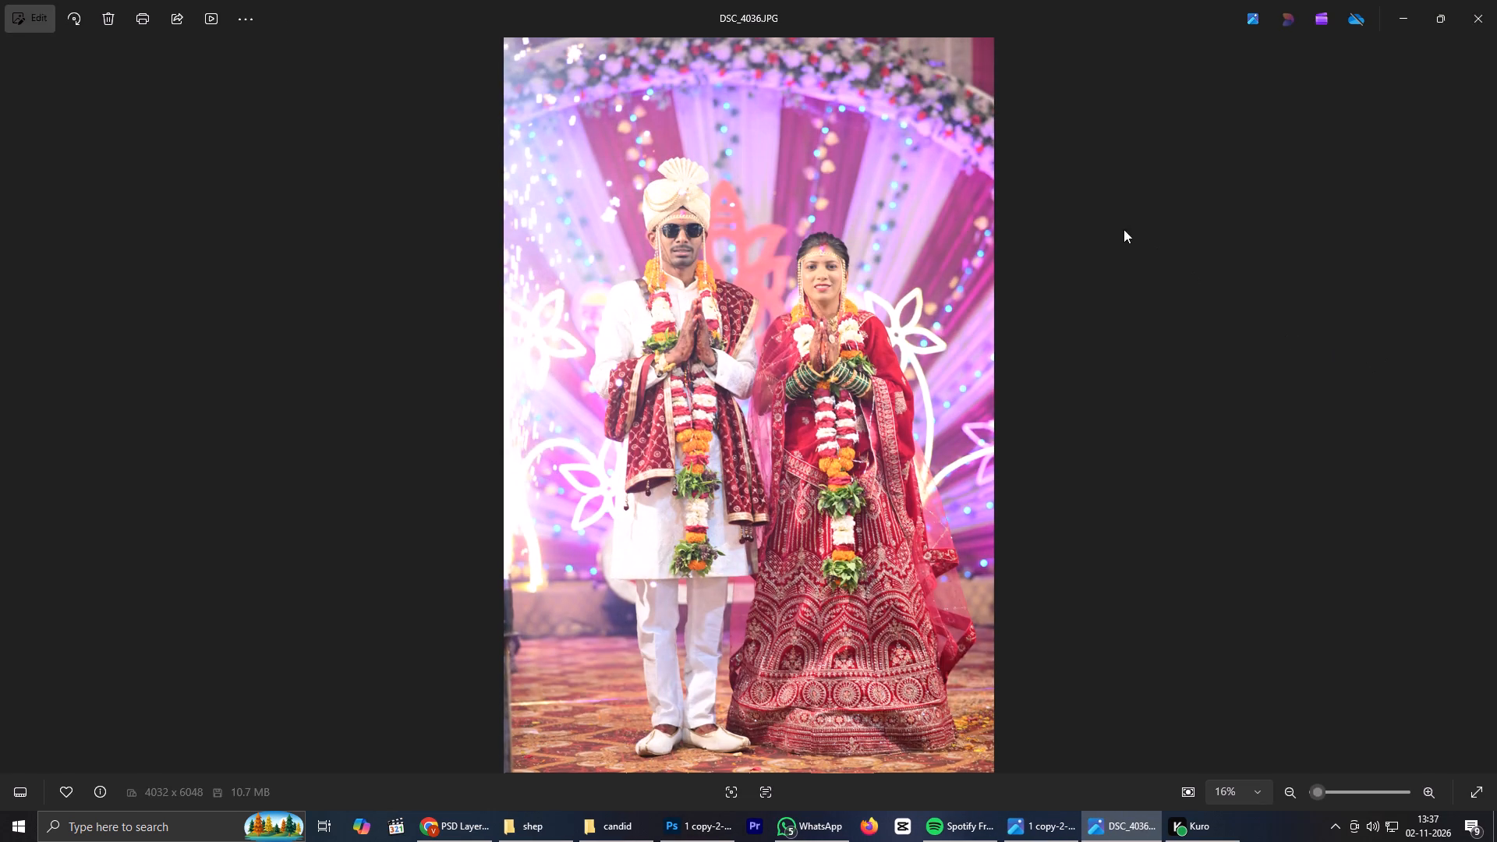
left_click(1472, 4)
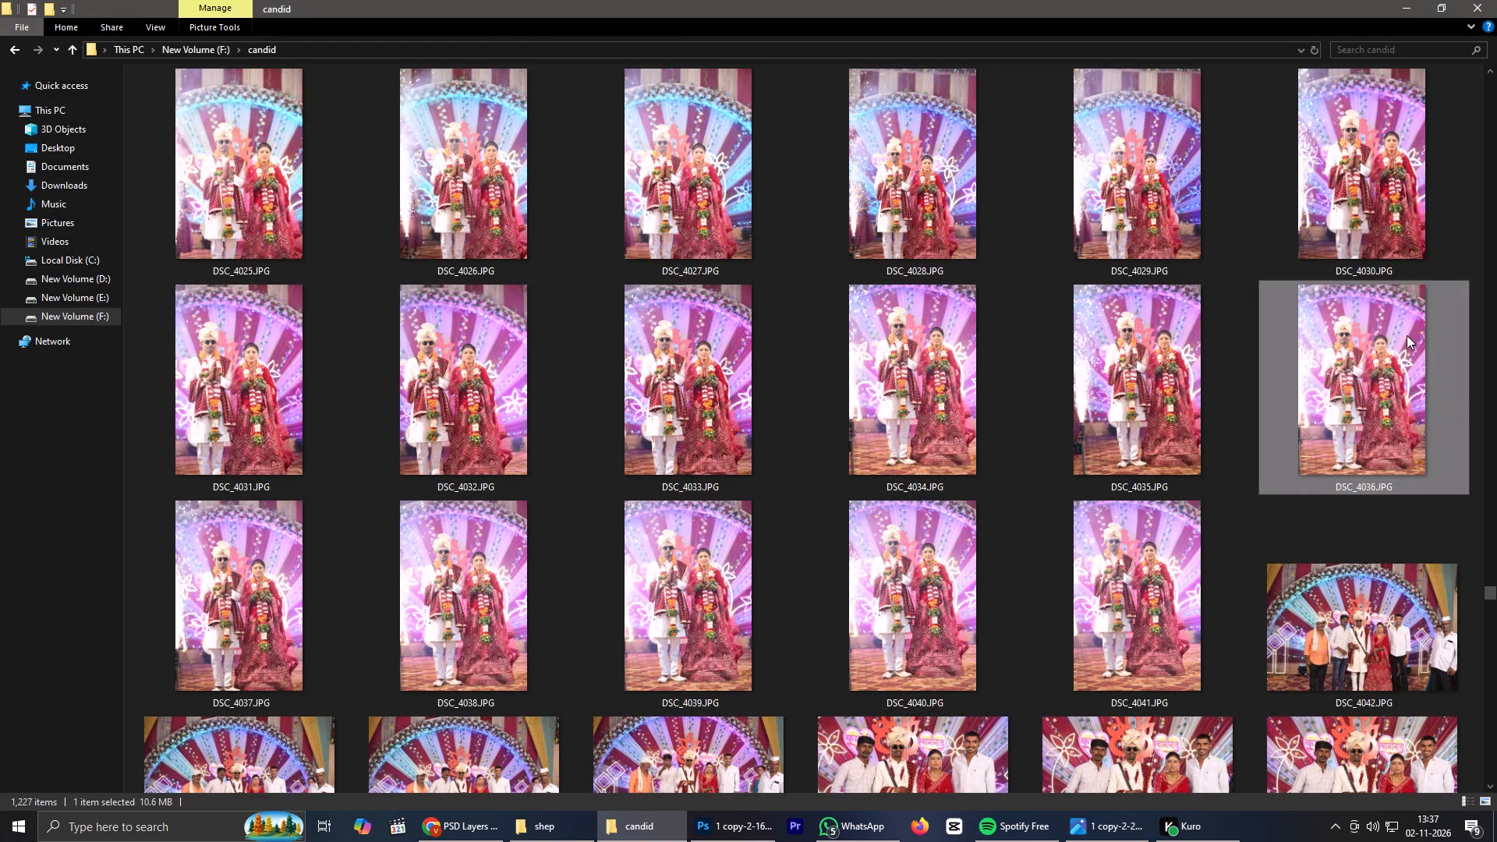
Place DSC_4030.JPG above the ragged-edge mask layer, scale it to about 245% and position it at the spread's right end.
left_click_drag(1361, 203, 932, 600)
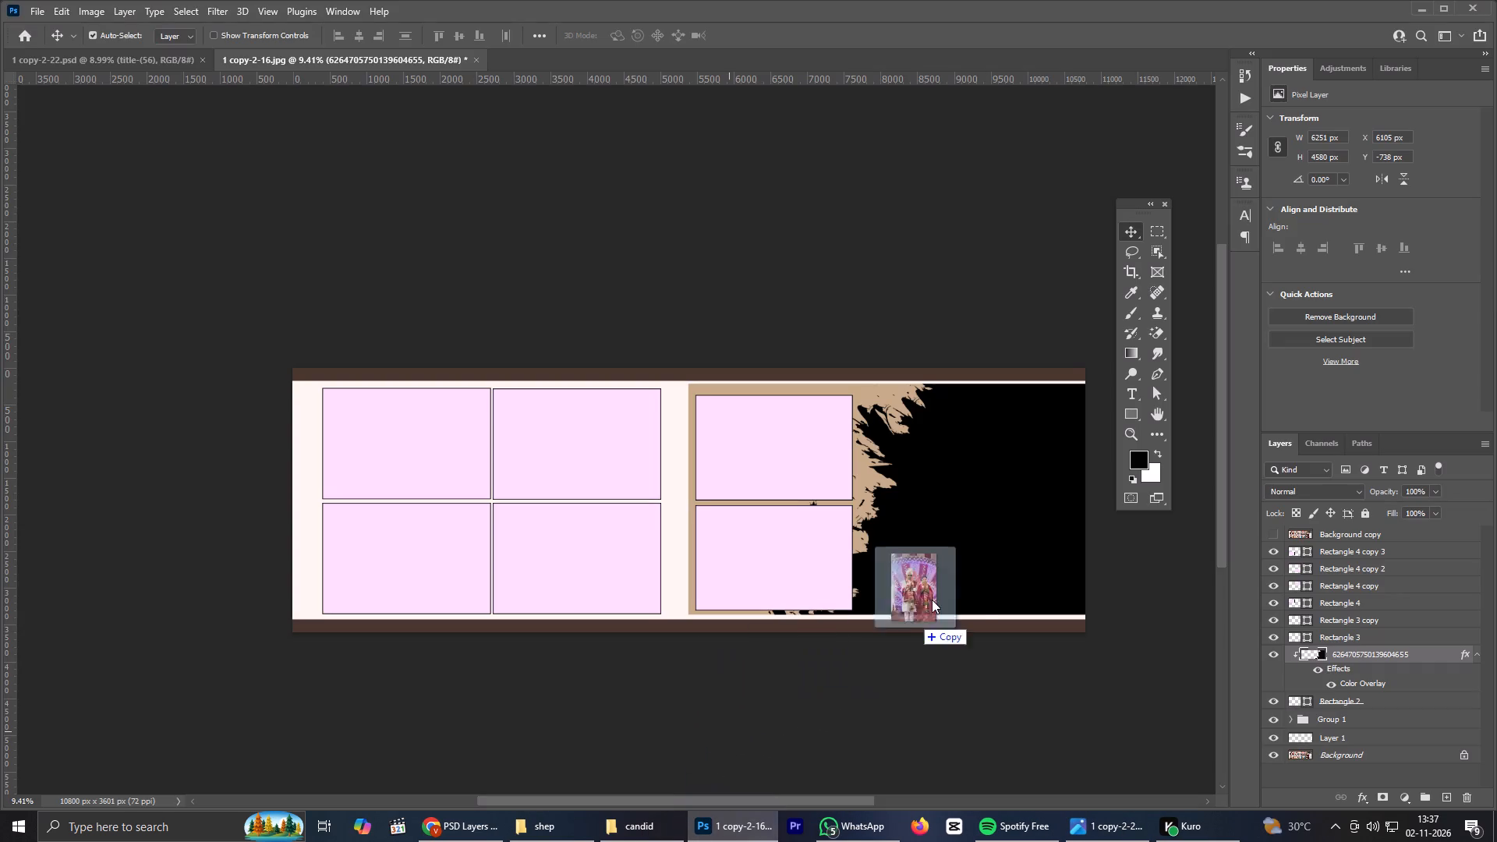
left_click_drag(932, 600, 981, 554)
left_click_drag(697, 514, 982, 505)
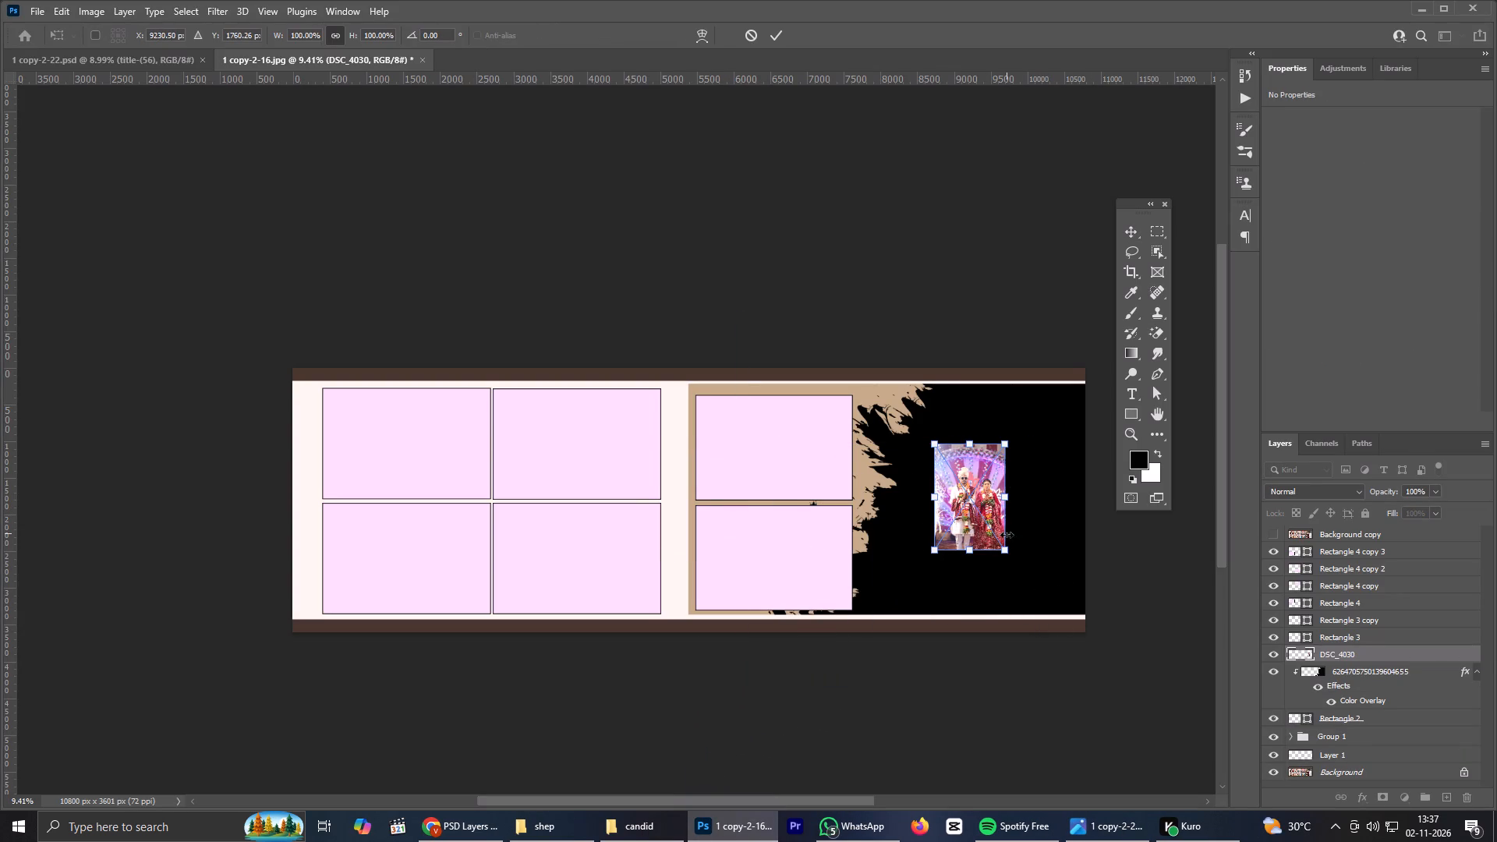
left_click_drag(1010, 553, 1181, 668, "alt")
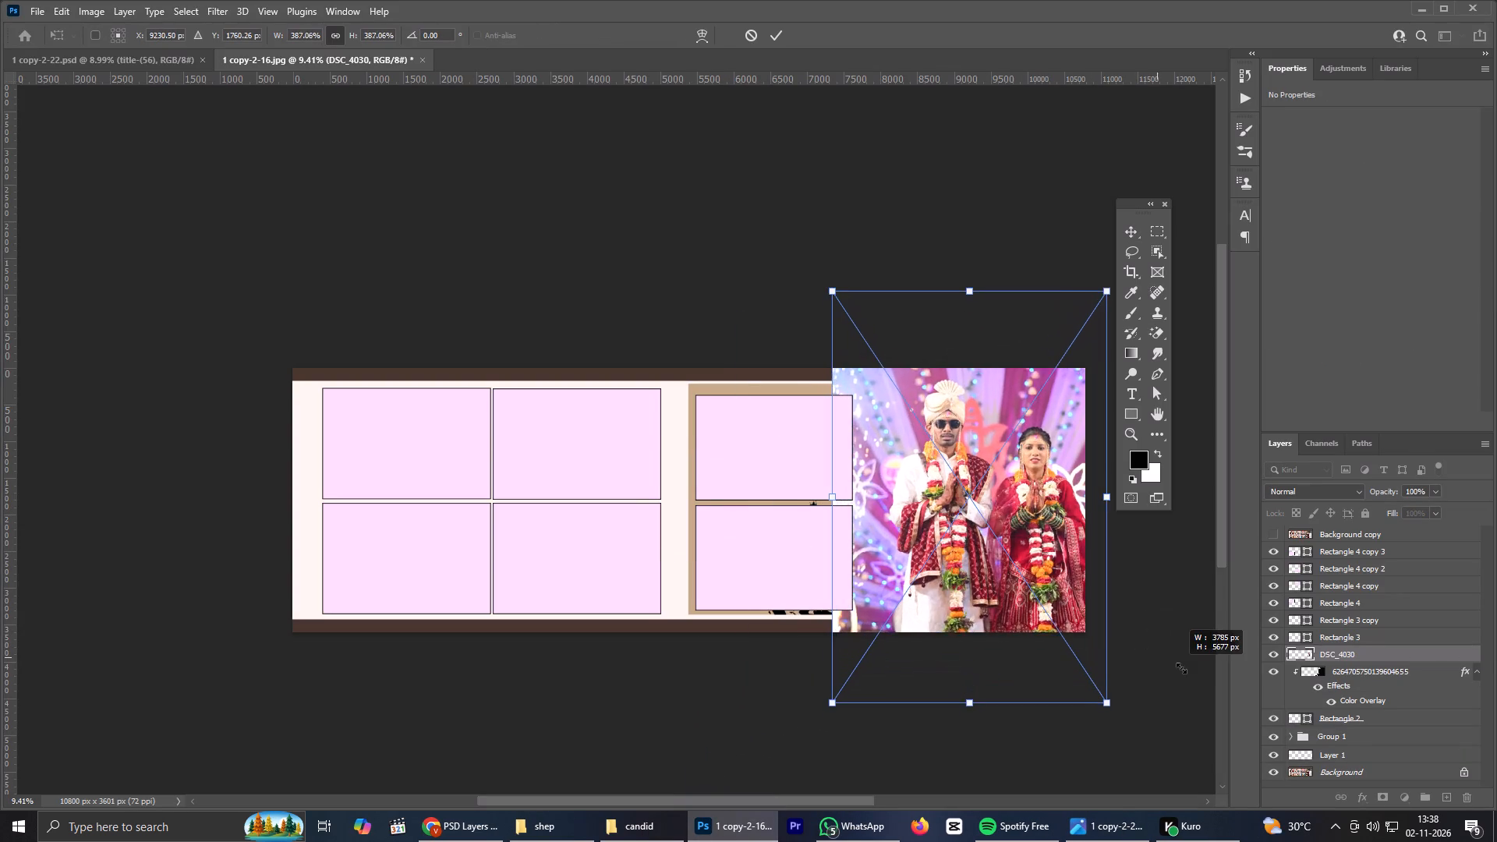
left_click_drag(1181, 668, 1122, 590, "alt")
left_click_drag(987, 548, 1031, 573)
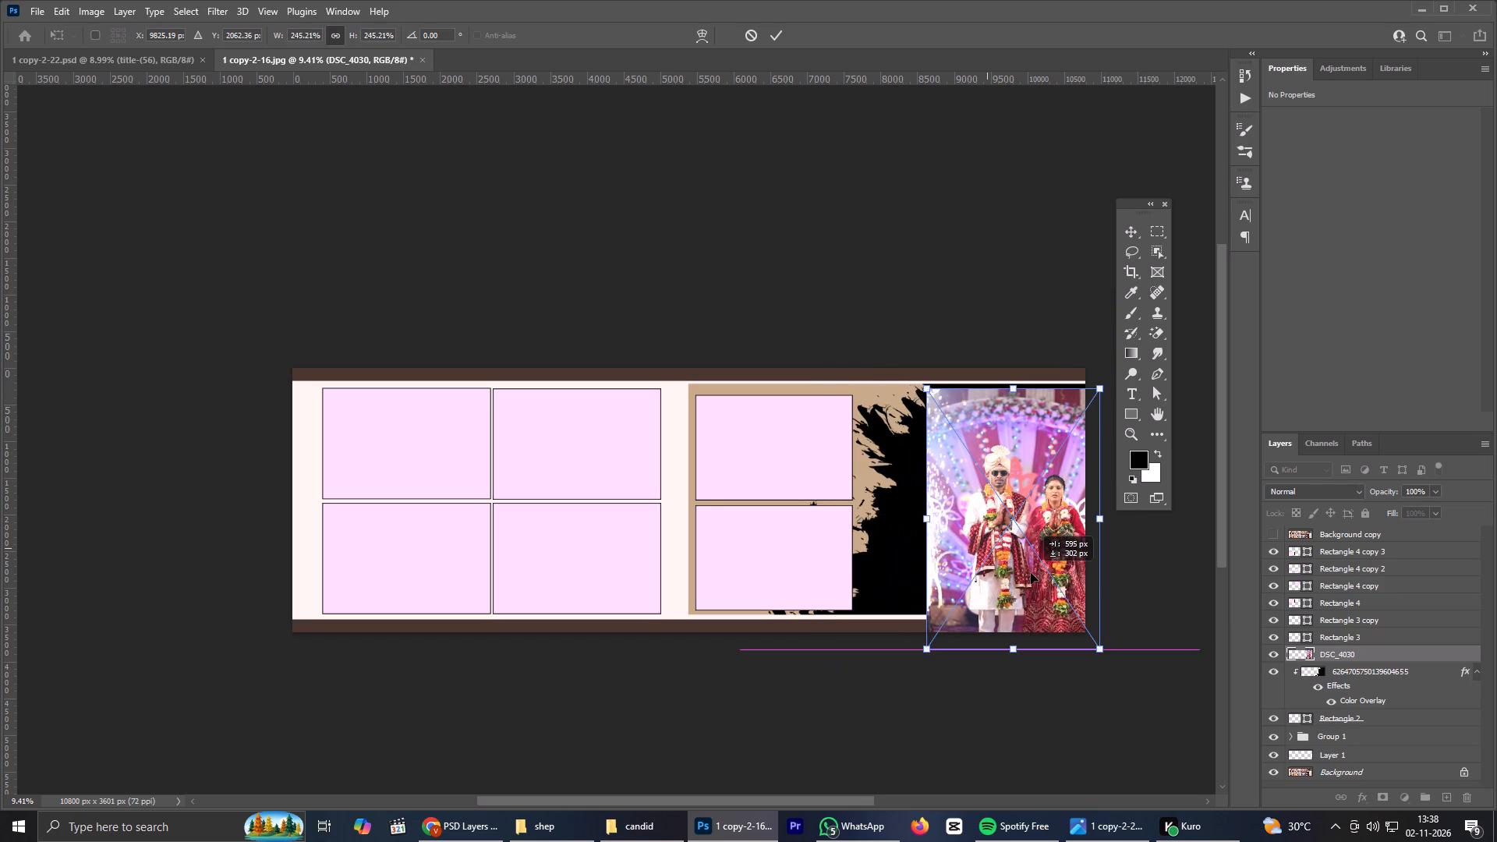
left_click_drag(1031, 573, 1014, 561)
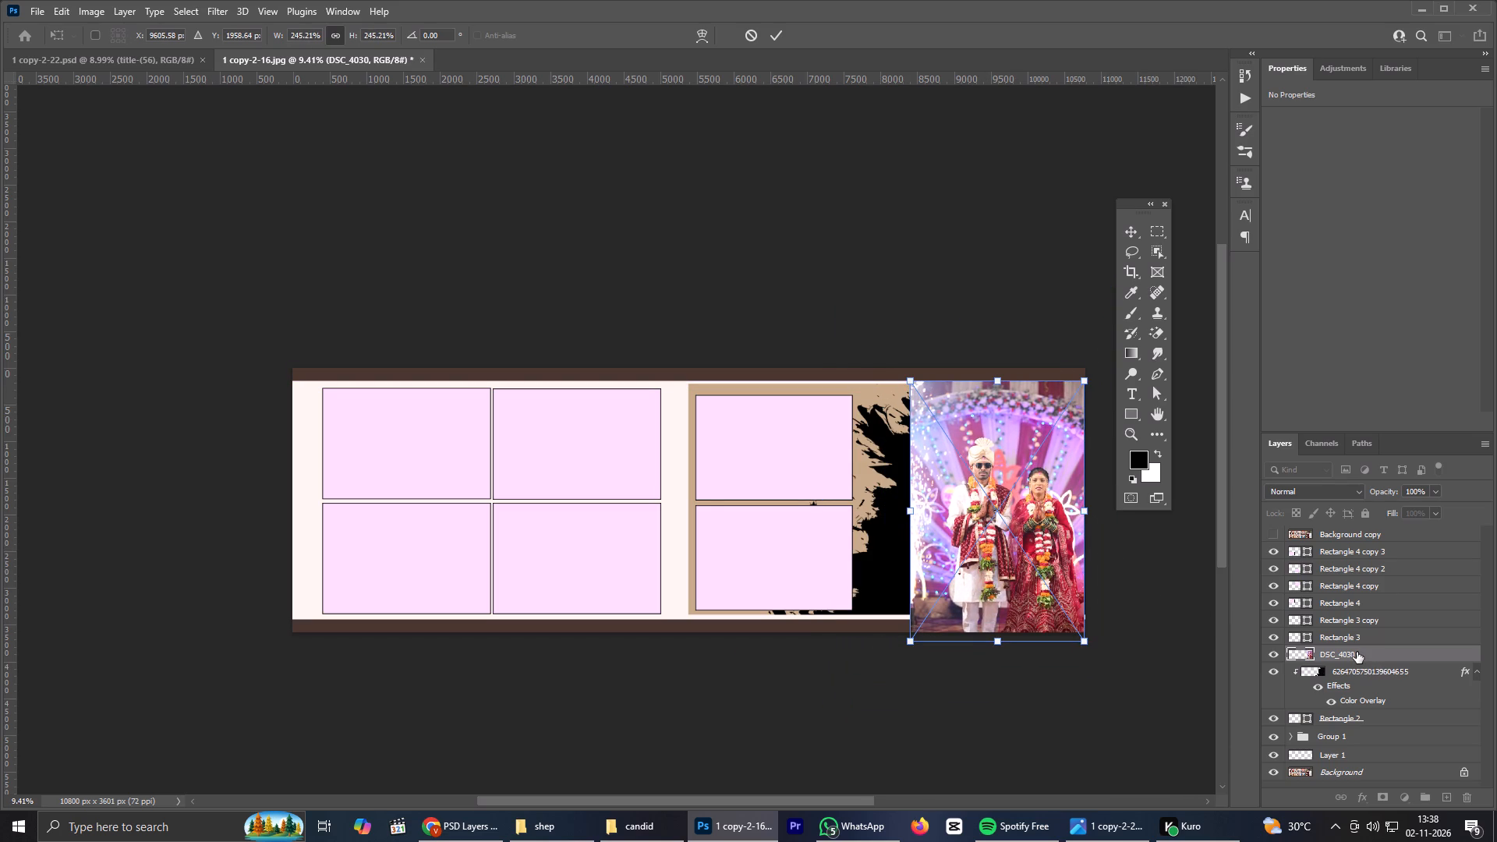
Accept the placement and clip the DSC_4030 layer to the ragged-edge mask layer below it.
left_click(1357, 652)
left_click(1356, 664, "alt")
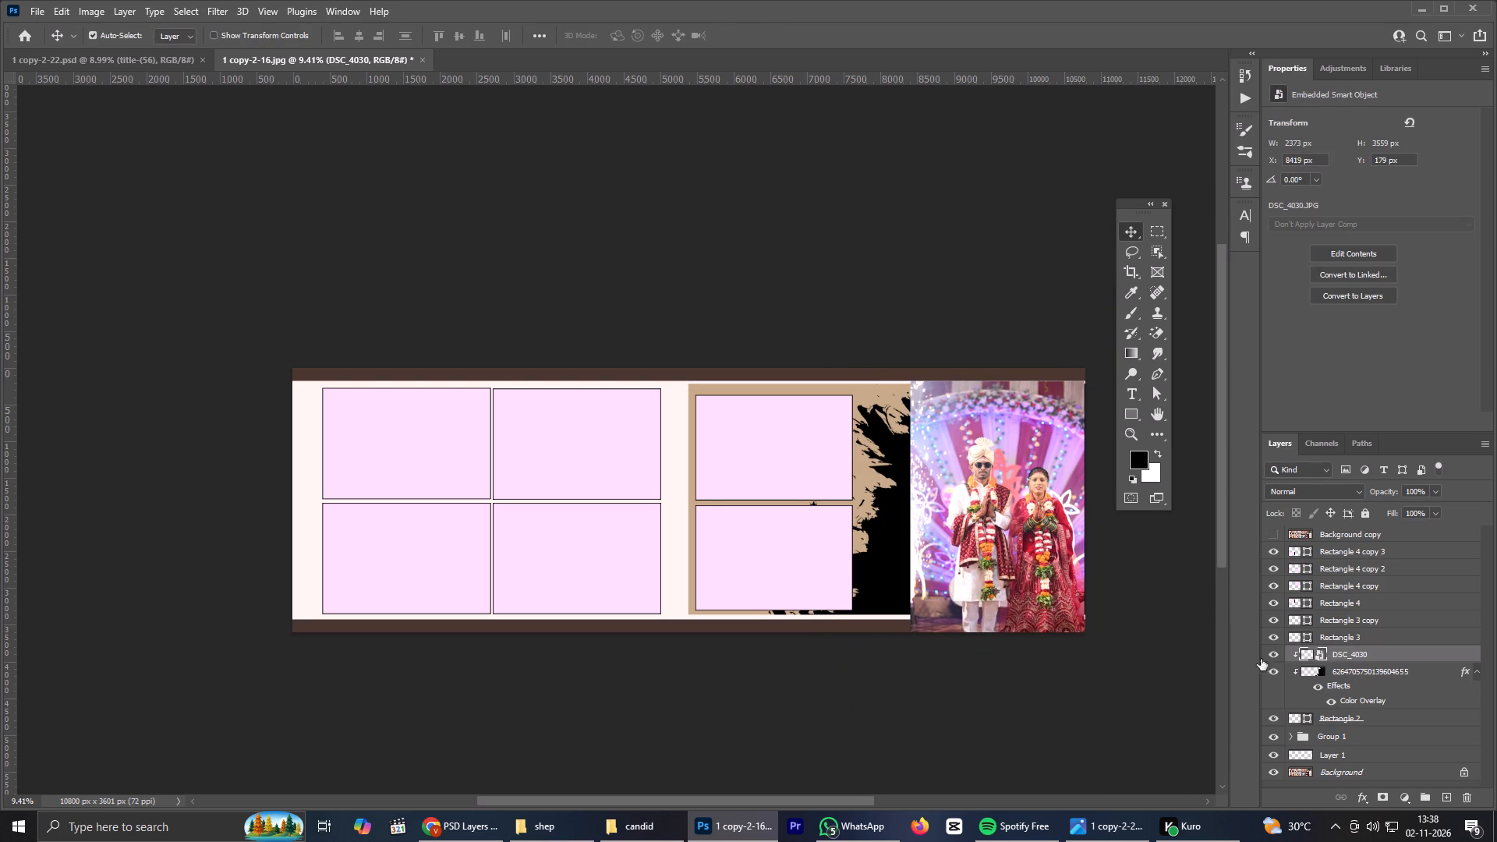
Enlarge DSC_4030 to about 465% and position it so the couple fills the area beside the two framed rectangles.
key("ctrl+t")
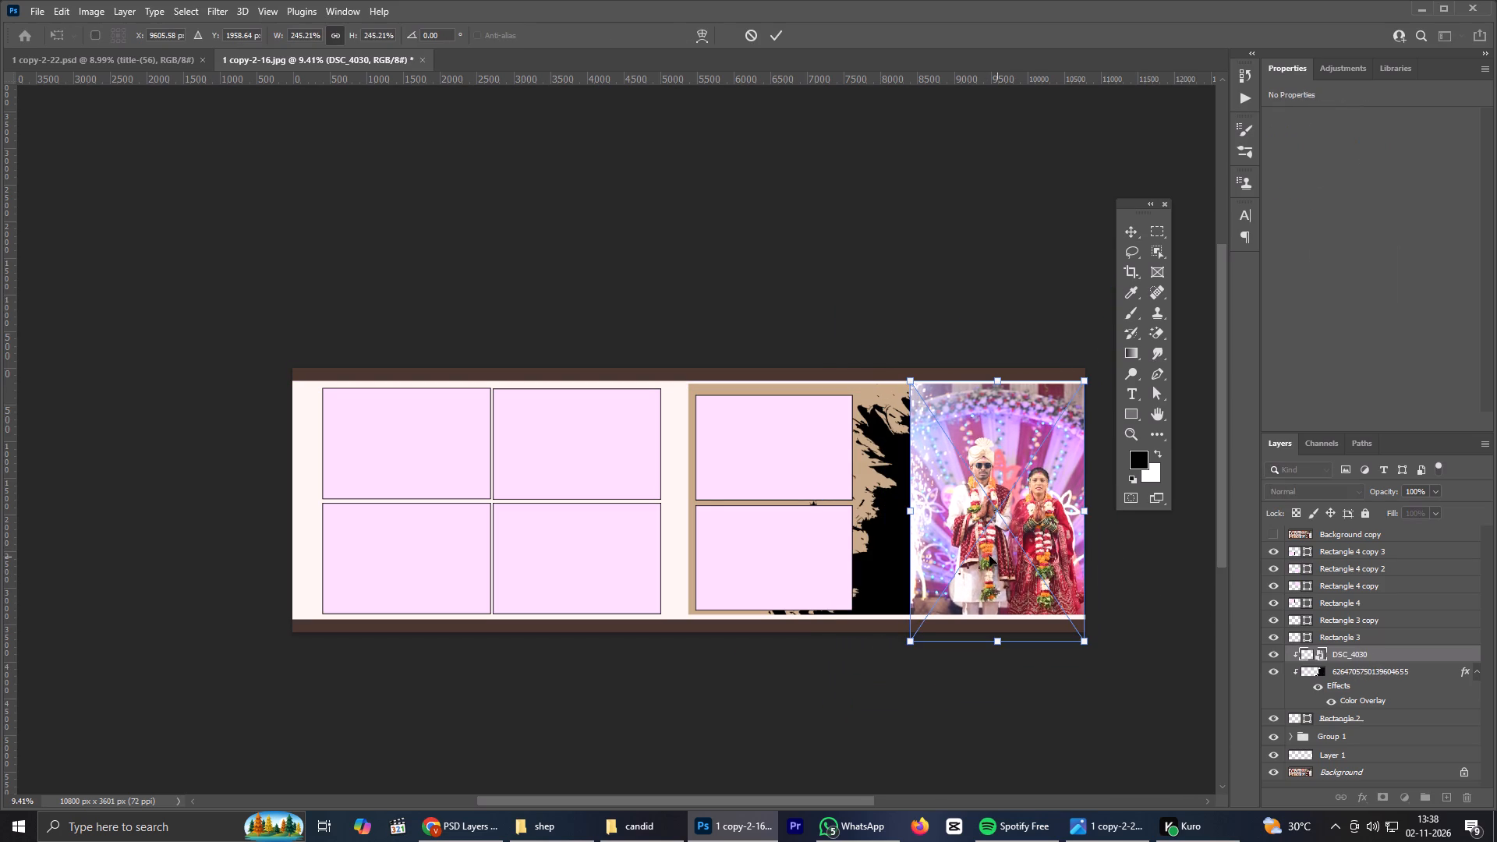
left_click_drag(911, 505, 756, 511)
left_click_drag(957, 513, 979, 535)
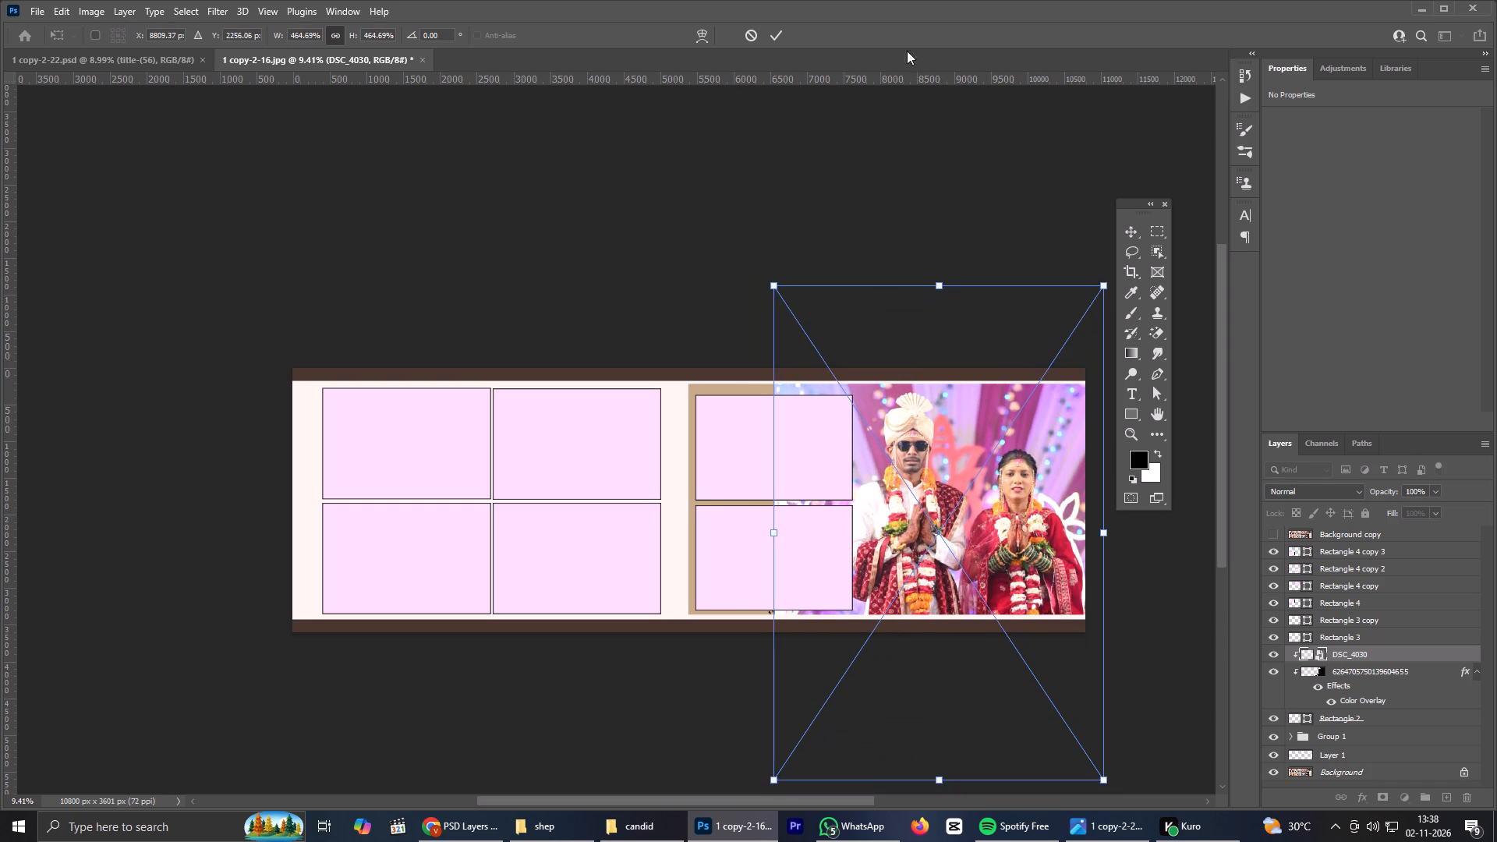
left_click(777, 30)
Convert the ragged-edge mask layer with its Color Overlay to a smart object, then reselect the DSC_4030 layer.
scroll(921, 444, "up", 3)
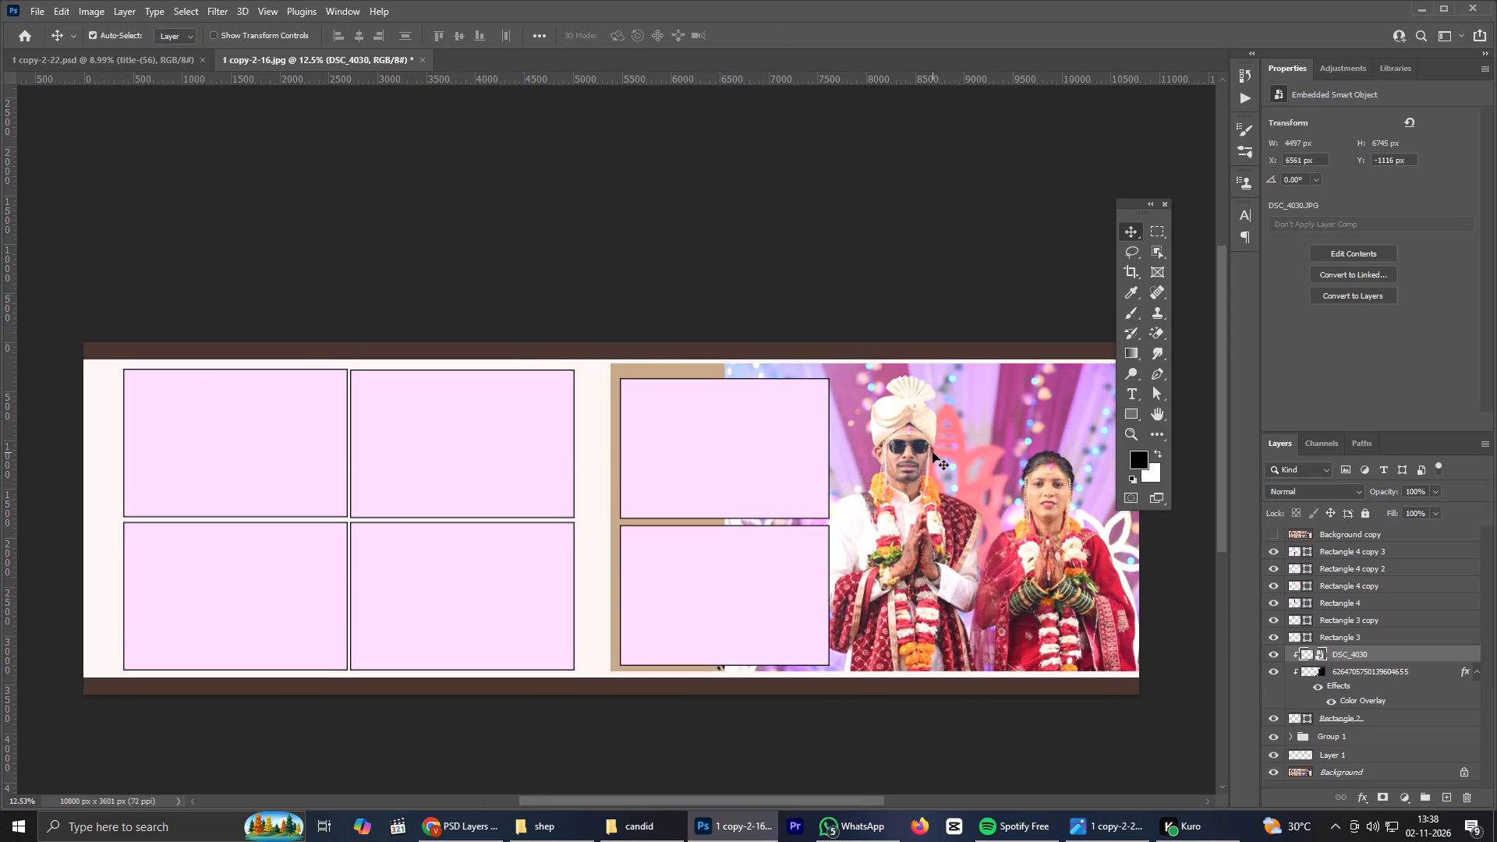
right_click(1337, 672)
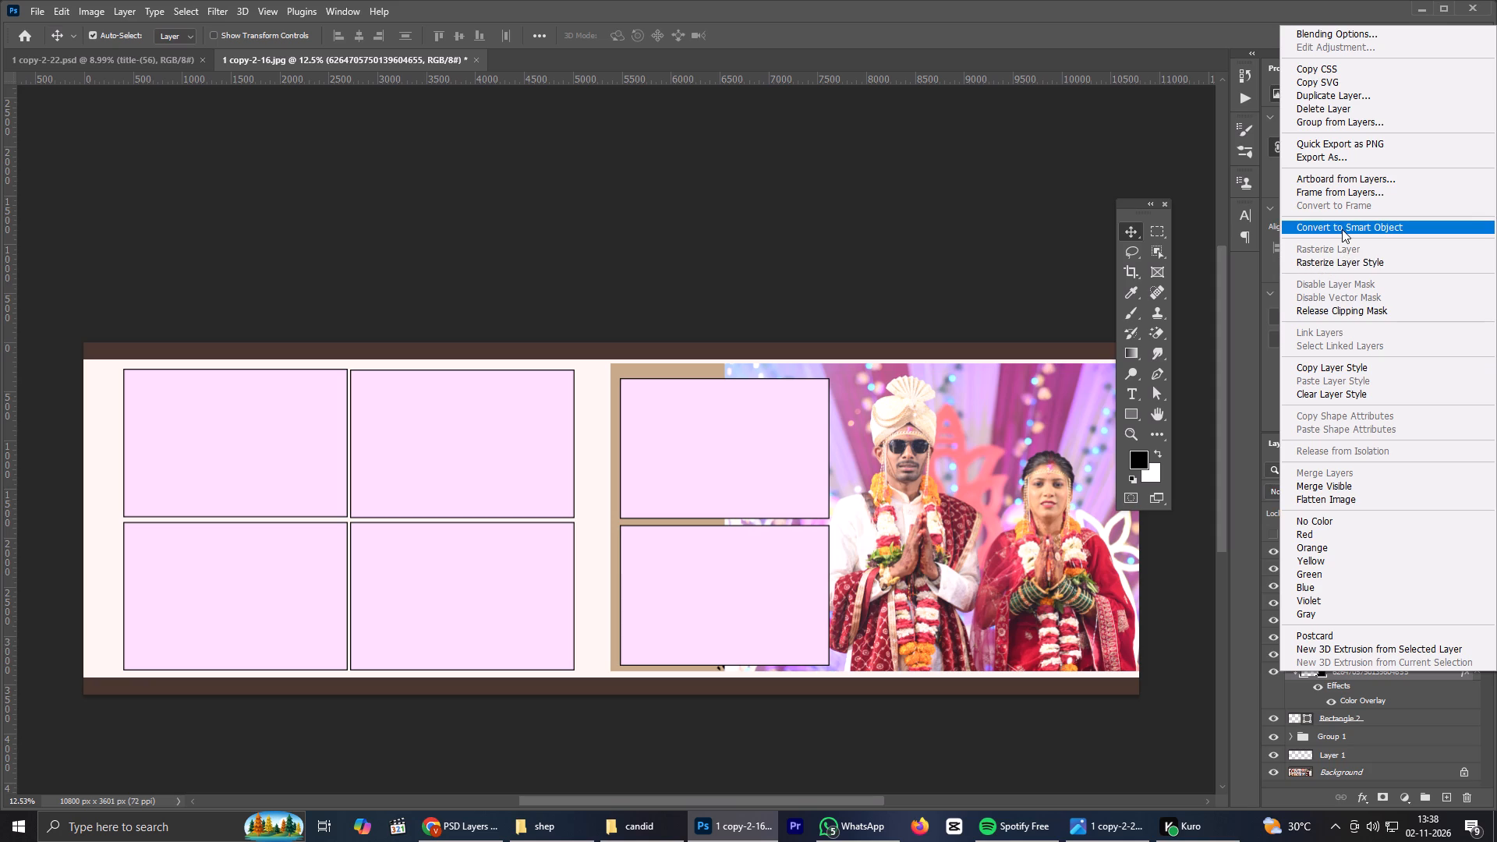
left_click(1343, 229)
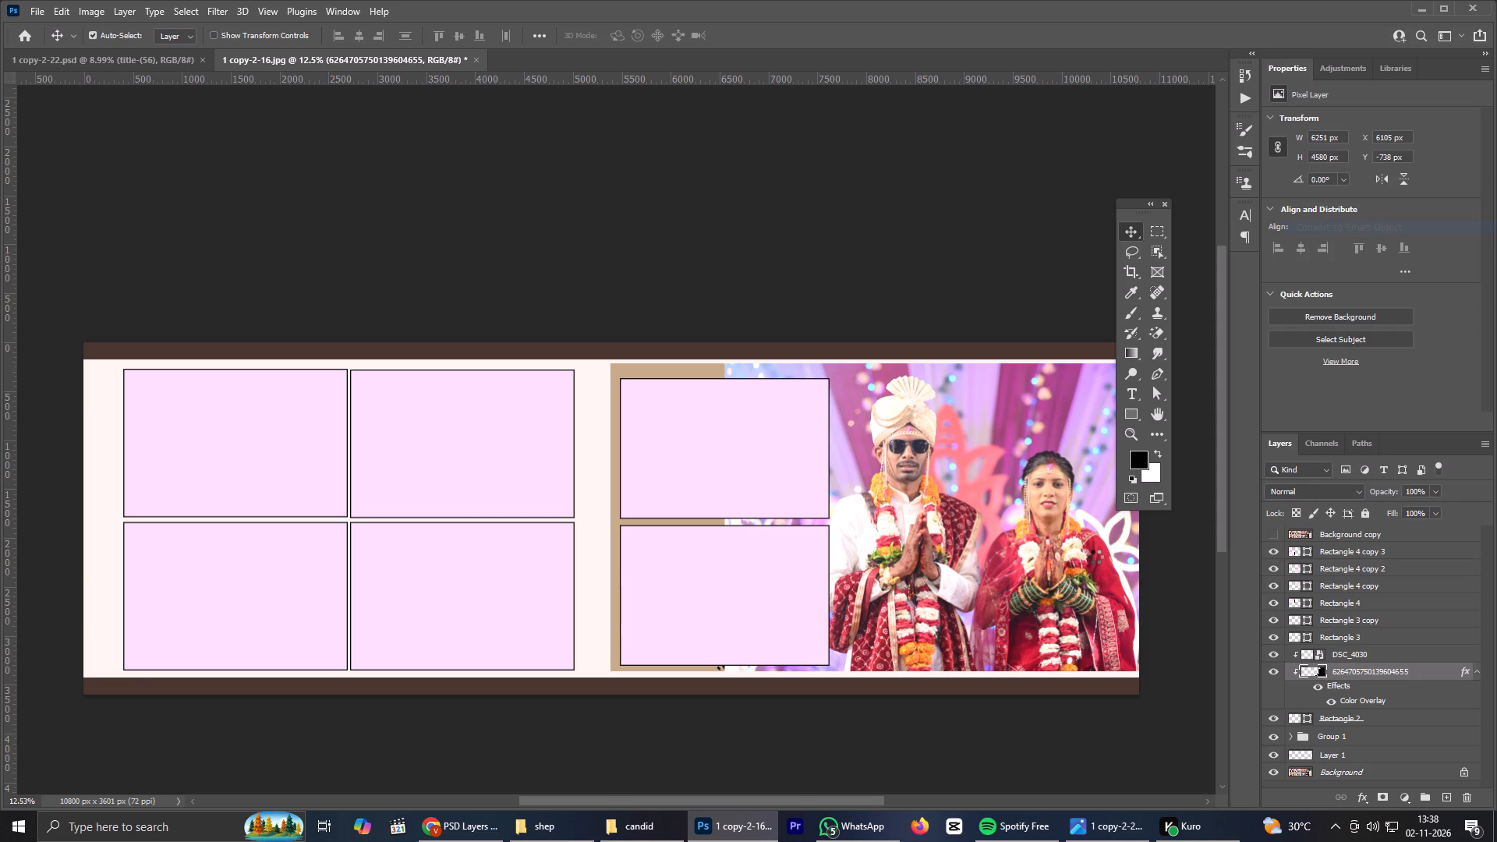
left_click(1376, 659)
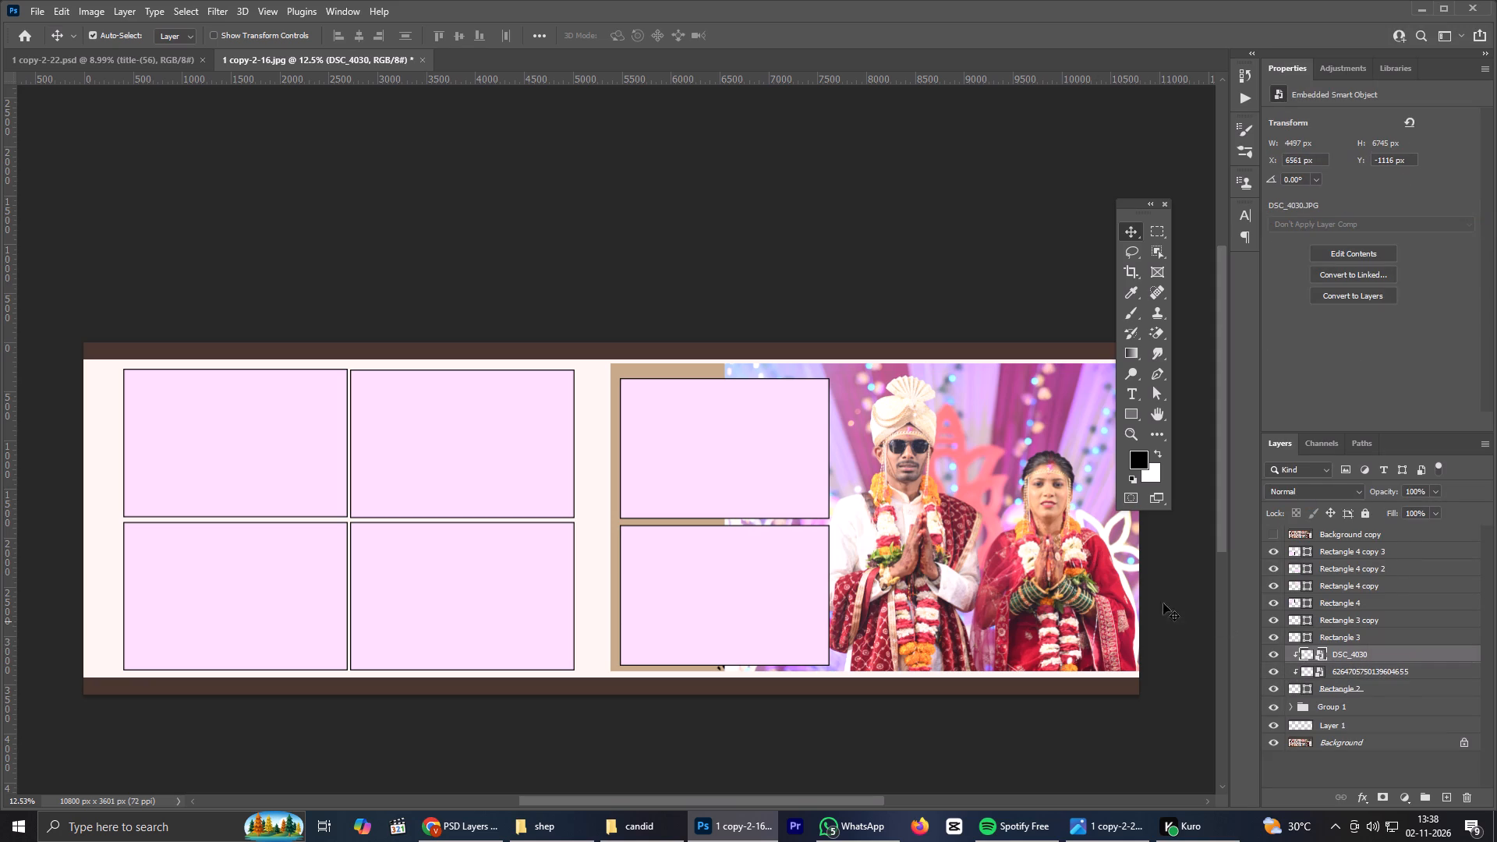
Reposition the DSC_4030 photo to about X 7331 px, Y -248 px so the groom stands beside the two framed rectangles.
left_click_drag(1020, 550, 1173, 667)
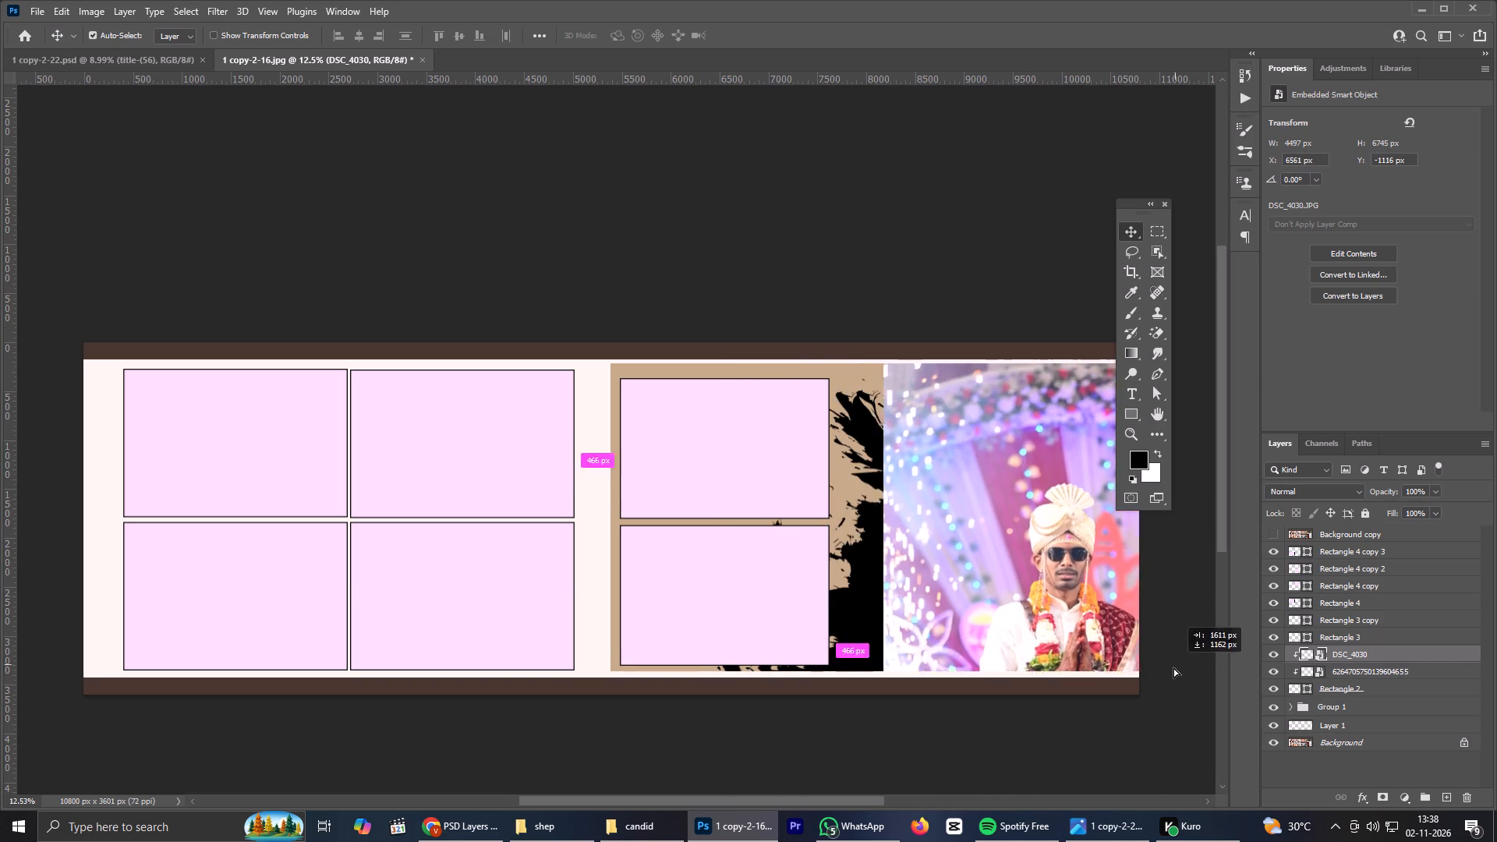
left_click_drag(1173, 667, 1076, 597)
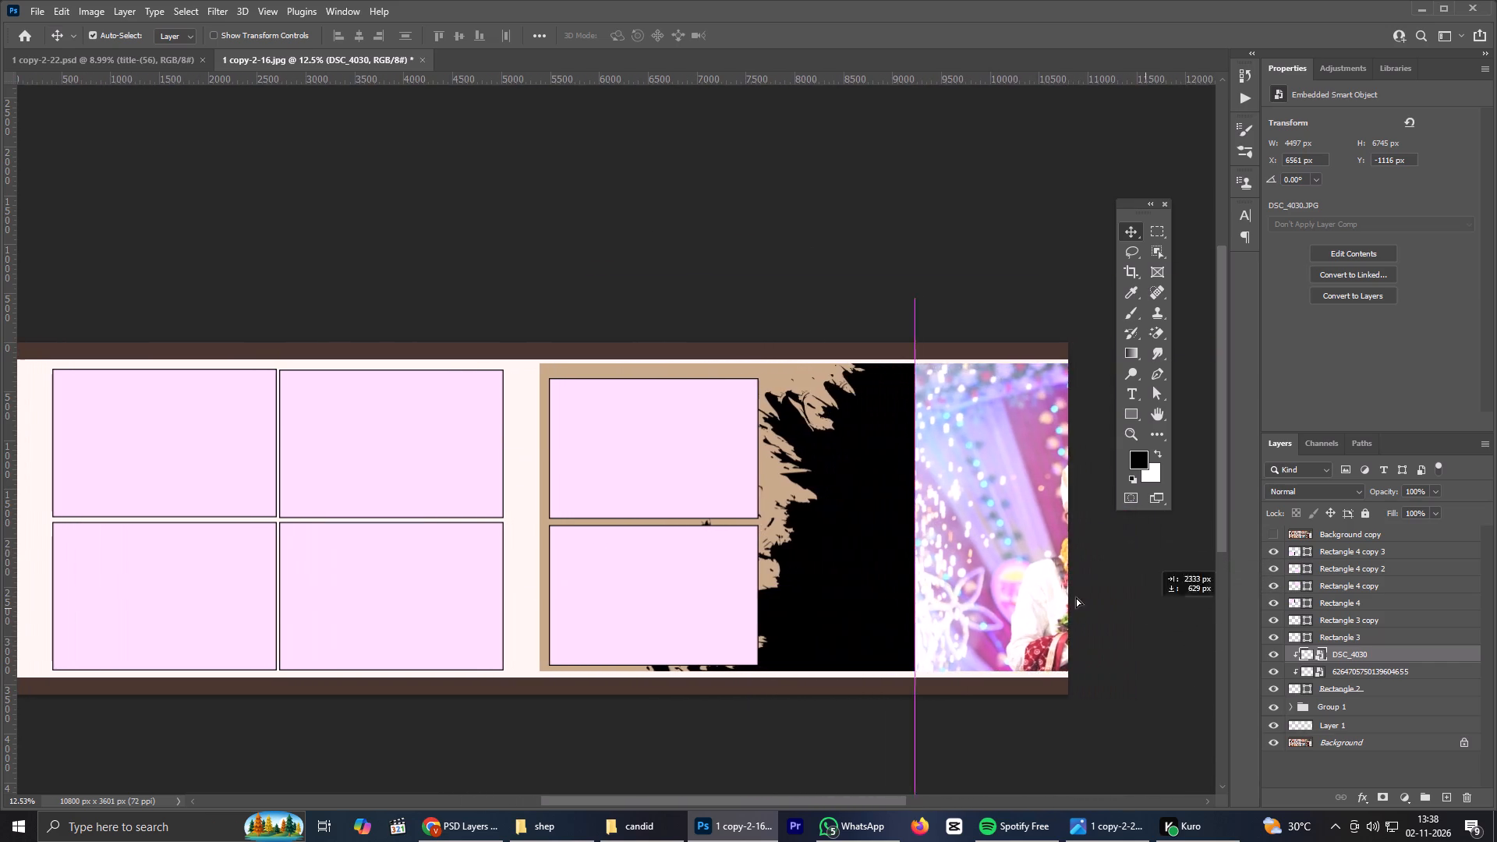
left_click_drag(1076, 597, 1065, 692)
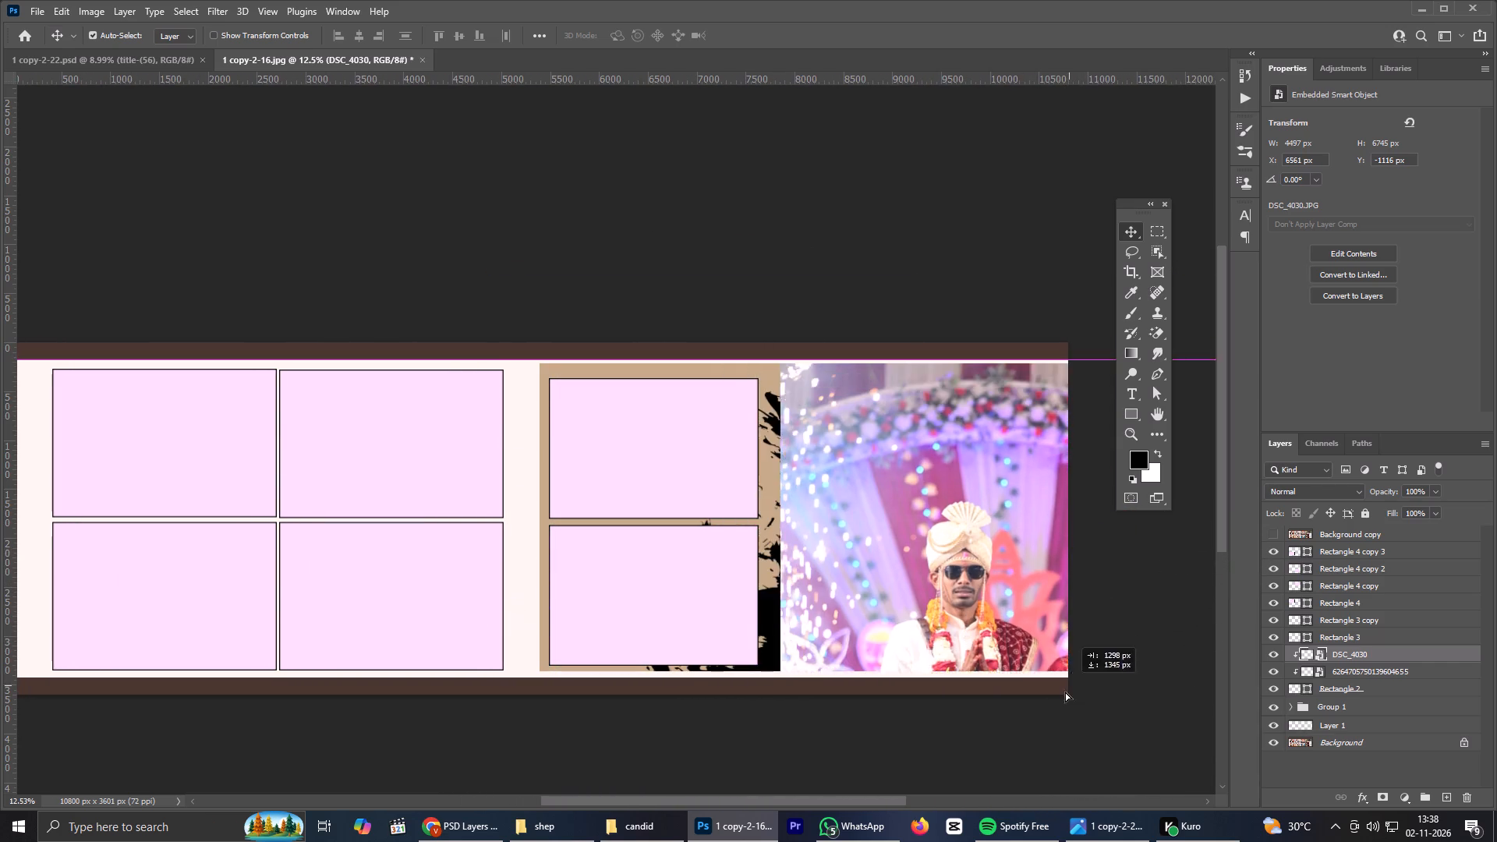
left_click_drag(1065, 692, 1024, 635)
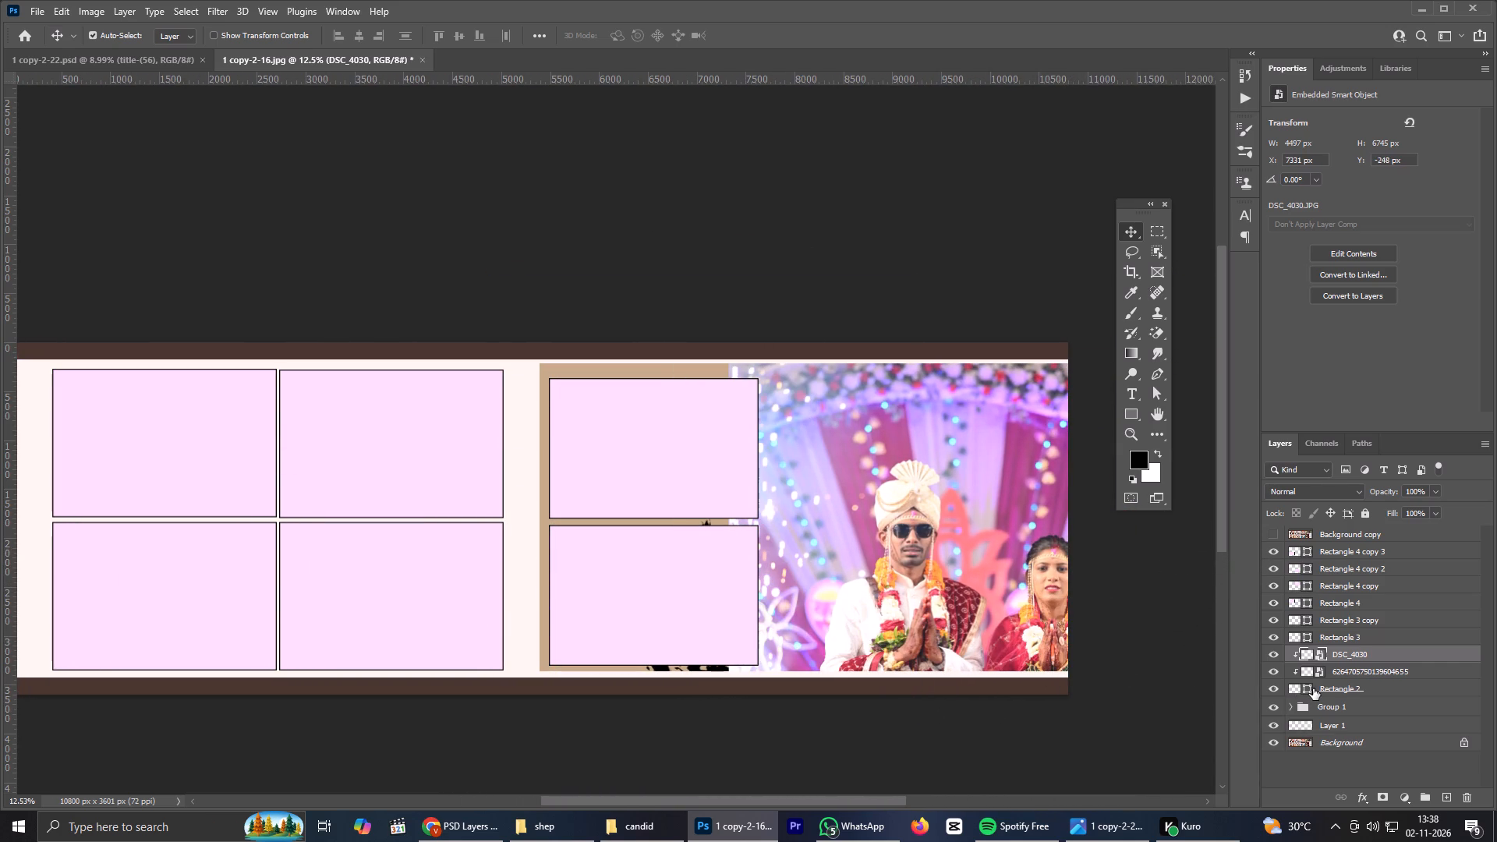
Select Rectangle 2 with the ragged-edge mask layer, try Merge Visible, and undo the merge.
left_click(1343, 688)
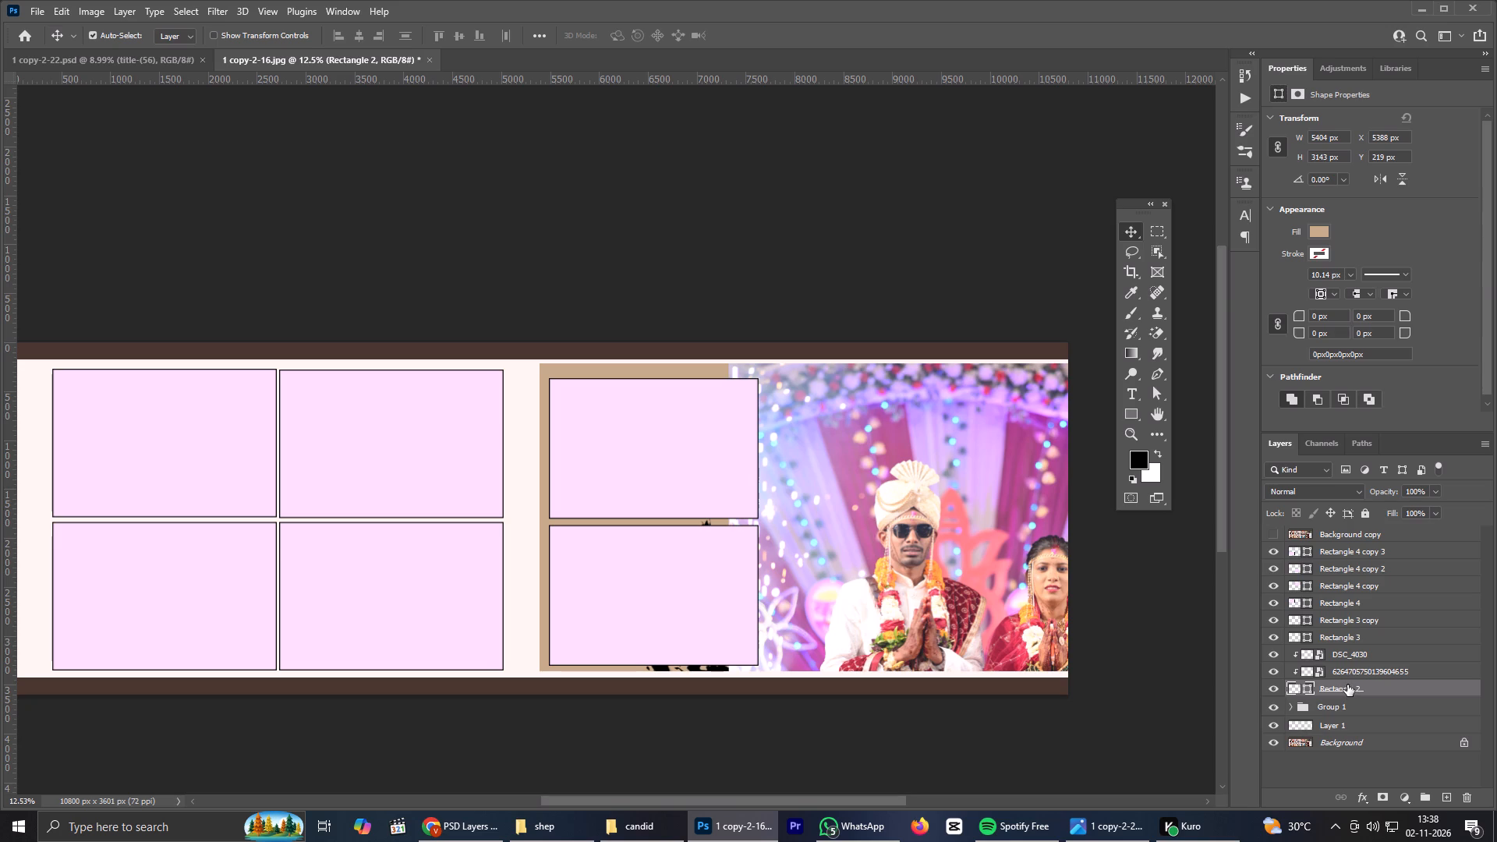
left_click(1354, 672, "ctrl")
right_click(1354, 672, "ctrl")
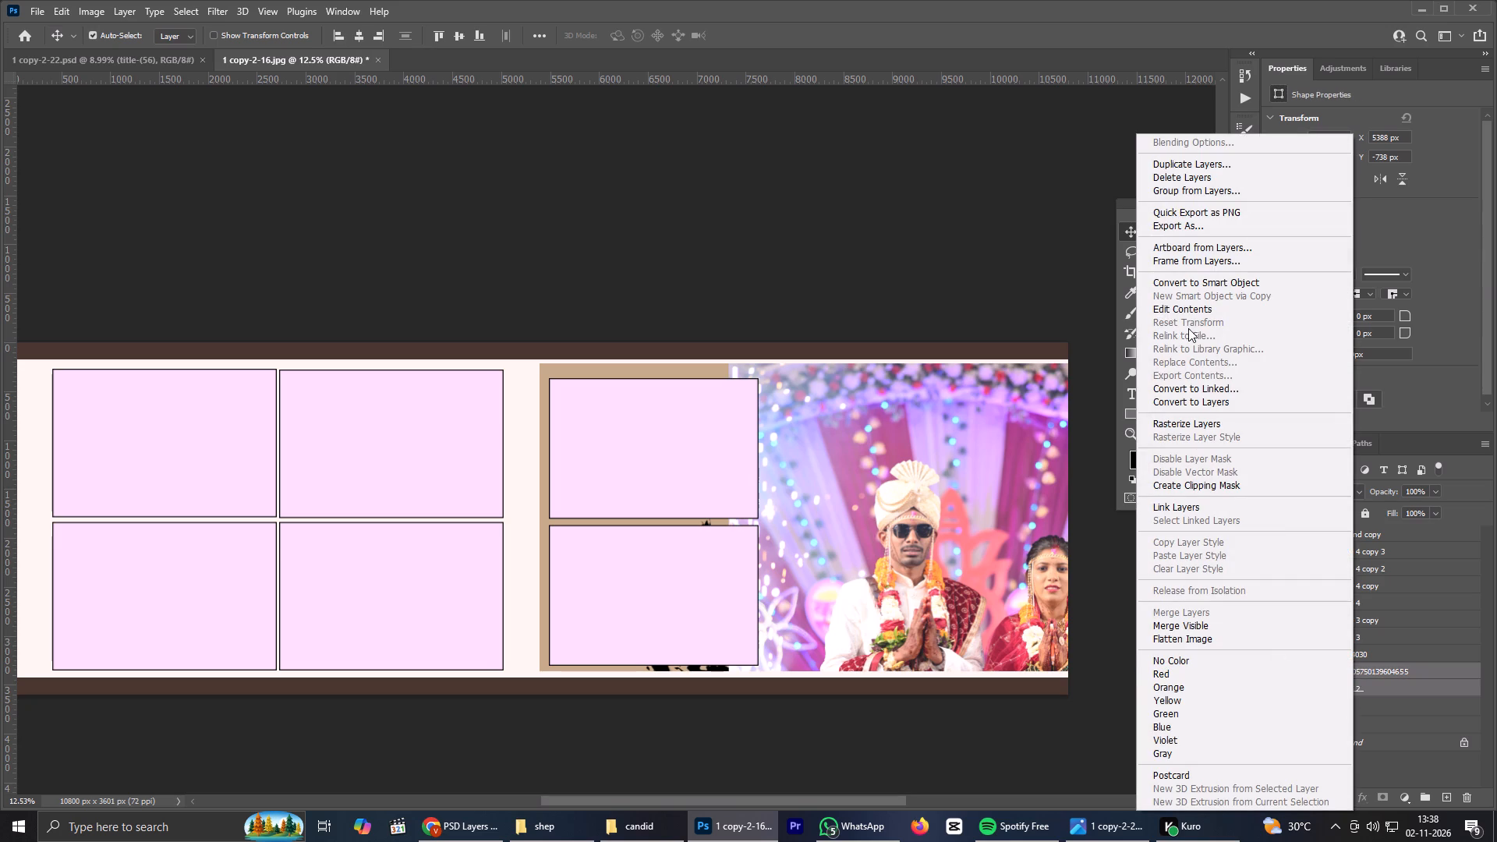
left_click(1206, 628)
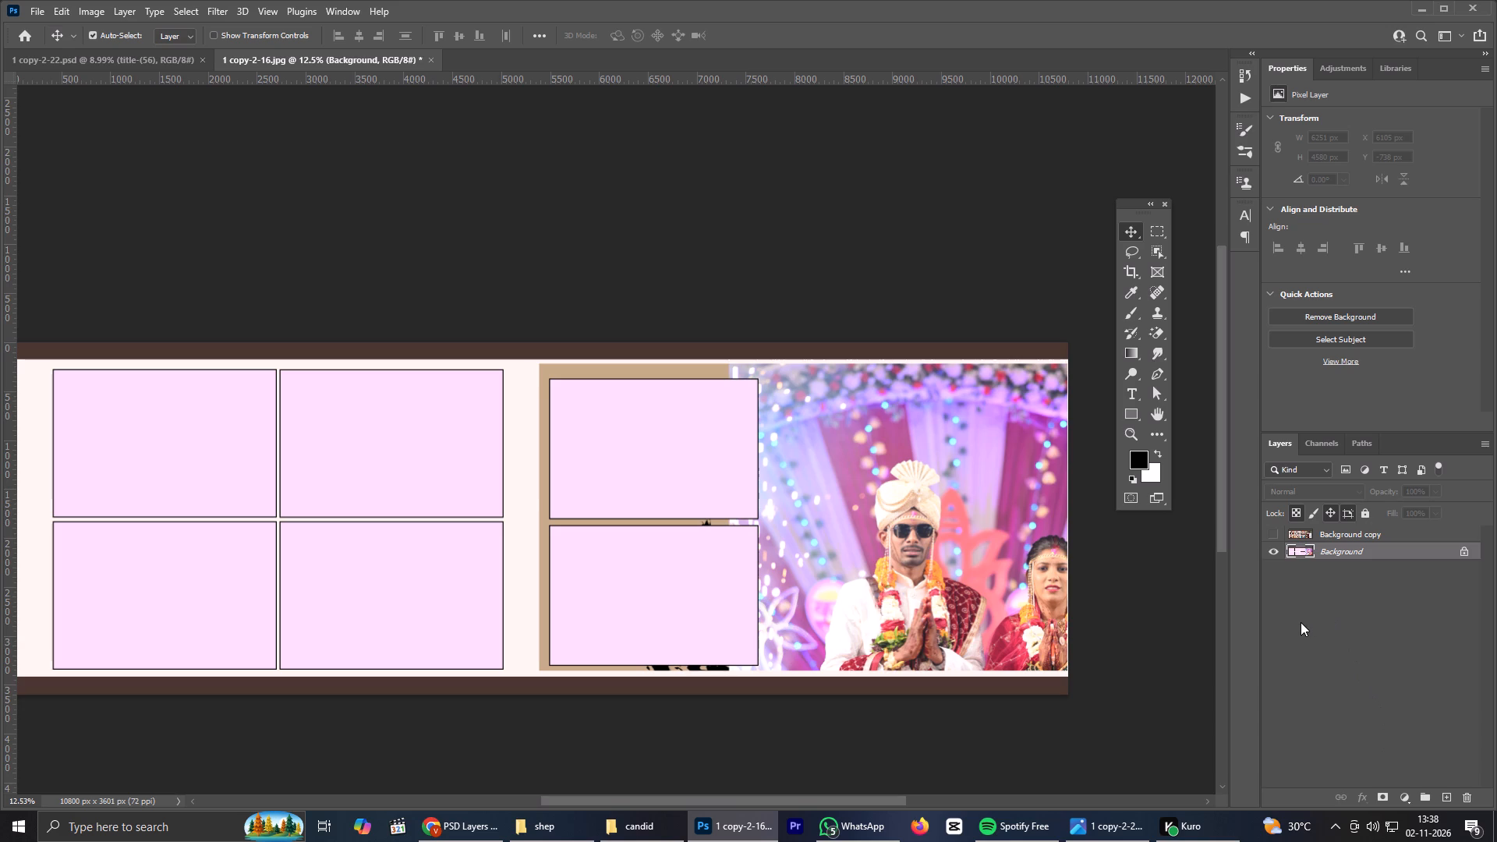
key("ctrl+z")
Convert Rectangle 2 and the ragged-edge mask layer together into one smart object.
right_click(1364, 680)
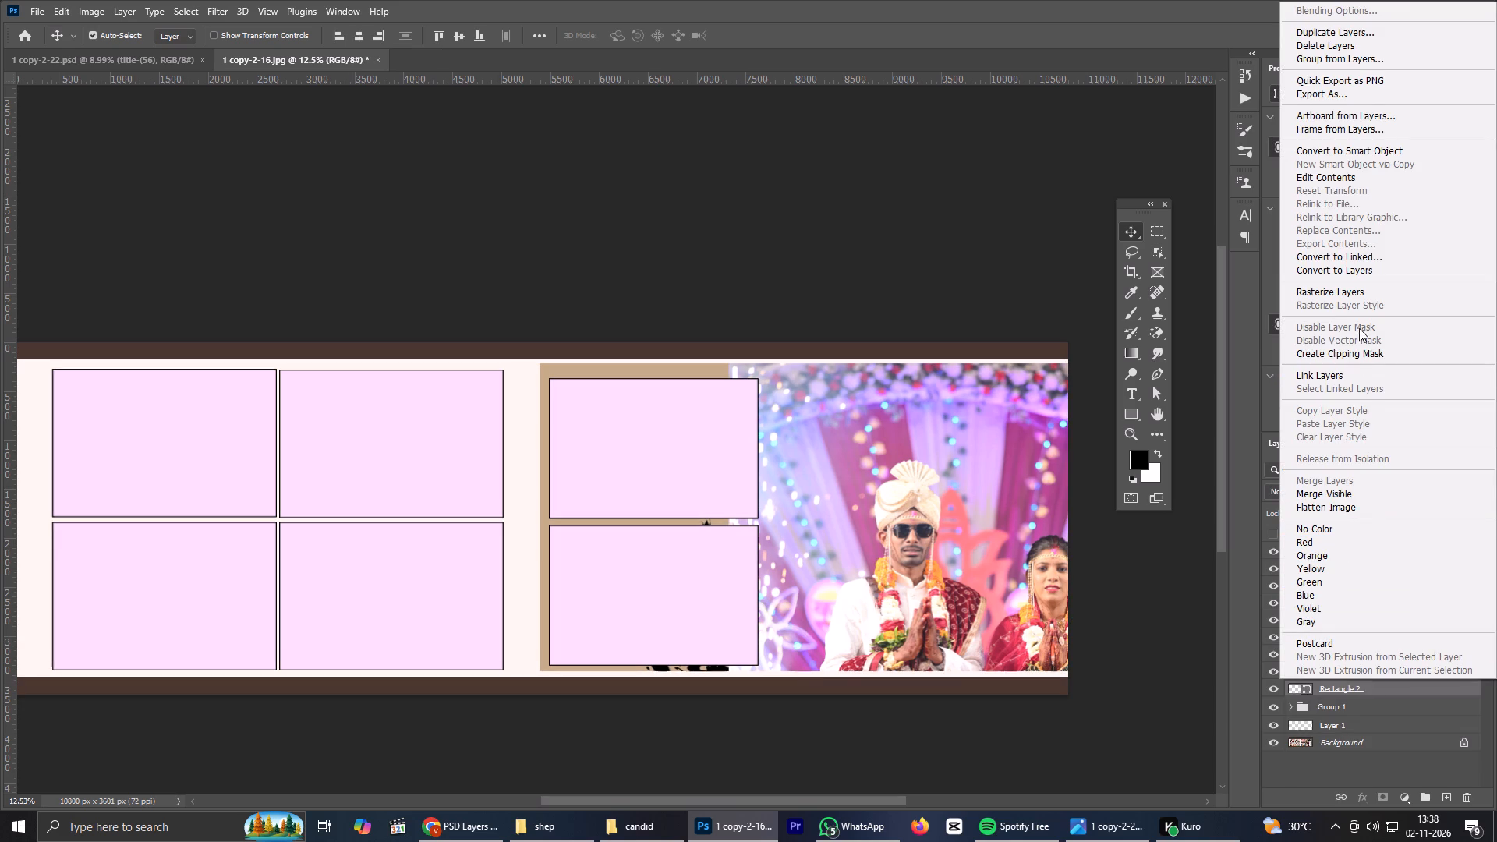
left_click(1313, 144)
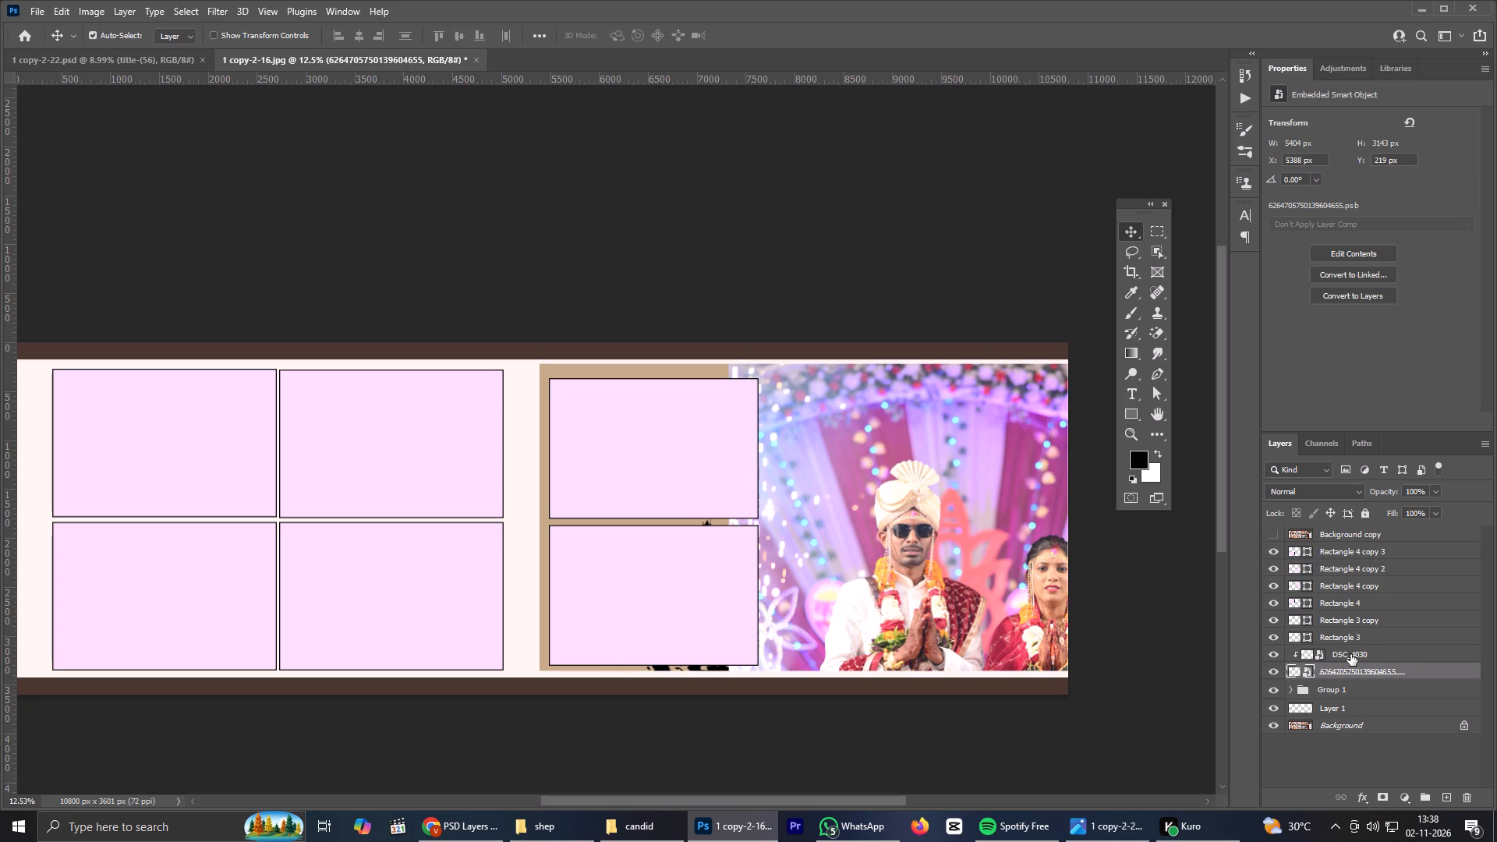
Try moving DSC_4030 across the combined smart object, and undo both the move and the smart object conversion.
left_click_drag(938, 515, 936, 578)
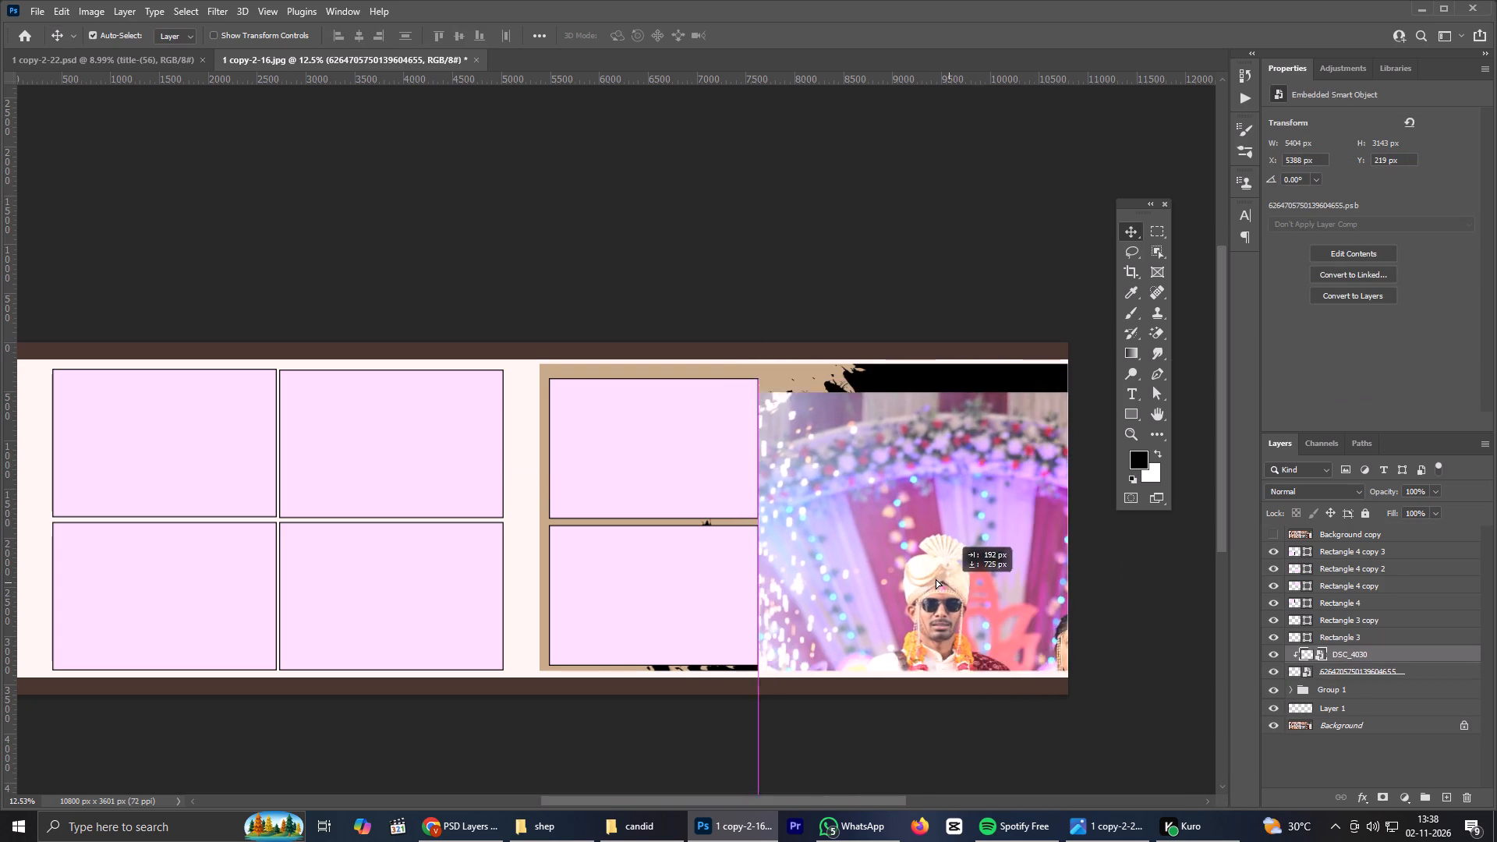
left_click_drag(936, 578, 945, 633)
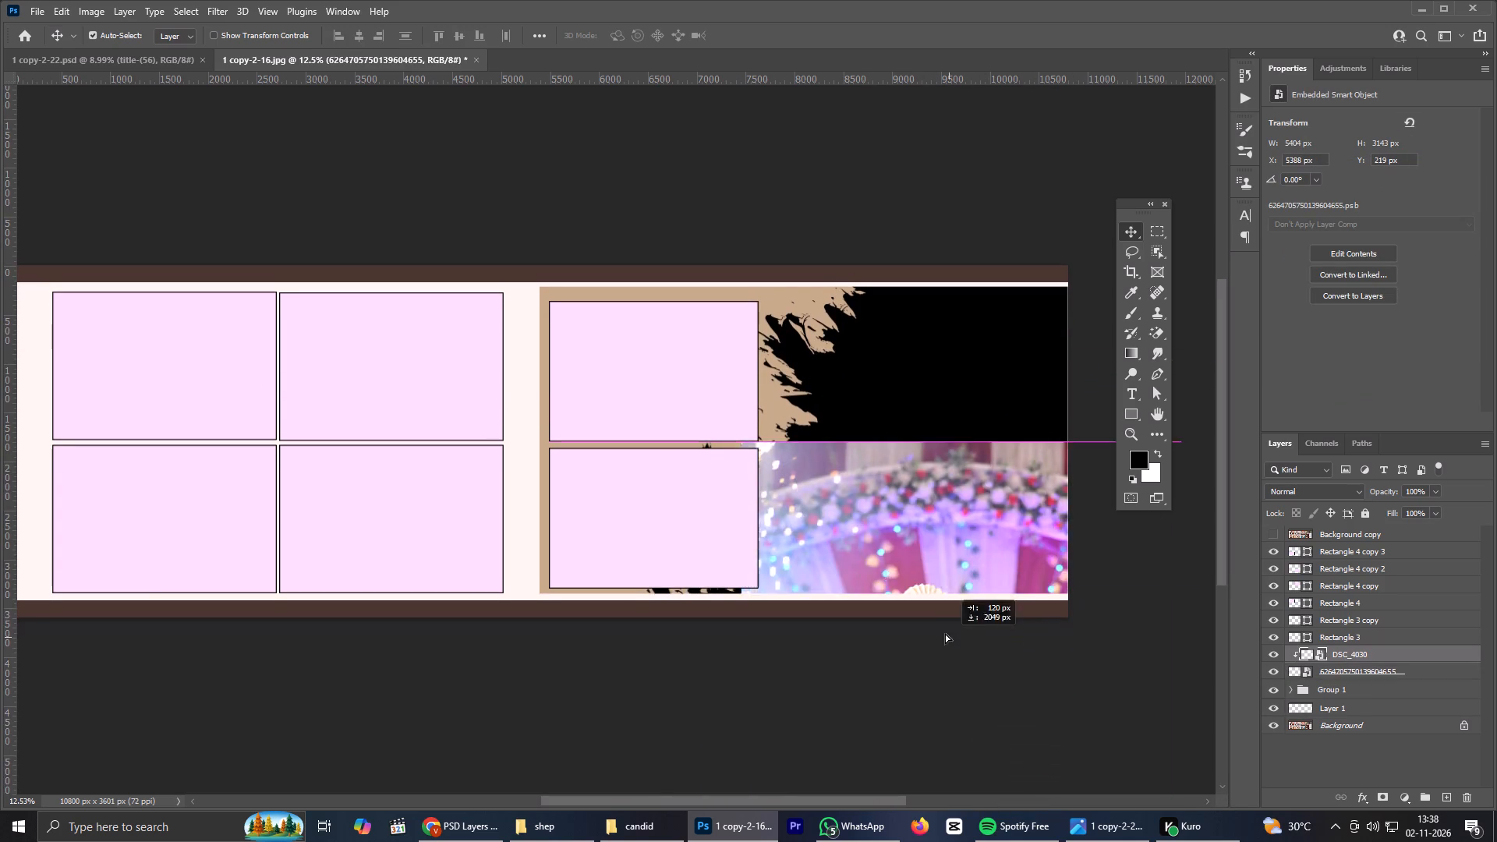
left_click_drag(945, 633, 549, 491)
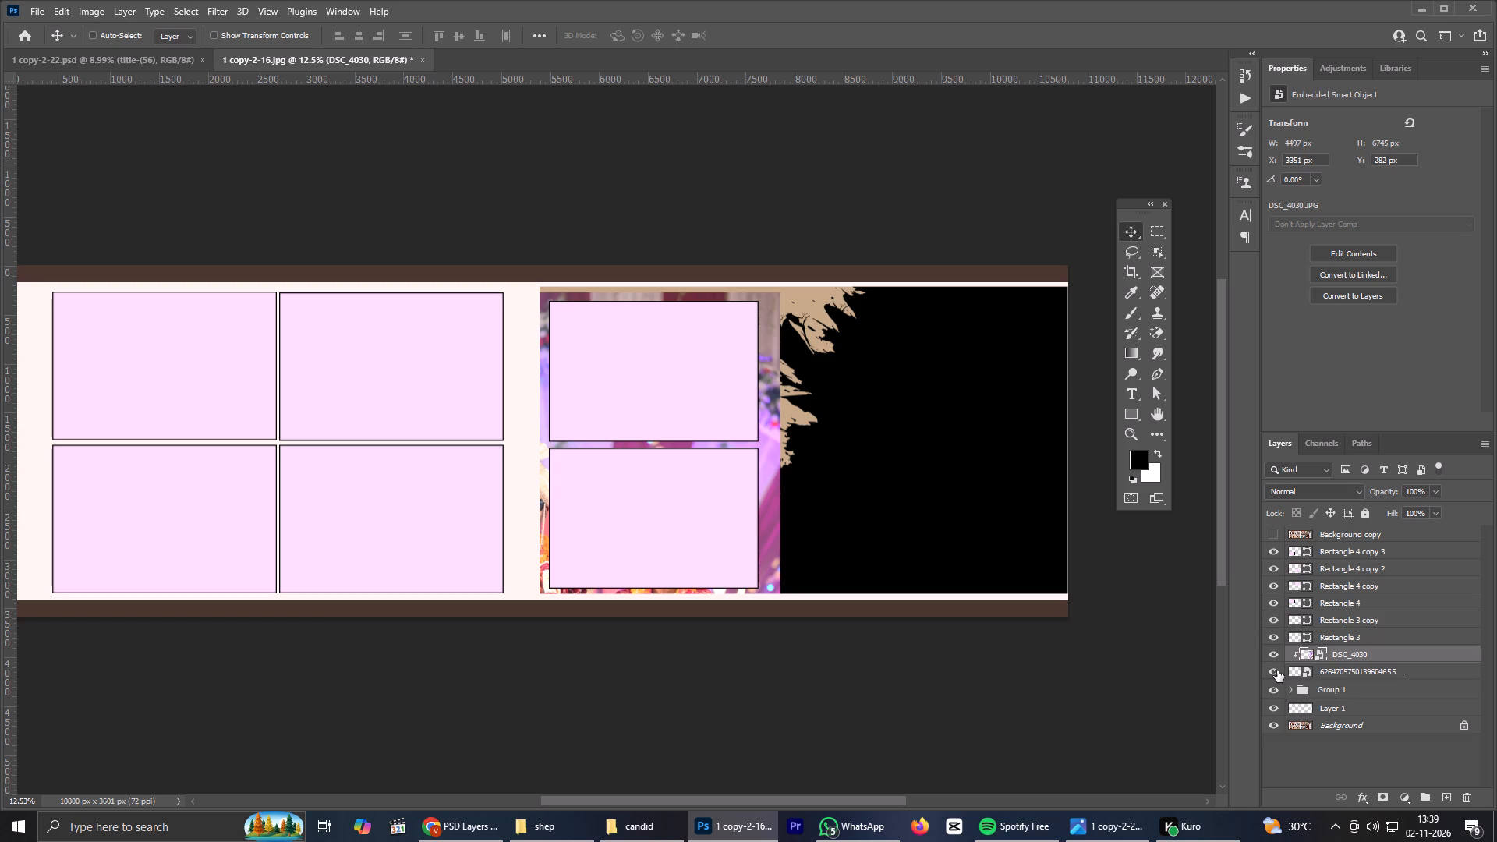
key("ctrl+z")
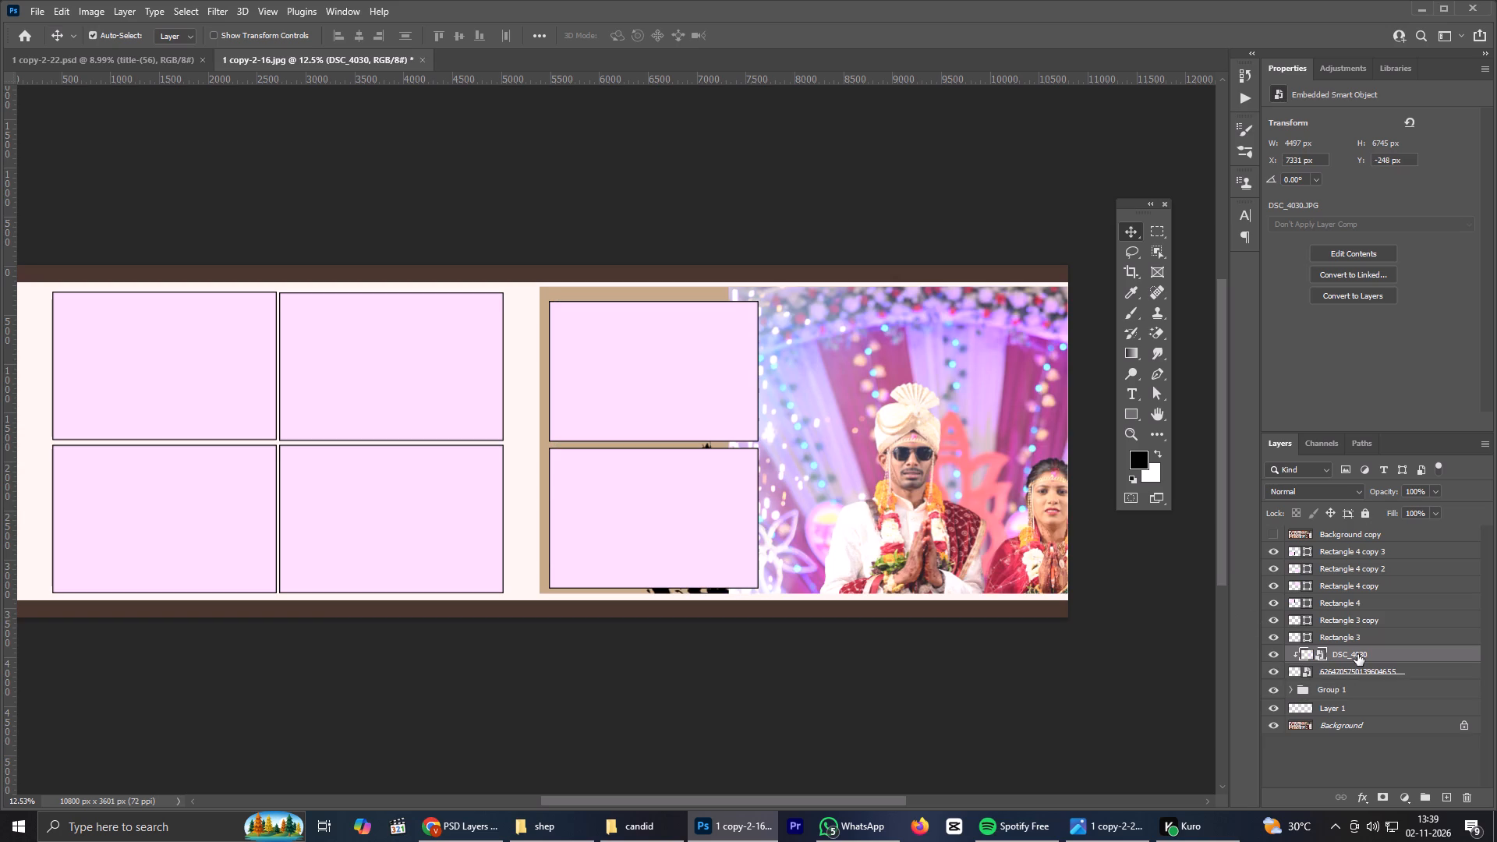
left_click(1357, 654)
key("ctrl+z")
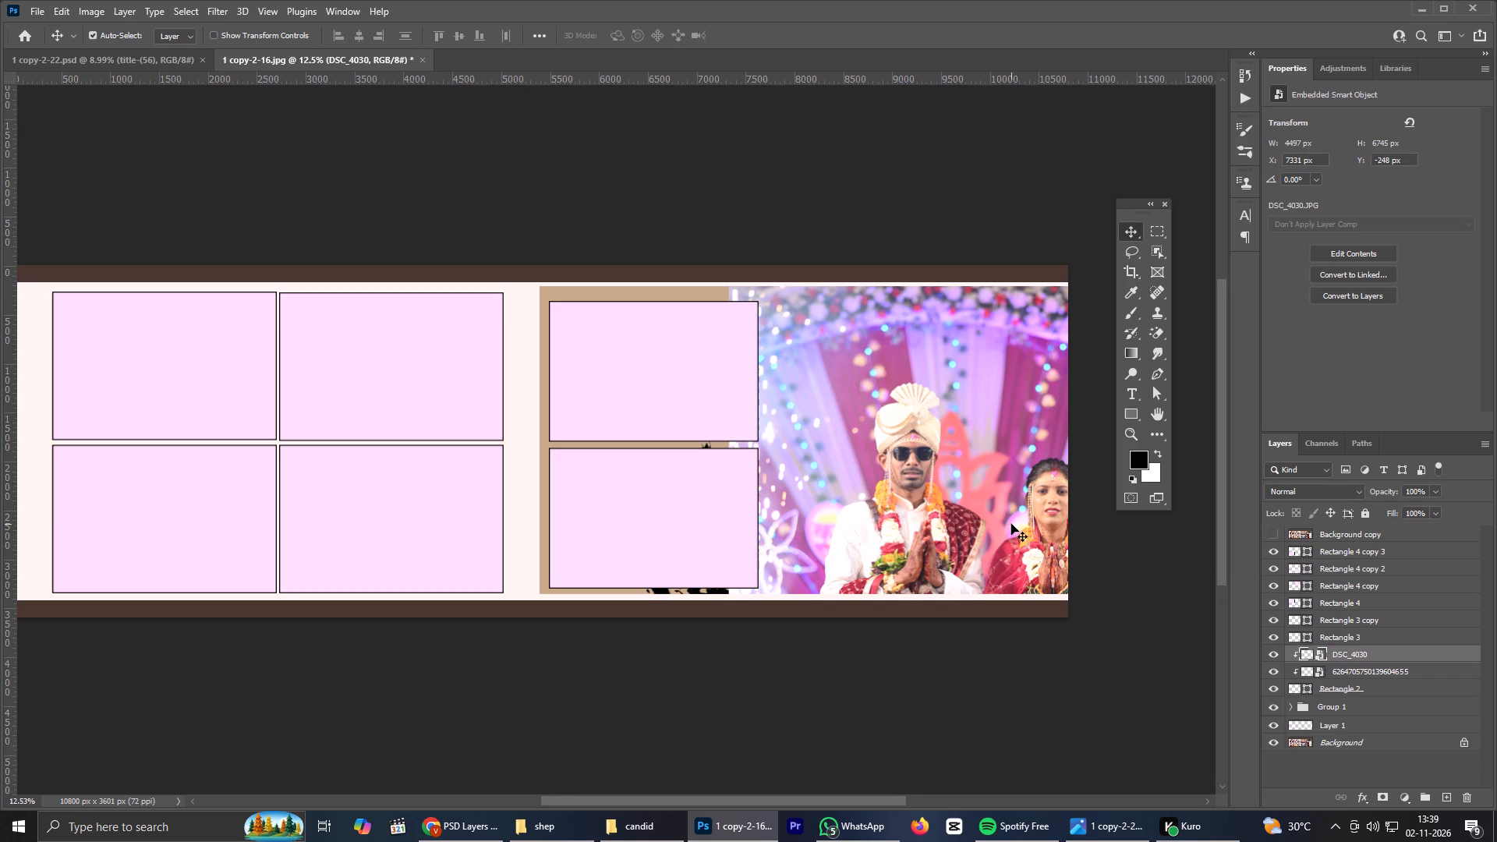
Examine how the ragged-edge mask sits beneath DSC_4030 by toggling the photo's visibility and checking both layers.
scroll(1010, 523, "up", 2)
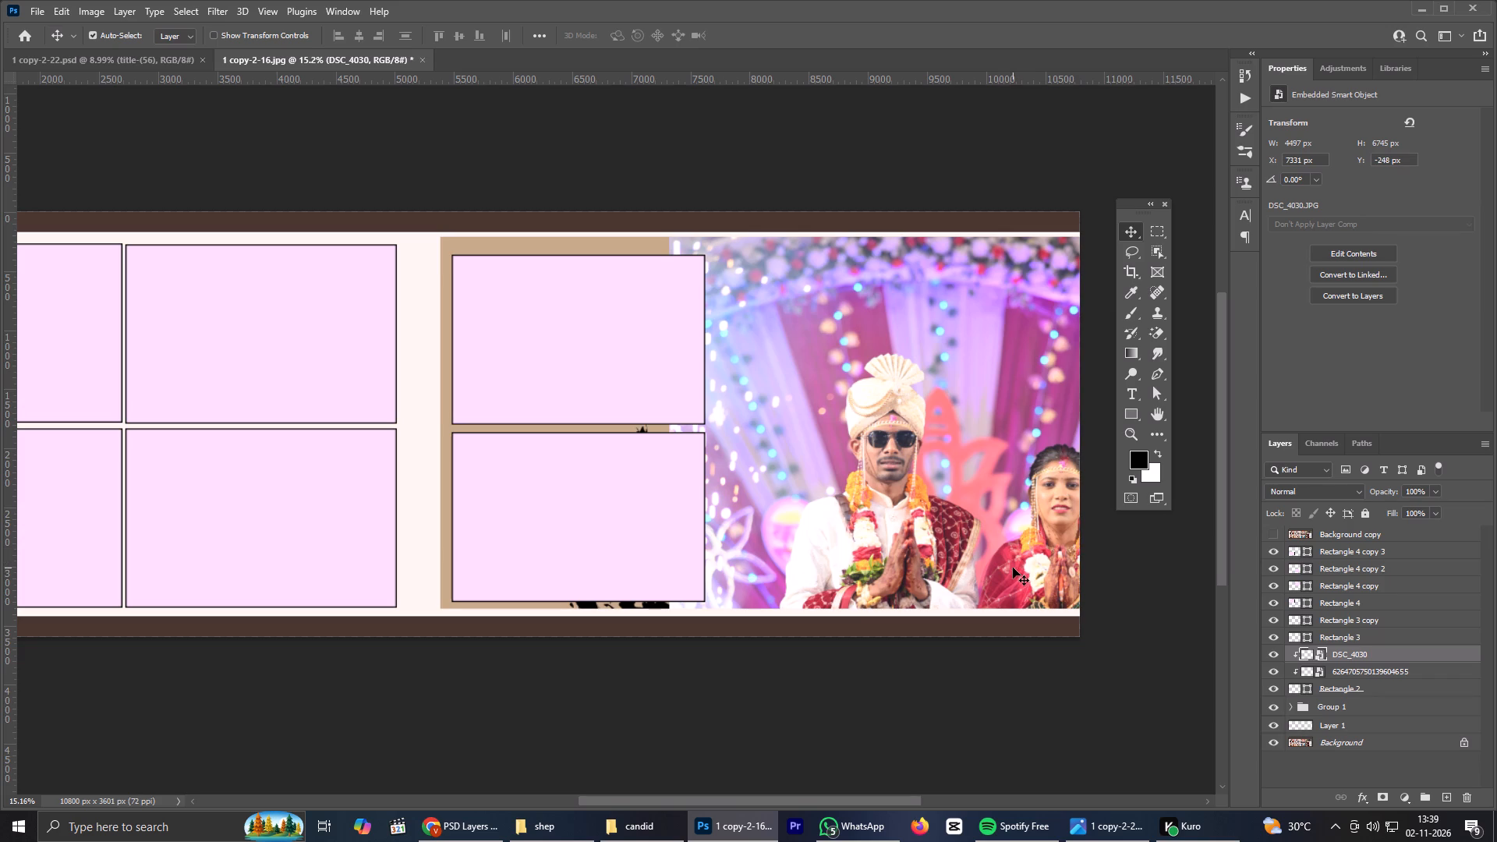
scroll(883, 424, "up", 2)
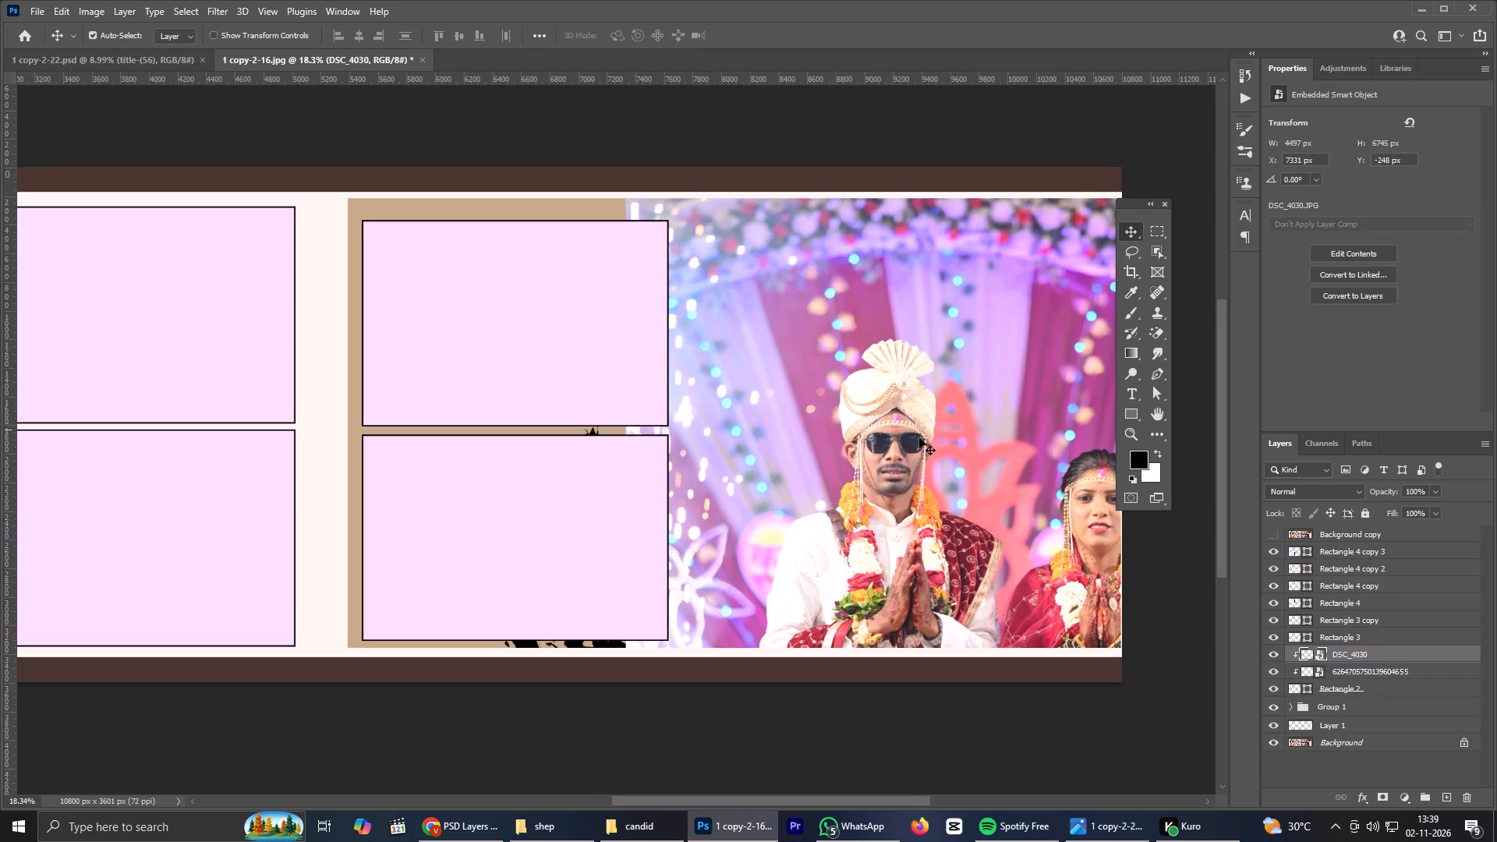
left_click(1275, 653)
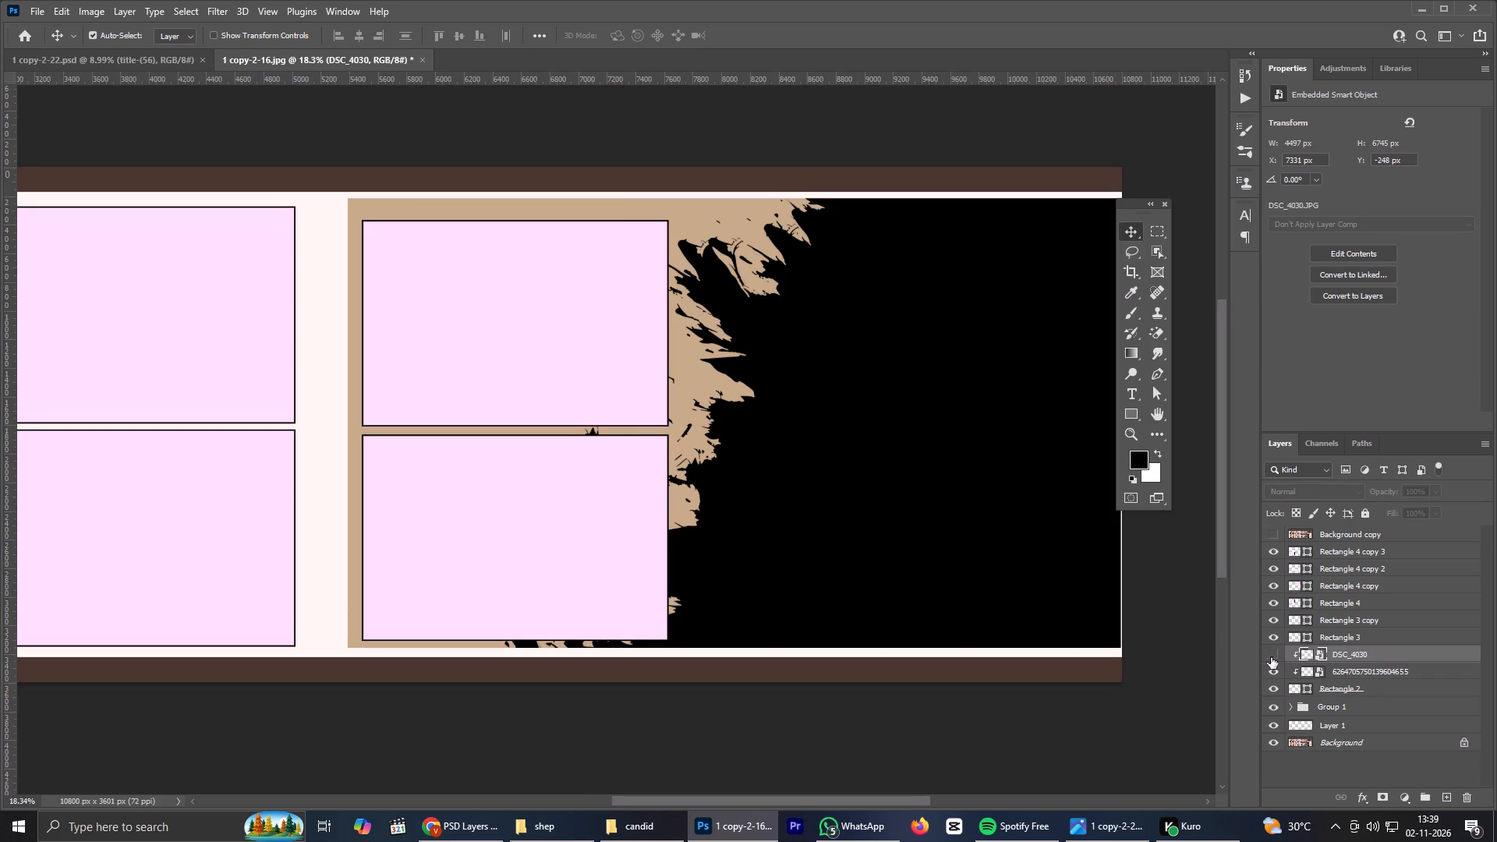
left_click(1044, 522)
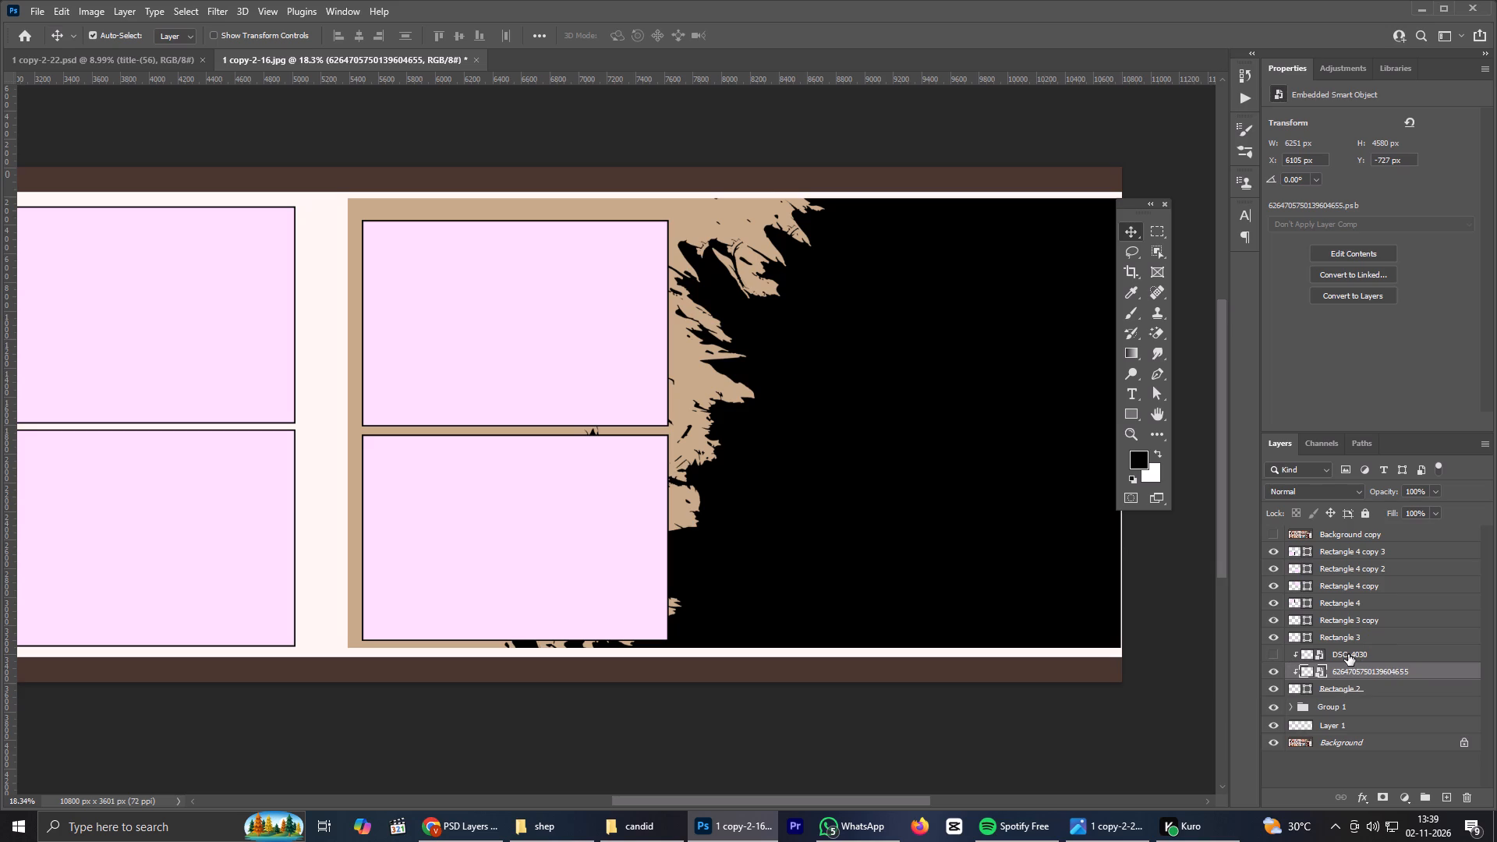
left_click(1347, 654)
left_click(1278, 651)
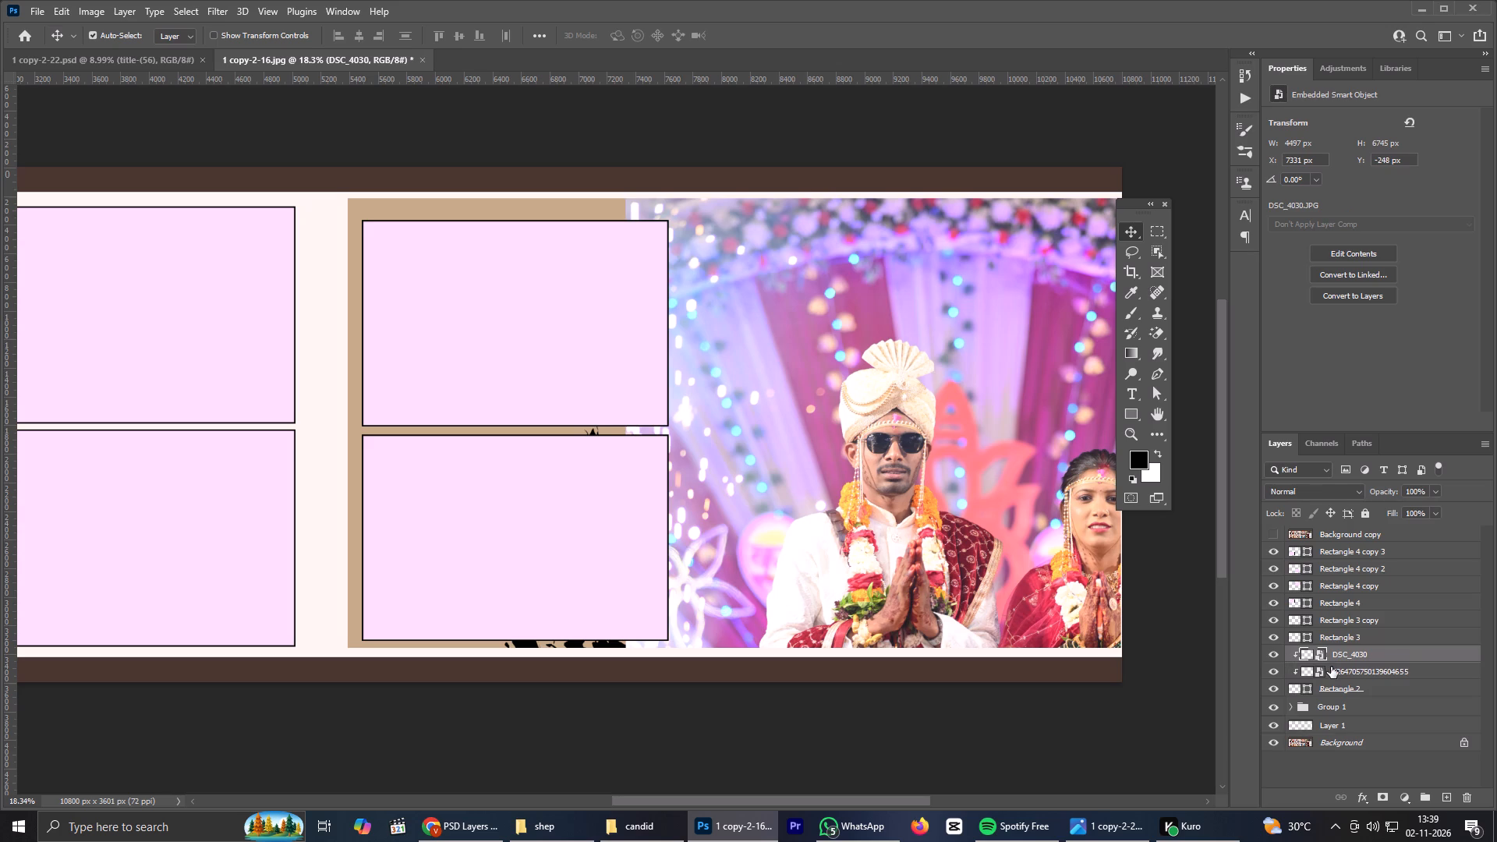
left_click(1339, 670)
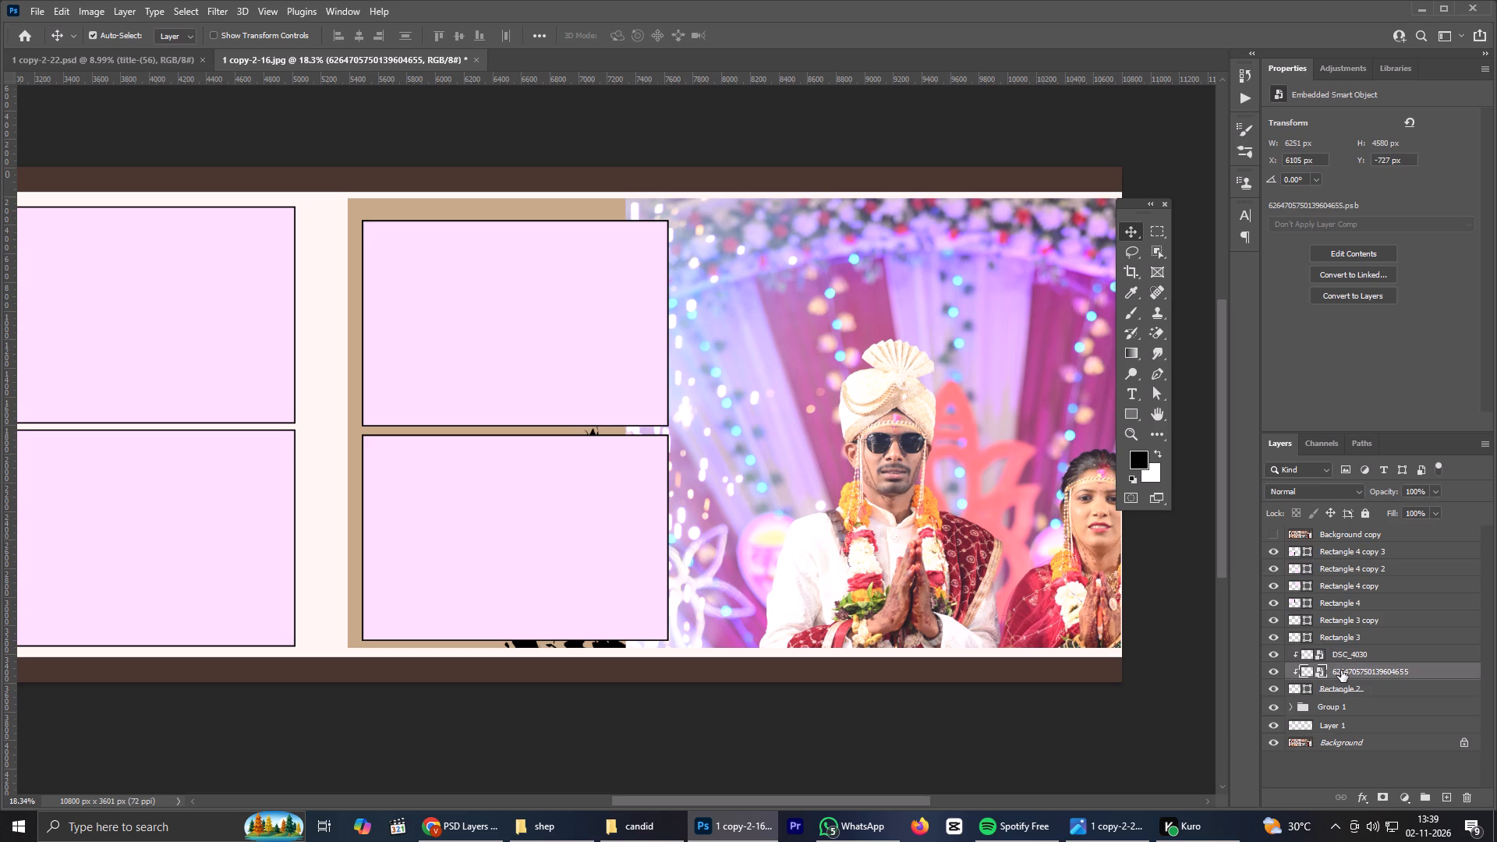
left_click(1347, 656)
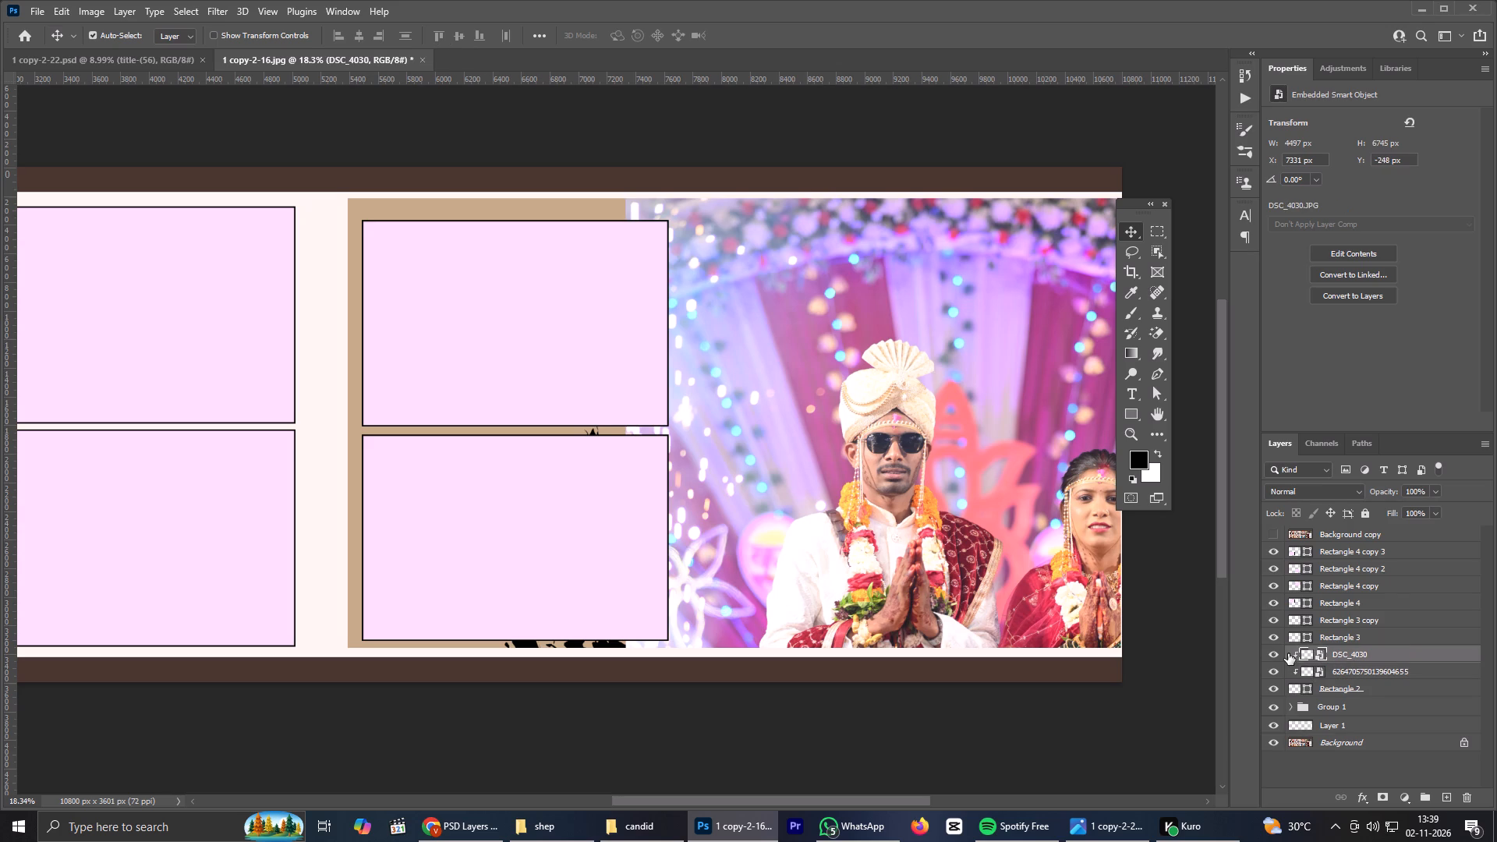
Hide the DSC_4030 layer and rasterize the ragged-edge mask smart object using the Magic Eraser.
left_click(1283, 655)
left_click(1370, 667)
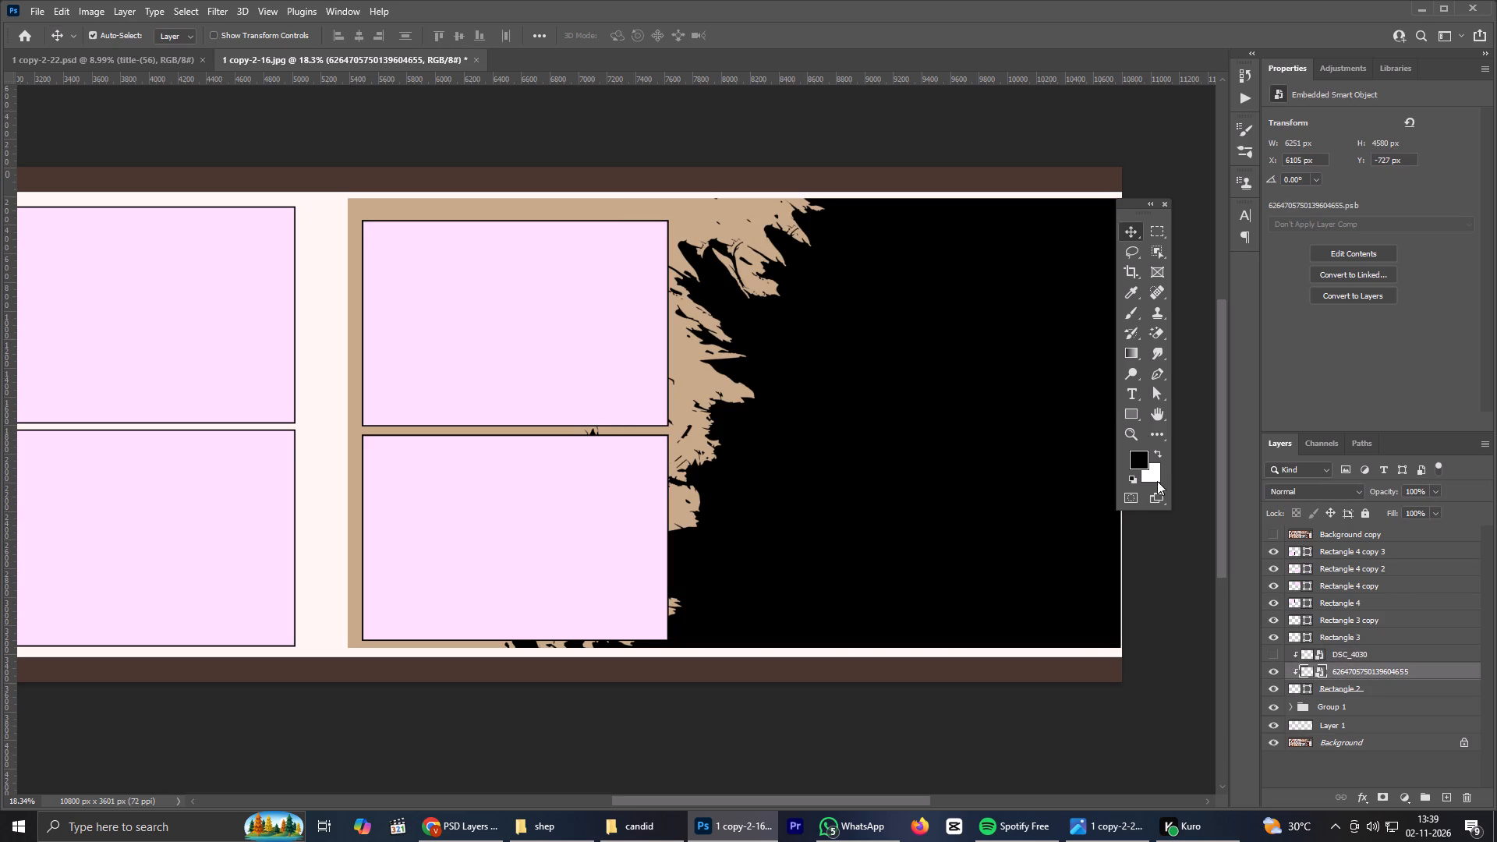
left_click(1152, 336)
left_click(931, 412)
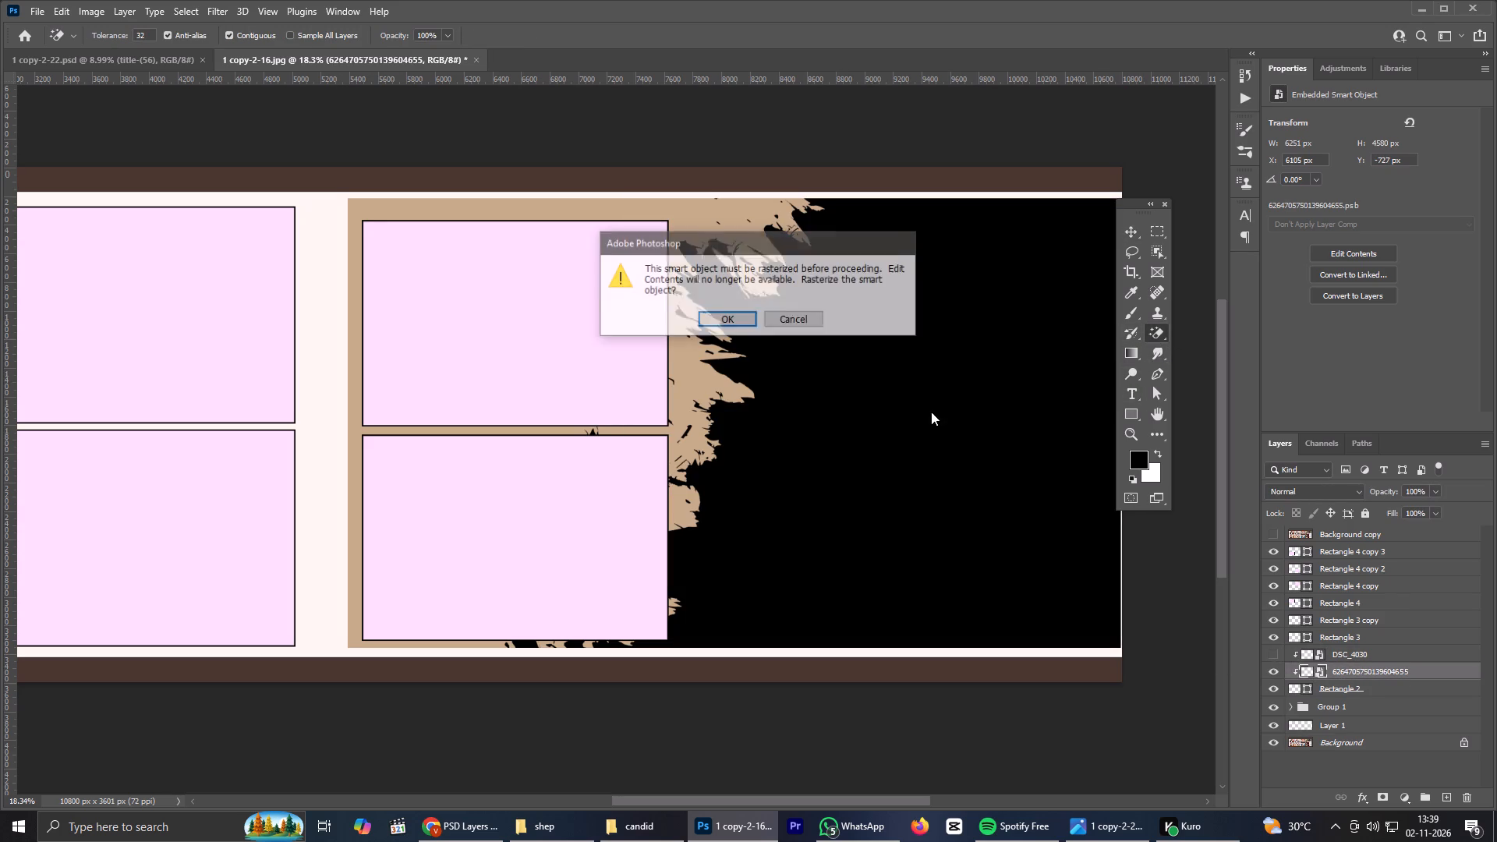
left_click(737, 319)
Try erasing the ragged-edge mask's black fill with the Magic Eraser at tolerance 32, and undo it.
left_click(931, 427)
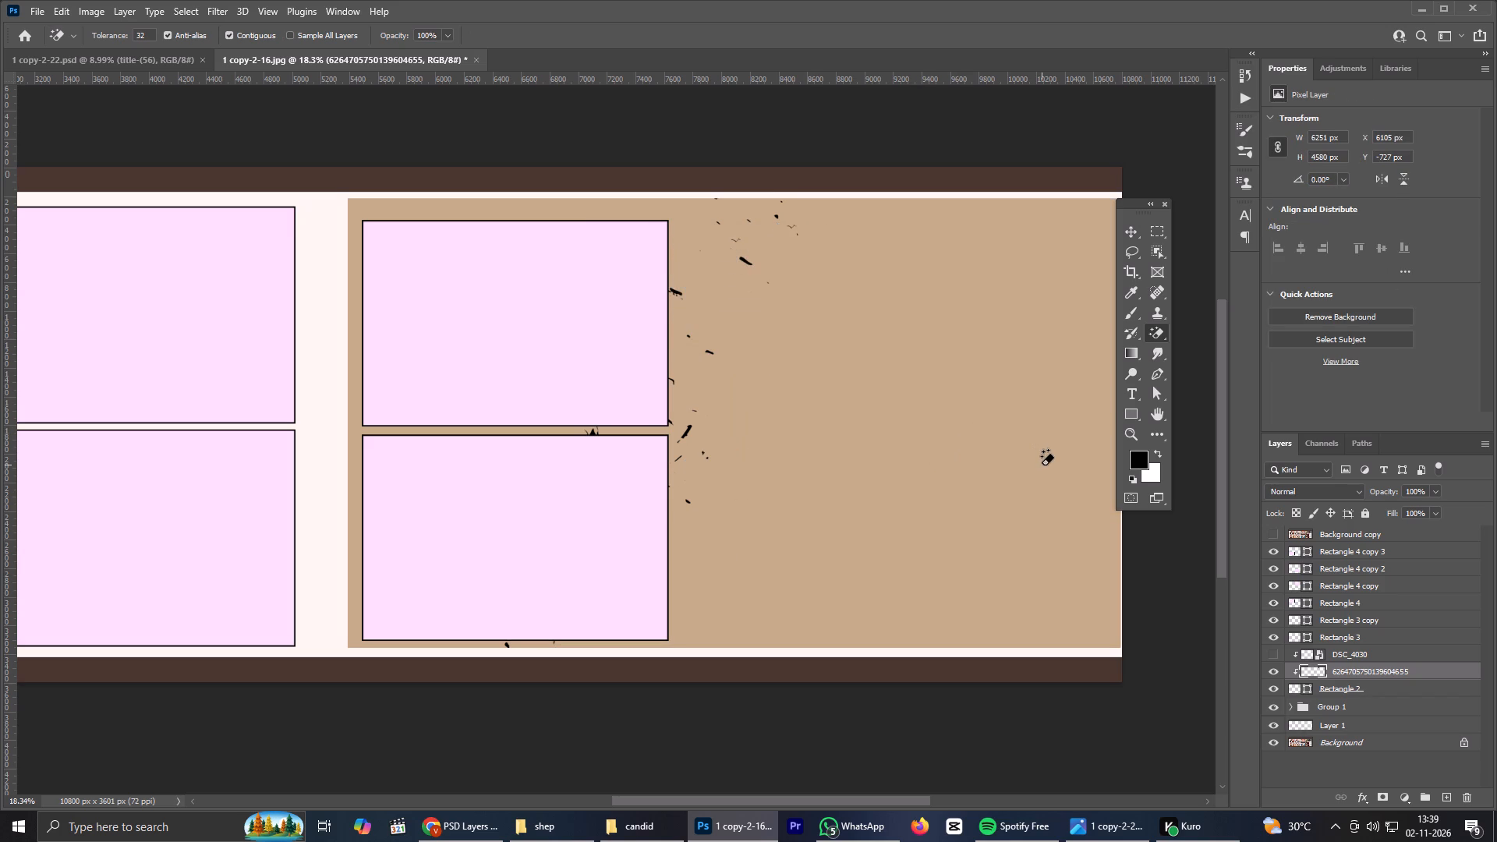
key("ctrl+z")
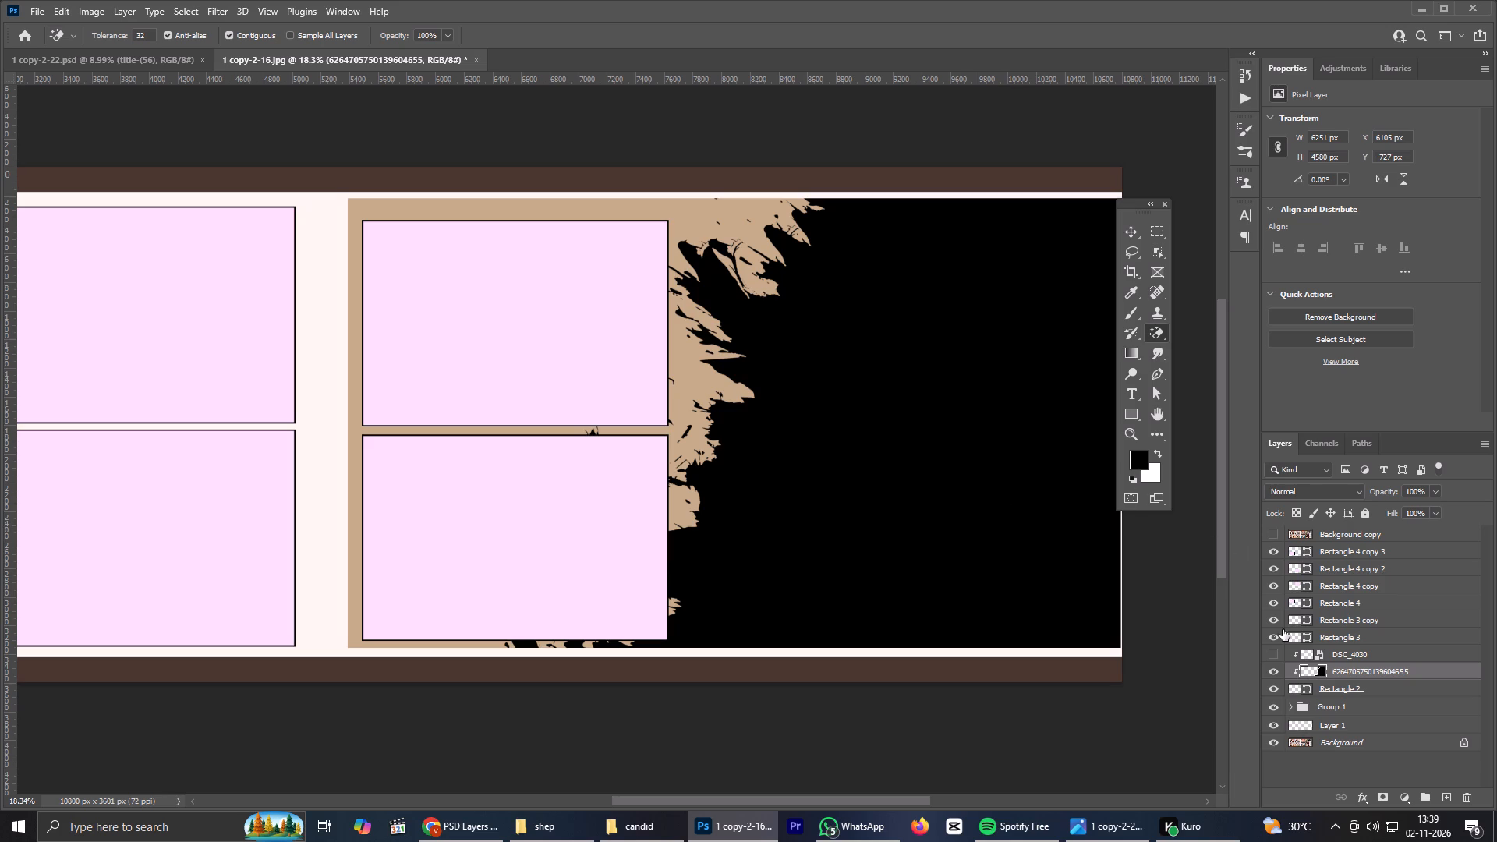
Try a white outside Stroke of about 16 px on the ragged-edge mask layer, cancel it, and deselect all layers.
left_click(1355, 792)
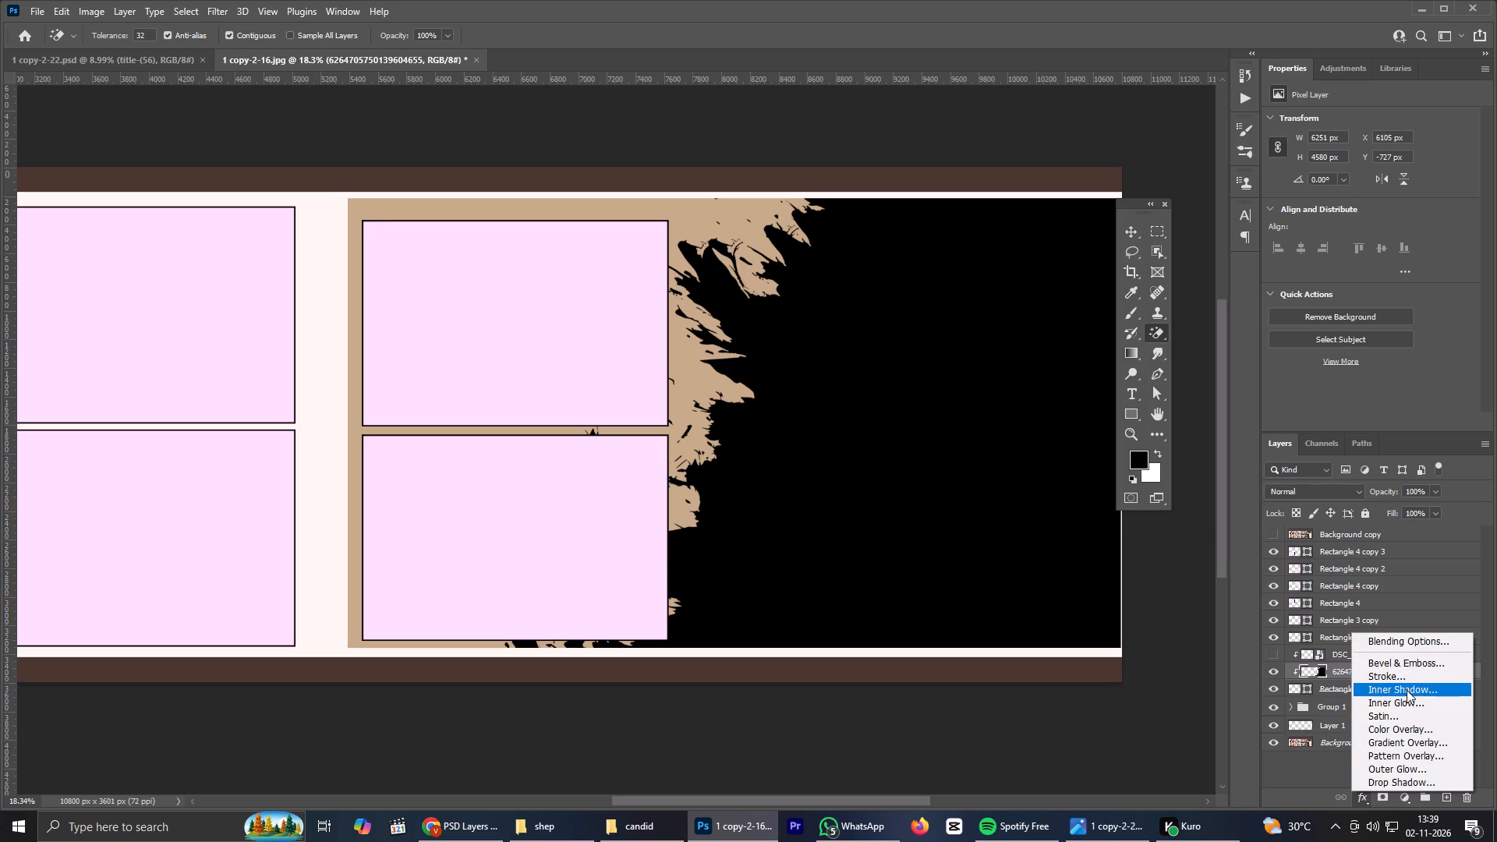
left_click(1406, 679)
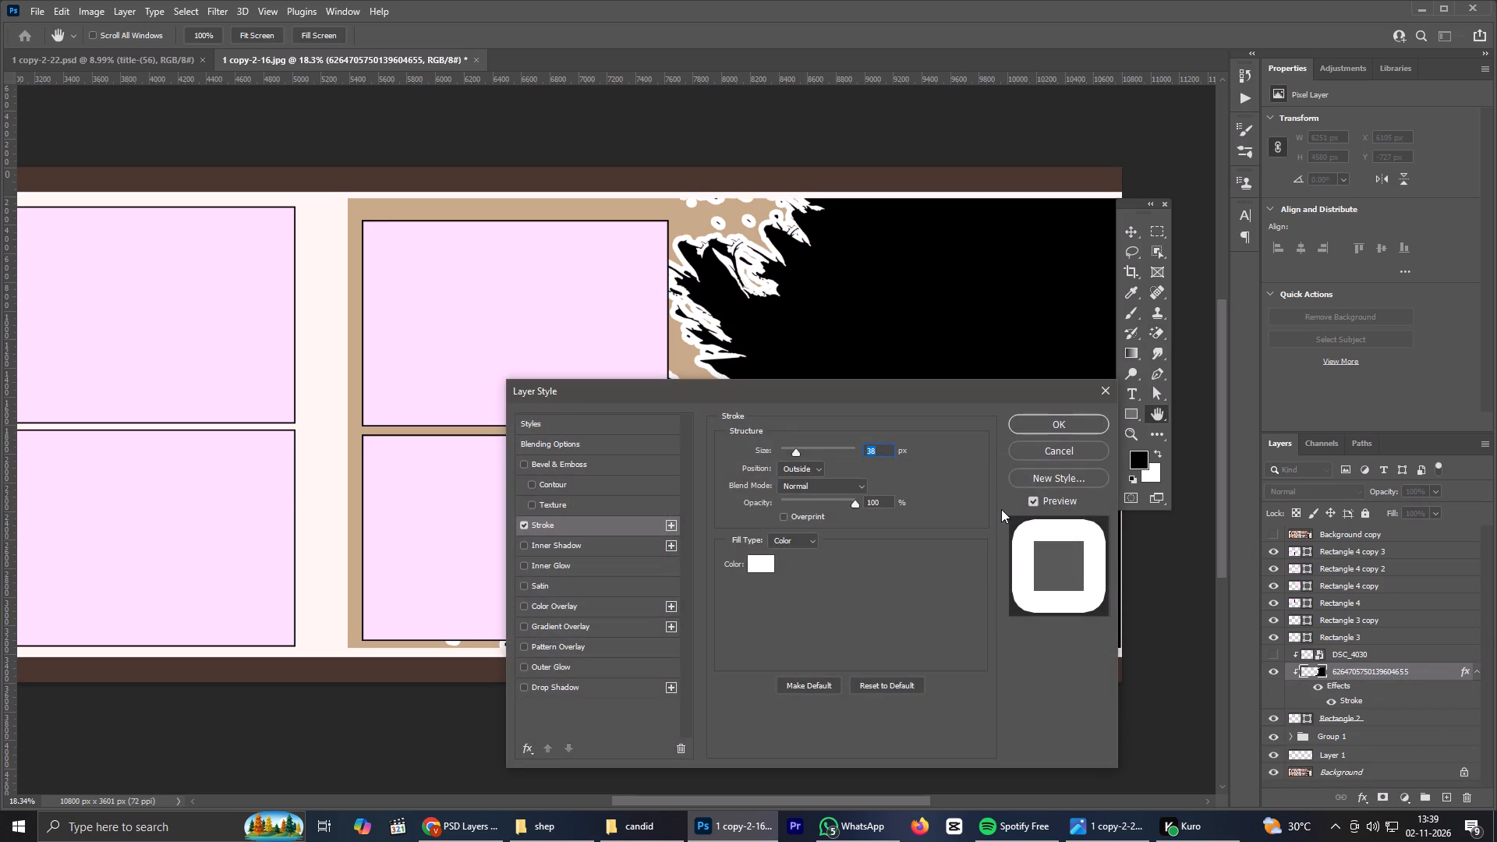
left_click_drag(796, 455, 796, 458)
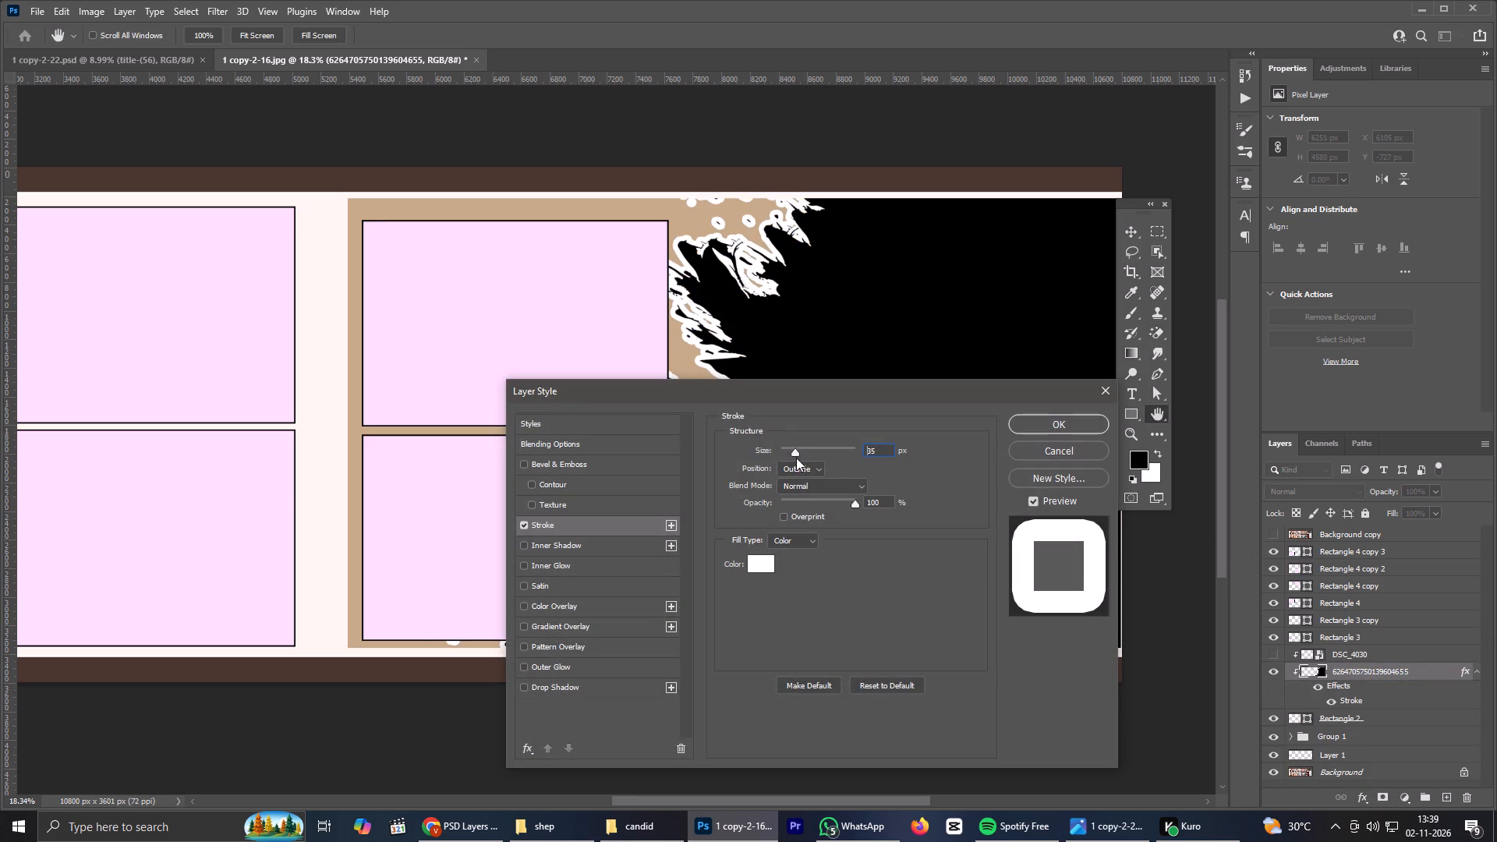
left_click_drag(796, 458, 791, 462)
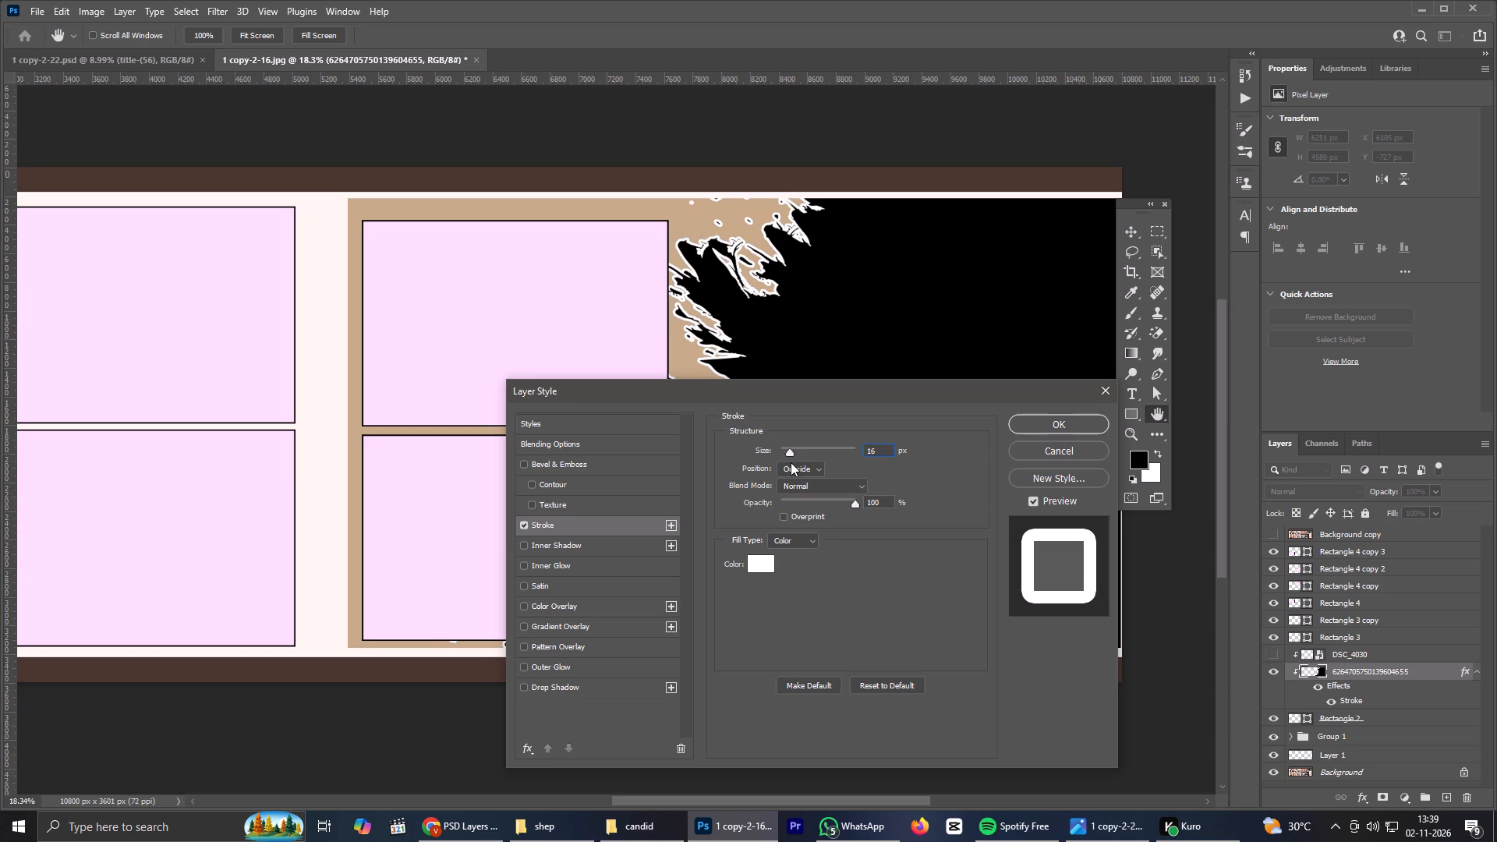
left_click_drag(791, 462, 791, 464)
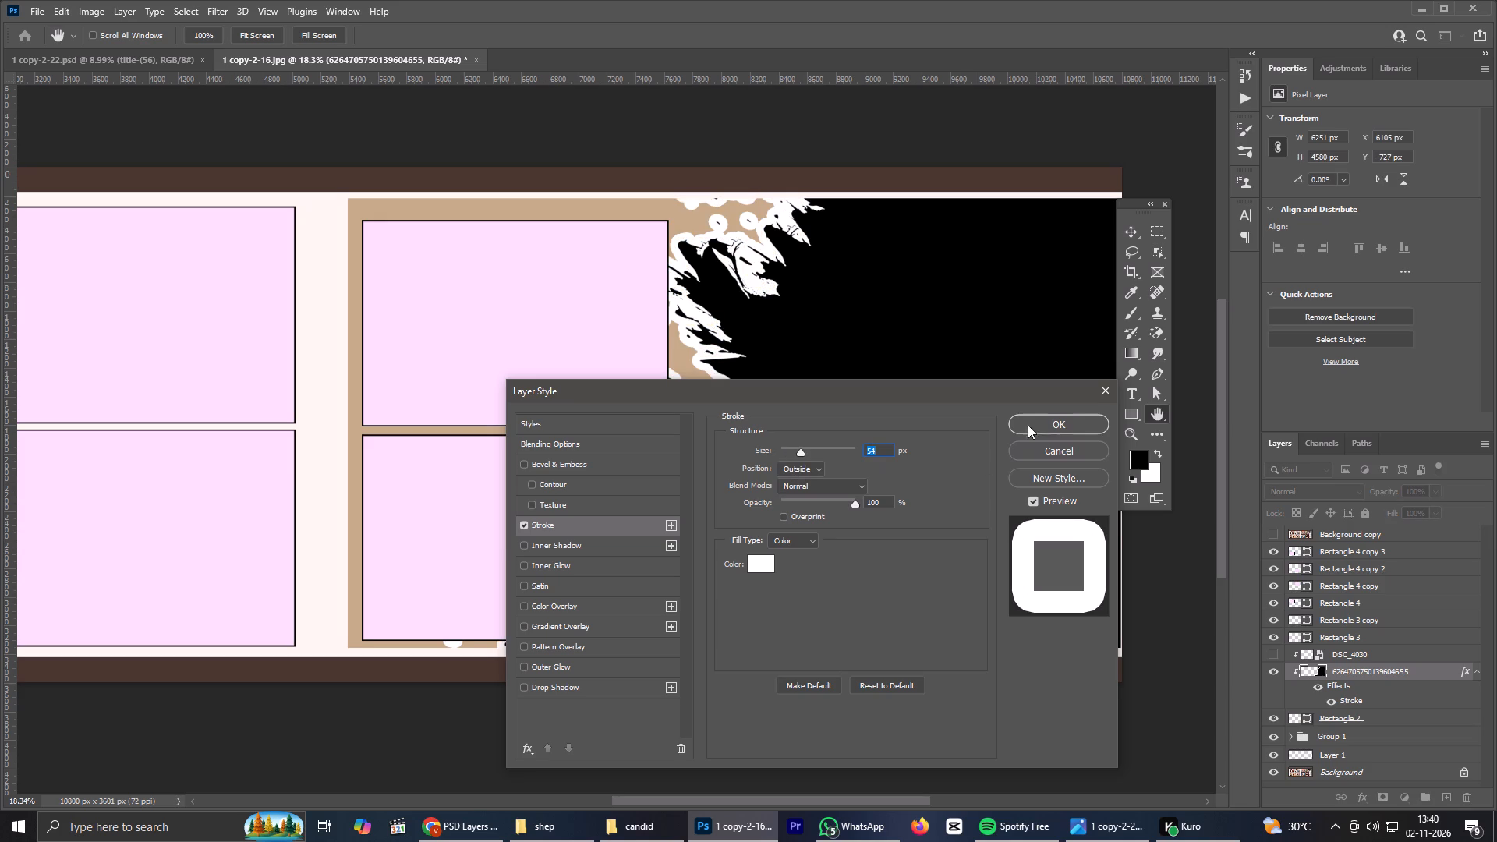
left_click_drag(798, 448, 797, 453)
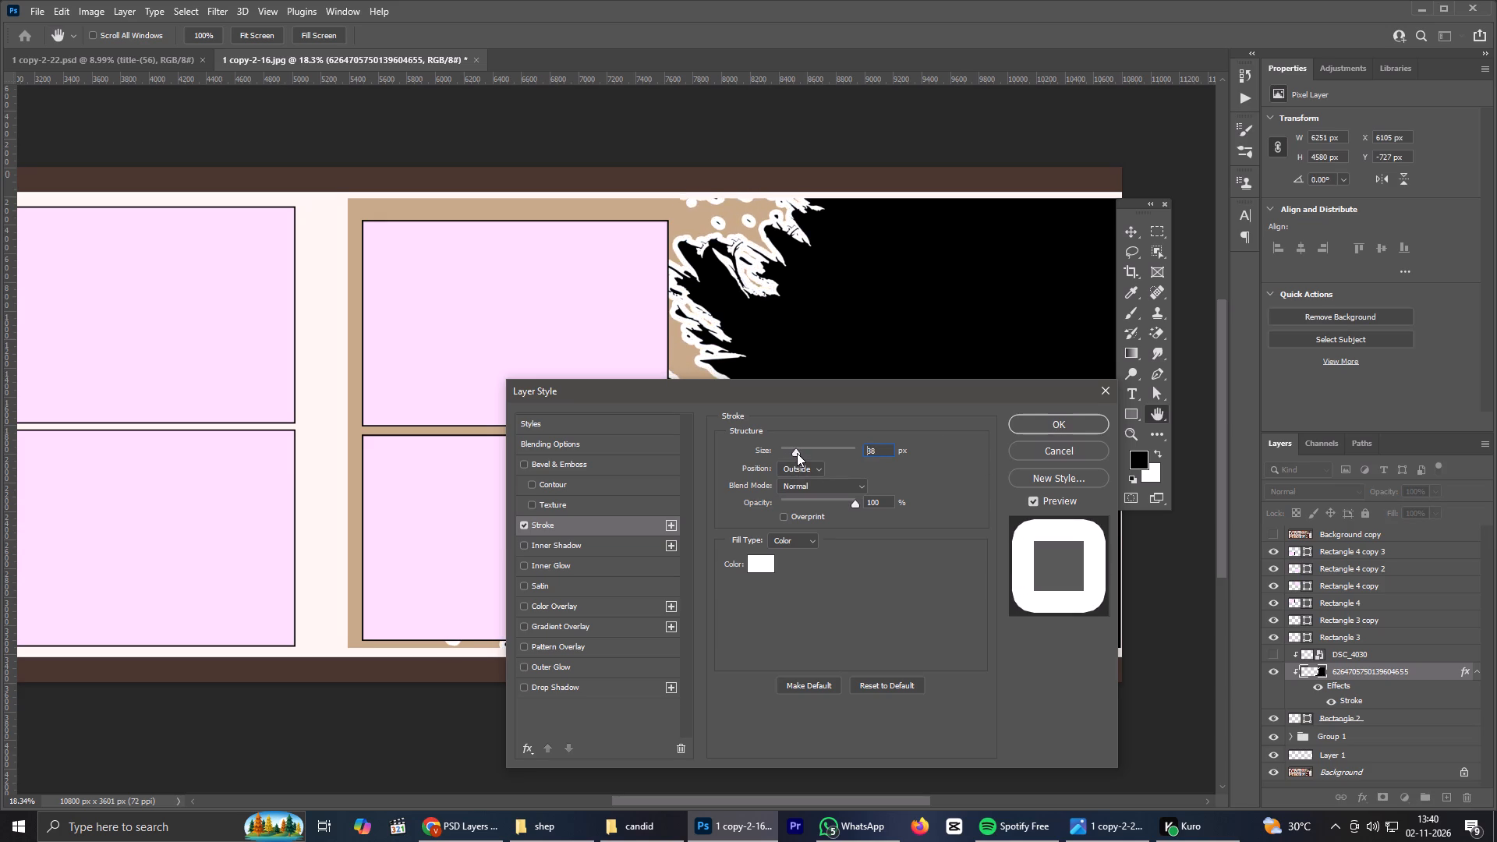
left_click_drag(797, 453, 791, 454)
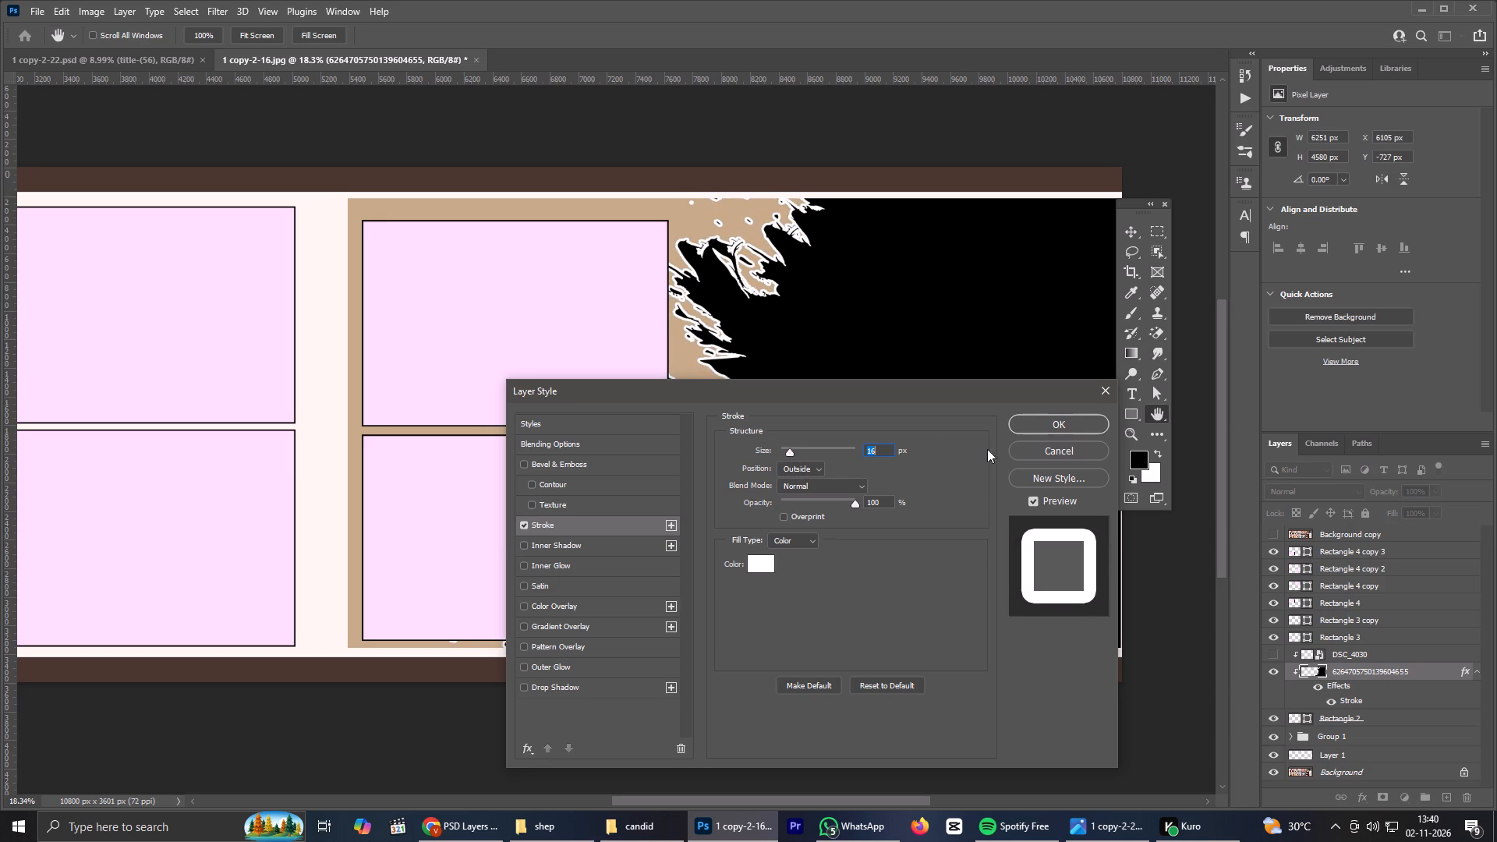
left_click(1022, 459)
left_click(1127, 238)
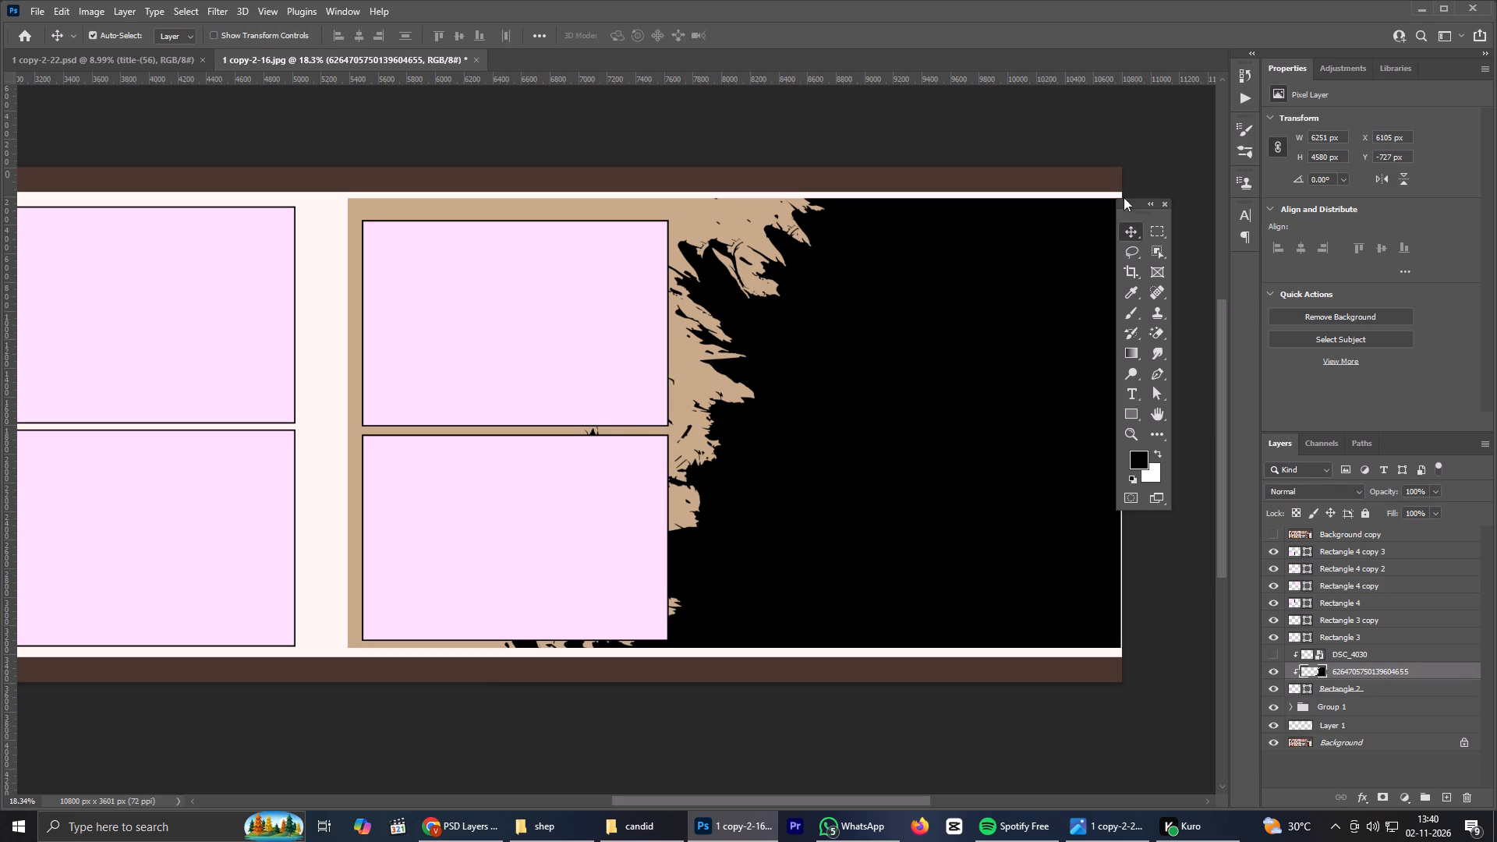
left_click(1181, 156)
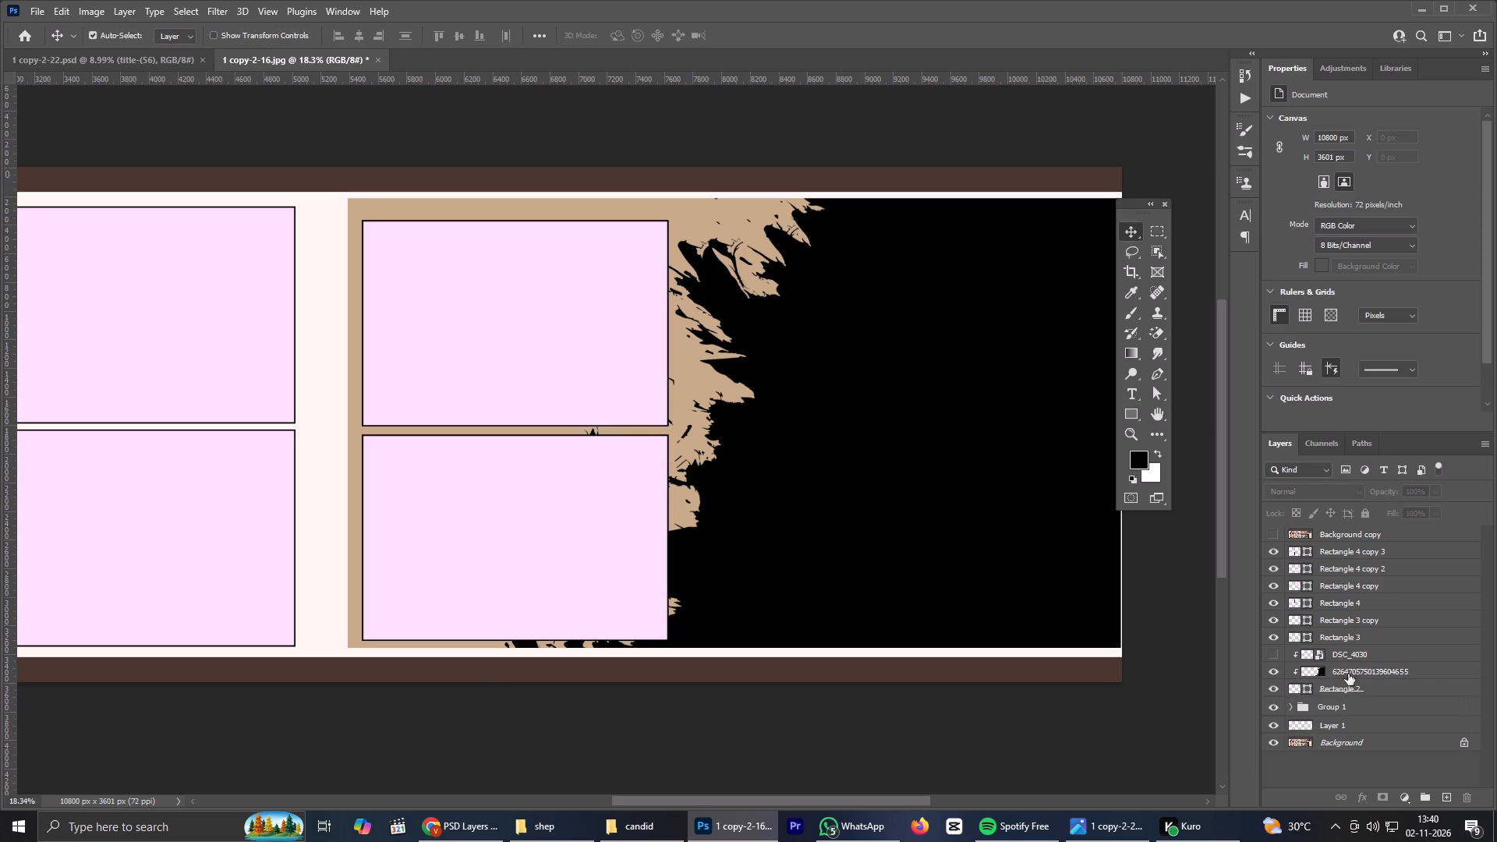
Release the ragged-edge mask layer from its clipping onto Rectangle 2, keeping DSC_4030 hidden.
left_click(1275, 653)
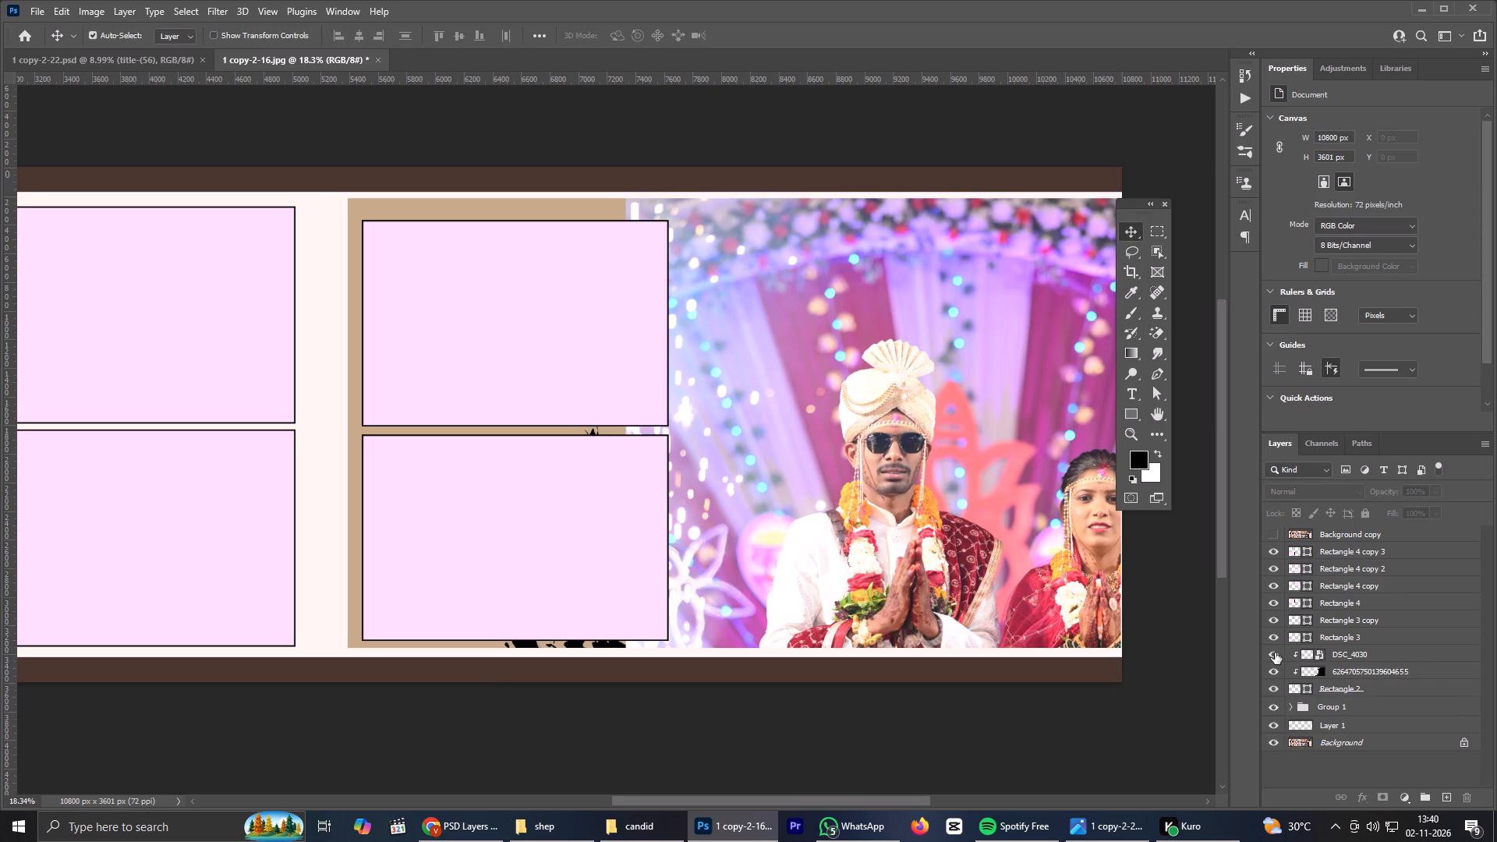
left_click(1275, 653)
right_click(1340, 672)
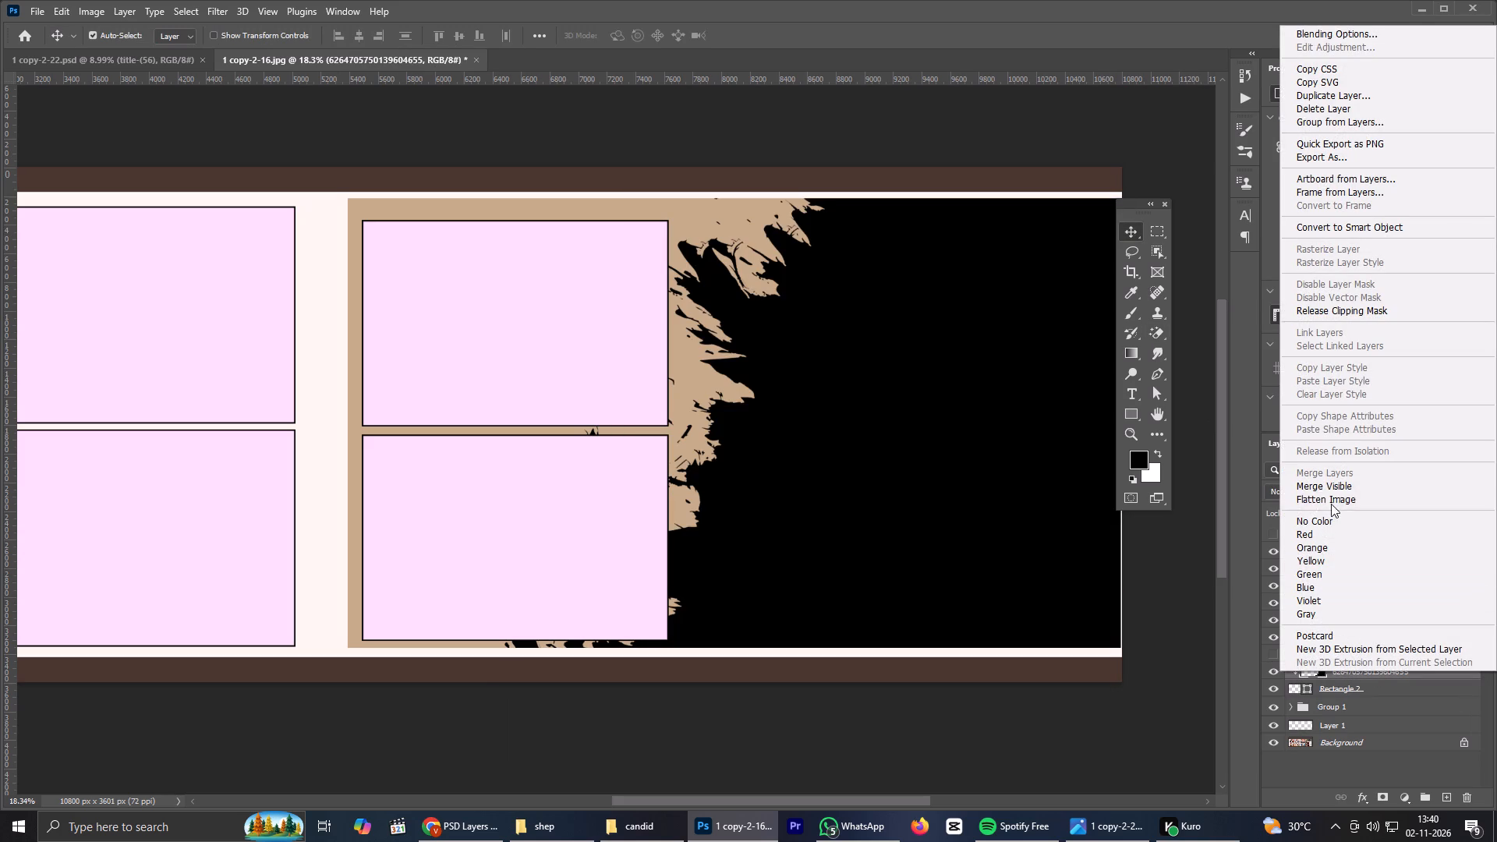
left_click(1341, 313)
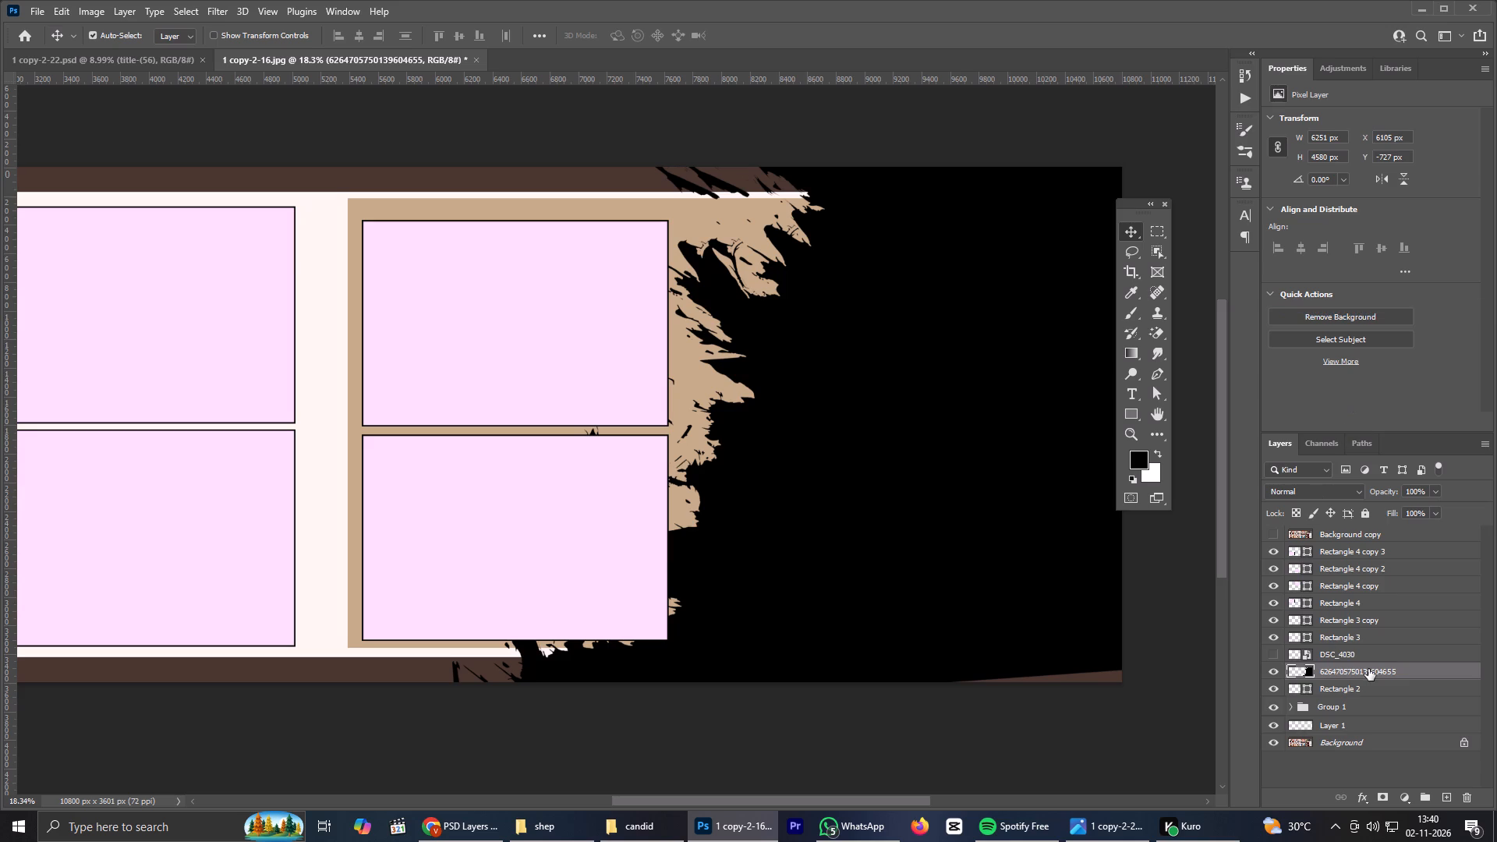
Clip the DSC_4030 photo to the ragged-edge mask layer directly beneath it and make the photo visible.
left_click(1343, 651)
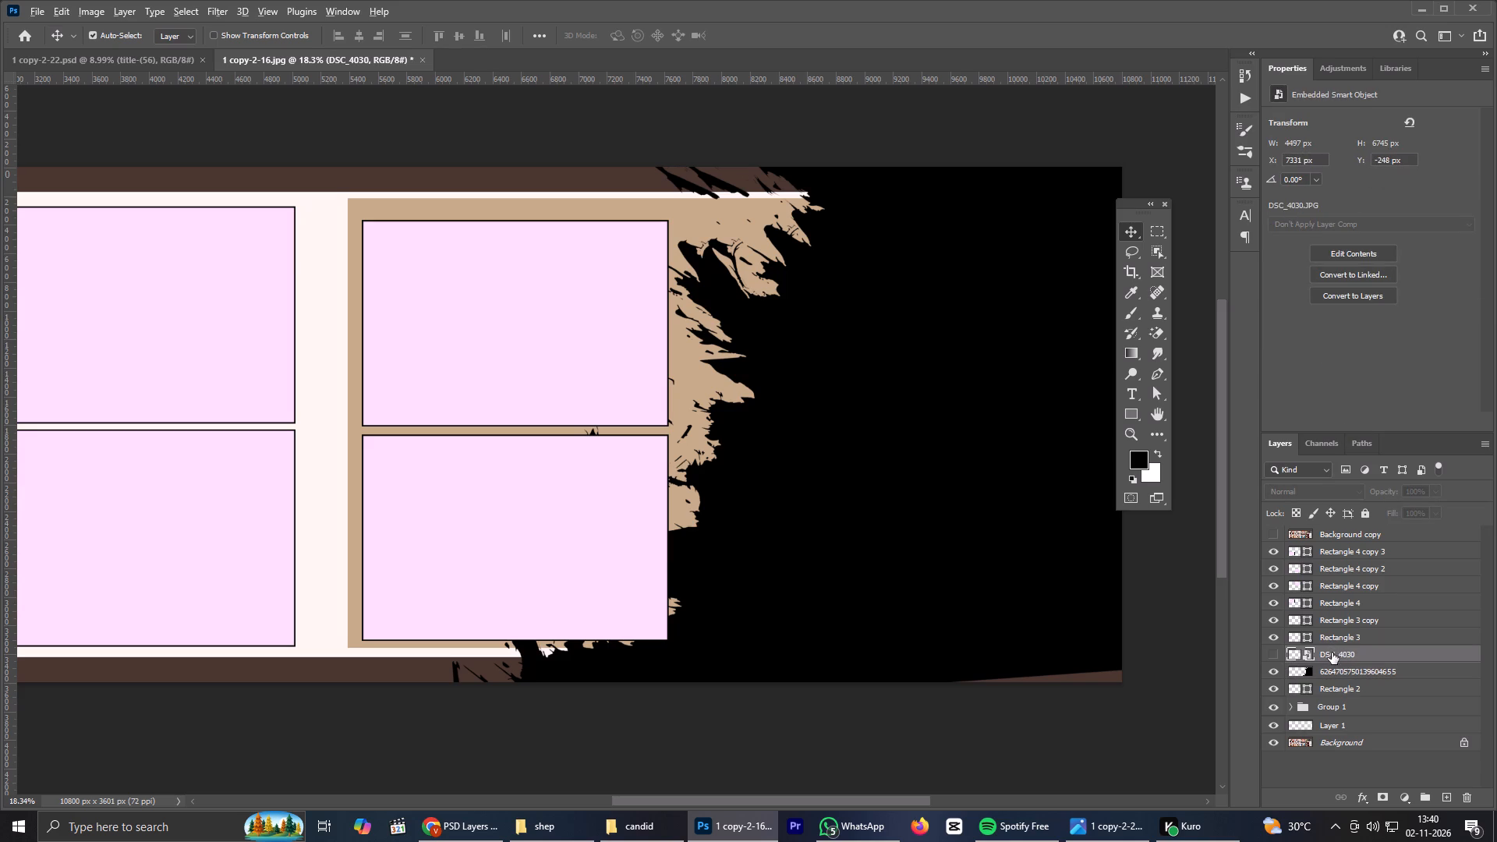
left_click(1332, 661, "alt")
left_click(1274, 654)
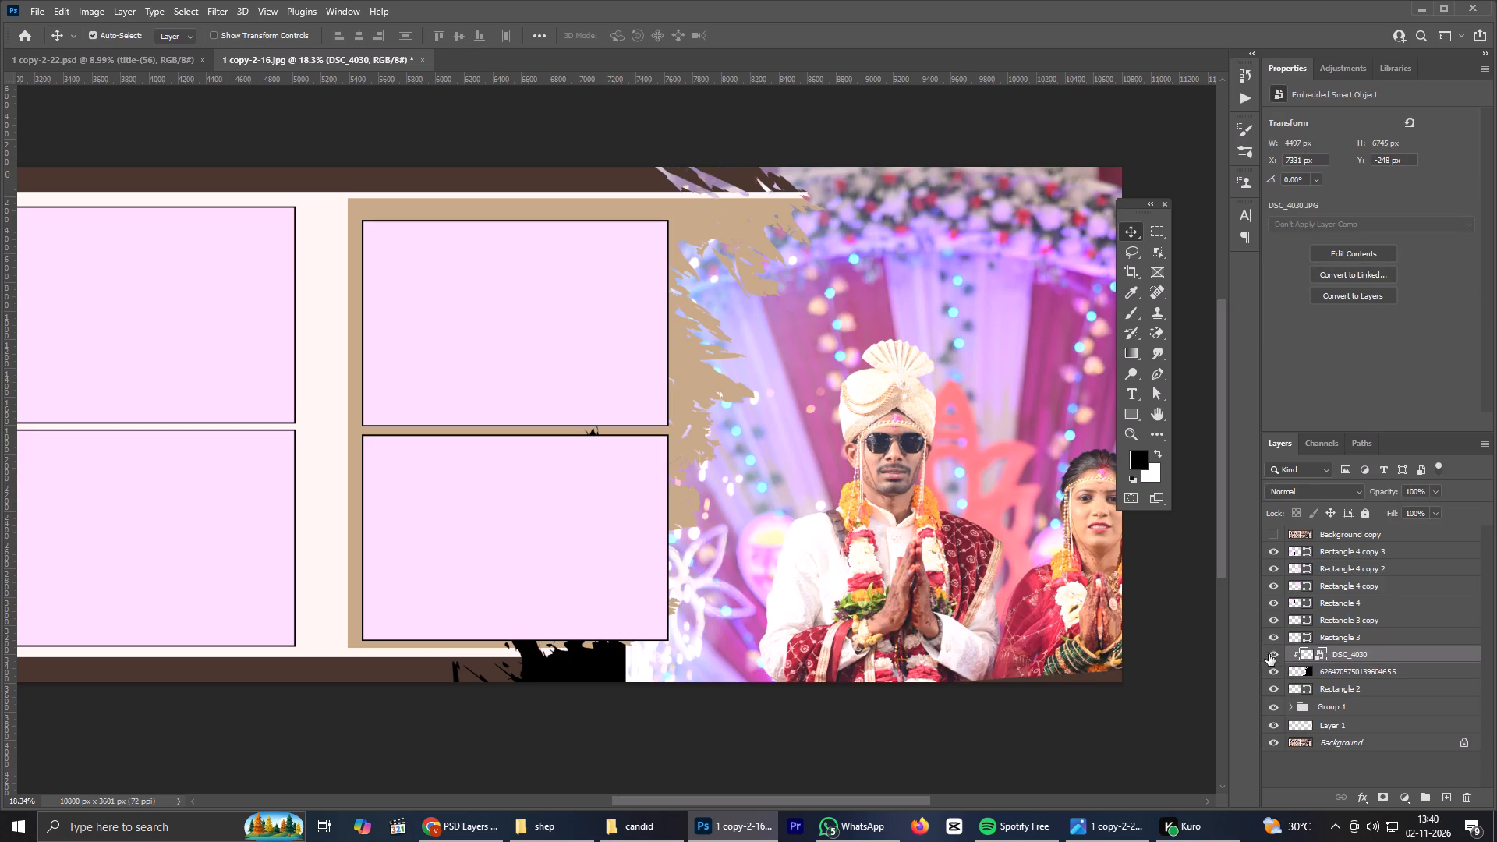
Reposition the DSC_4030 photo inside the ragged-edge mask to about X 6846 px, Y -727 px so both the groom and bride show.
left_click_drag(1014, 525, 955, 469)
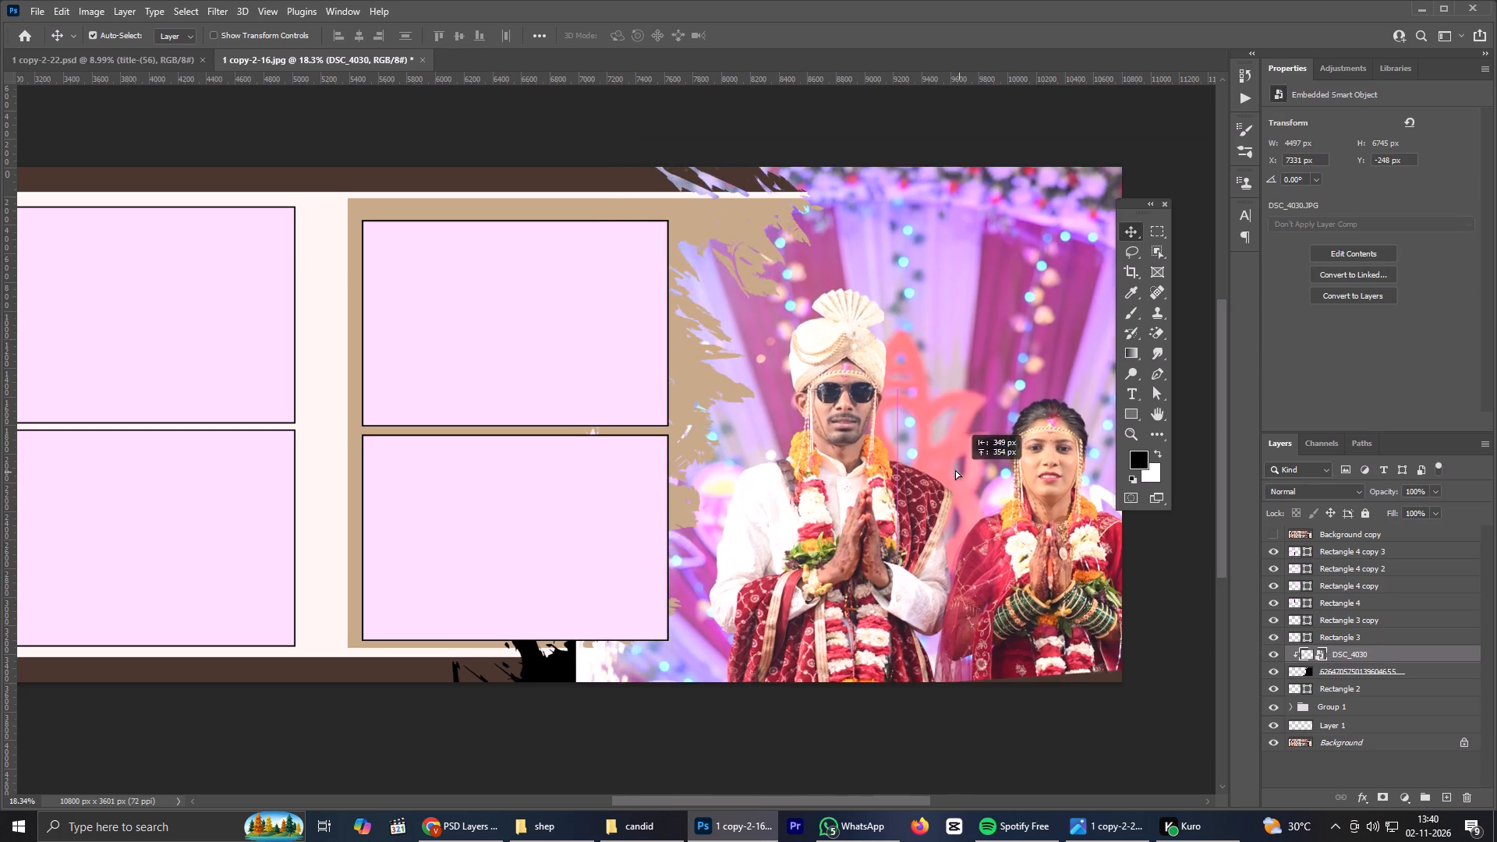
left_click_drag(955, 469, 880, 438)
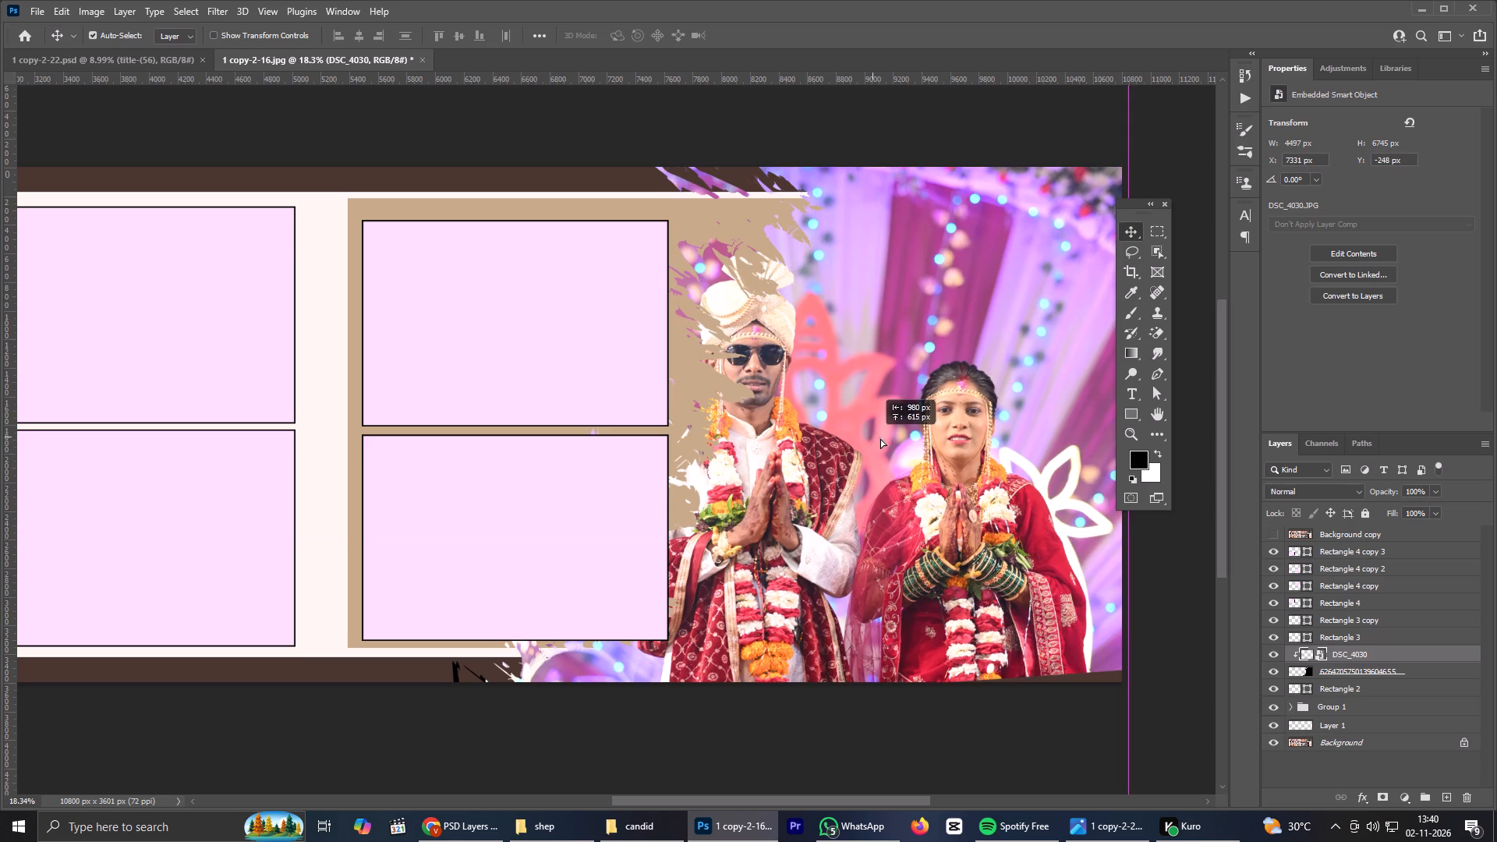
left_click_drag(880, 438, 948, 458)
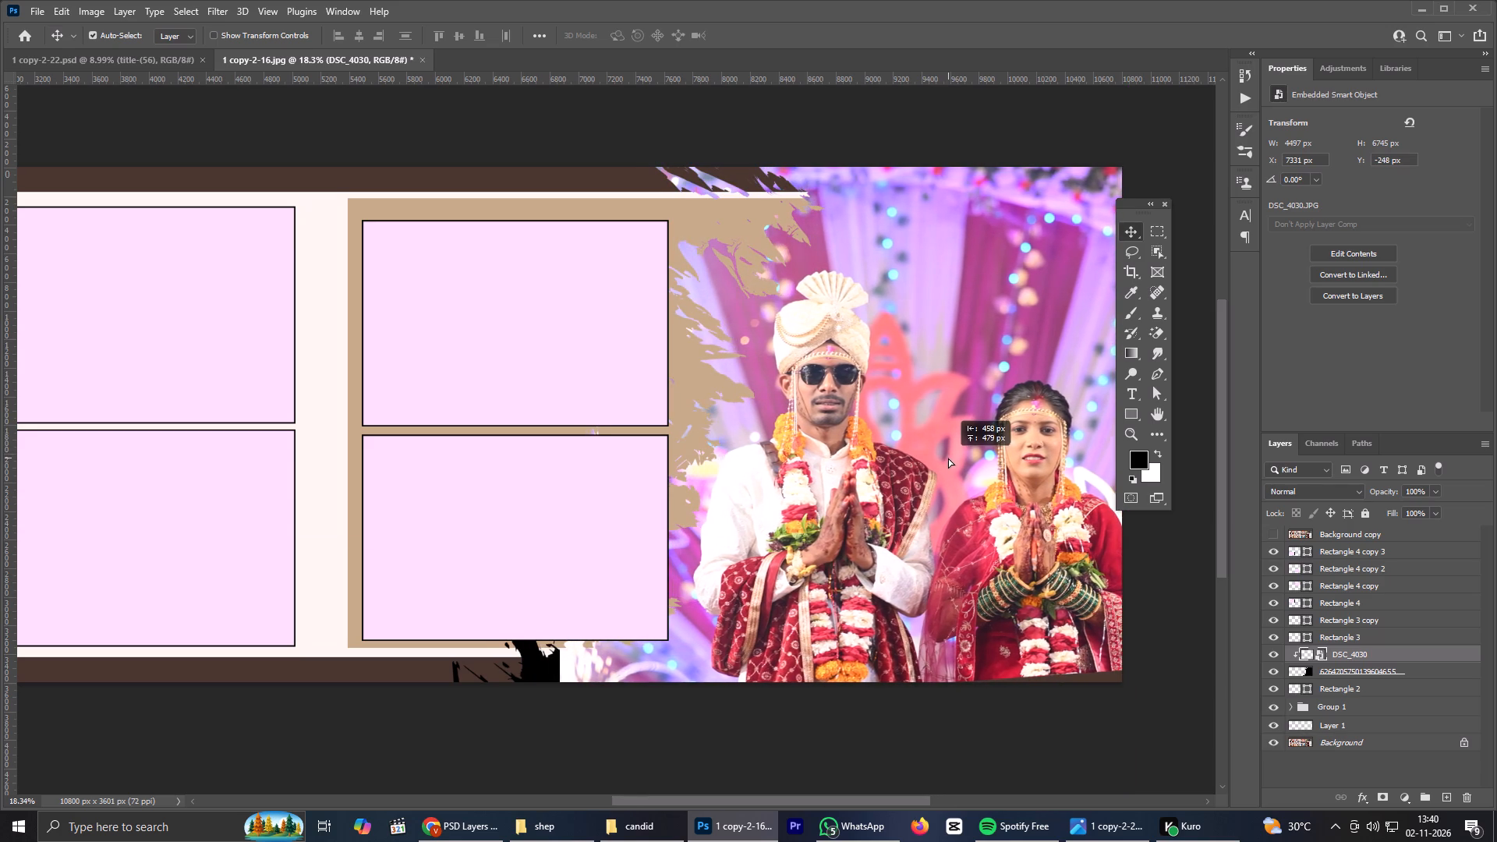
left_click_drag(948, 458, 944, 458)
scroll(943, 458, "down", 3)
scroll(943, 458, "up", 2)
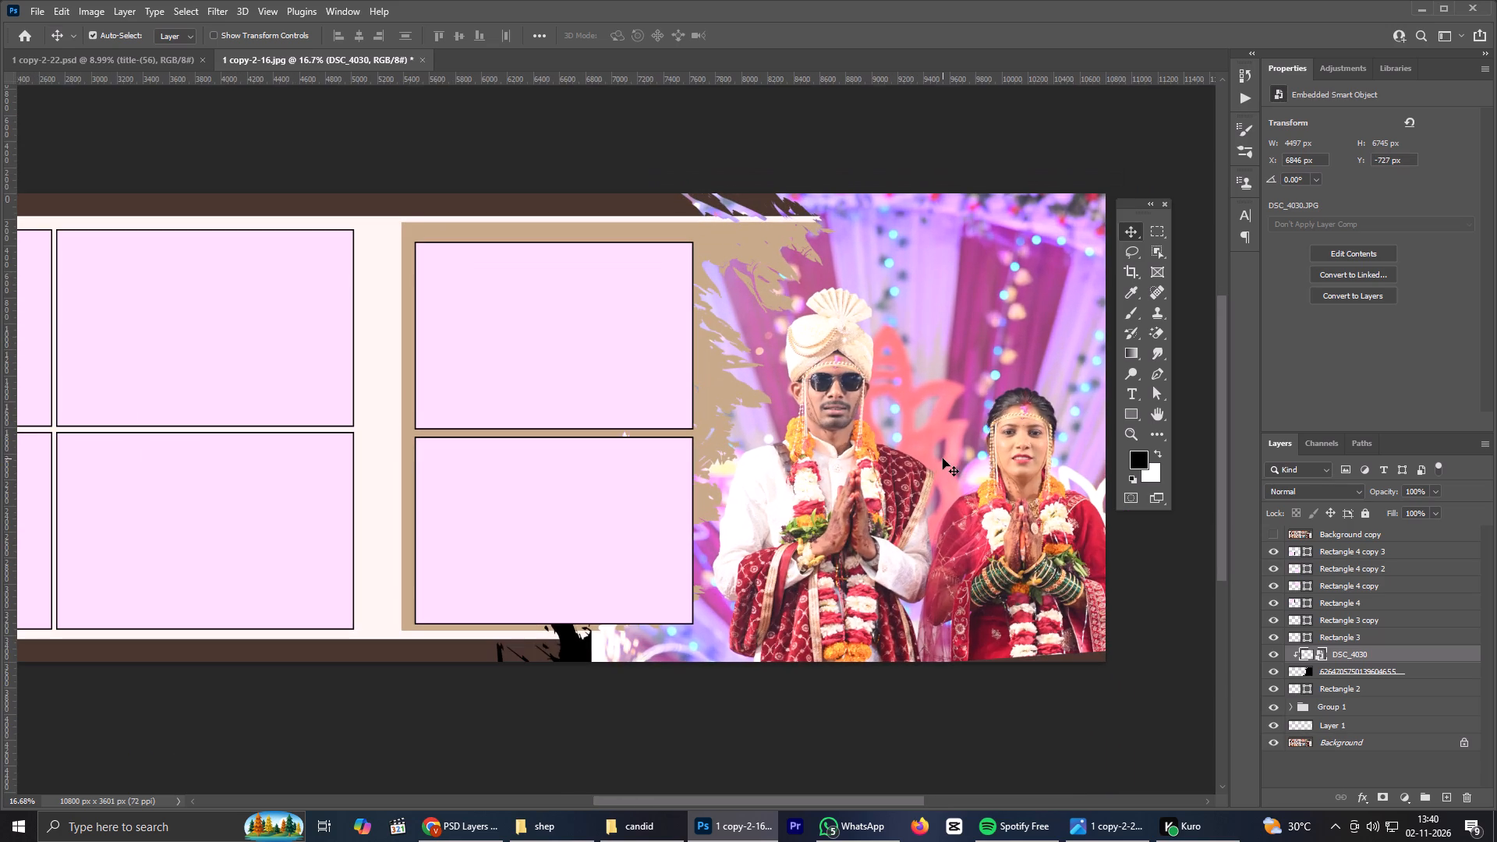
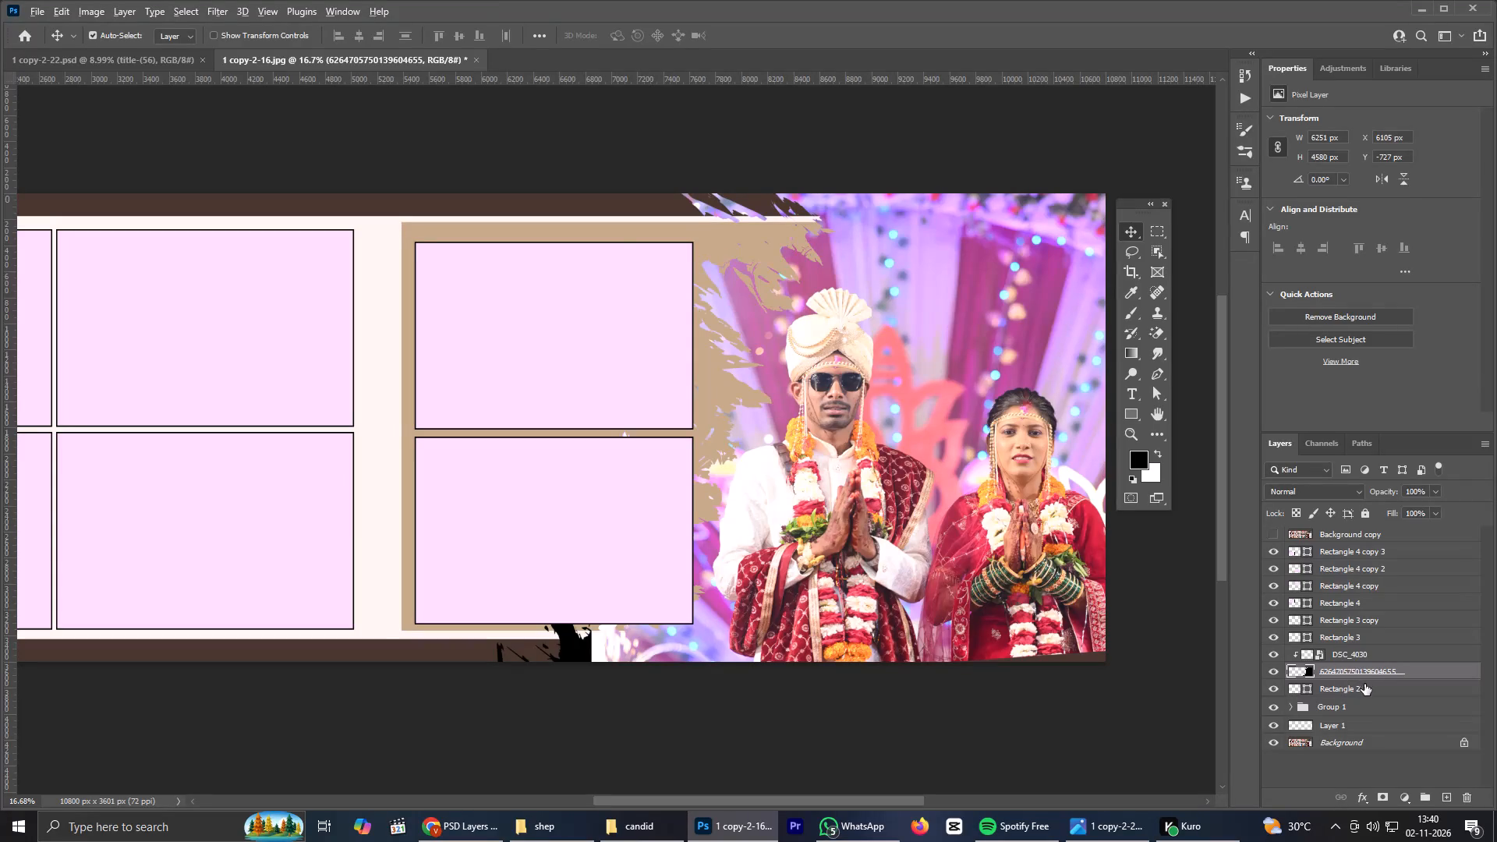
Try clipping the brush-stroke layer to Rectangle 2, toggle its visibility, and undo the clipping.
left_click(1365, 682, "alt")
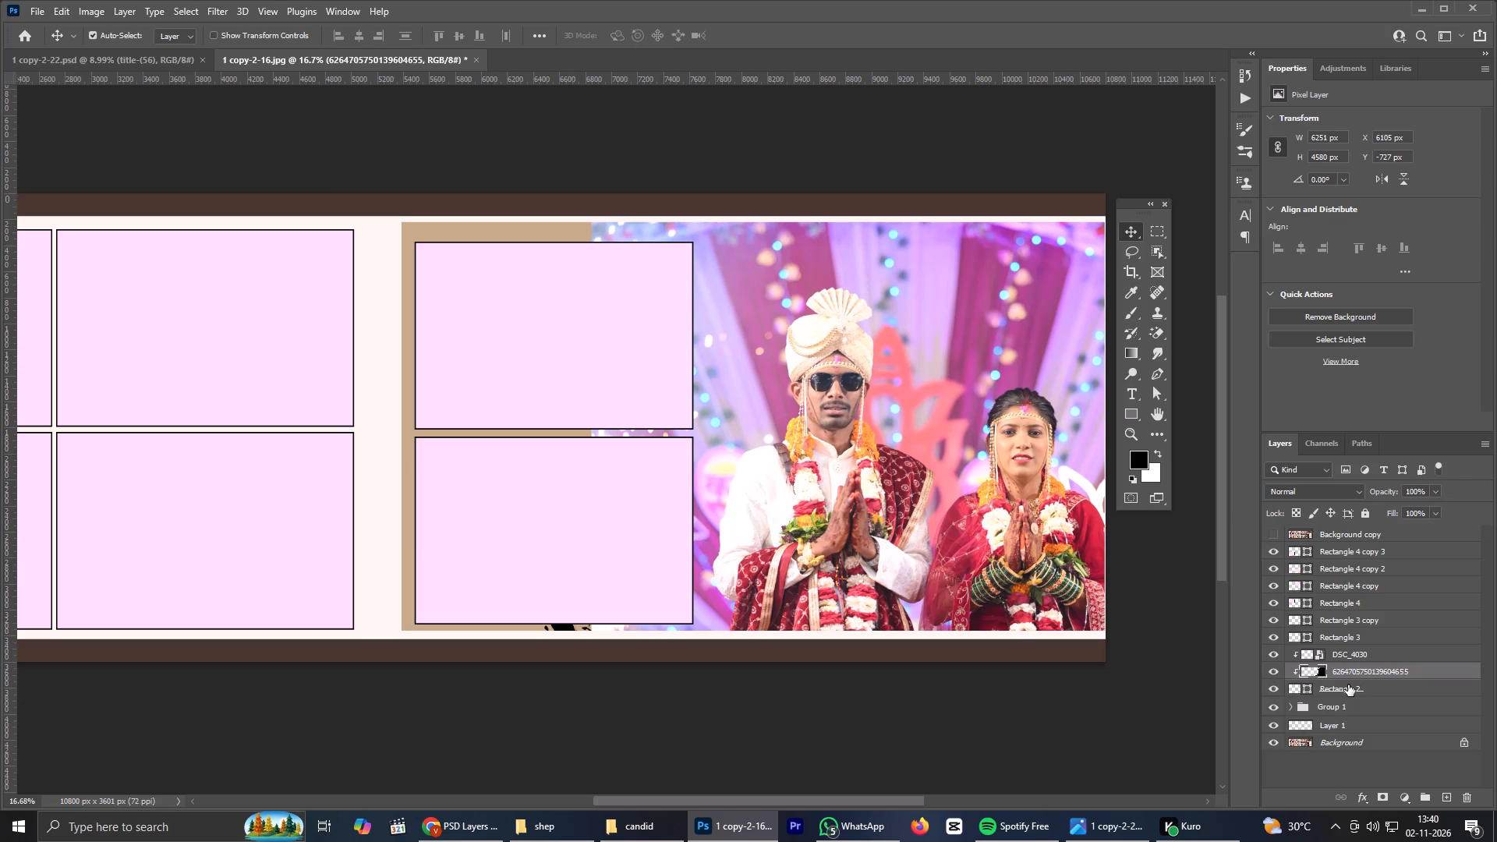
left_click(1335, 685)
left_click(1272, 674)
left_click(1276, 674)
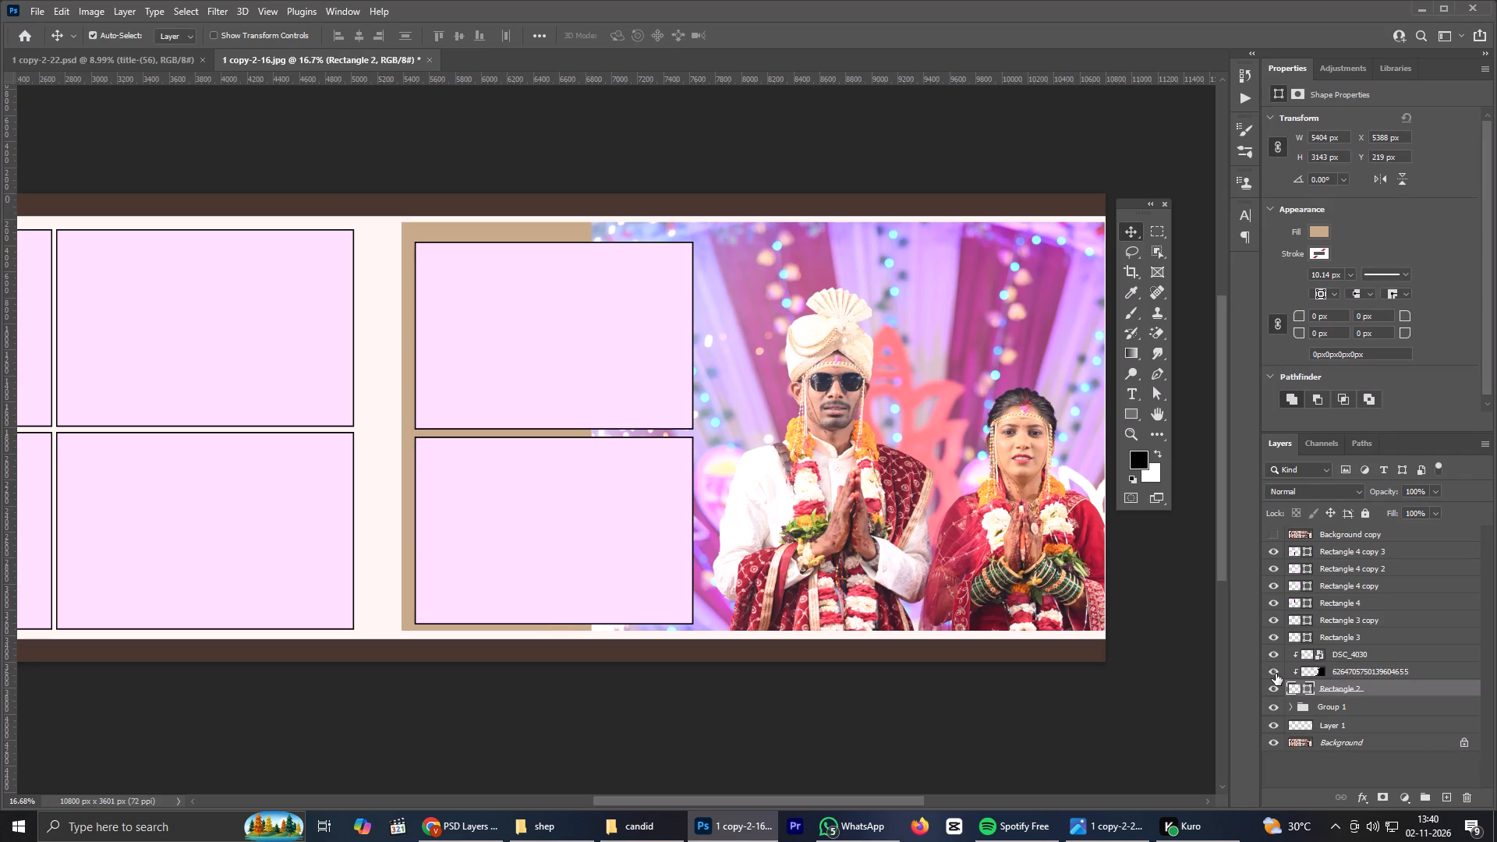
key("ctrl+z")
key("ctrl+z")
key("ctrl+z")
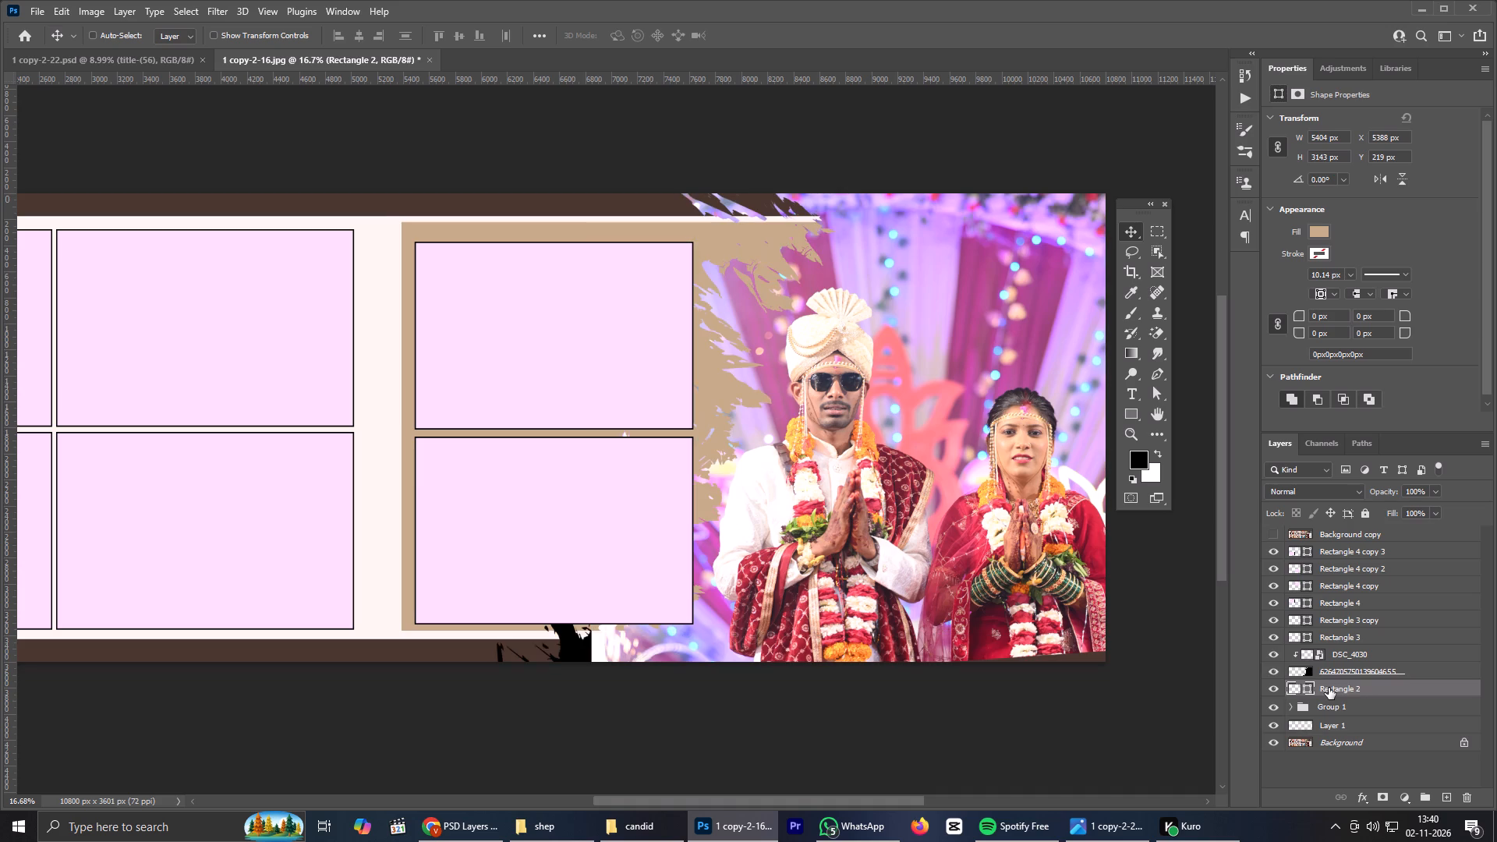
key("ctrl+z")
Reposition the DSC_4030 couple photo within the brush-stroke shape to about X 7331, Y -985 px.
left_click_drag(863, 565, 762, 540)
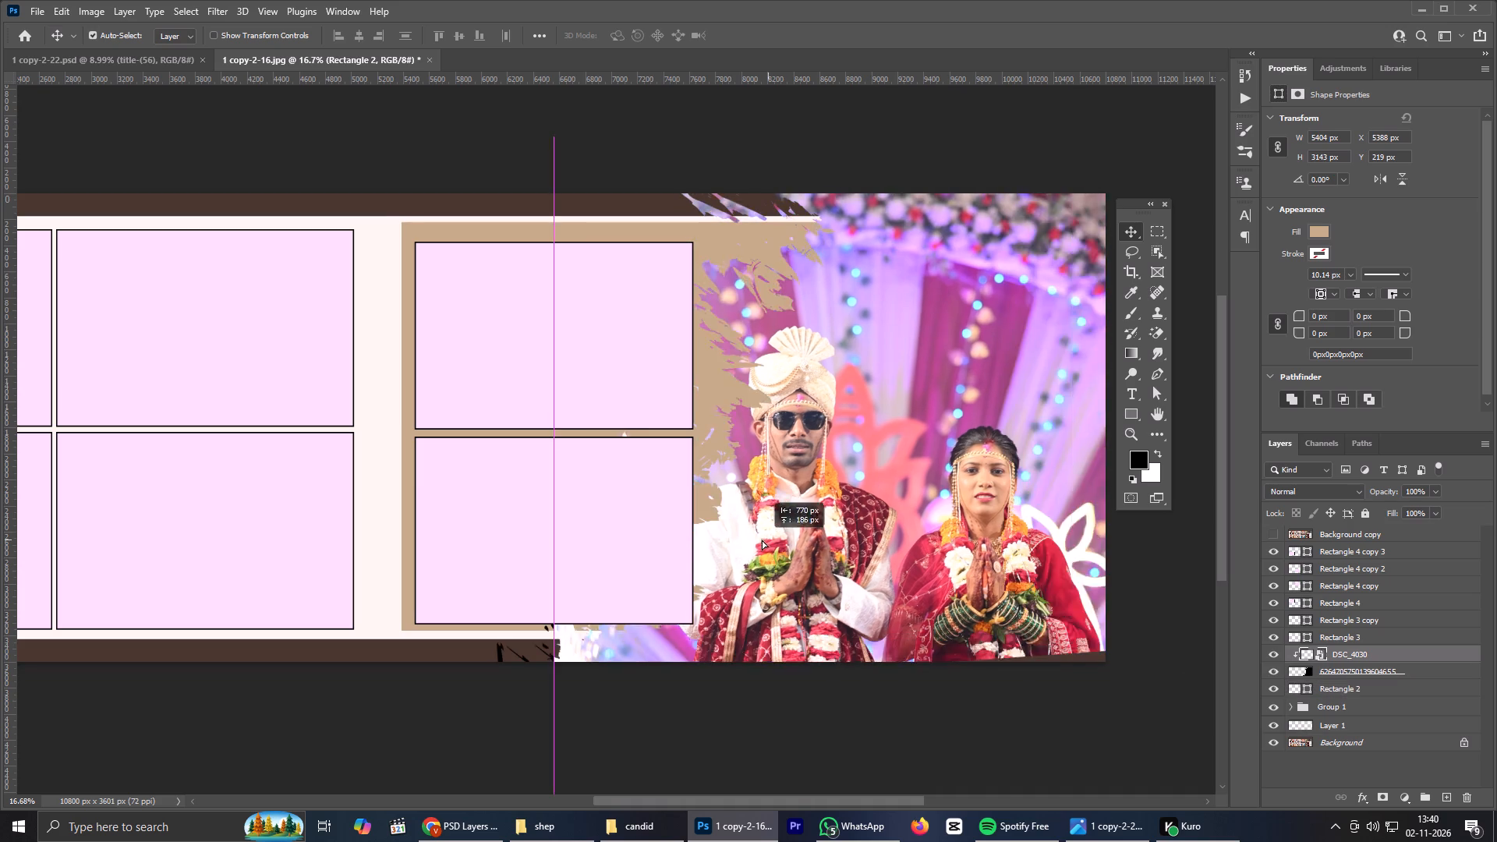
left_click_drag(762, 540, 866, 469)
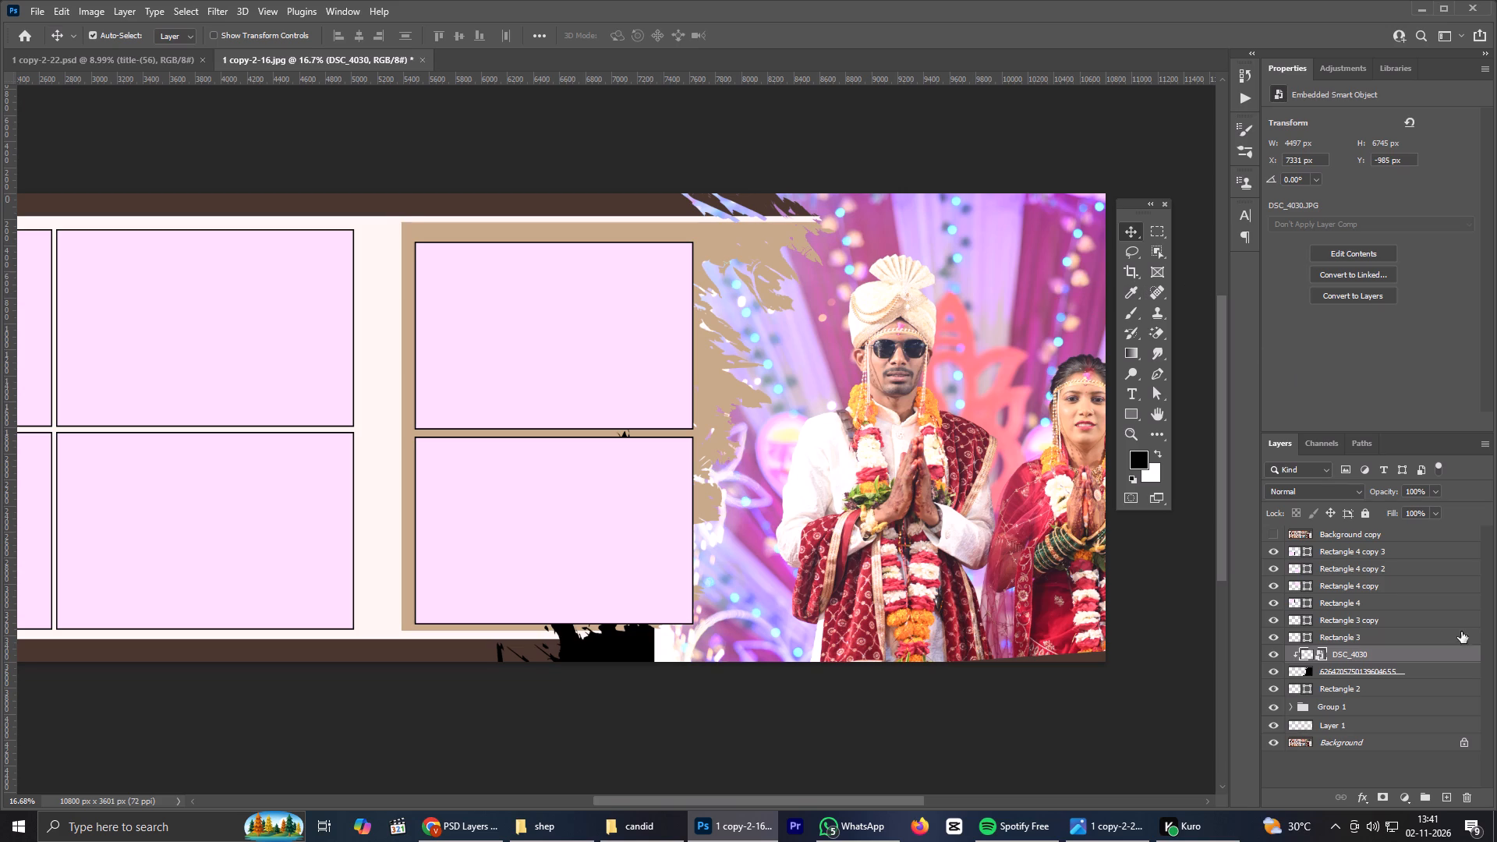
Hide the DSC_4030 photo and scale the black brush-stroke layer to about 66%, placing it over the tan panel's outer half.
left_click(1274, 654)
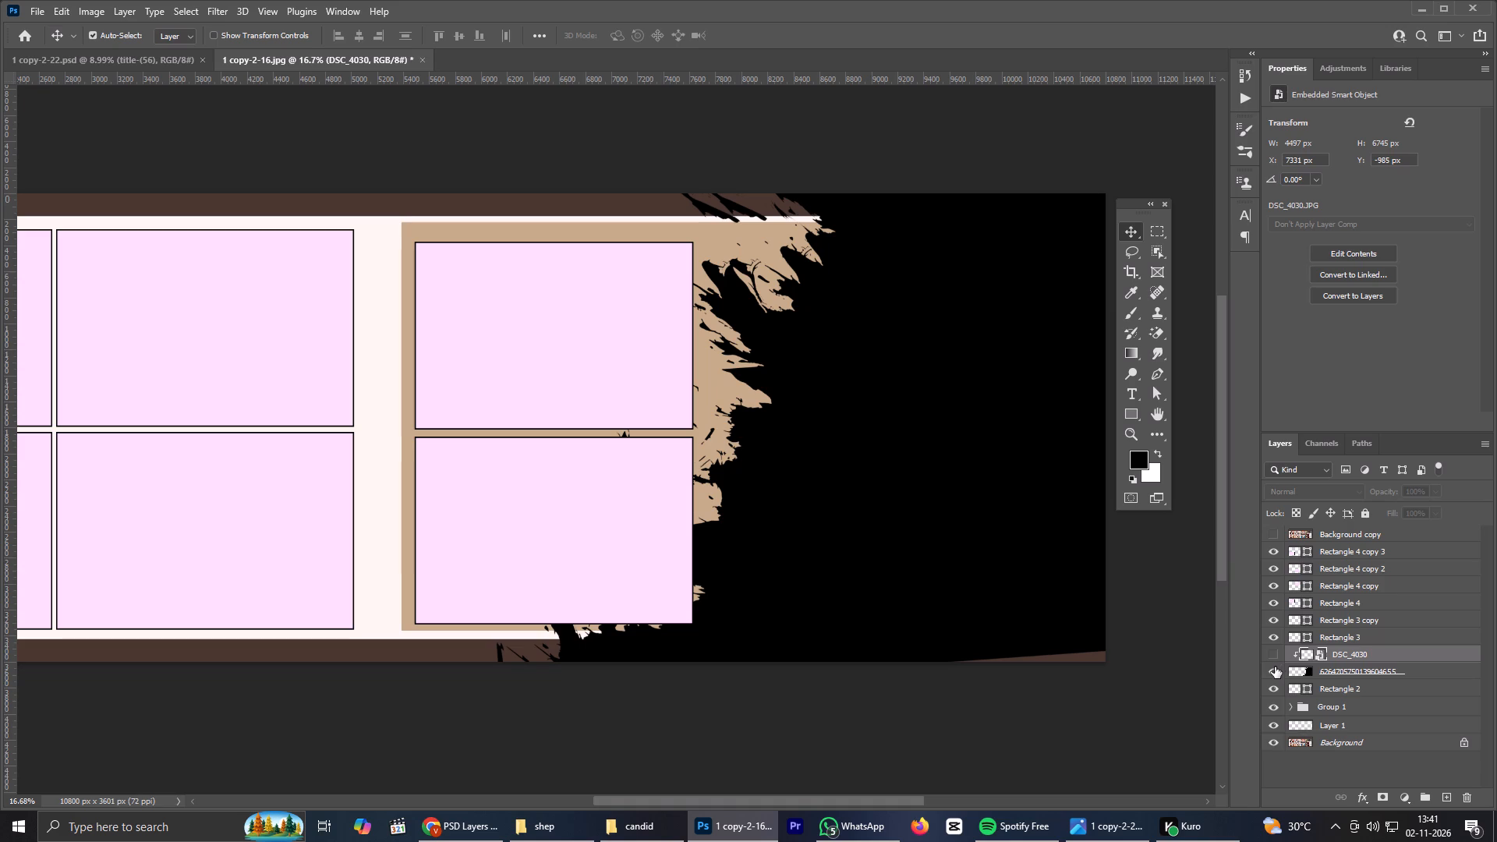
left_click_drag(1040, 567, 1054, 632)
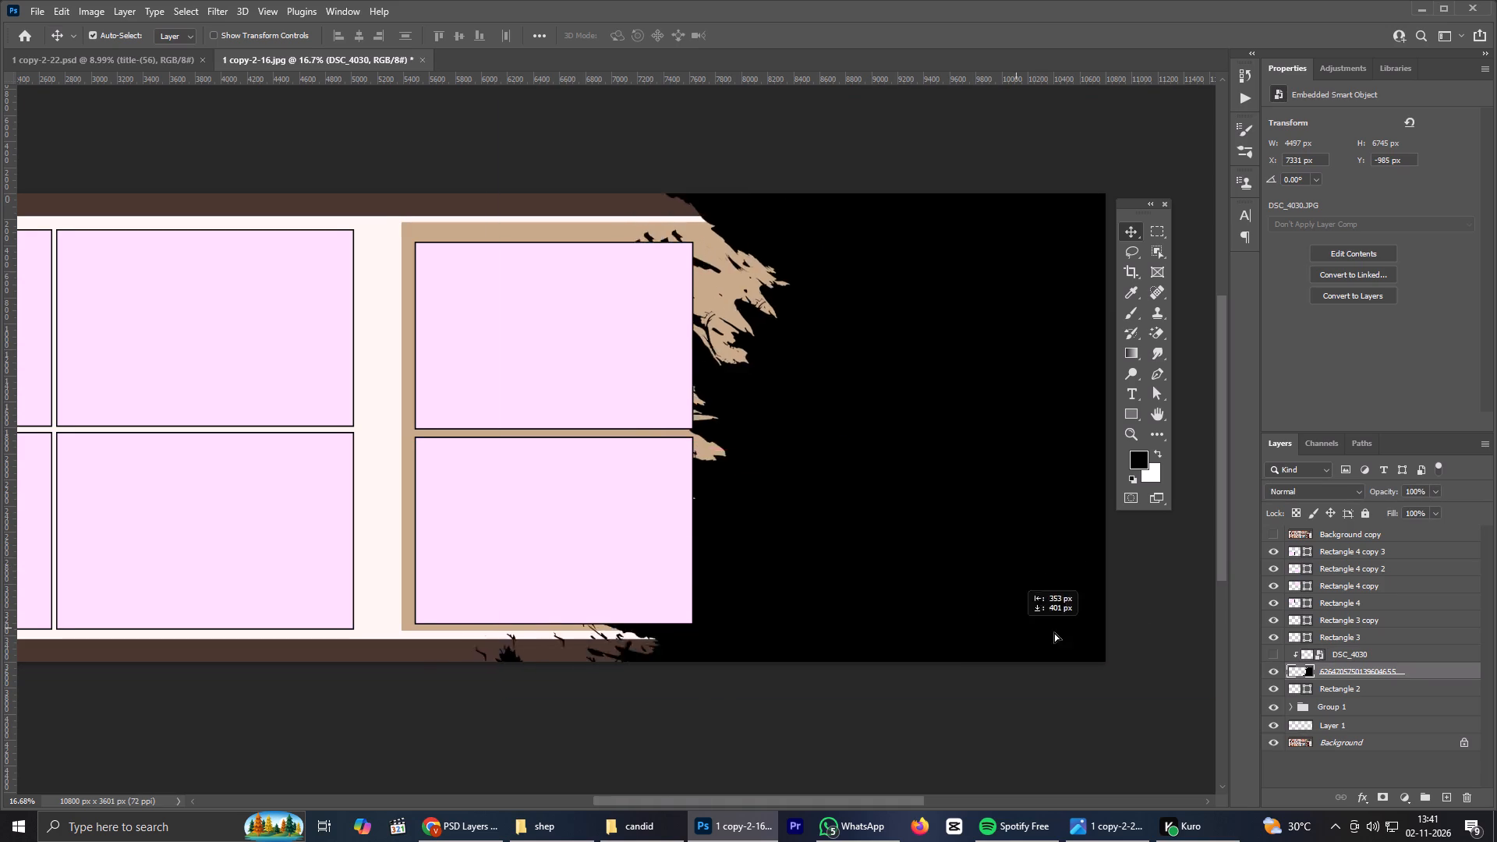
left_click_drag(1054, 632, 960, 529)
key("ctrl+t")
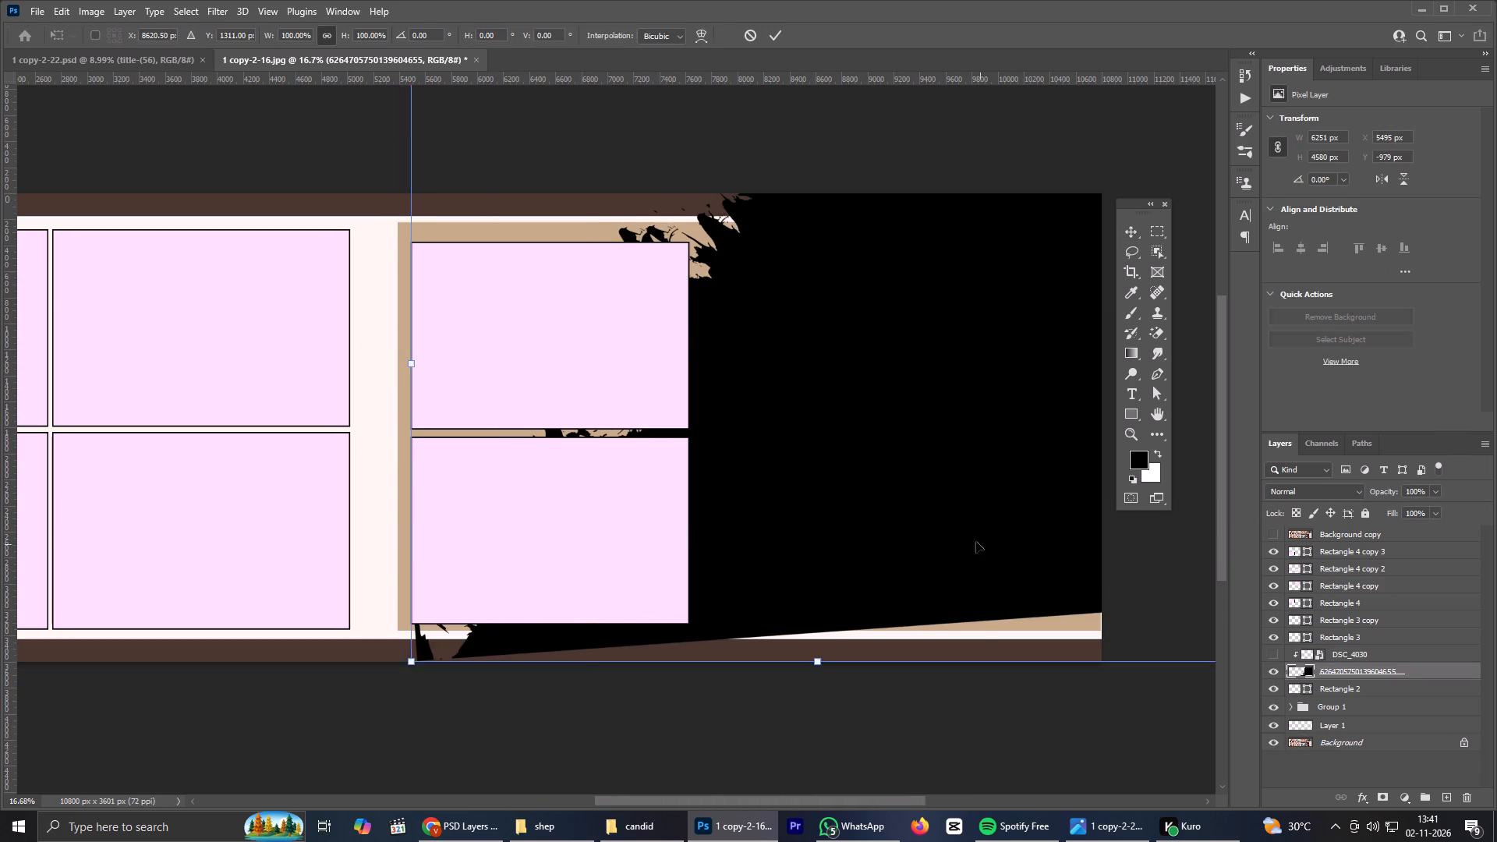
scroll(958, 518, "down", 8)
left_click_drag(706, 586, 858, 522)
left_click_drag(936, 448, 904, 505)
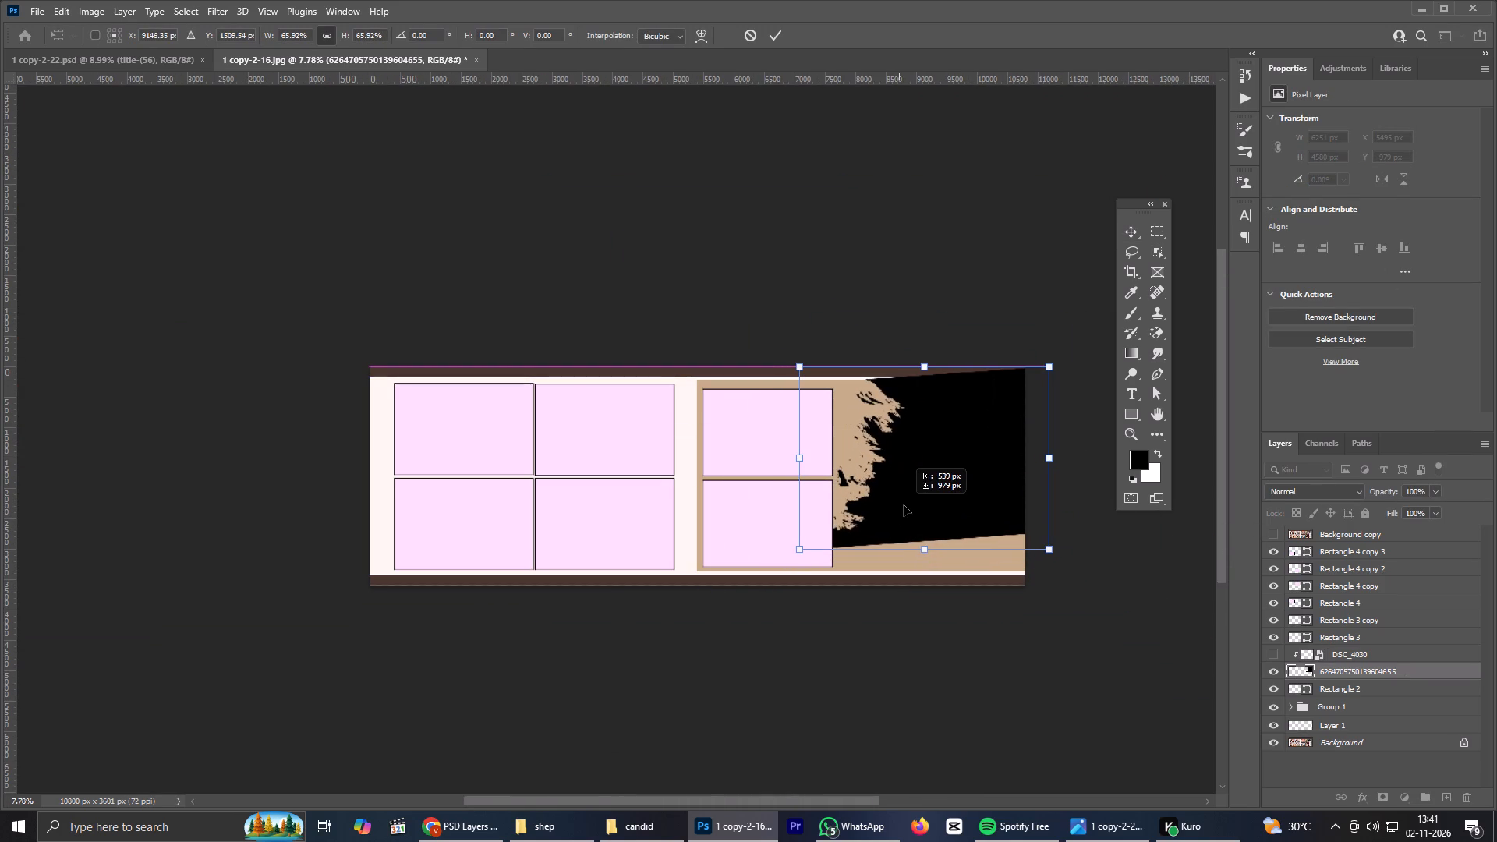
left_click_drag(904, 505, 913, 507)
Rotate the brush-stroke shape to about 5° and stretch its height to about 78.6% to level it across the tan panel.
left_click_drag(1083, 541, 1071, 556)
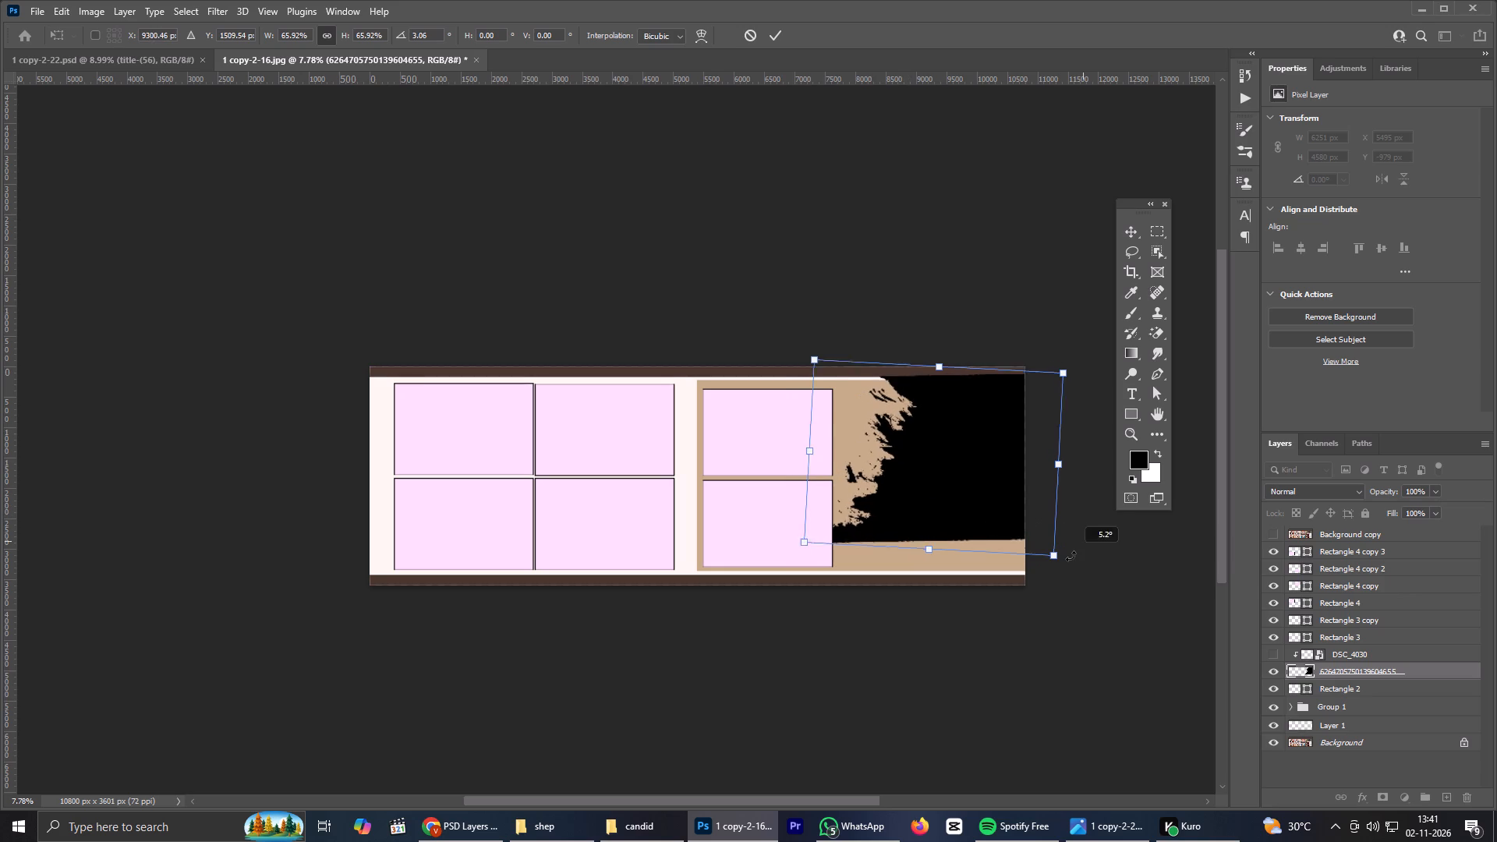
left_click_drag(1071, 556, 1074, 550)
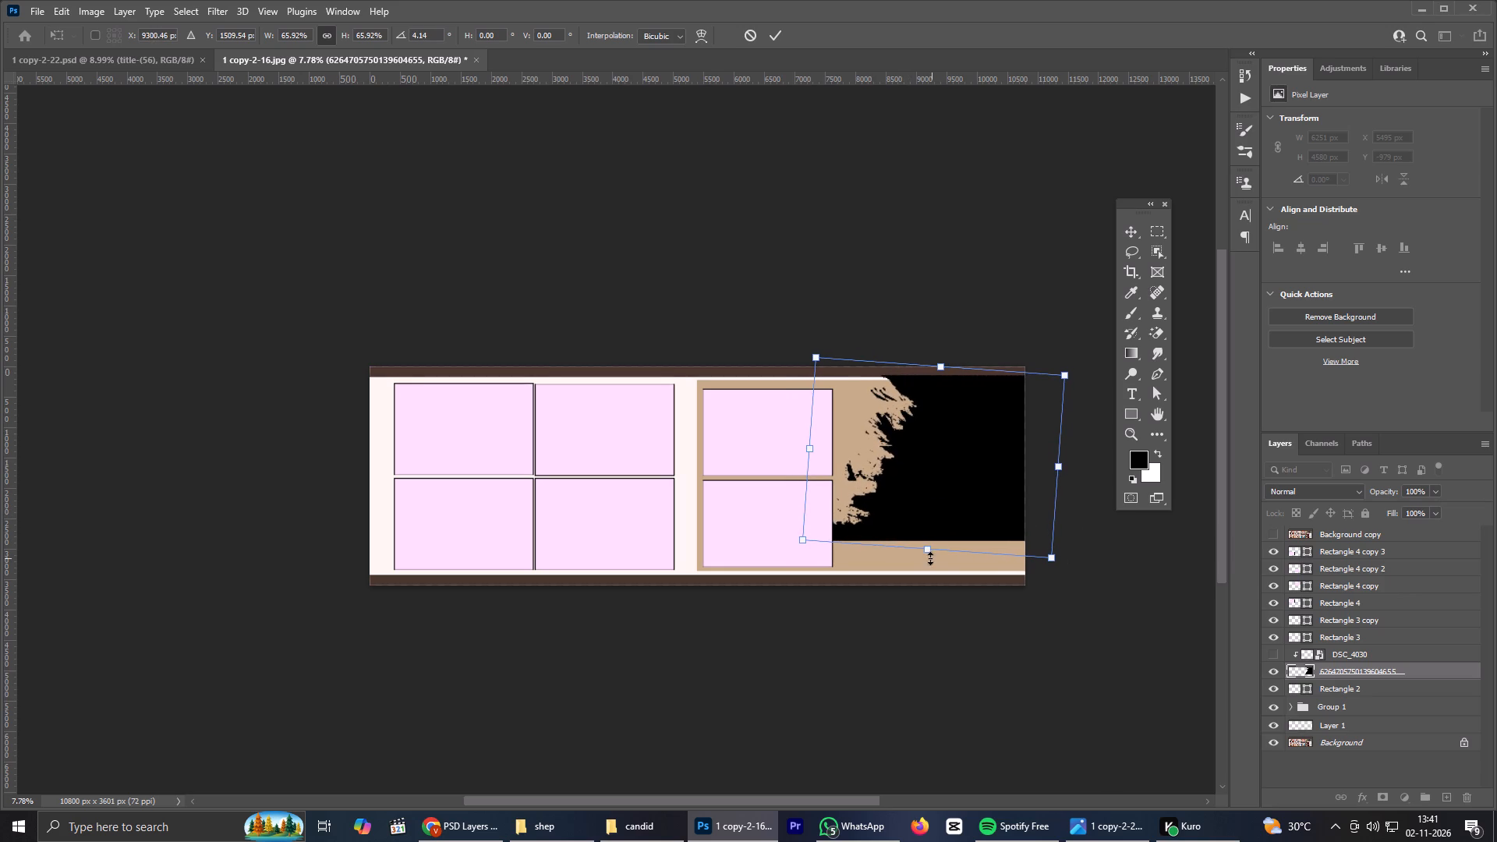
left_click_drag(929, 550, 933, 589, "shift")
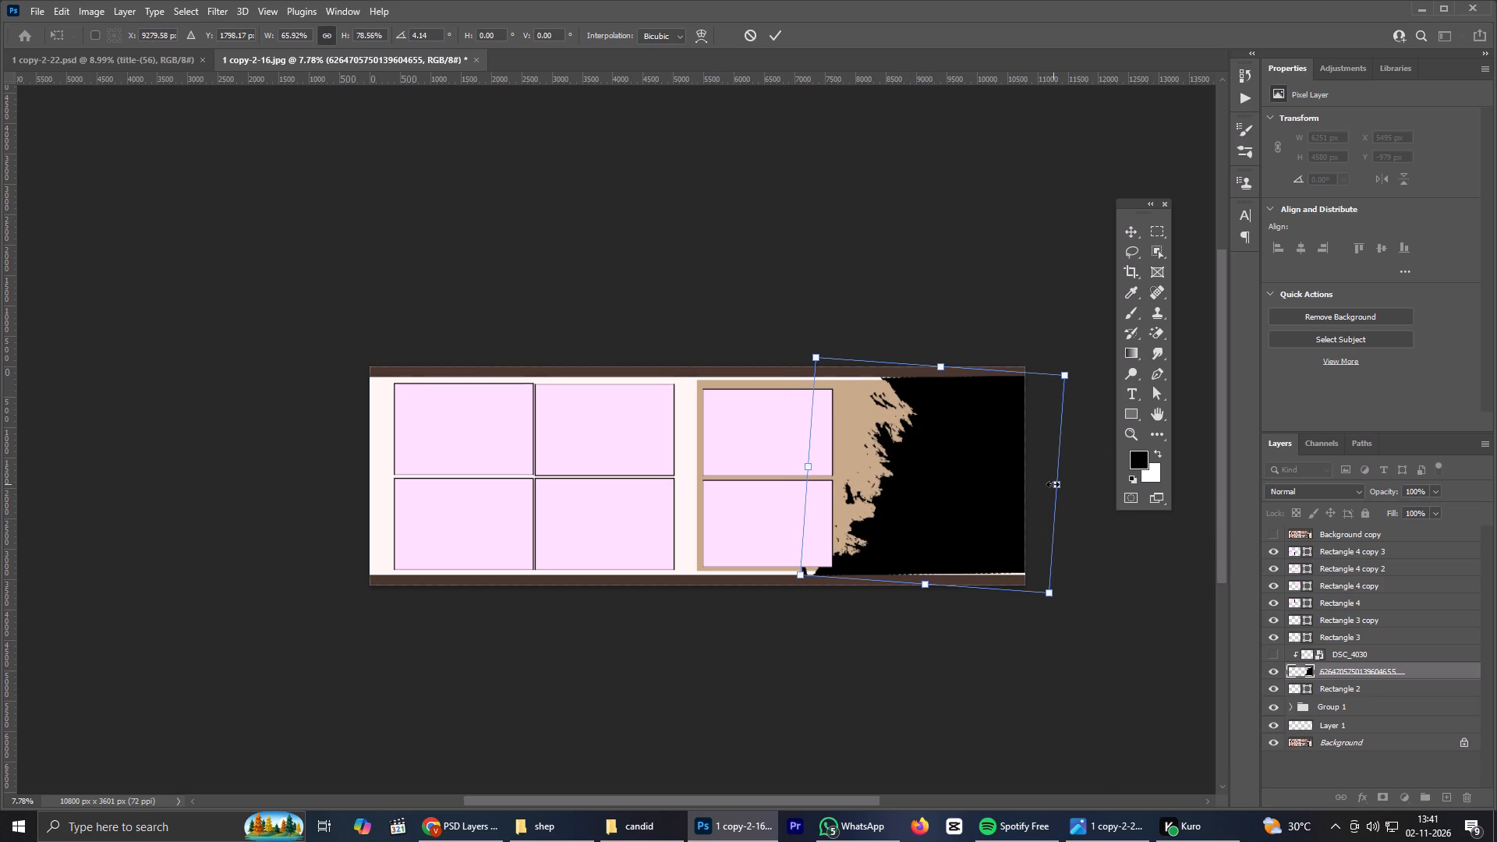
left_click(1067, 596)
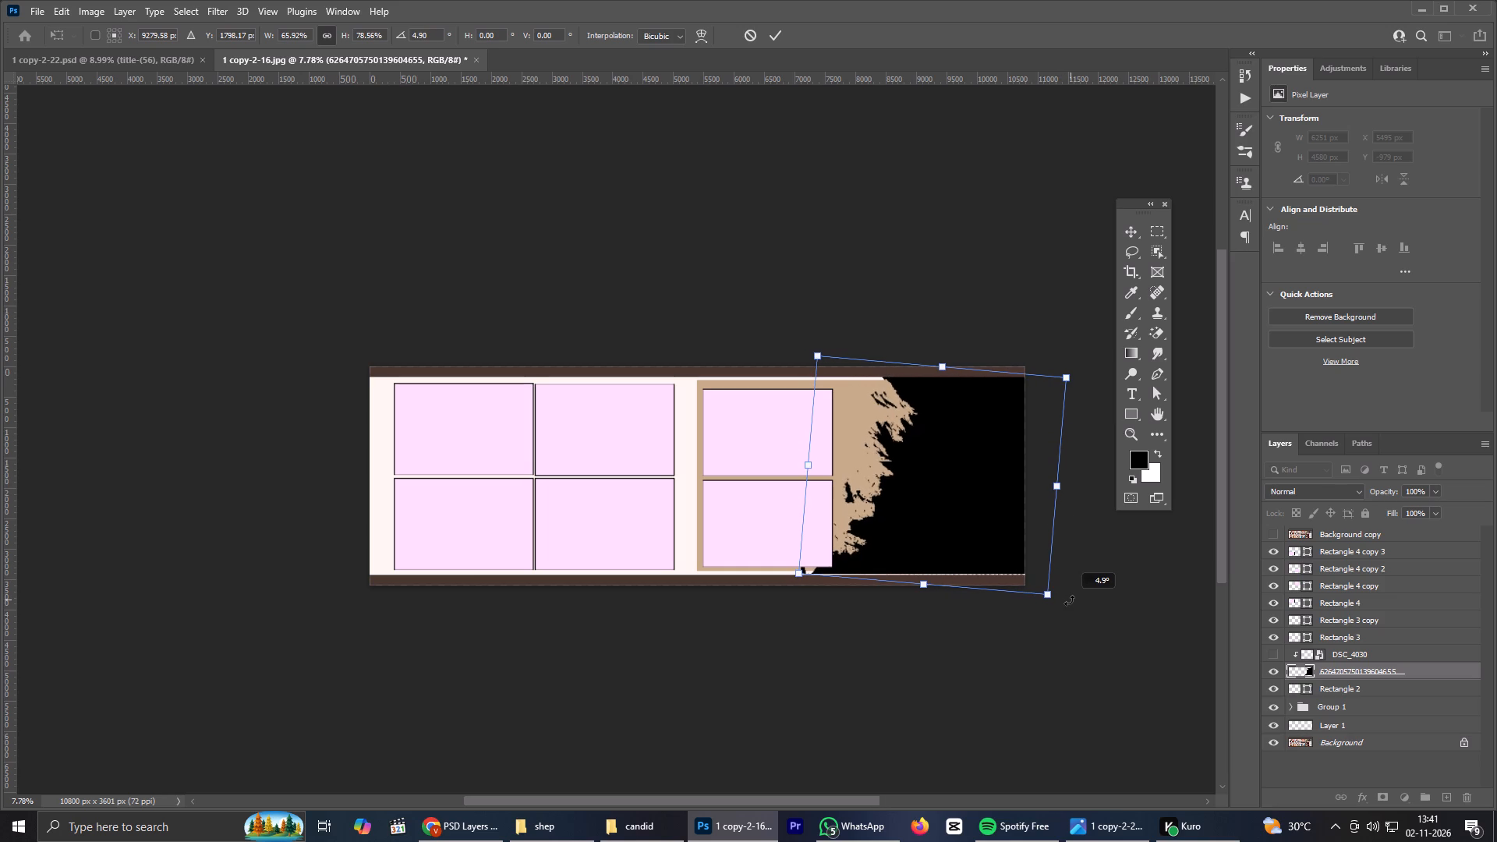
left_click(956, 540)
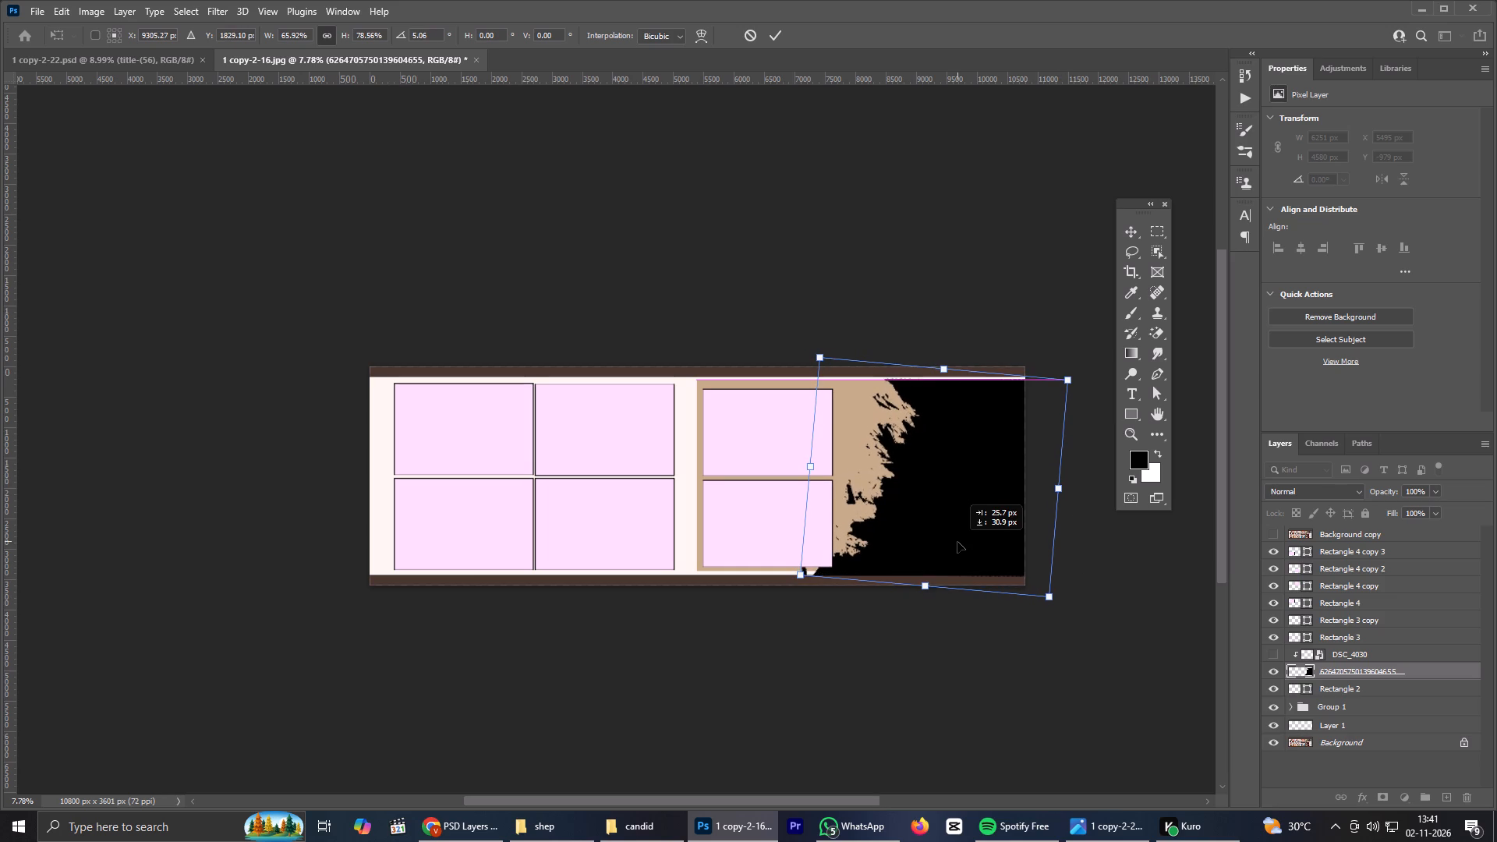
Shift the brush-stroke shape toward the photo frames, to about X 8954 px, keeping its straight side against the spread's outer edge.
scroll(949, 542, "up", 6)
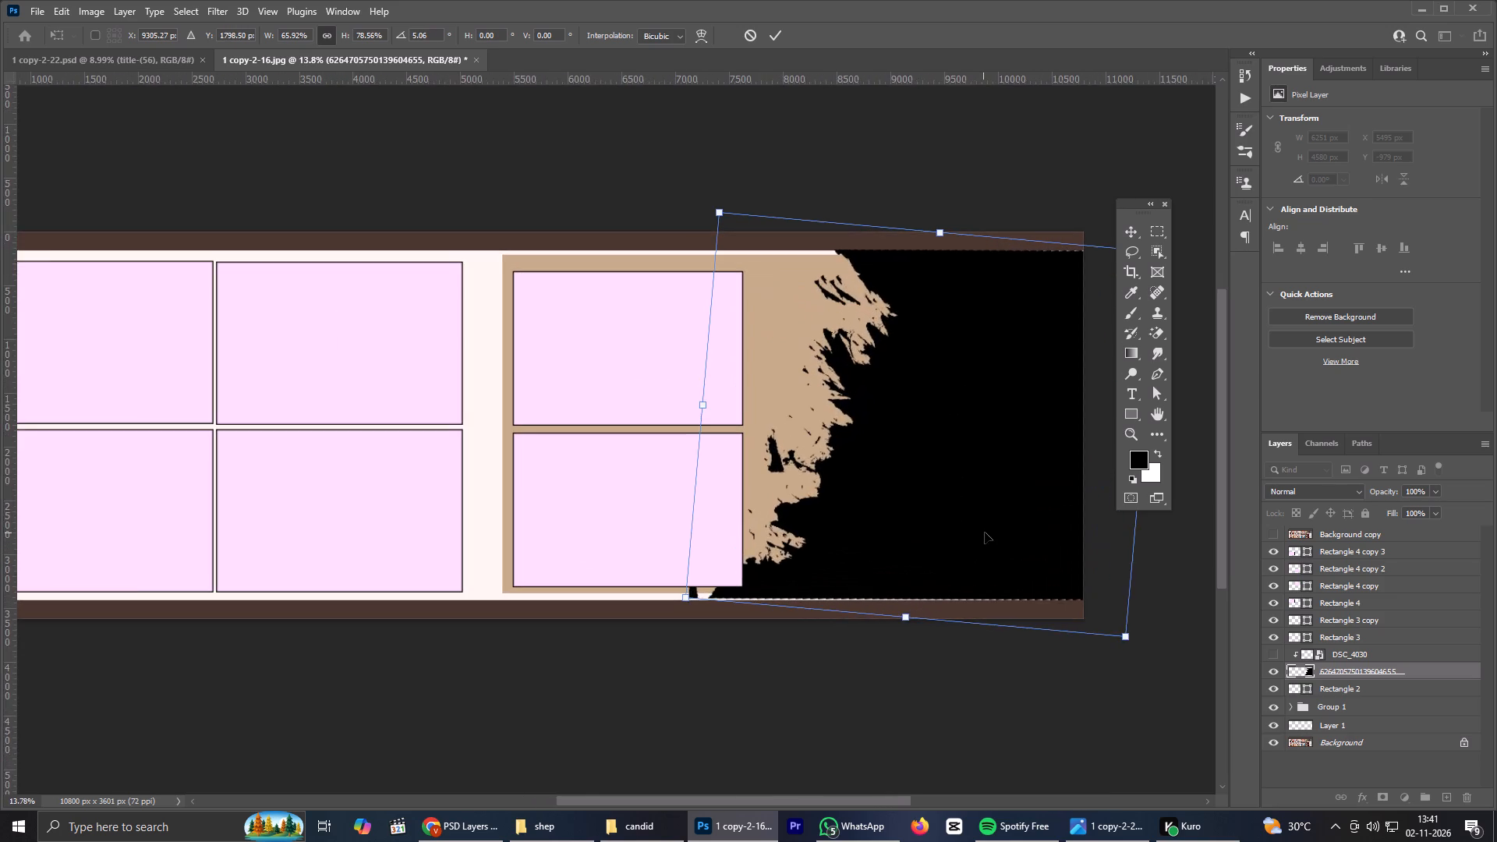
scroll(855, 585, "up", 8)
scroll(819, 577, "down", 7)
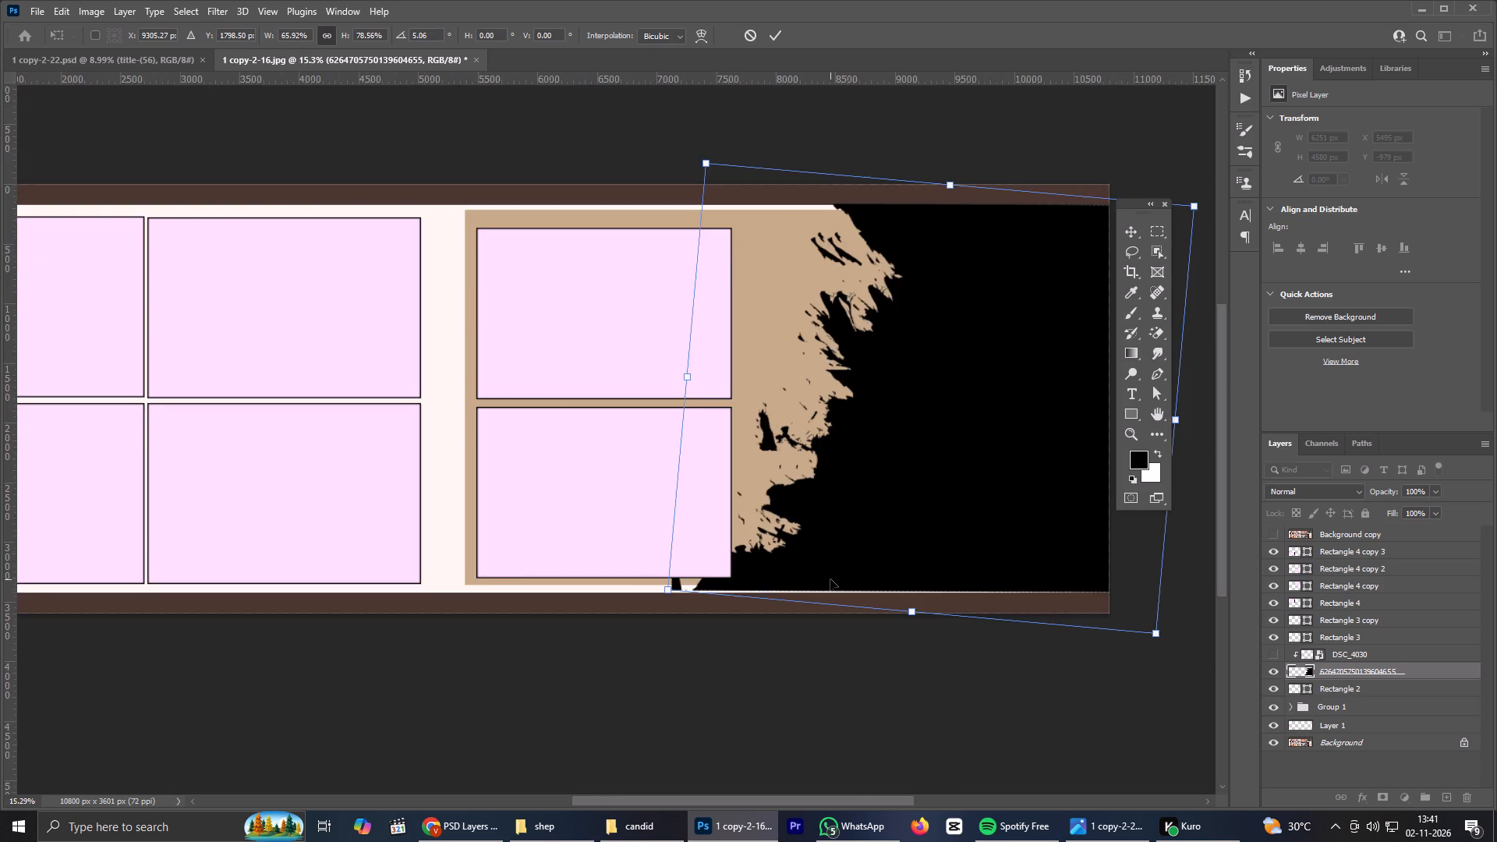
scroll(832, 586, "down", 3)
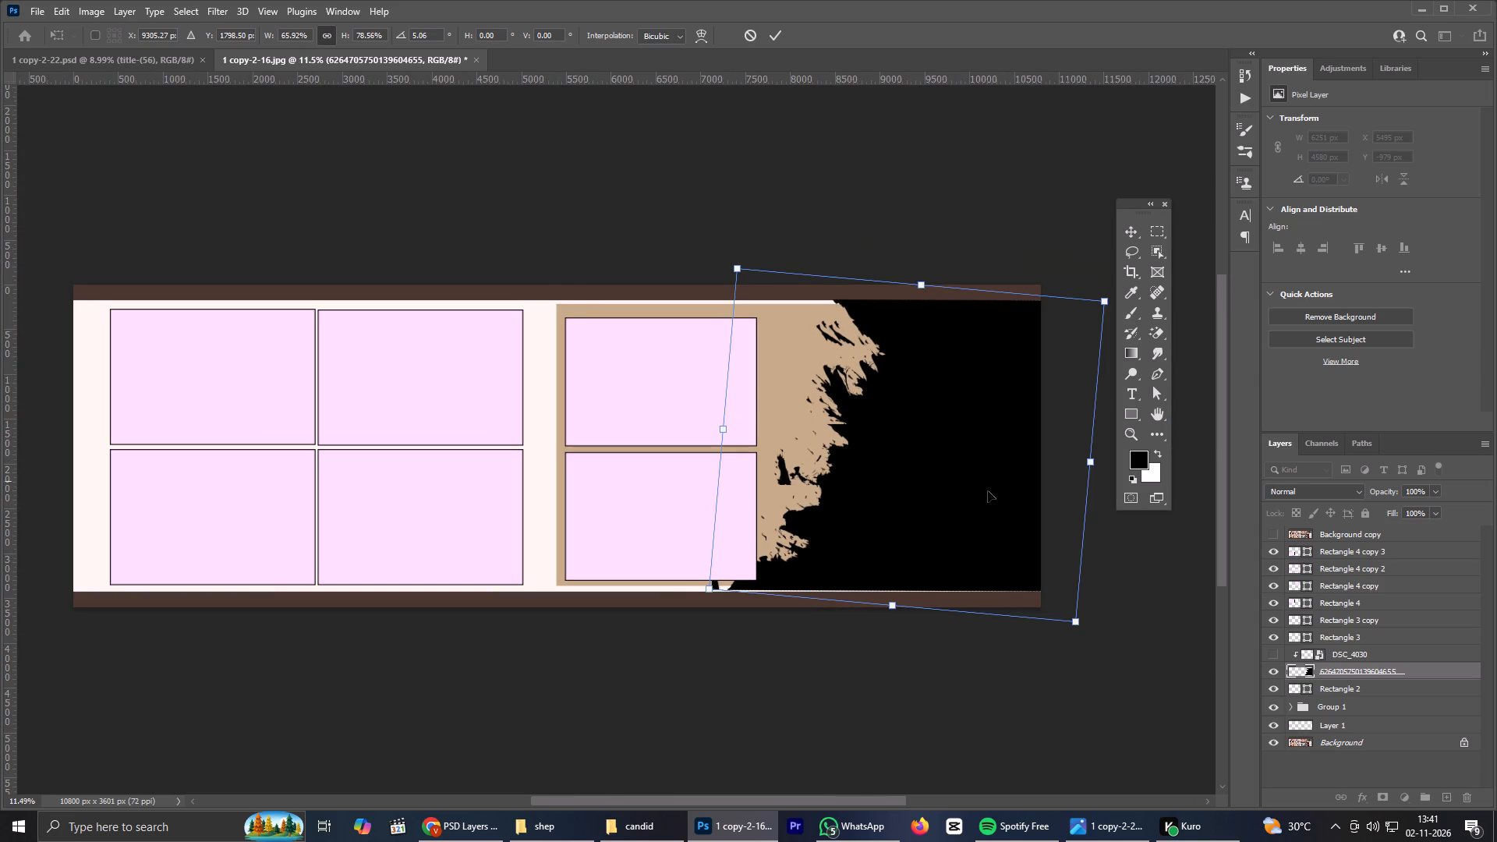
left_click_drag(1076, 467, 1017, 472)
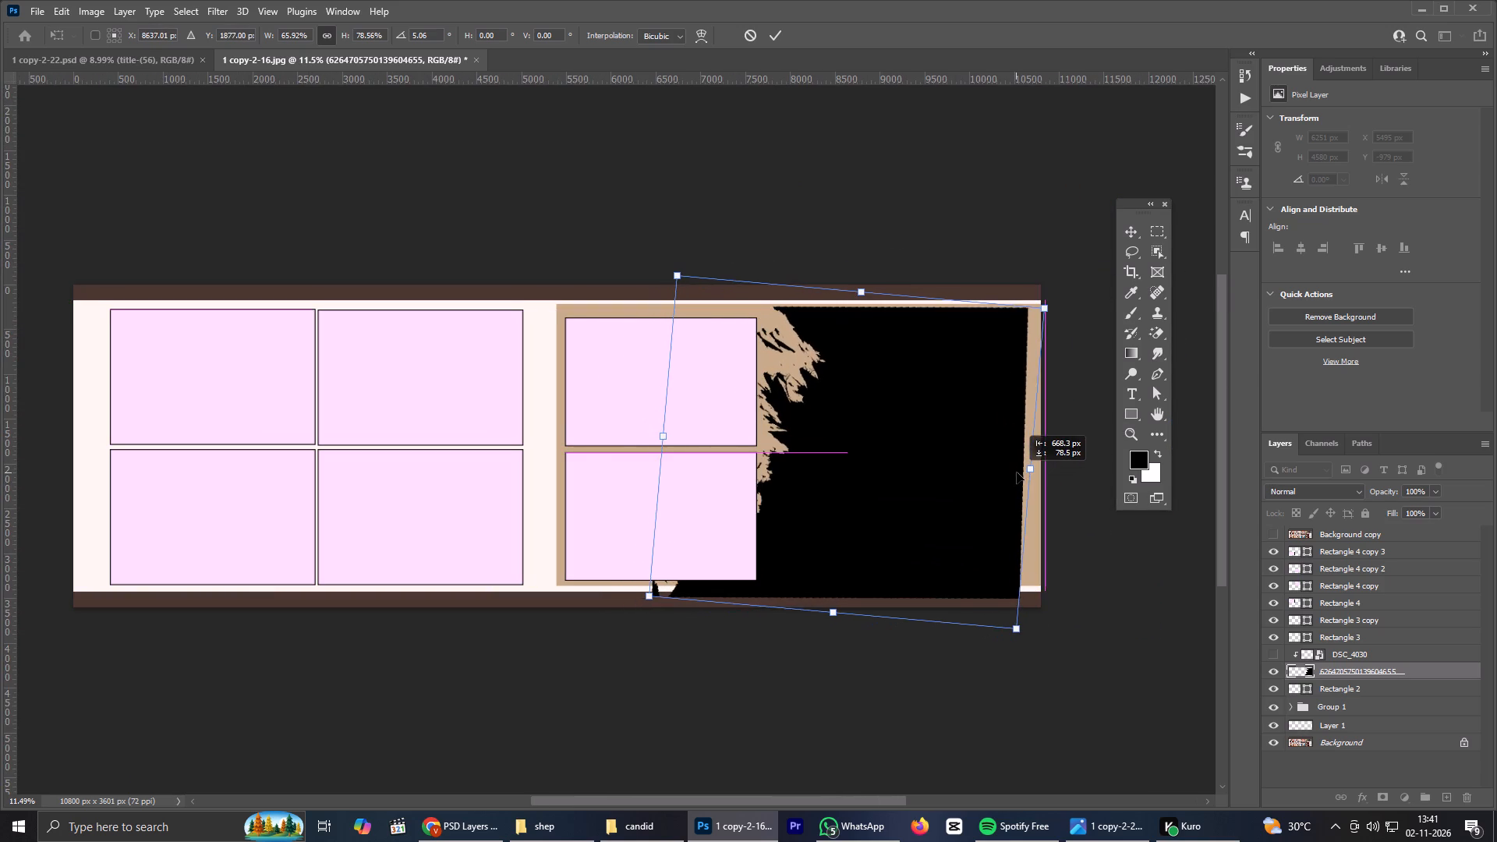
left_click_drag(1017, 472, 1025, 472)
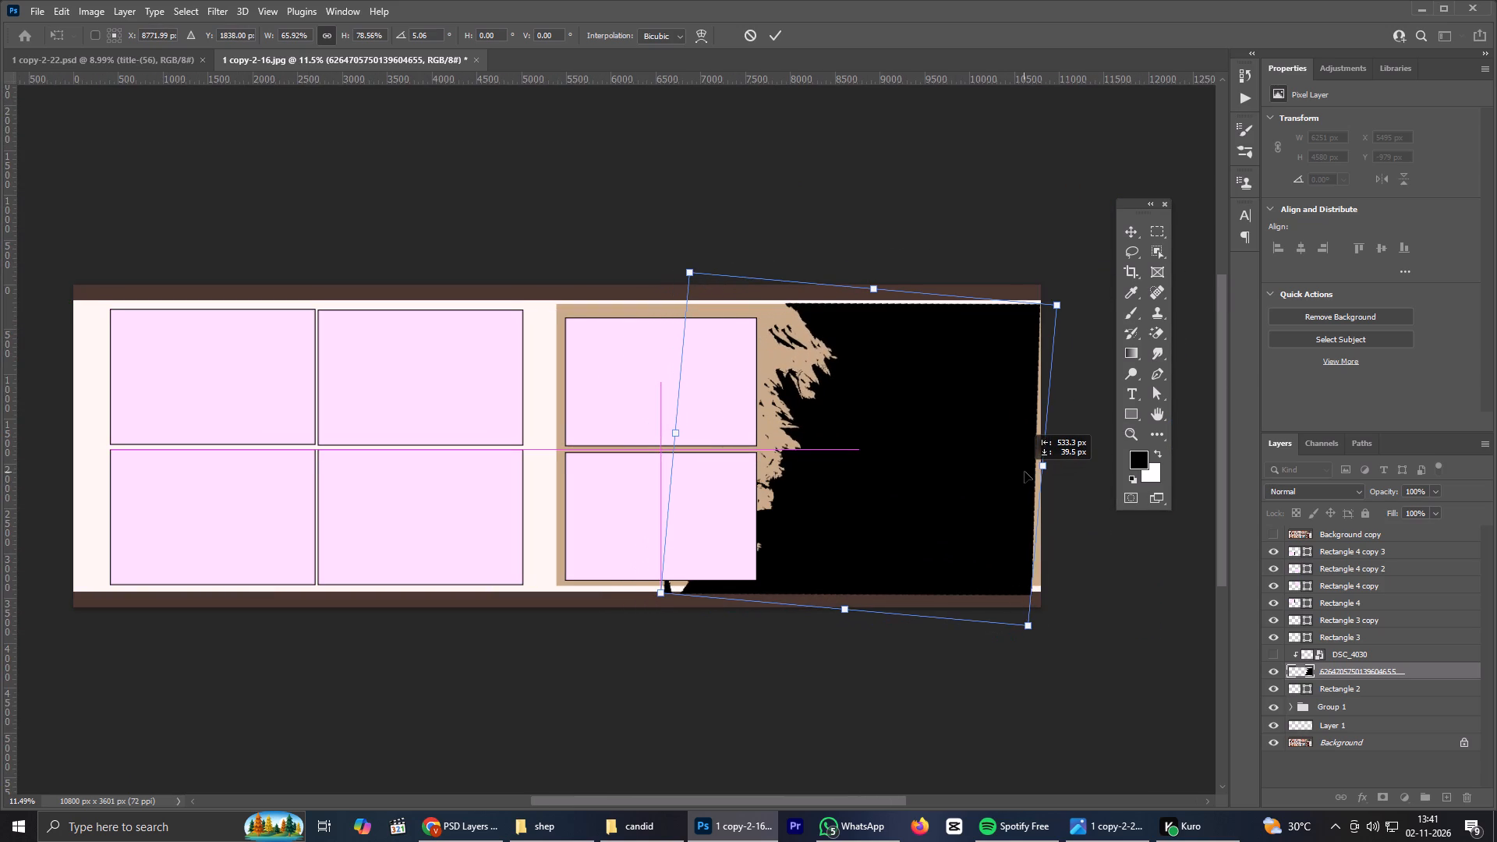
left_click_drag(1025, 472, 1039, 469)
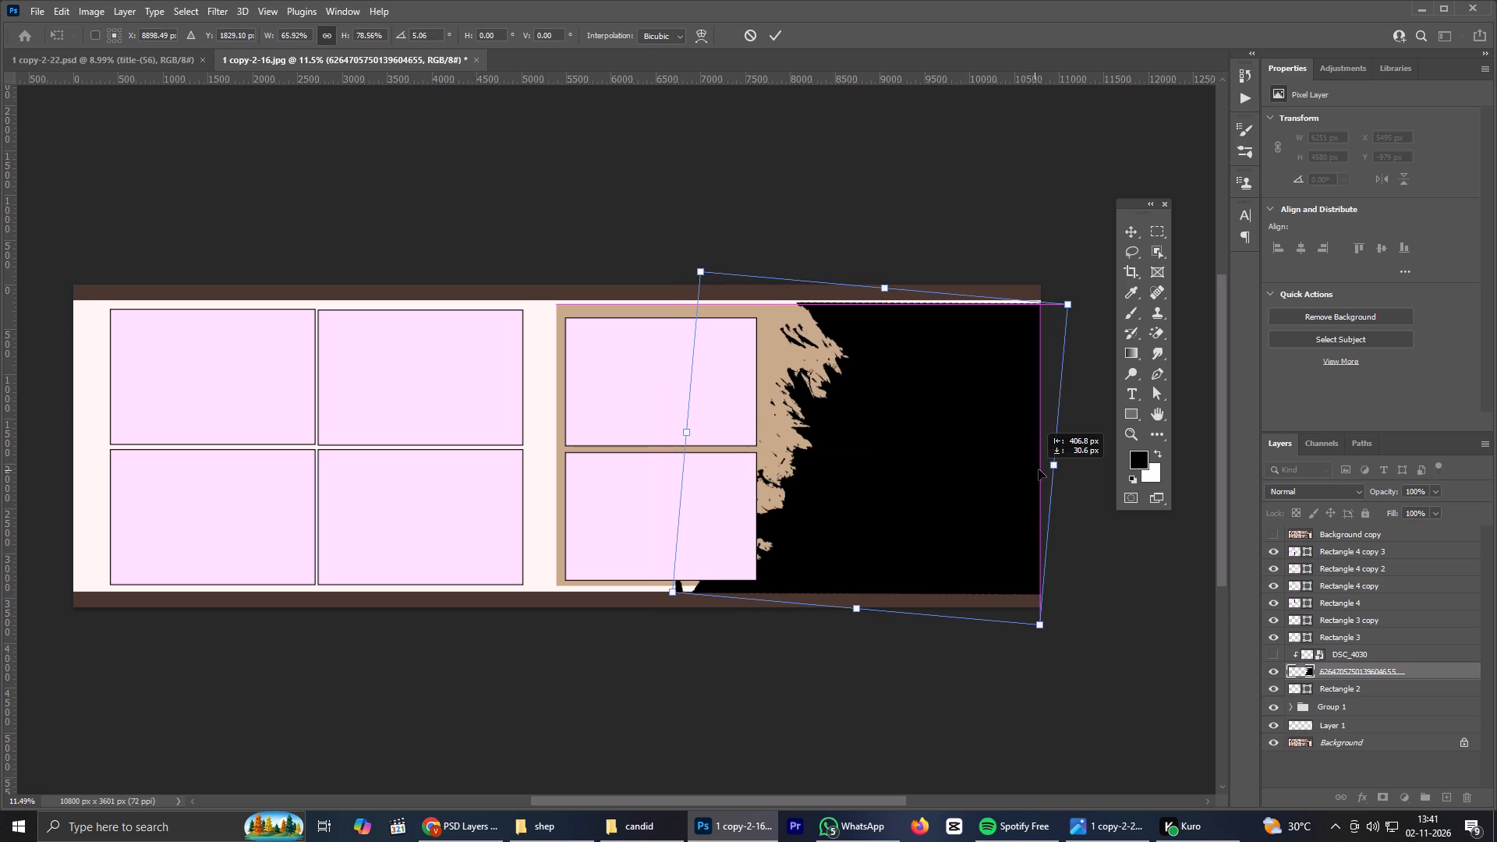
left_click_drag(1039, 469, 1043, 469)
Fit the brush-stroke shape's upper and lower edges to the tan panel, reducing its height to about 76.1% and adjusting its lower-left corner.
scroll(879, 494, "down", 4)
scroll(830, 619, "up", 5)
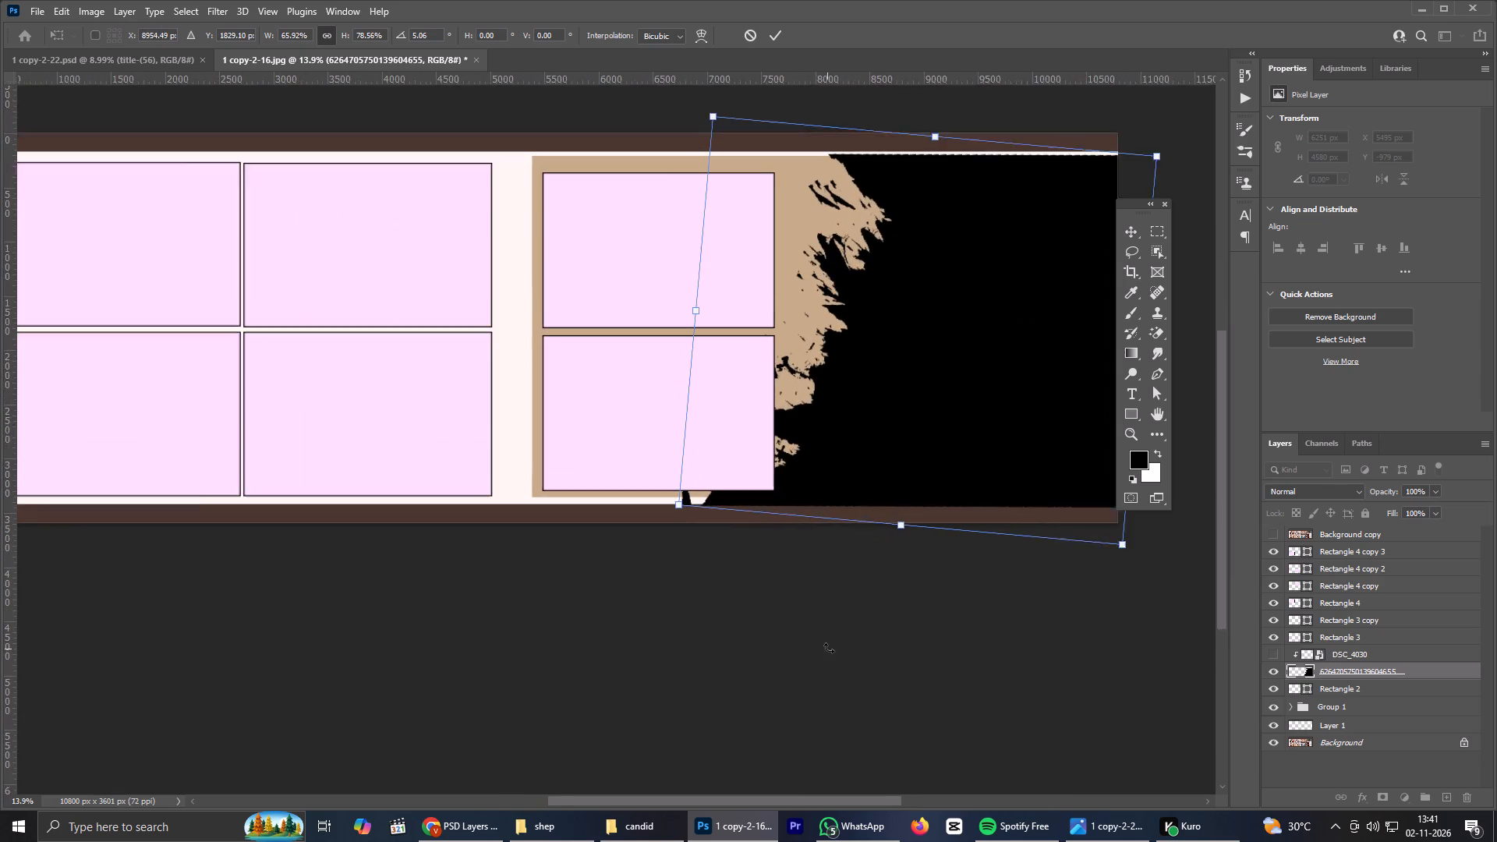
scroll(829, 648, "up", 2)
left_click_drag(905, 511, 905, 501, "shift")
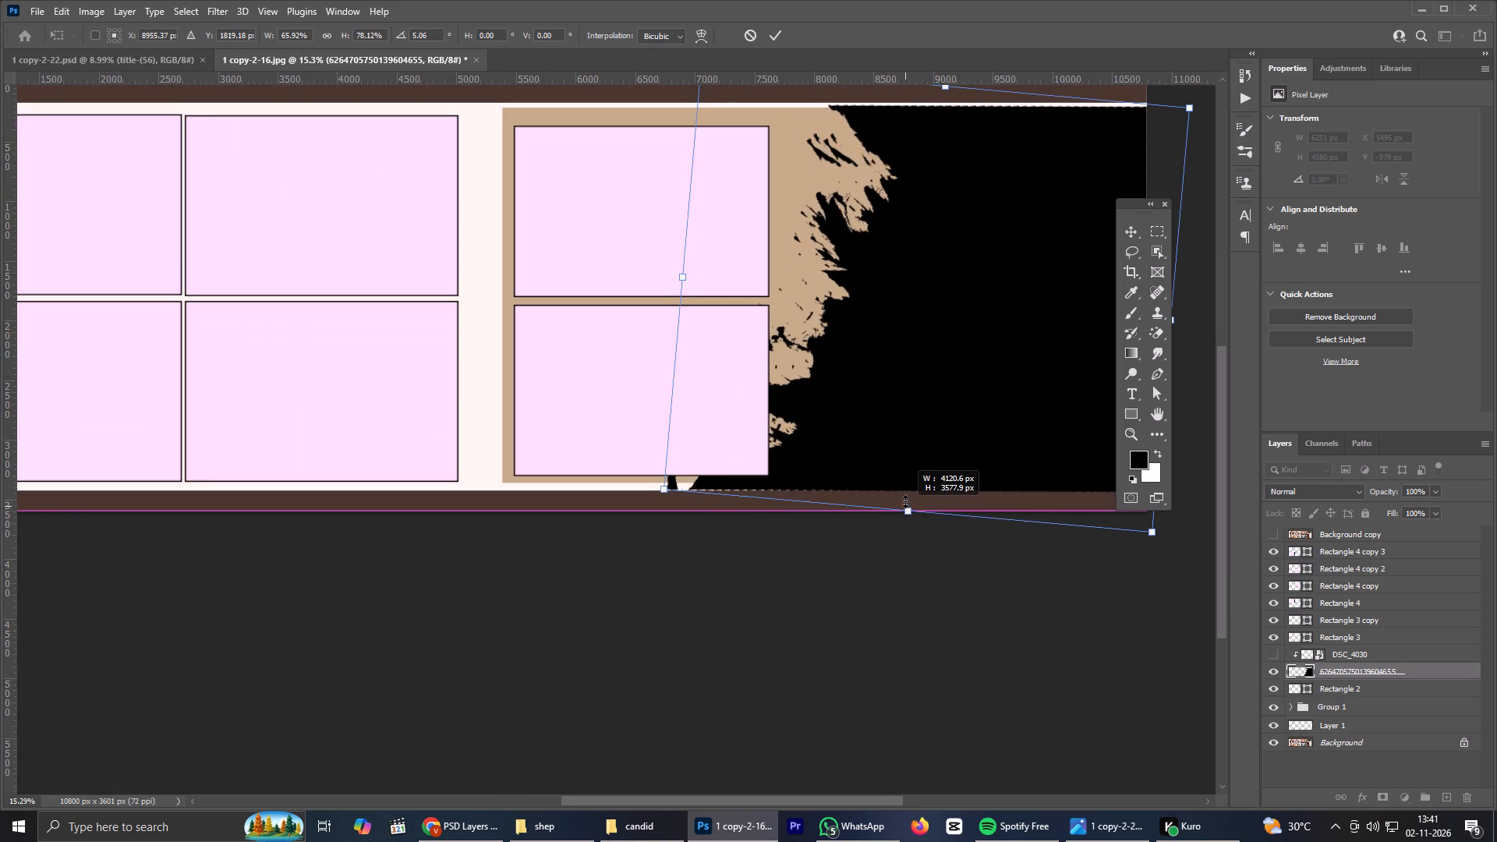
left_click_drag(905, 501, 905, 497, "shift")
scroll(905, 497, "down", 4)
scroll(910, 500, "up", 4)
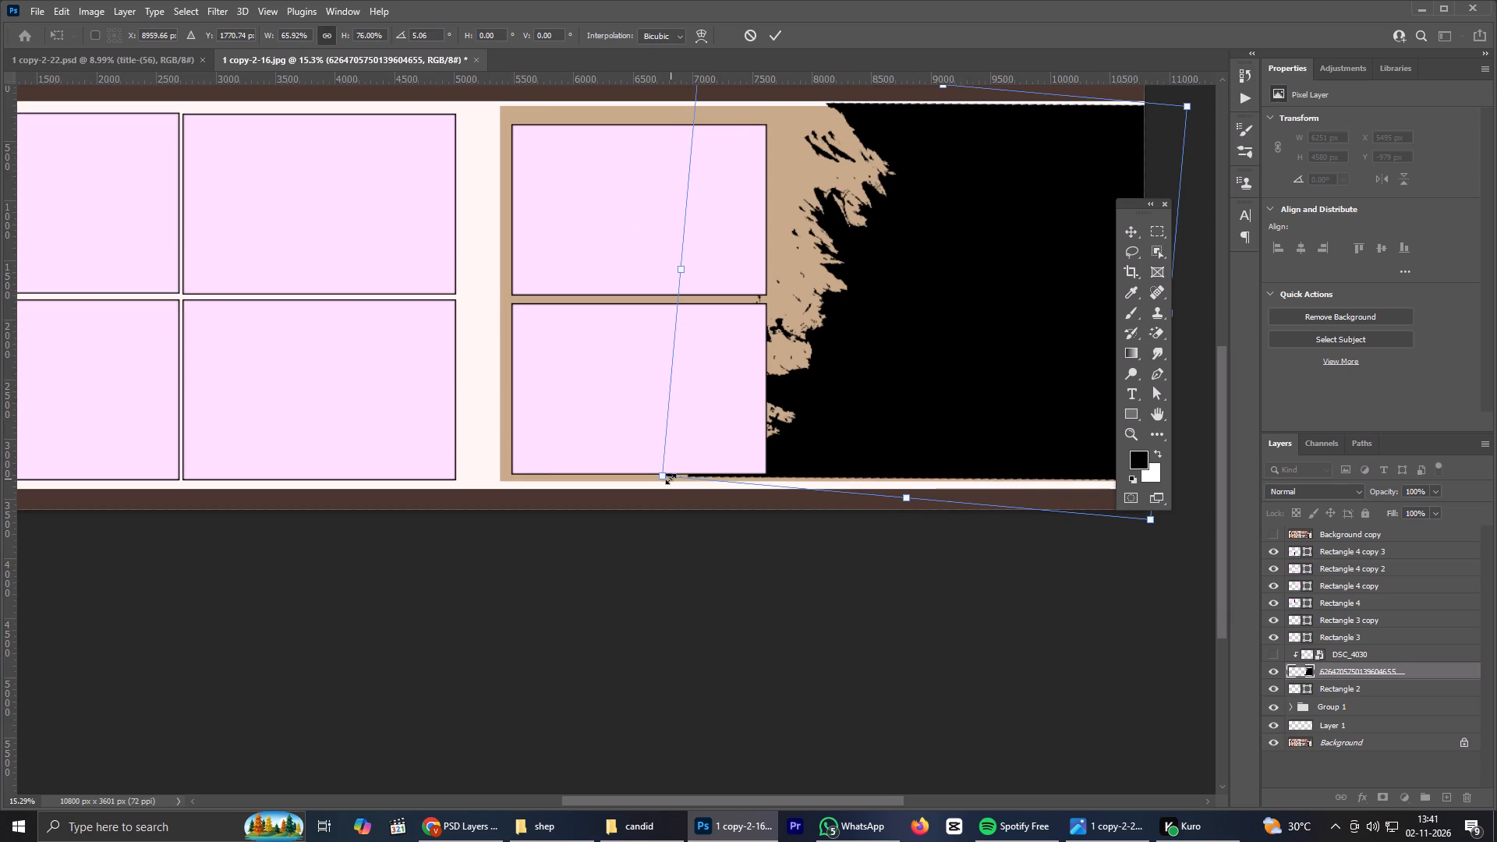
left_click(664, 476, "ctrl")
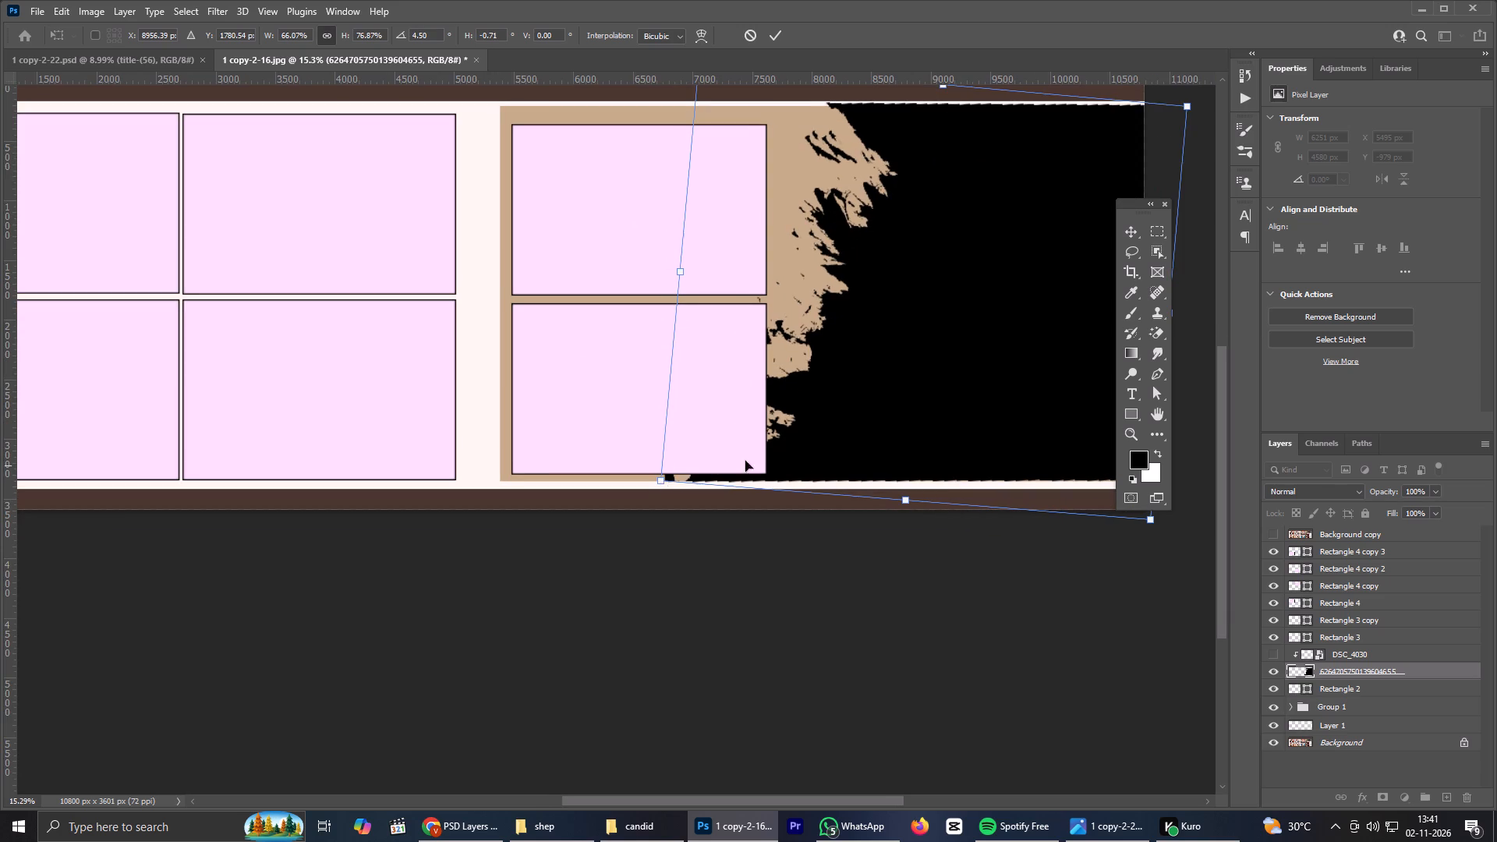
scroll(750, 458, "down", 6)
scroll(805, 172, "up", 10)
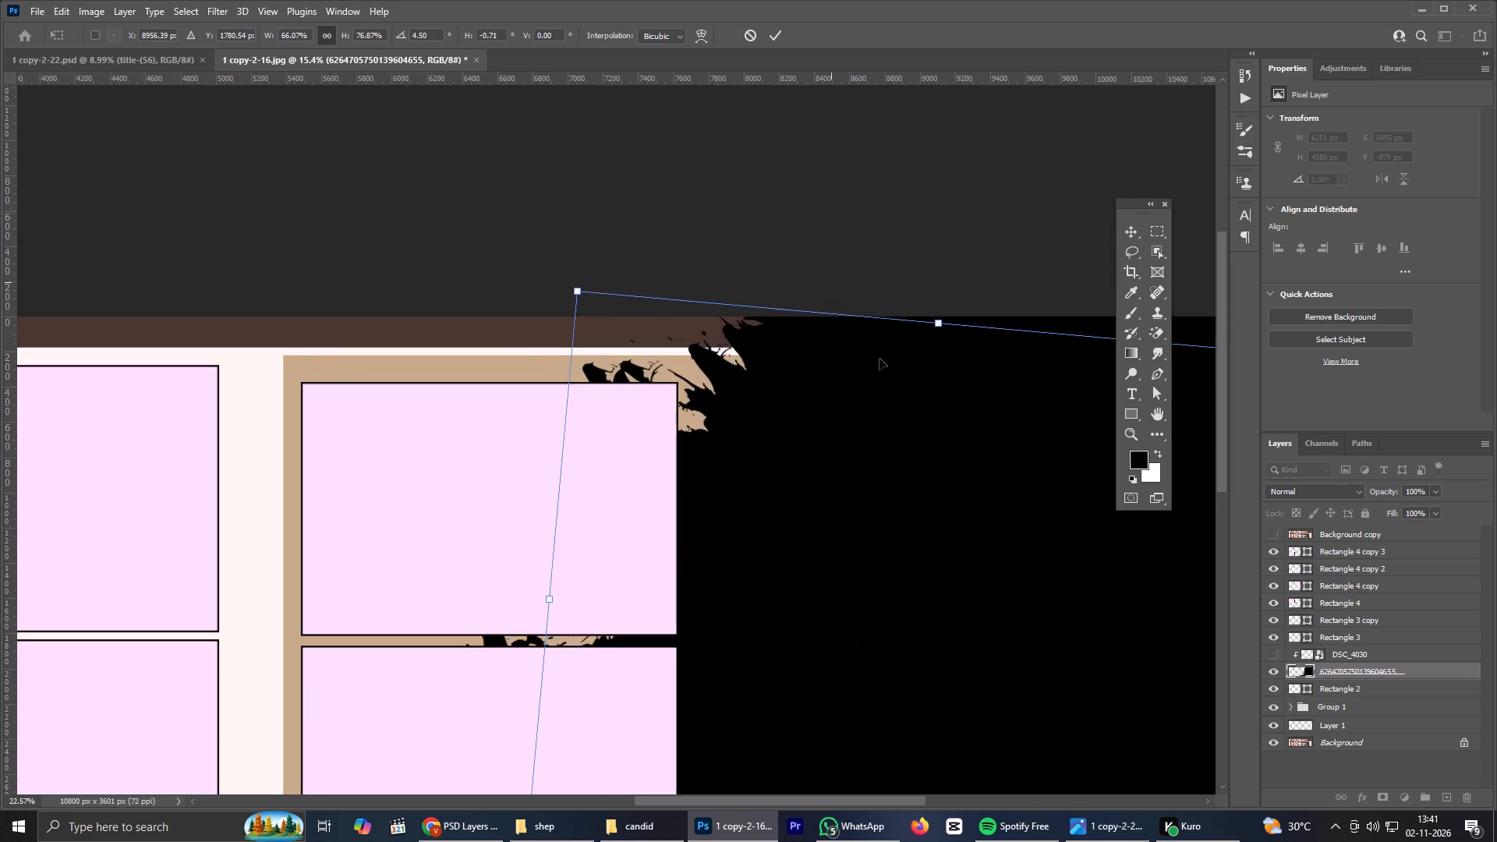
left_click(938, 326, "shift")
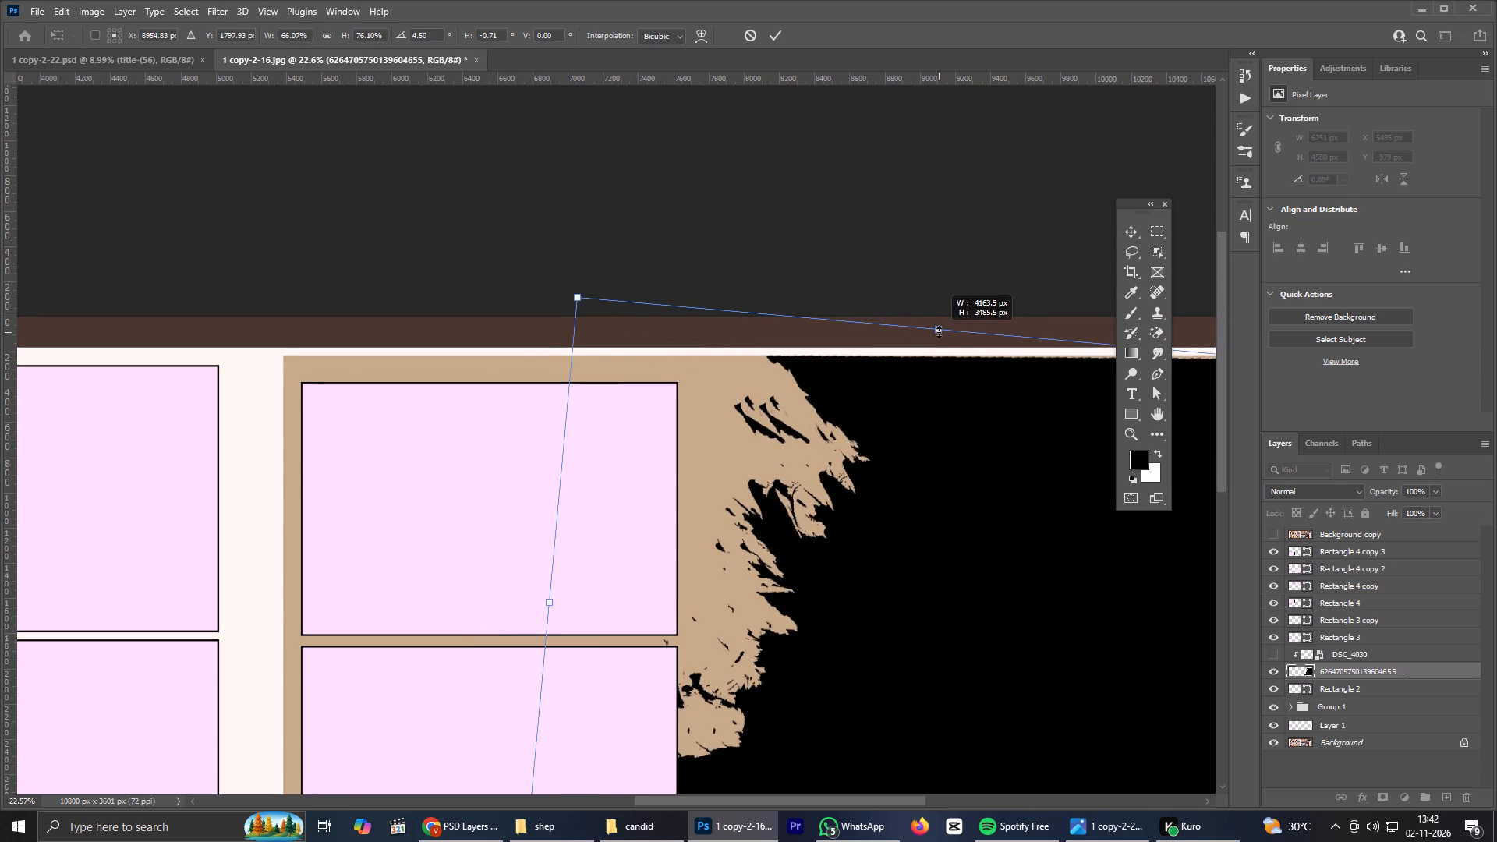
scroll(939, 333, "down", 8)
Align the brush-stroke shape's upper-right corner with the tan panel's top edge and apply the transform at about 4204 by 3155 px.
left_click_drag(1033, 394, 919, 423, "alt")
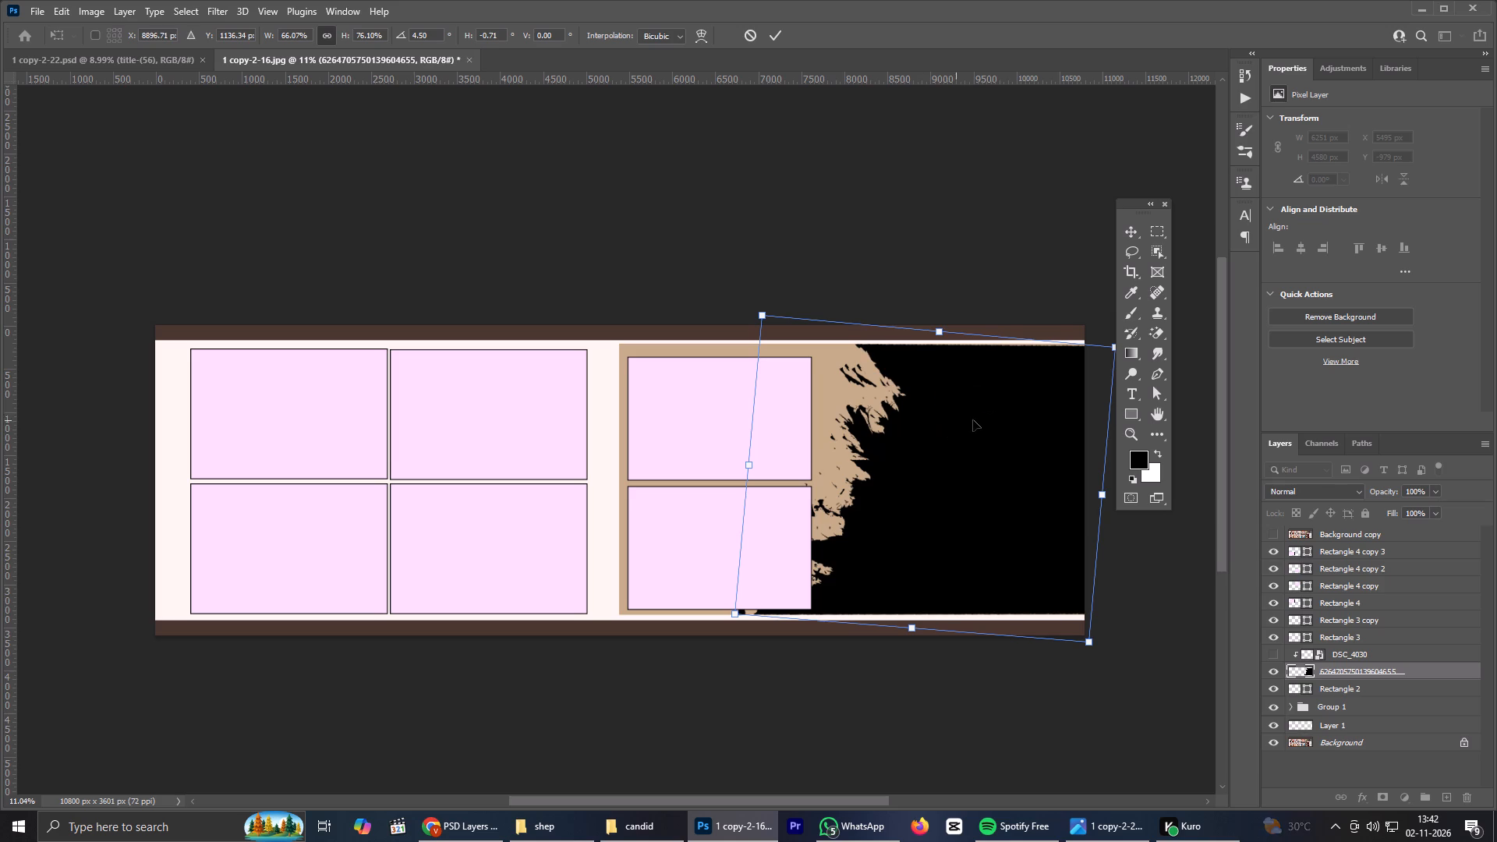
key("space")
key("space")
key("space")
key("space")
key("space")
key("space")
key("space")
left_click_drag(1016, 428, 882, 458)
scroll(959, 313, "up", 10)
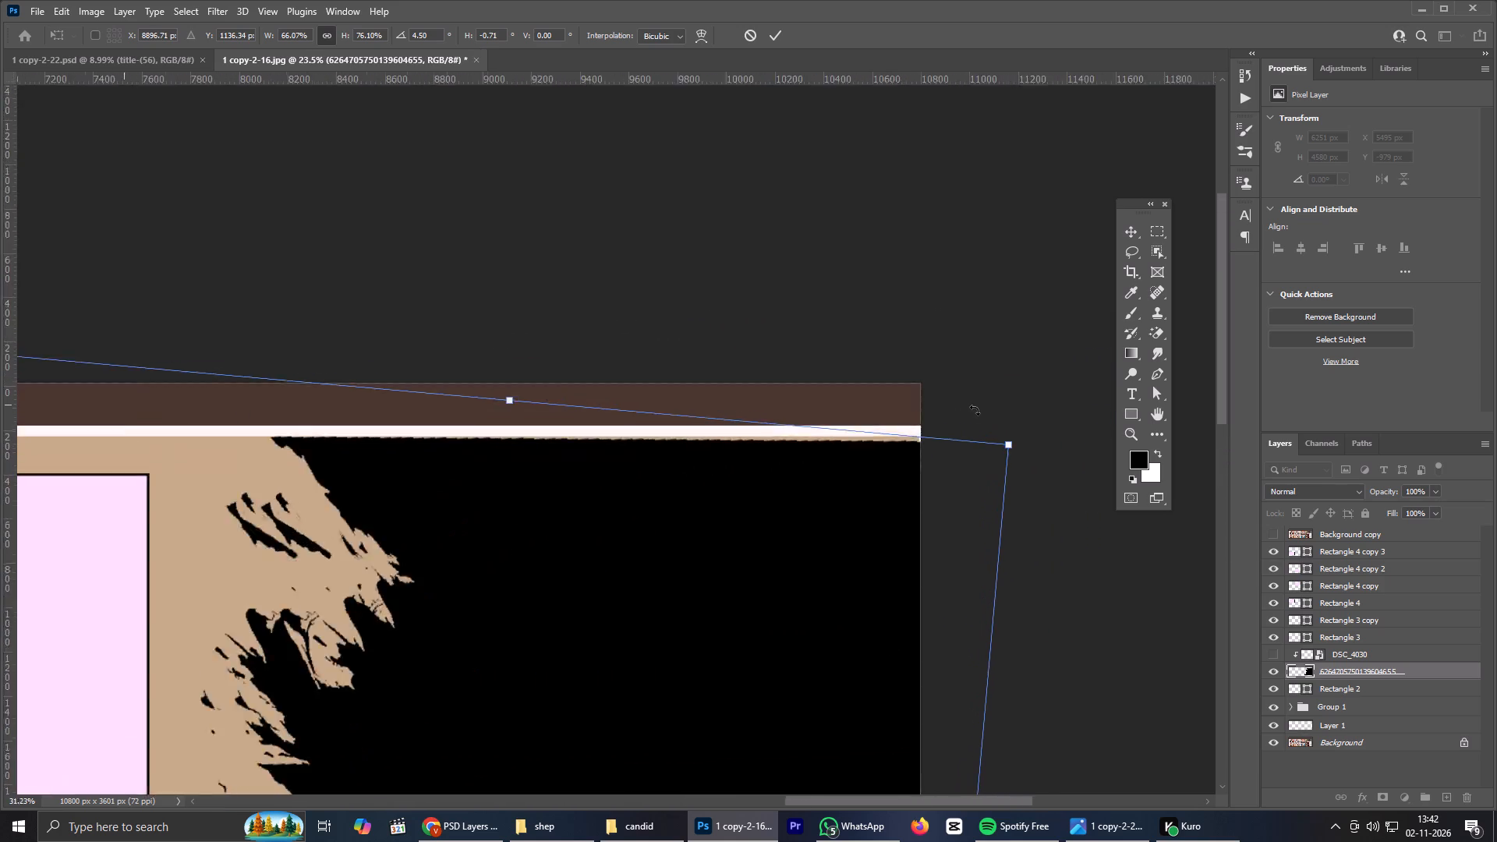
scroll(975, 410, "up", 3)
left_click(1017, 453, "ctrl")
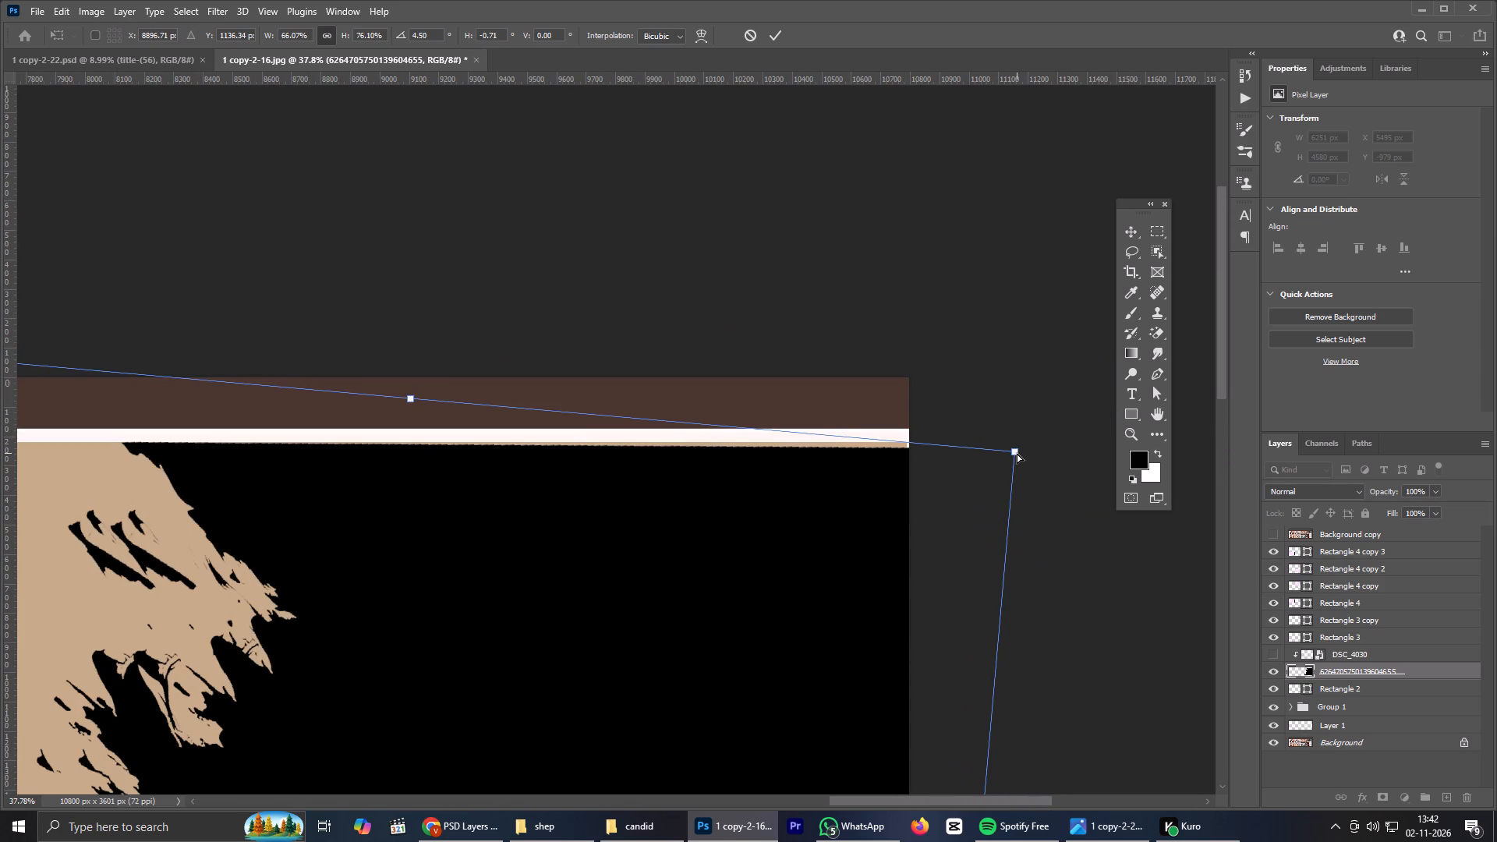
scroll(802, 423, "down", 13)
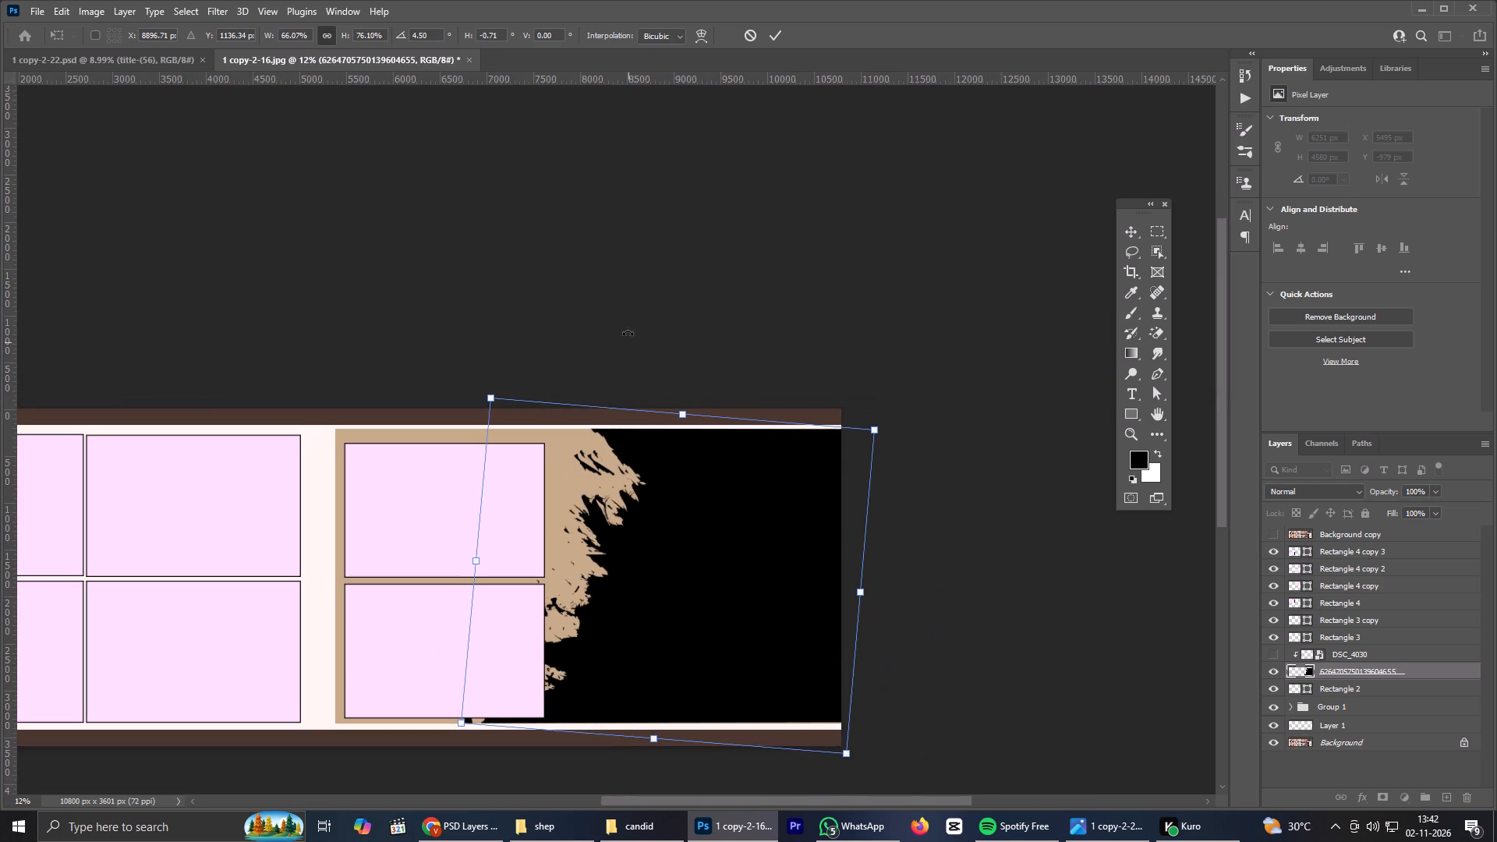
left_click(770, 35)
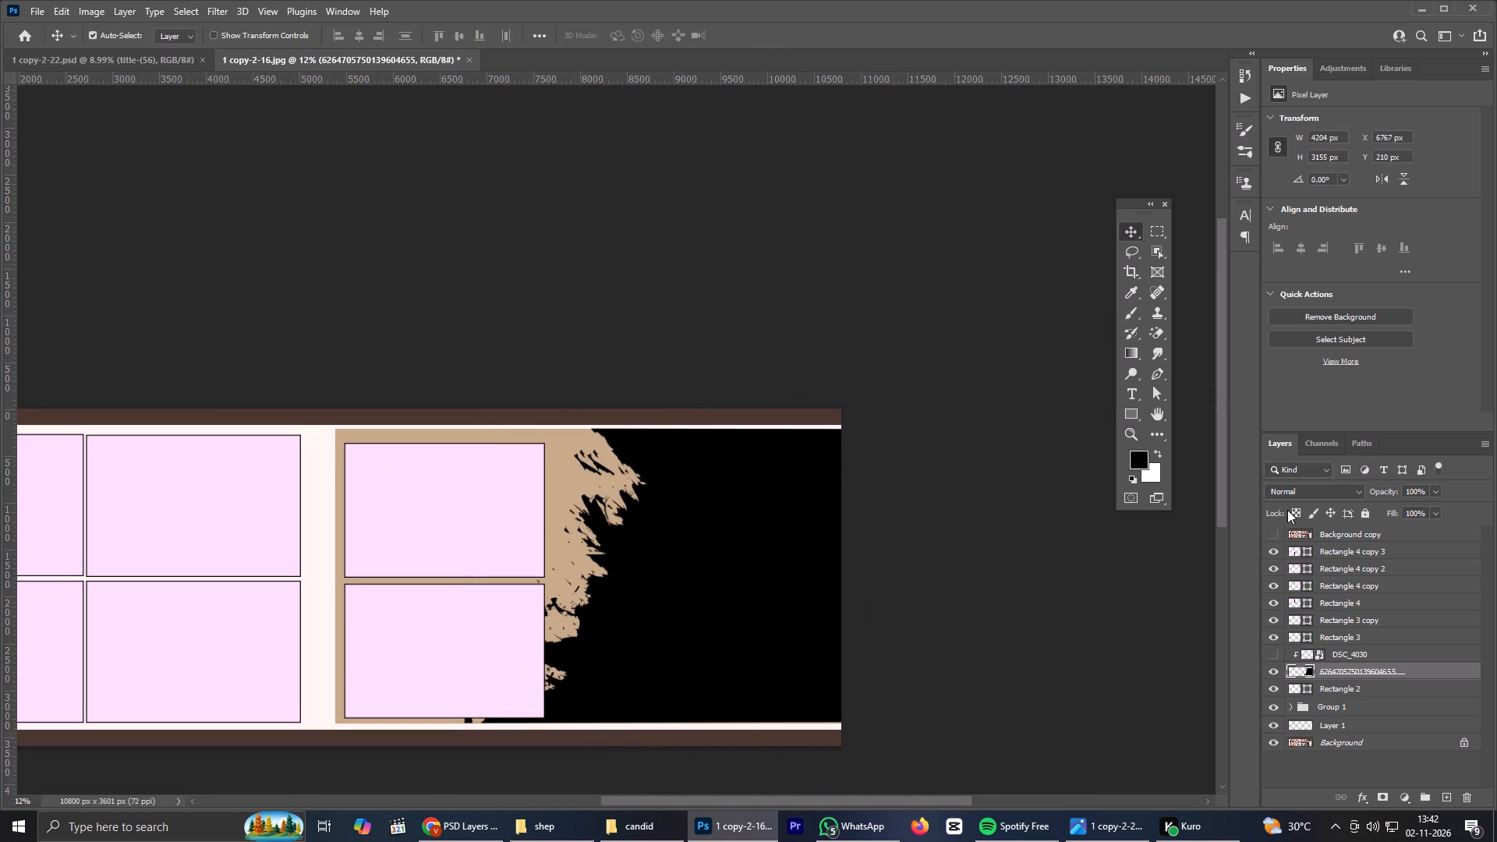
Show the DSC_4030 couple photo again inside the resized brush-stroke shape.
left_click(1277, 656)
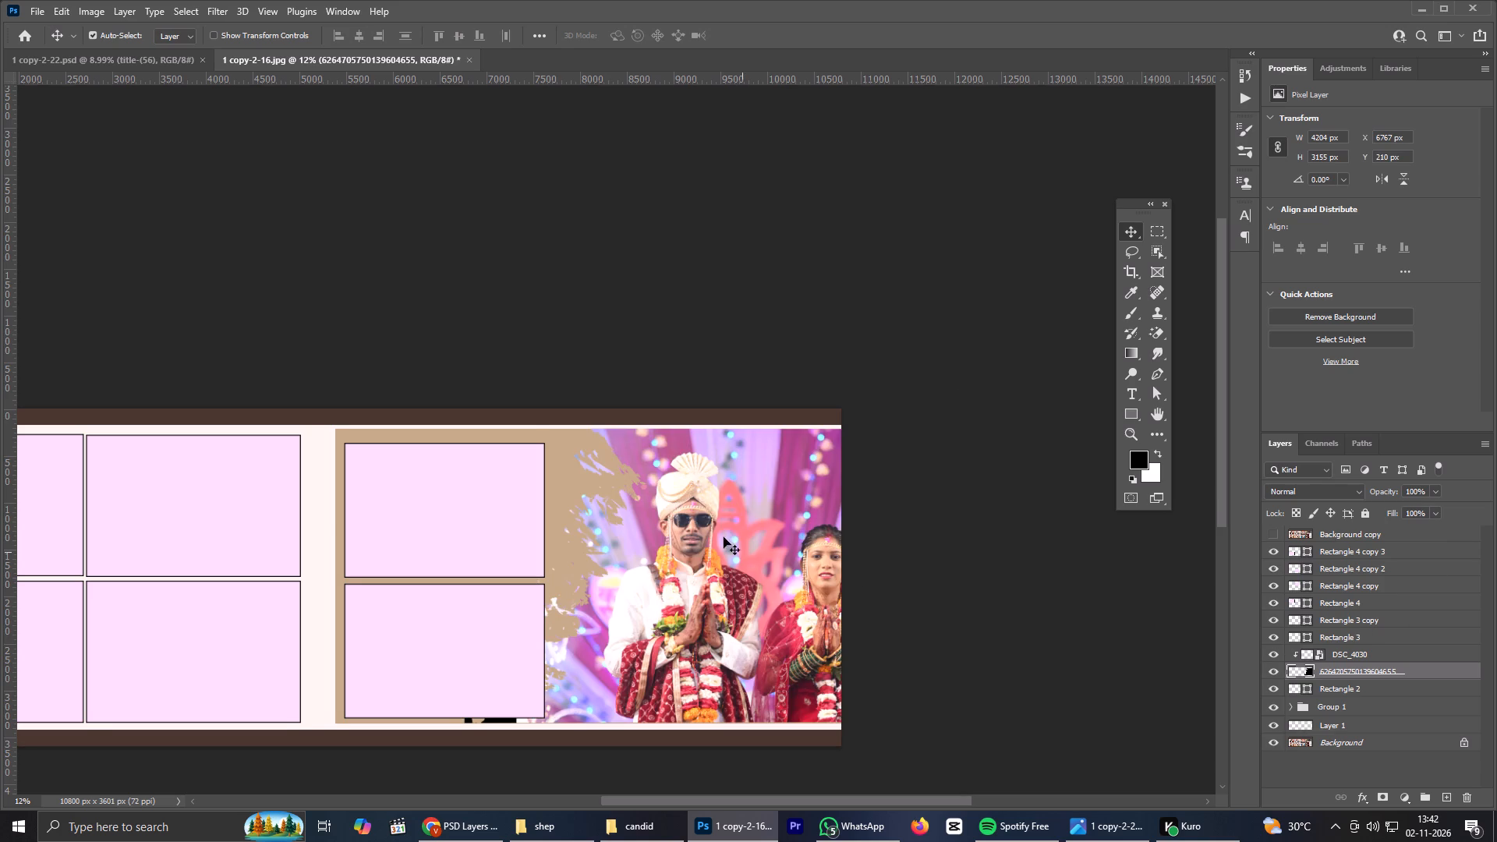
scroll(717, 522, "up", 1)
scroll(715, 593, "down", 3)
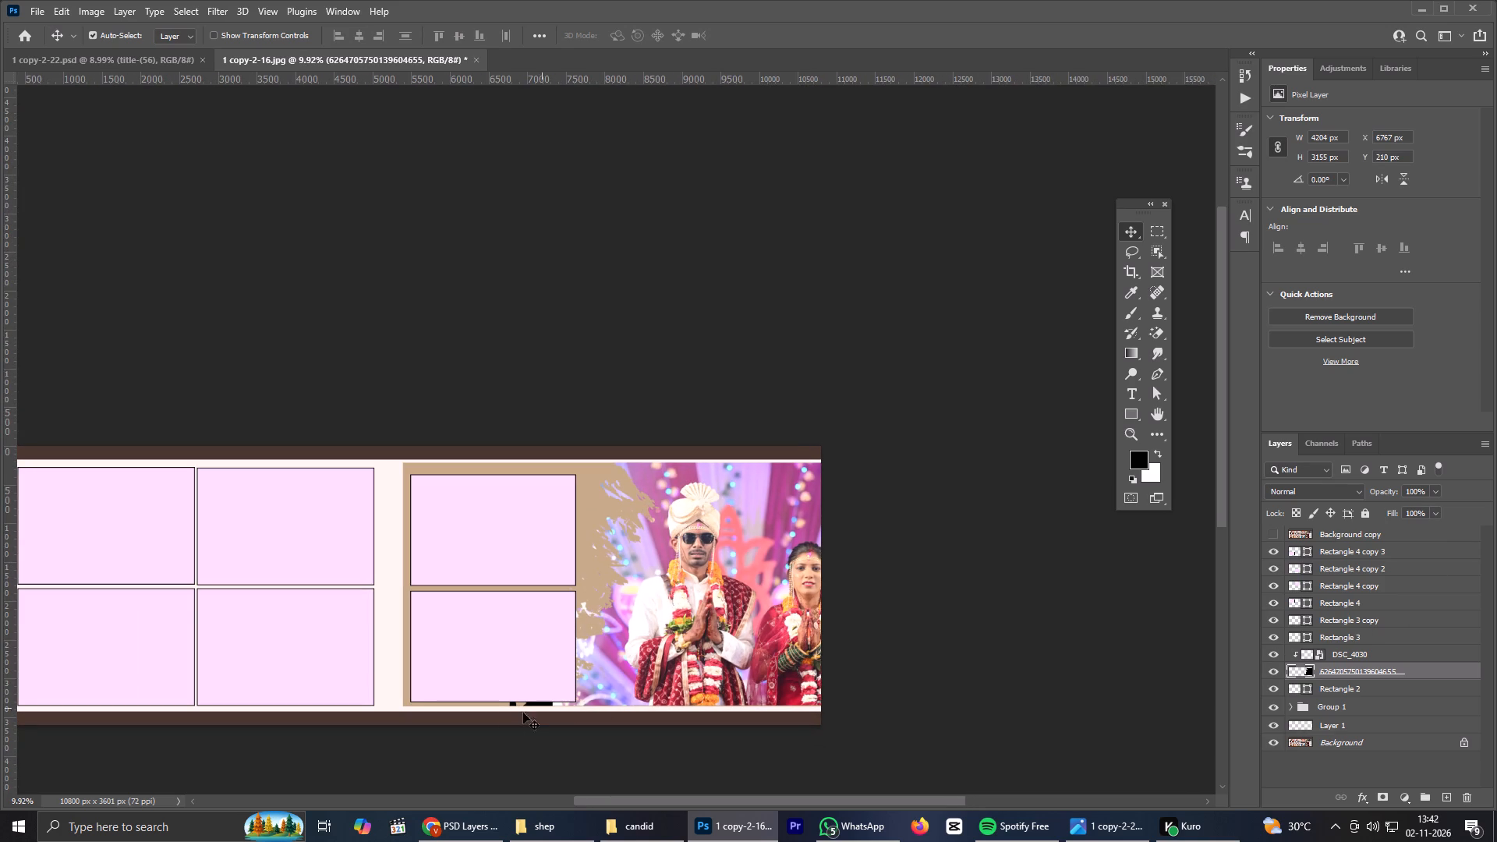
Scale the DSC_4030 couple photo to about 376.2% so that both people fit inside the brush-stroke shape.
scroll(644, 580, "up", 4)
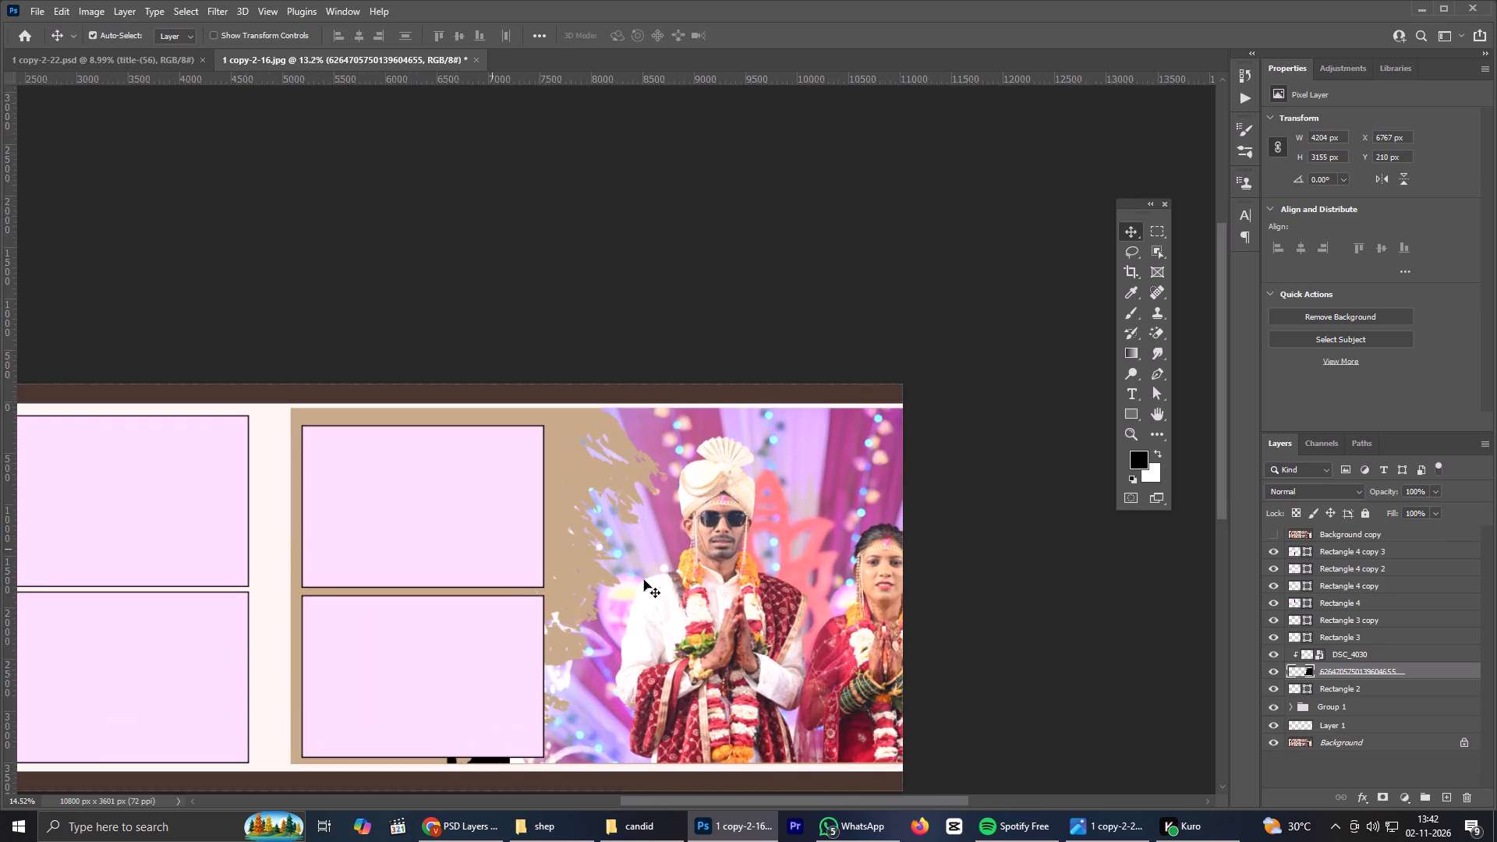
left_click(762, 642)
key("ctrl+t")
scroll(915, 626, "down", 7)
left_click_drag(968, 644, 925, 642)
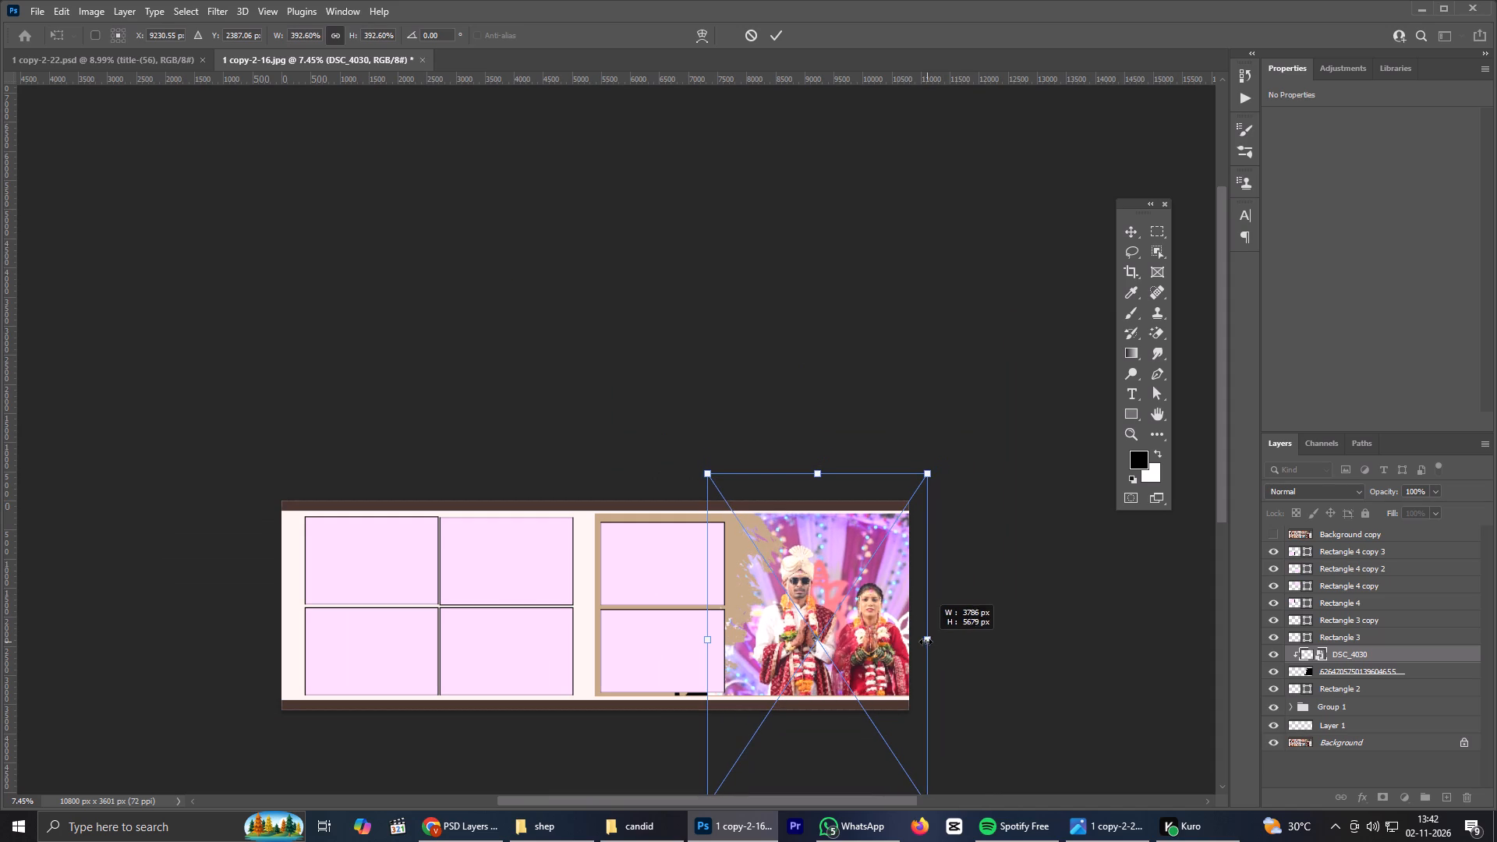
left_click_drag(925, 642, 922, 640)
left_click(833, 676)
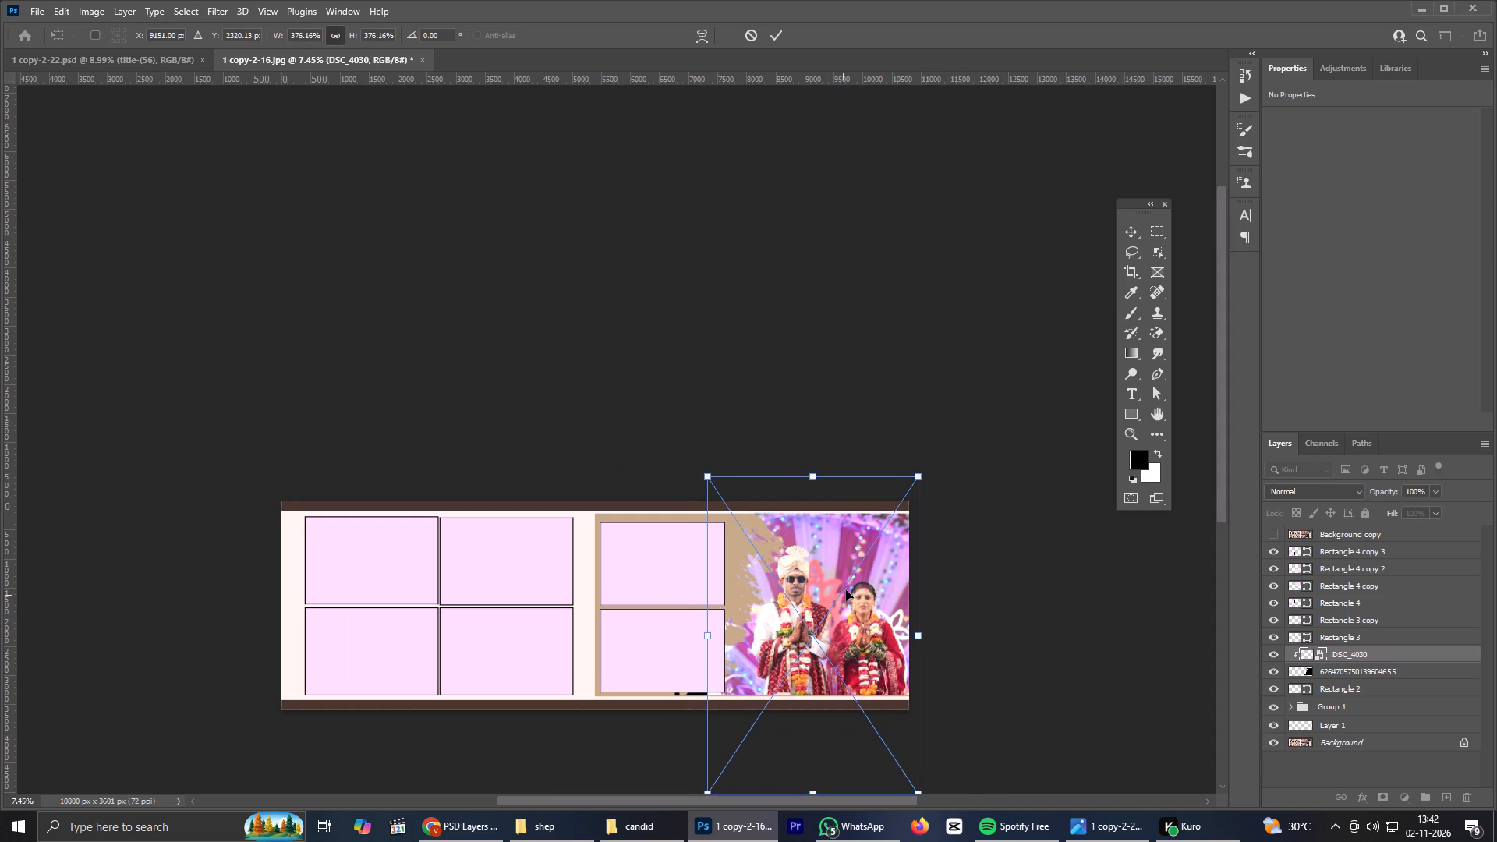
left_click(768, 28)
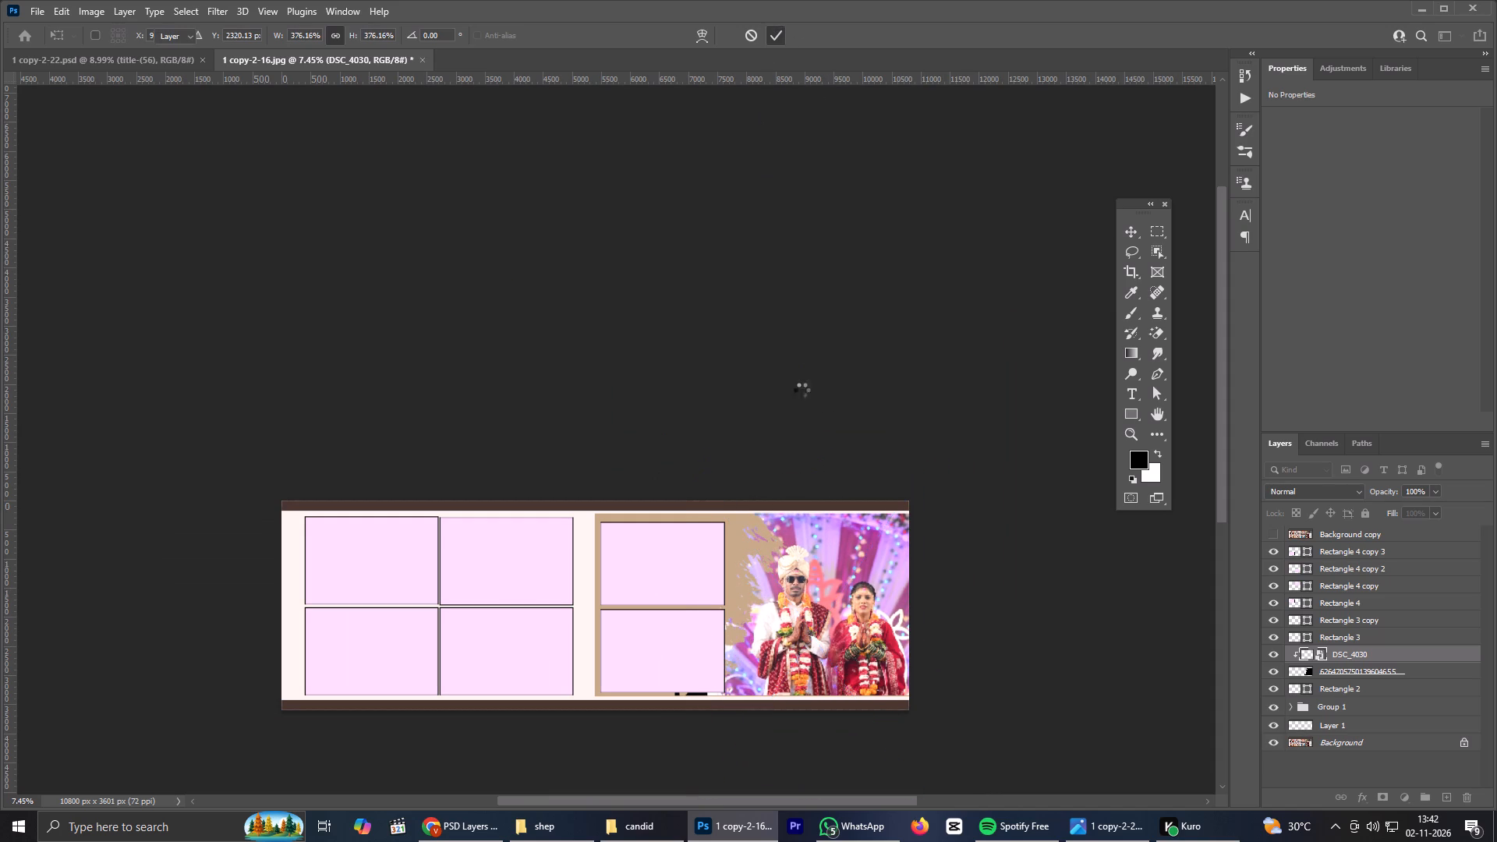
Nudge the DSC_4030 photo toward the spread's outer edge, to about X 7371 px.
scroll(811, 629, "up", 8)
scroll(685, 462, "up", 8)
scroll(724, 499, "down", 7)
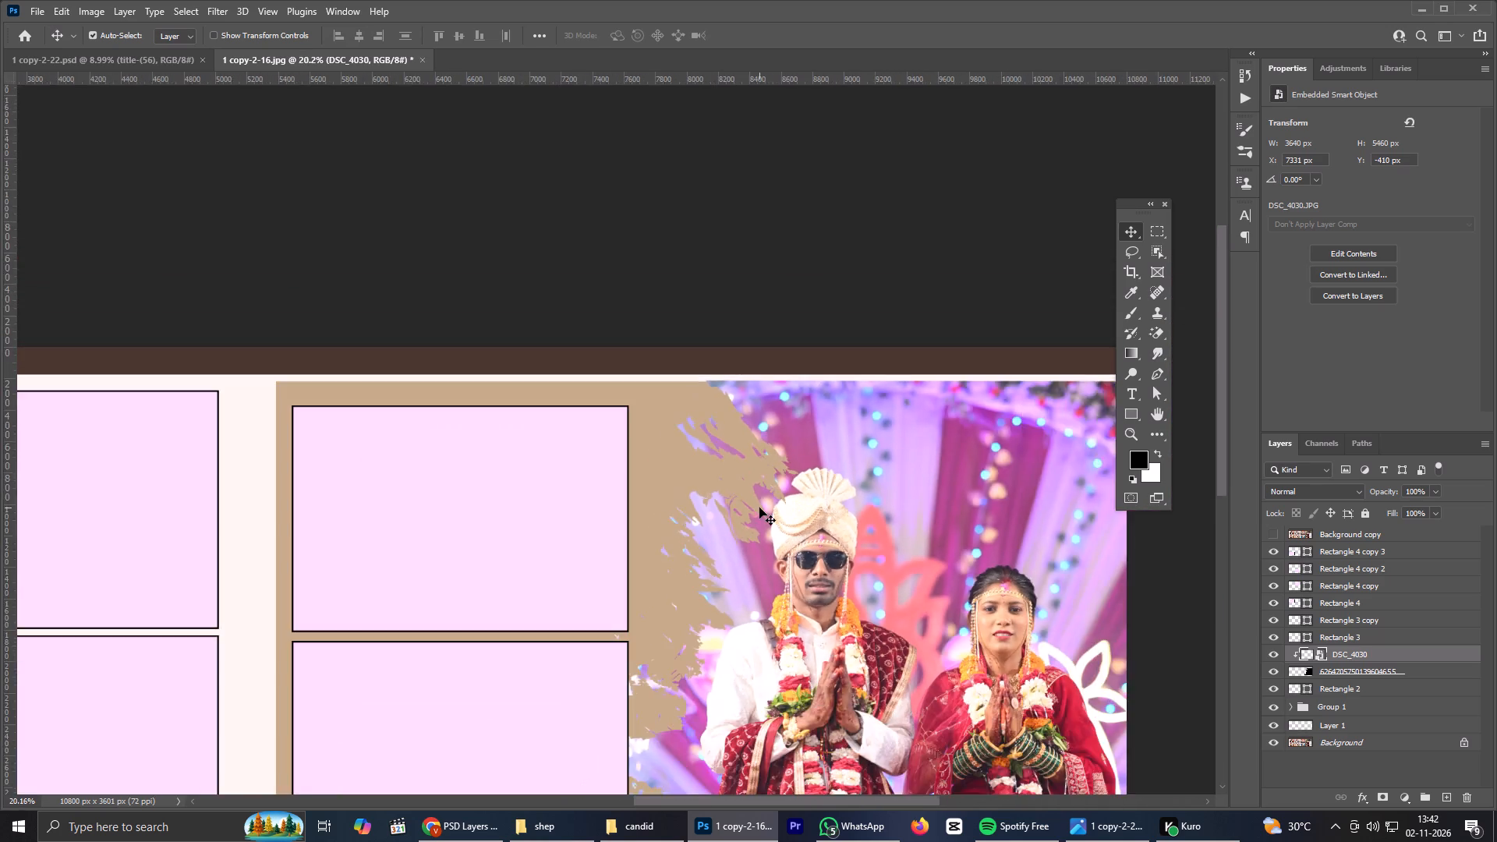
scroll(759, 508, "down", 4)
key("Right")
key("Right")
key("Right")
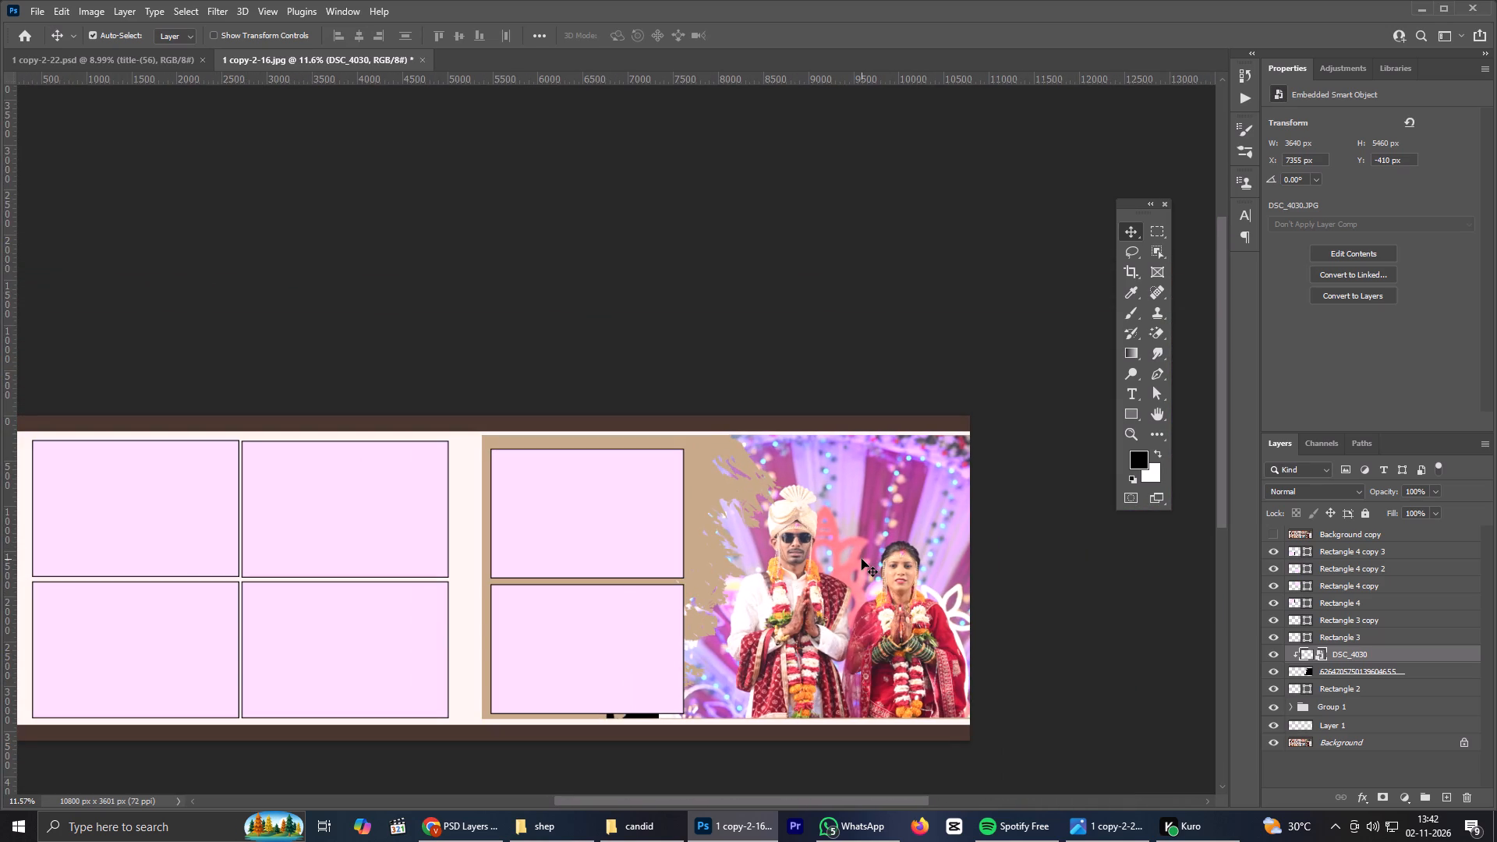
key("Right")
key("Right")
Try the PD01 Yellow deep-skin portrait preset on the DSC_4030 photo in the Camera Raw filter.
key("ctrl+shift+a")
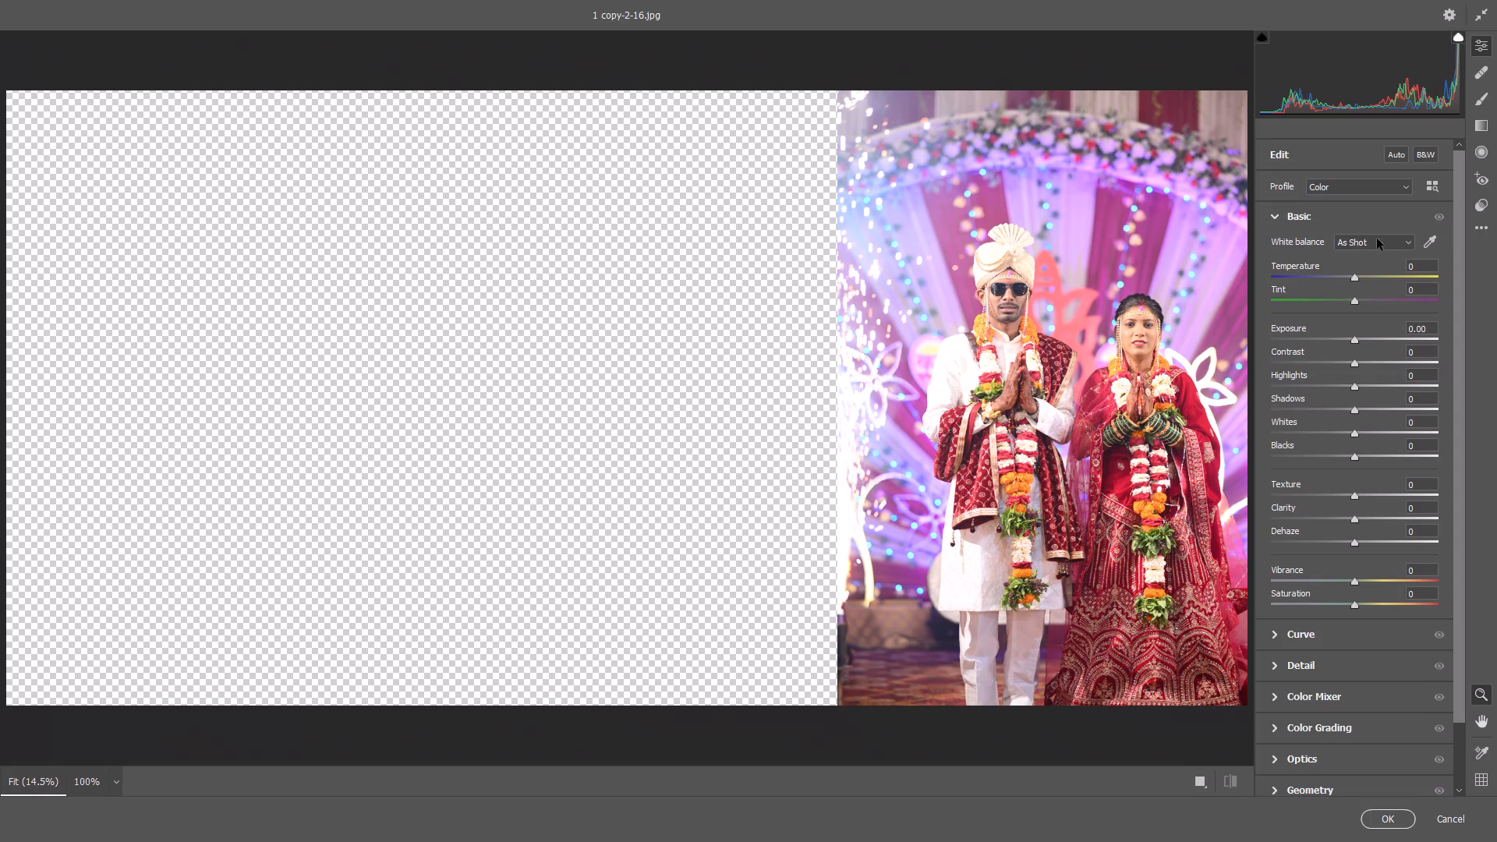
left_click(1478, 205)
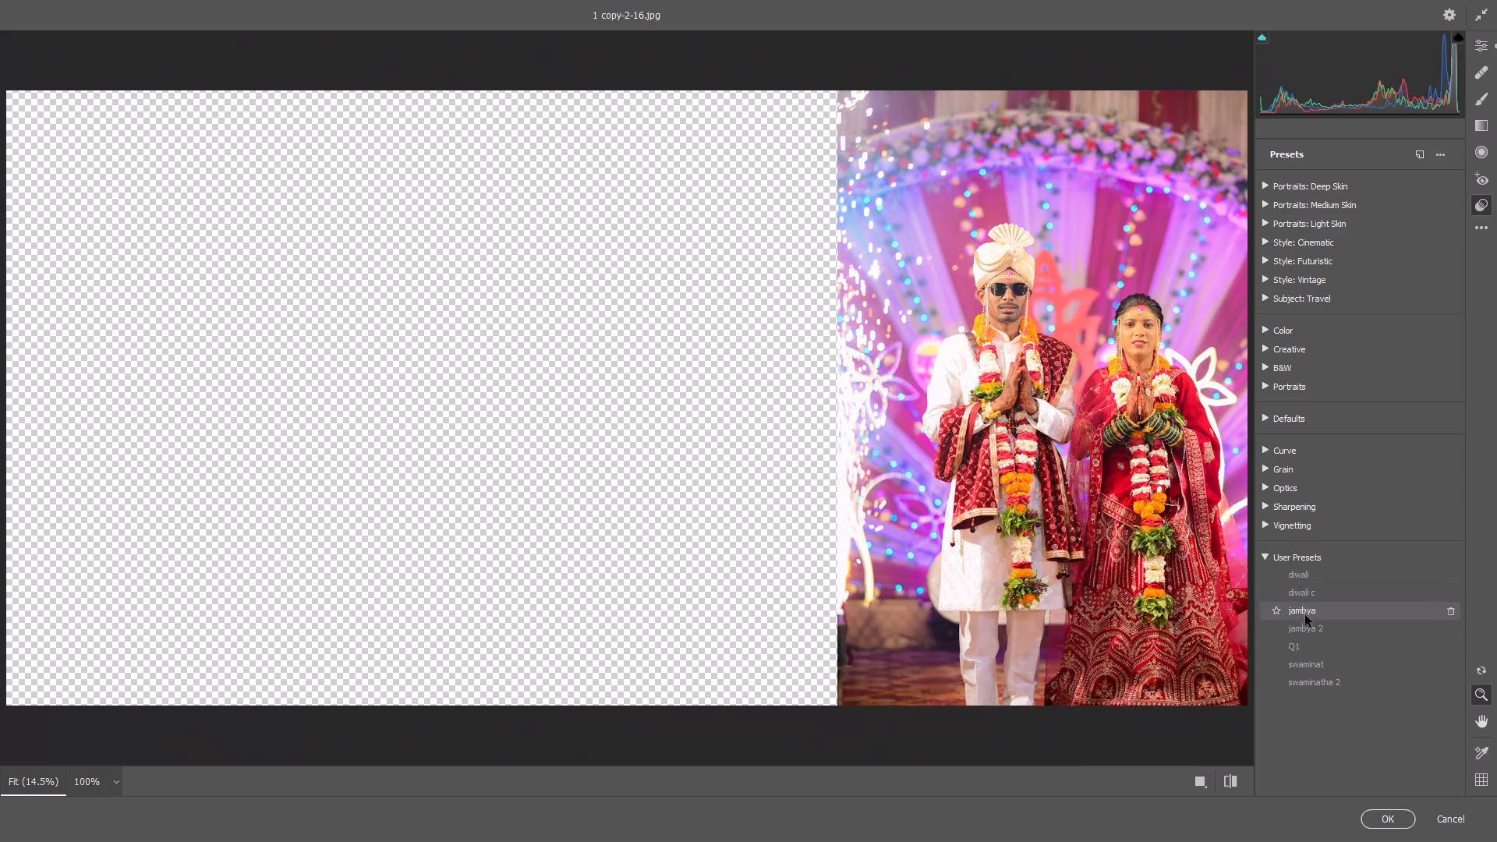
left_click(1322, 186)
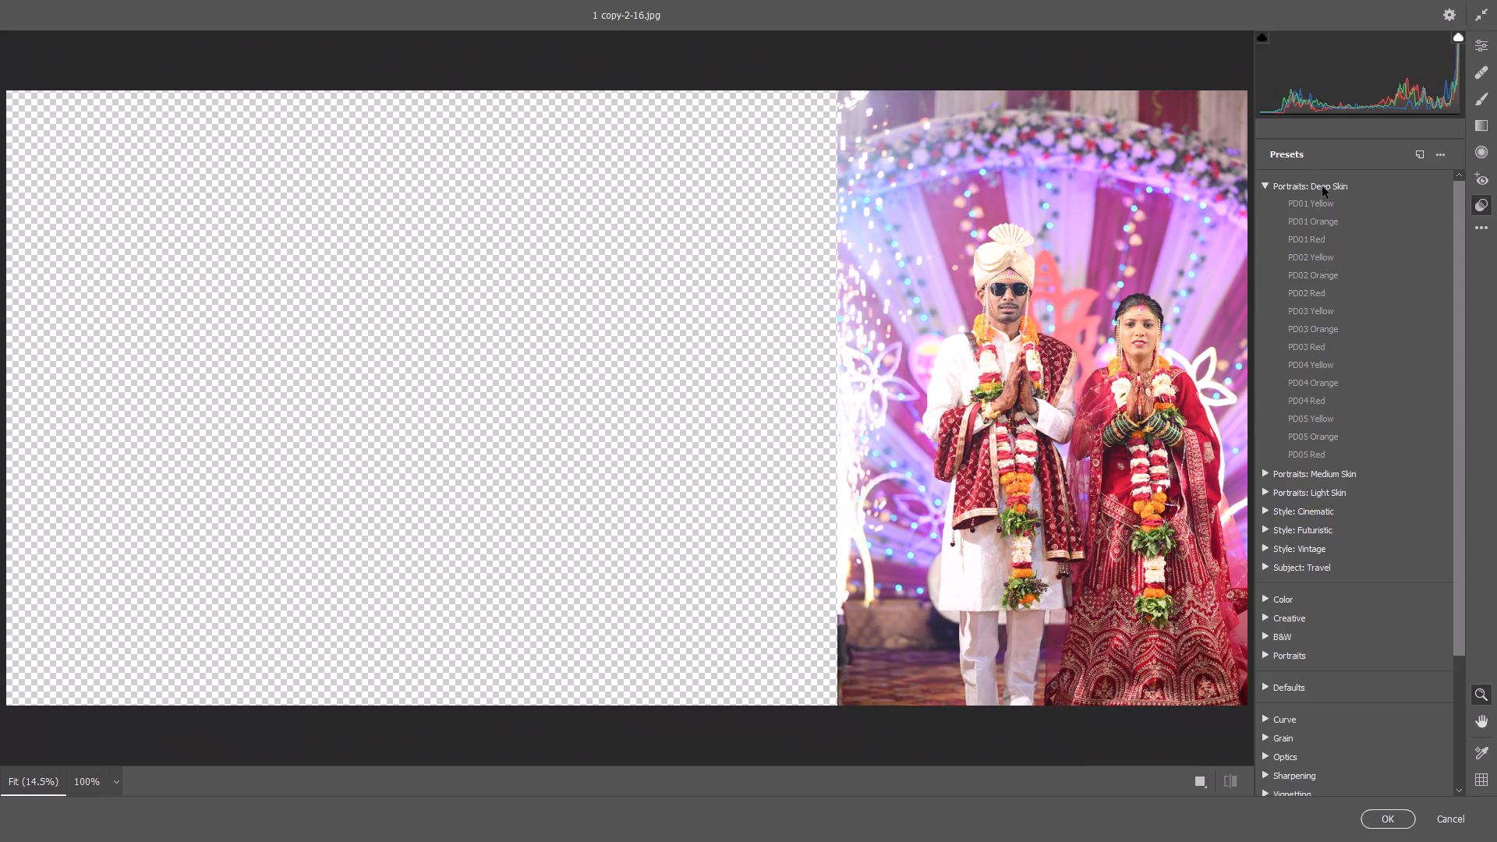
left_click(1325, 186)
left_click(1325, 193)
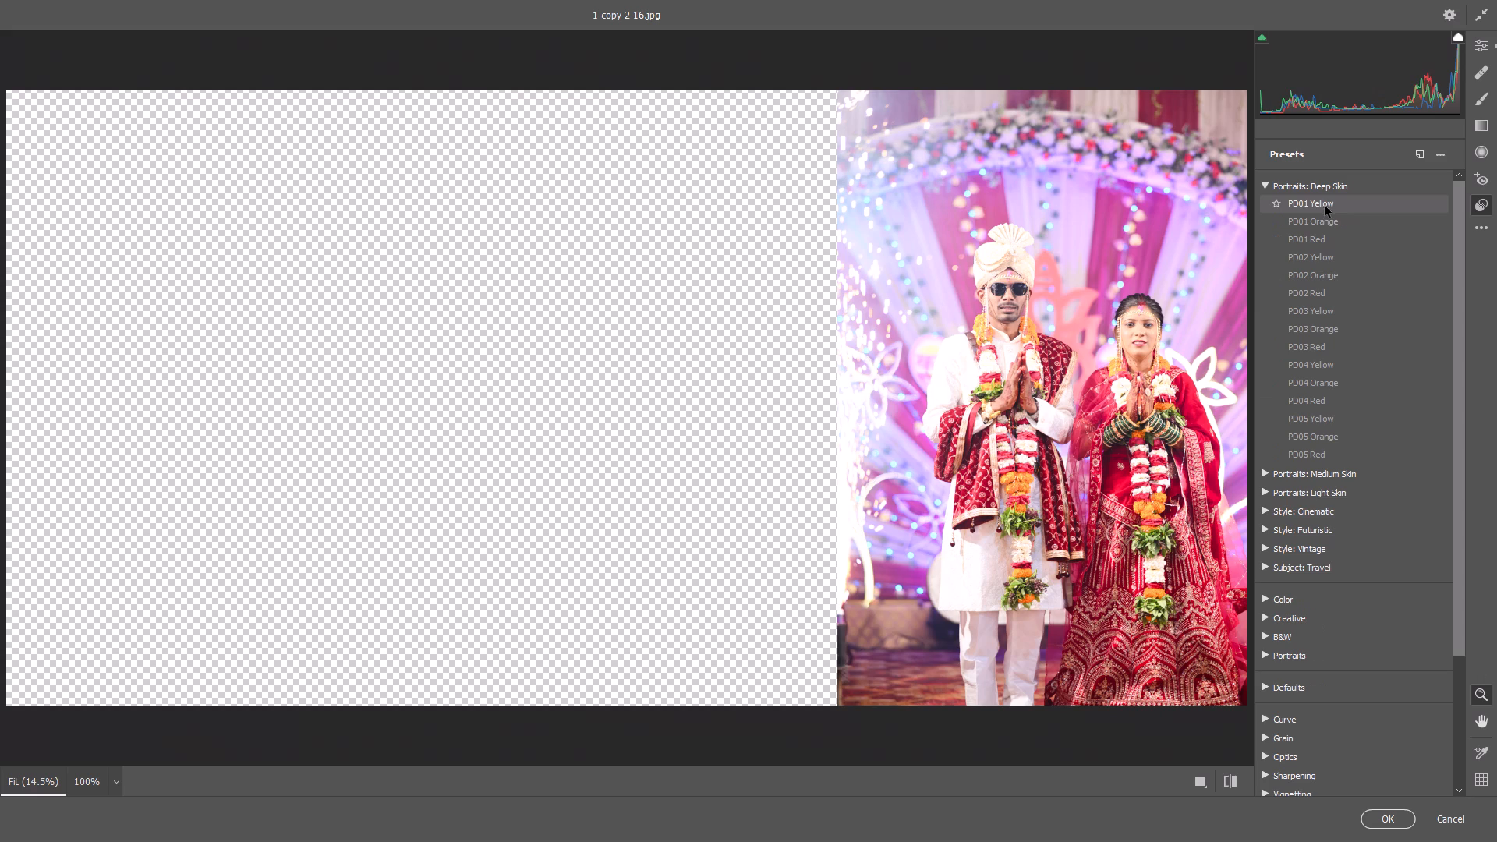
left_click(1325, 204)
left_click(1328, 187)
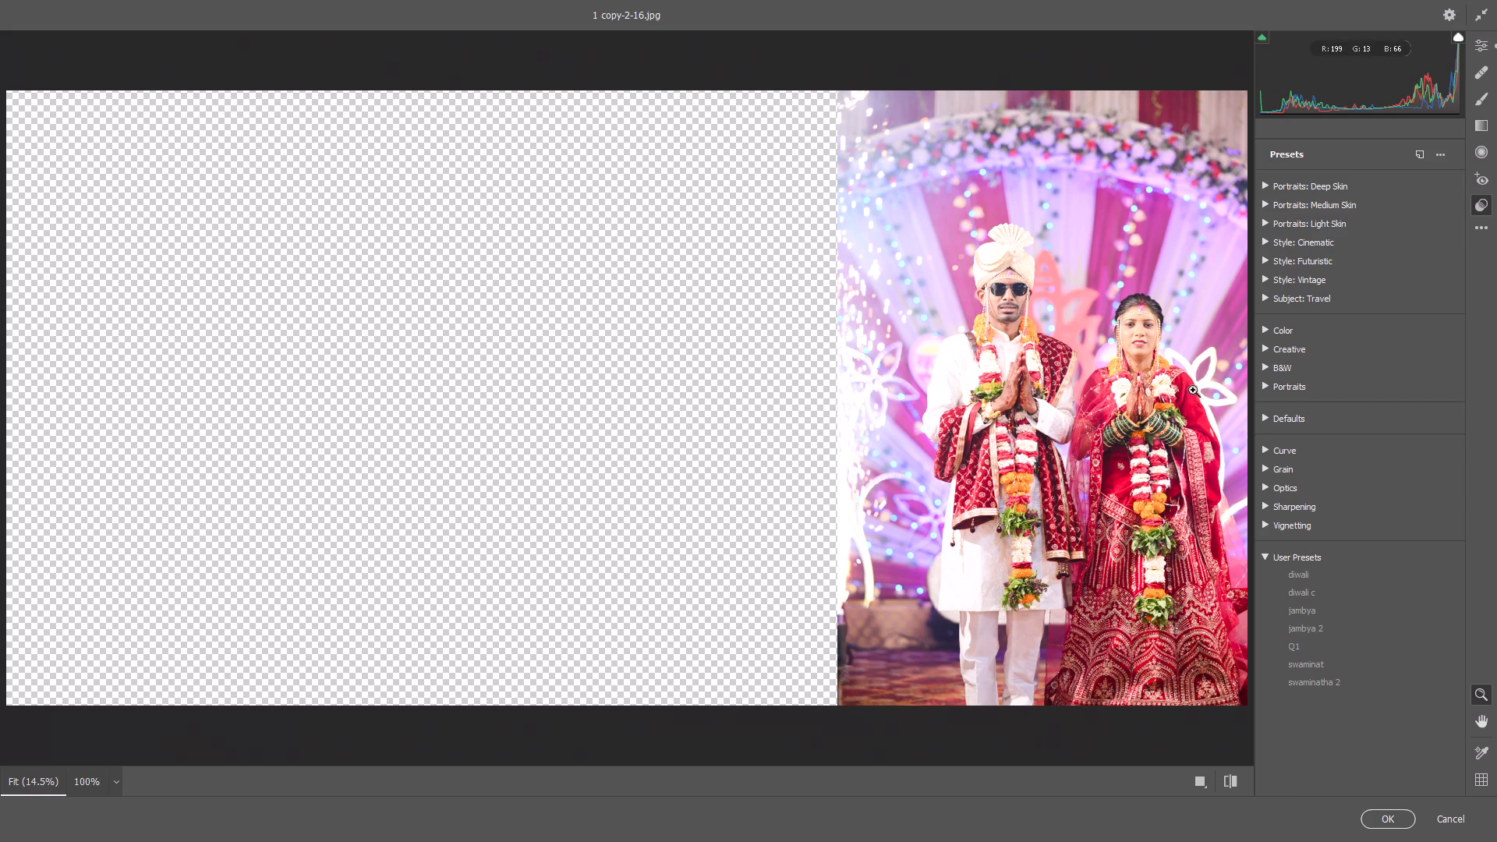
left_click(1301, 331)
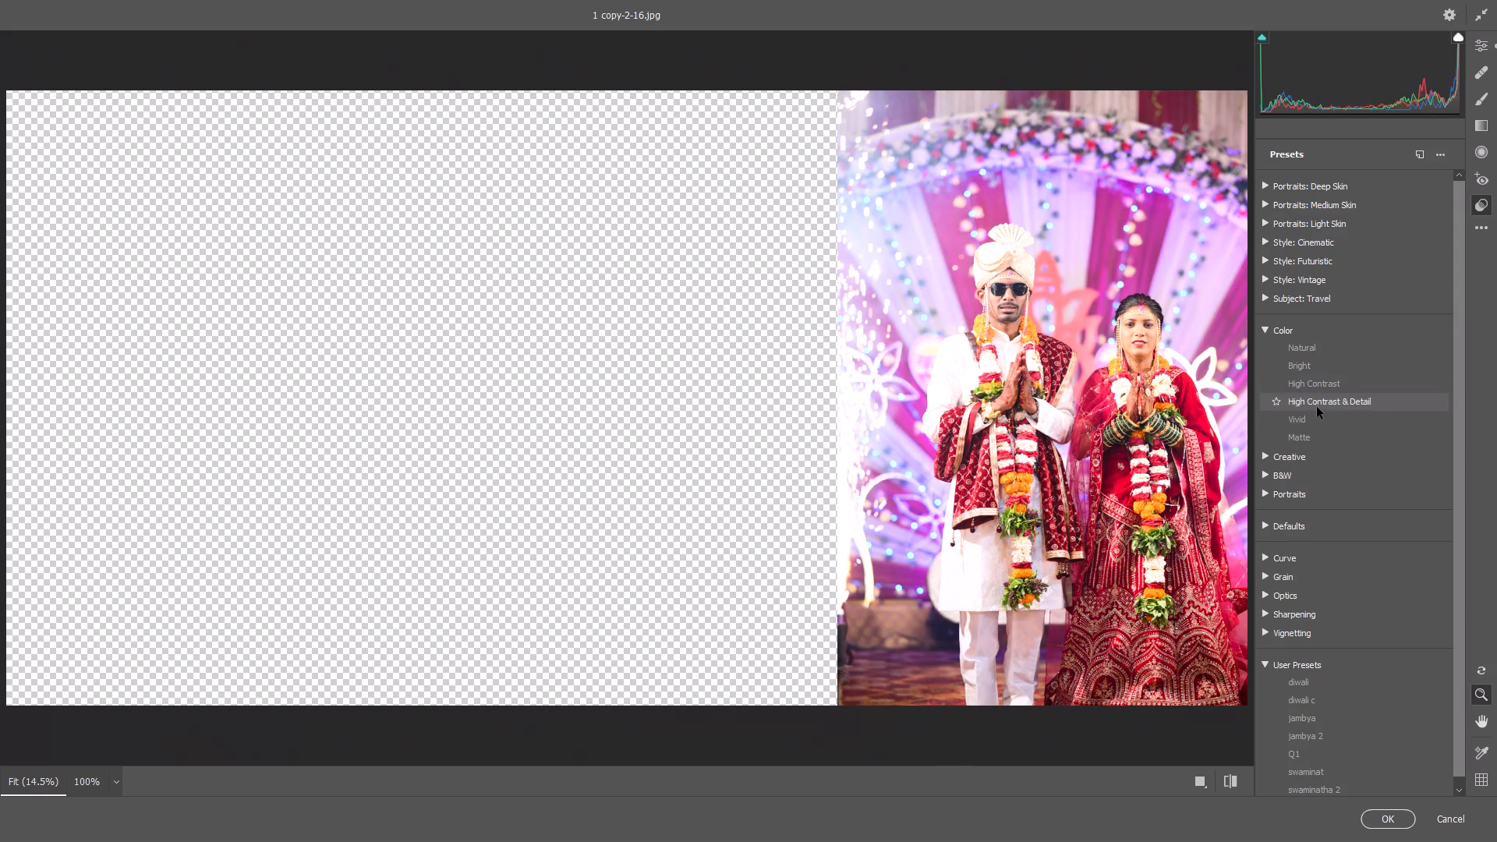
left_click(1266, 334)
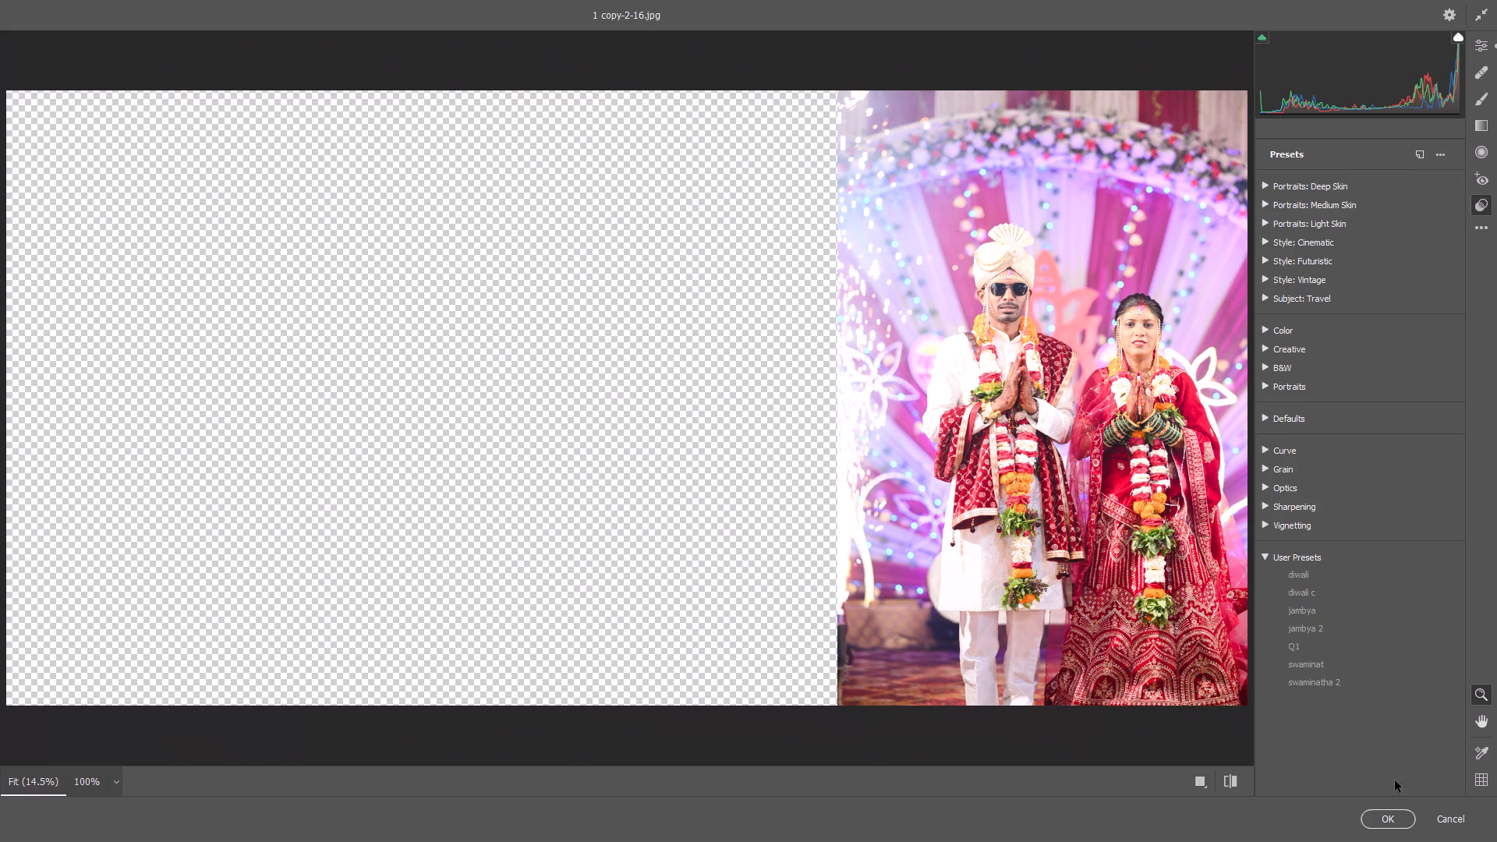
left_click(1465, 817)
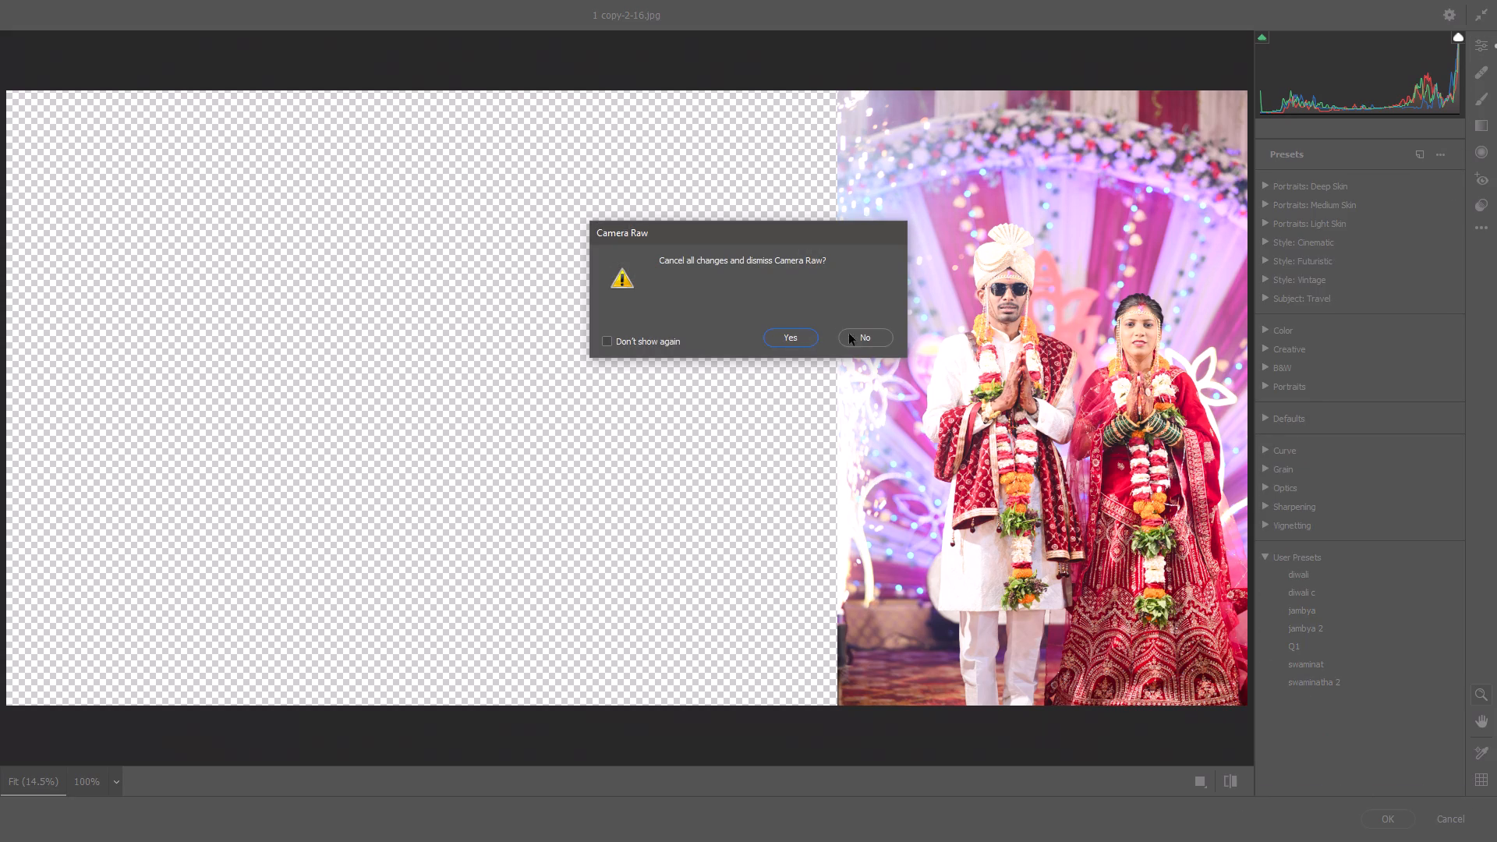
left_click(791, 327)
Delete the DSC_4030 couple photo layer from the spread.
scroll(953, 342, "down", 4)
left_click(864, 540)
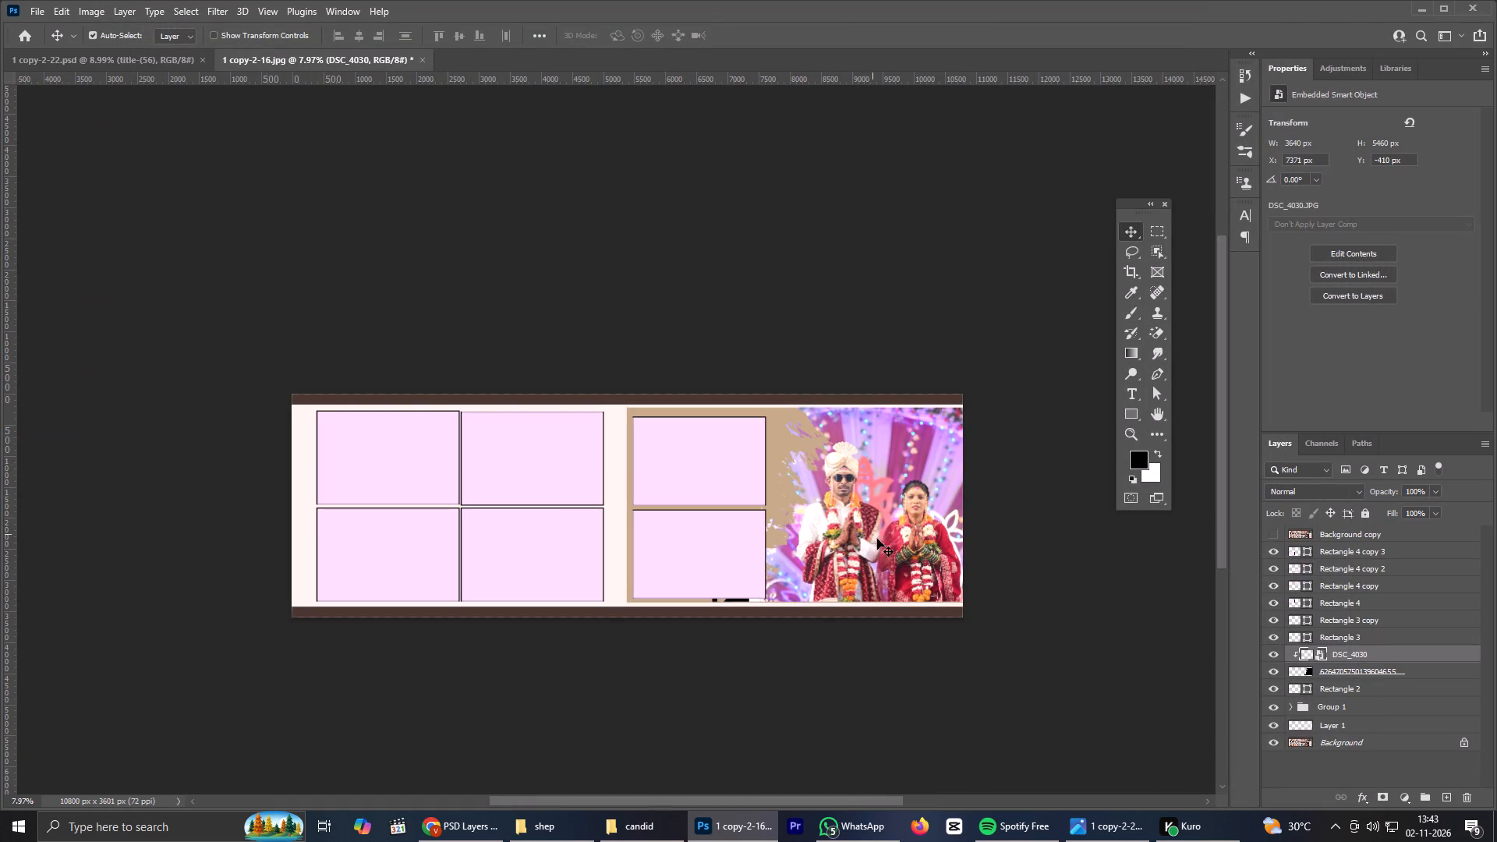
left_click_drag(1427, 658, 1467, 795)
Switch to the candid folder and look through the wedding photos for pictures to fill the spread's frames.
left_click(656, 841)
scroll(732, 433, "down", 1)
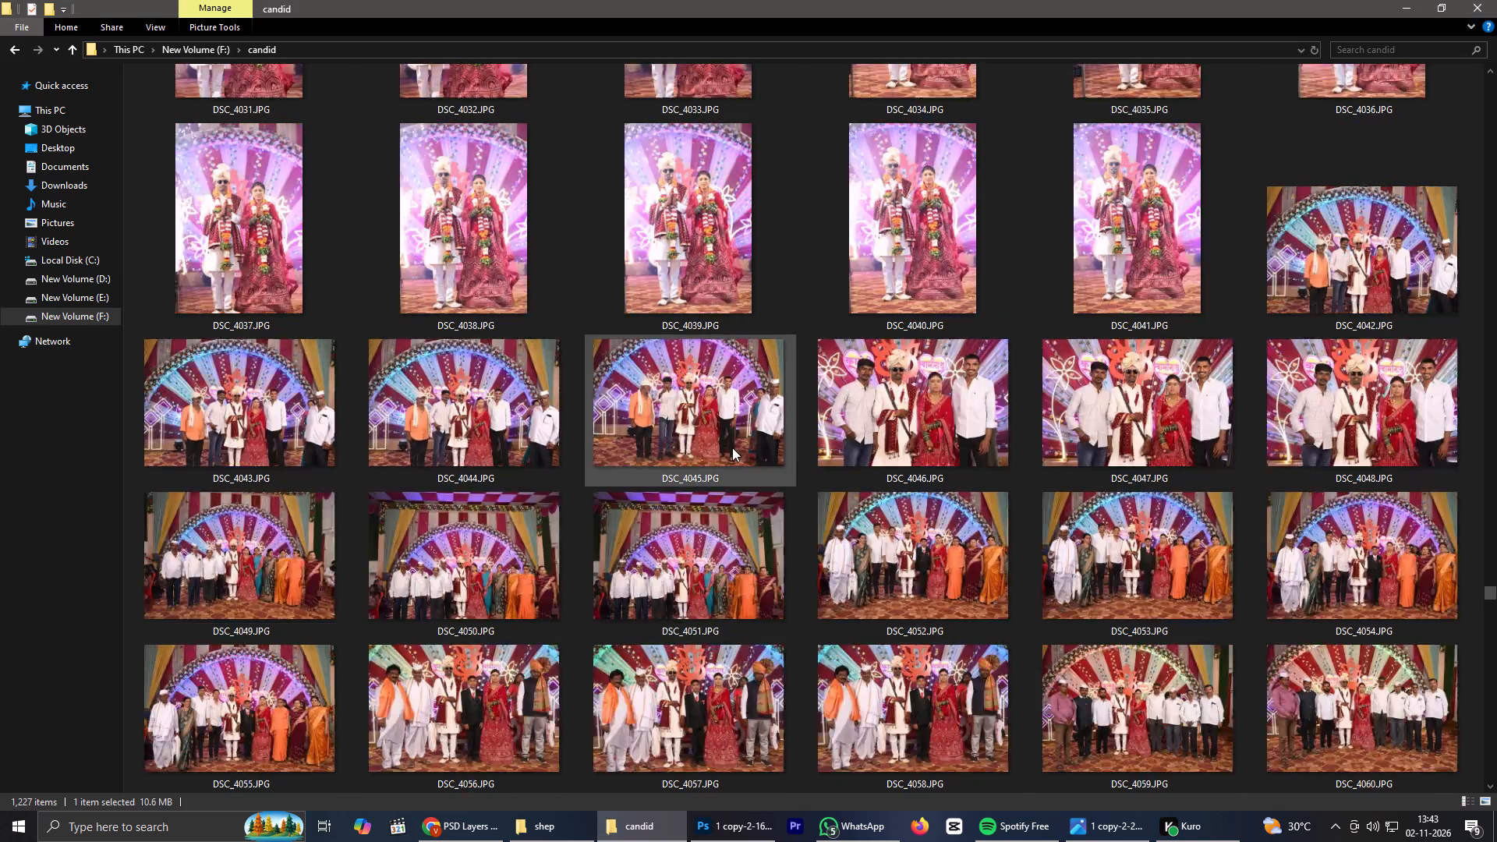
scroll(732, 448, "down", 1)
scroll(734, 468, "up", 5)
scroll(731, 438, "down", 1)
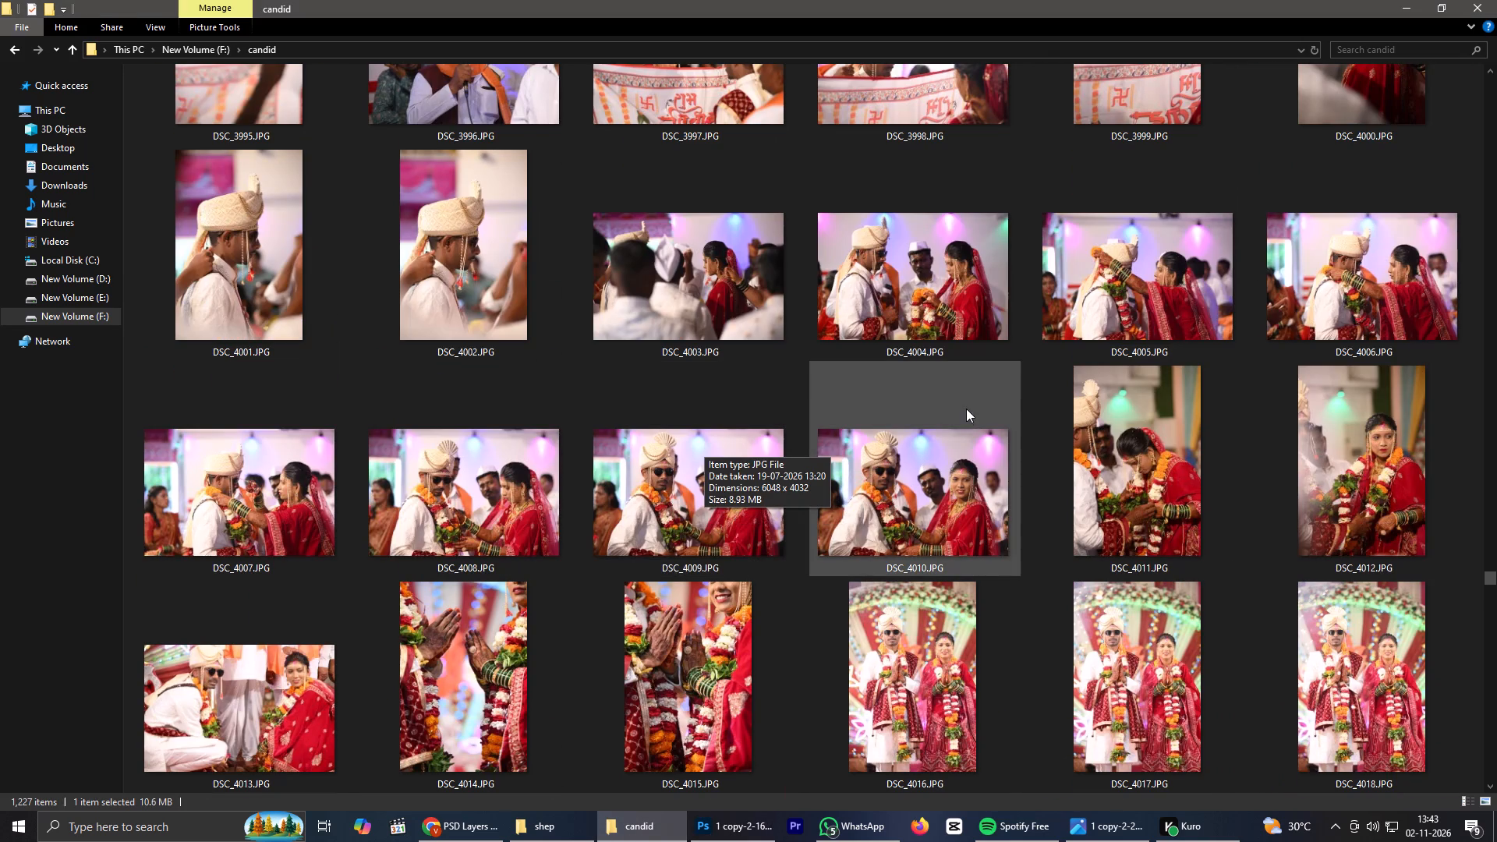
scroll(908, 419, "down", 4)
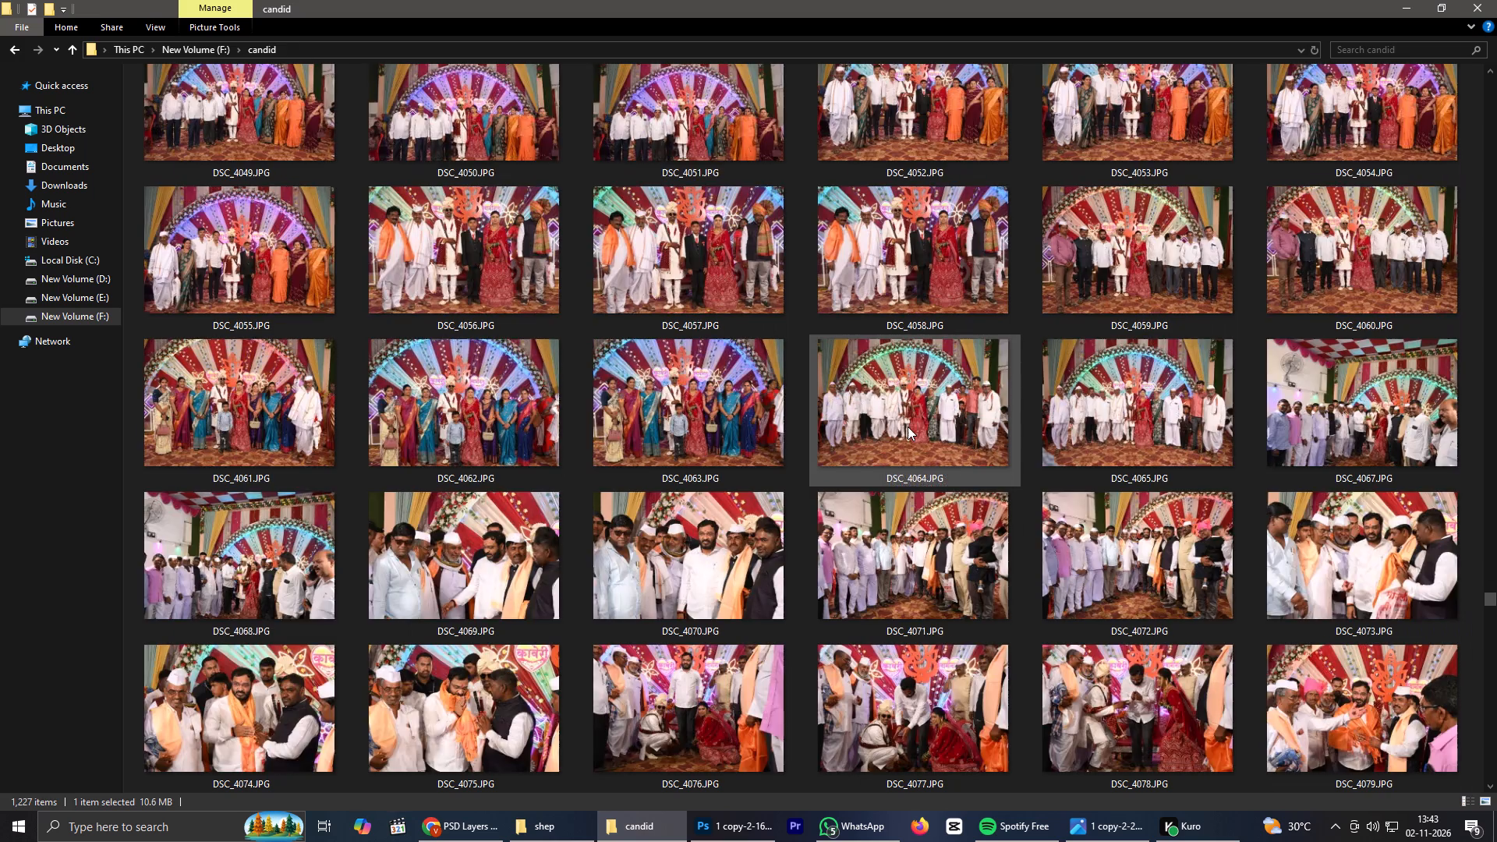
scroll(906, 430, "down", 7)
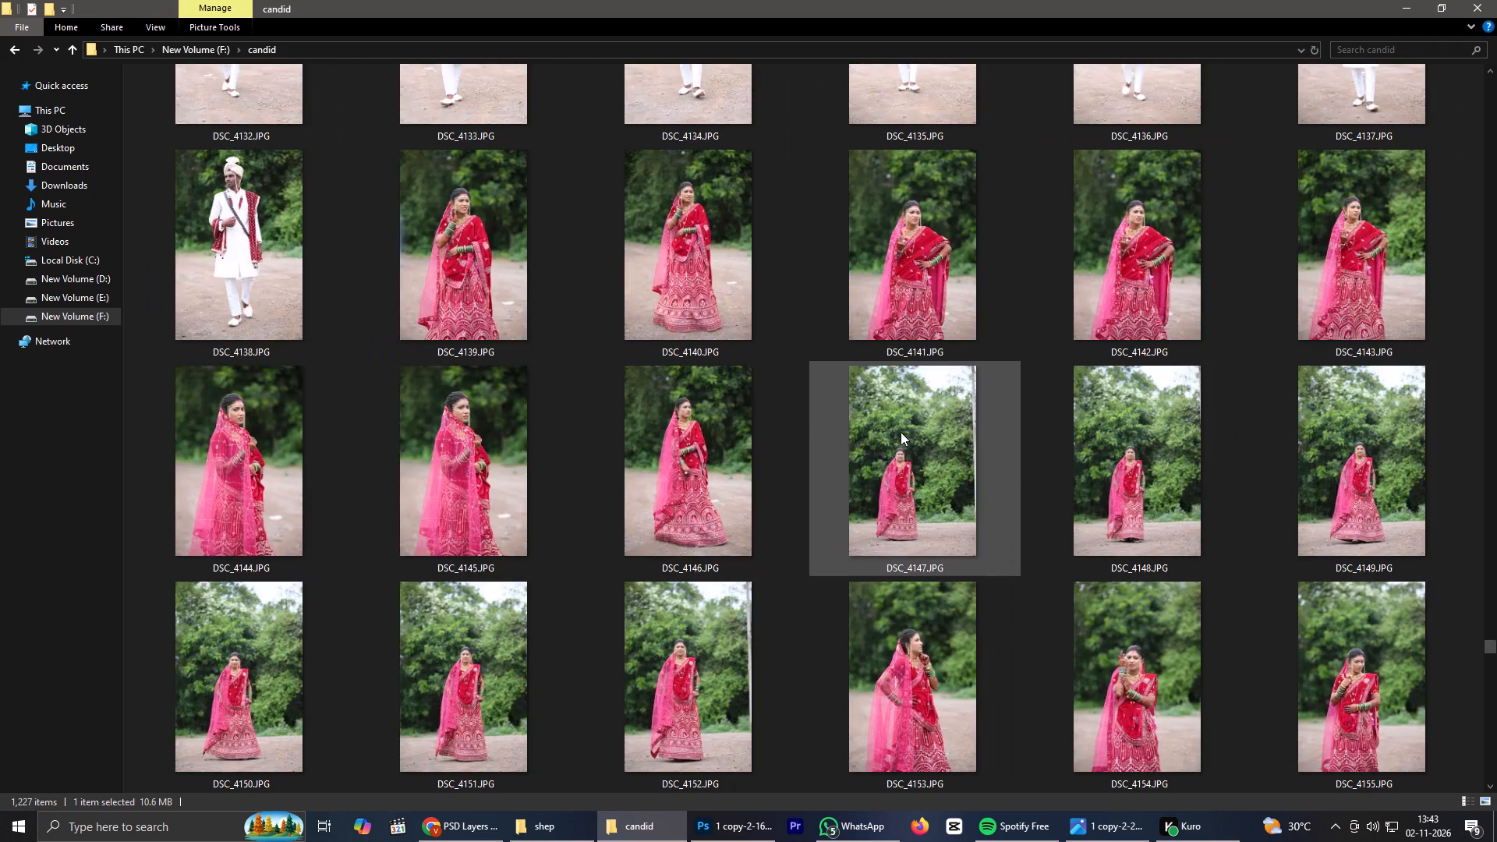
scroll(885, 437, "down", 18)
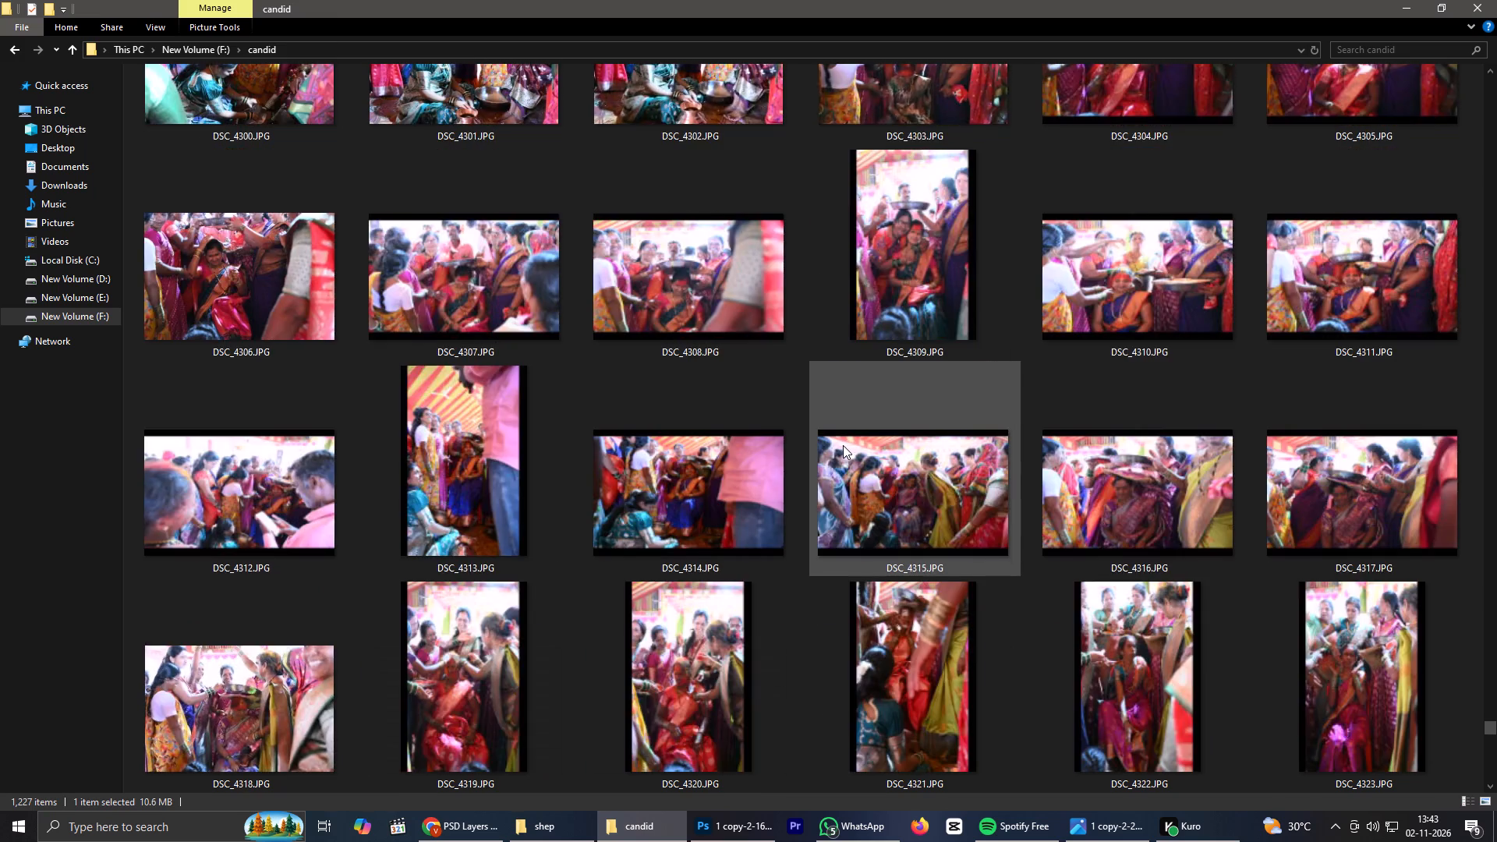
scroll(843, 445, "up", 6)
scroll(837, 508, "up", 8)
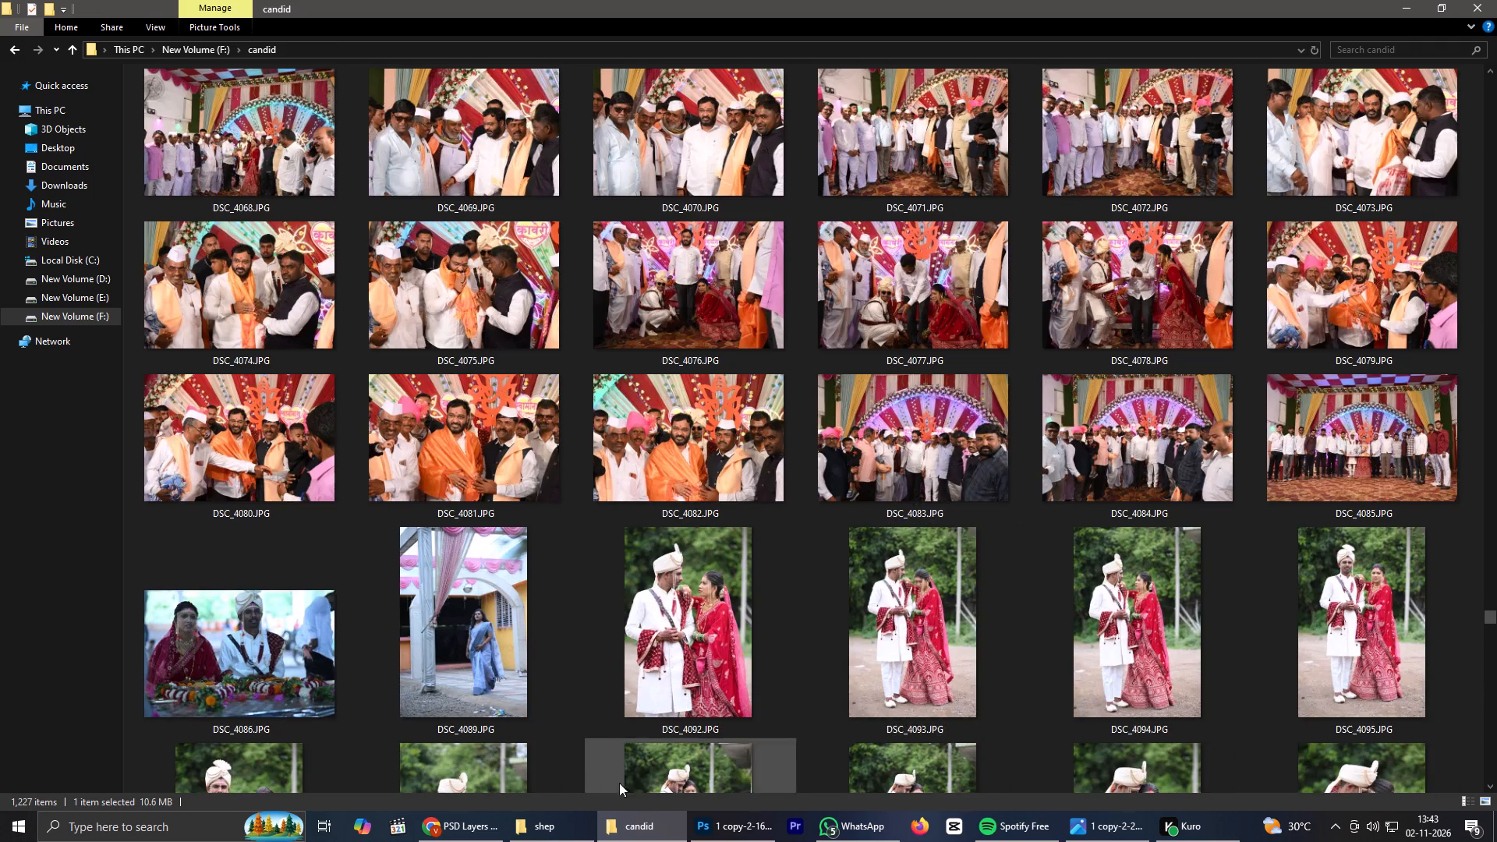
Place DSC_4048.JPG from the candid folder directly above Rectangle 4 and position it over the spread's upper-left frame.
left_click(716, 841)
left_click(363, 475)
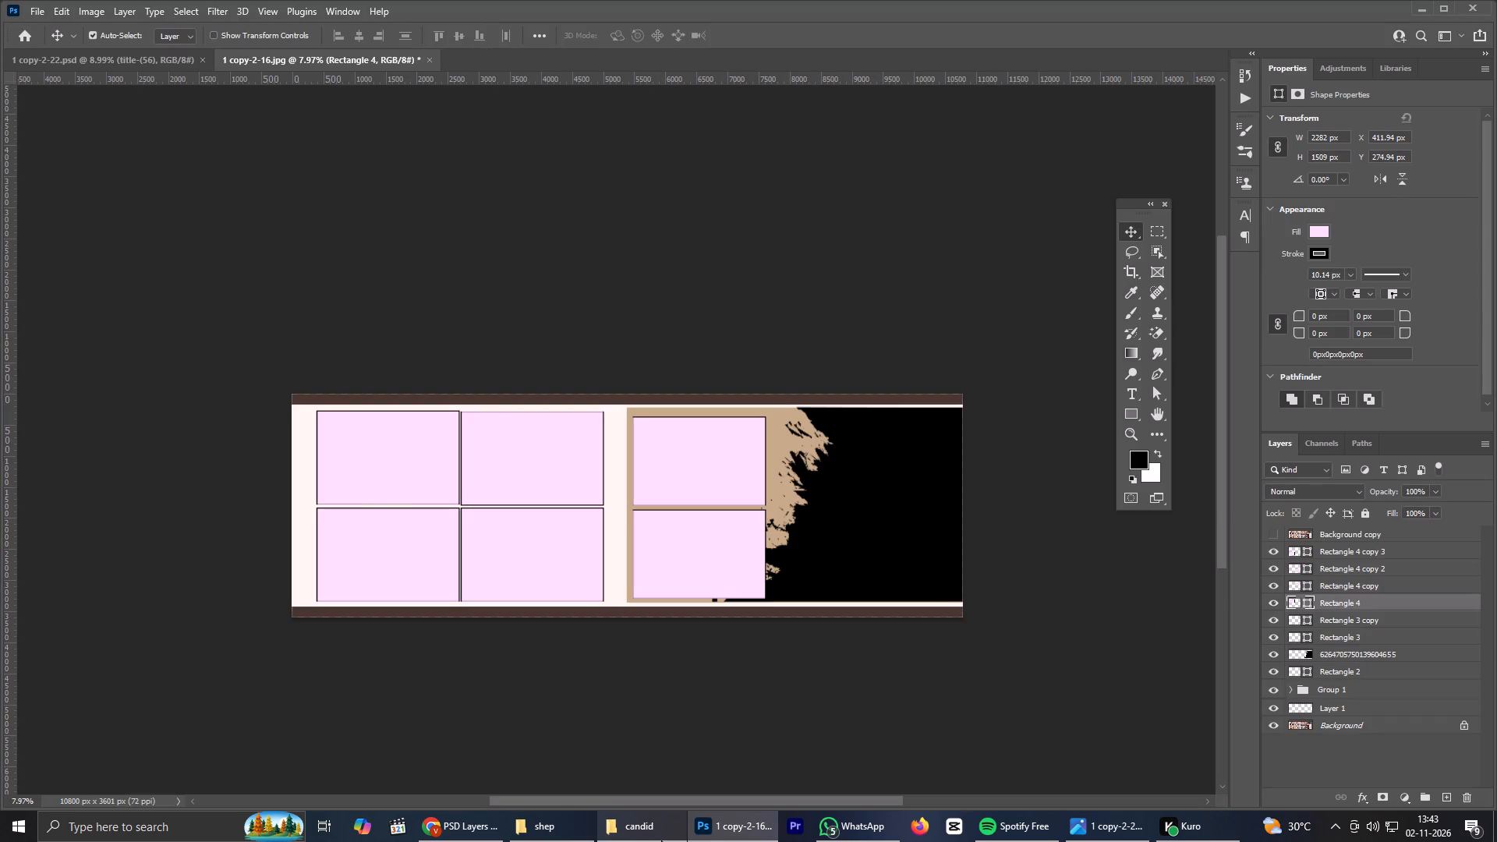
scroll(310, 479, "up", 8)
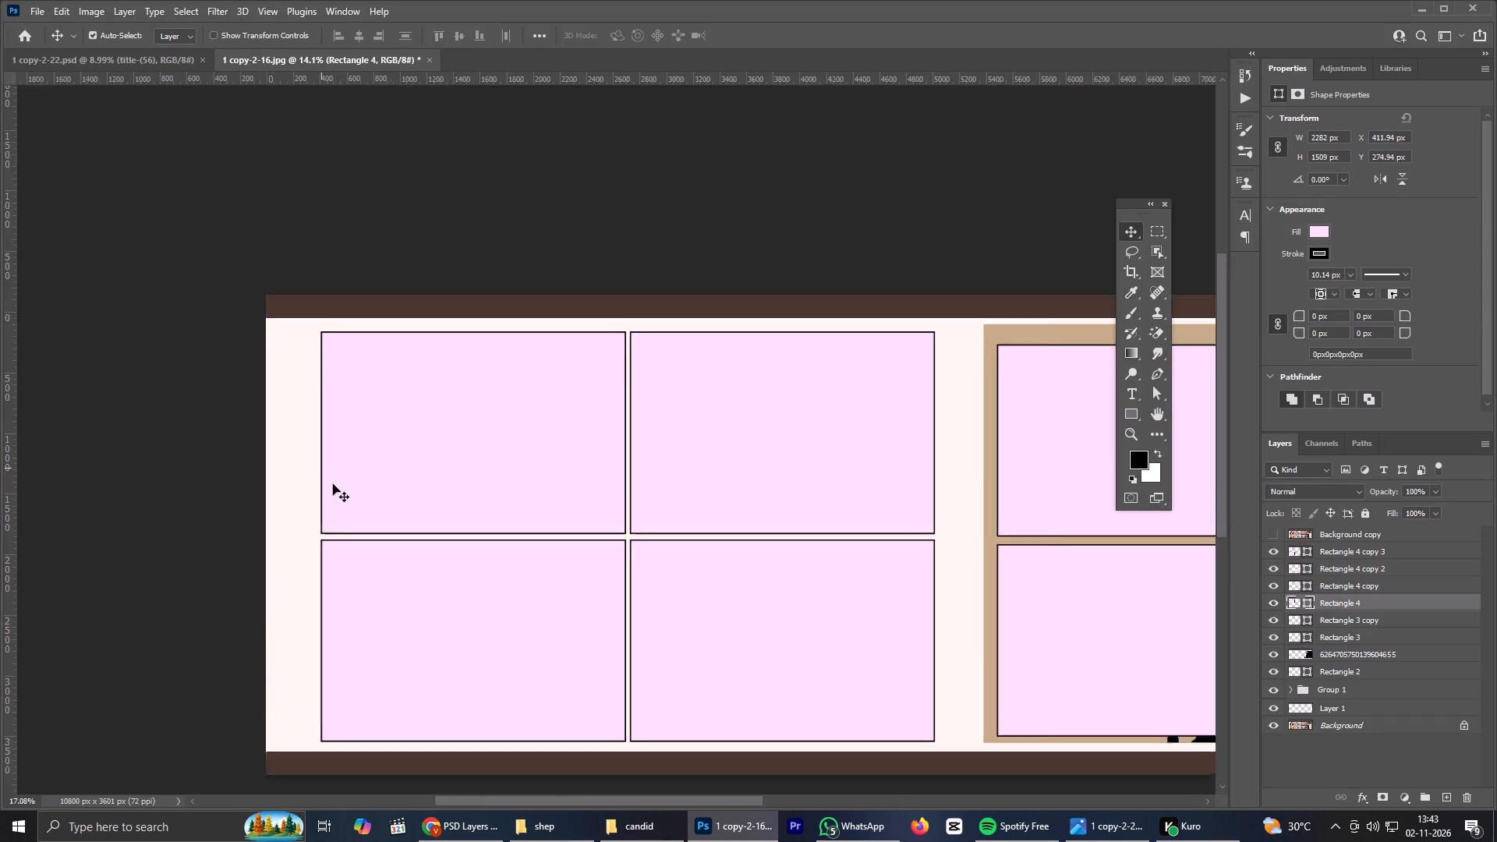
scroll(333, 484, "up", 4)
scroll(338, 492, "down", 12)
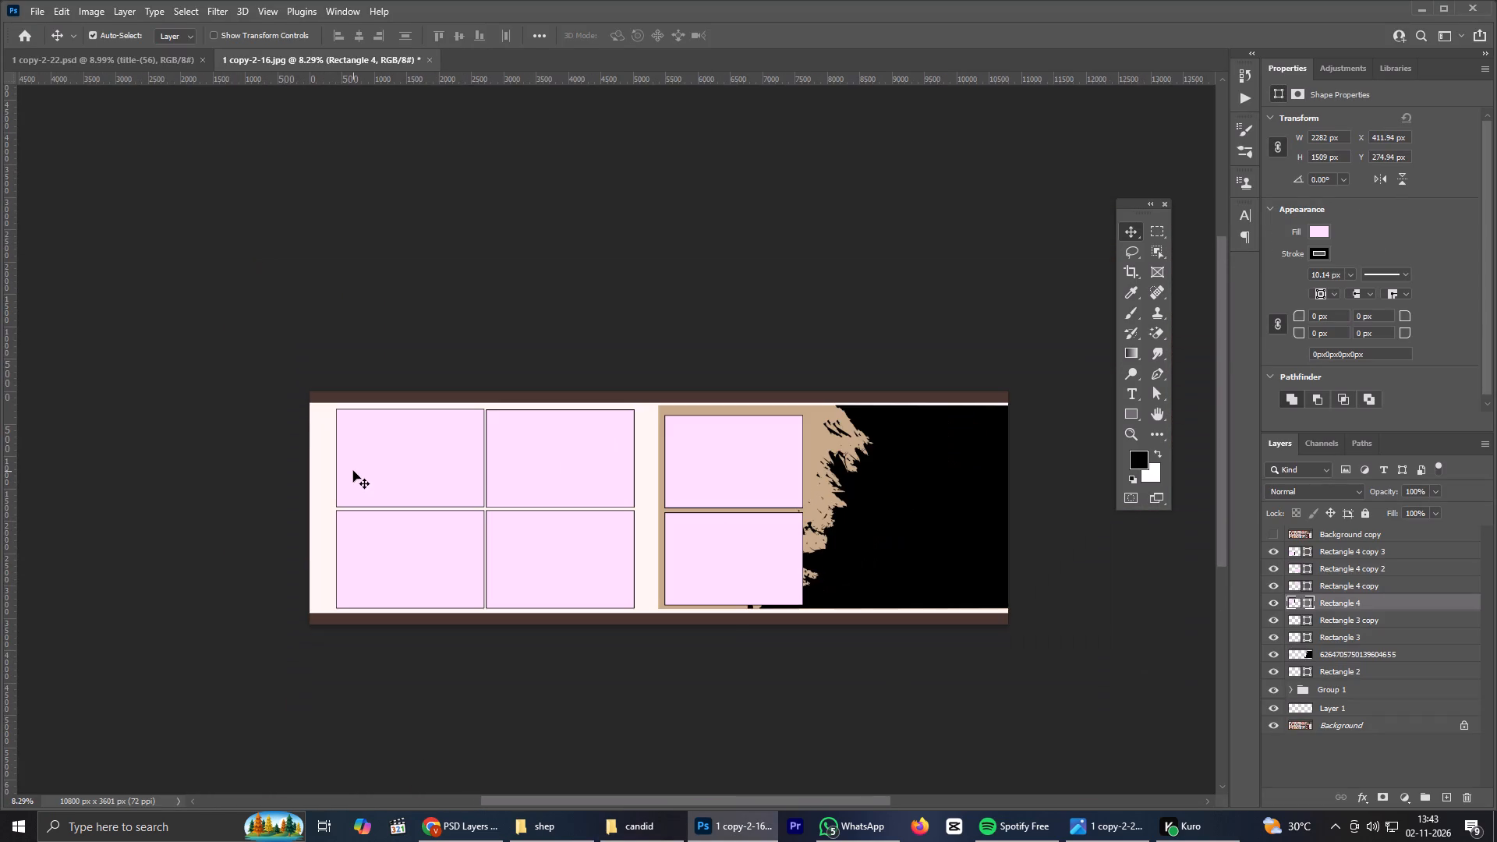
left_click(353, 471)
left_click(631, 823)
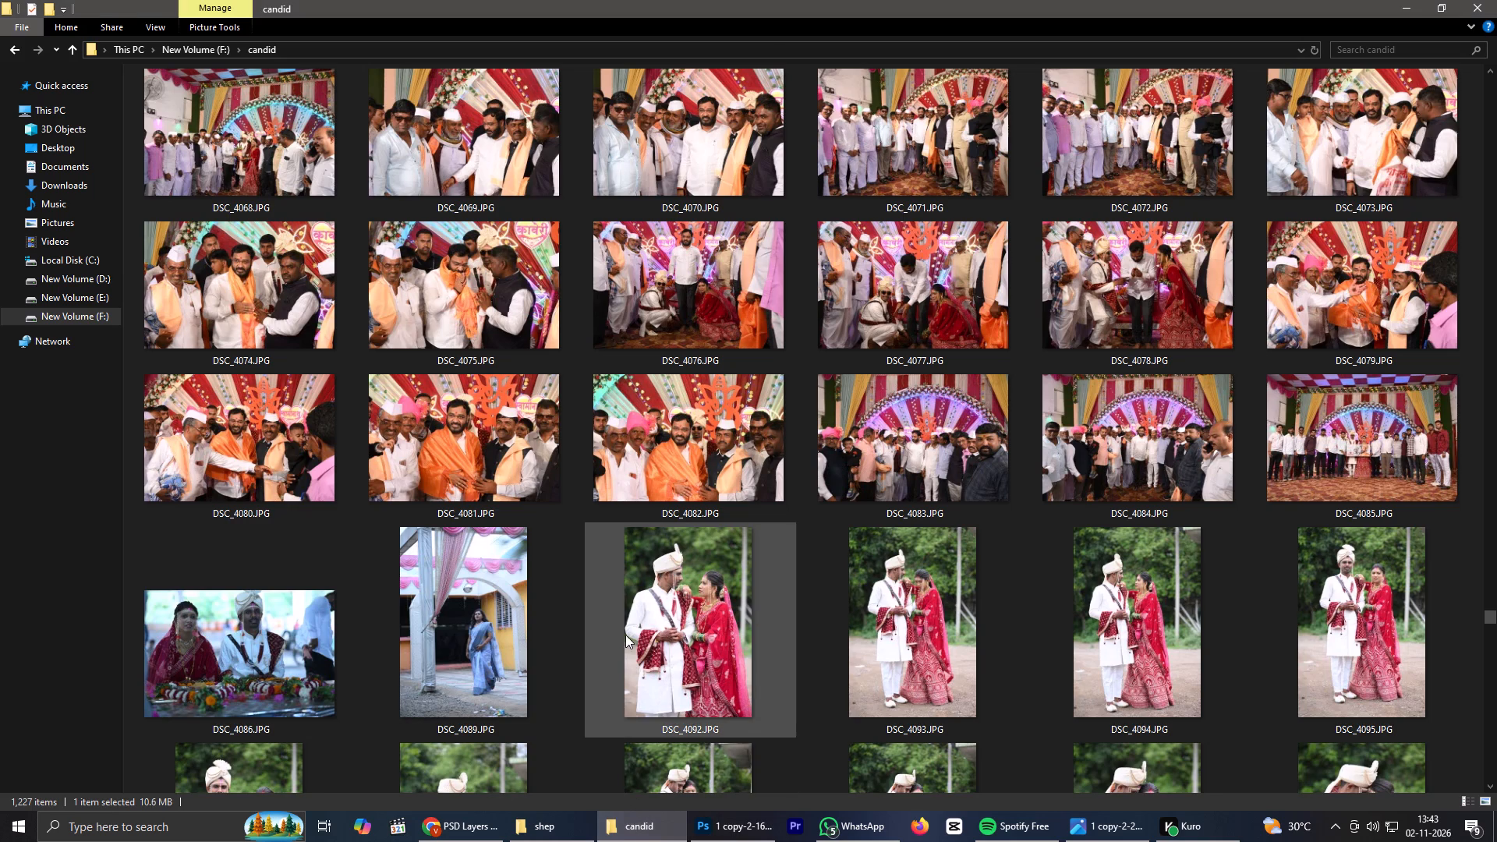
scroll(600, 539, "up", 2)
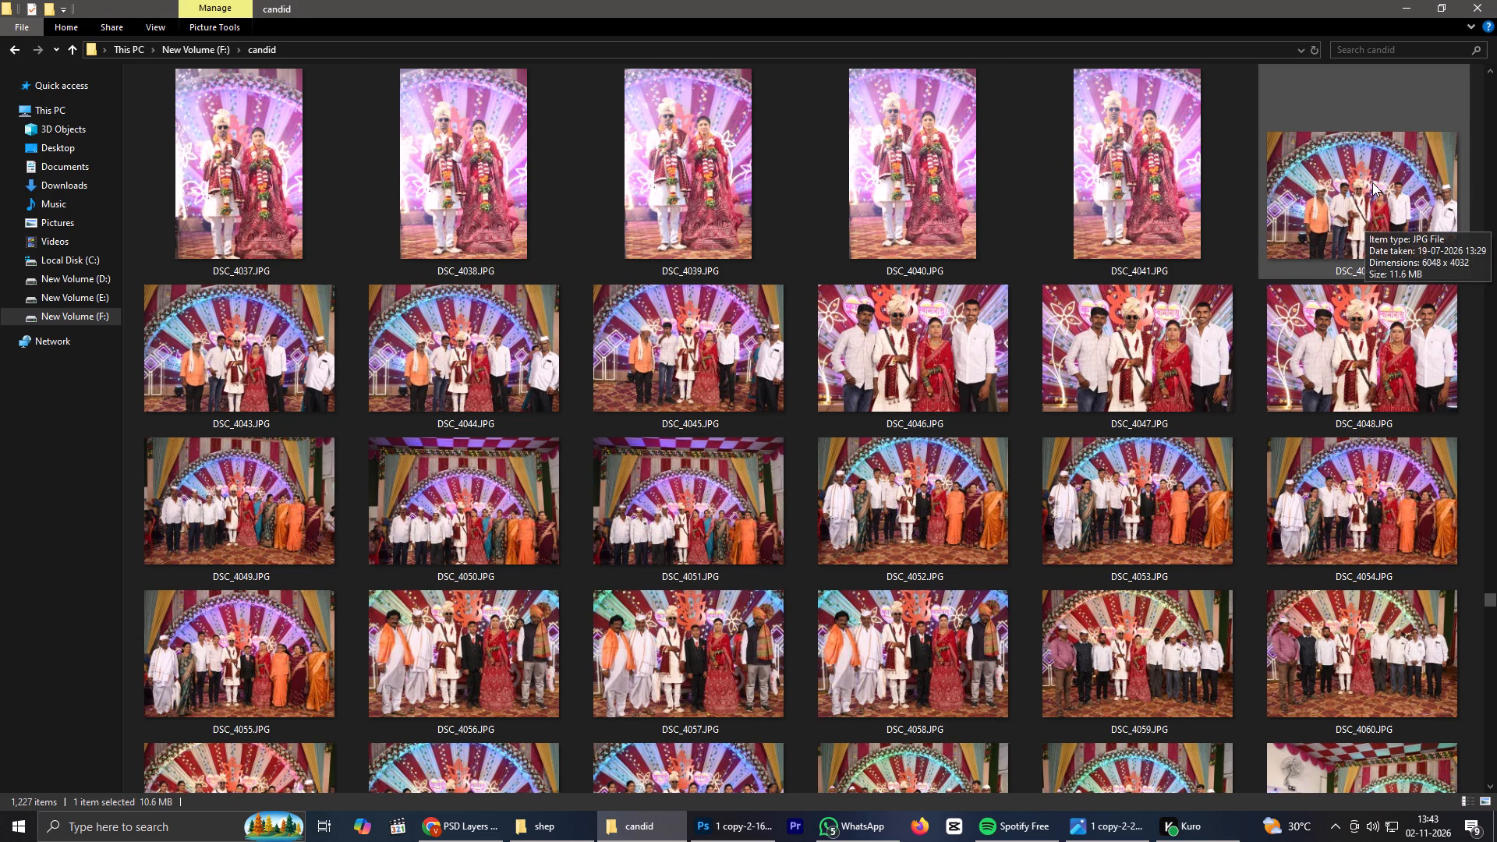
left_click(907, 356)
left_click_drag(937, 333, 938, 341)
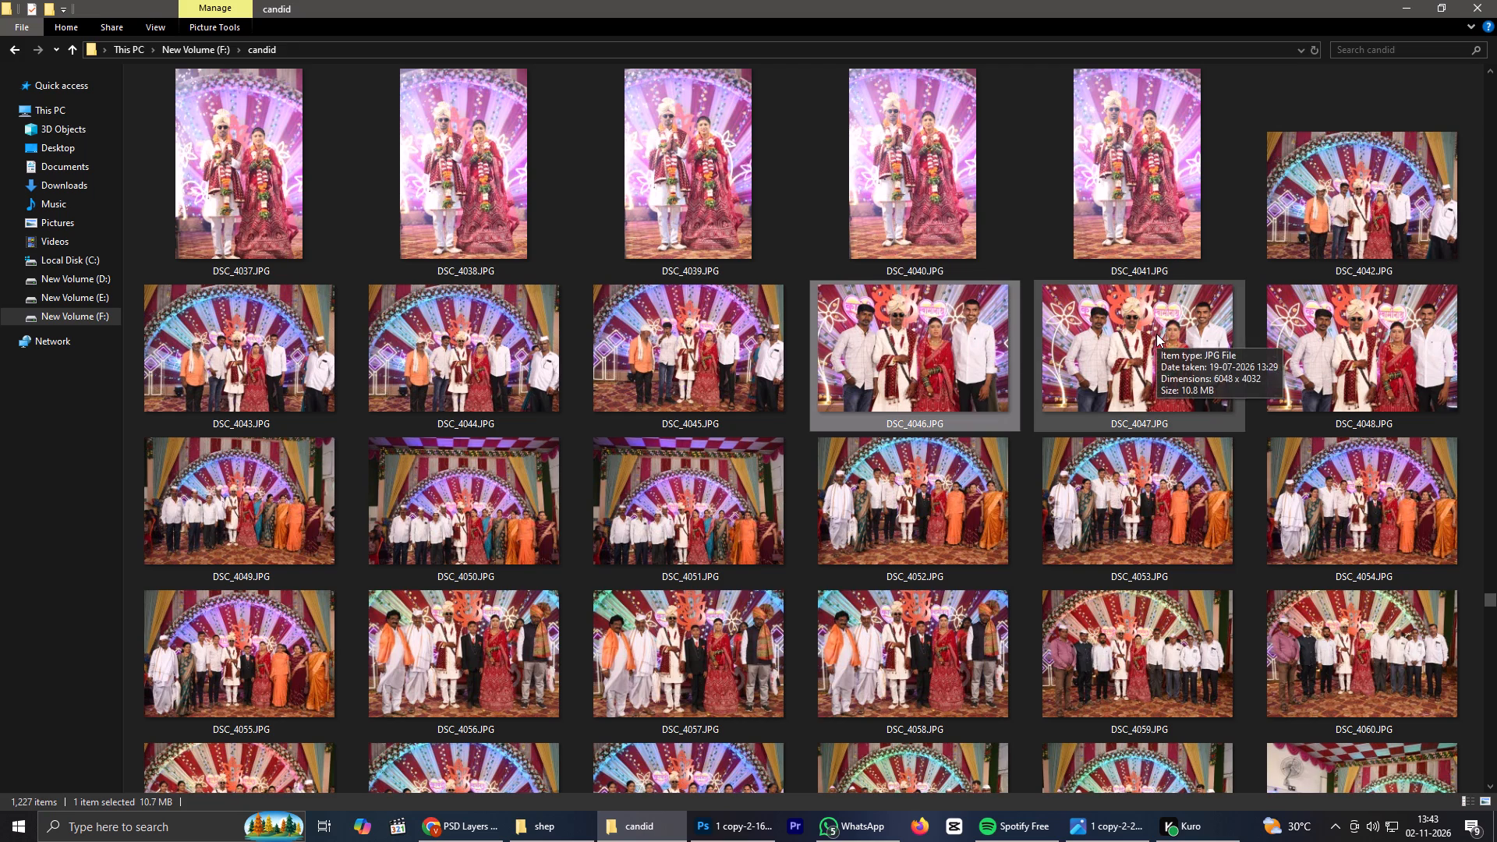
left_click_drag(1368, 327, 675, 771)
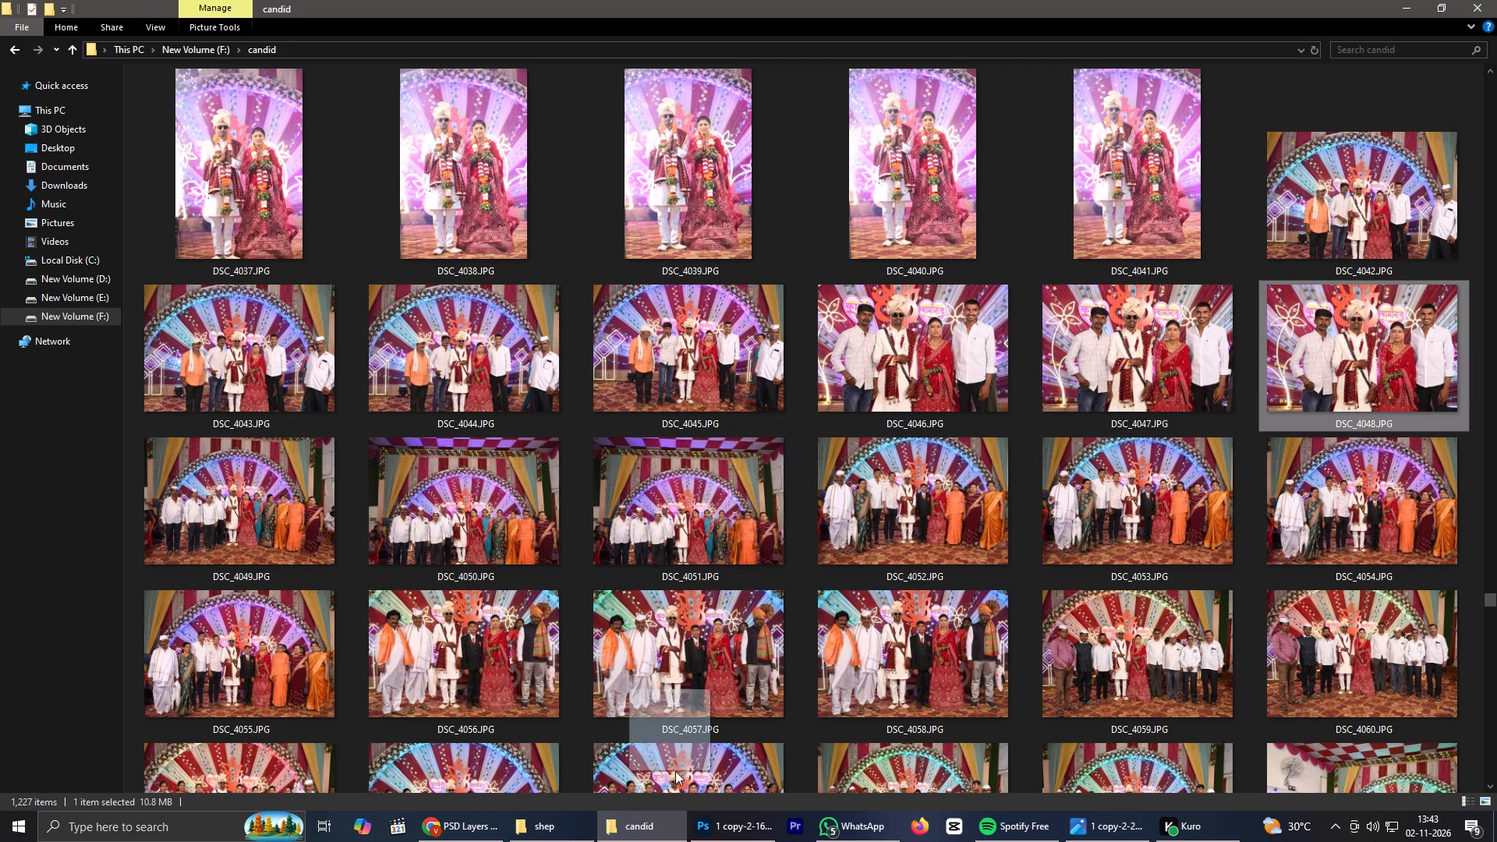
left_click_drag(675, 771, 388, 438)
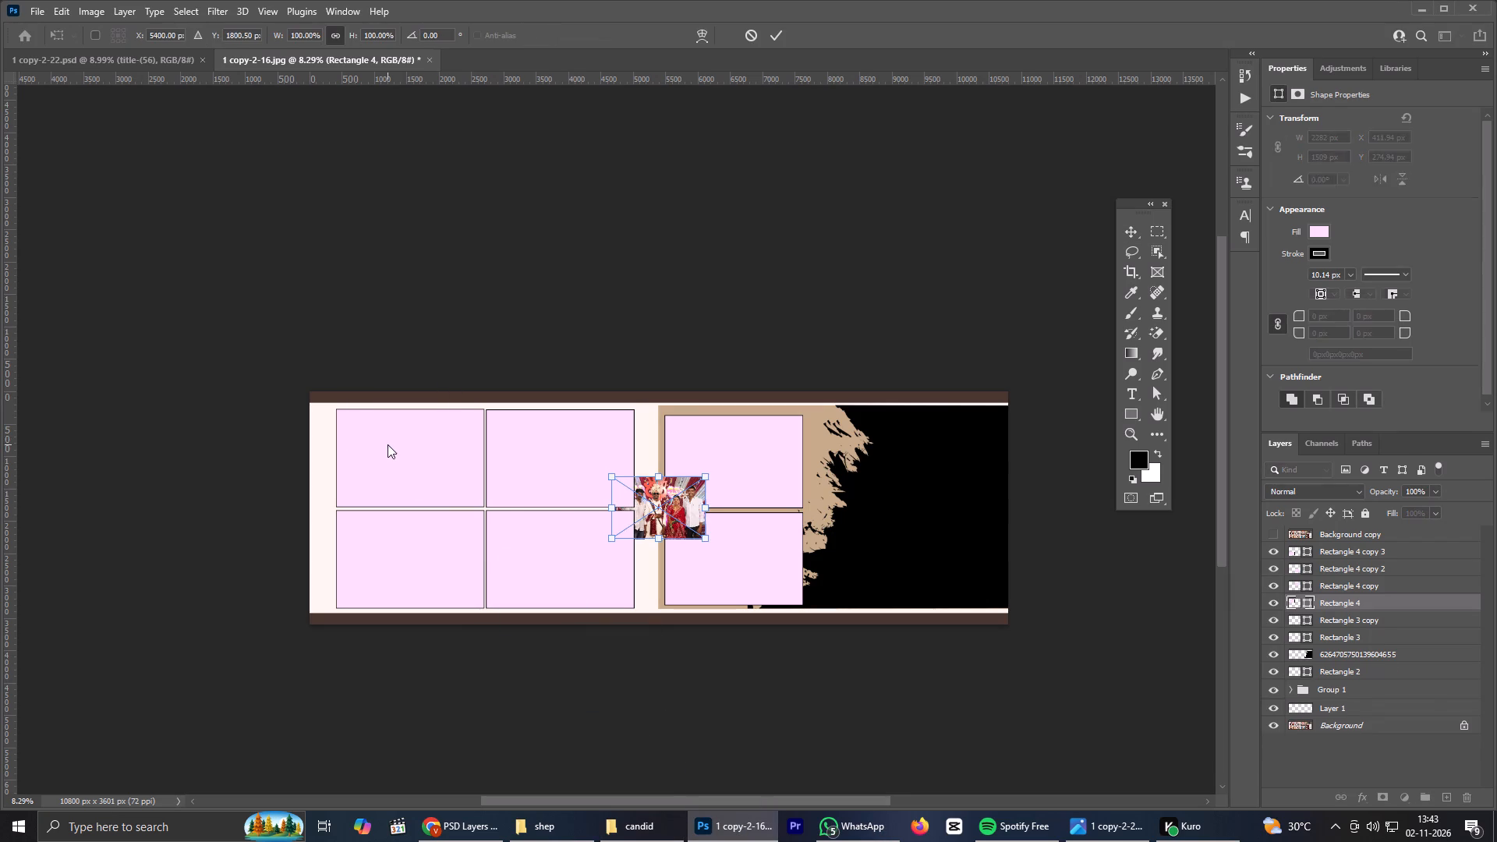
left_click_drag(647, 510, 382, 465)
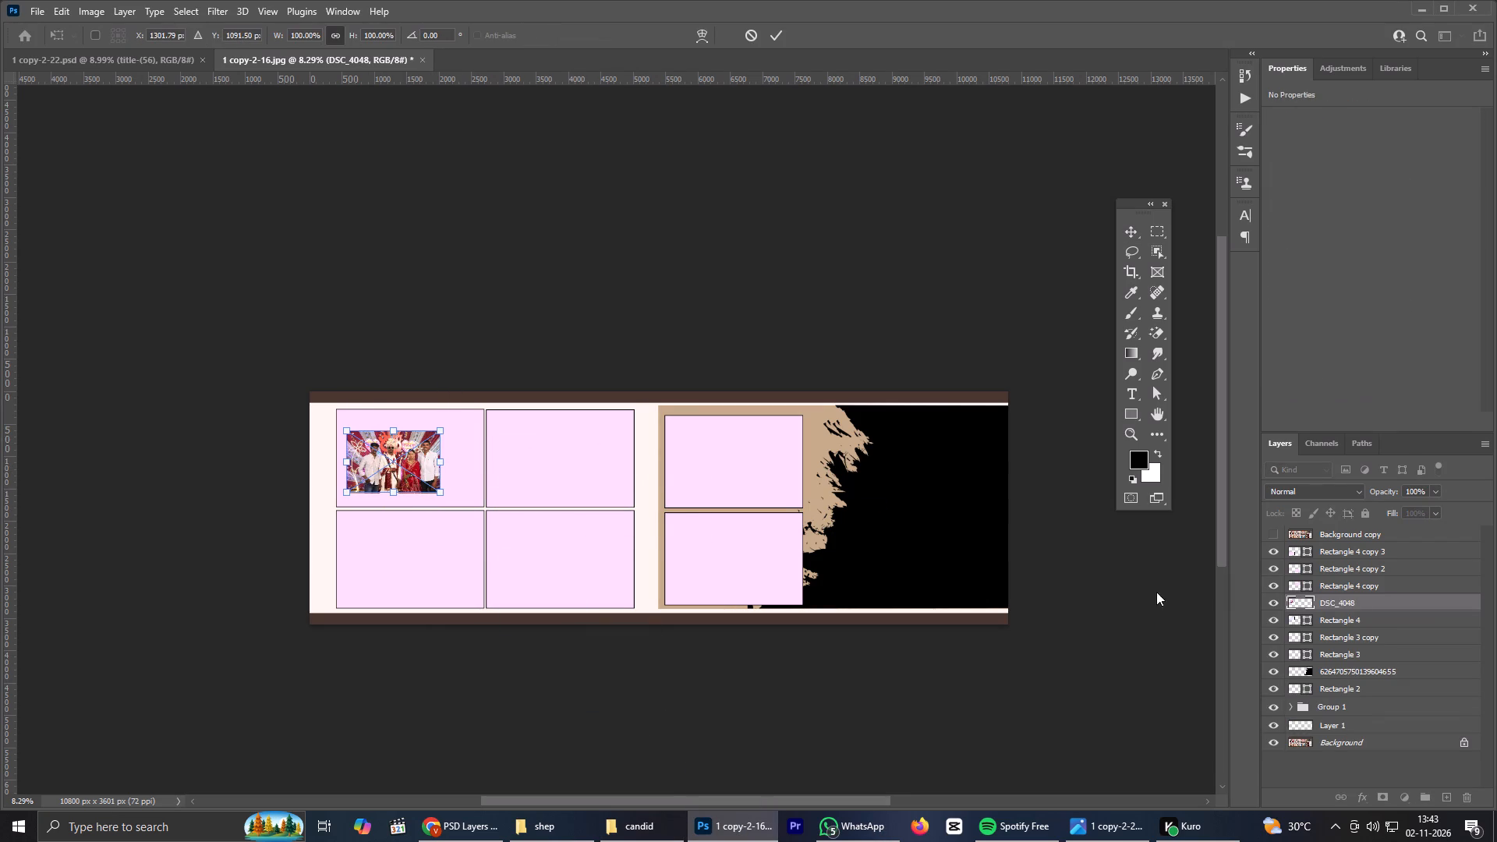
Clip the DSC_4048 group photo to the Rectangle 4 frame.
left_click(1356, 600)
left_click(1357, 611, "alt")
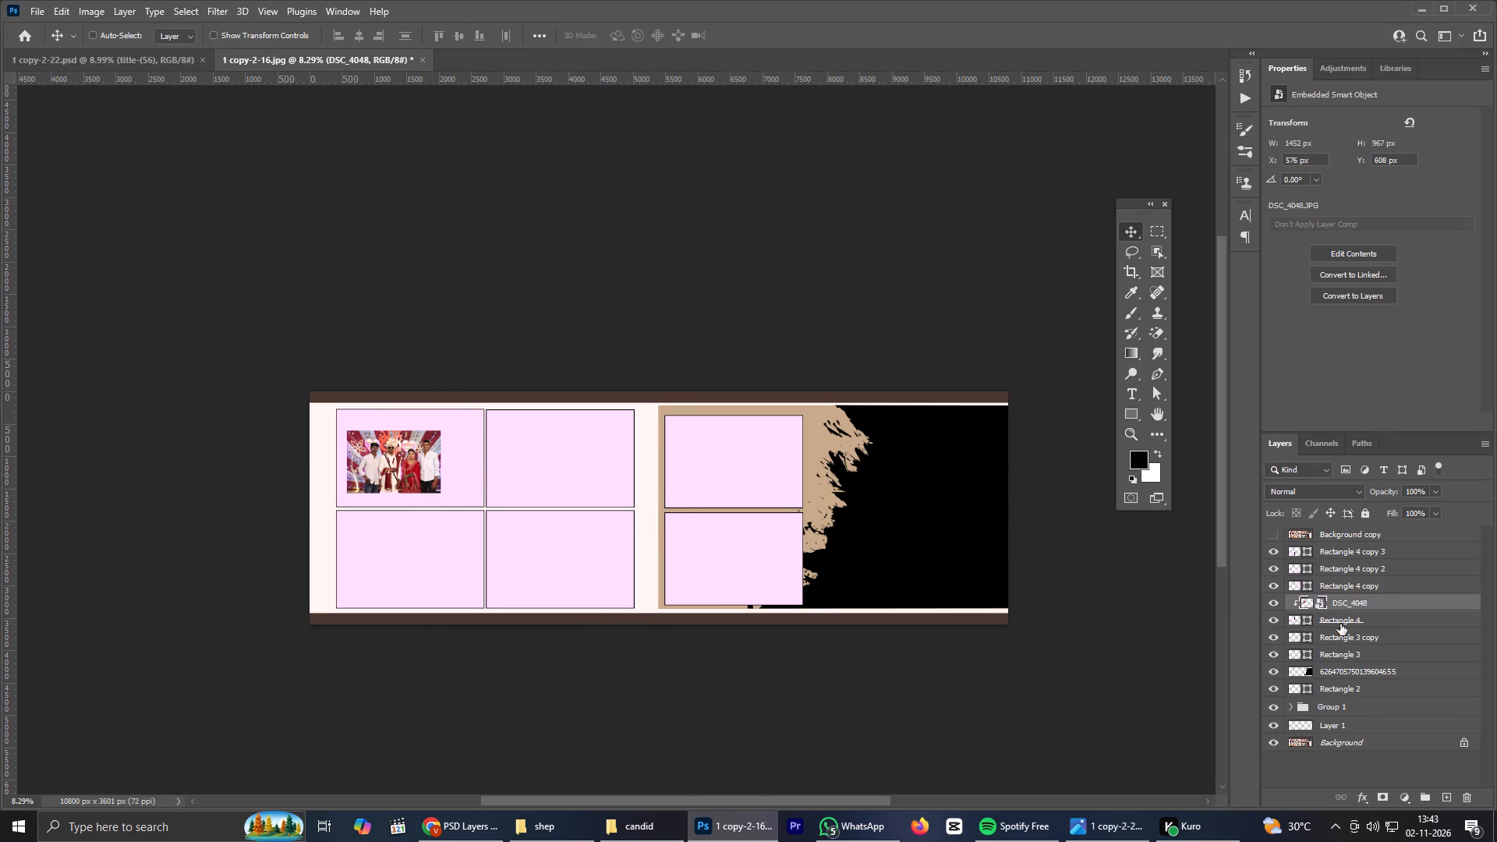
Scale the DSC_4048 photo to about 172.4%, filling the upper-left frame at about 2503 by 1669 px.
key("ctrl+t")
left_click_drag(439, 495, 494, 514, "alt")
left_click(416, 471)
left_click_drag(497, 403, 480, 405, "alt")
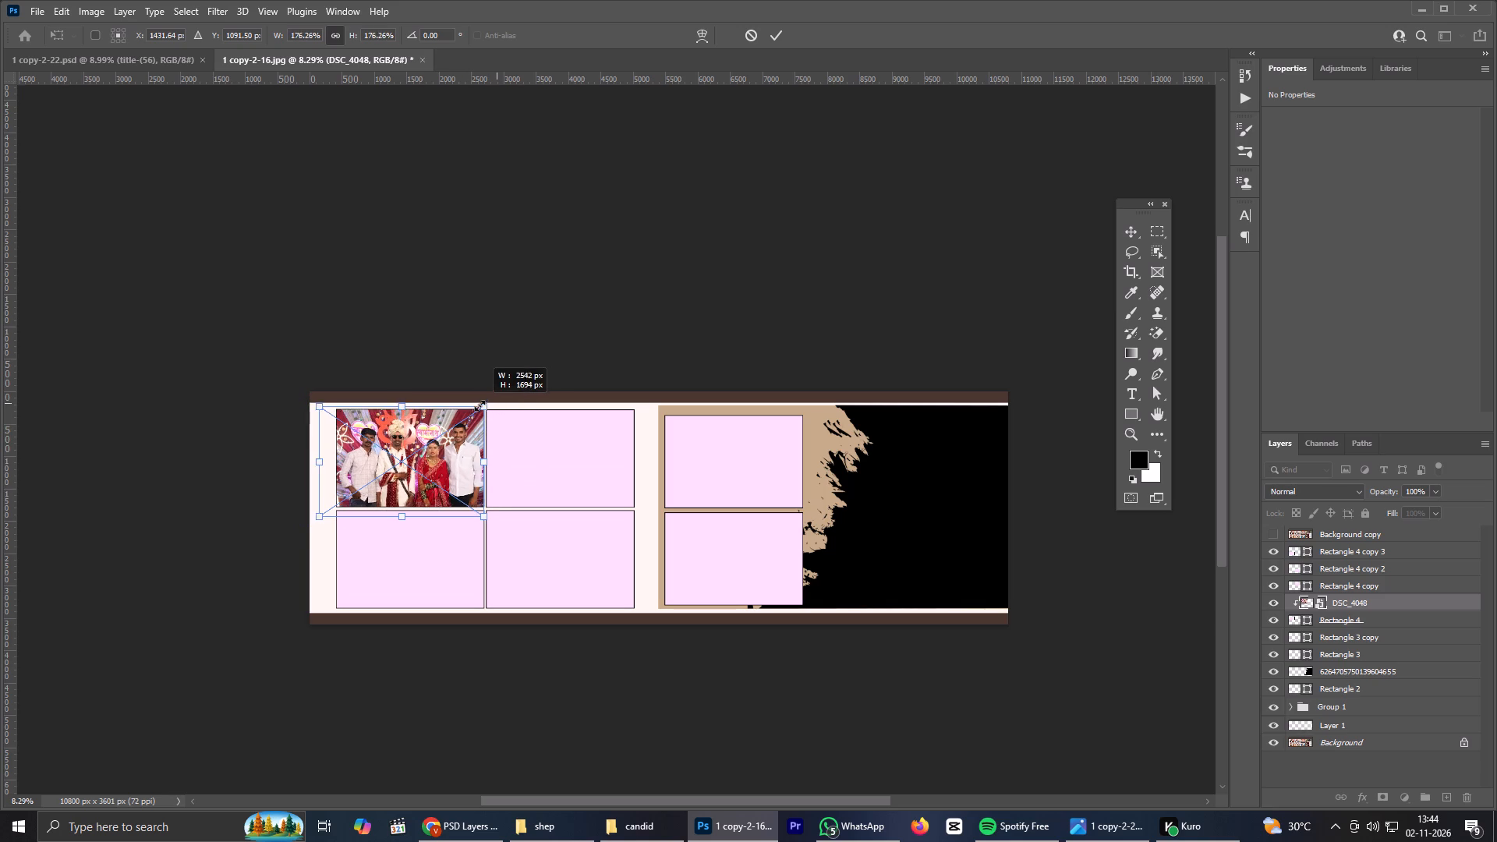
left_click_drag(480, 405, 481, 408, "alt")
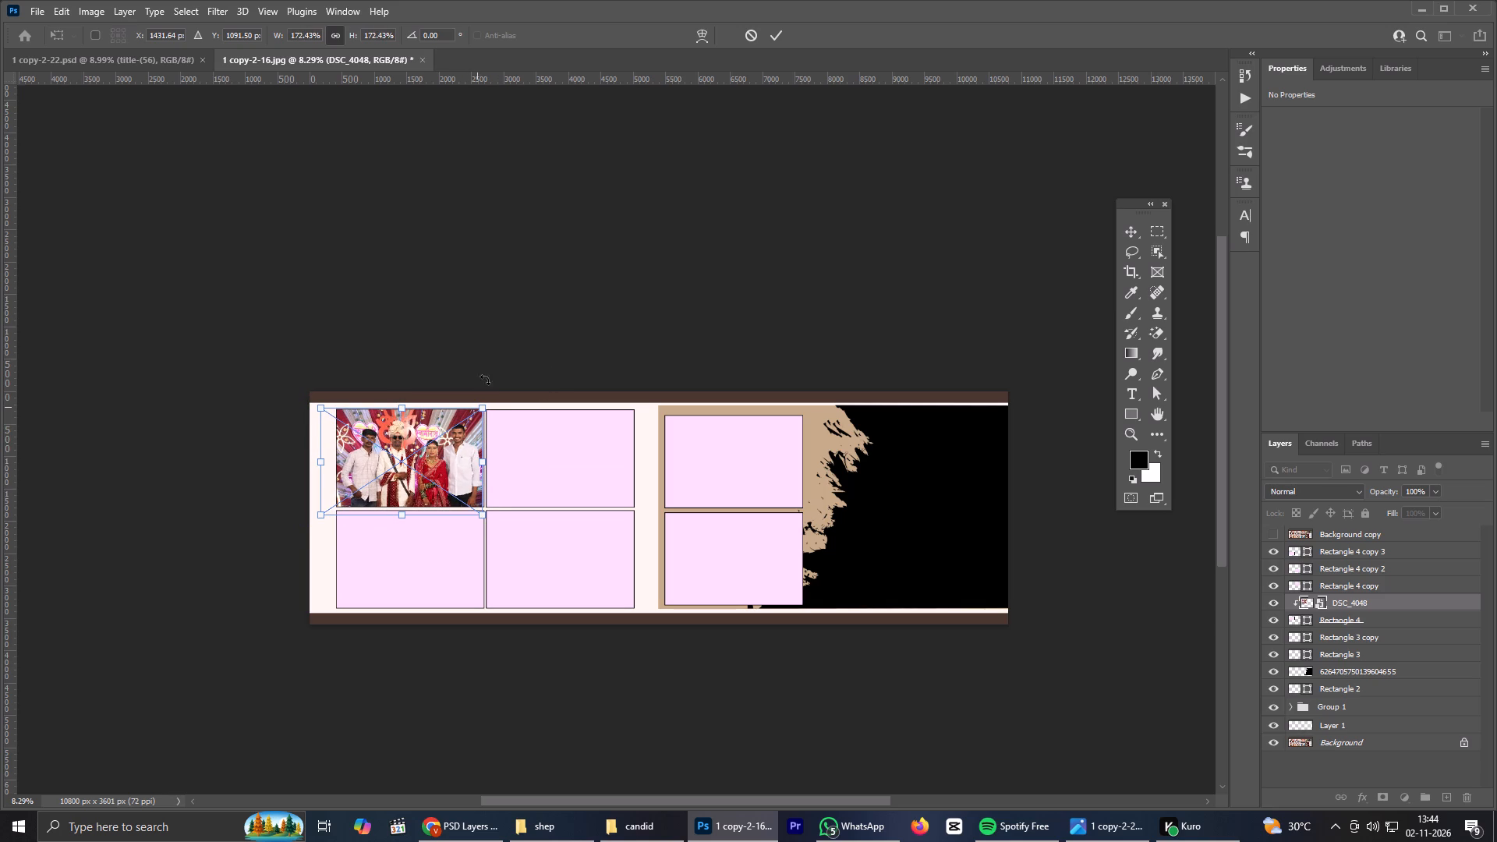
left_click(774, 26)
Open the clipped DSC_4048 group photo in the Camera Raw Filter.
scroll(338, 494, "up", 9)
scroll(466, 405, "up", 1)
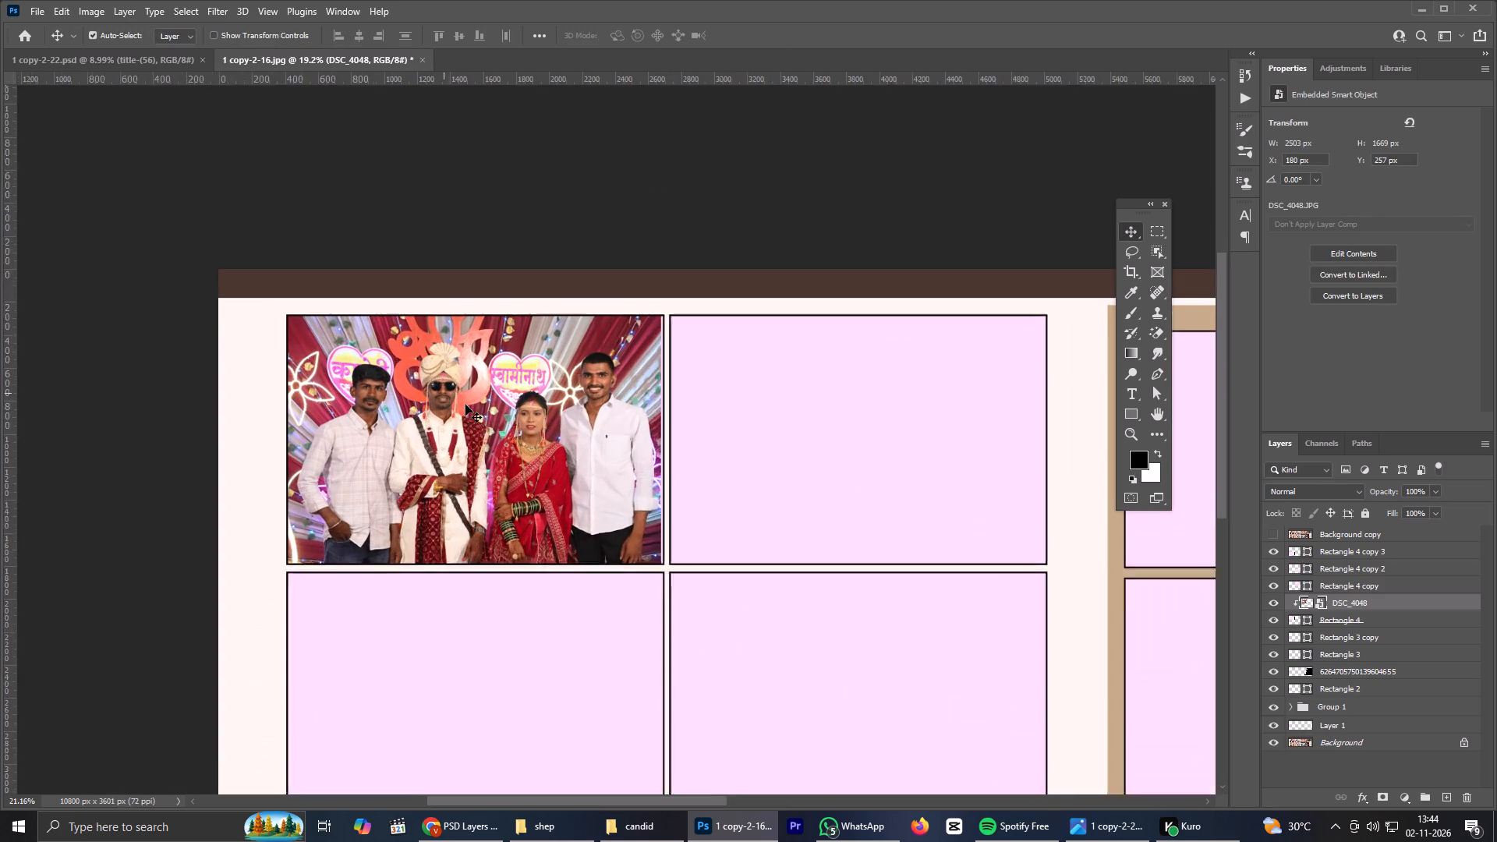
scroll(465, 405, "up", 3)
key("ctrl+shift+a")
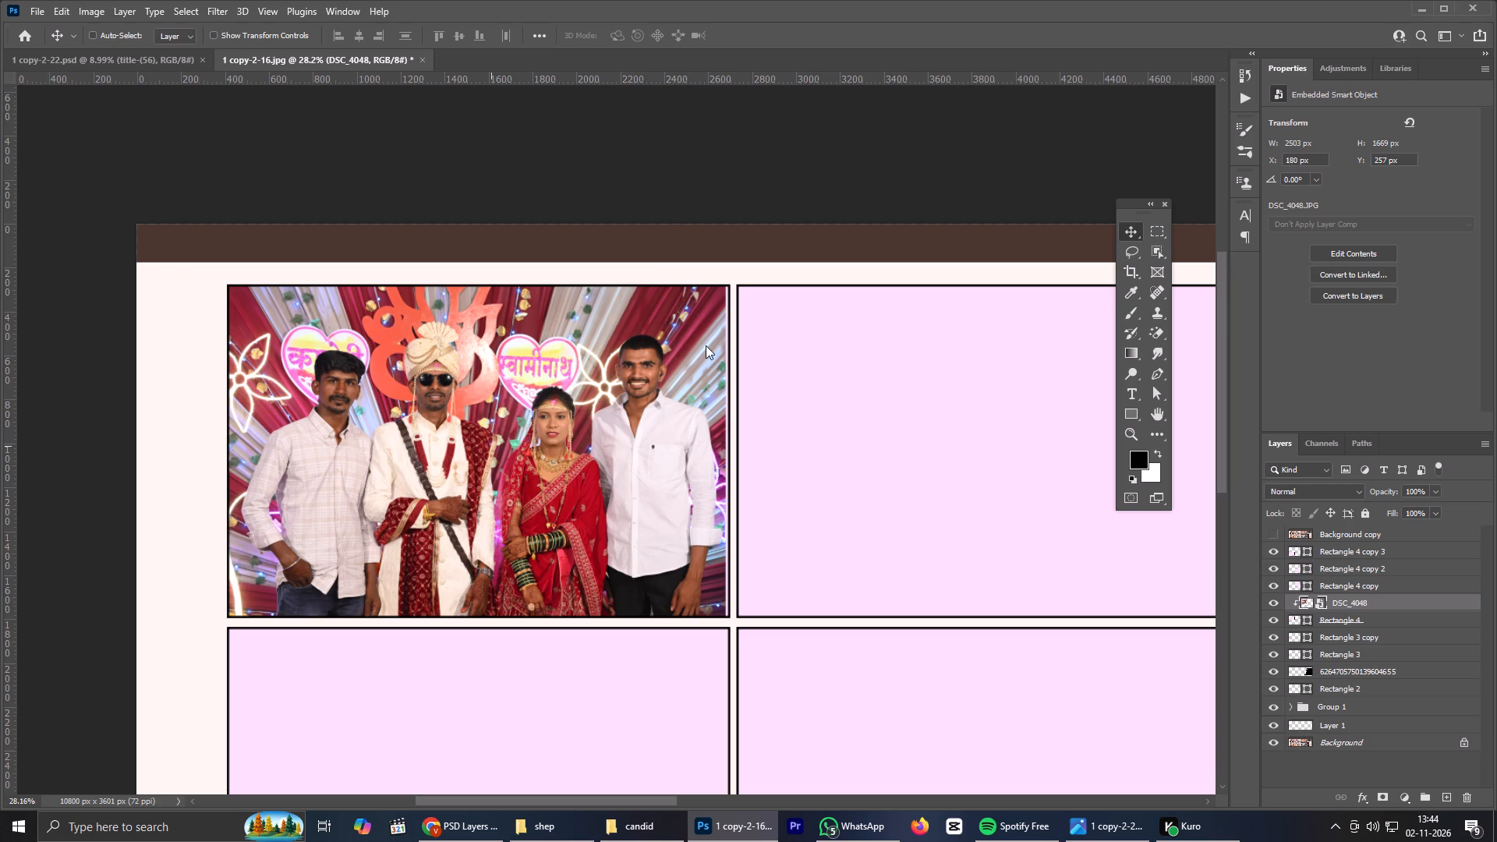
Set the DSC_4048 photo's exposure to +0.10 and contrast to +21.
left_click_drag(27, 204, 65, 212)
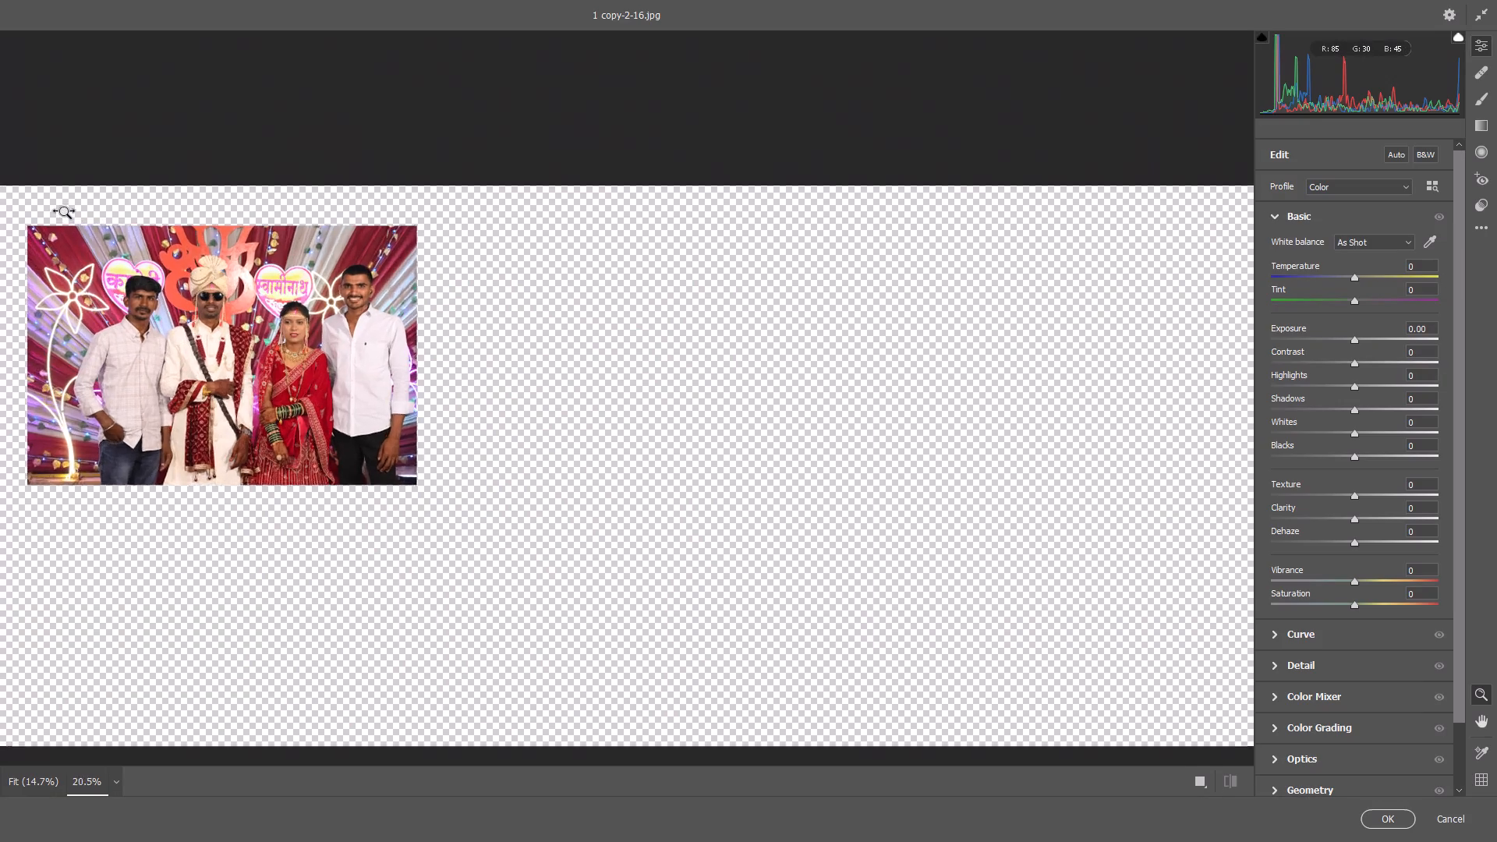
left_click_drag(65, 212, 154, 225)
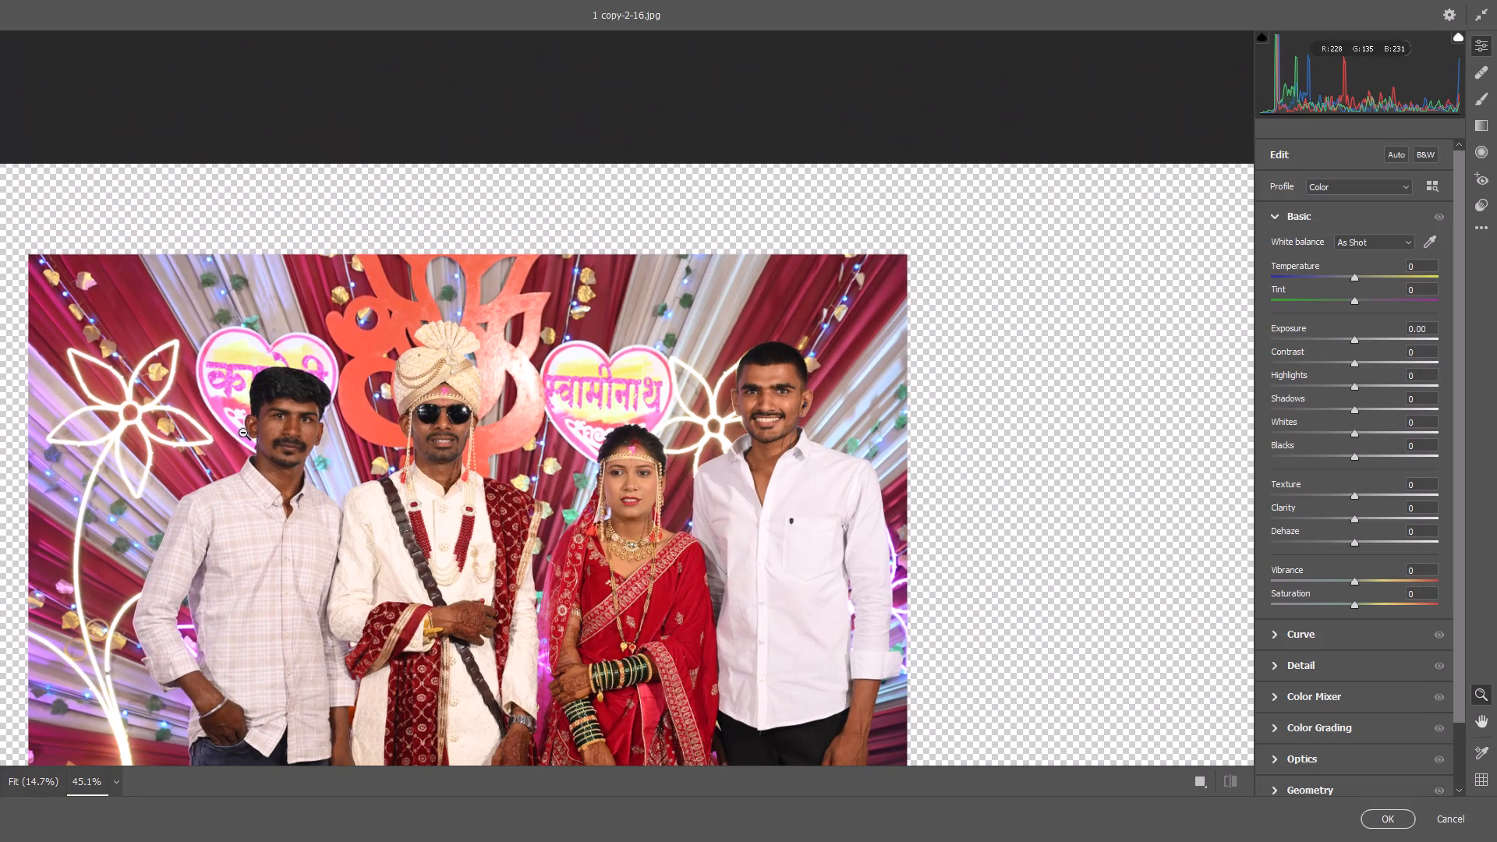
key("space")
key("space")
key("space")
key("space")
key("space")
key("space")
key("space")
key("space")
key("space")
left_click_drag(232, 425, 469, 316)
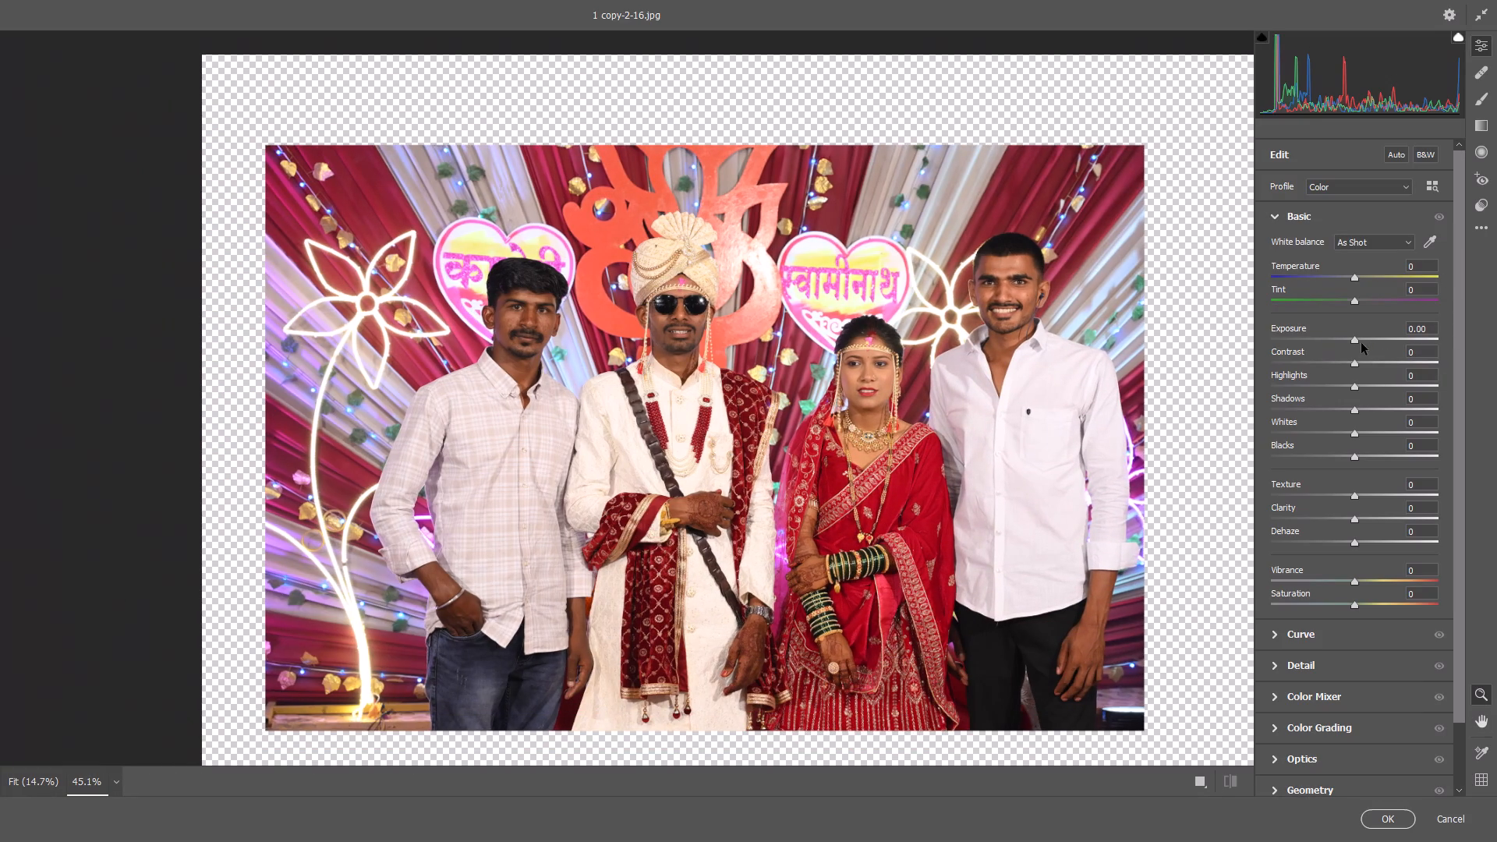
left_click(1355, 341)
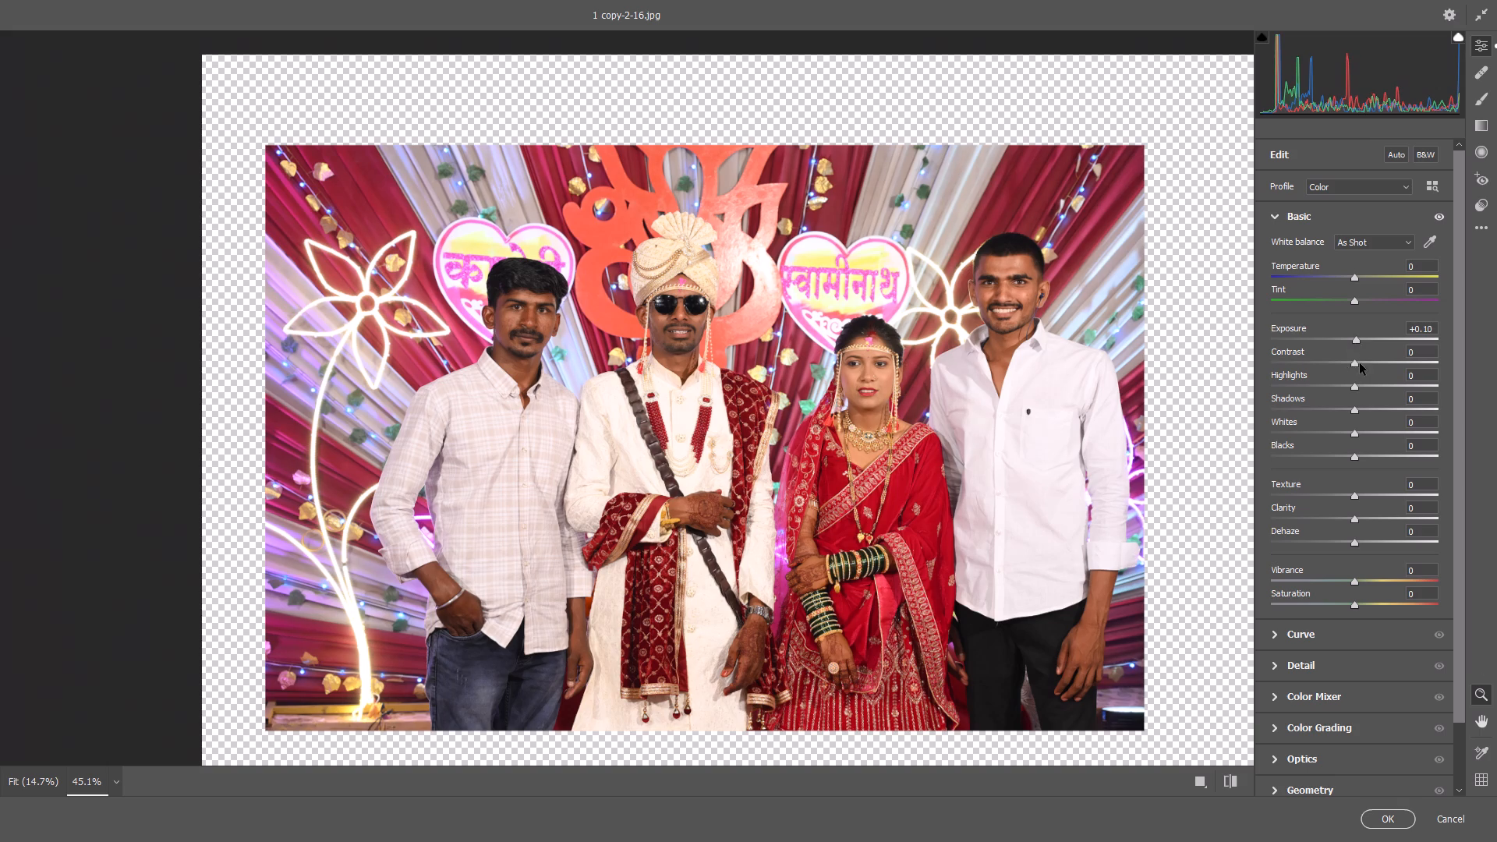
left_click_drag(1355, 363, 1373, 370)
Set the photo's highlights to -14, shadows to +19, whites to +19 and blacks to +21.
left_click_drag(1357, 387, 1362, 388)
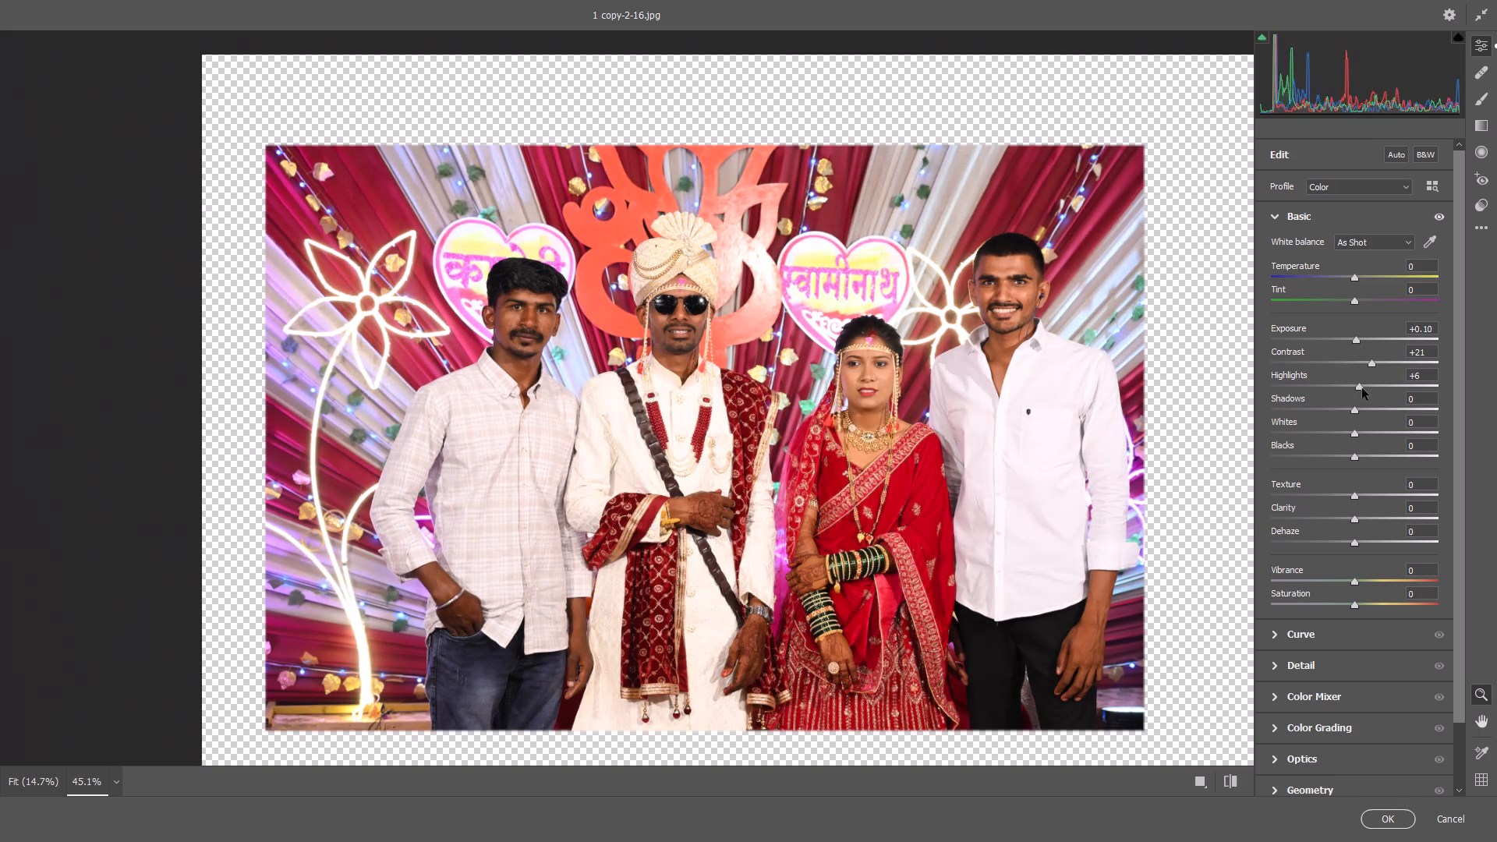
left_click_drag(1362, 388, 1339, 405)
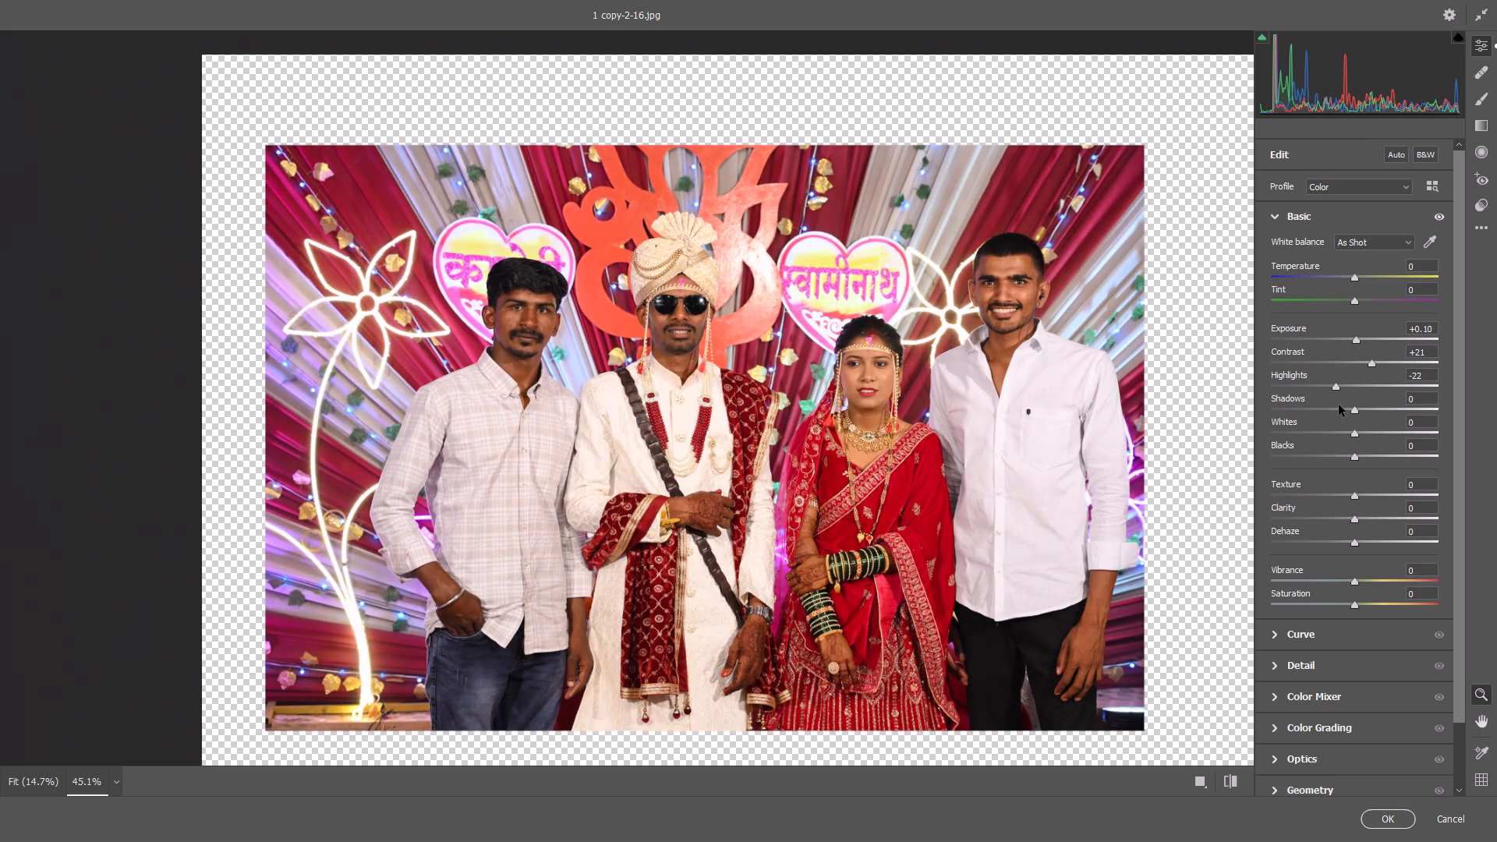
left_click_drag(1339, 405, 1346, 405)
left_click_drag(1354, 409, 1367, 409)
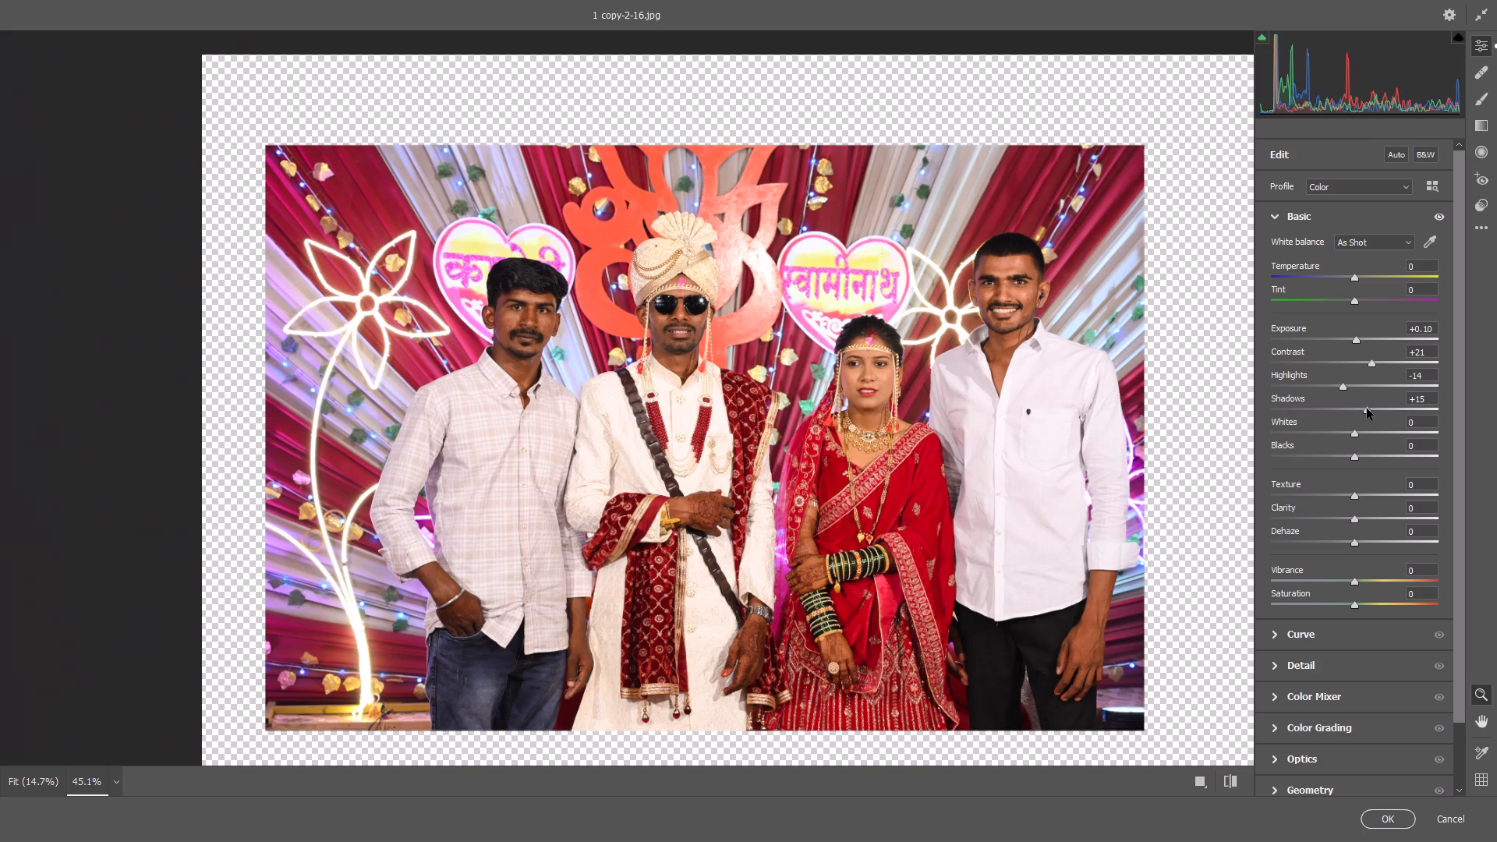
left_click_drag(1367, 409, 1370, 411)
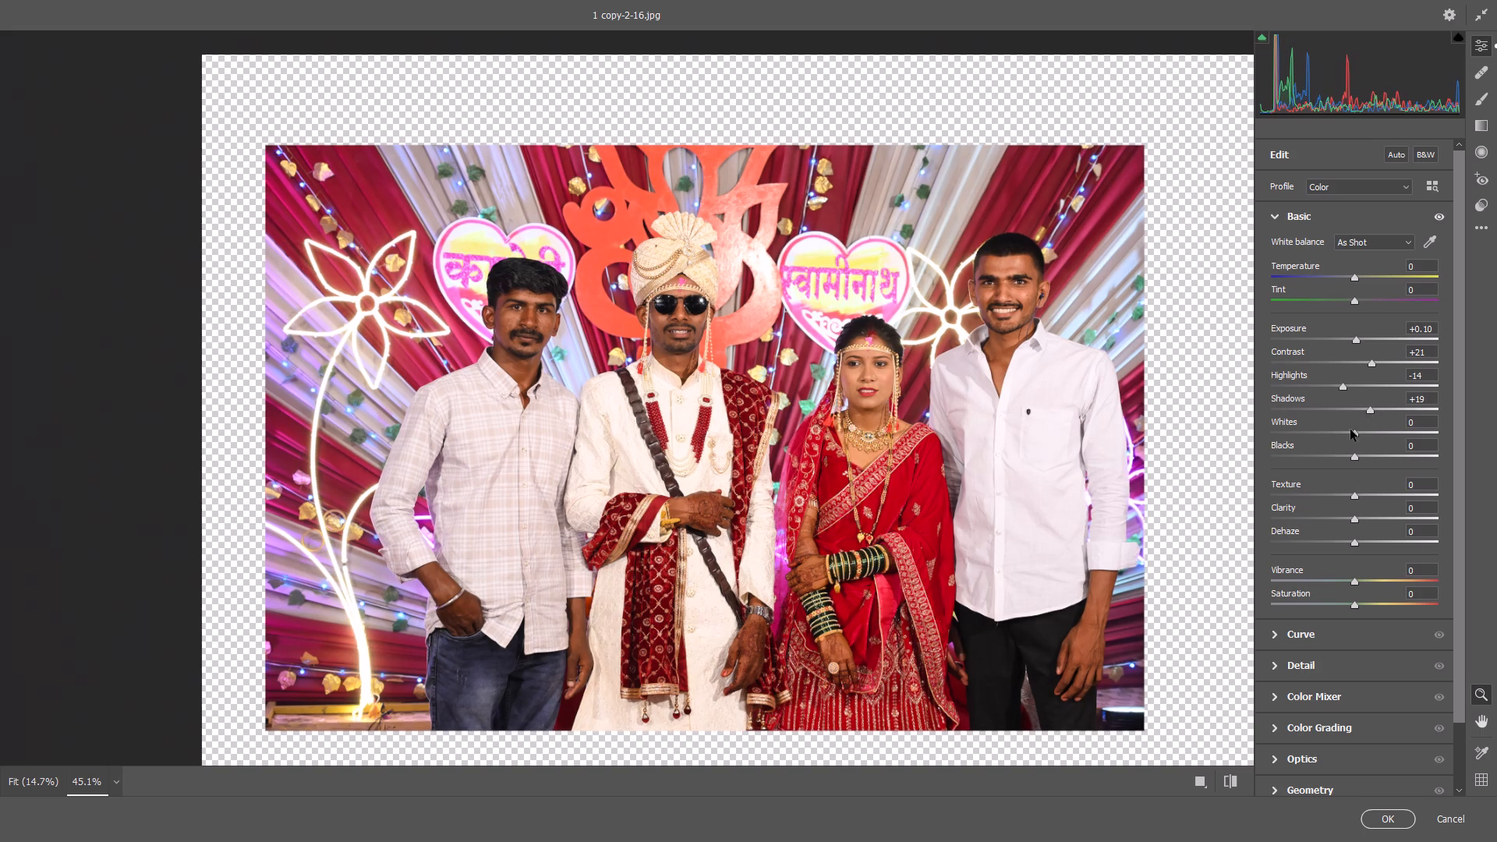
left_click_drag(1350, 431, 1365, 431)
left_click_drag(1354, 460, 1366, 459)
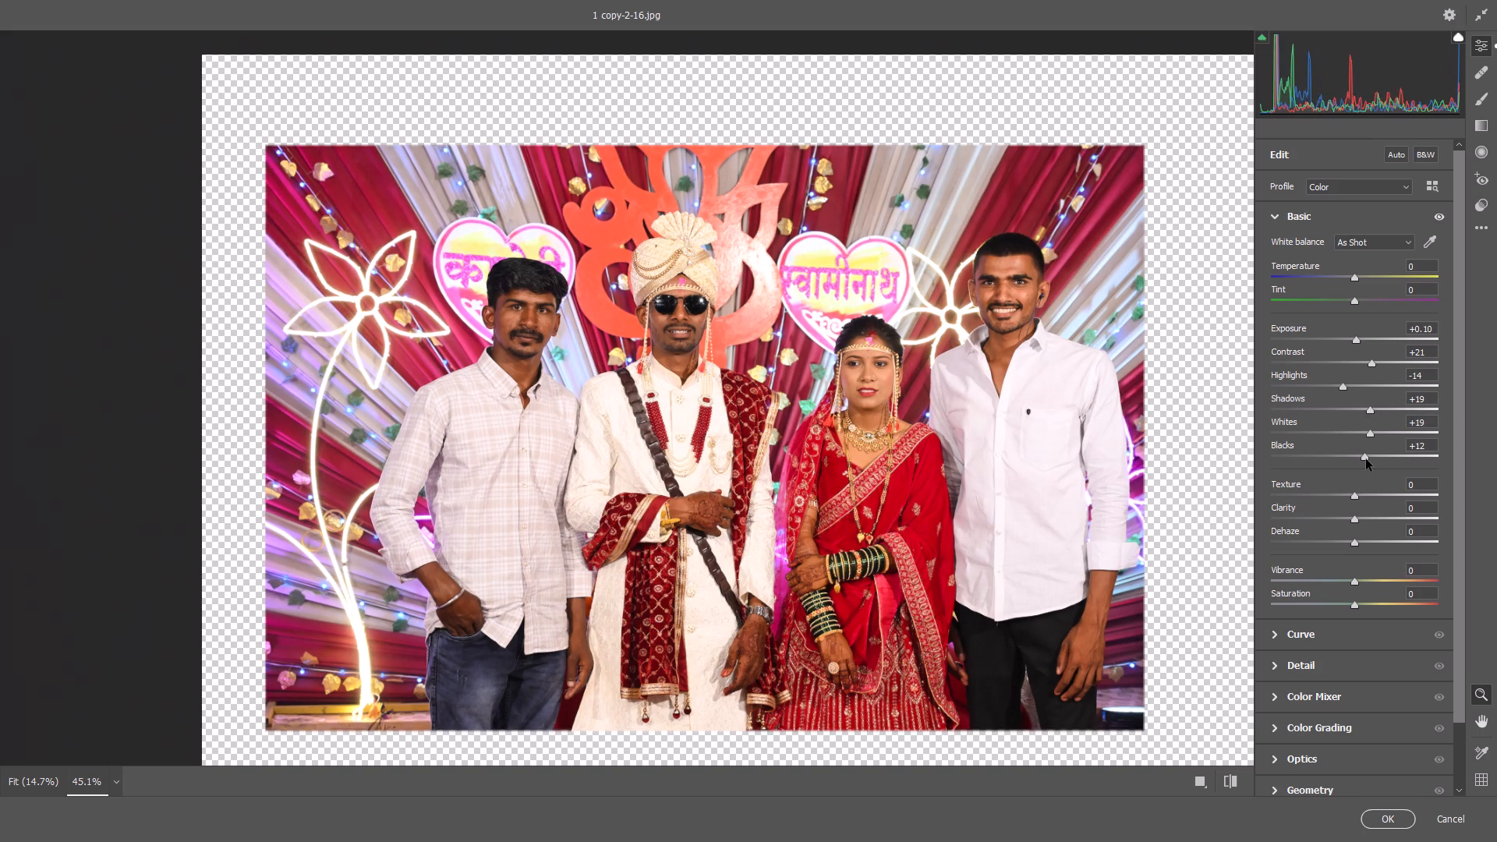
left_click_drag(1366, 459, 1372, 458)
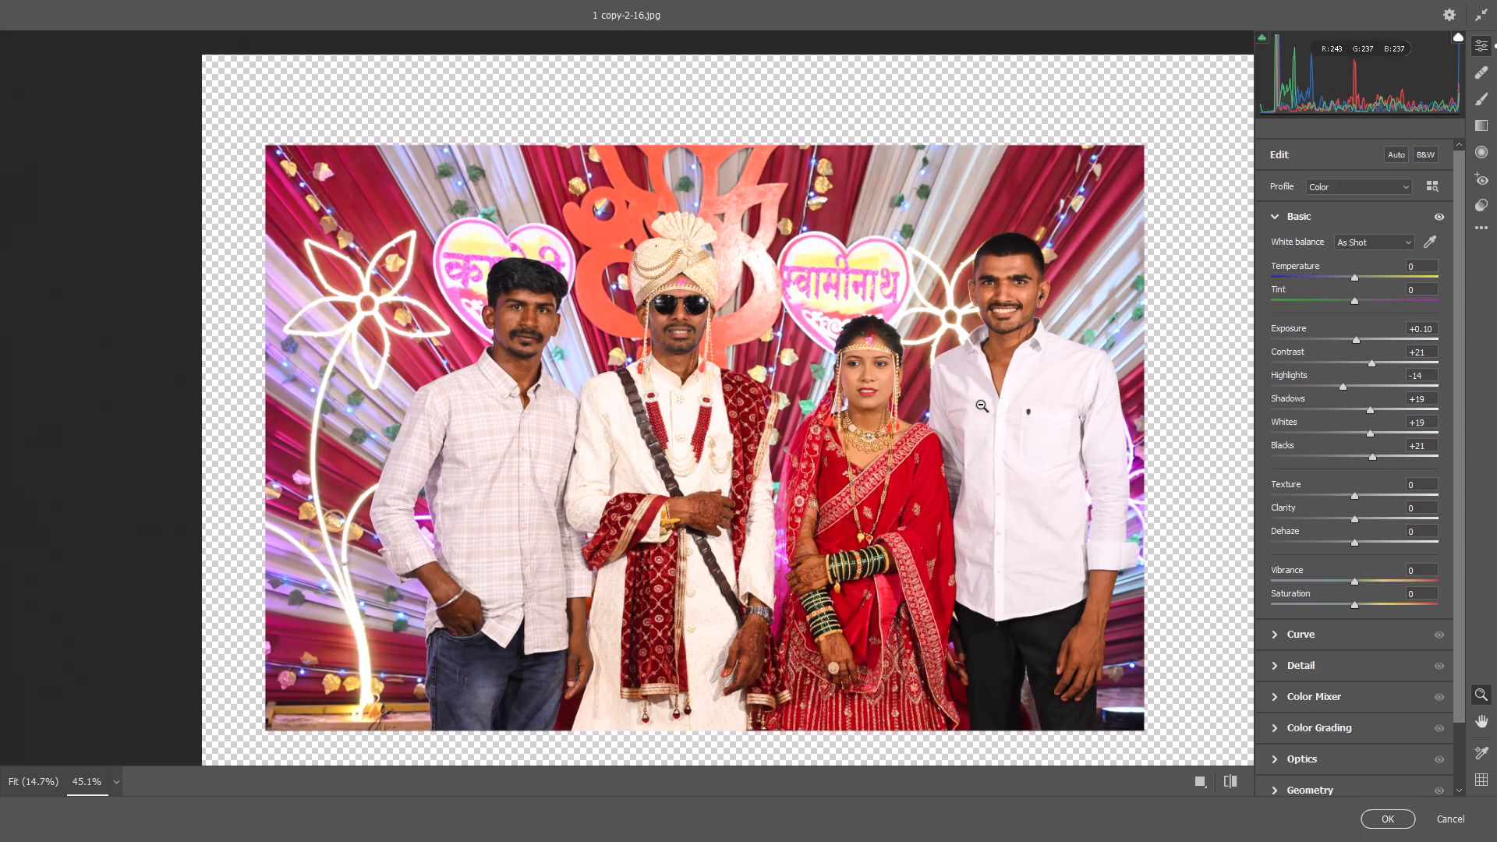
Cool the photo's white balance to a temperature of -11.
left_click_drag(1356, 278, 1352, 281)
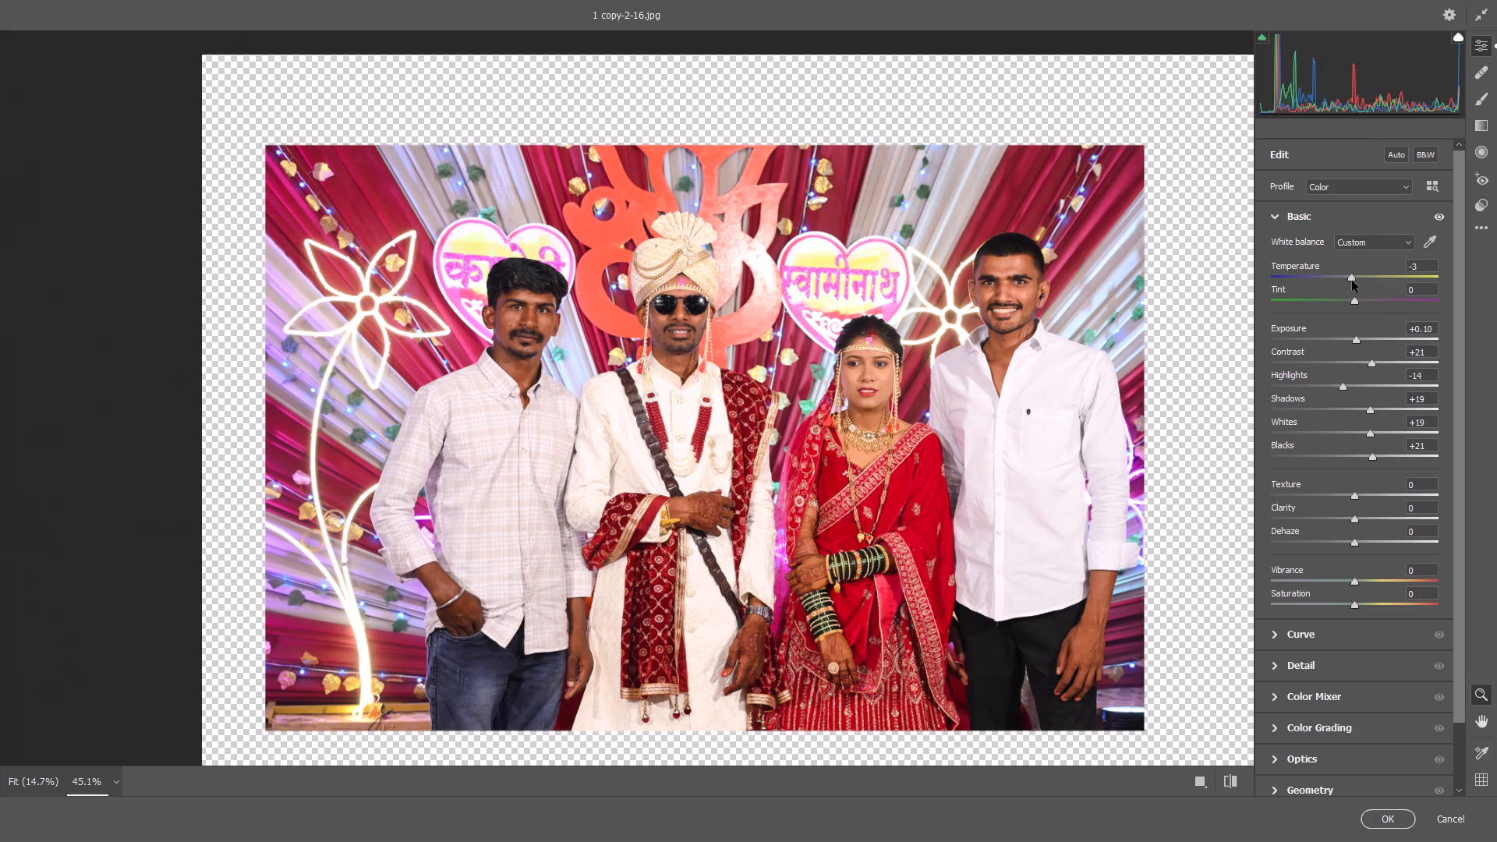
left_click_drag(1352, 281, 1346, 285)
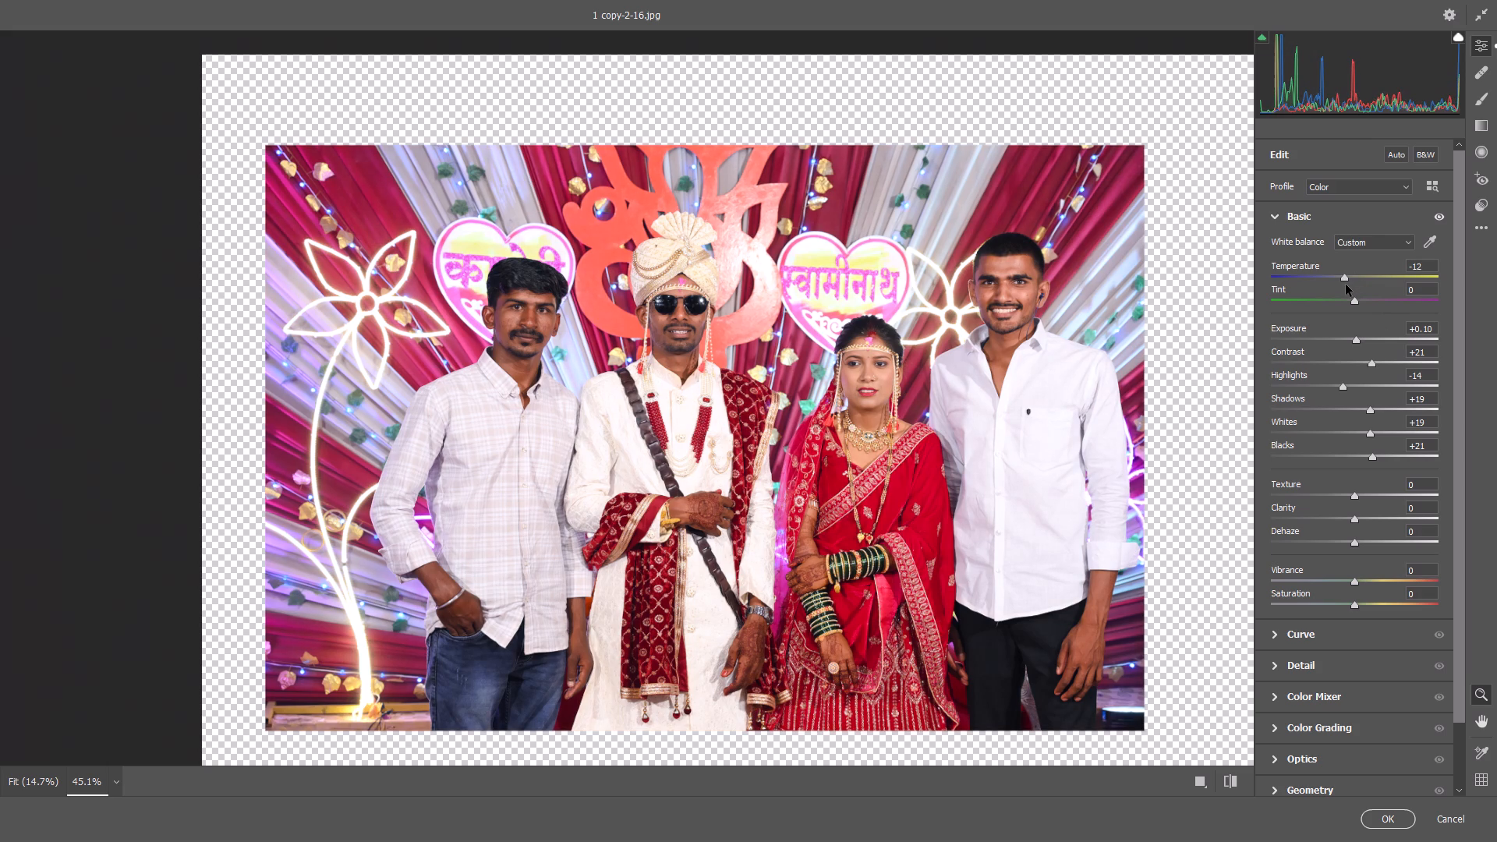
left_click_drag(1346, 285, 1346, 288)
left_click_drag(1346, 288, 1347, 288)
Soften the photo with texture at -8 and clarity at -11.
left_click_drag(1354, 497, 1335, 505)
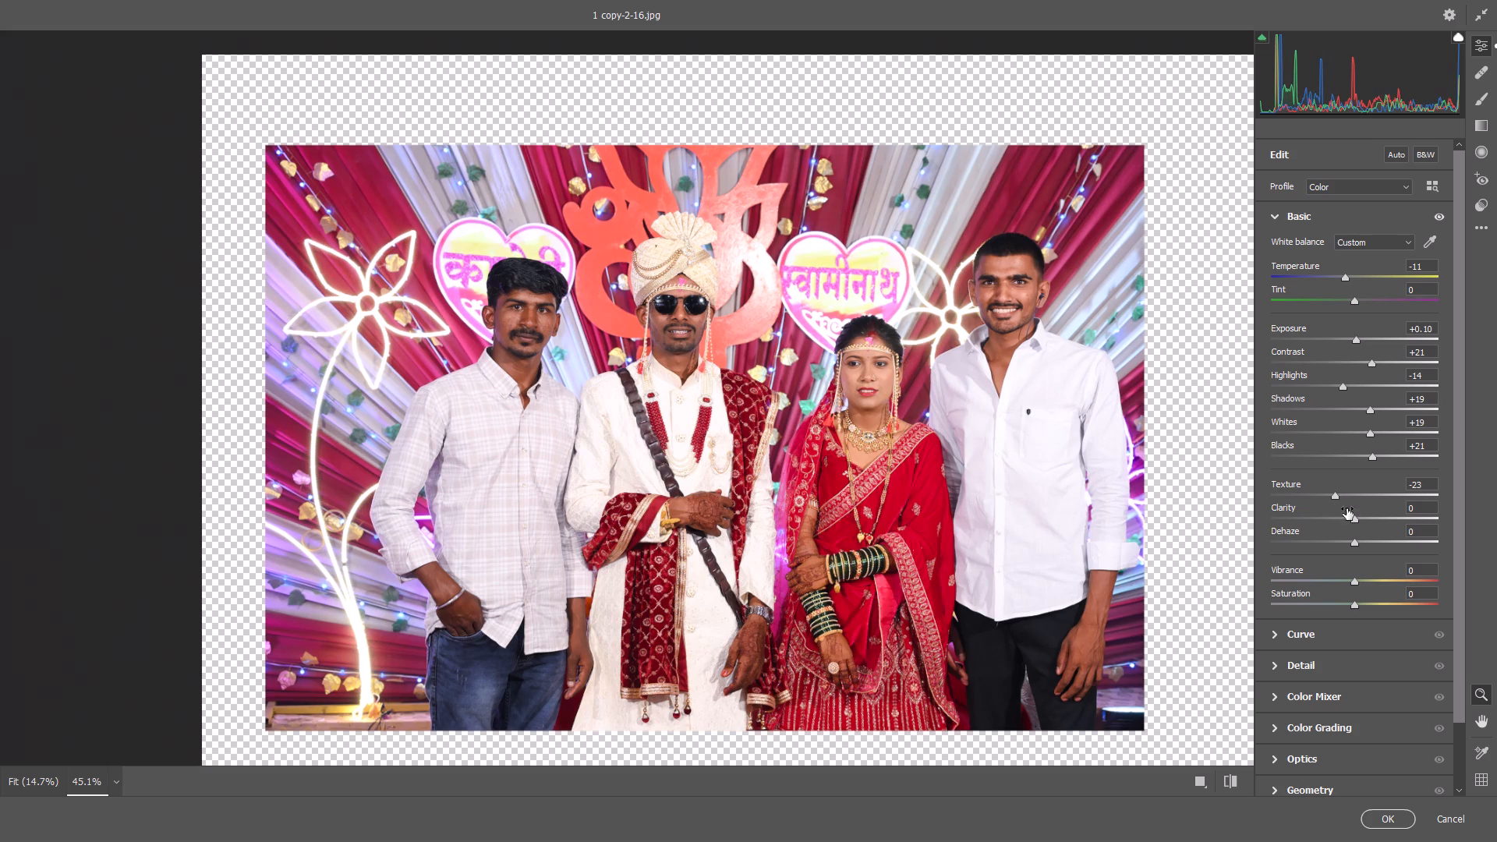
left_click_drag(1357, 518, 1348, 519)
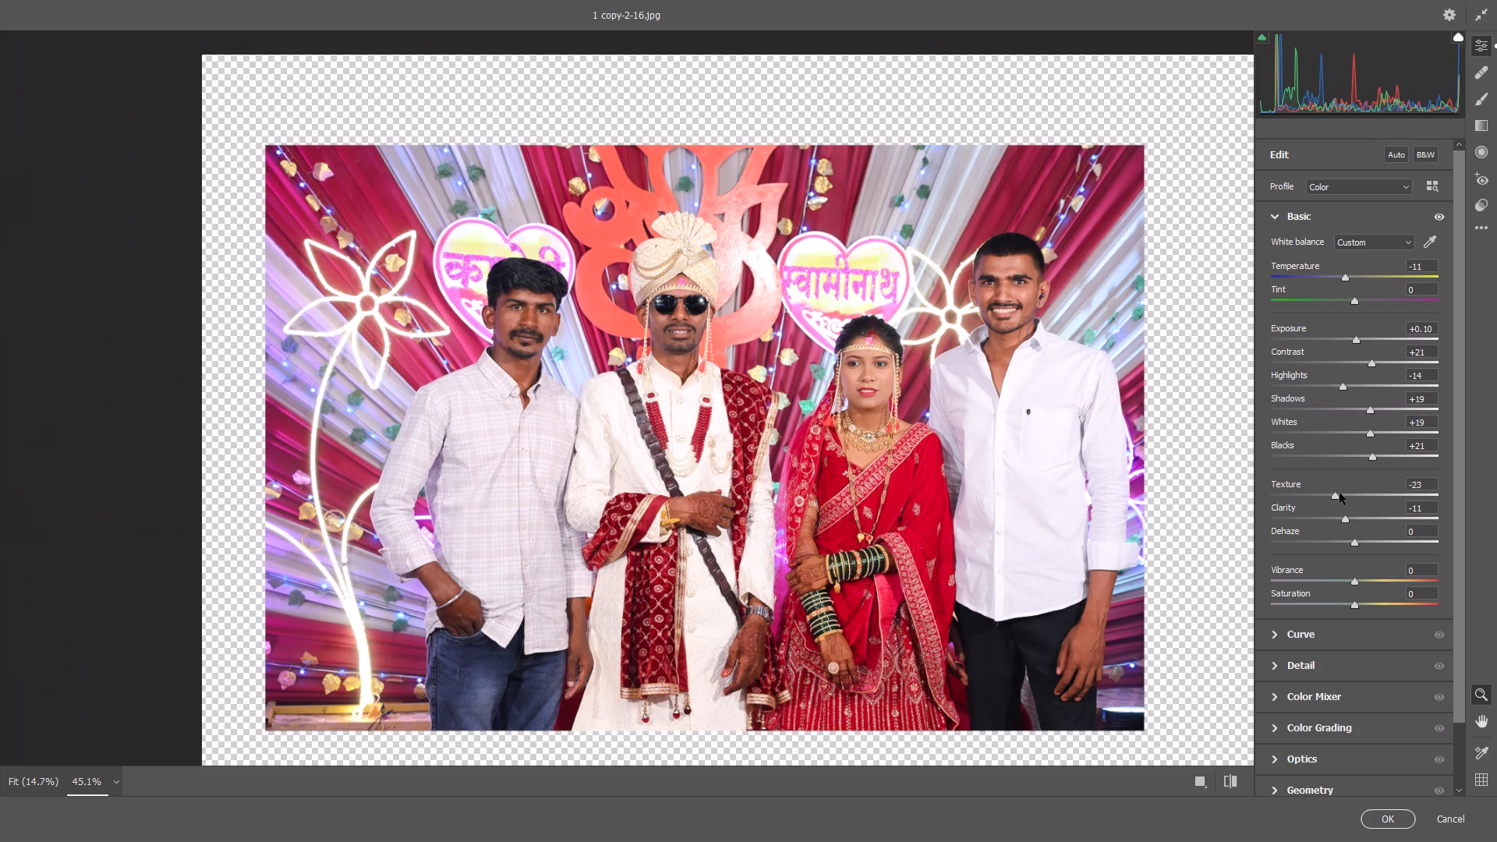
left_click_drag(1340, 493, 1352, 496)
Set the photo's vibrance to +14, saturation to -8 and dehaze to -4.
left_click_drag(934, 358, 1060, 333)
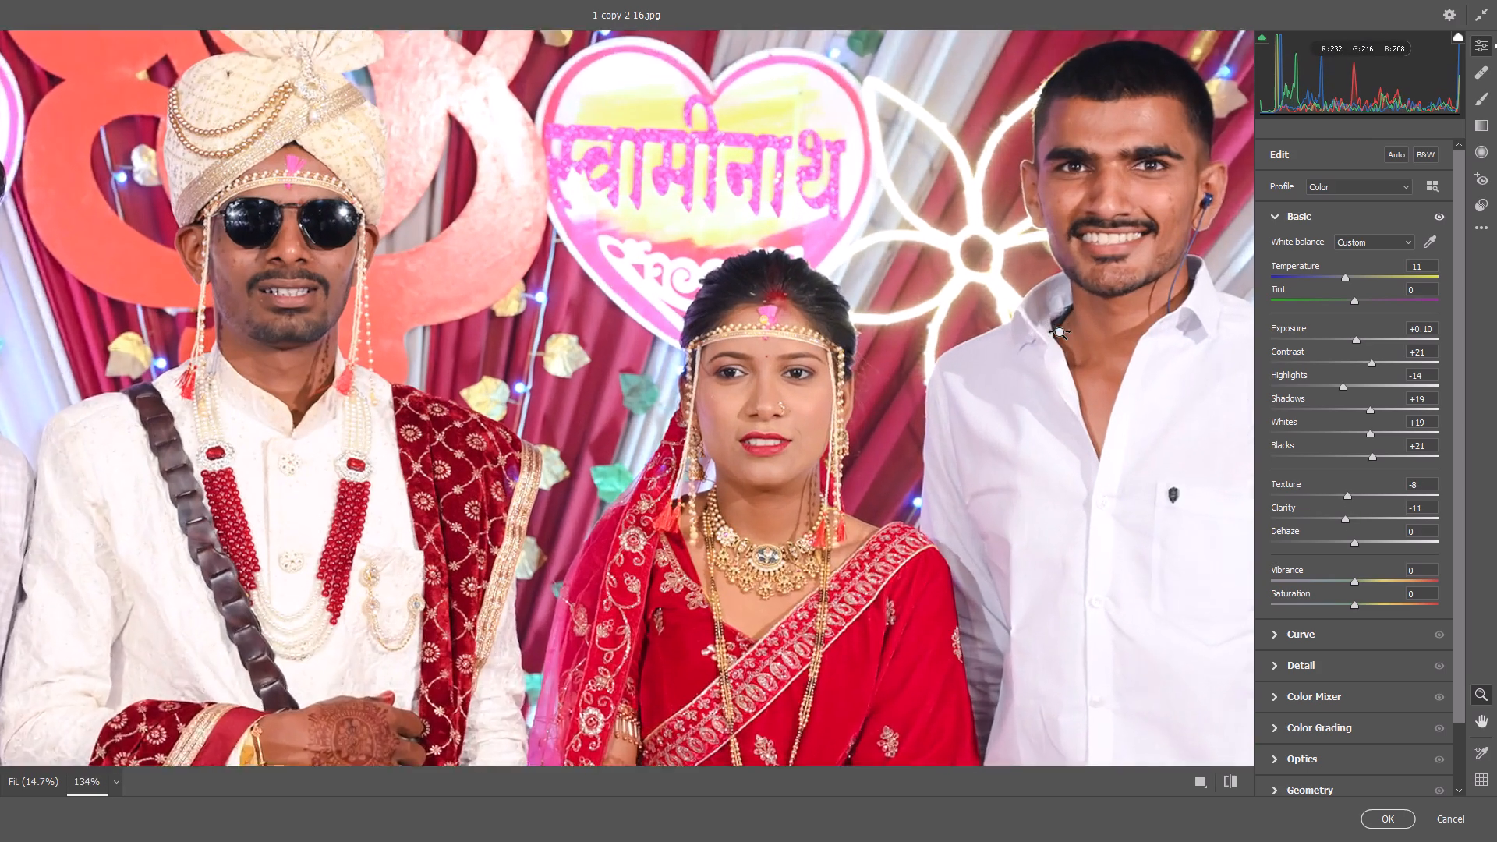
left_click_drag(1060, 333, 943, 383)
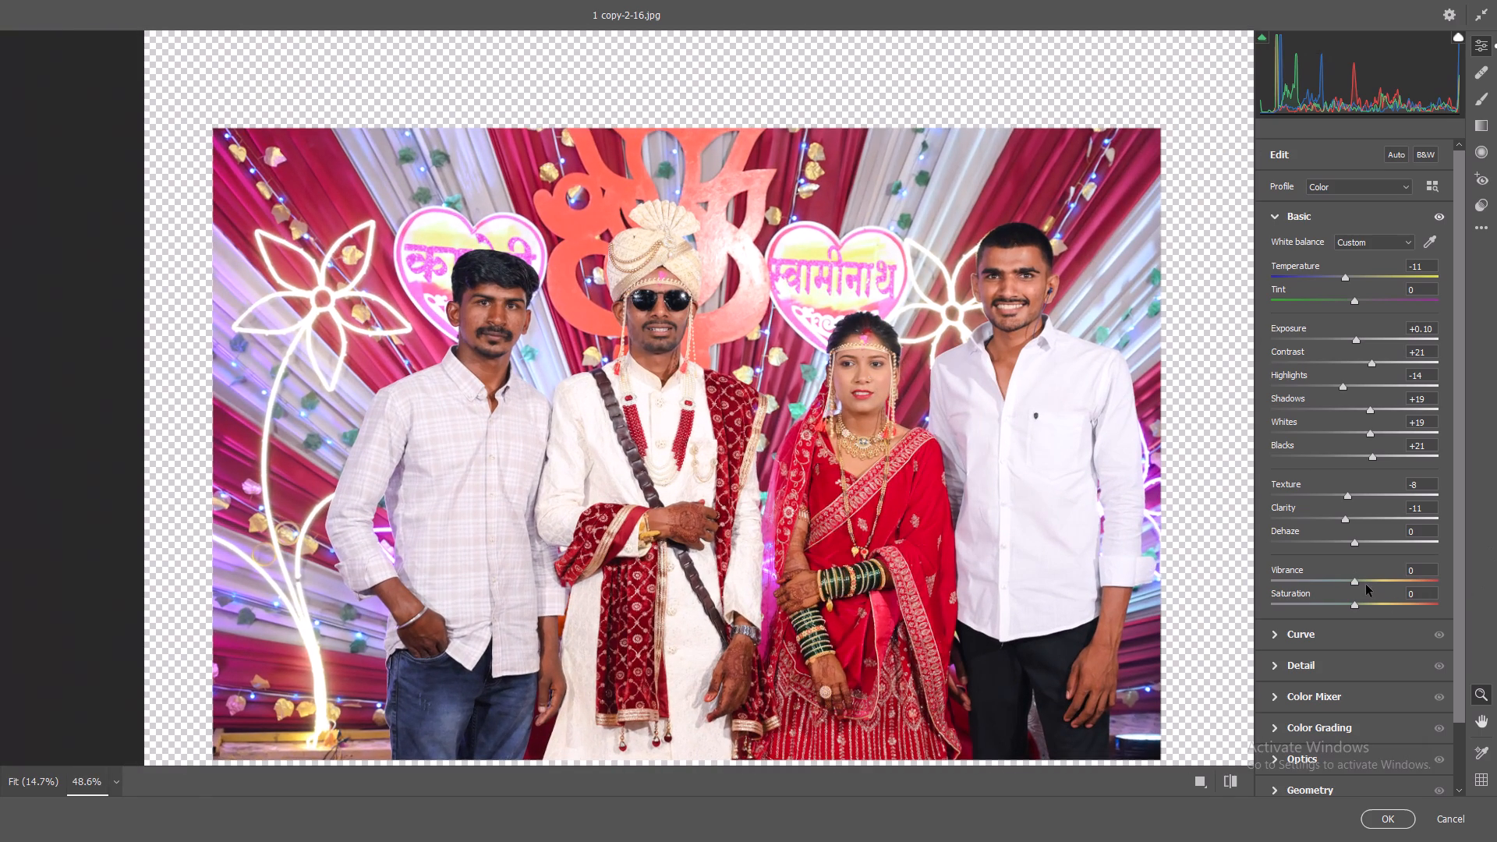
left_click_drag(1359, 583, 1371, 583)
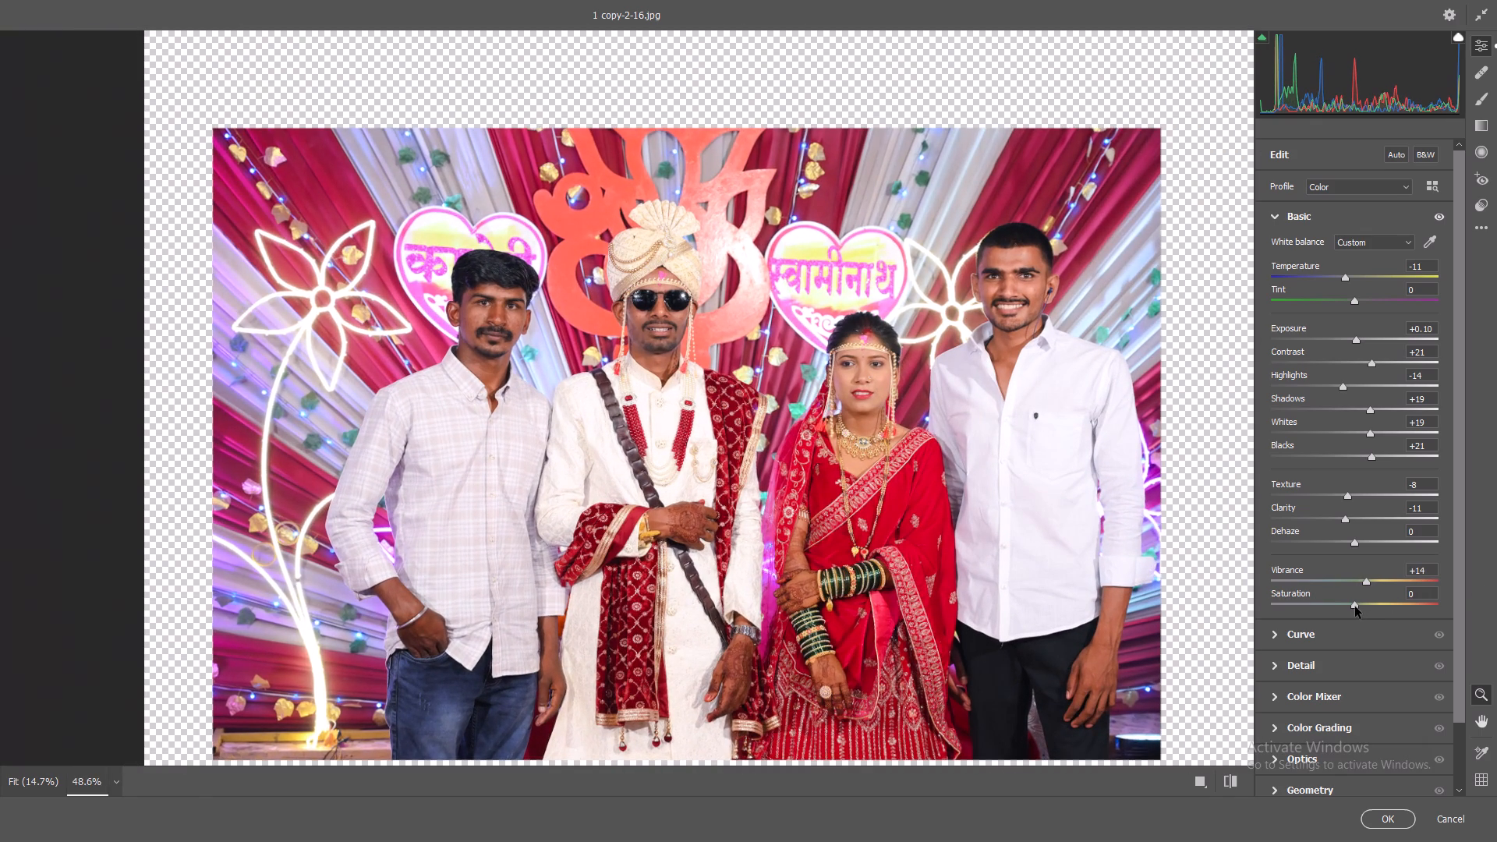
left_click_drag(1355, 607, 1347, 605)
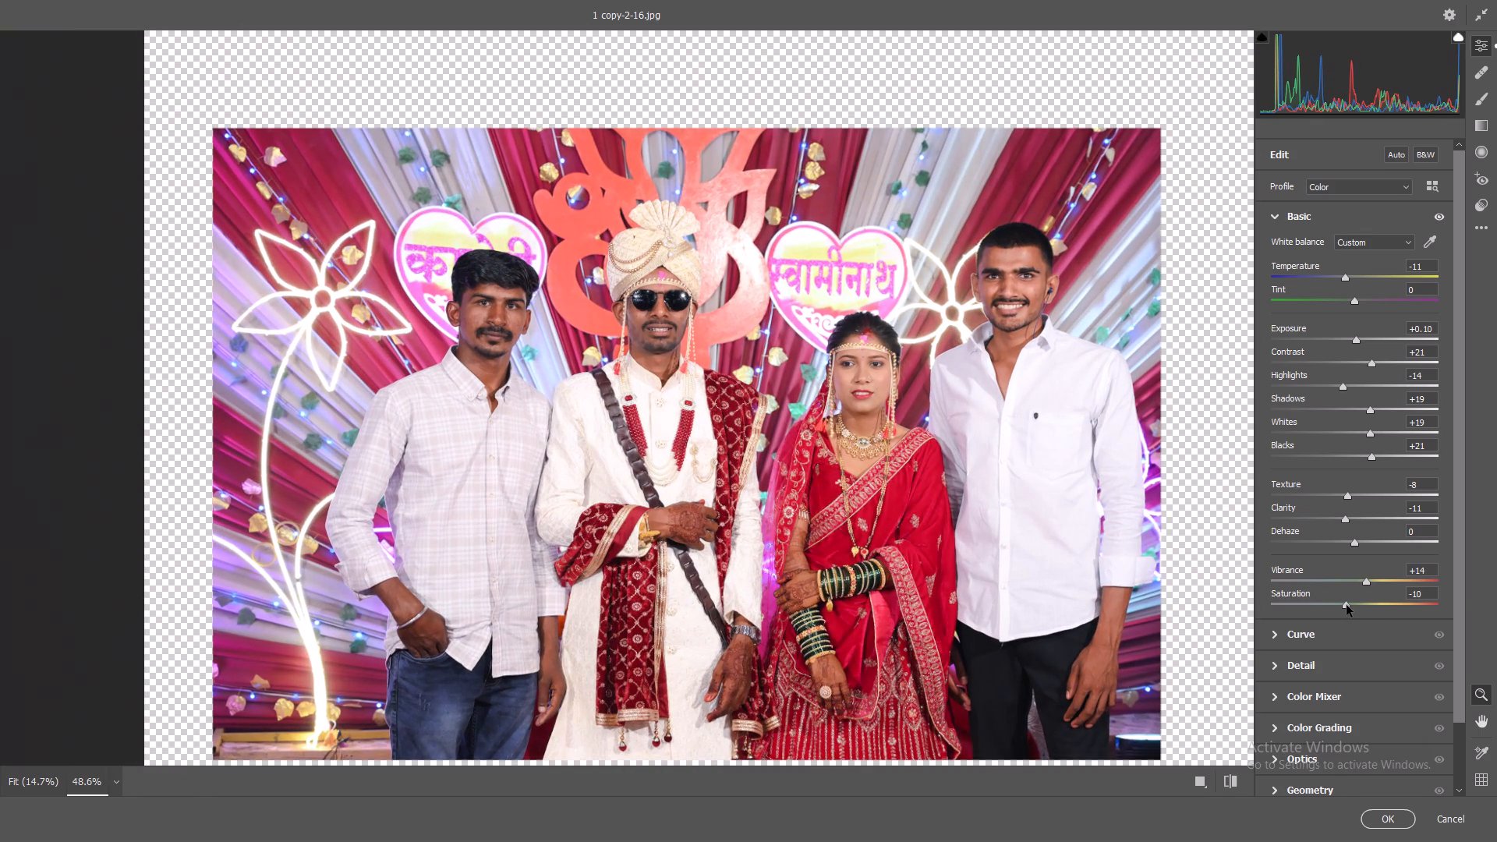
left_click_drag(1347, 605, 1348, 605)
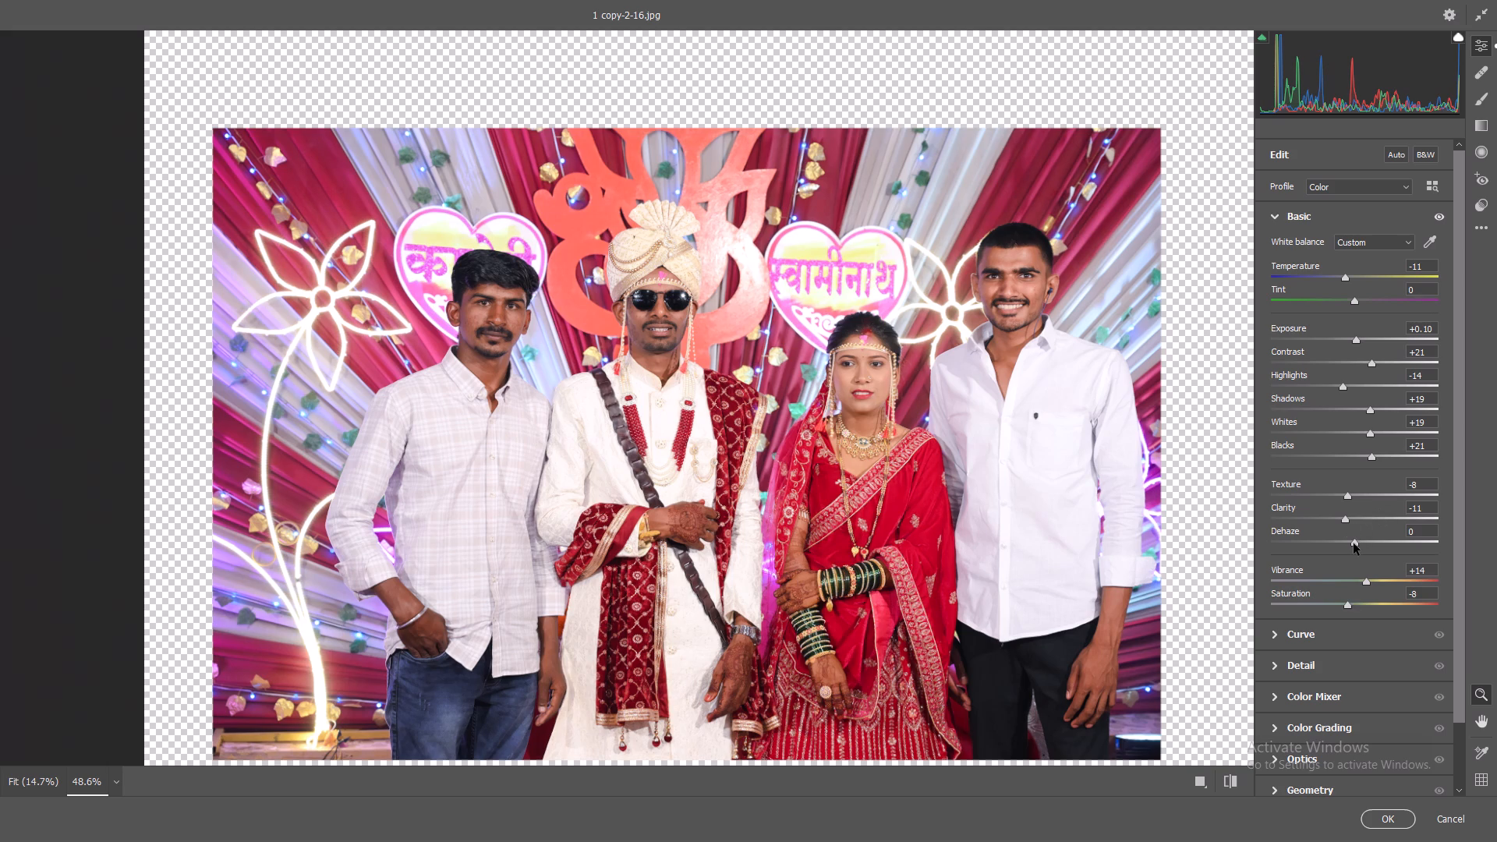
left_click(1354, 543)
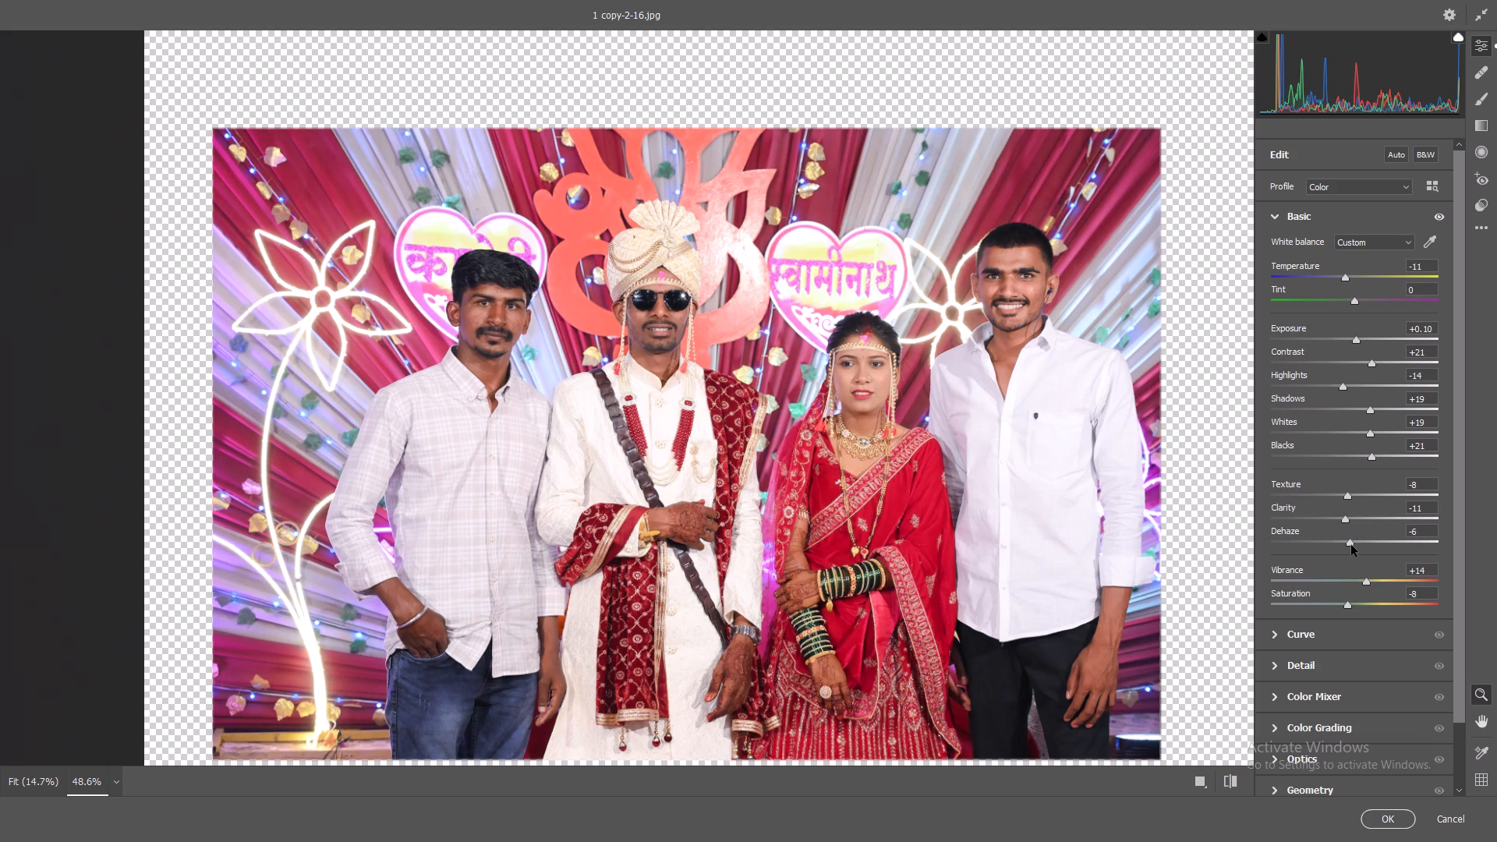
Set the photo's white balance temperature to -8.
left_click_drag(849, 297, 906, 296)
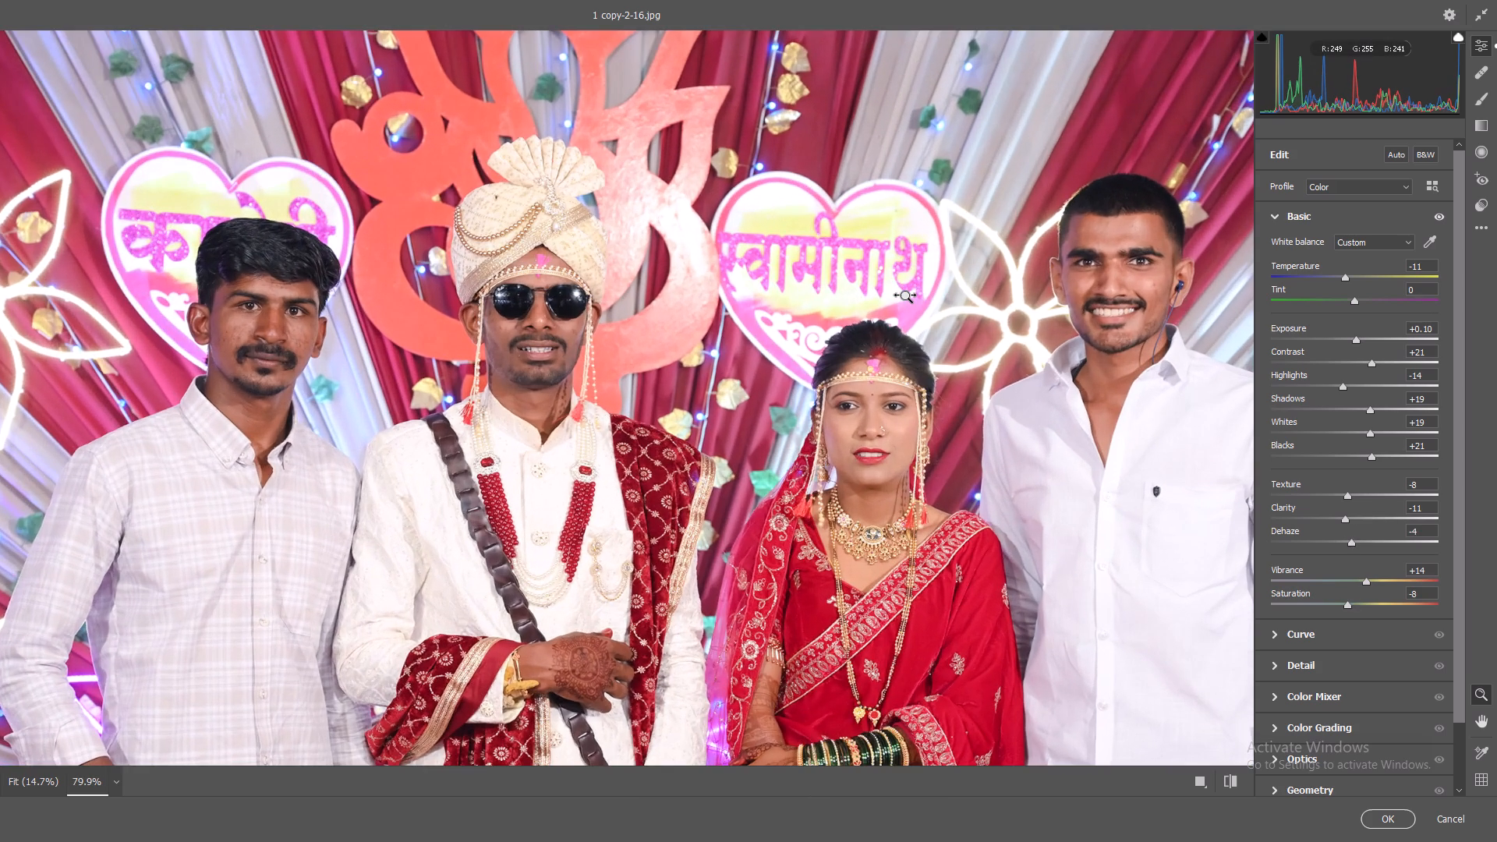
left_click_drag(906, 296, 862, 302)
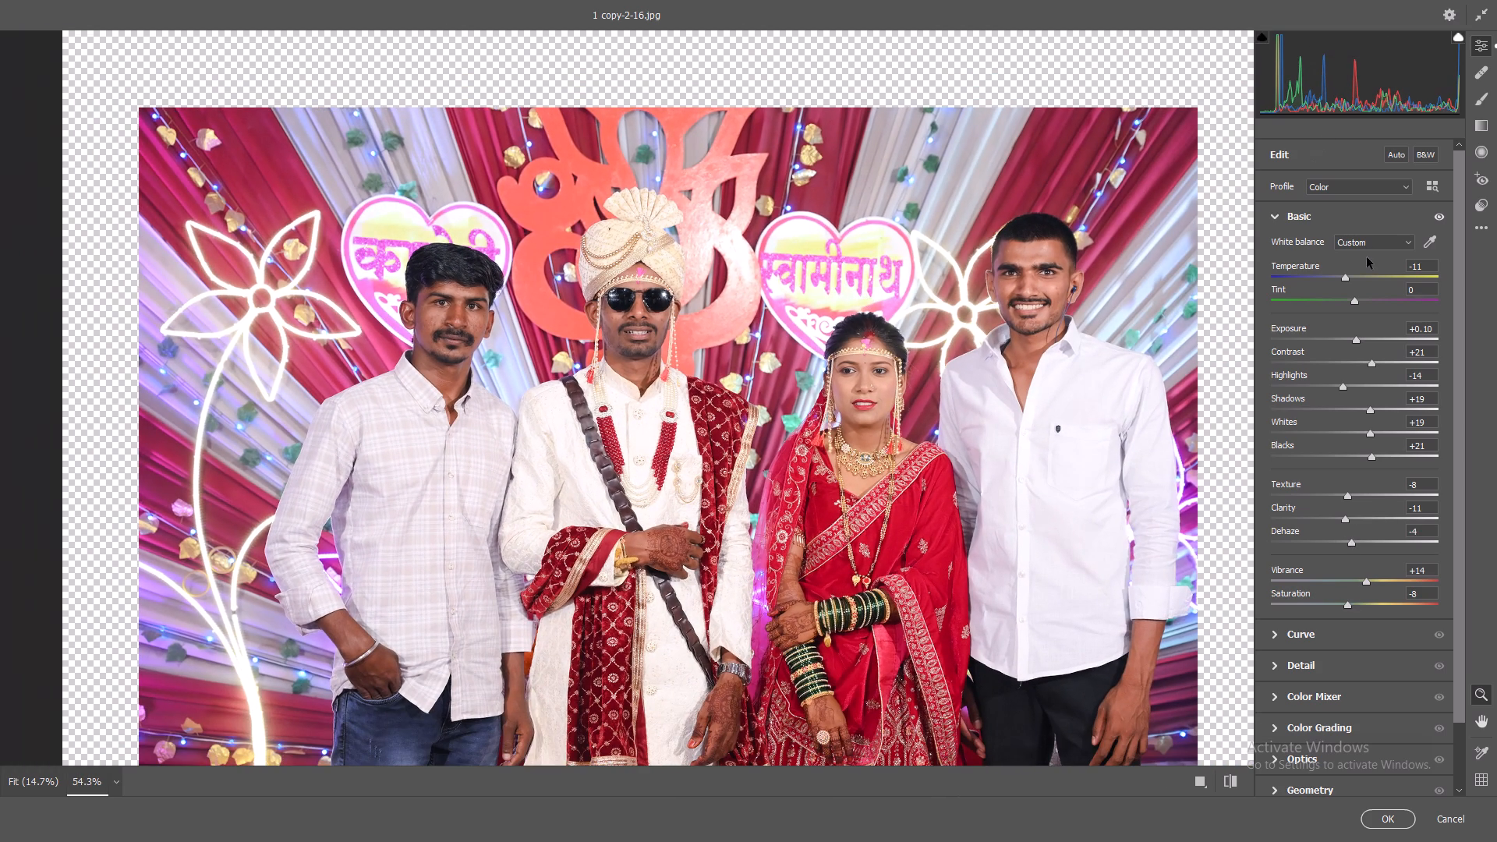
left_click(1347, 279)
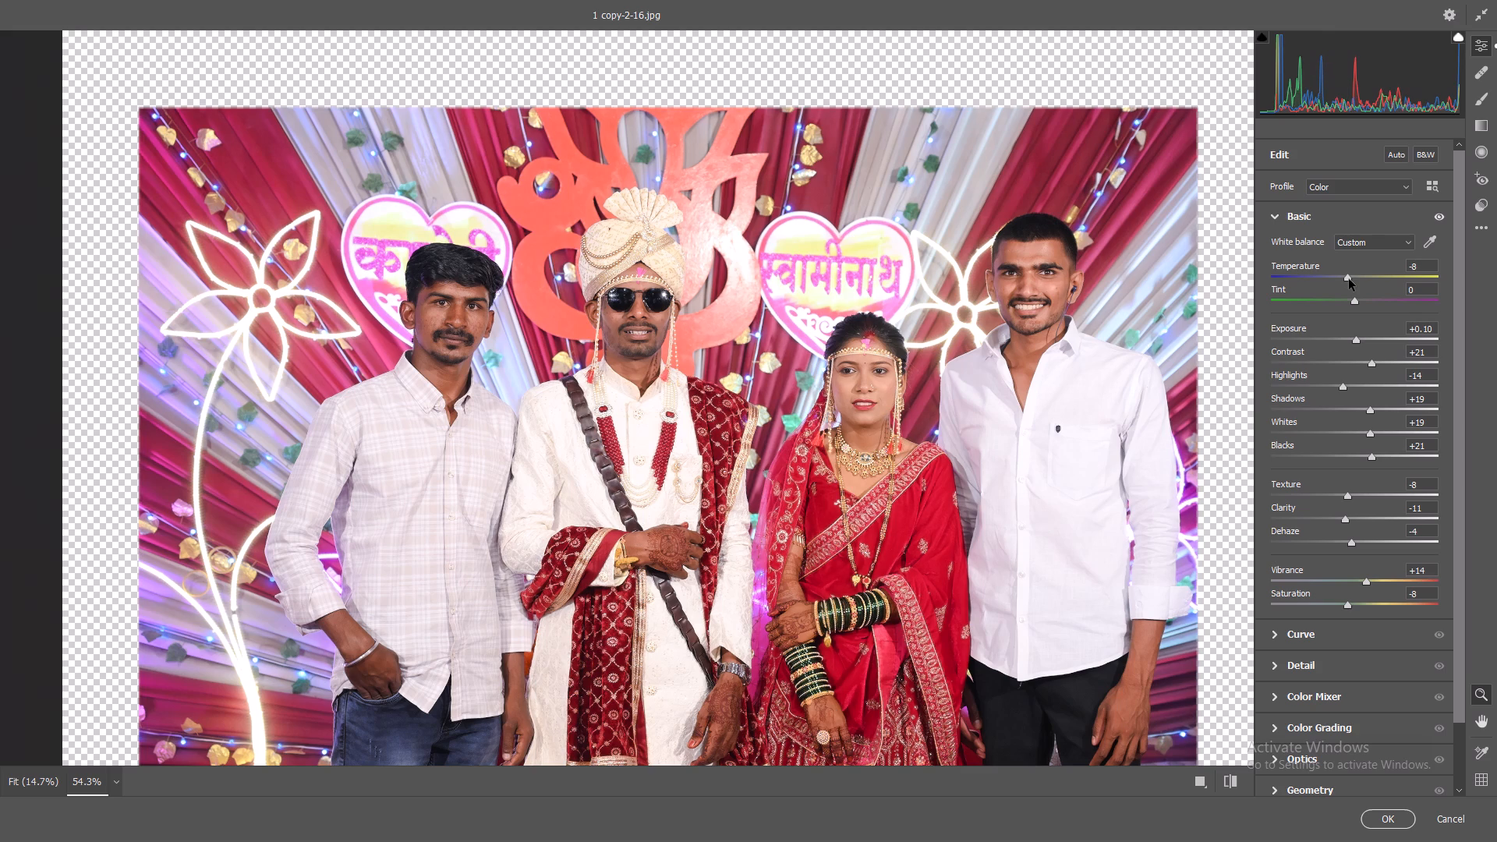
Shape the photo's RGB point curve with points at input 60/output 56, 119/126 and 190/189.
scroll(896, 300, "down", 4)
scroll(701, 307, "down", 3)
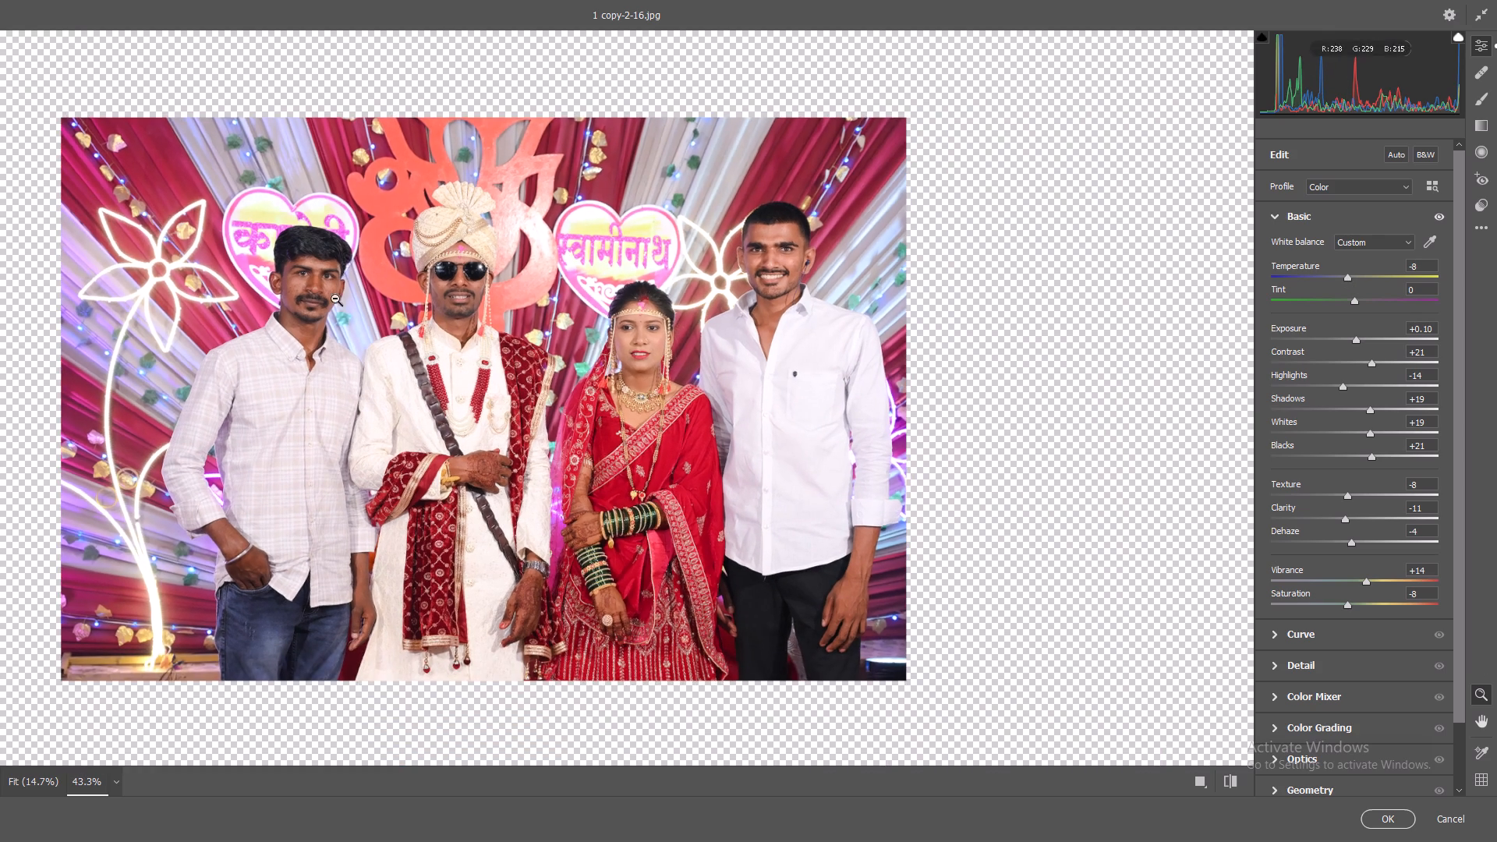
scroll(87, 144, "up", 3)
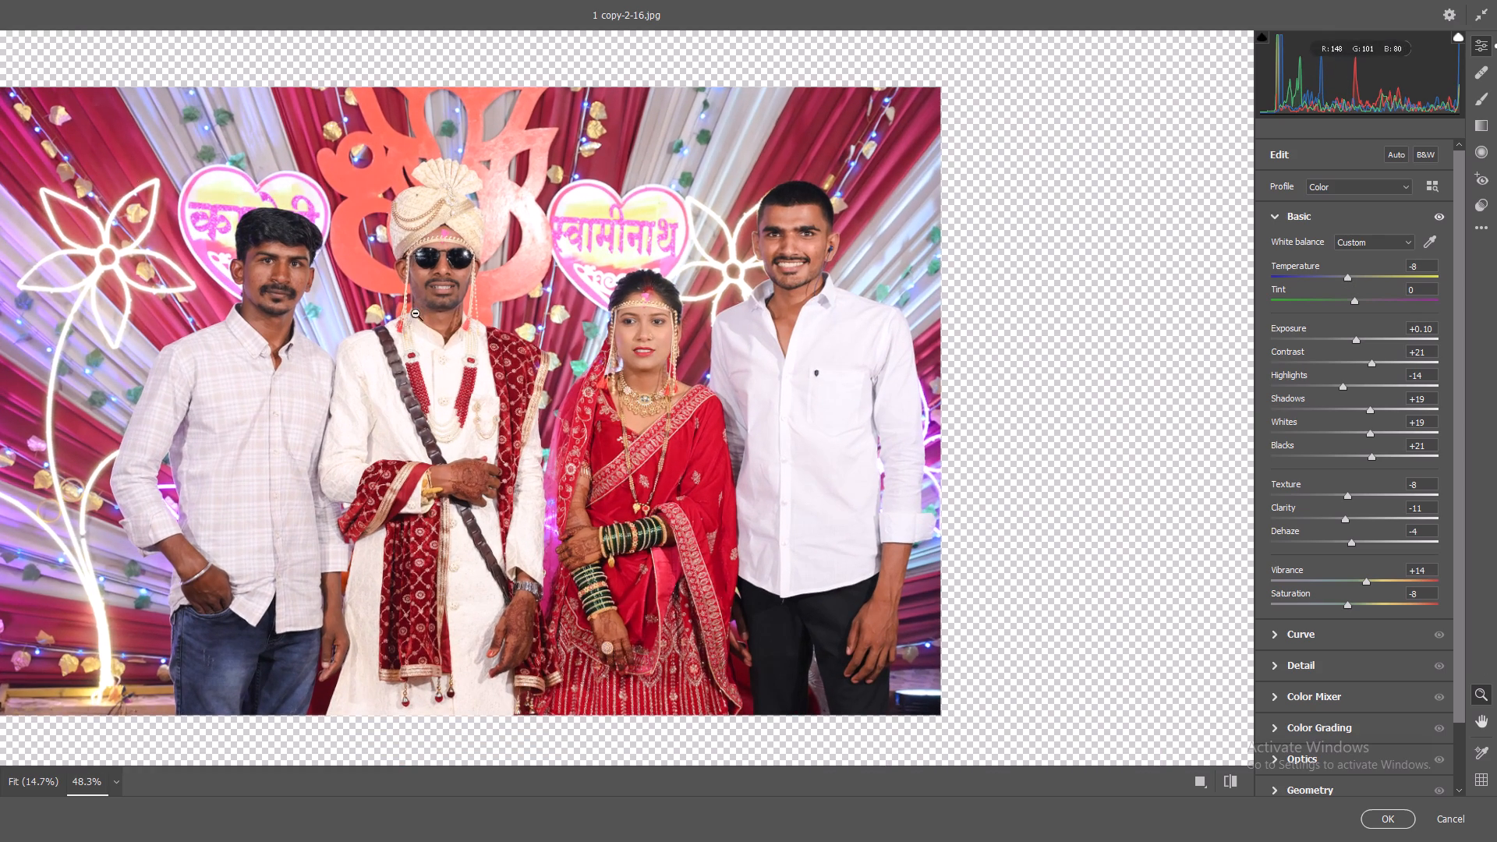
key("space")
key("space")
key("space")
key("space")
key("space")
key("space")
key("space")
key("space")
key("space")
key("space")
key("space")
key("space")
key("space")
key("space")
left_click_drag(320, 269, 667, 270)
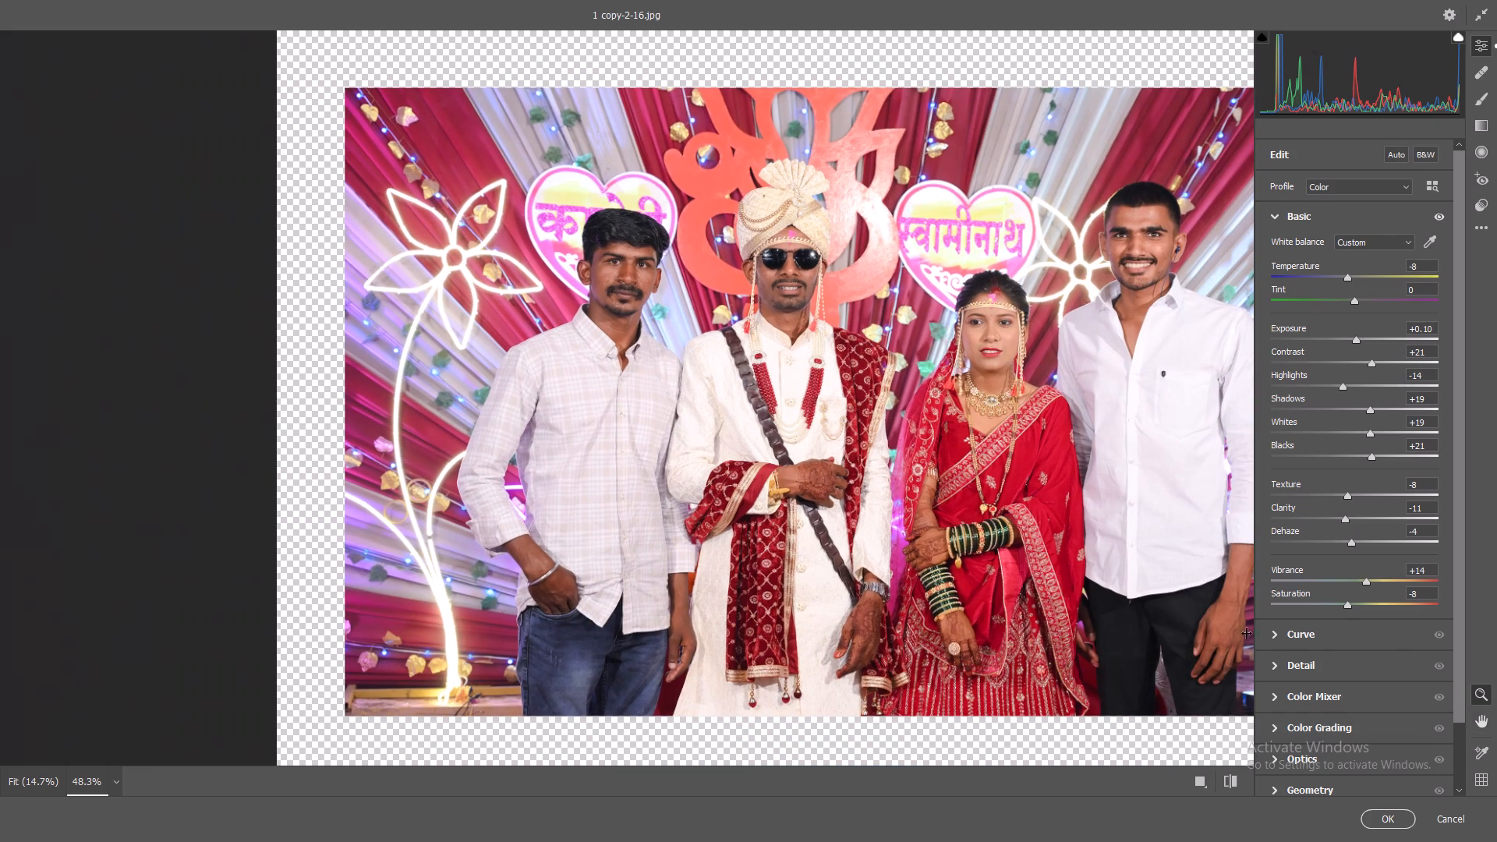
left_click(1280, 637)
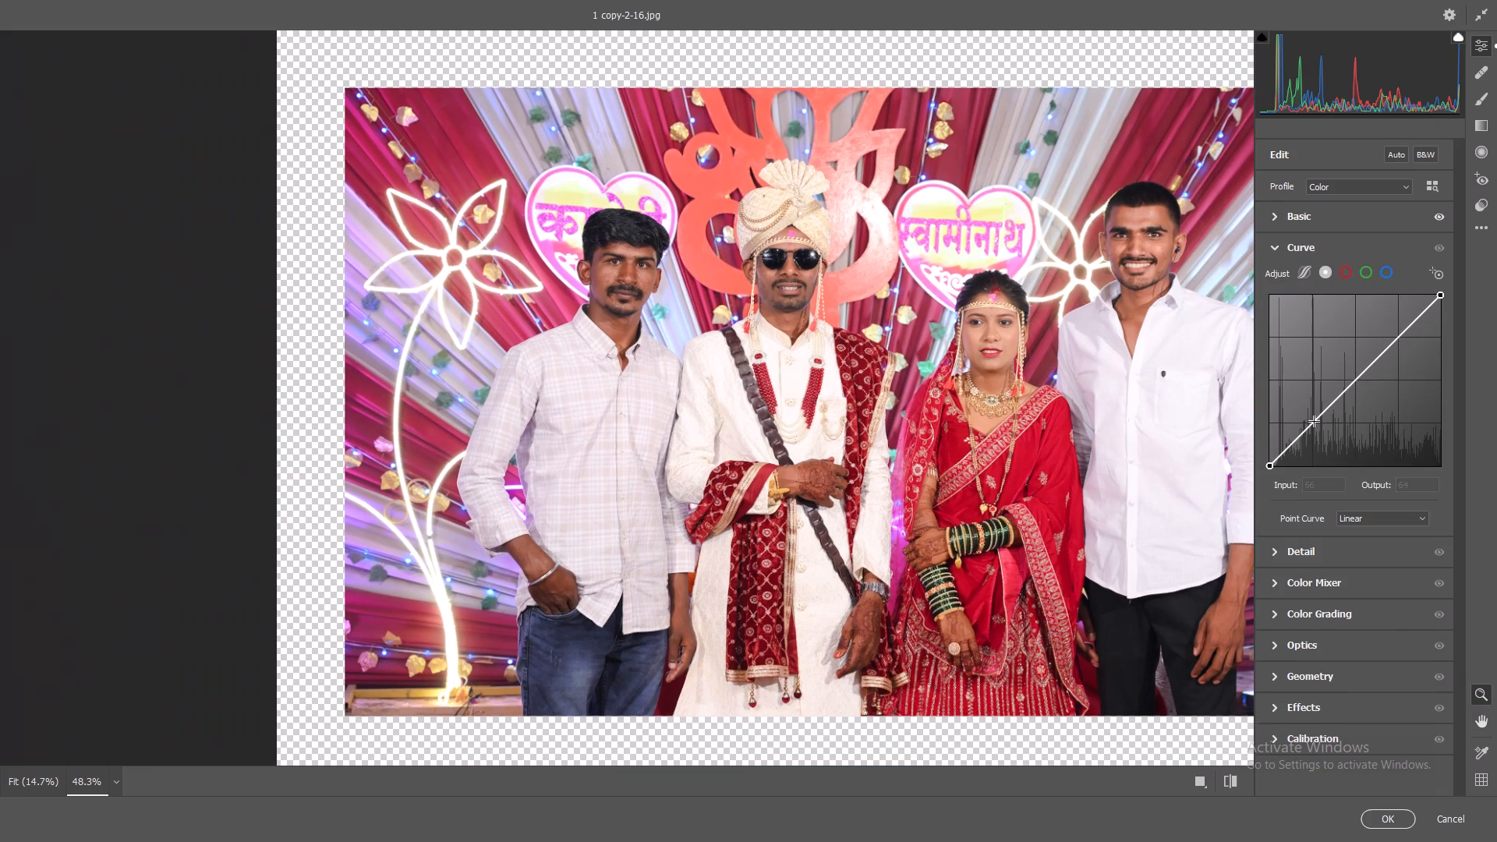
left_click(1313, 426)
left_click(1313, 426)
left_click(1354, 382)
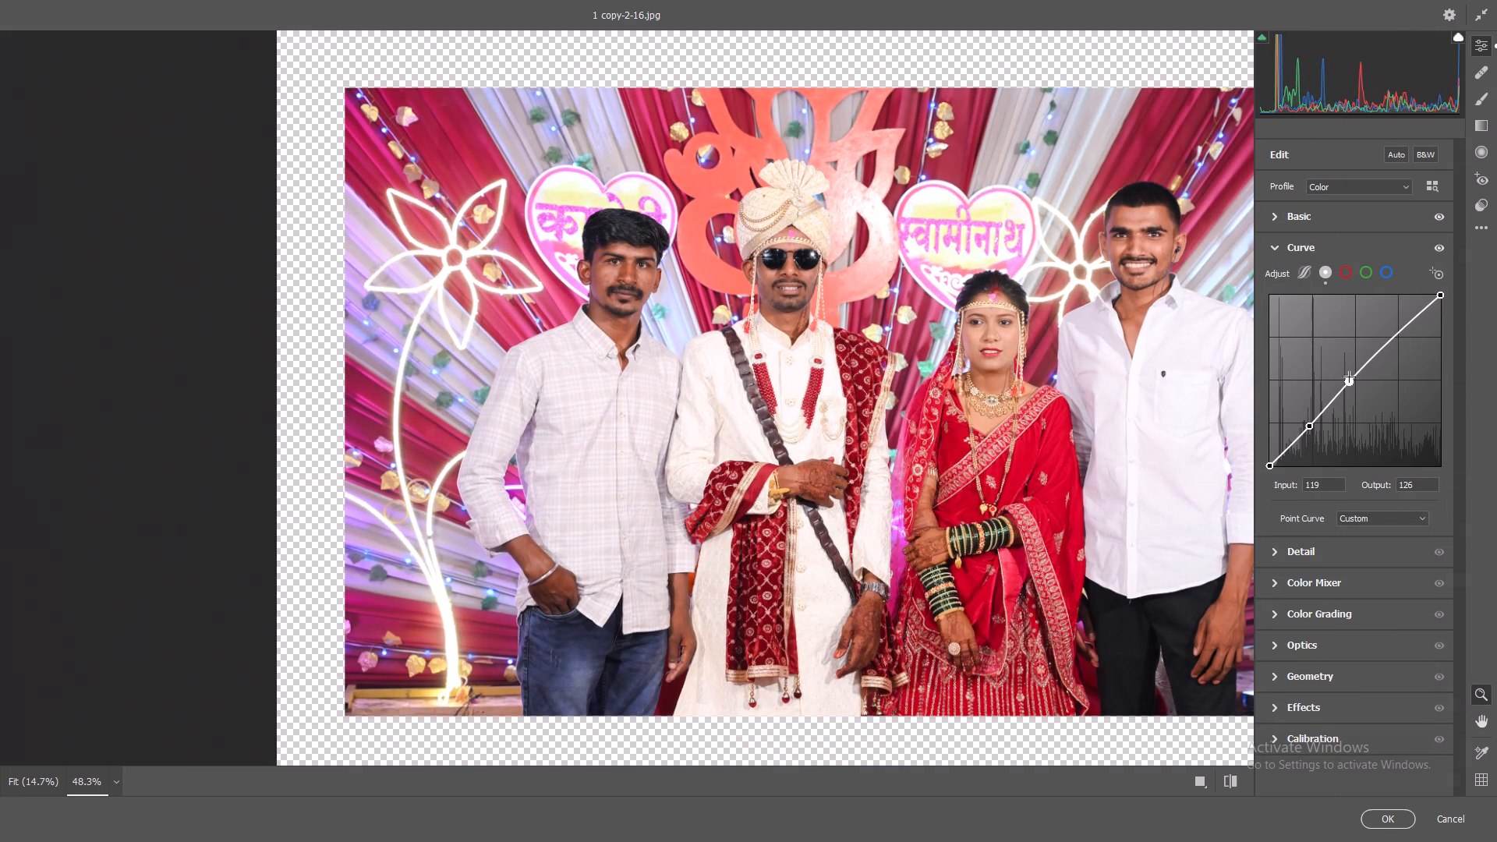
left_click(1395, 334)
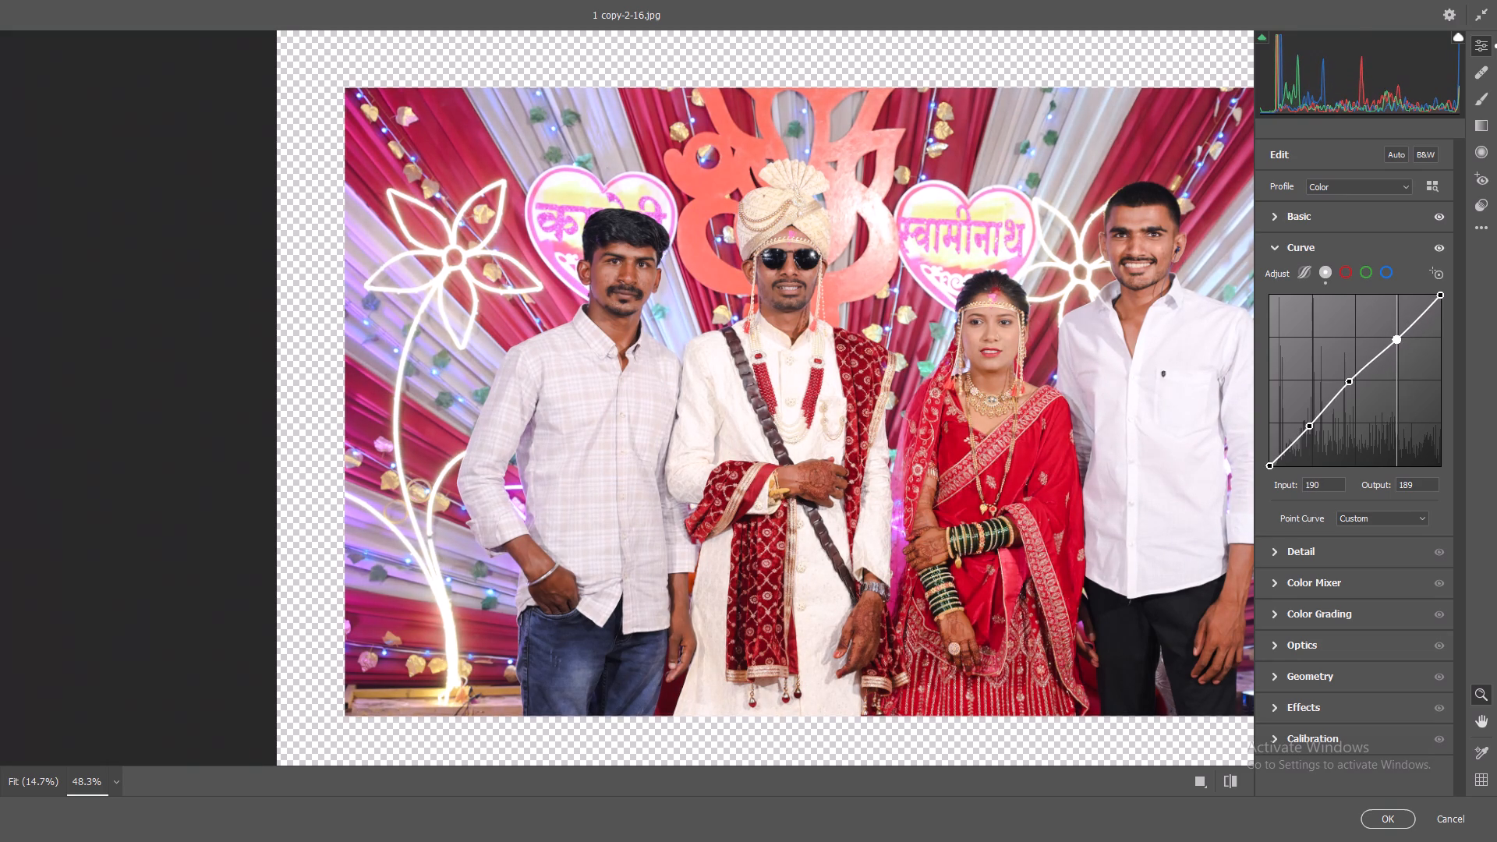
left_click(1308, 426)
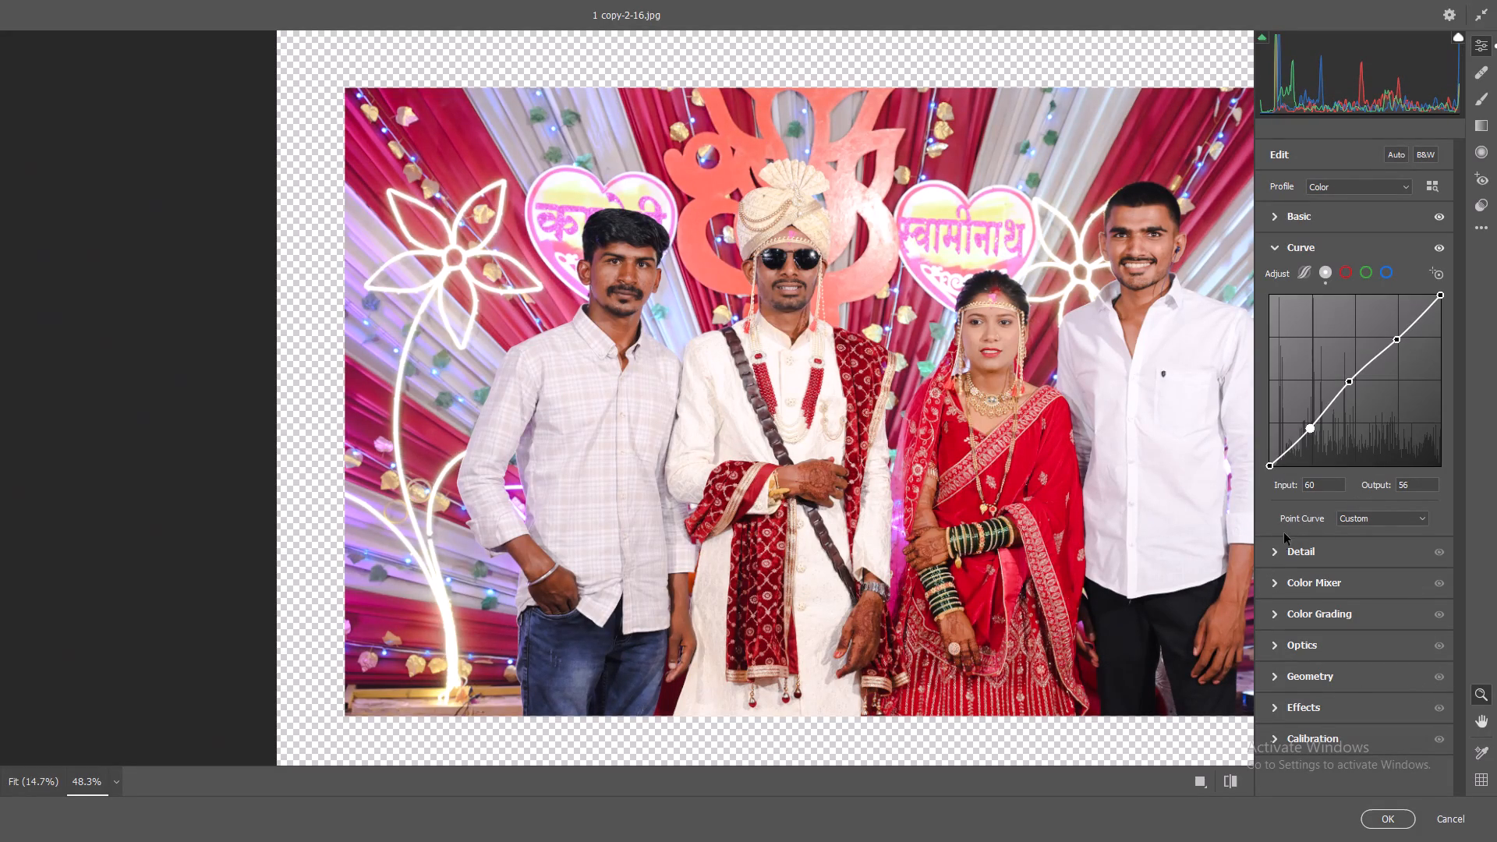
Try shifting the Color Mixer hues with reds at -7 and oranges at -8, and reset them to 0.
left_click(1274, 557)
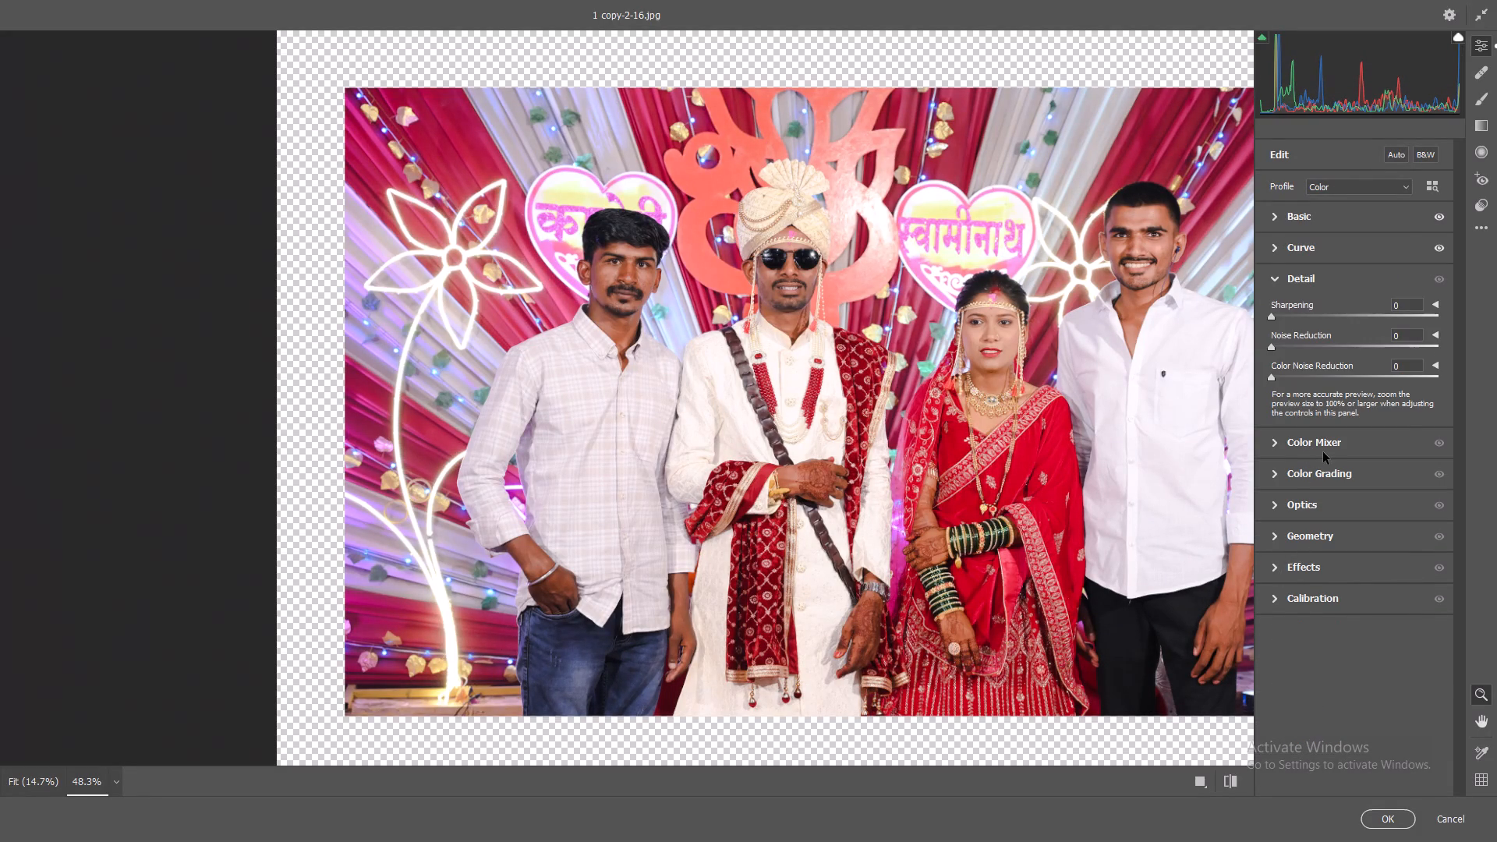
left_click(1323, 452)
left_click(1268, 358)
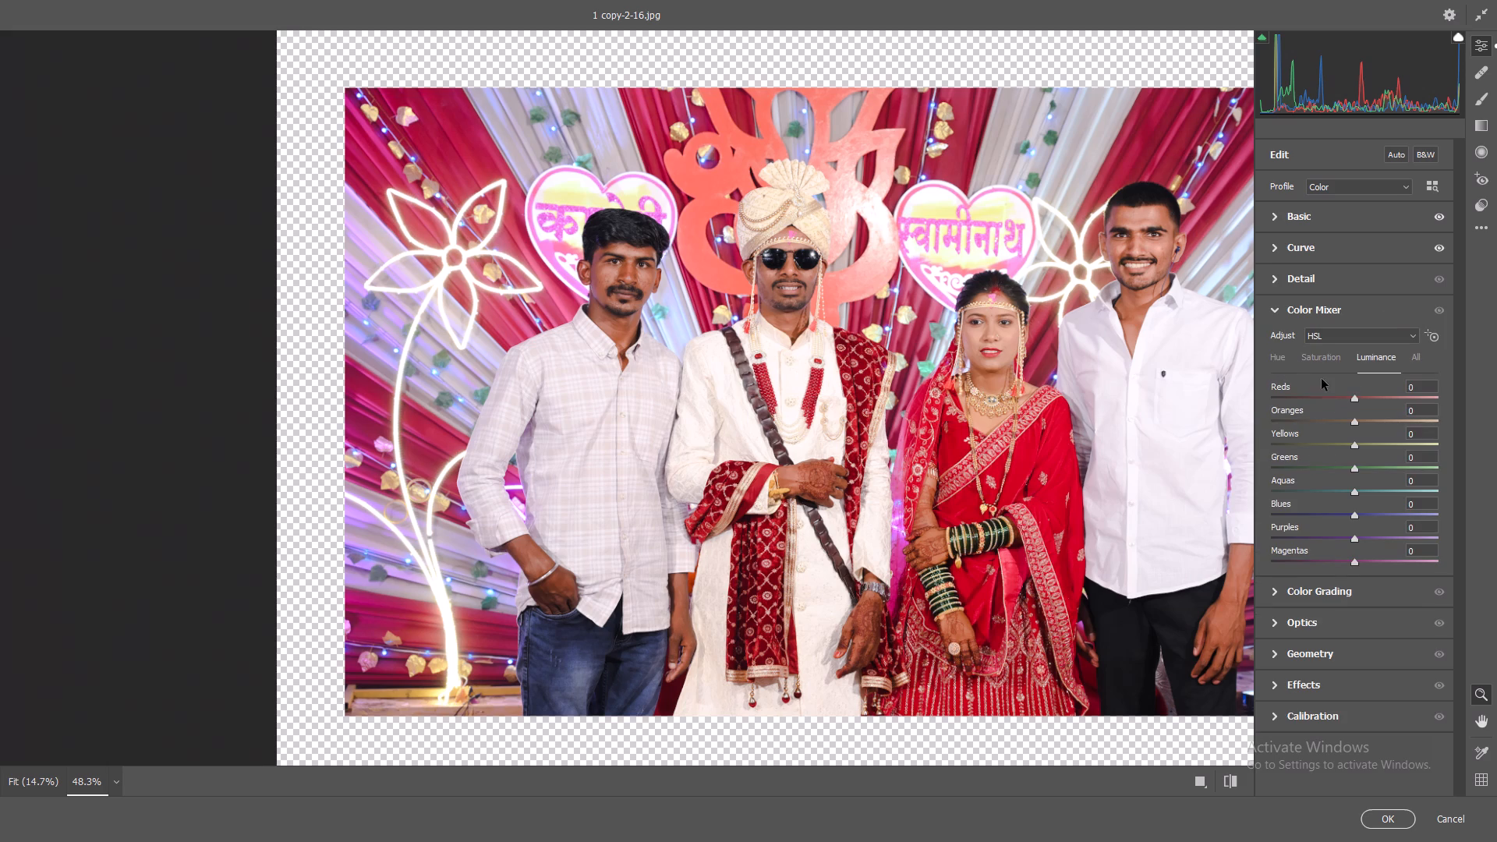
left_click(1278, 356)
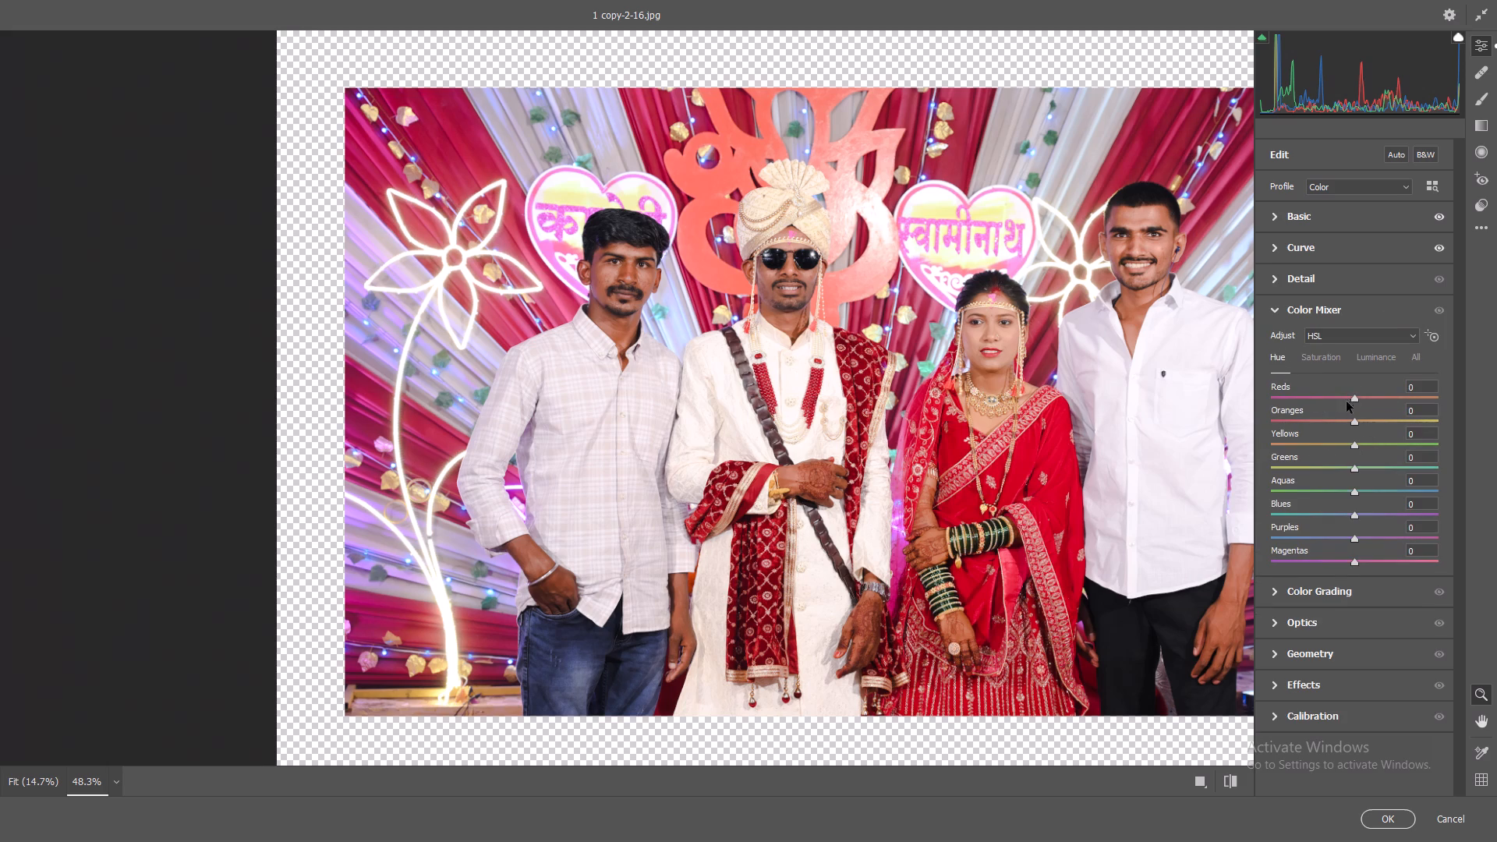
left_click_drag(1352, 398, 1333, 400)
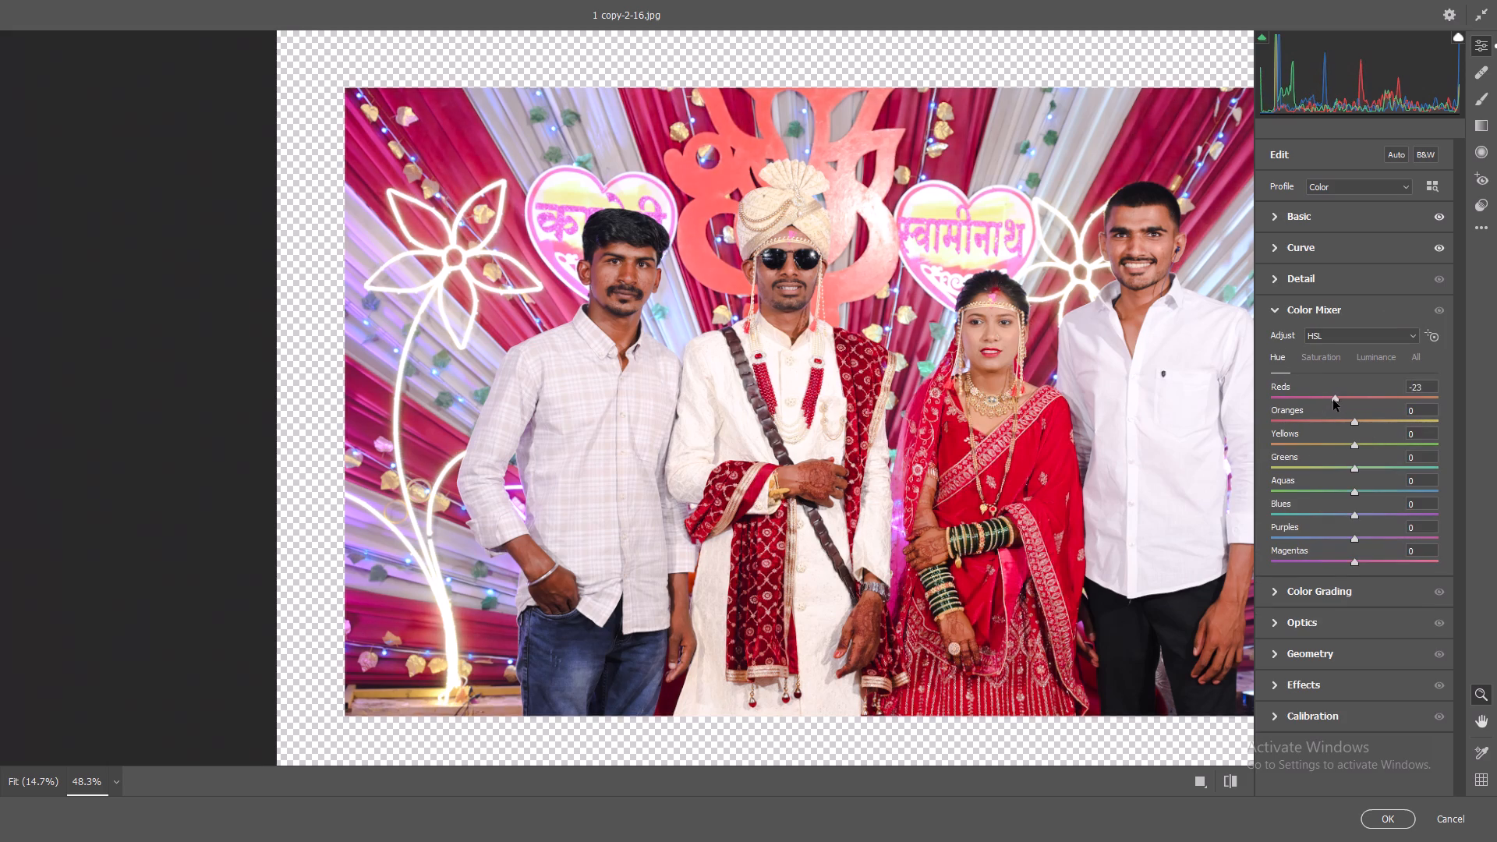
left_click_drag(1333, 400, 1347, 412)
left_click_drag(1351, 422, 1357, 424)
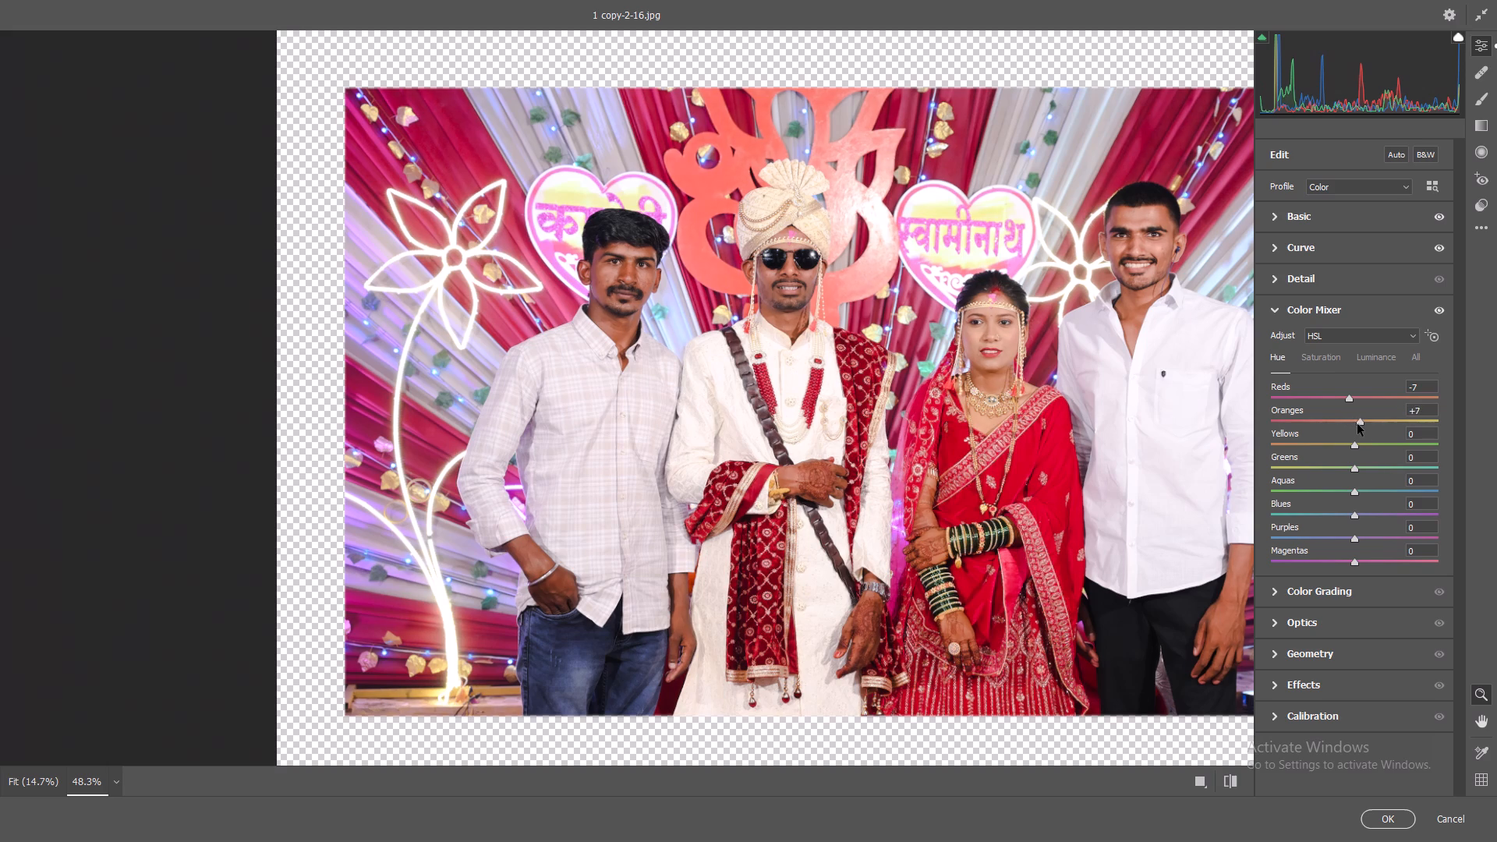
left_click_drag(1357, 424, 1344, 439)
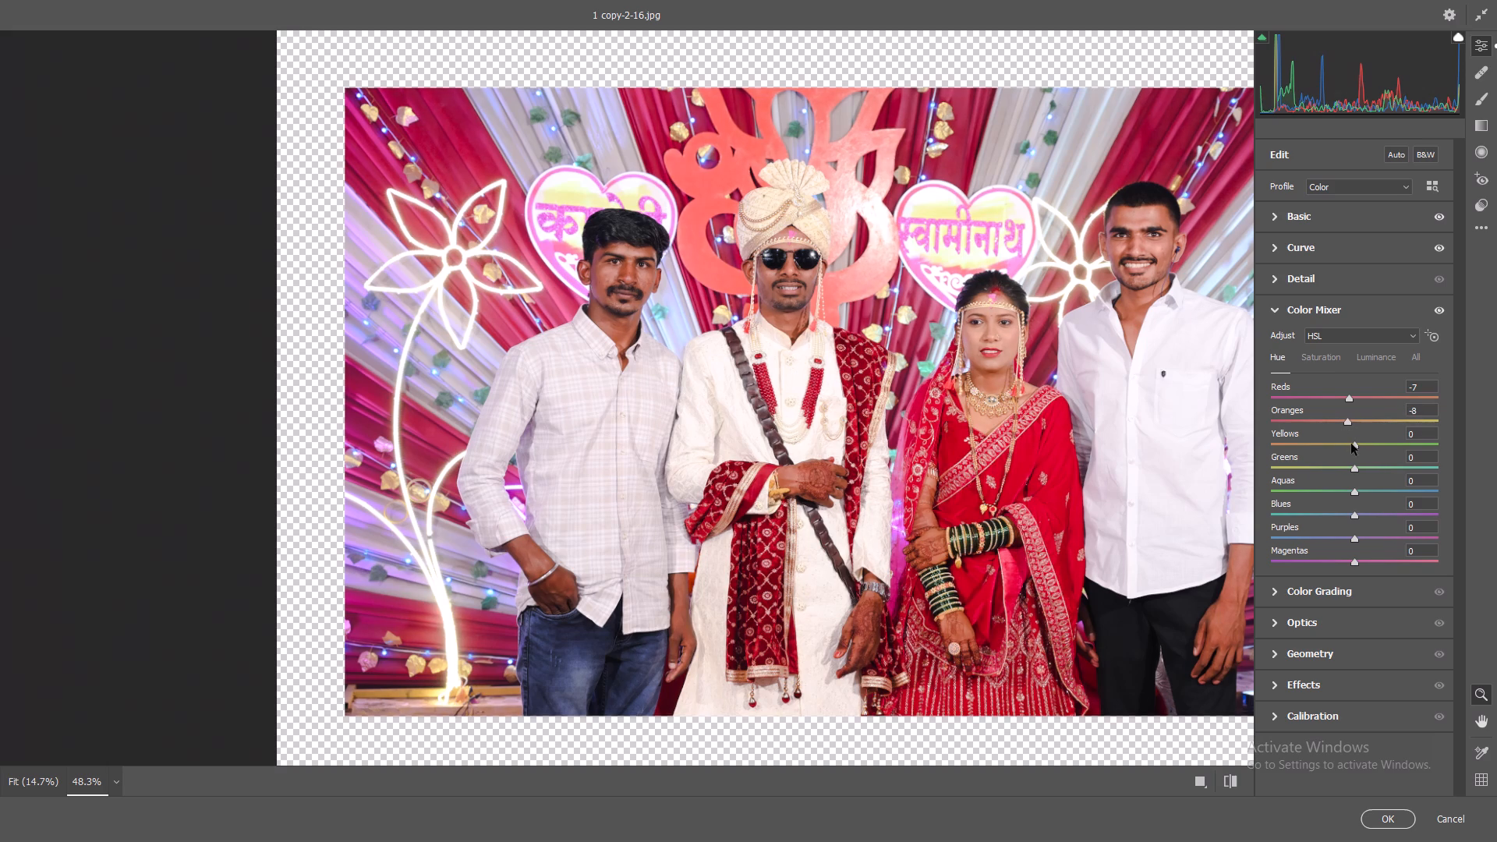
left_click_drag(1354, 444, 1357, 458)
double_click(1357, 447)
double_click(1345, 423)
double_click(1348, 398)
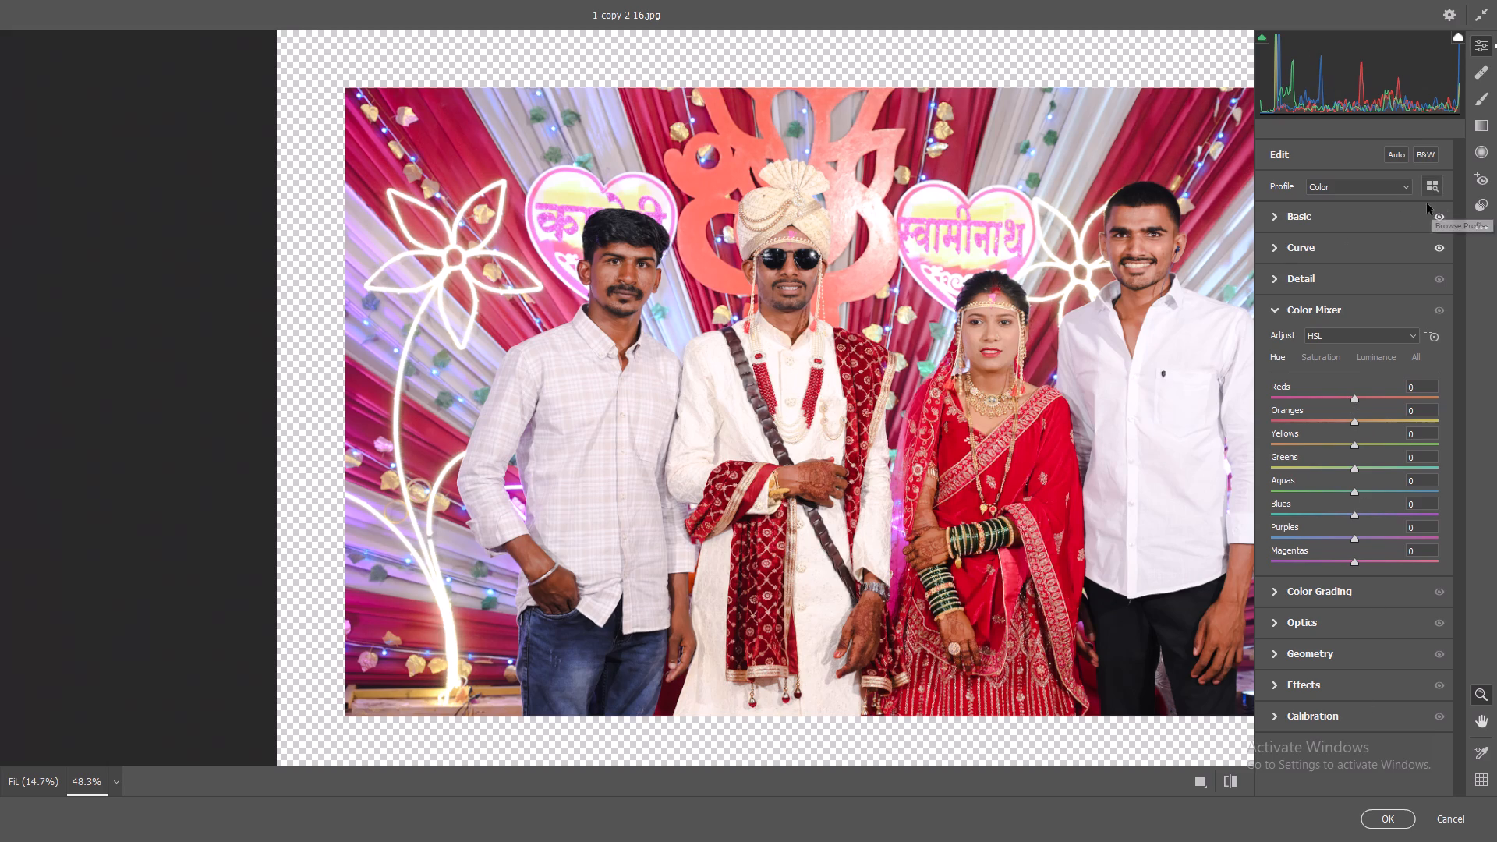
Compare the photo with and without the curve adjustment.
left_click(1322, 254)
left_click(1439, 250)
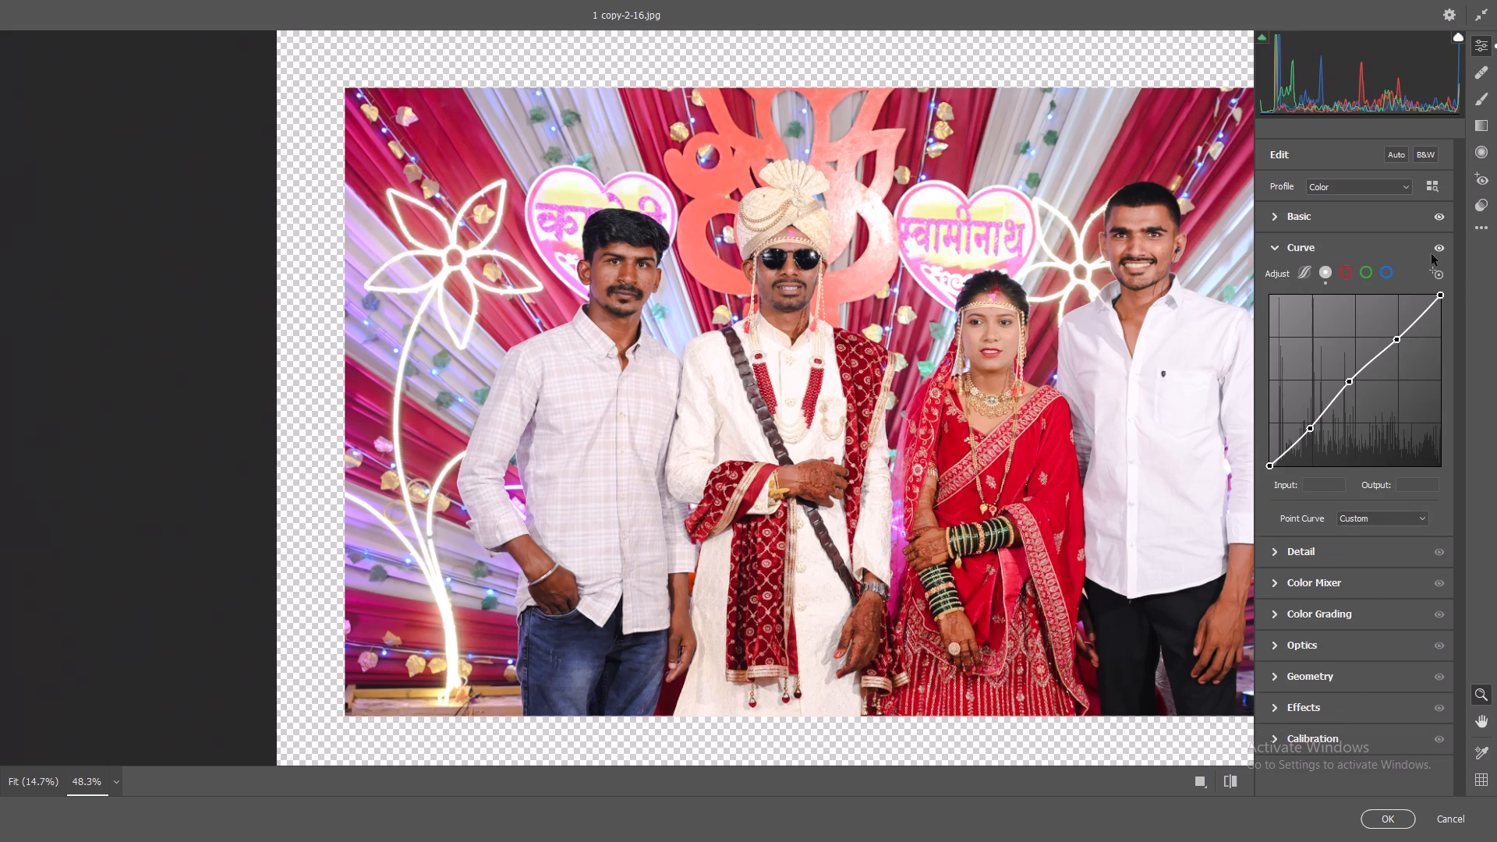
left_click(1439, 252)
left_click(1433, 246)
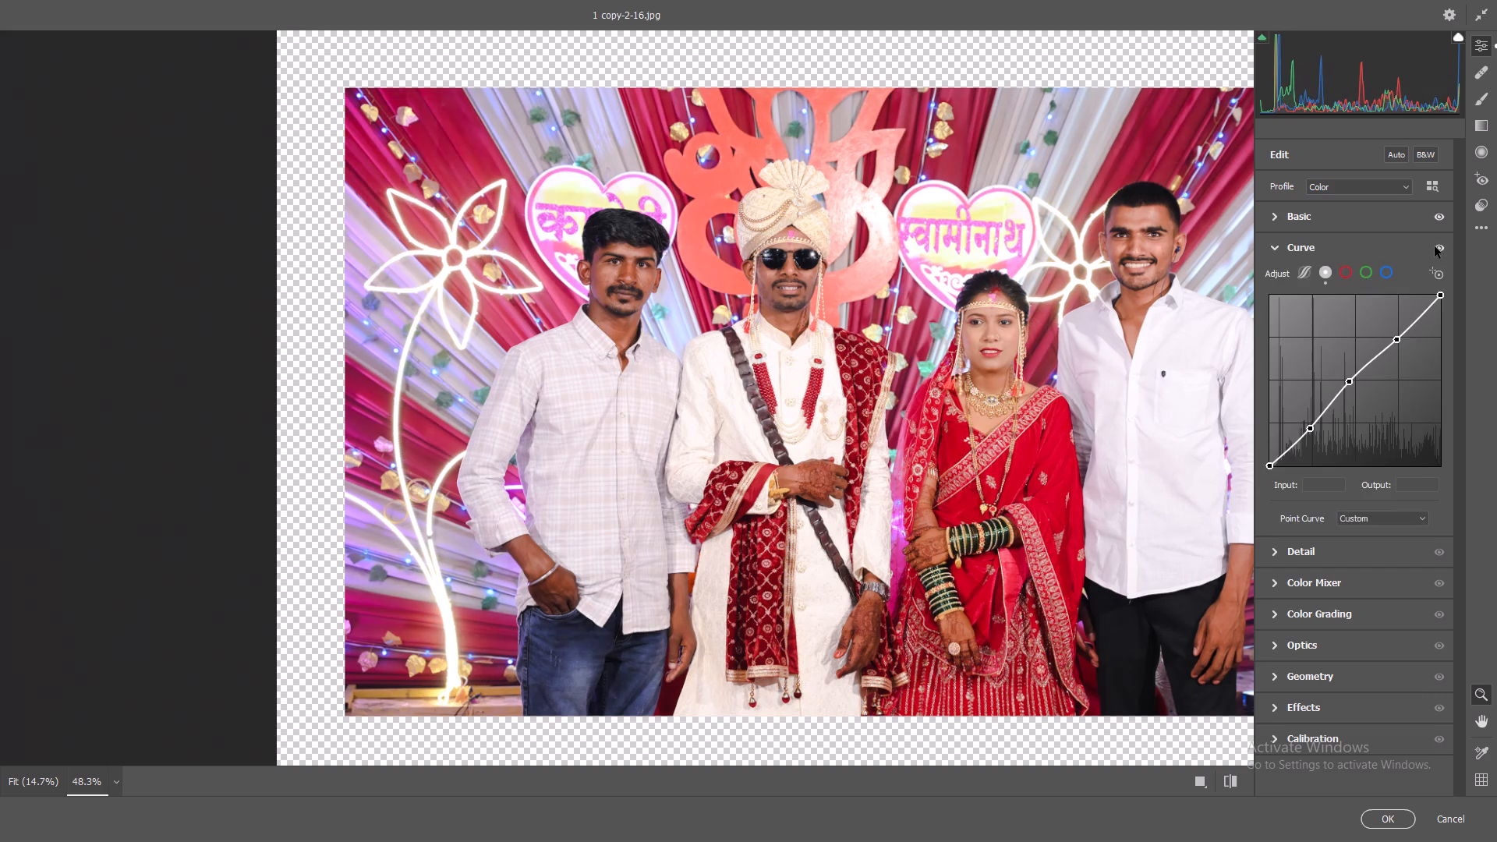
left_click(1435, 246)
left_click(1438, 248)
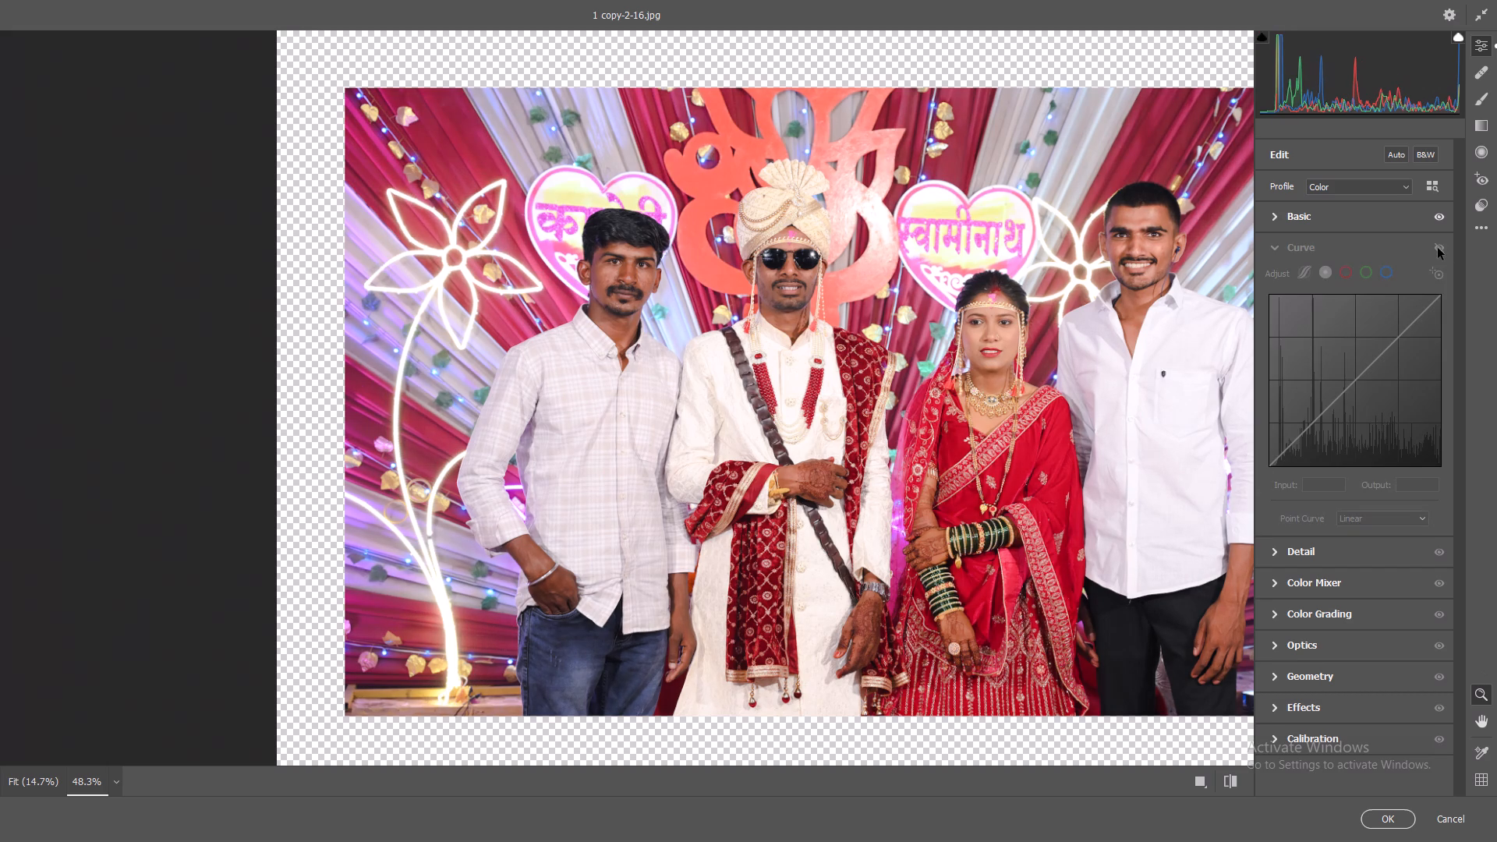
left_click(1282, 249)
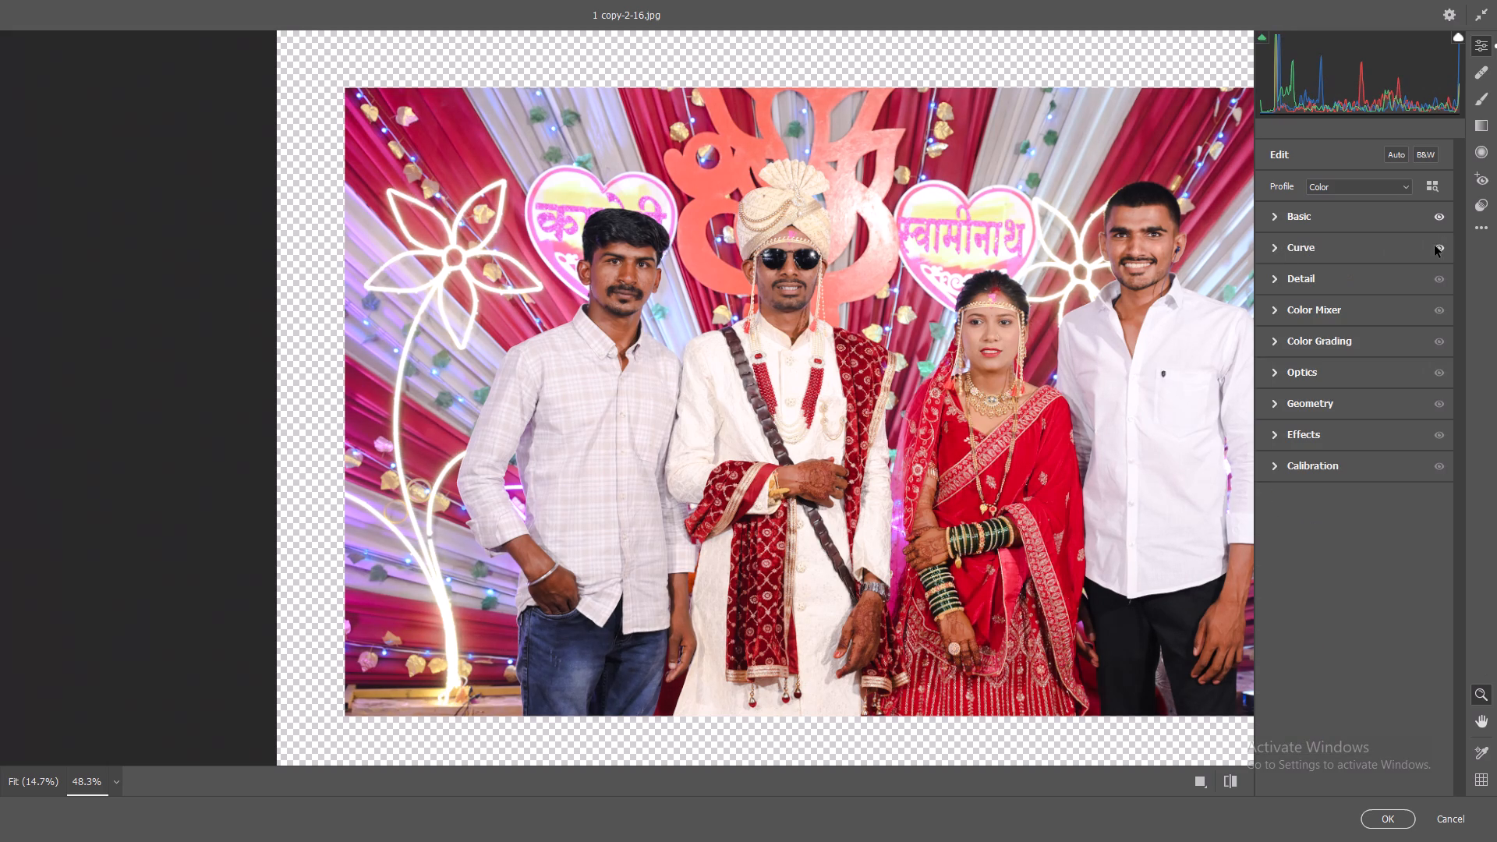
left_click(1441, 251)
left_click(1441, 251)
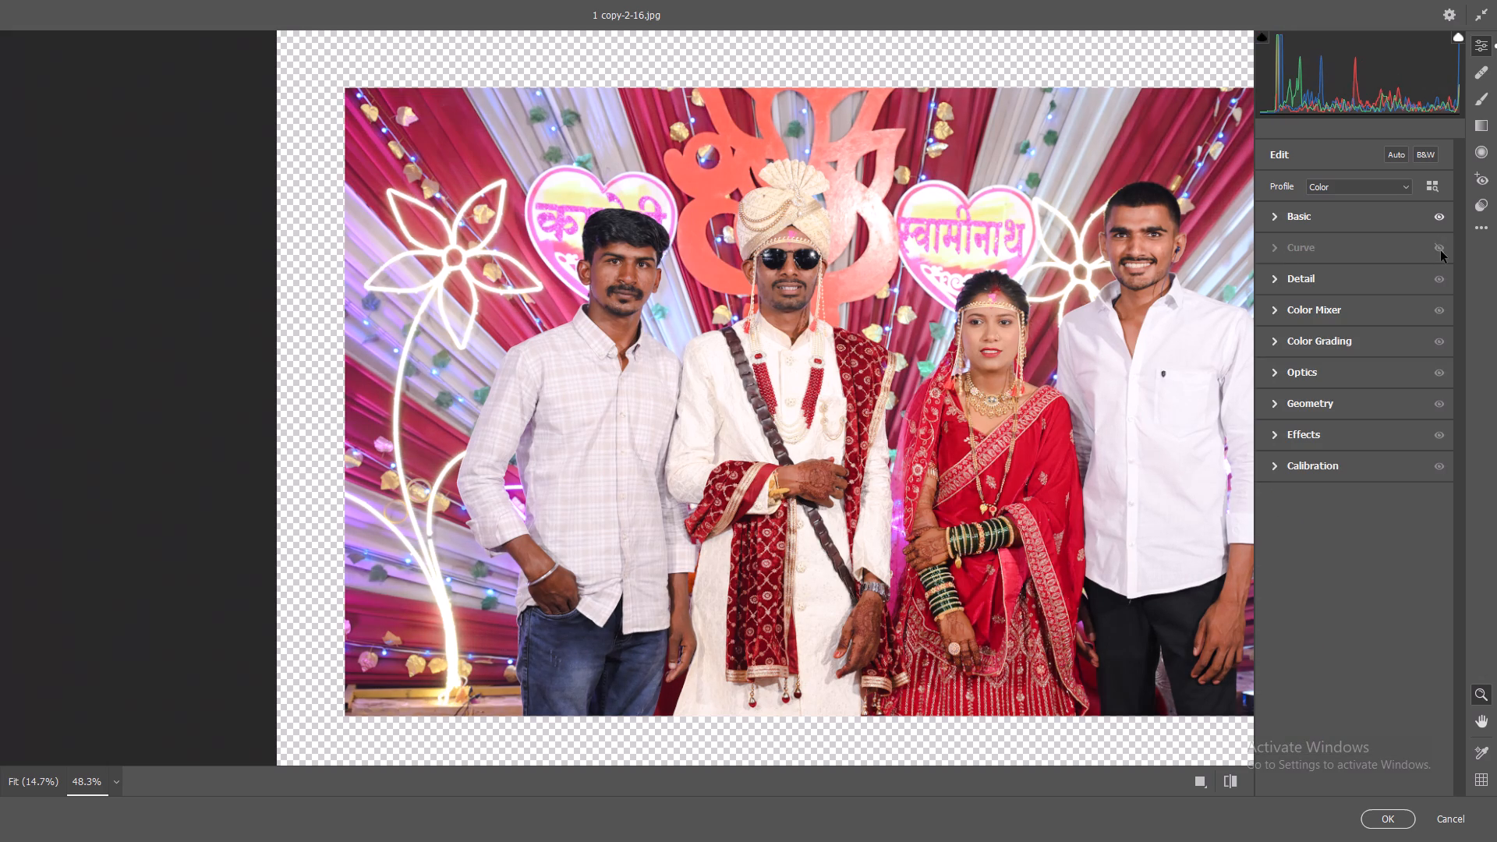
right_click(1442, 248)
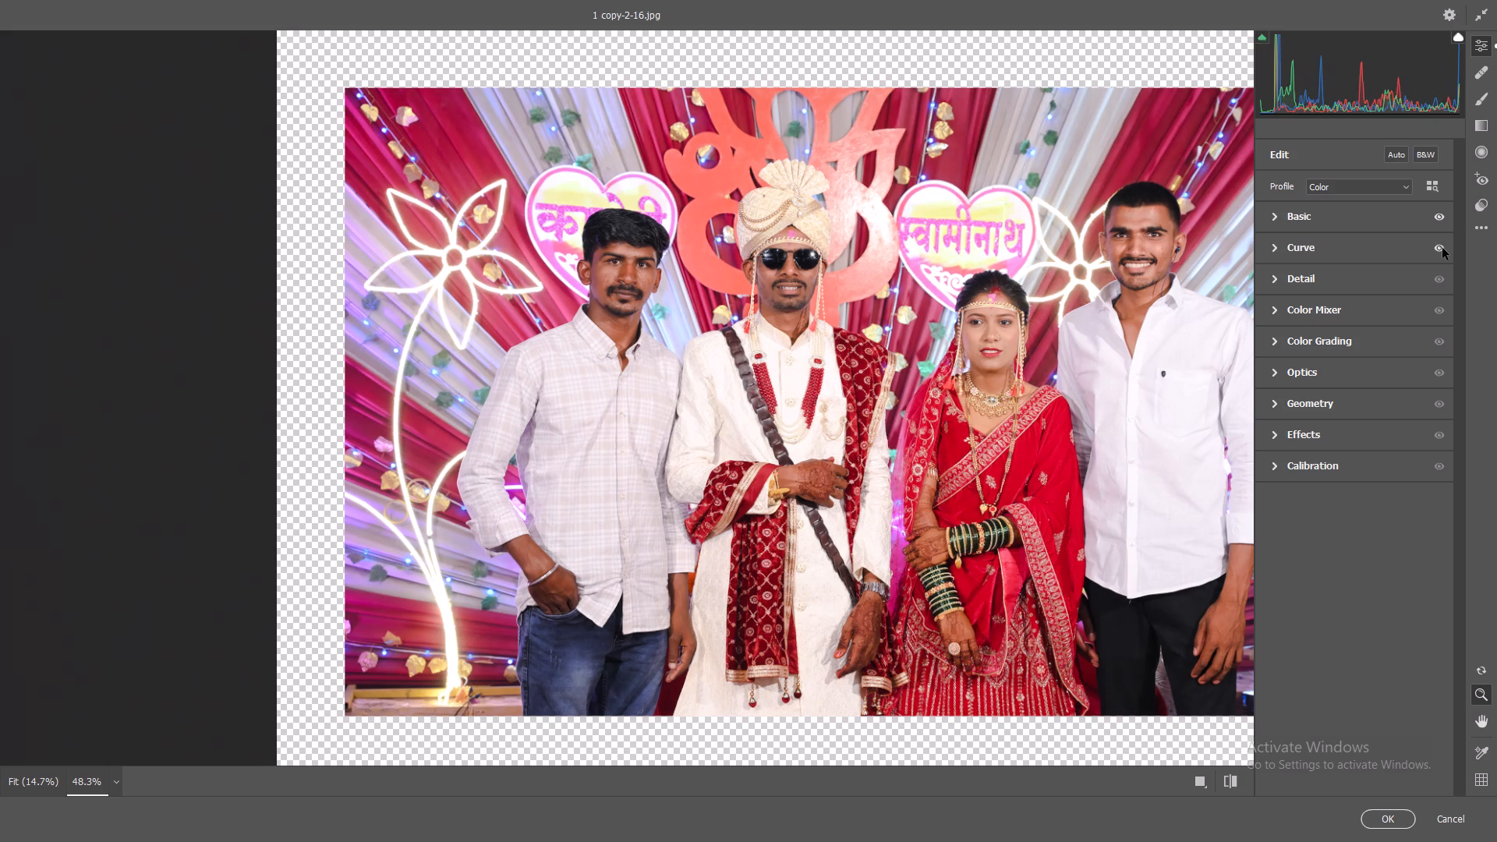
right_click(1444, 248)
right_click(1444, 248)
right_click(1304, 249)
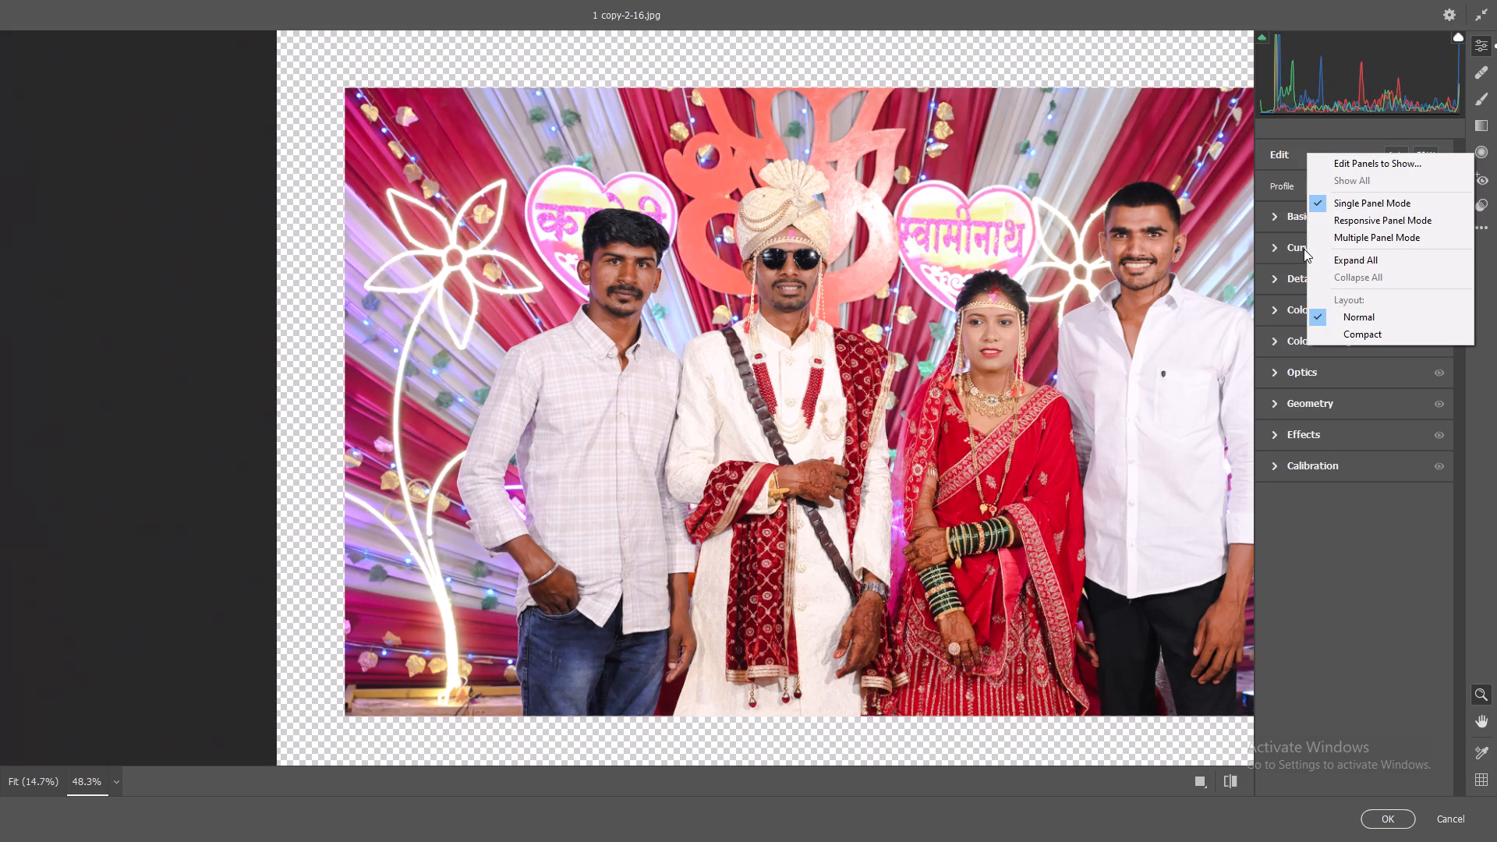
Remove the three intermediate points from the RGB point curve and apply the Camera Raw filter to DSC_4048.
left_click(1294, 251)
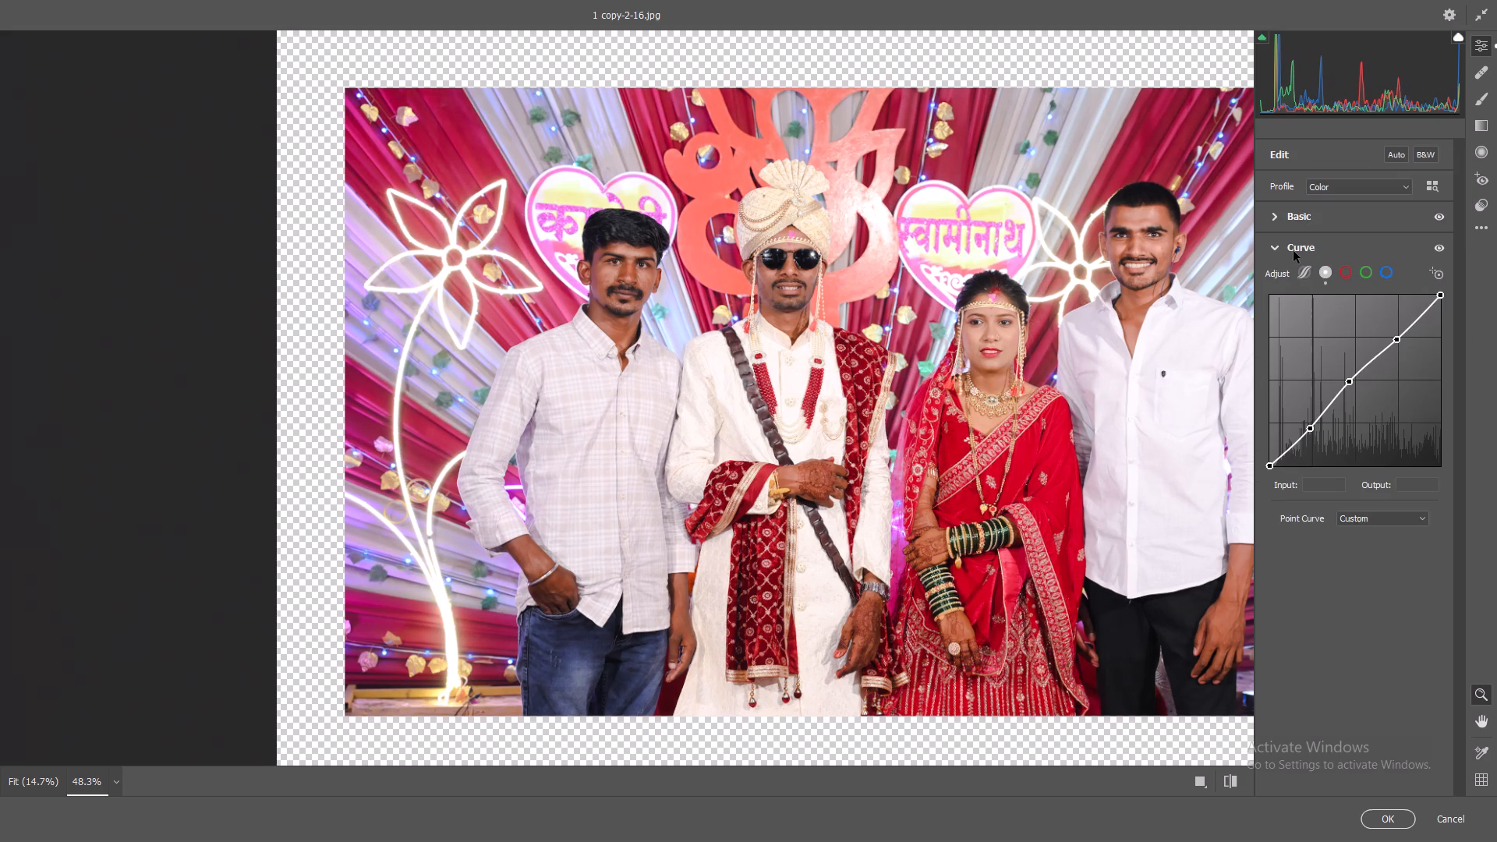
double_click(1442, 296)
double_click(1399, 338)
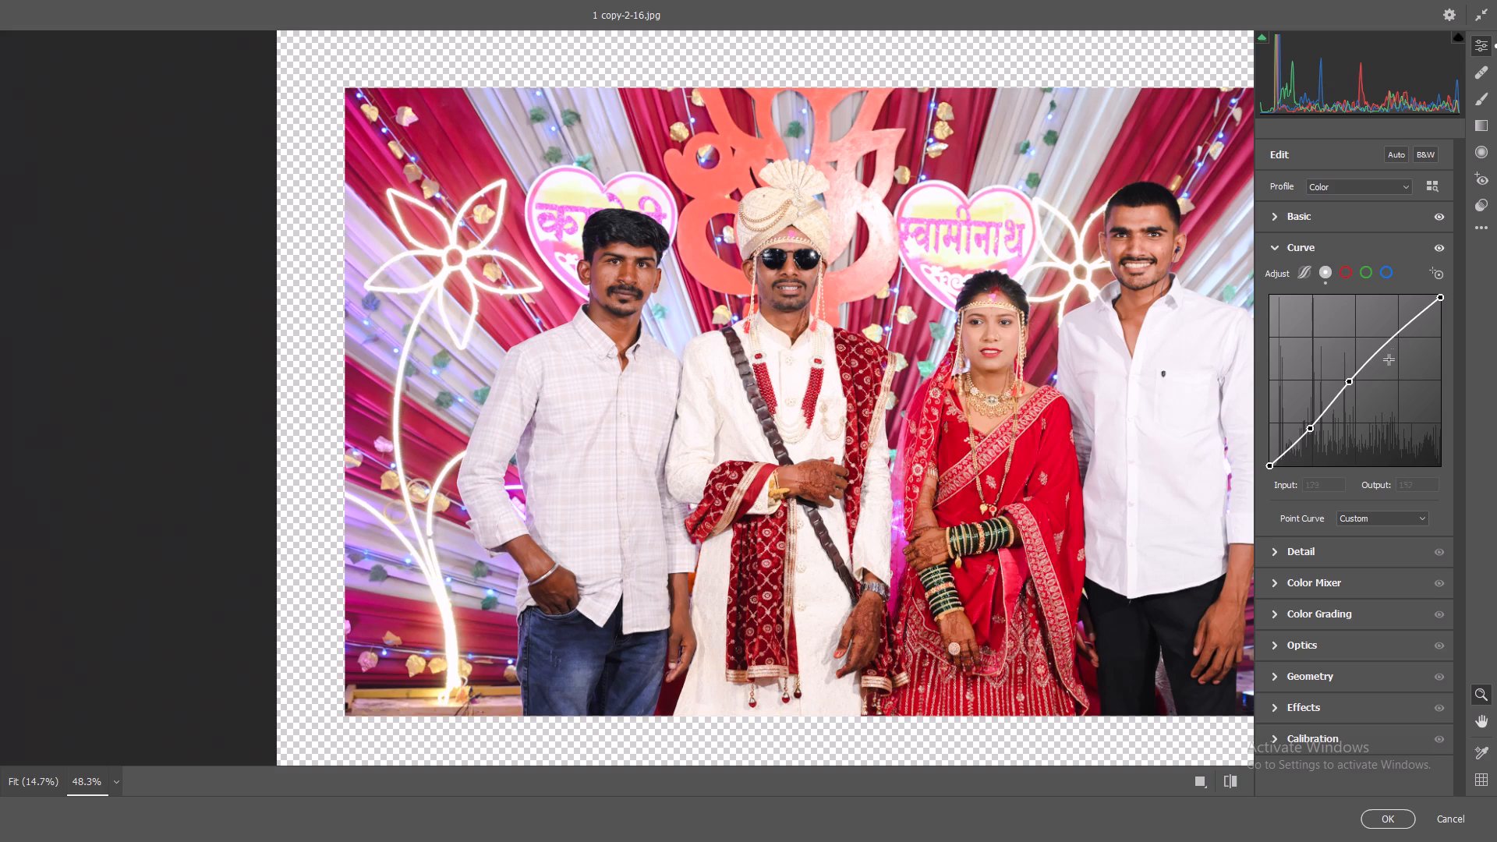
double_click(1348, 383)
left_click(1316, 431)
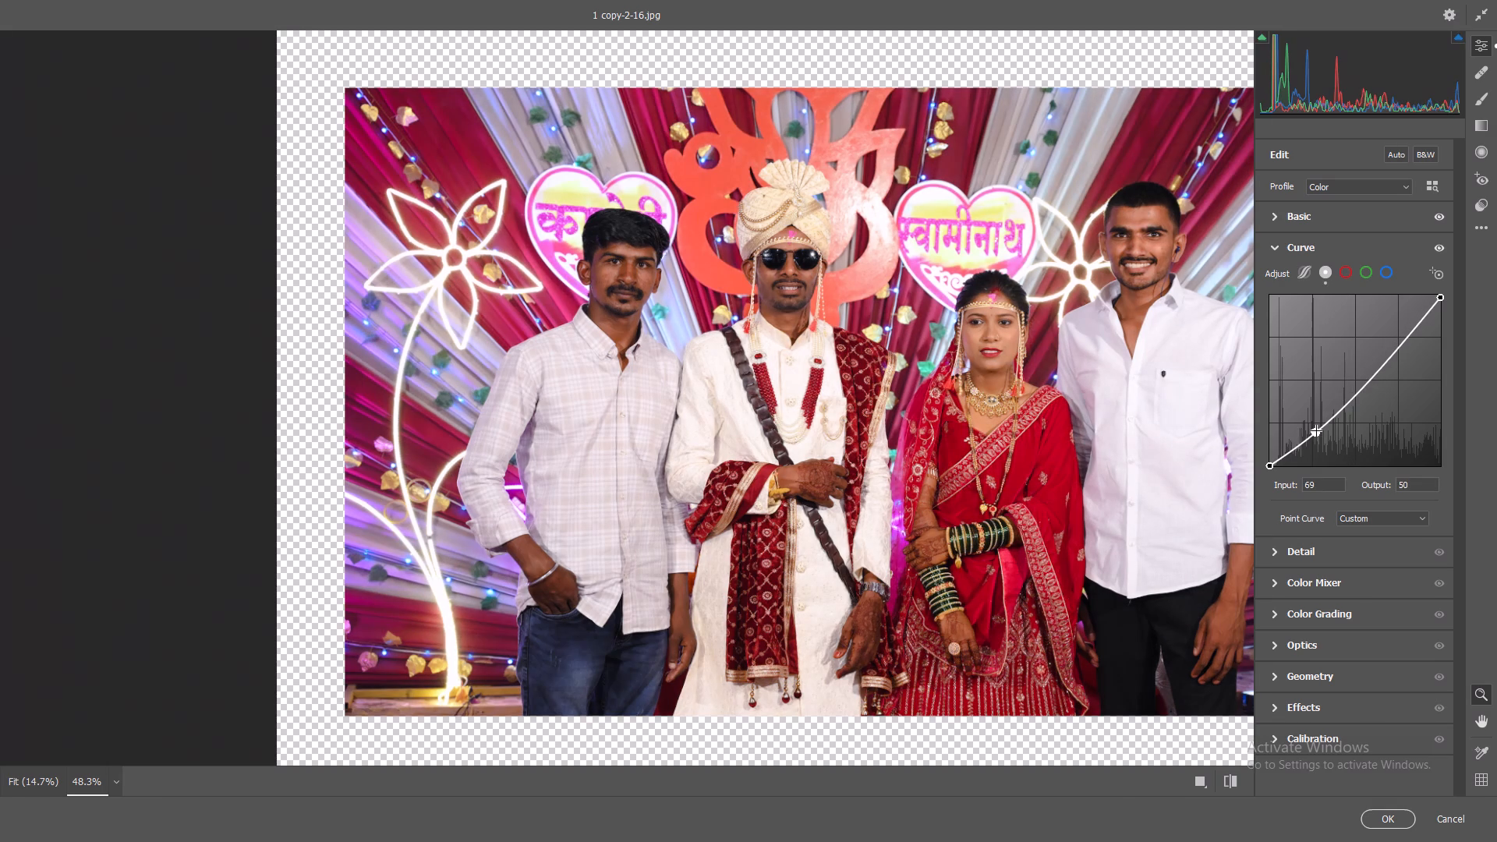
double_click(1317, 431)
double_click(1317, 431)
double_click(1317, 431)
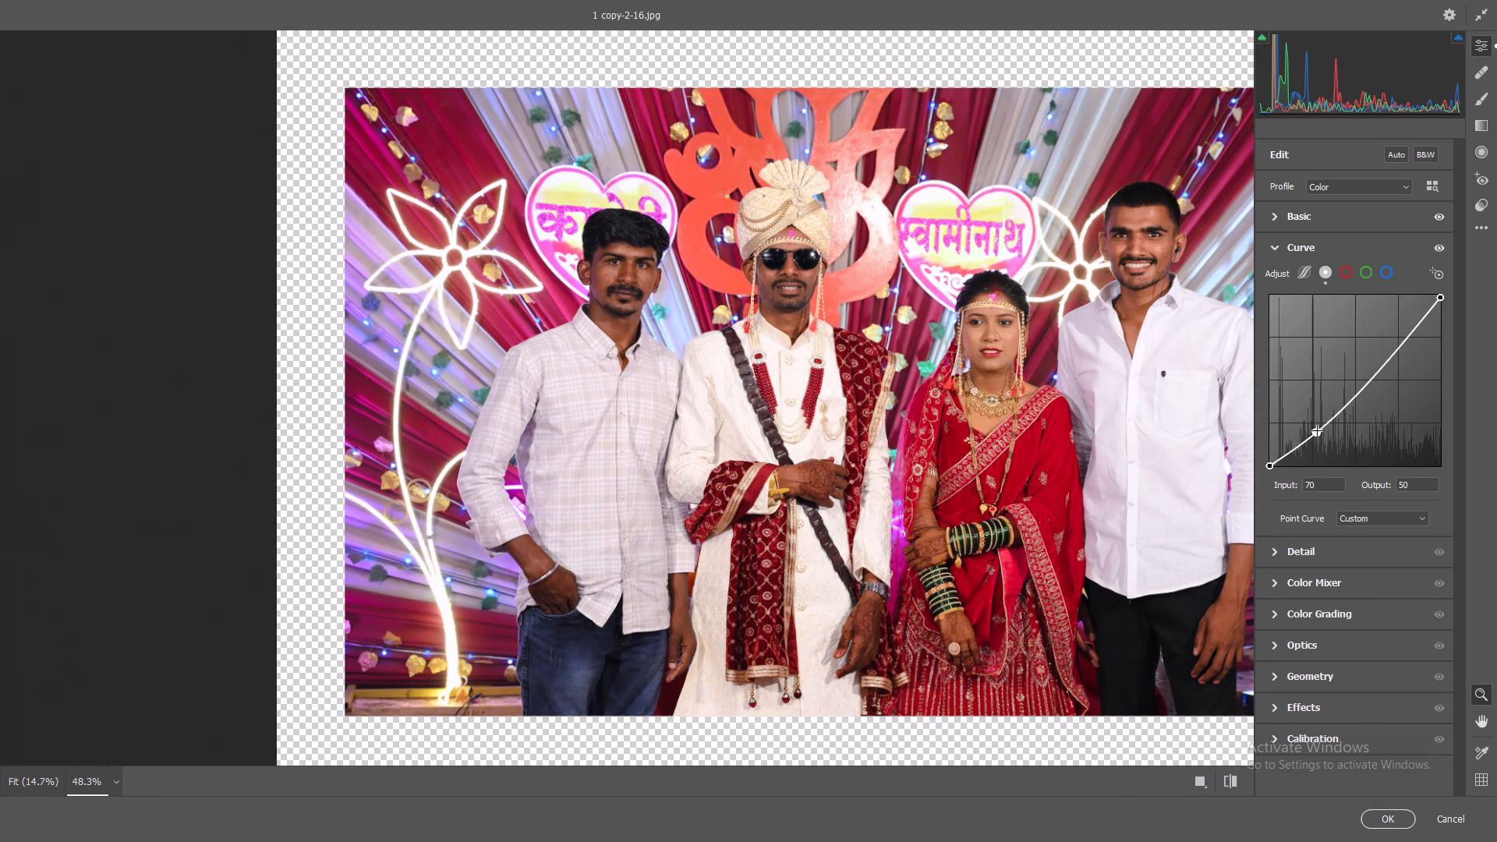
double_click(1318, 433)
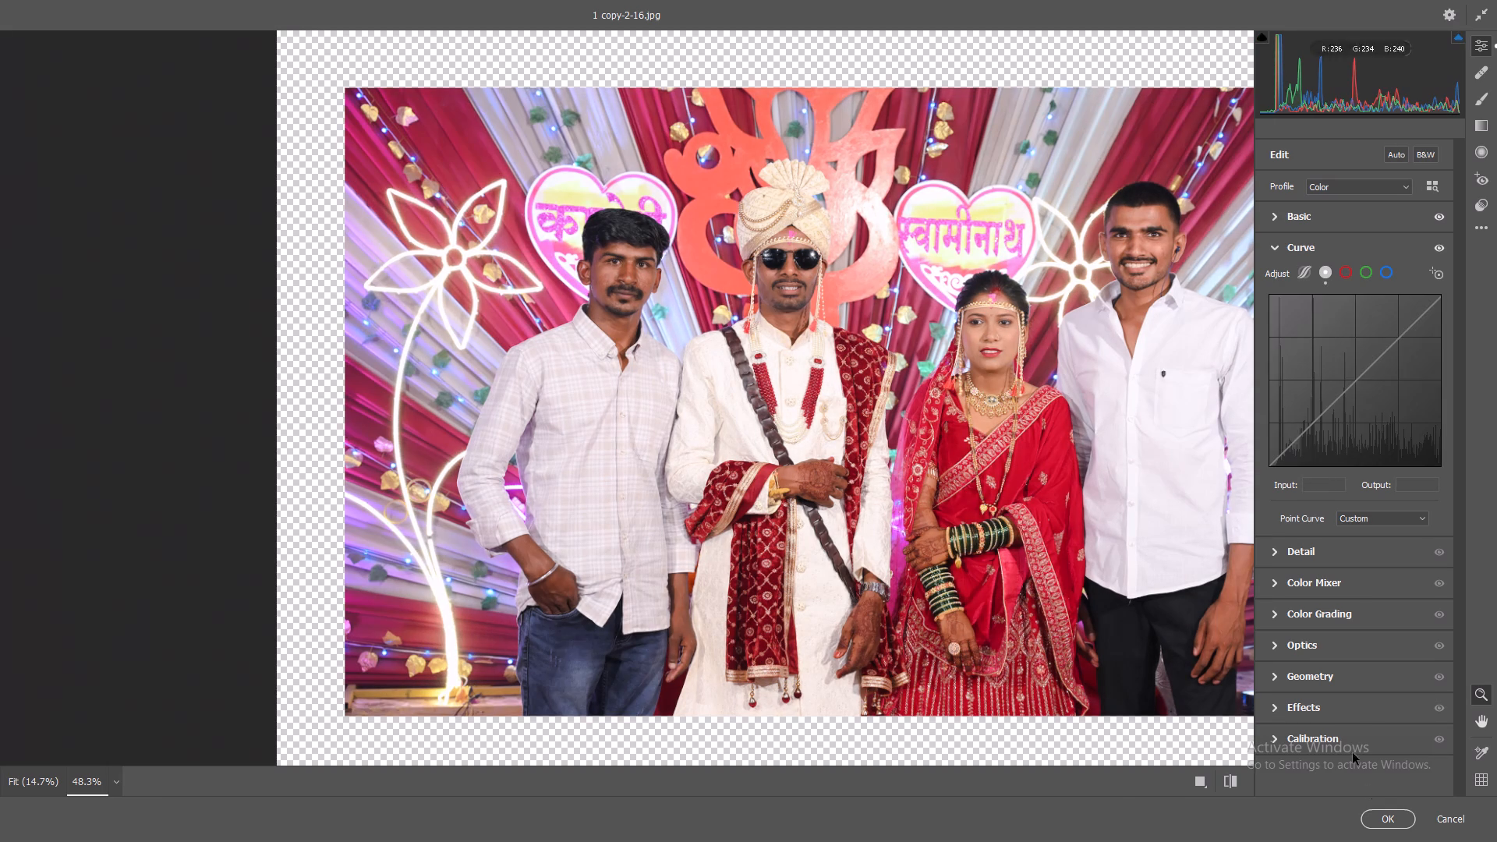
left_click(1386, 823)
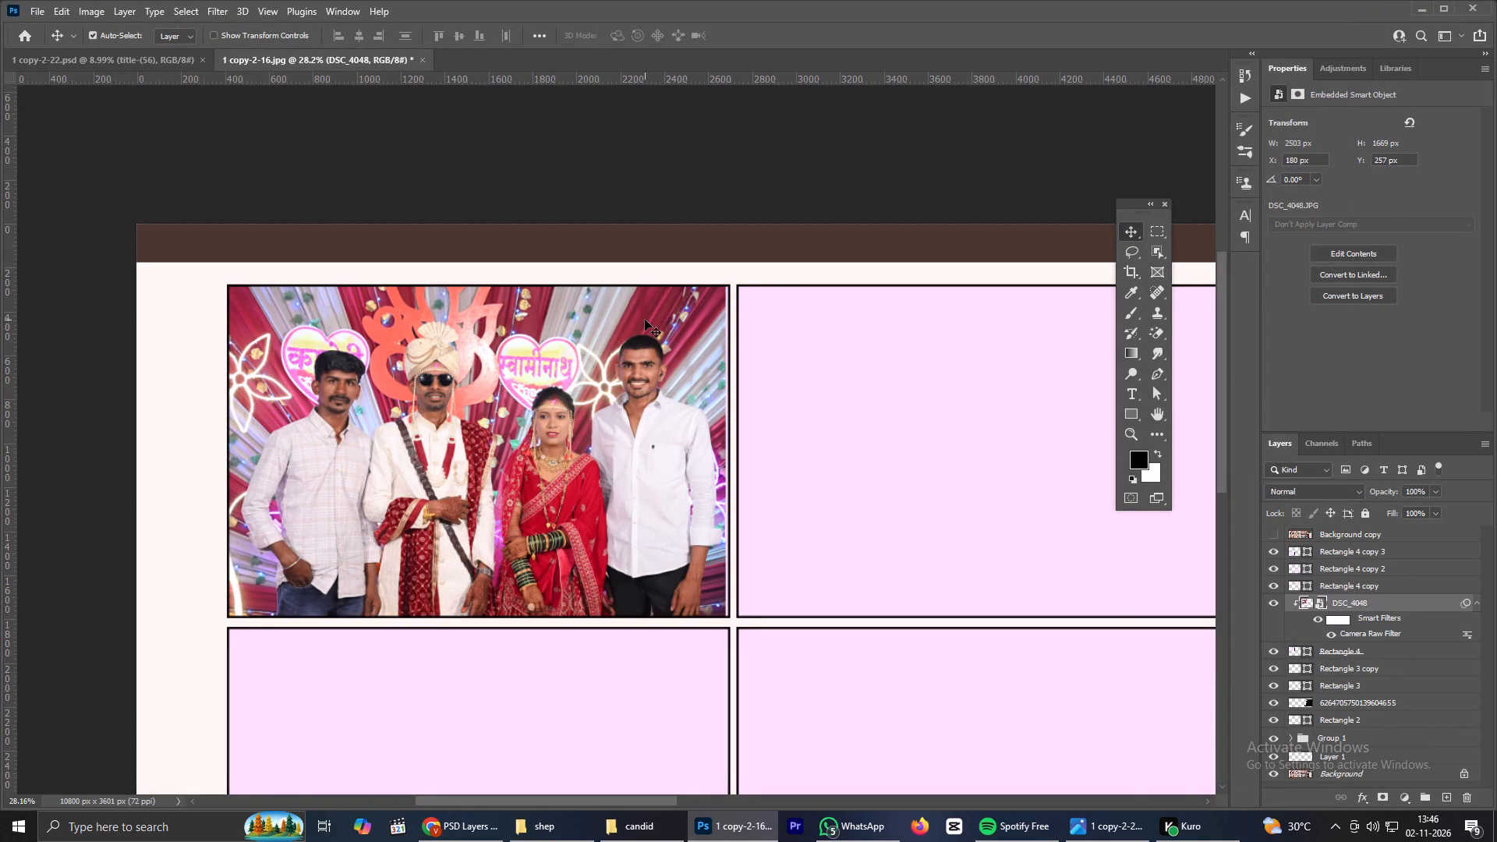
Select the empty frame in the upper row beside the filled photo.
scroll(635, 311, "down", 6)
scroll(656, 318, "up", 3)
left_click(833, 411)
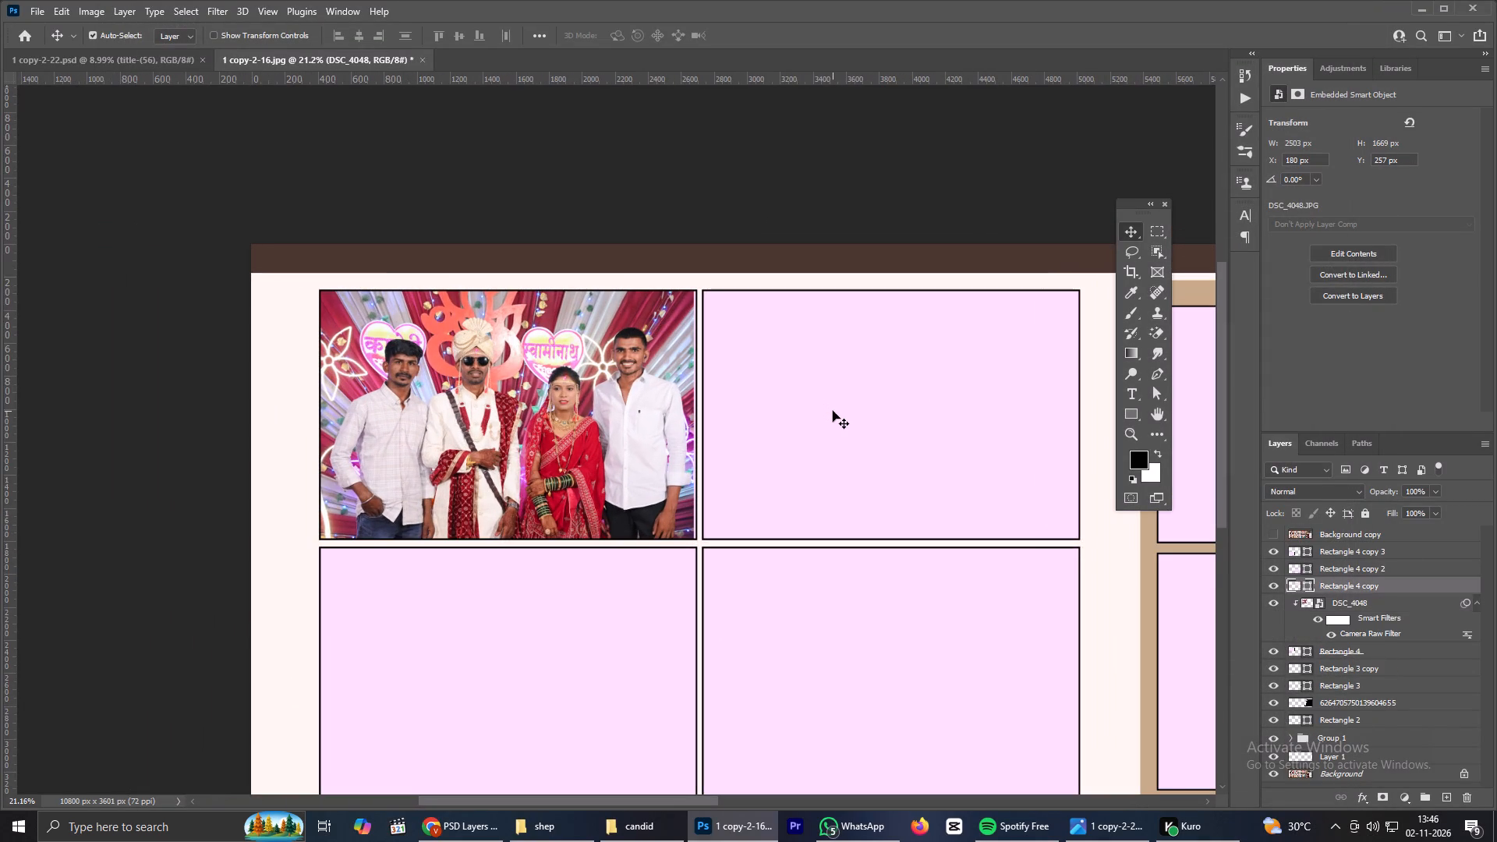
Preview the group photo DSC_4052 from the candid folder at full size and close the preview.
left_click(627, 830)
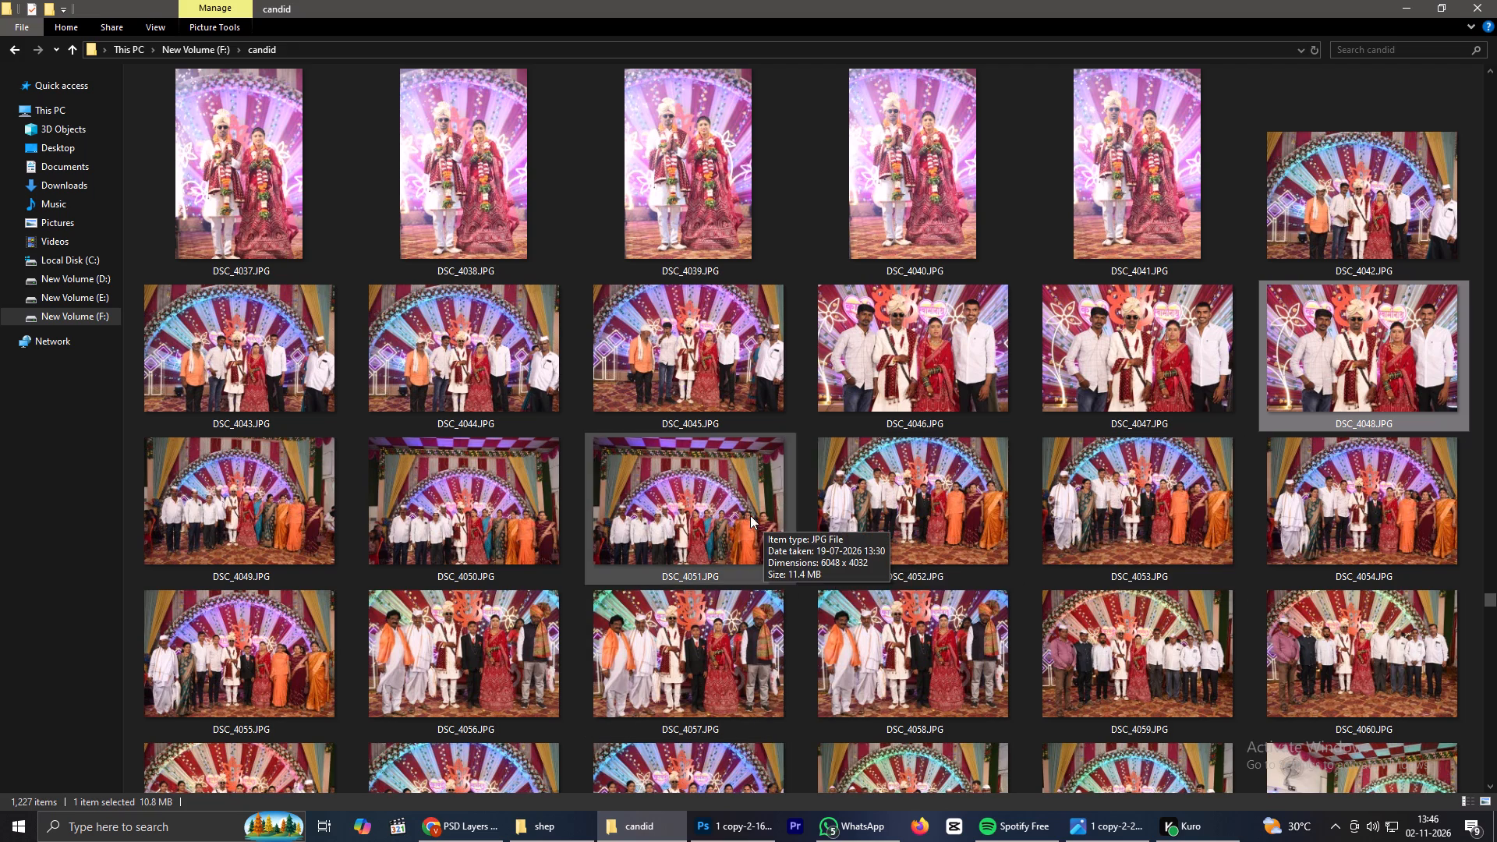
double_click(909, 514)
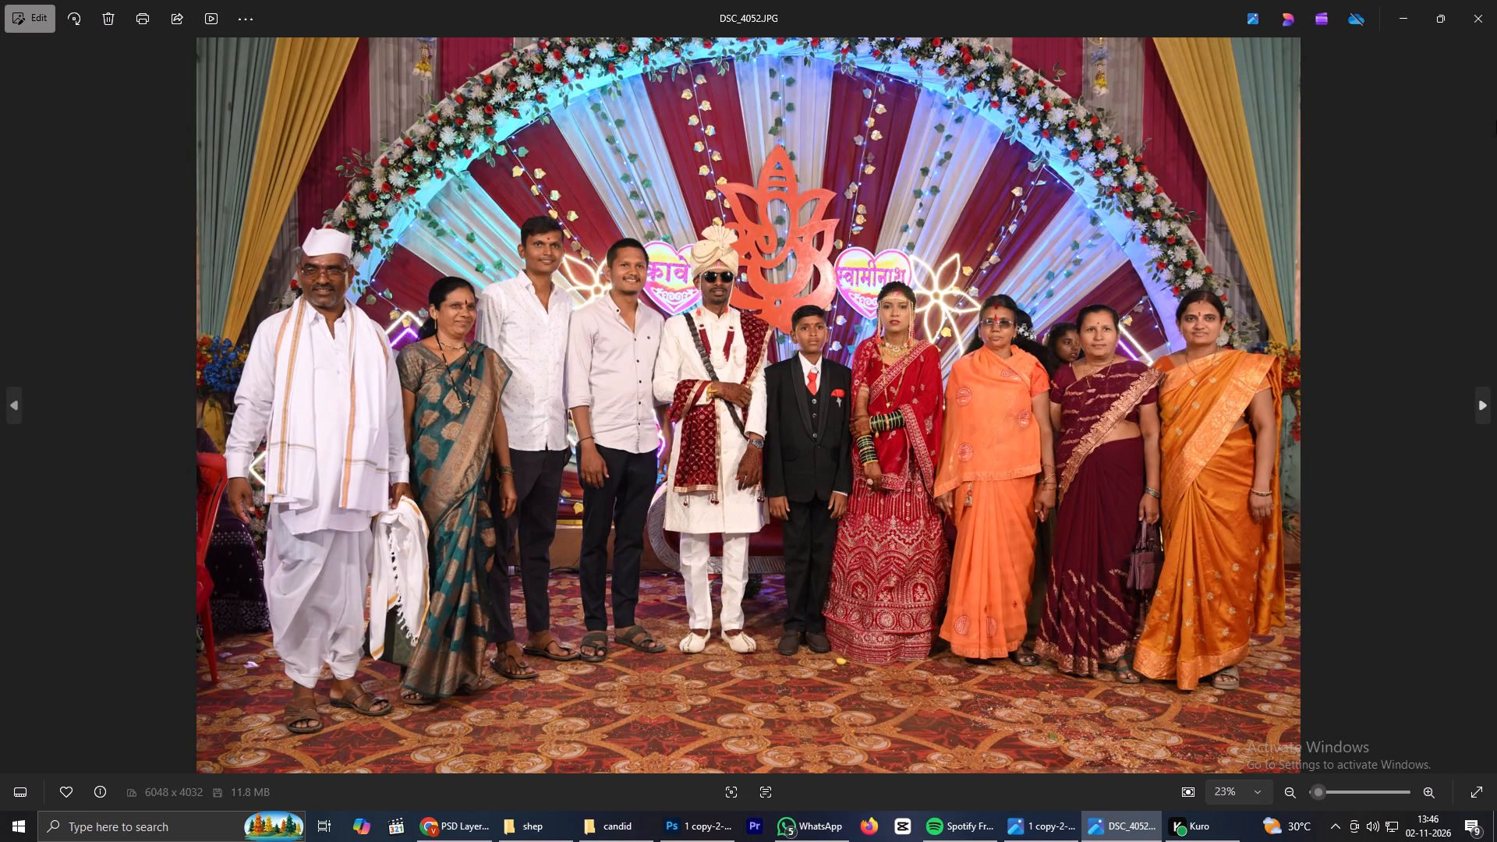
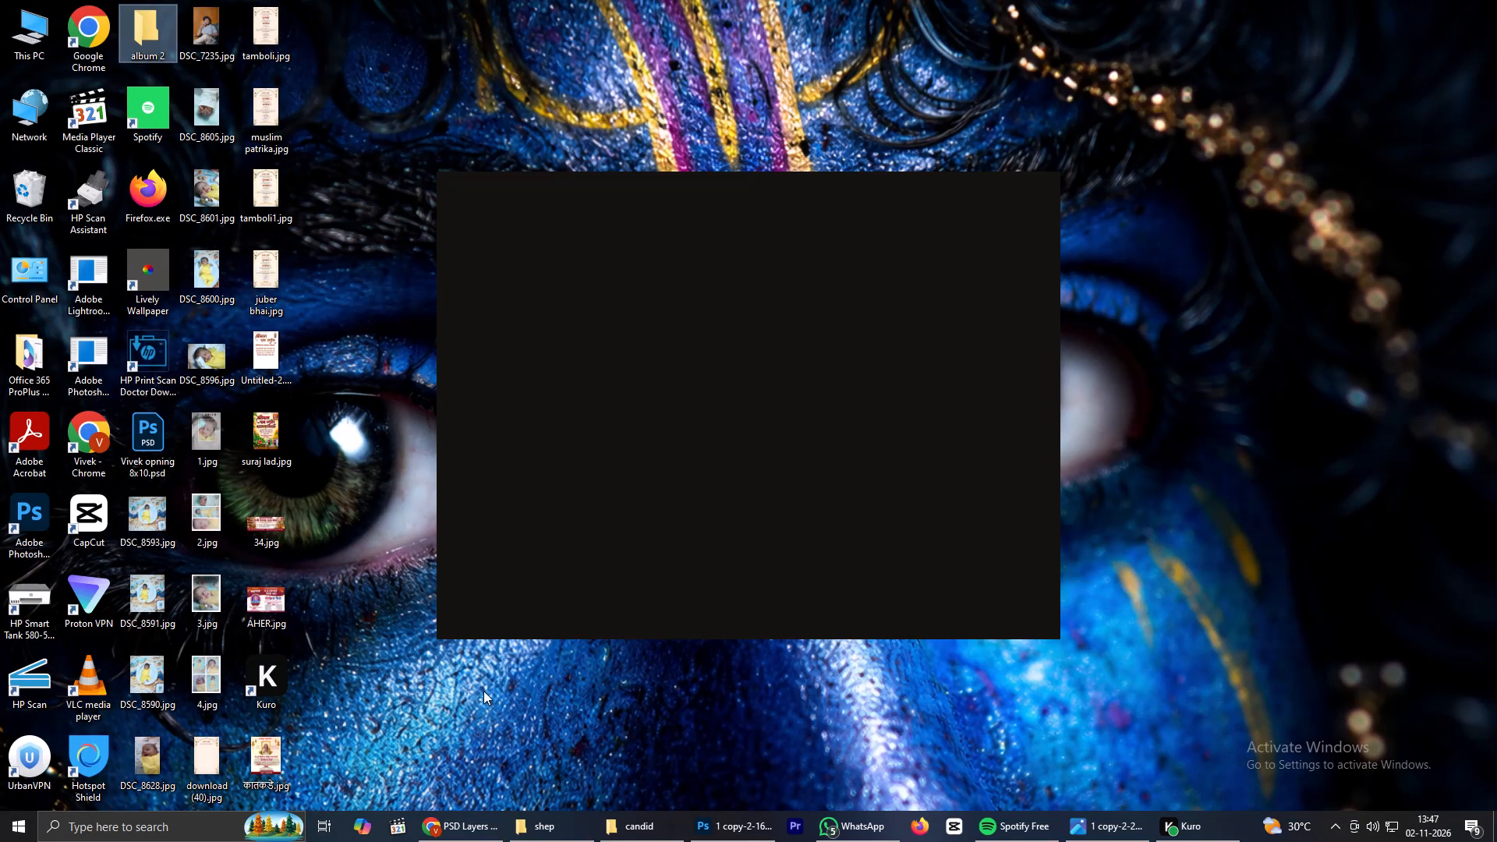
Open the canon card folder on New Volume (F:) in a maximized window.
double_click(162, 30)
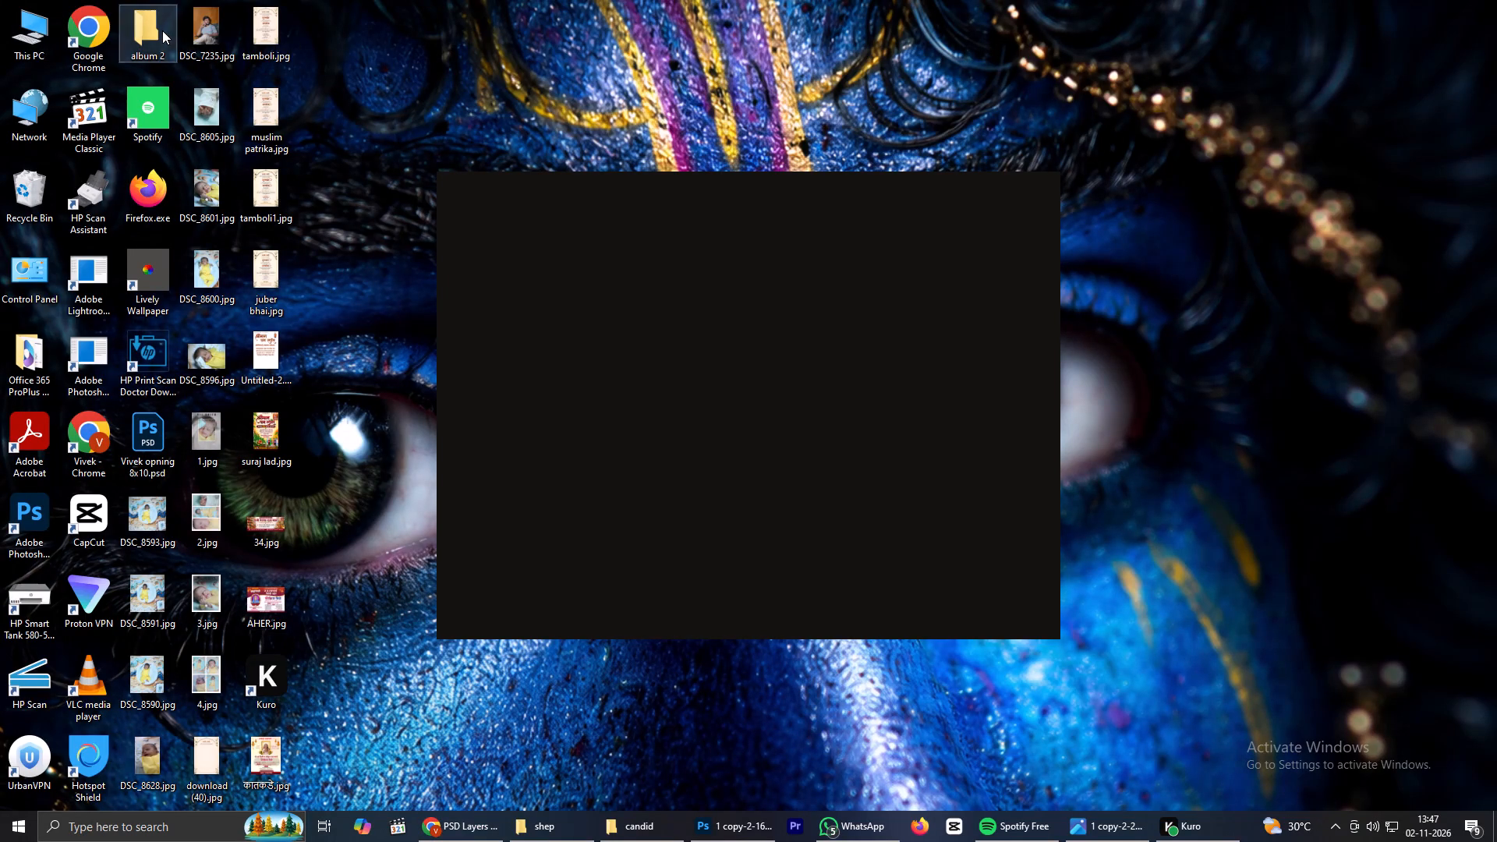
left_click(91, 355)
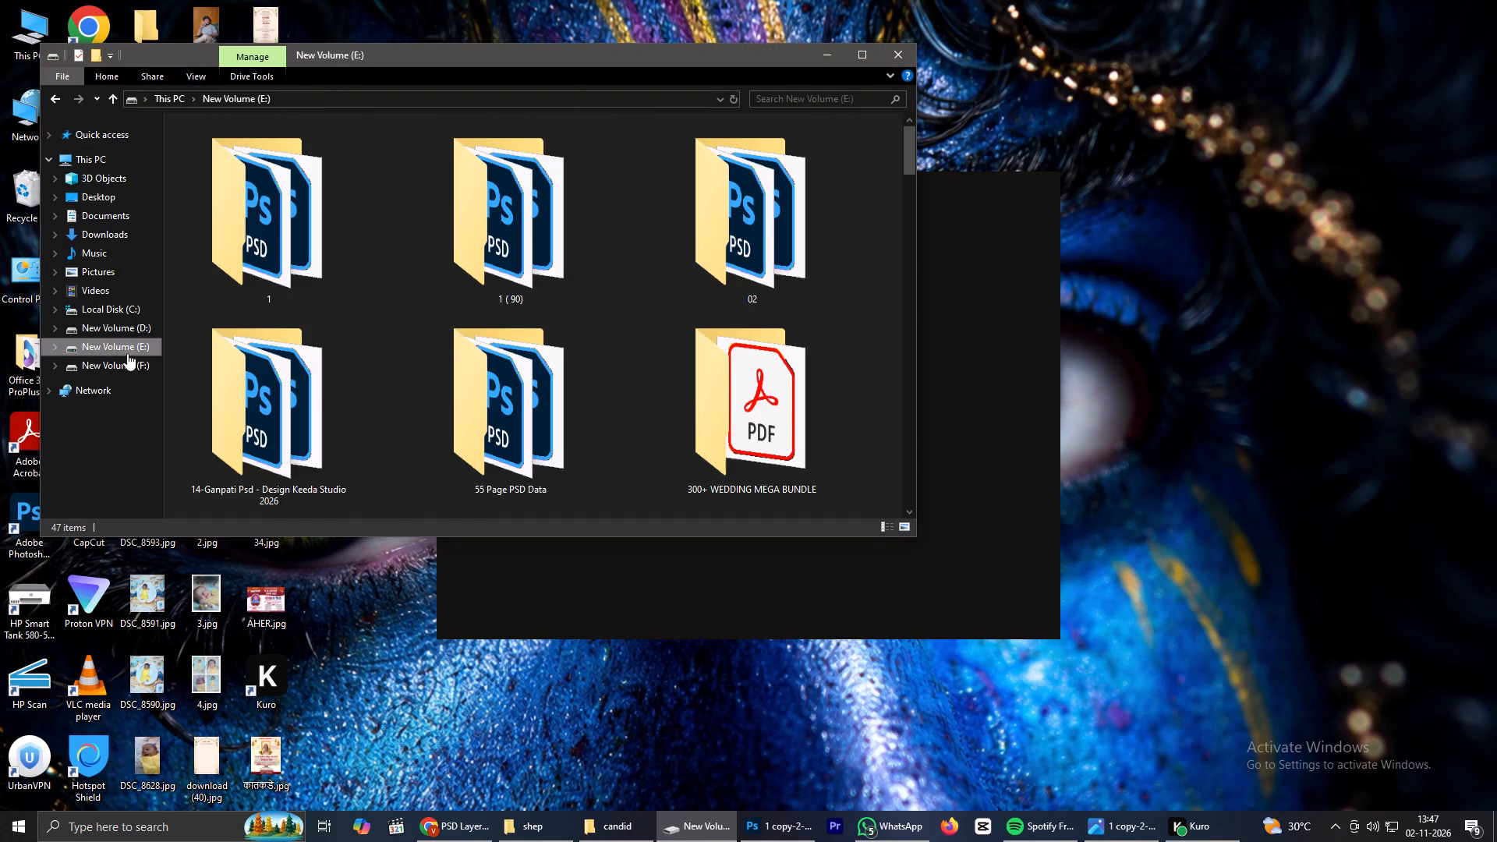
left_click(864, 66)
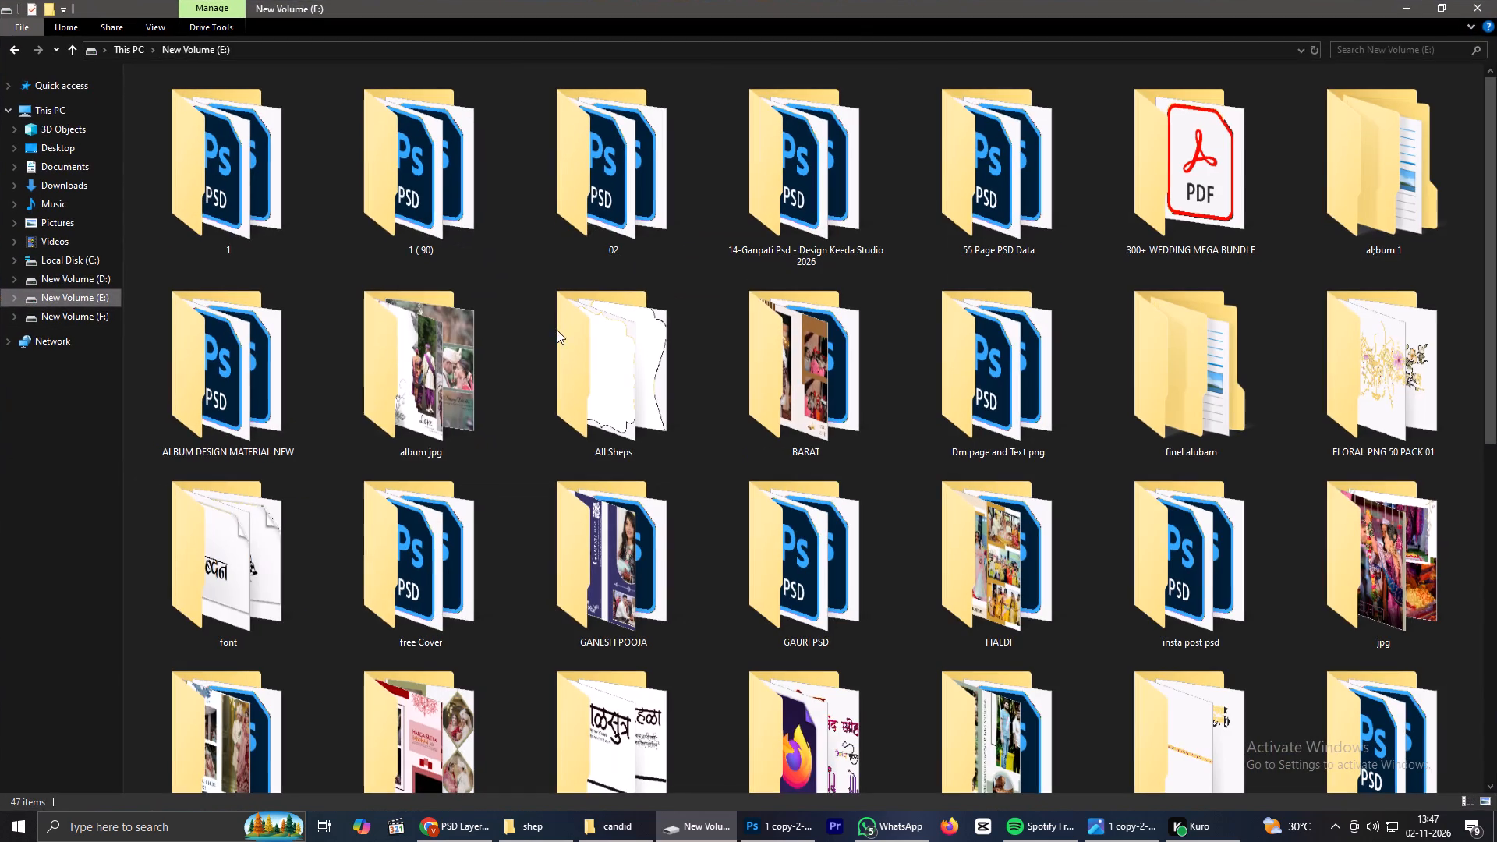
left_click(80, 317)
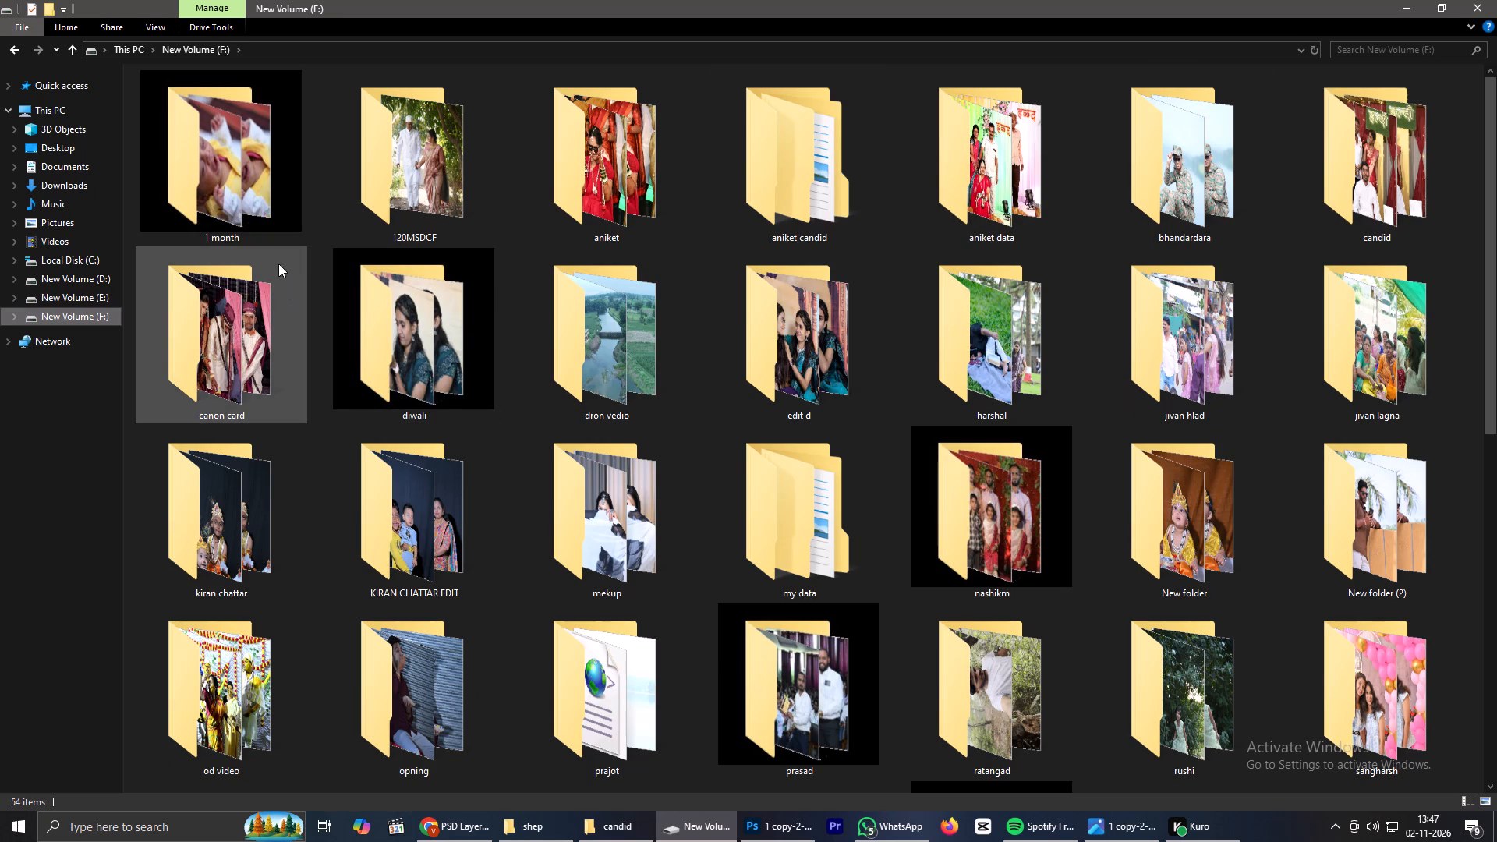
double_click(235, 348)
Browse the canon card photos for a family group shot on the stage, previewing _V2A0635 at full size and closing it.
scroll(619, 203, "down", 15)
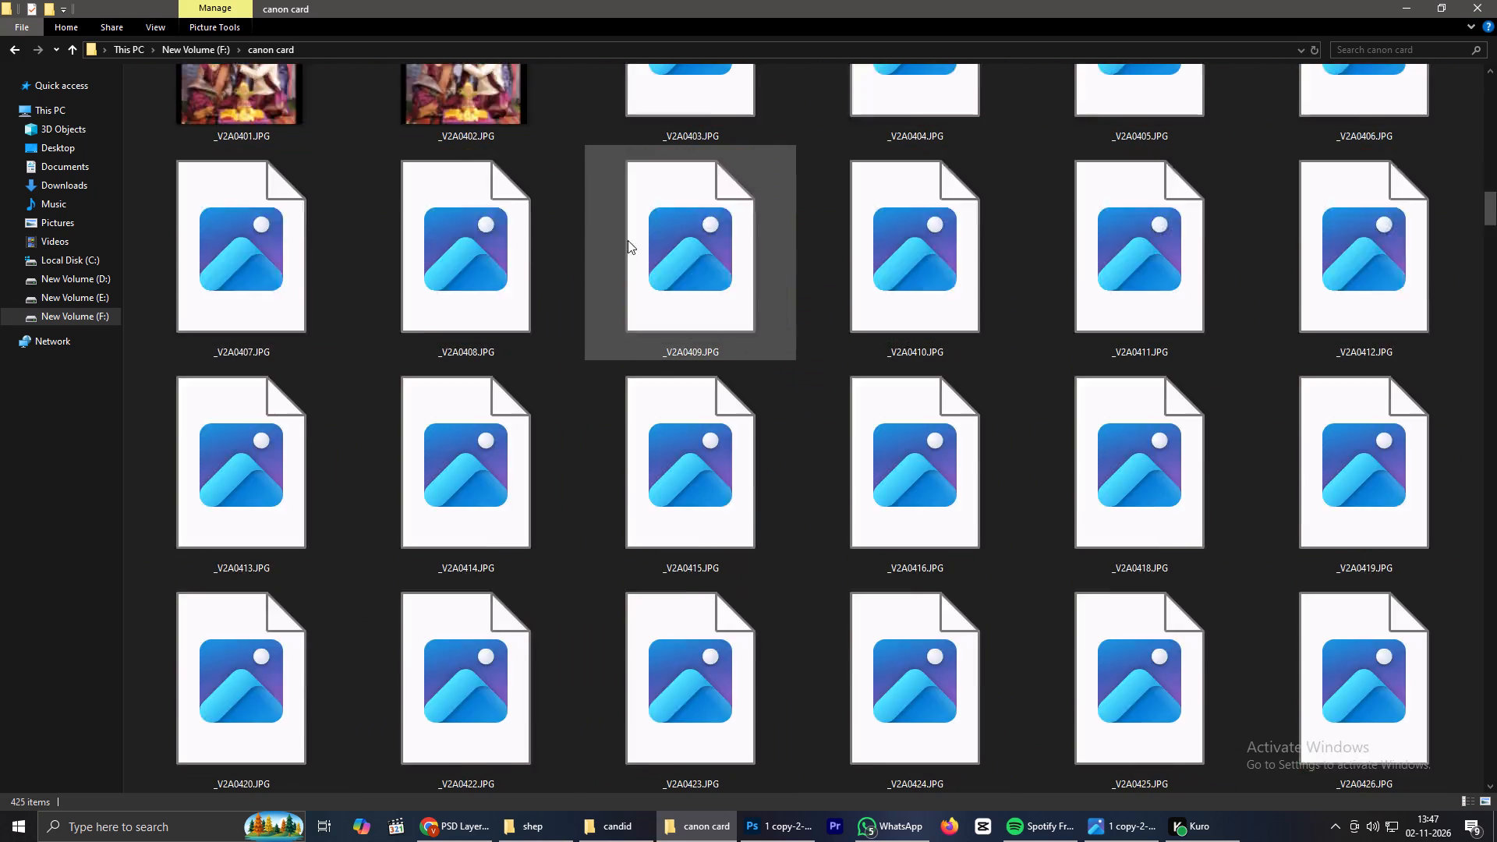
scroll(618, 221, "down", 17)
scroll(613, 220, "down", 6)
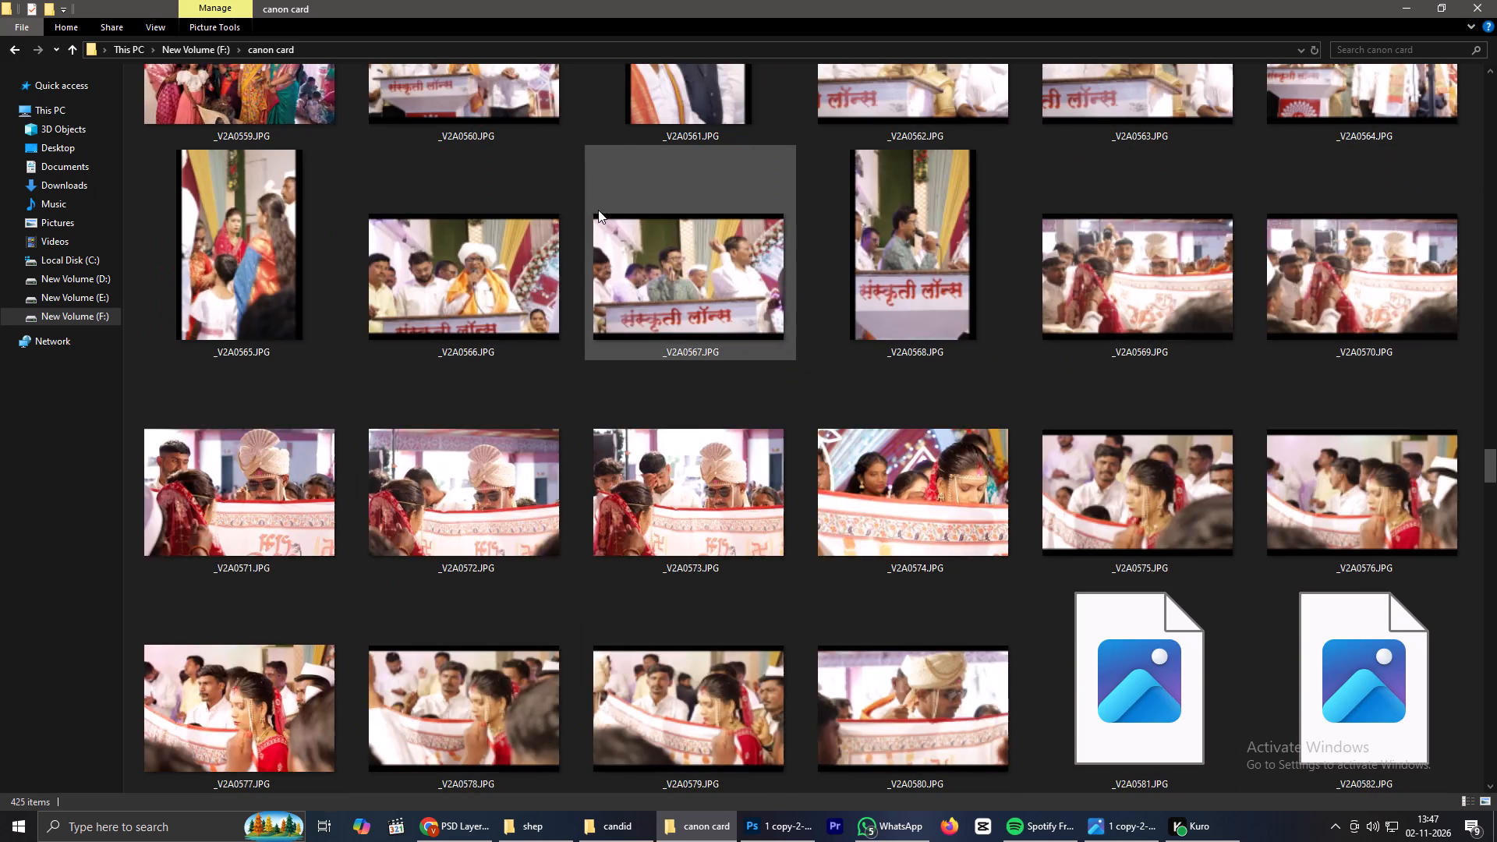
scroll(595, 210, "down", 6)
scroll(595, 210, "up", 4)
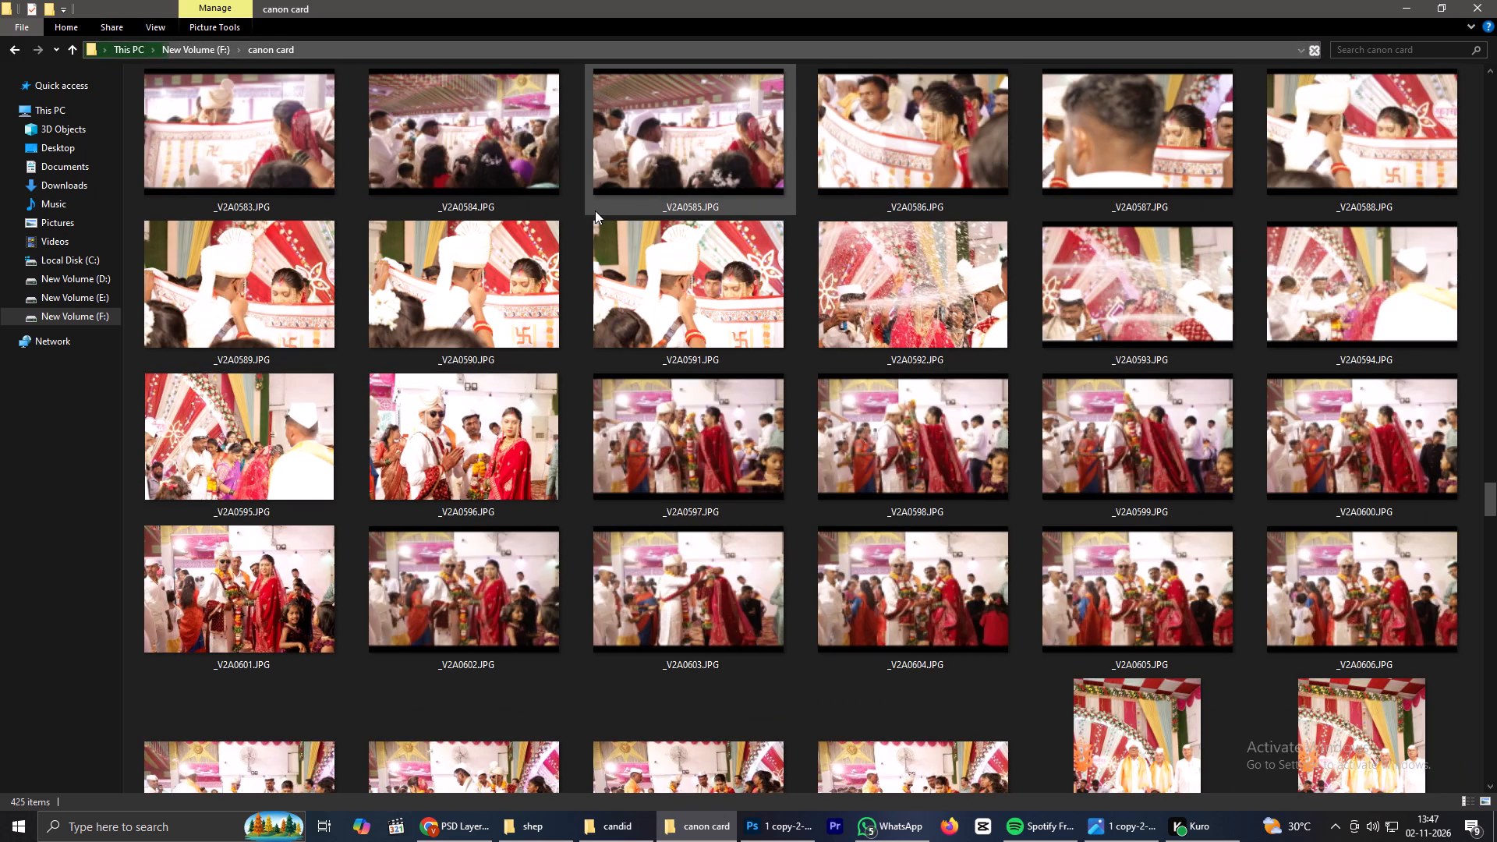
scroll(595, 210, "down", 2)
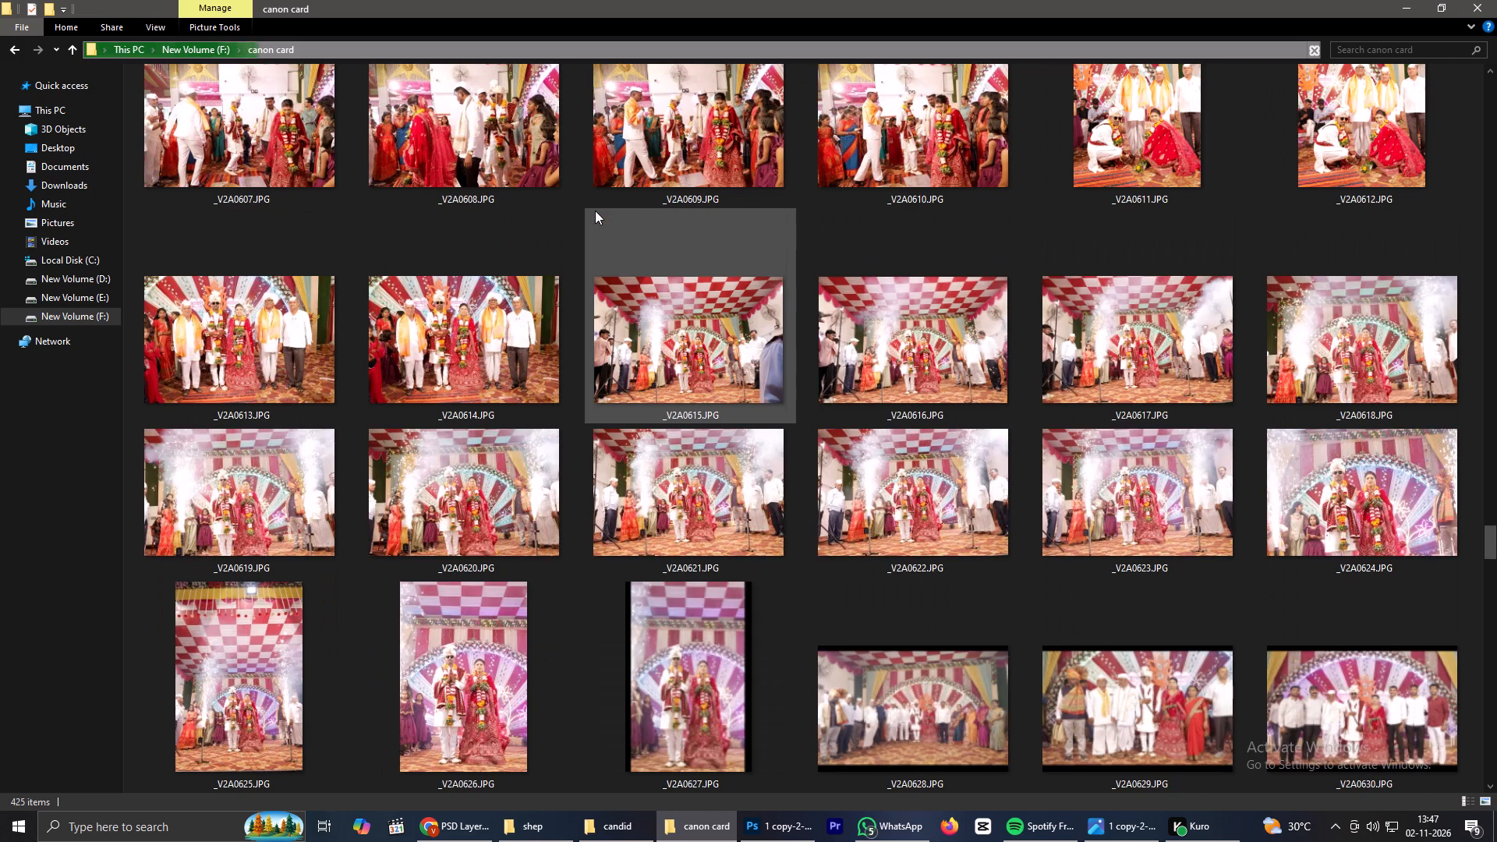
scroll(595, 210, "down", 2)
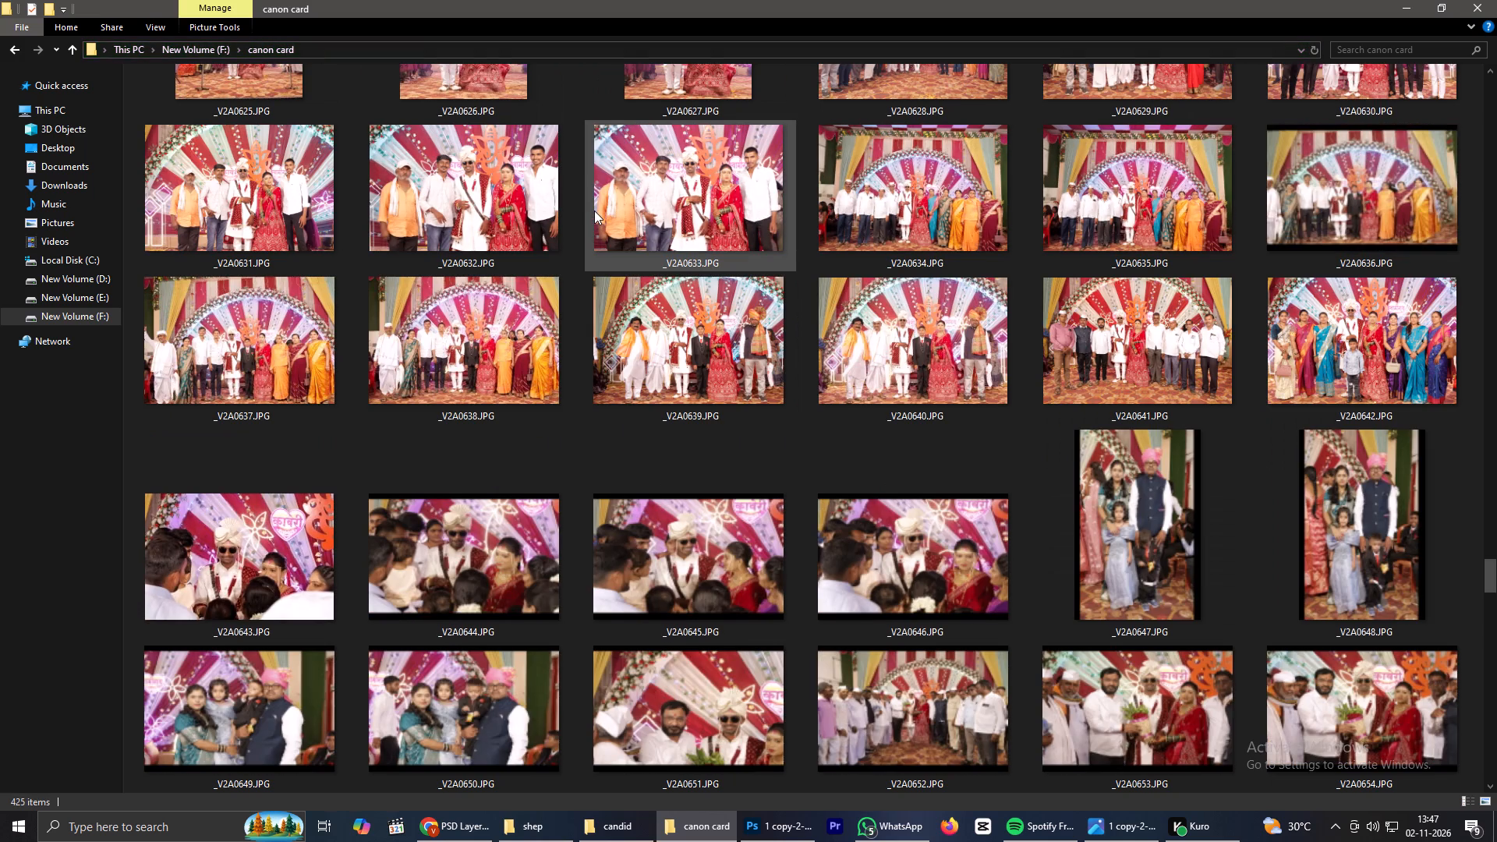
scroll(1164, 228, "up", 2)
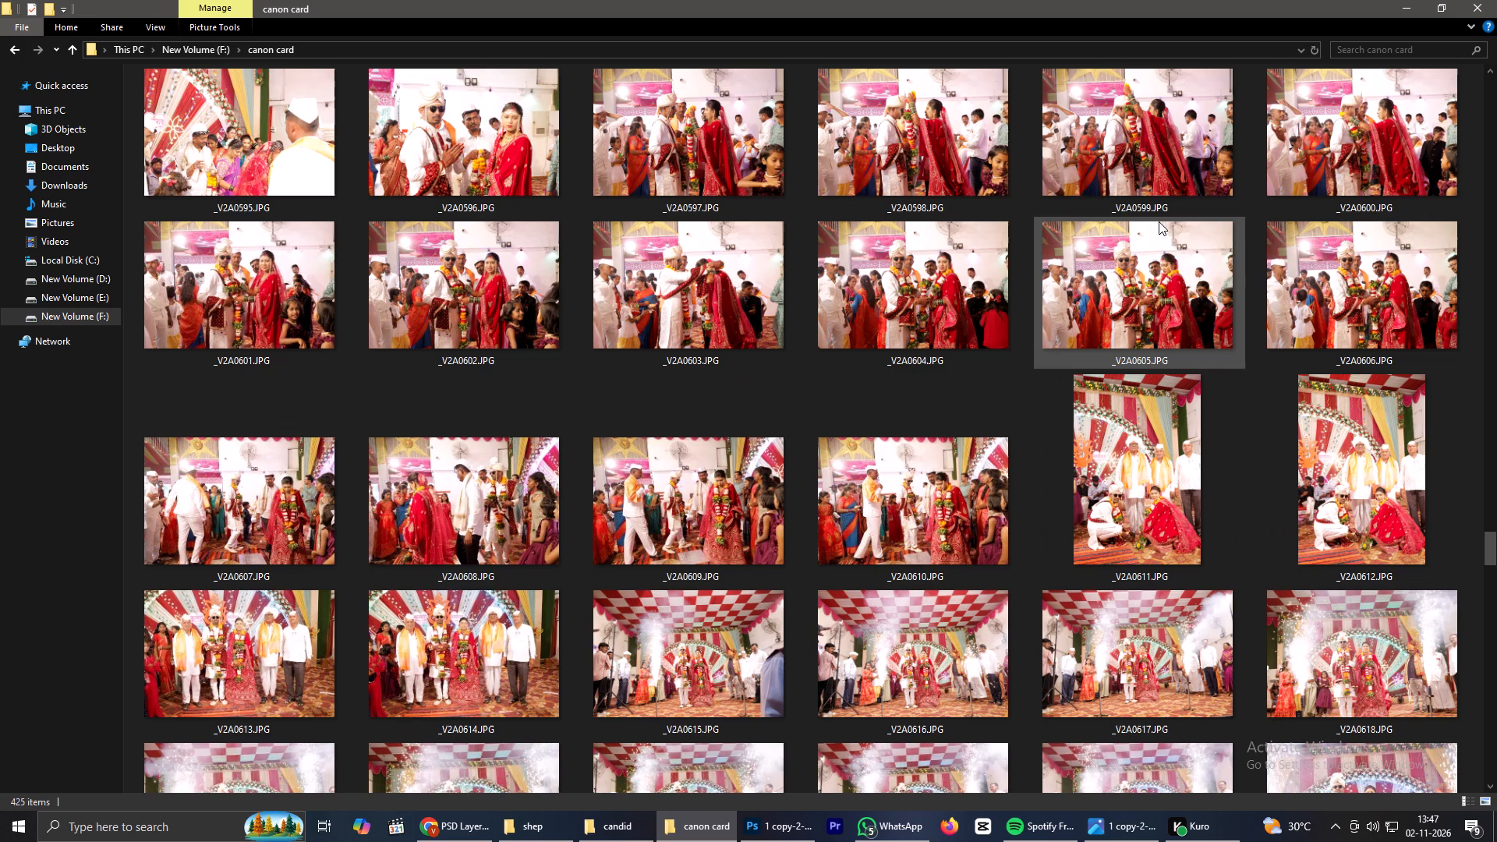
scroll(1146, 182, "down", 1)
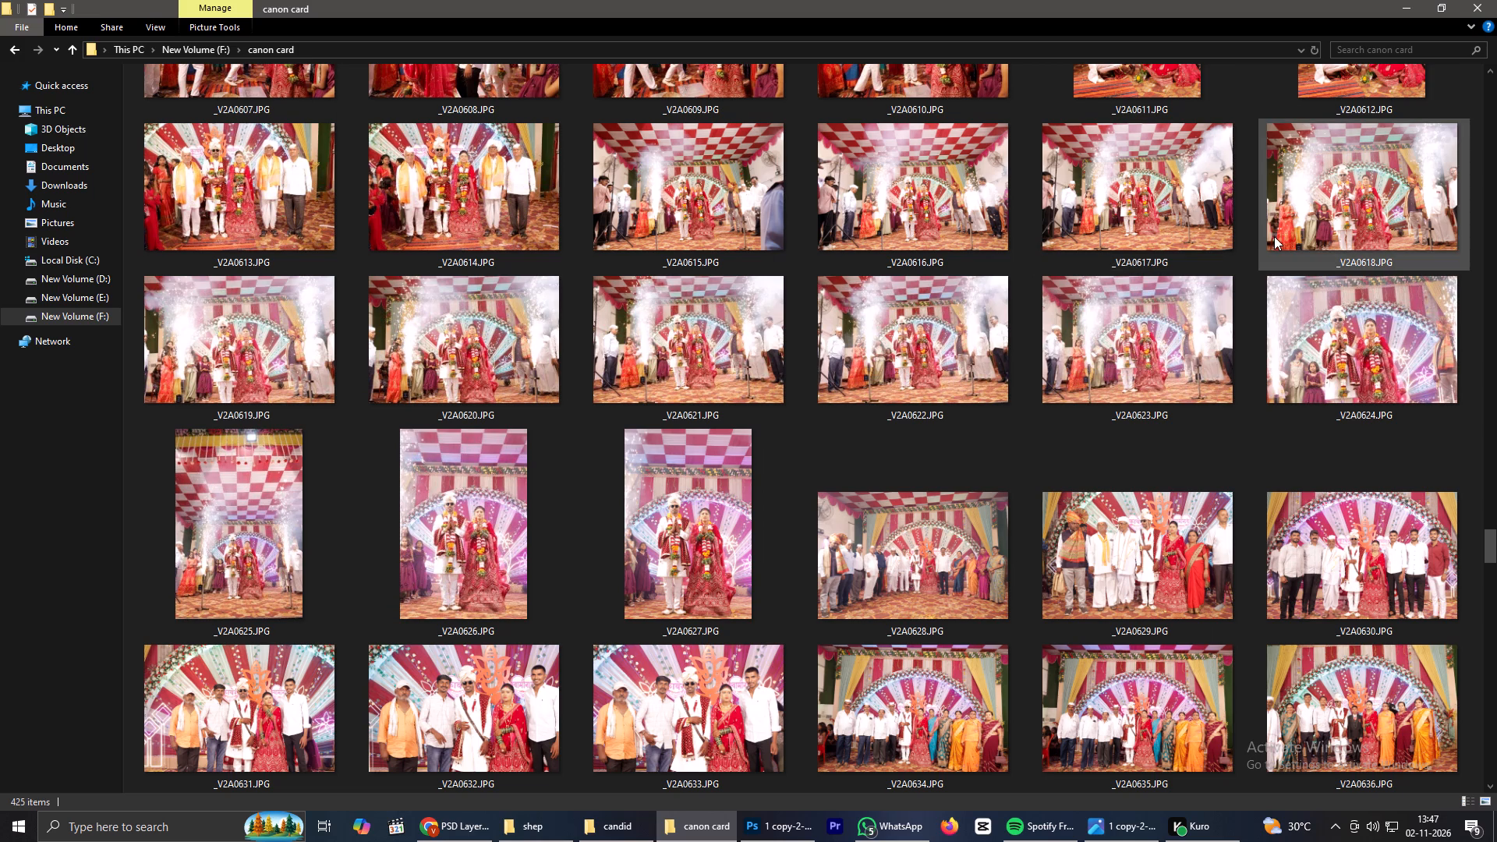
scroll(1294, 230, "down", 1)
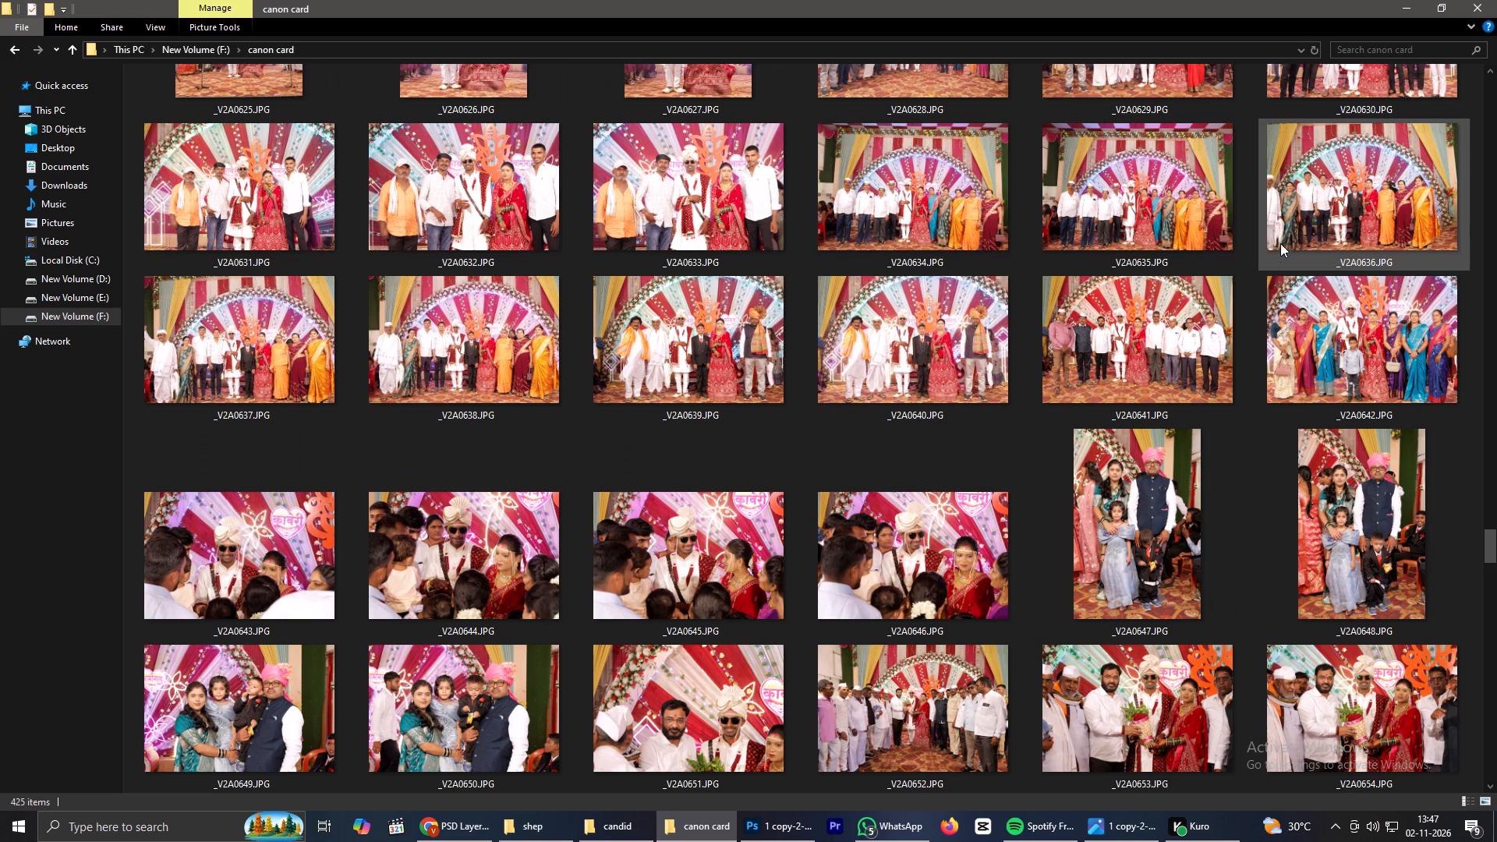
double_click(1122, 238)
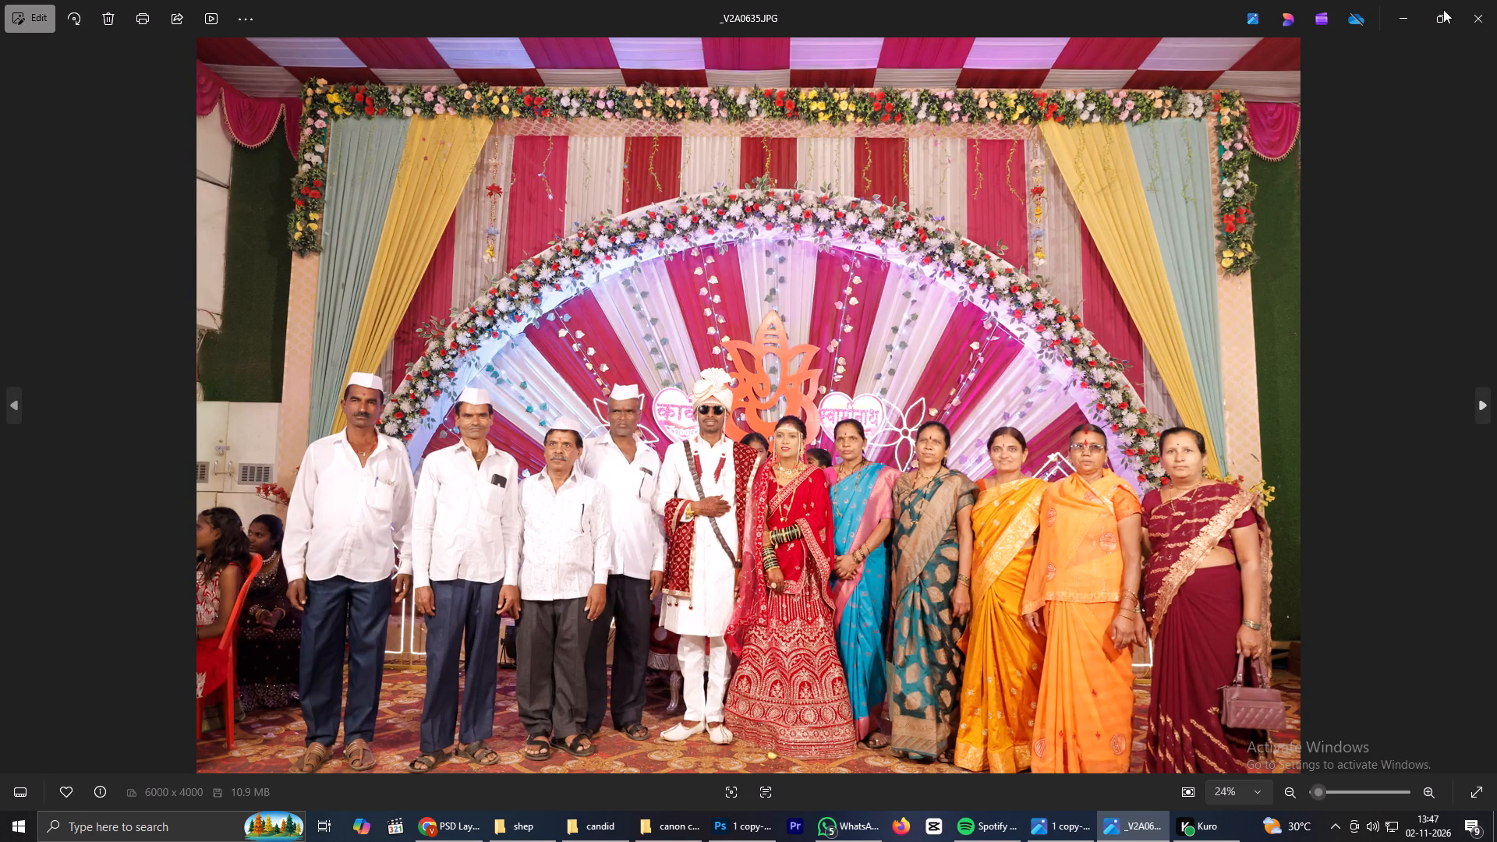
left_click(1466, 11)
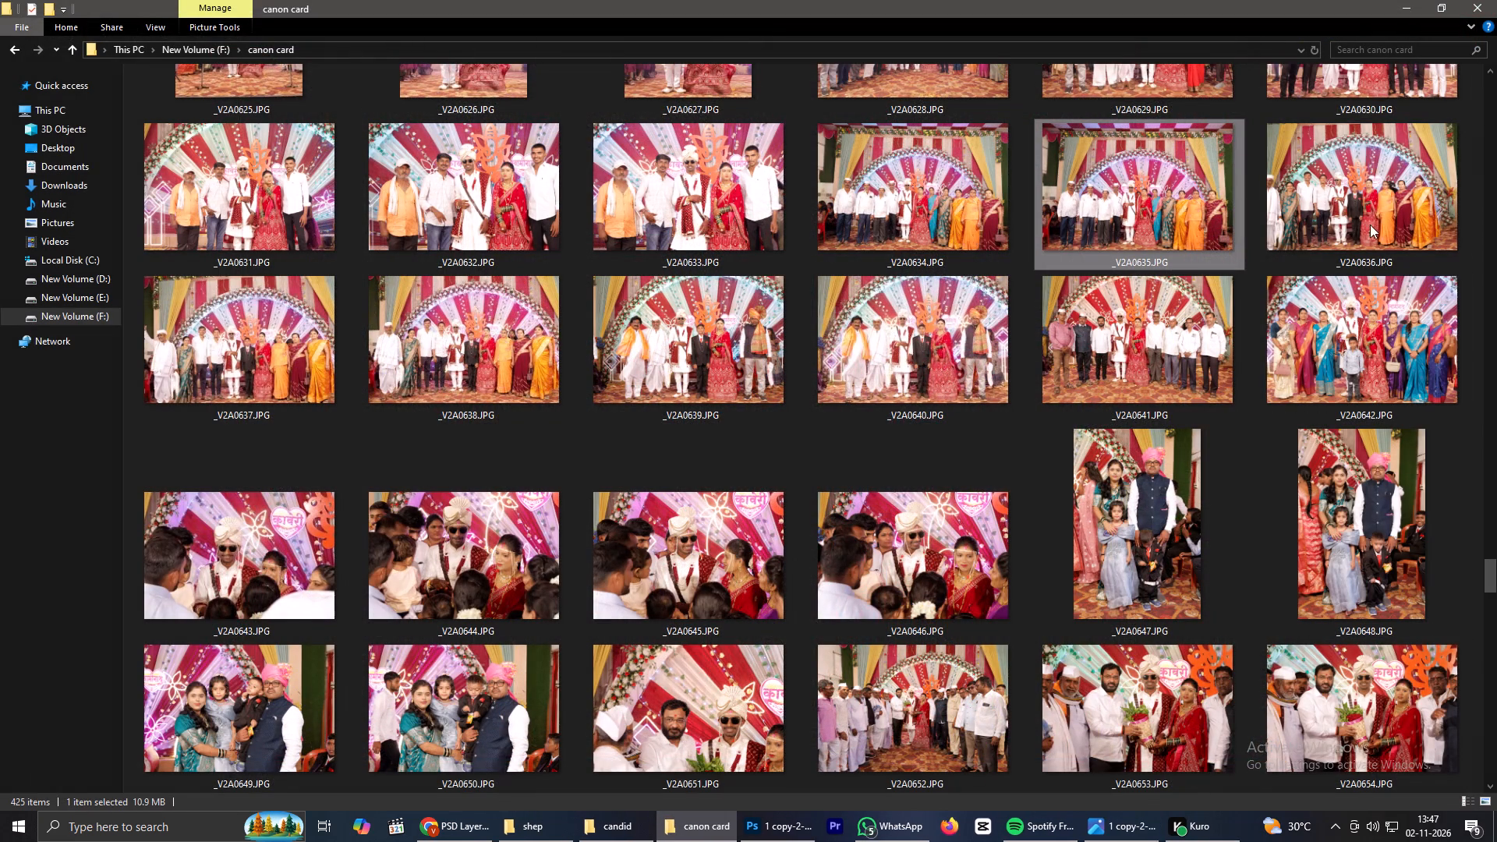
Place _V2A0638 from the canon card folder over the empty second upper frame and clip it to Rectangle 4 copy.
left_click_drag(475, 317, 783, 841)
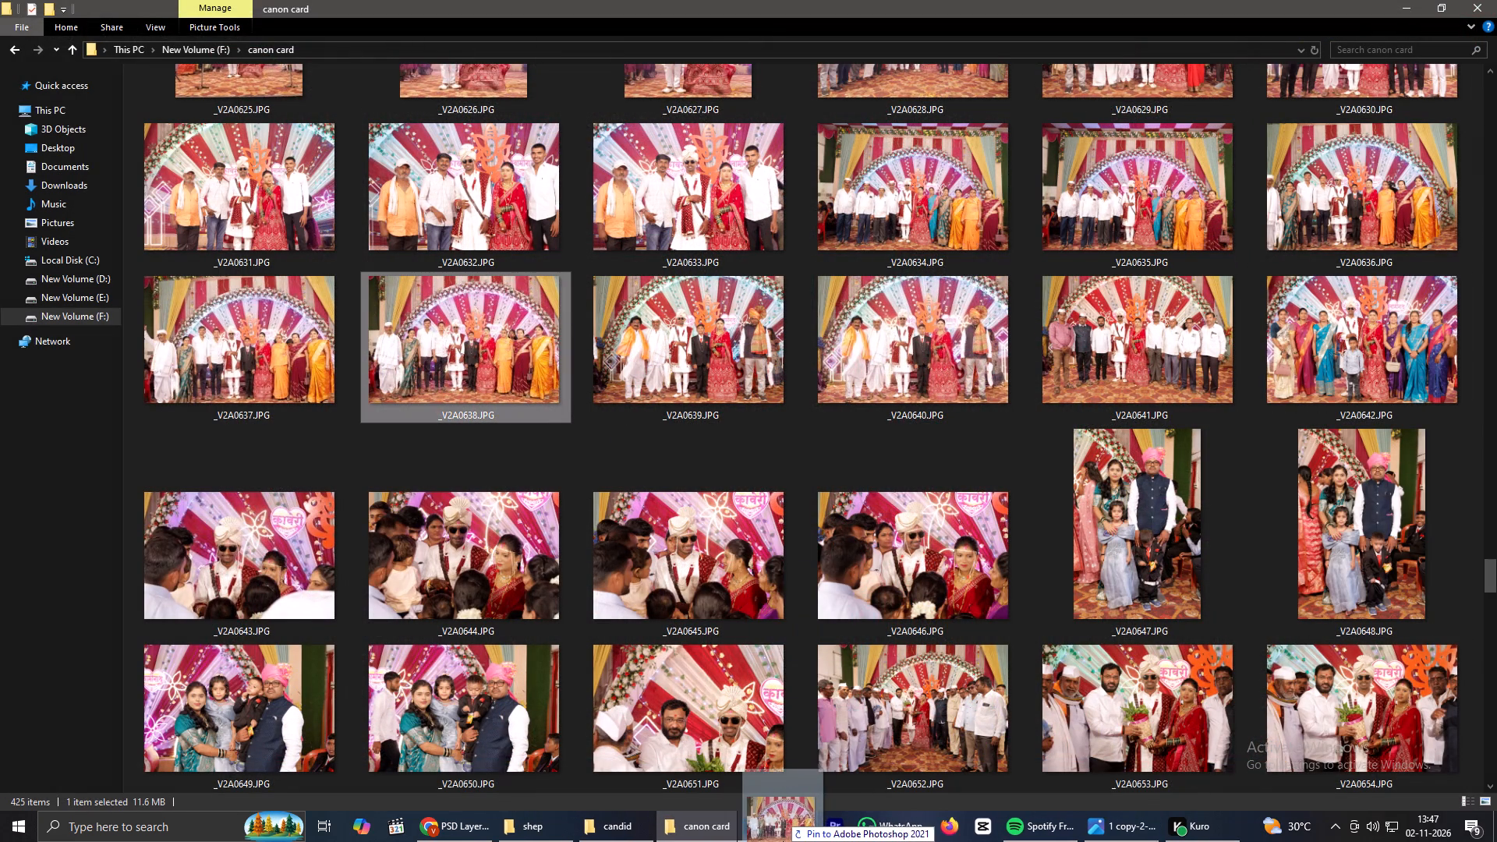
left_click_drag(783, 841, 802, 462)
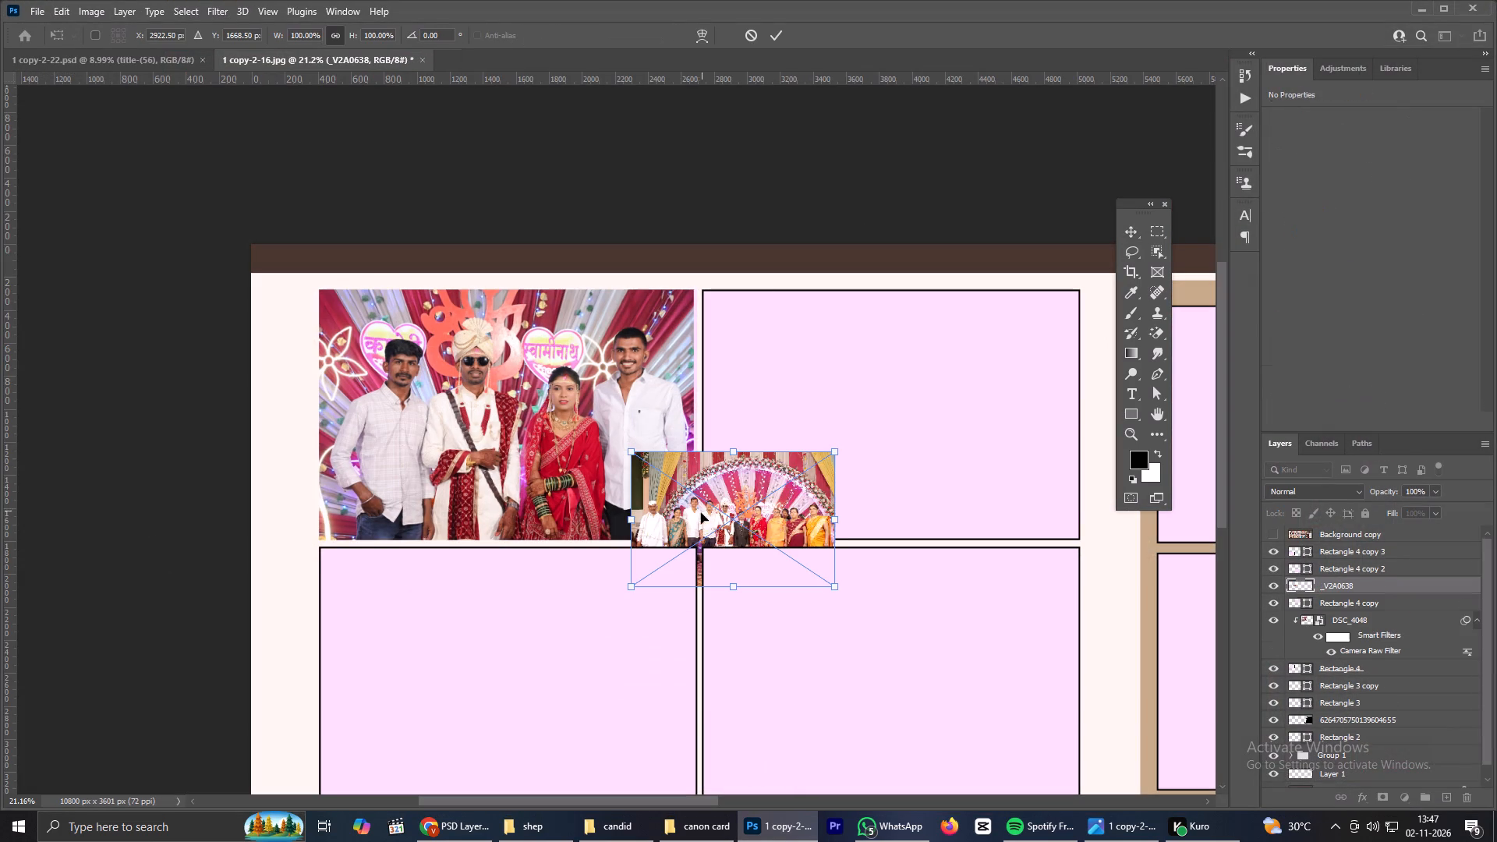
left_click_drag(749, 501, 823, 326)
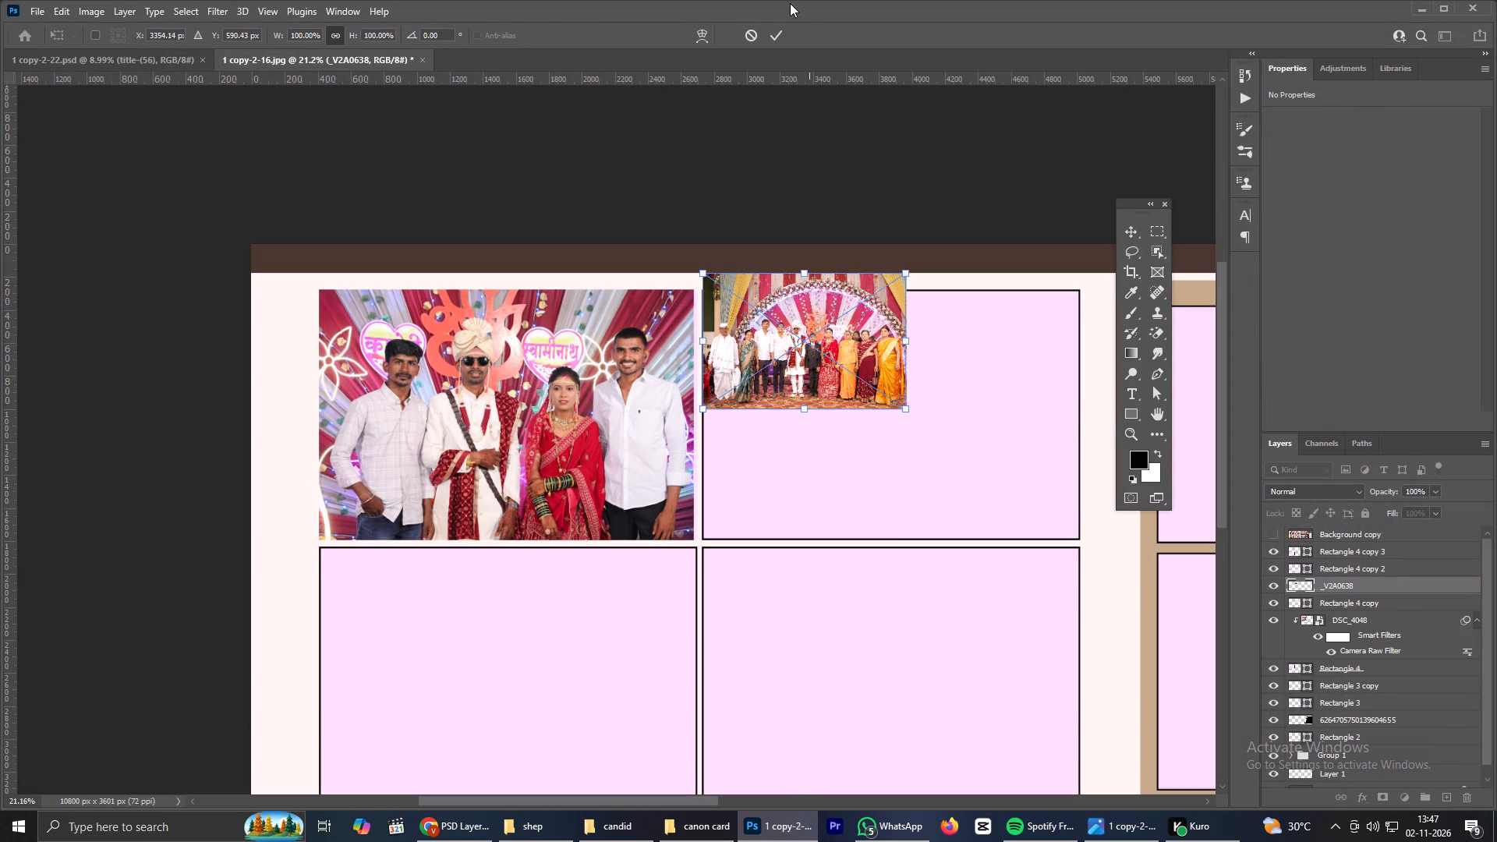
left_click(778, 30)
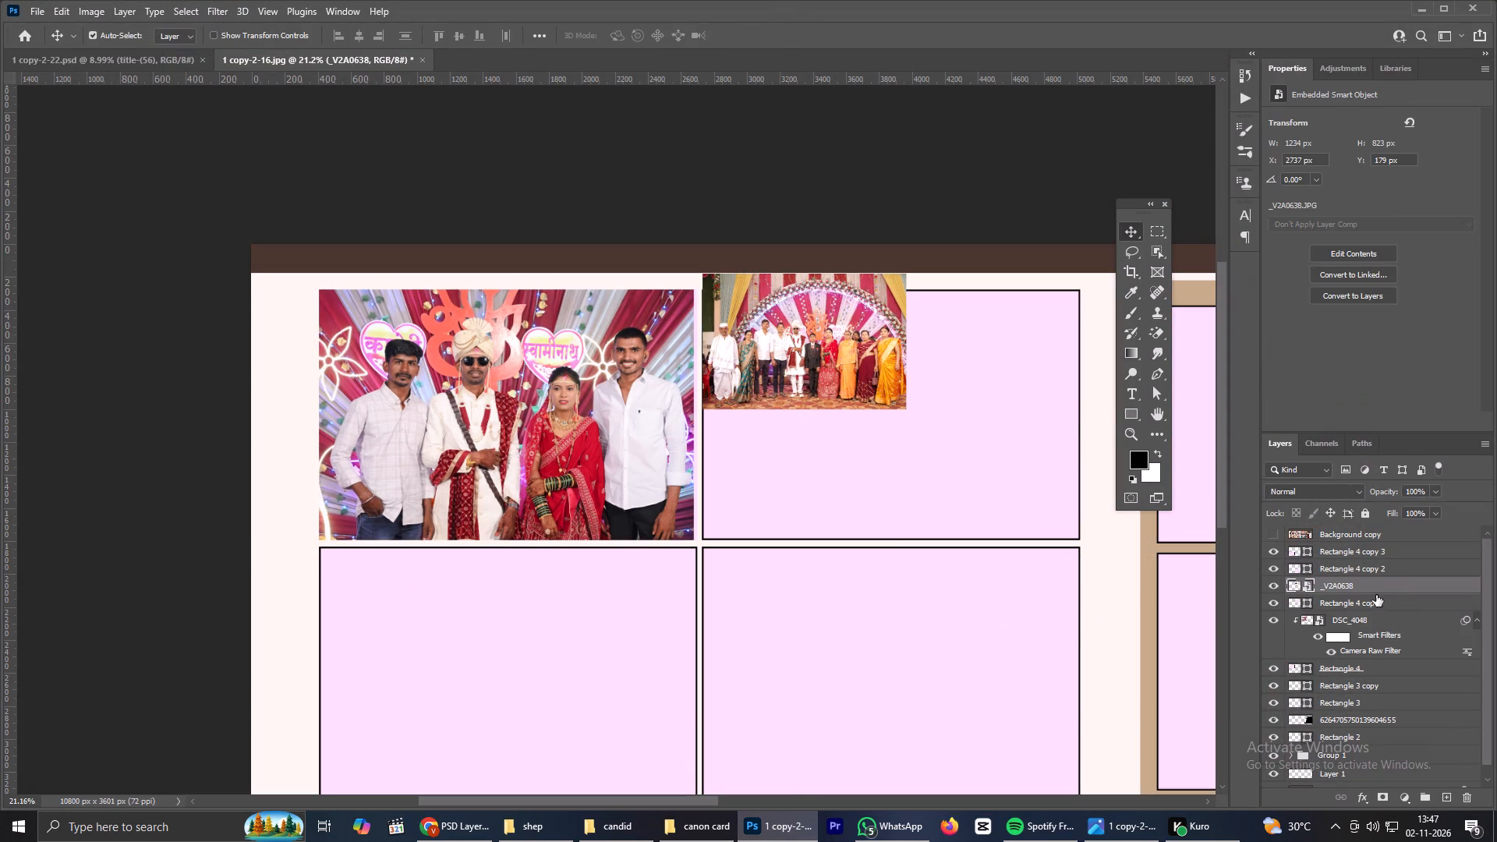
left_click(1368, 596, "alt")
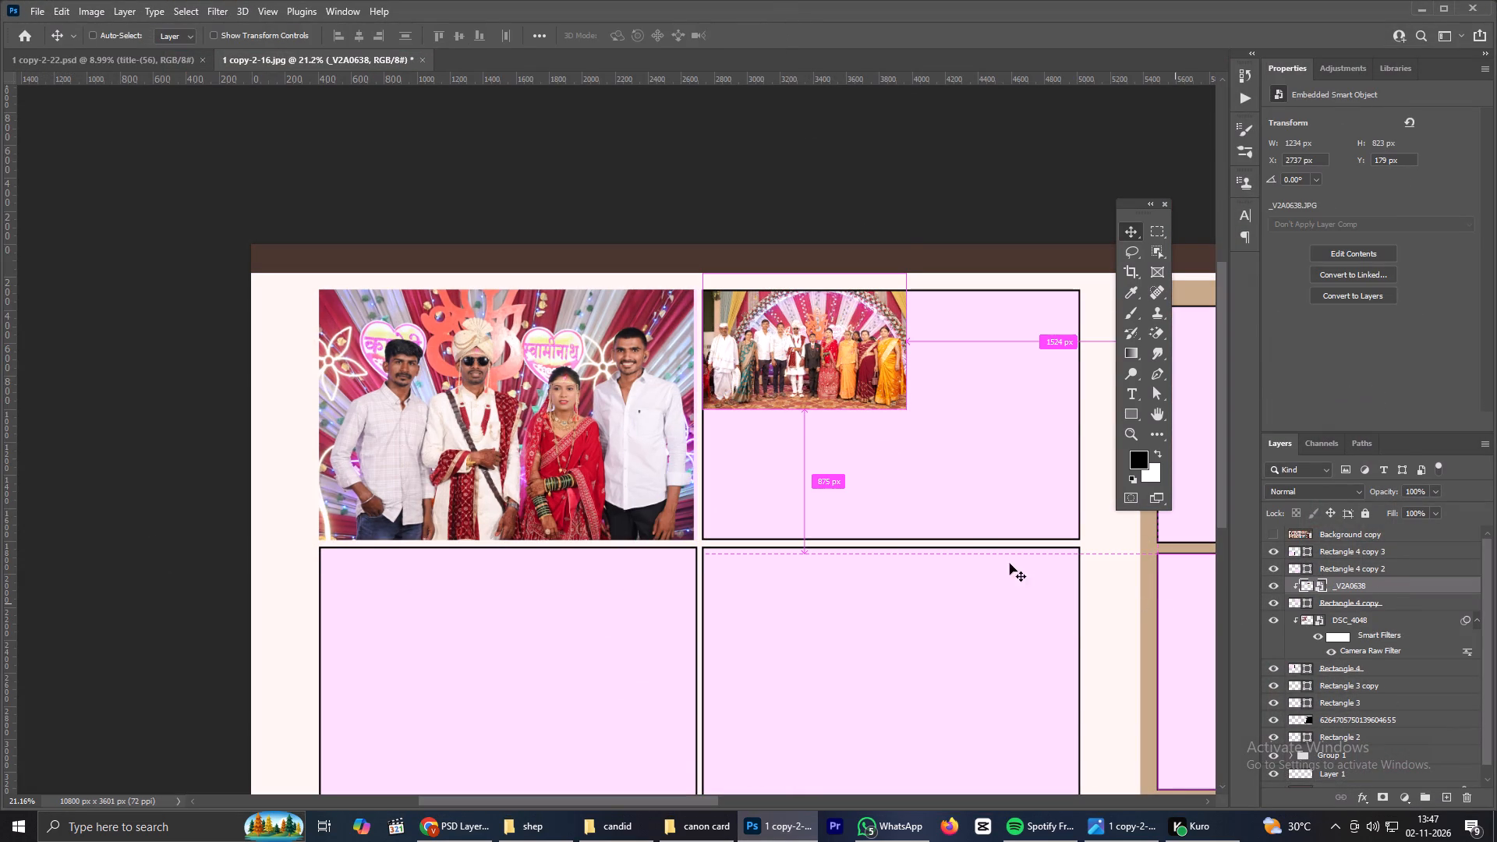
Scale _V2A0638 to about 188.6% and reposition it so the whole group fills the second upper frame.
key("ctrl+t")
left_click_drag(908, 408, 1082, 543)
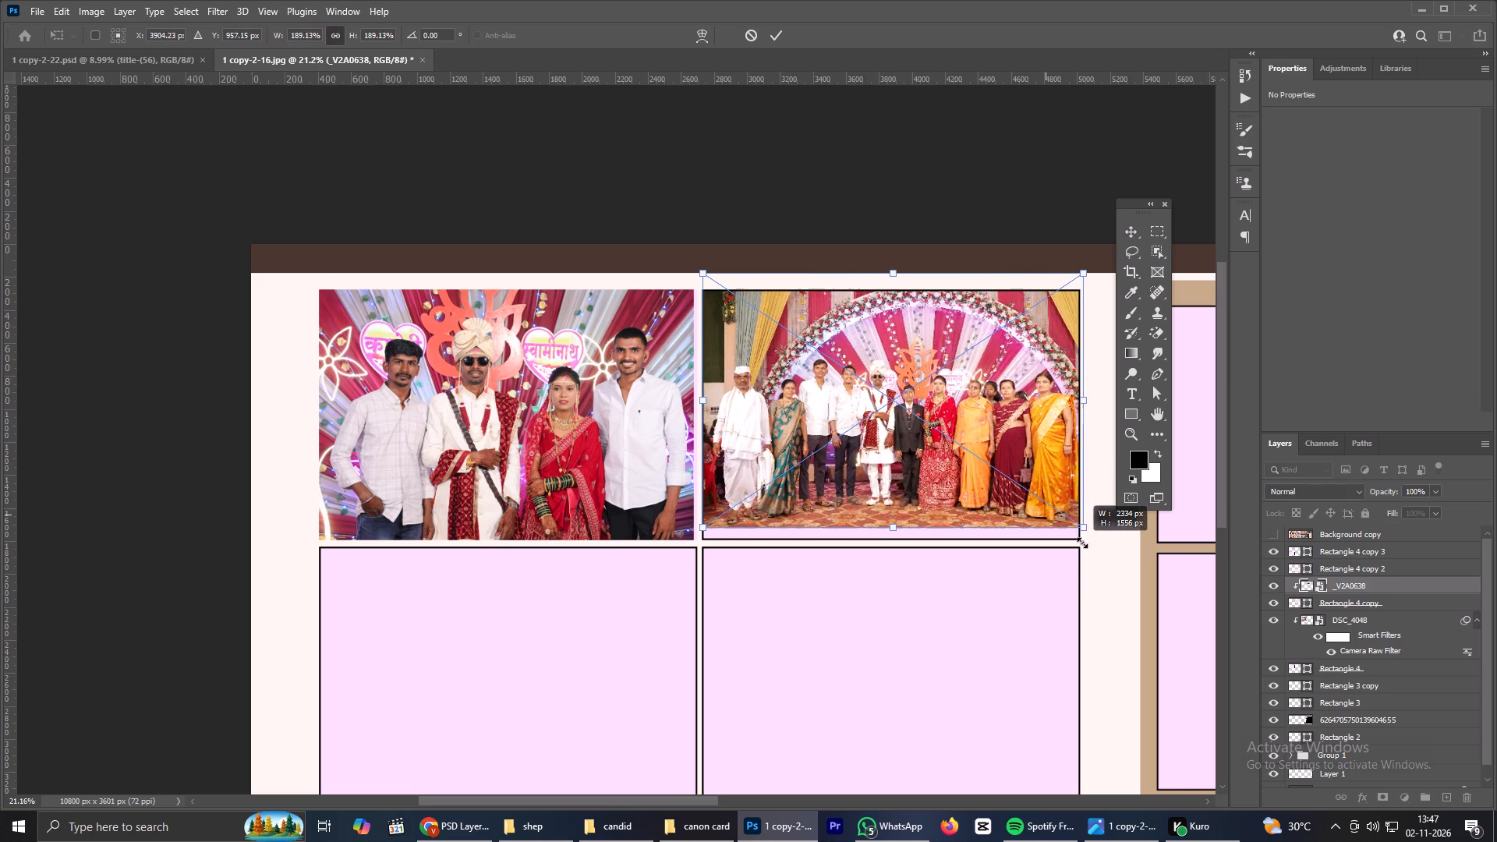
left_click_drag(1082, 543, 1078, 545)
left_click_drag(1006, 488, 1003, 498)
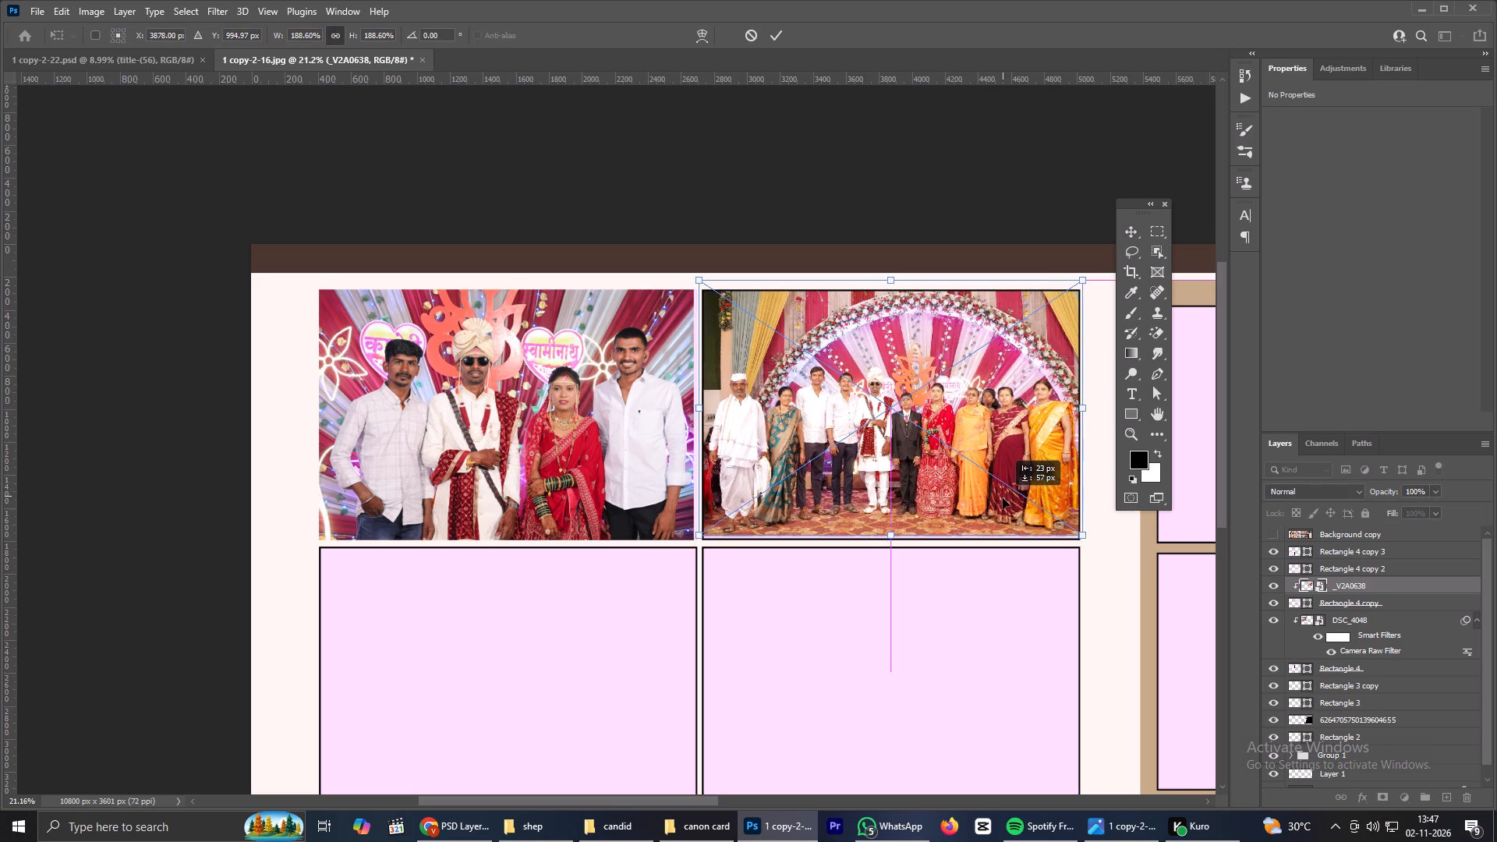
left_click_drag(1003, 498, 1000, 502)
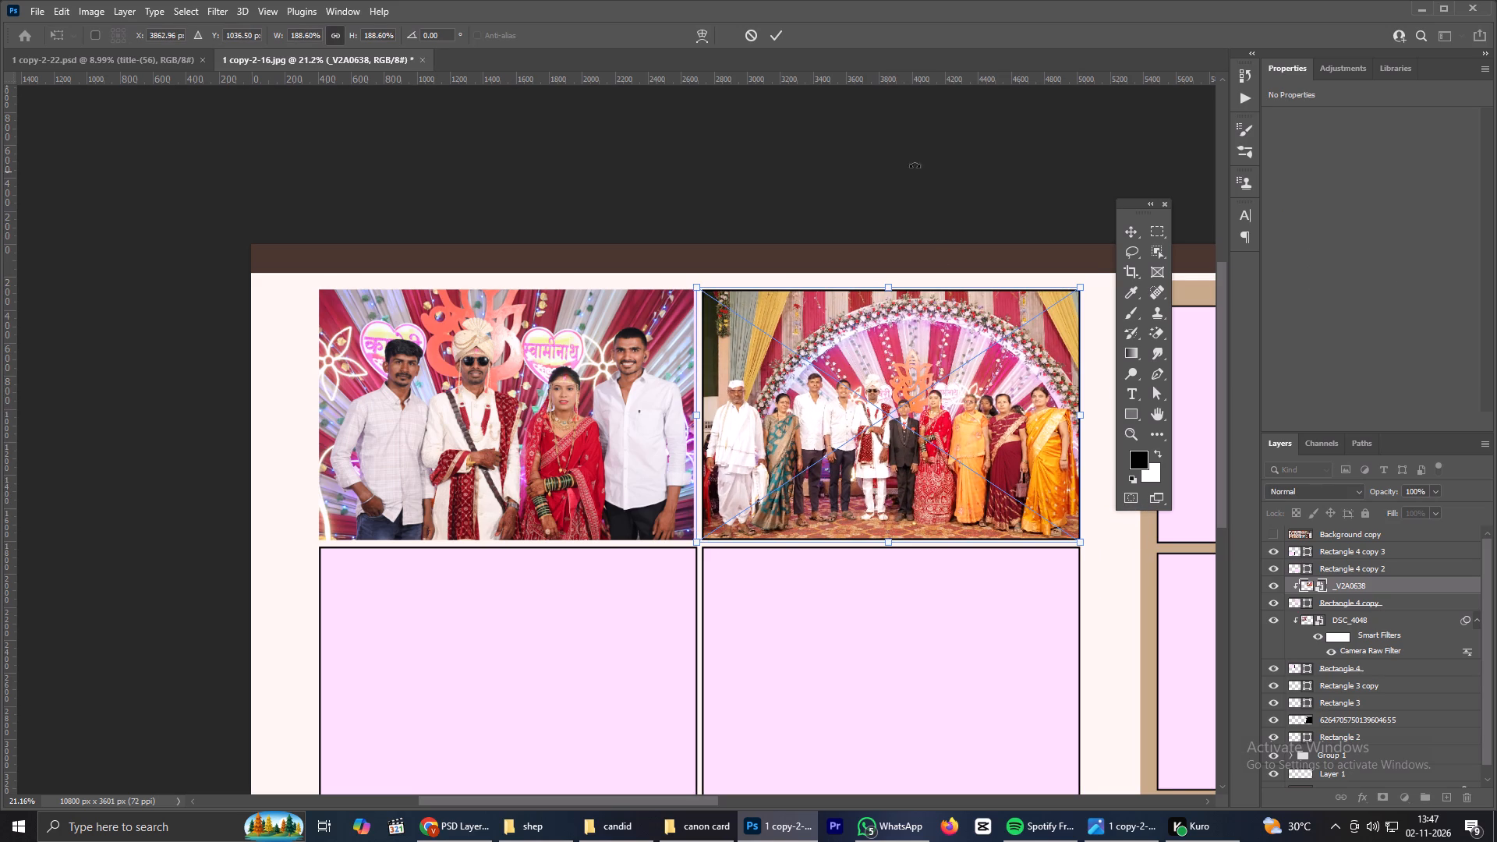
left_click(766, 37)
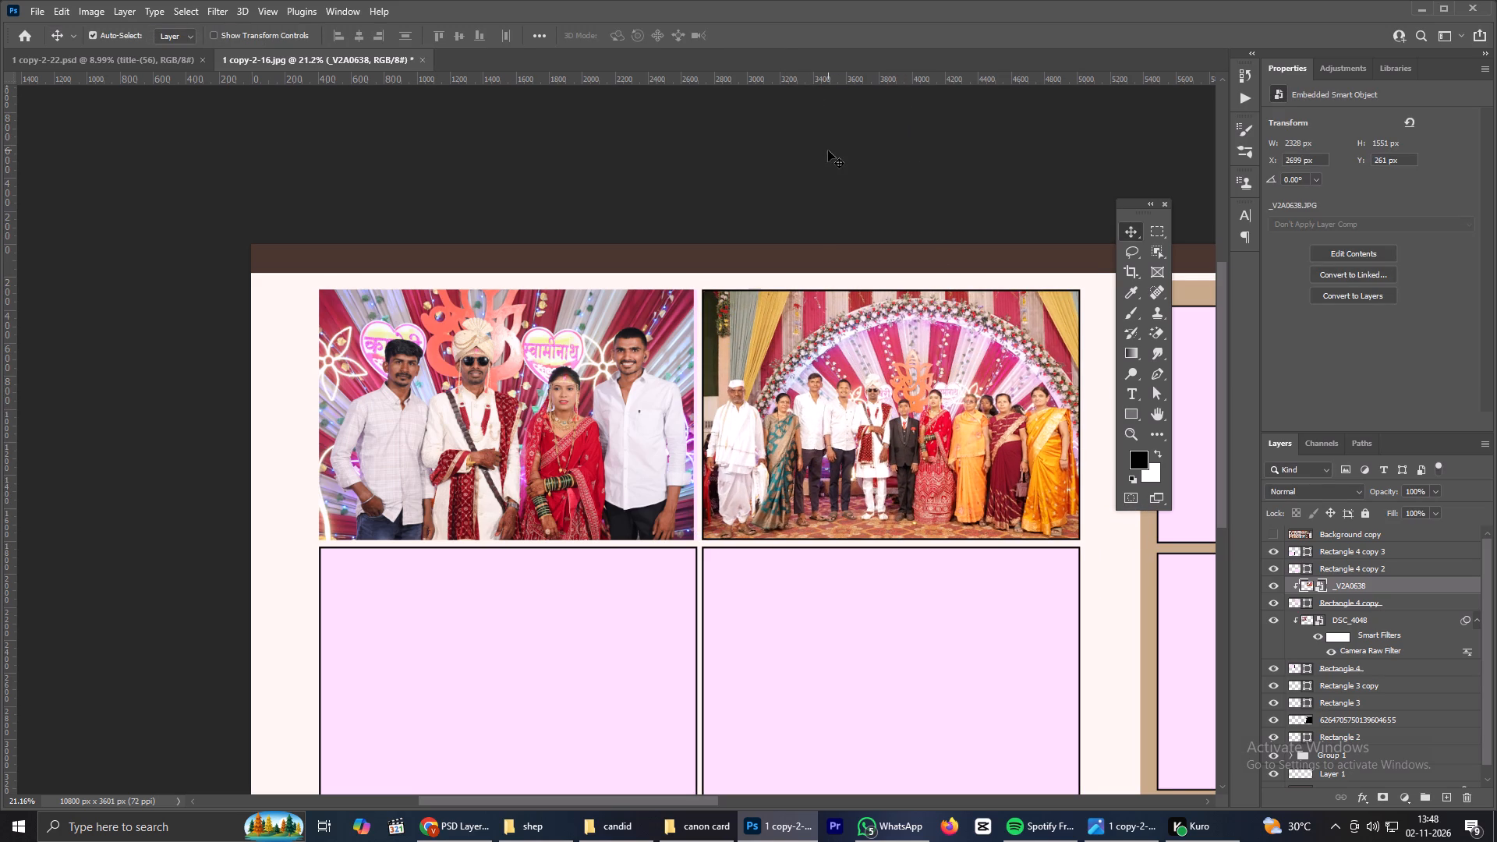
Open the Camera Raw filter on _V2A0638 and set Temperature to -14 and Tint to +11.
key("ctrl+shift+a")
left_click_drag(266, 200, 384, 221)
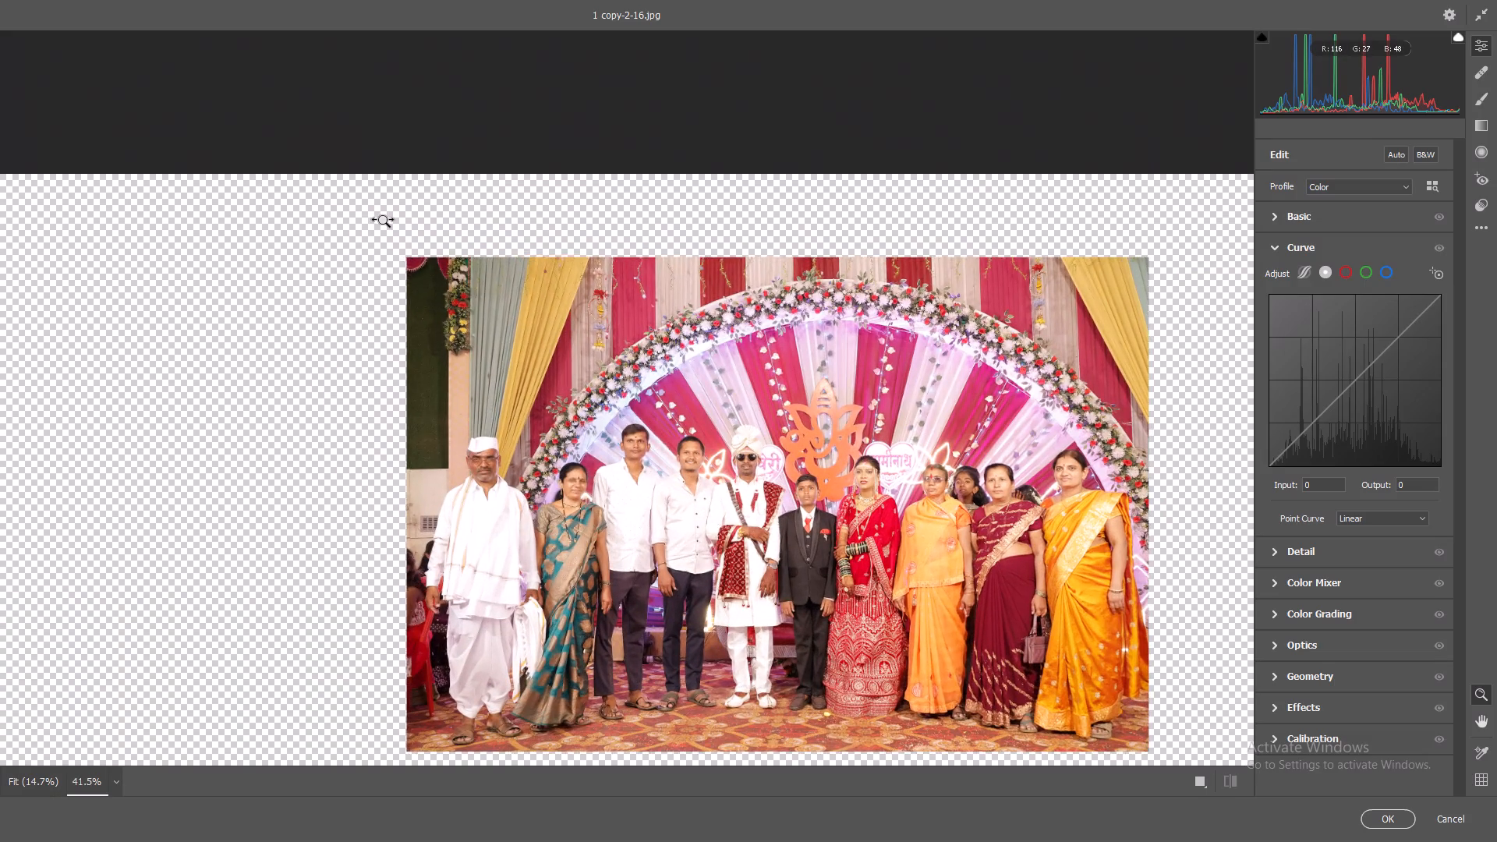
left_click_drag(384, 221, 378, 219)
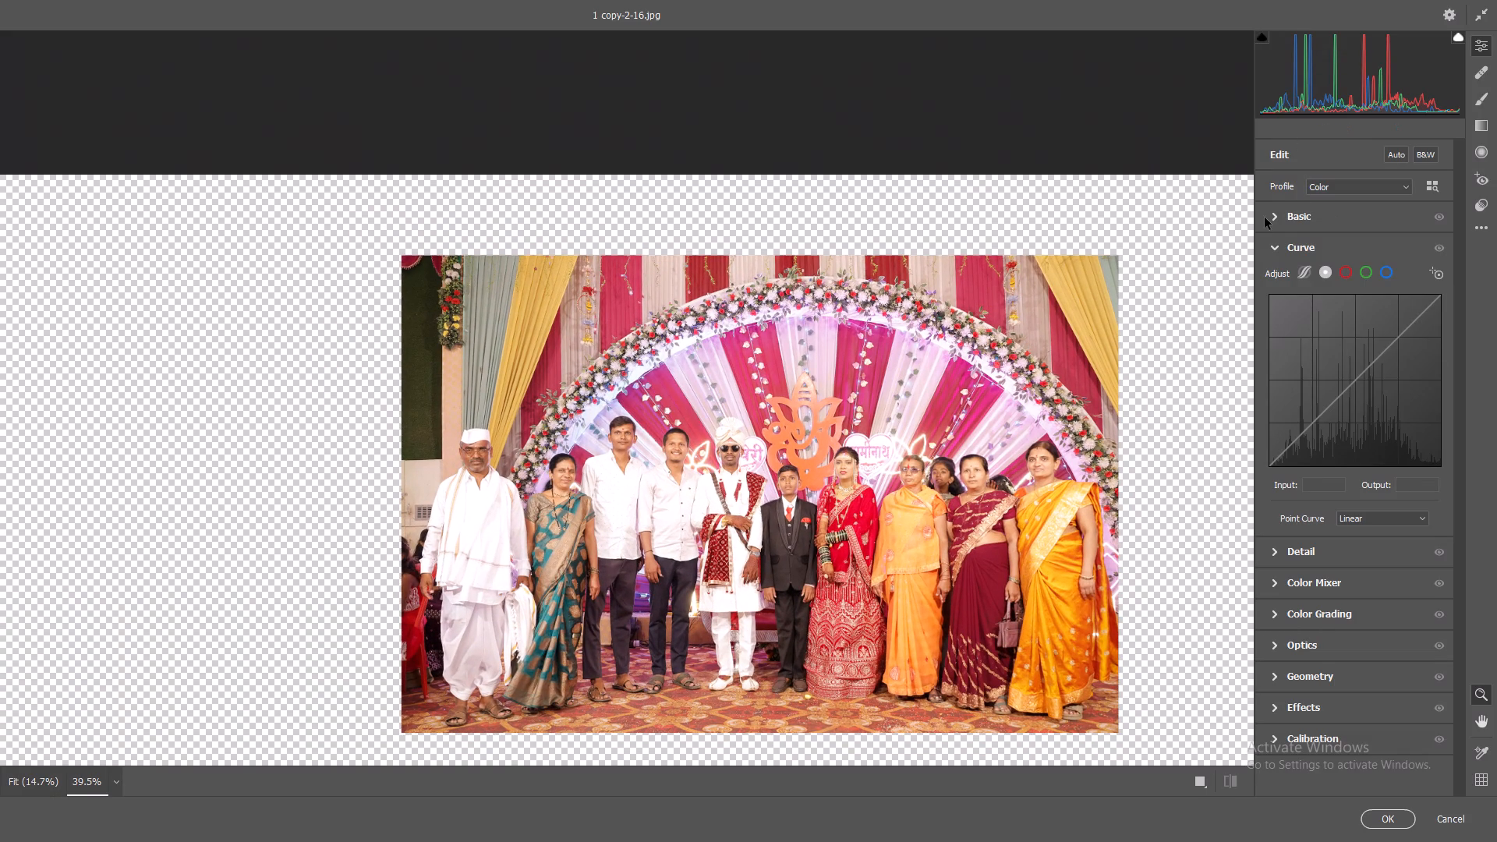
left_click(1276, 218)
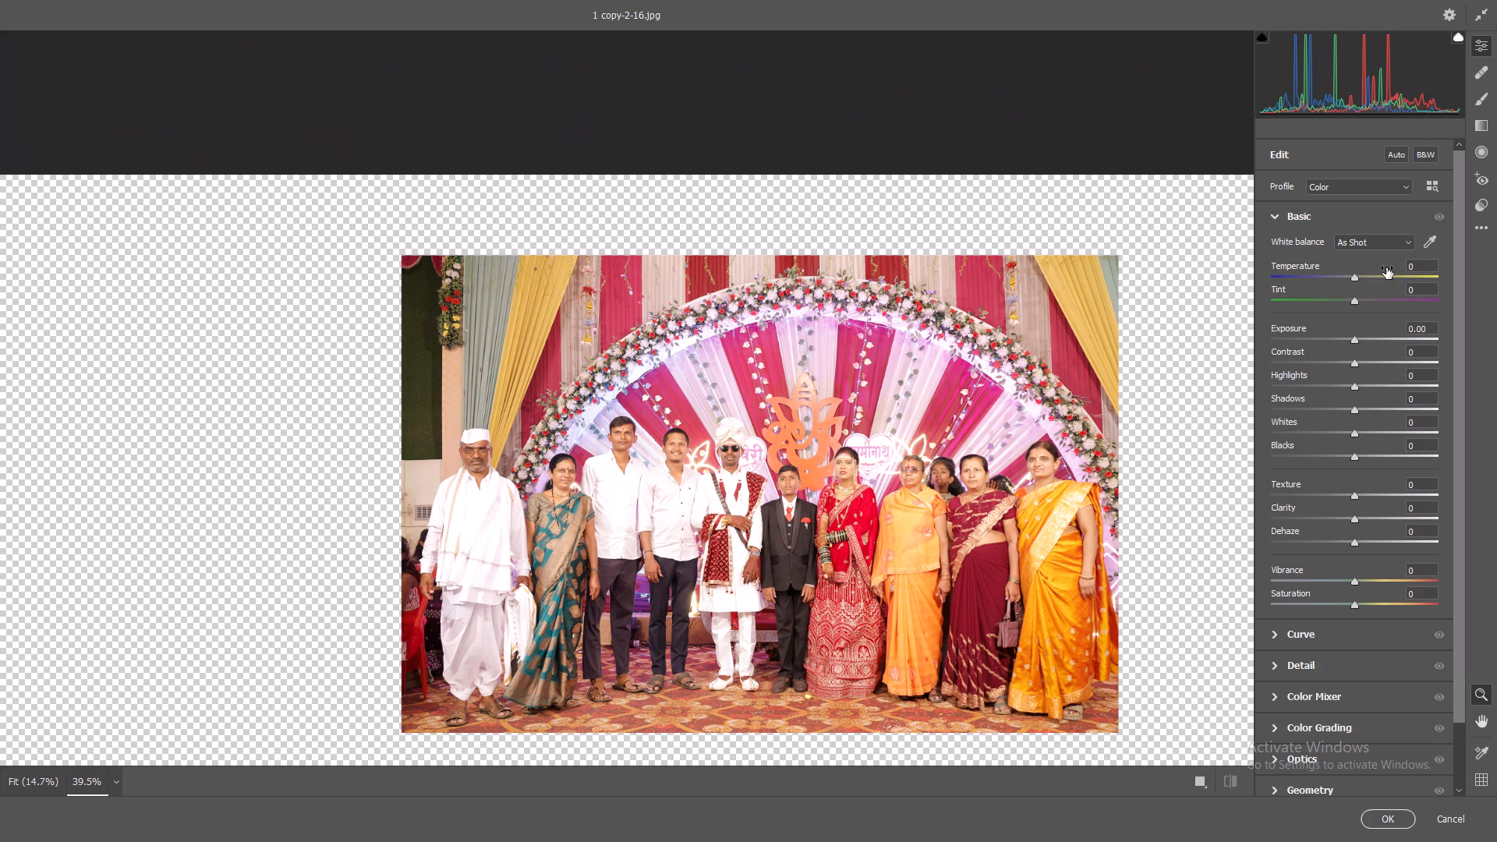
left_click_drag(1354, 278, 1348, 278)
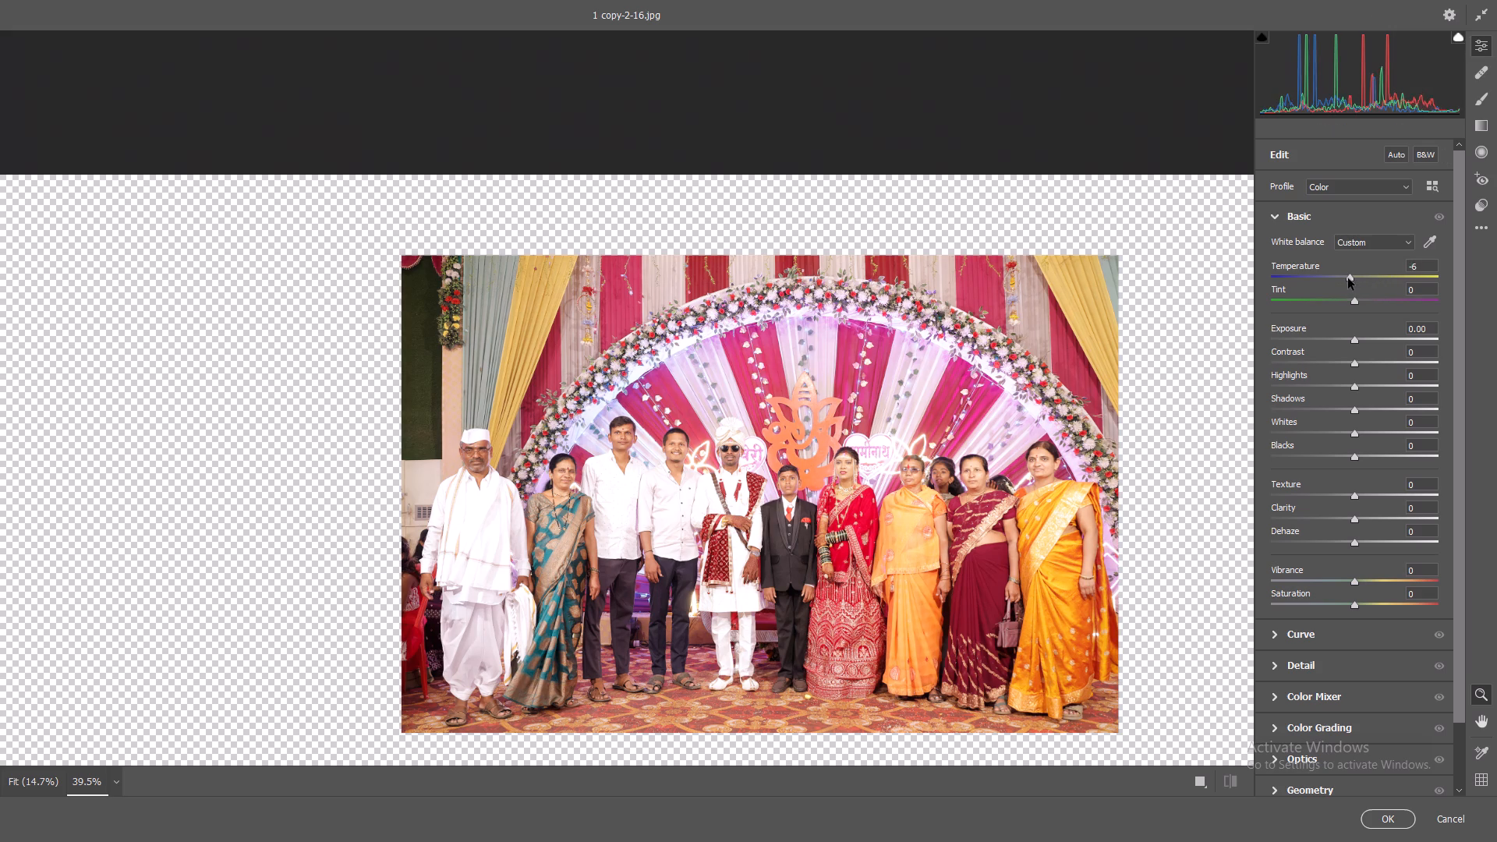
left_click_drag(1348, 278, 1340, 279)
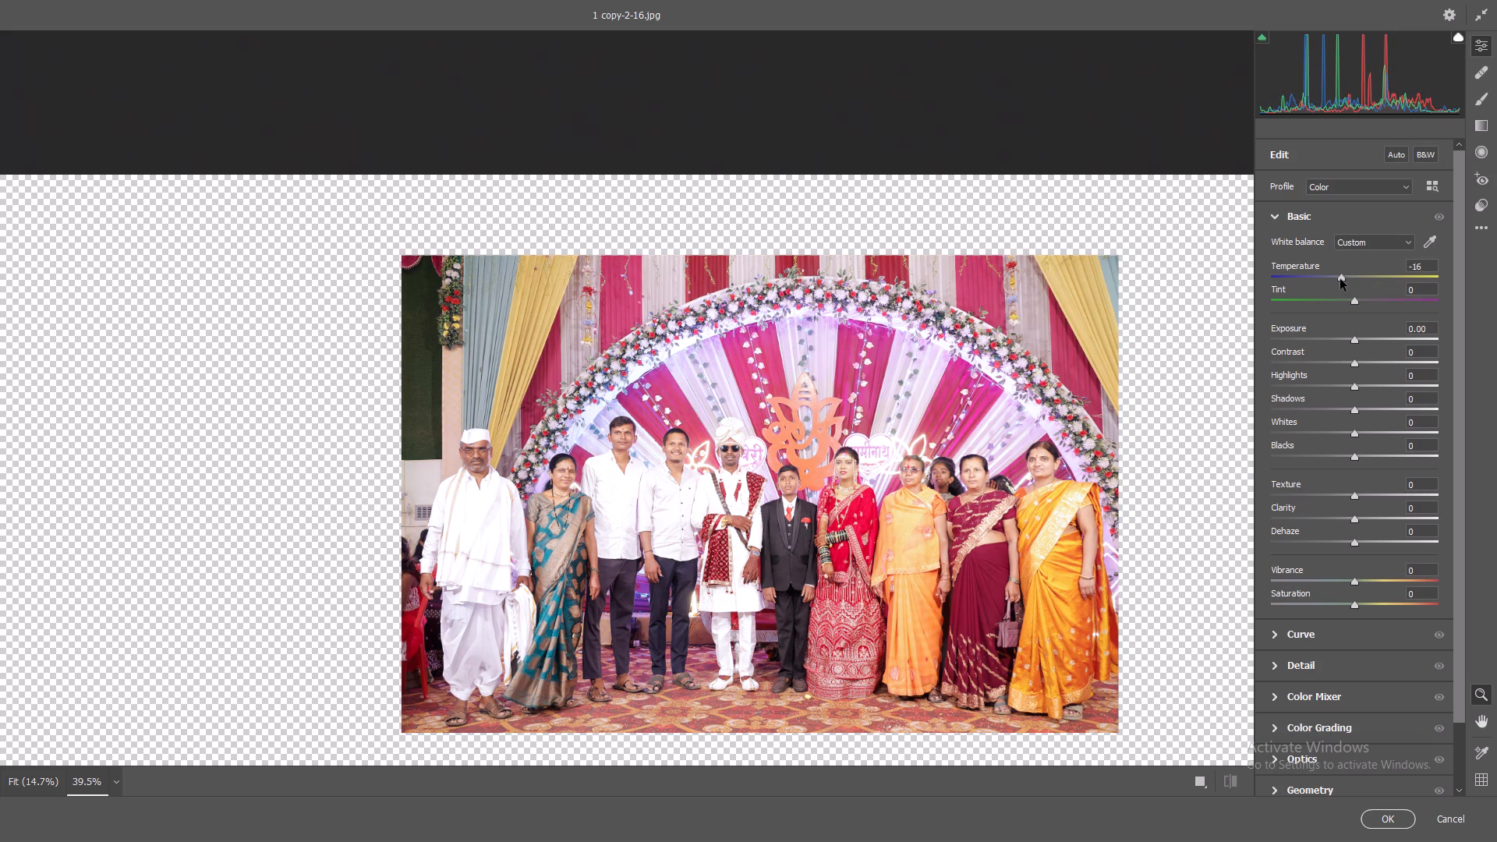
left_click_drag(1340, 279, 1342, 279)
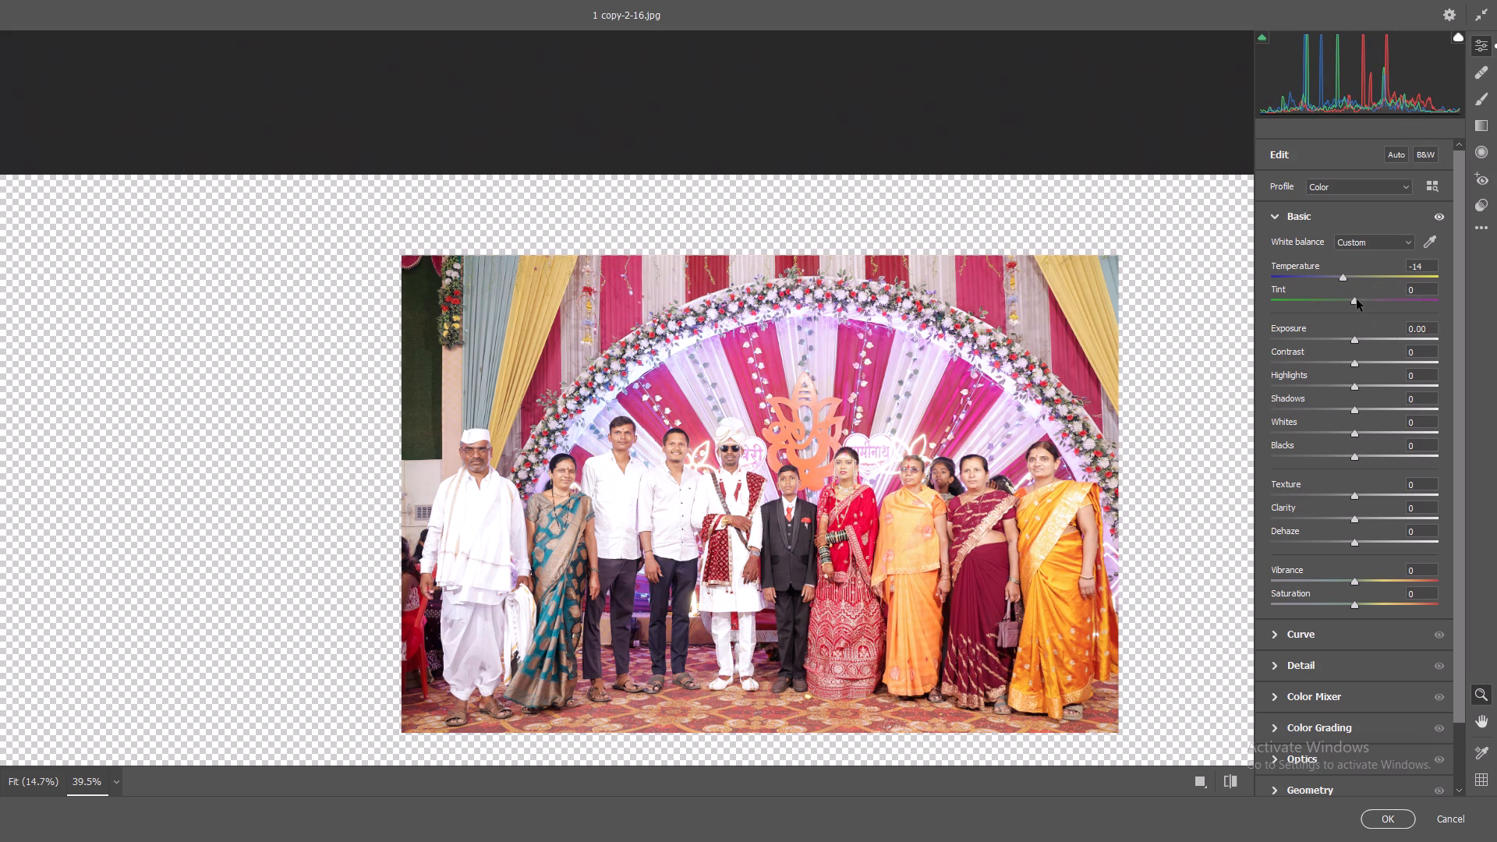
left_click_drag(1357, 299, 1366, 299)
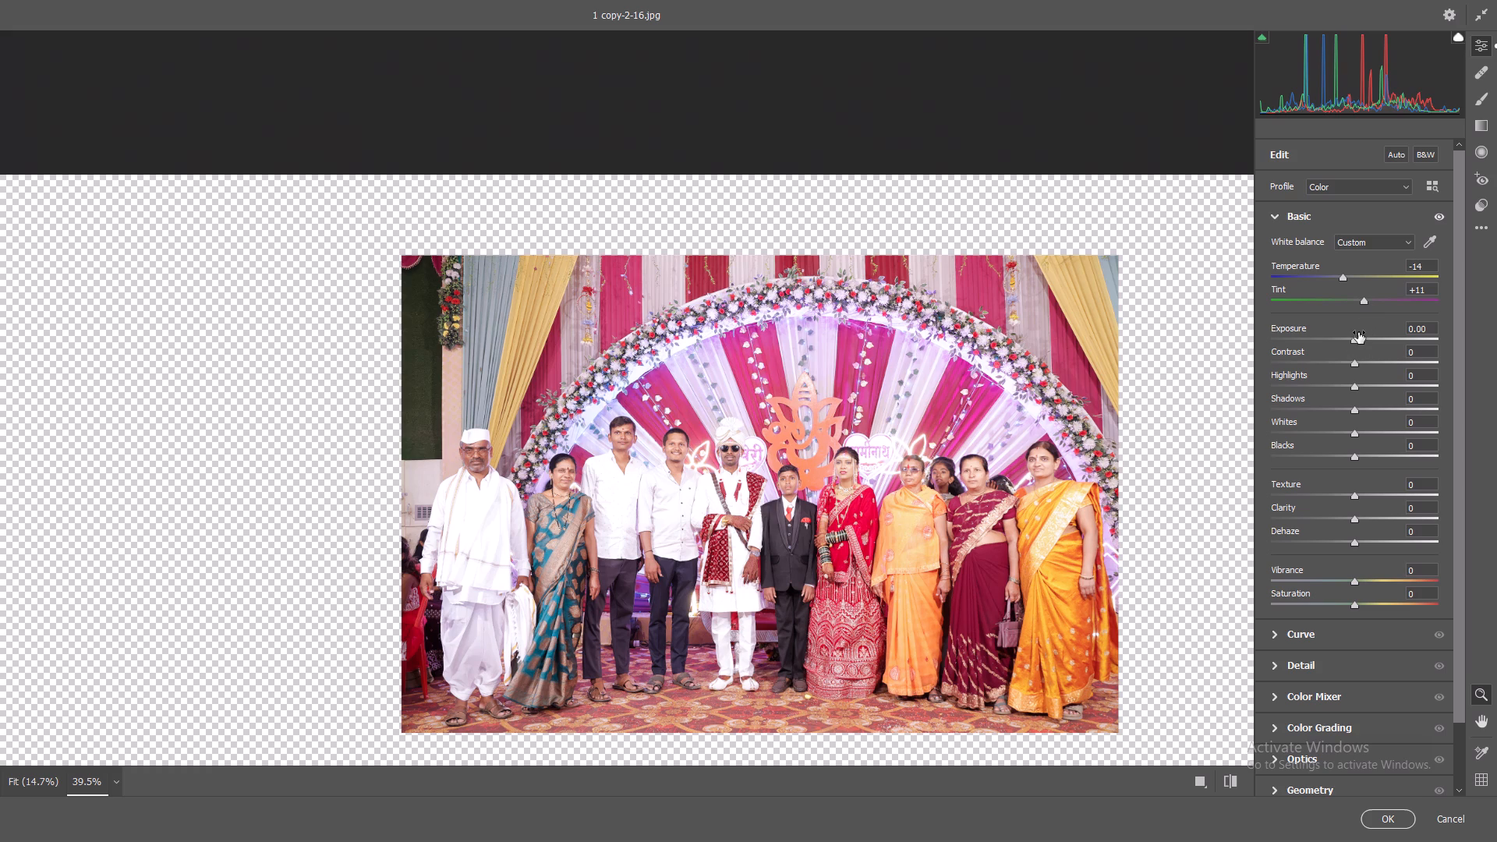
Set Exposure to -0.45, Contrast to +18 and Highlights to -20 for _V2A0638.
left_click_drag(1357, 333, 1350, 333)
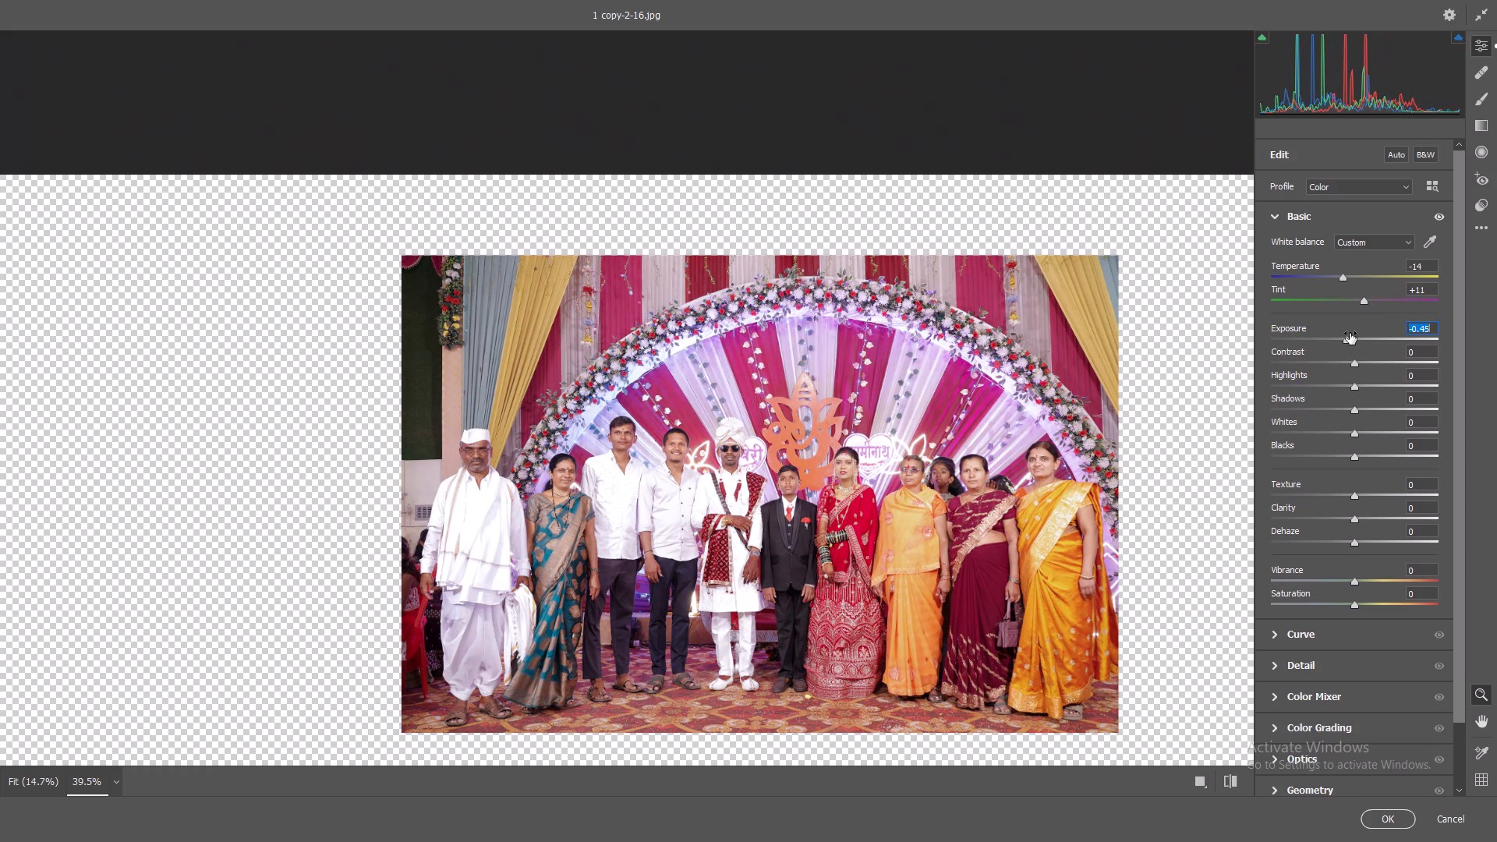
left_click_drag(1350, 333, 1350, 341)
left_click_drag(1352, 357, 1337, 358)
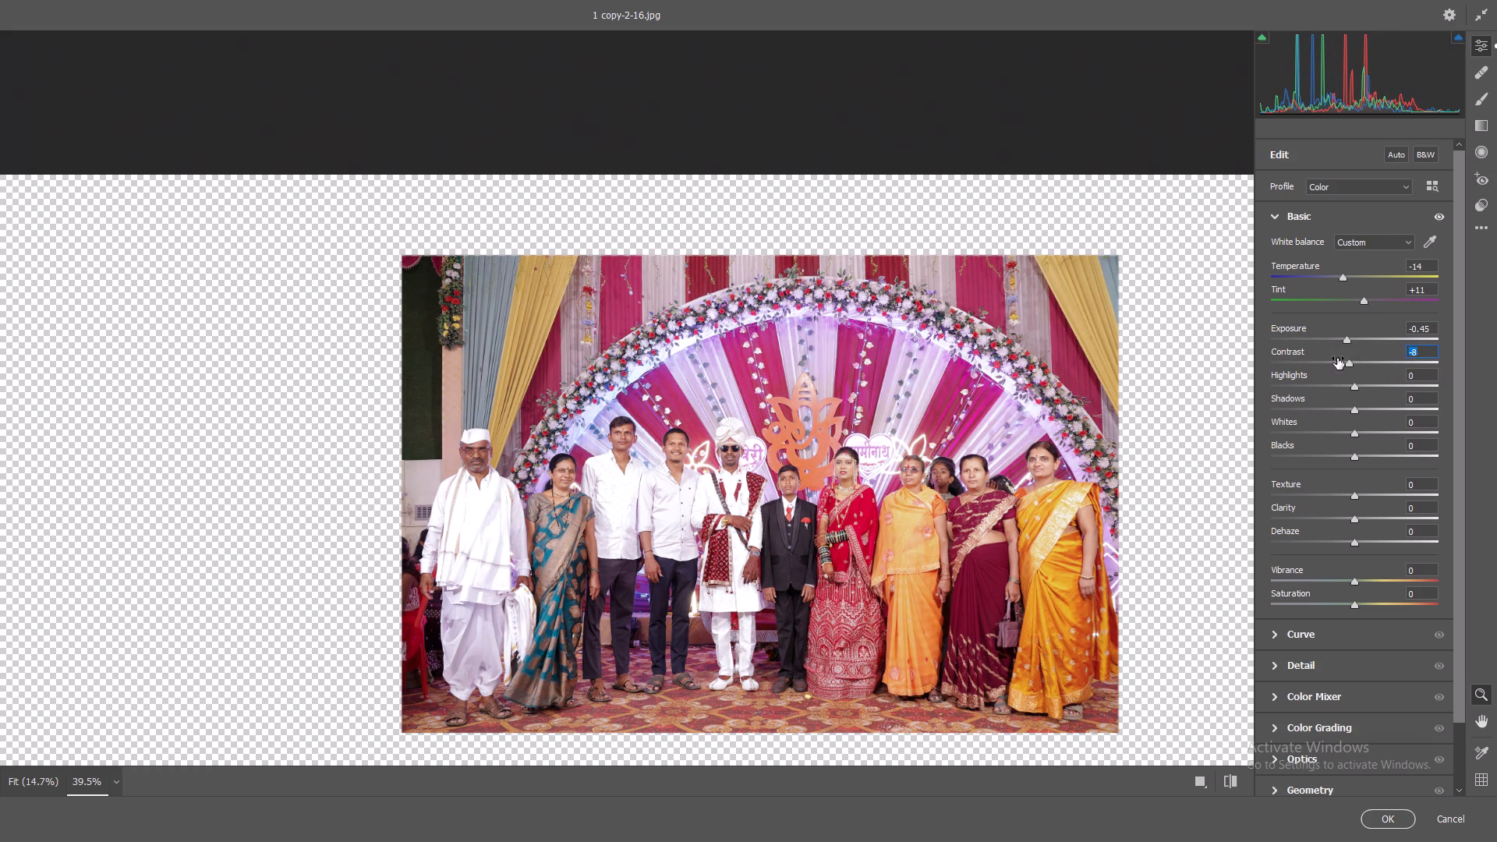
left_click_drag(1337, 358, 1368, 369)
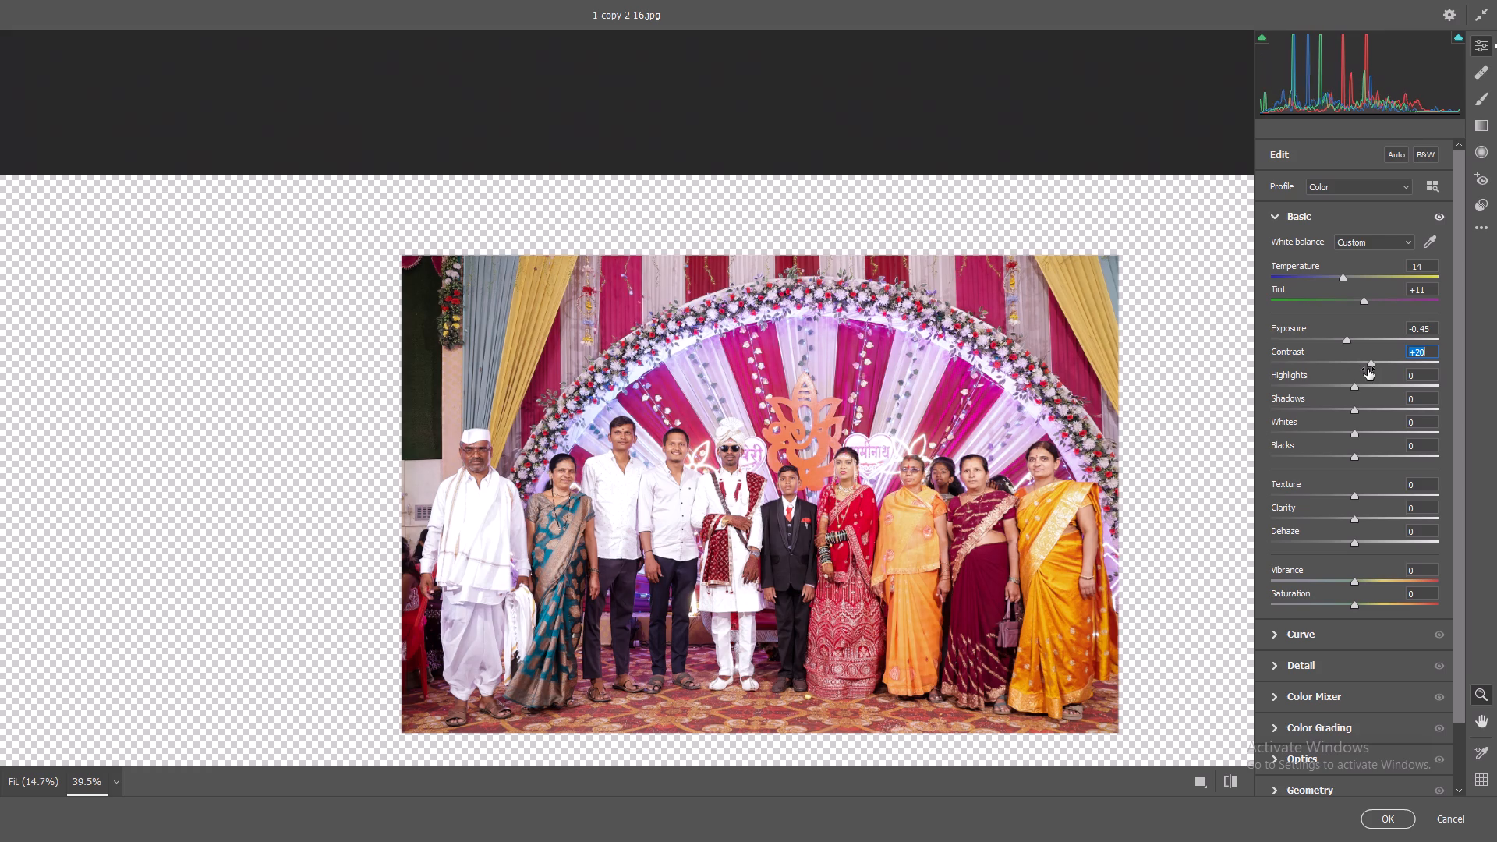
left_click_drag(1368, 369, 1366, 376)
left_click_drag(1352, 387, 1336, 401)
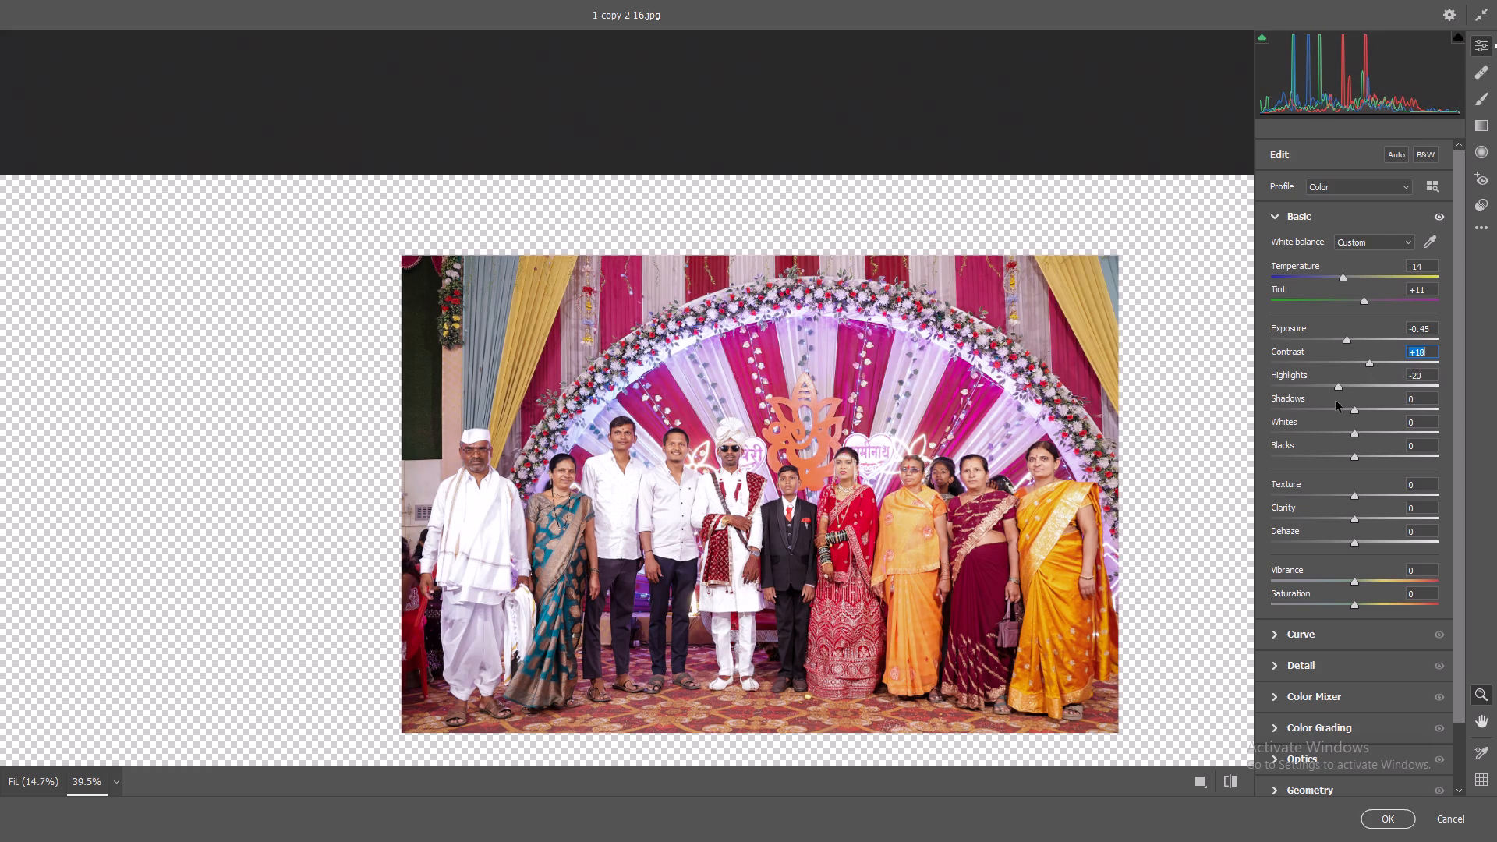
Set Highlights to -66, Shadows to -34, Whites to +25 and Blacks to +35 for _V2A0638.
left_click_drag(1336, 401, 1294, 413)
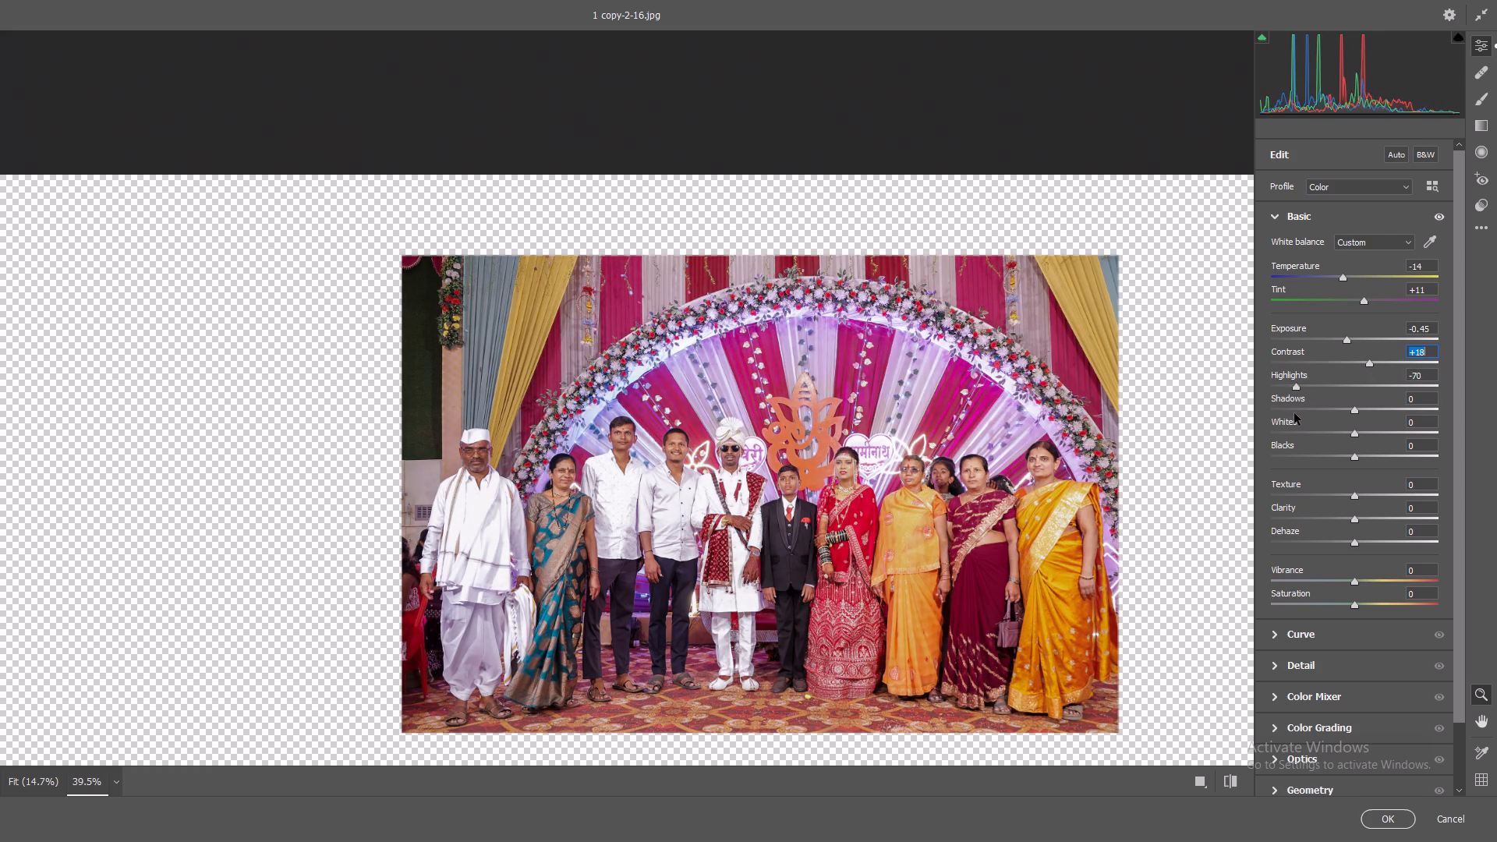
left_click_drag(1294, 413, 1297, 413)
left_click_drag(1356, 409, 1322, 426)
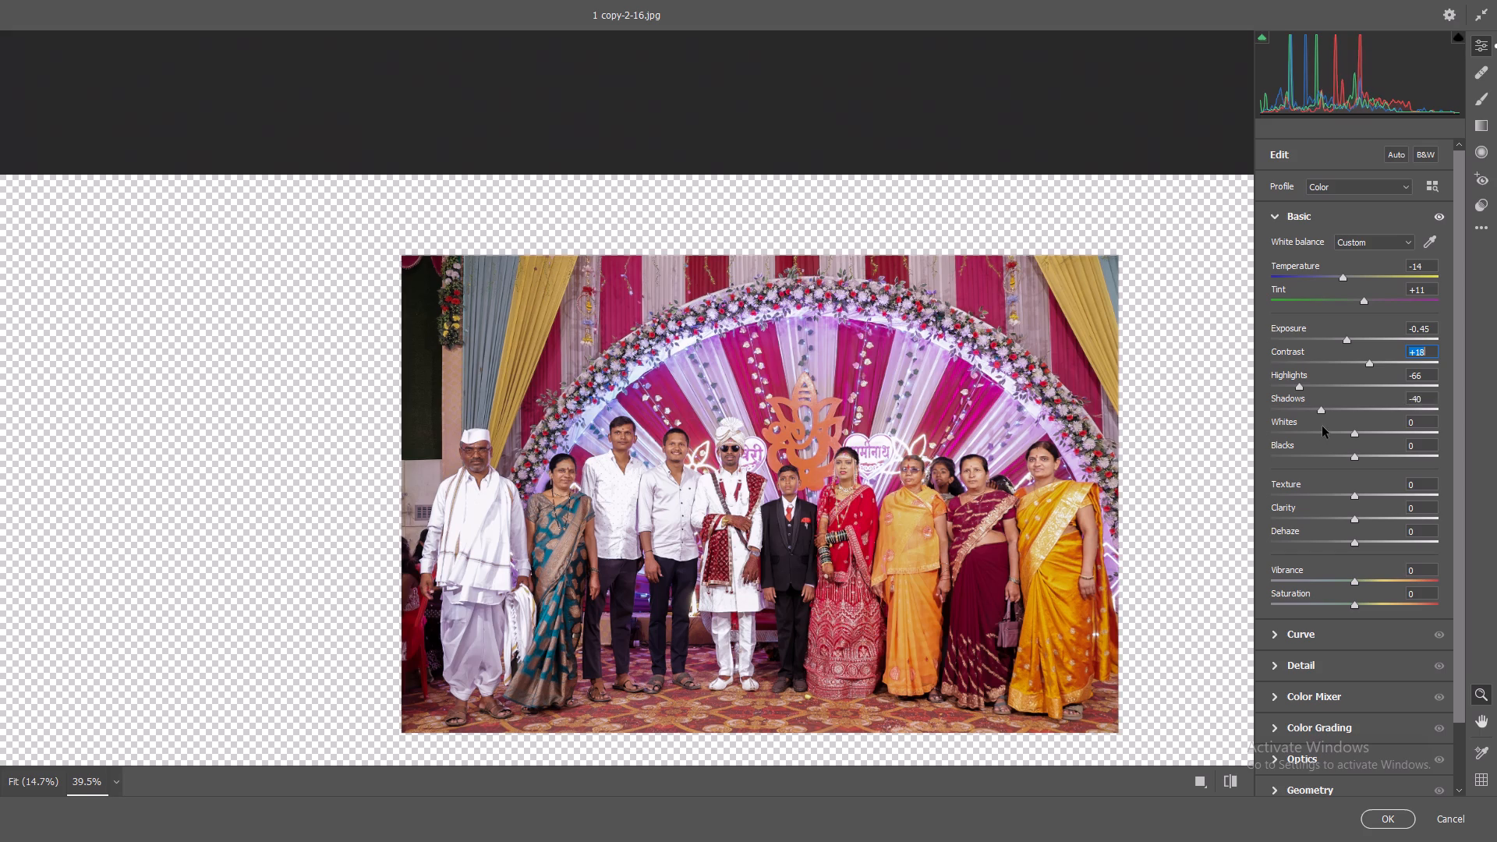
left_click_drag(1322, 426, 1328, 426)
left_click_drag(1352, 434, 1364, 440)
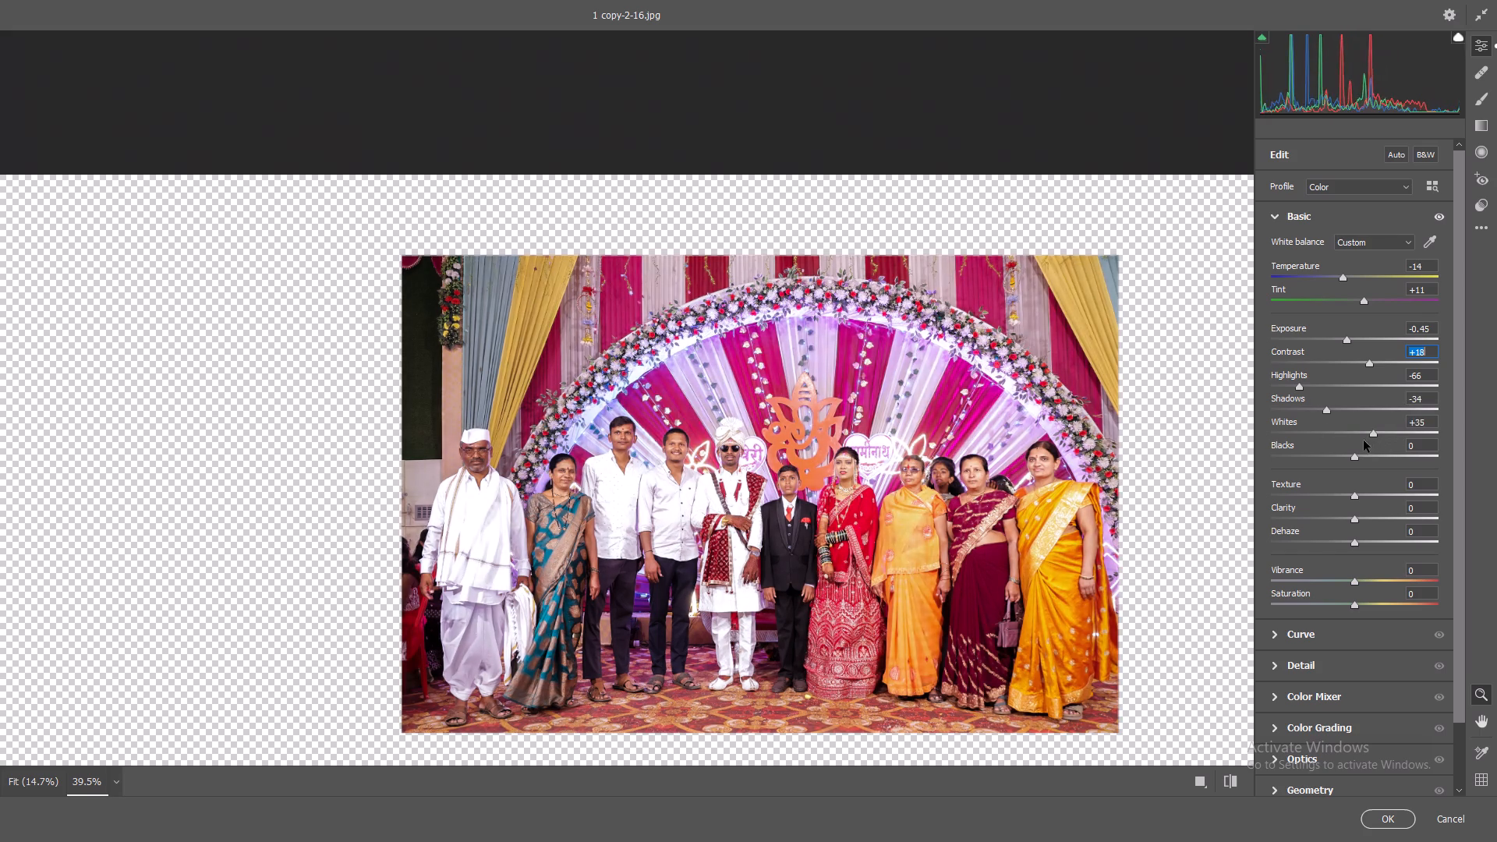
left_click_drag(1364, 440, 1373, 438)
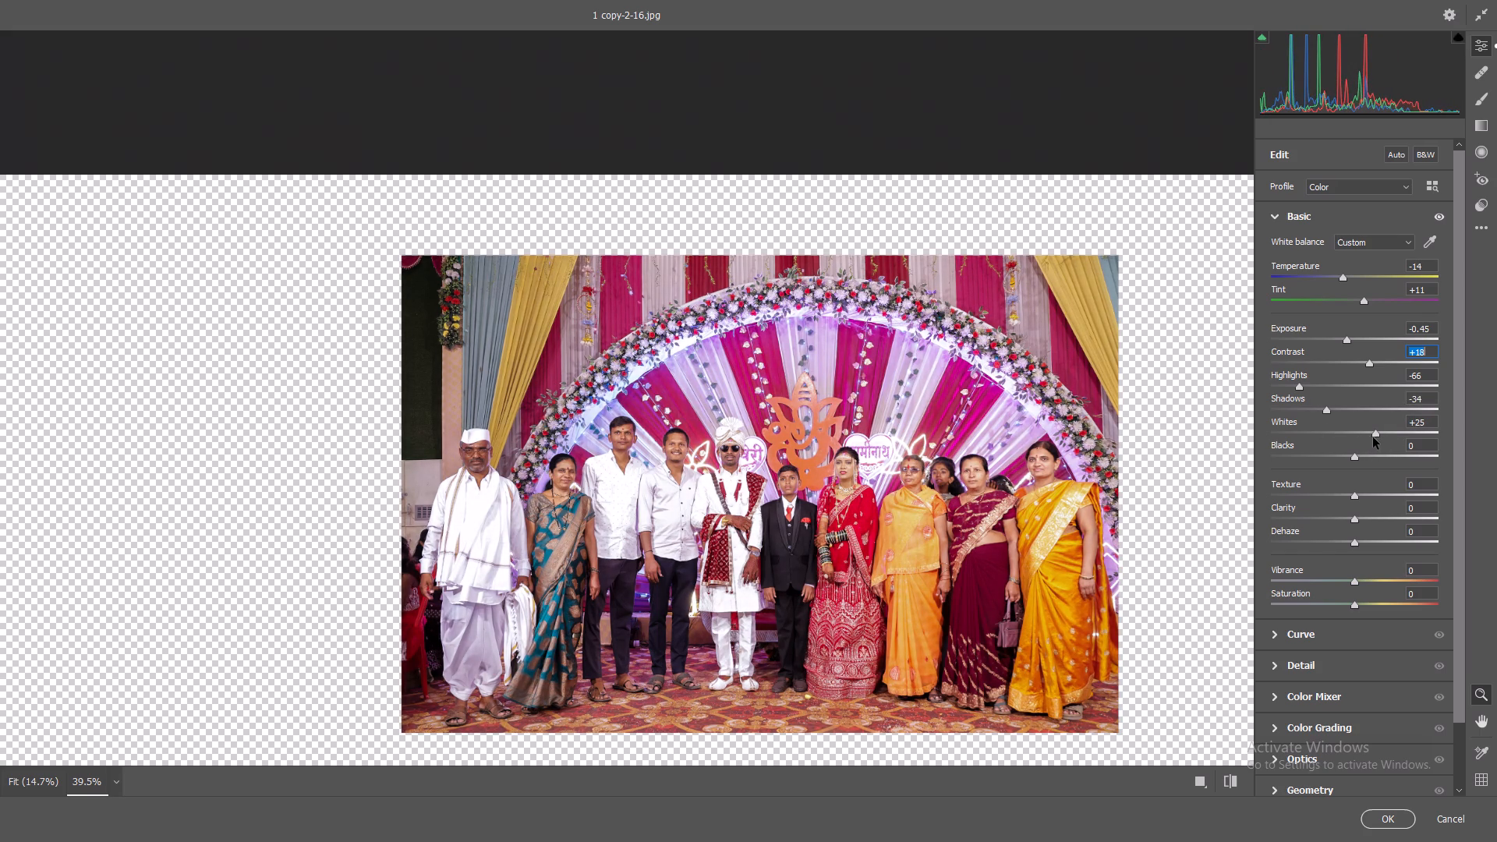
left_click_drag(1352, 454, 1352, 455)
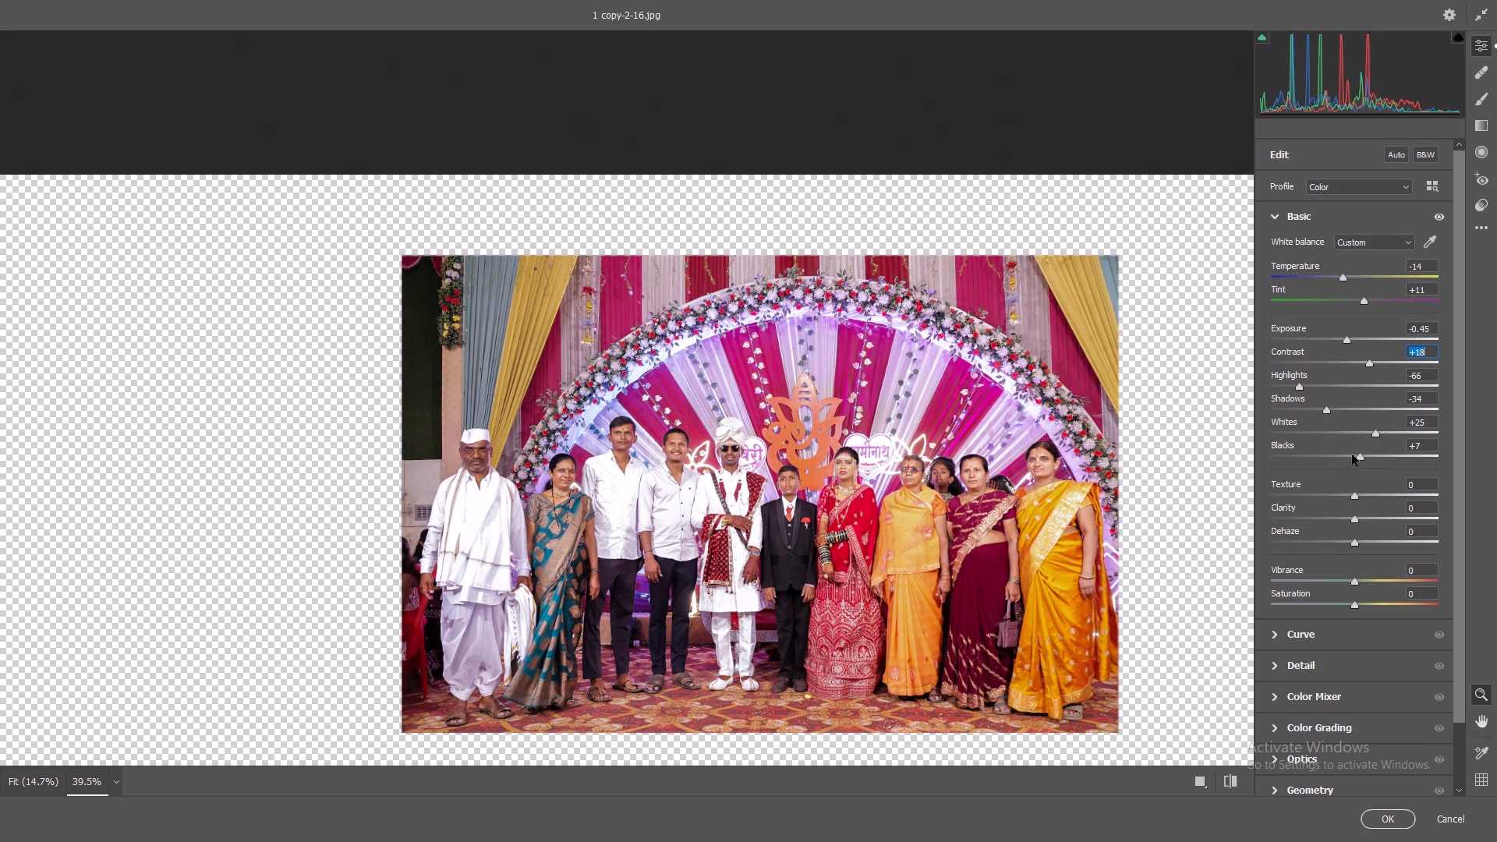
left_click_drag(1352, 455, 1381, 460)
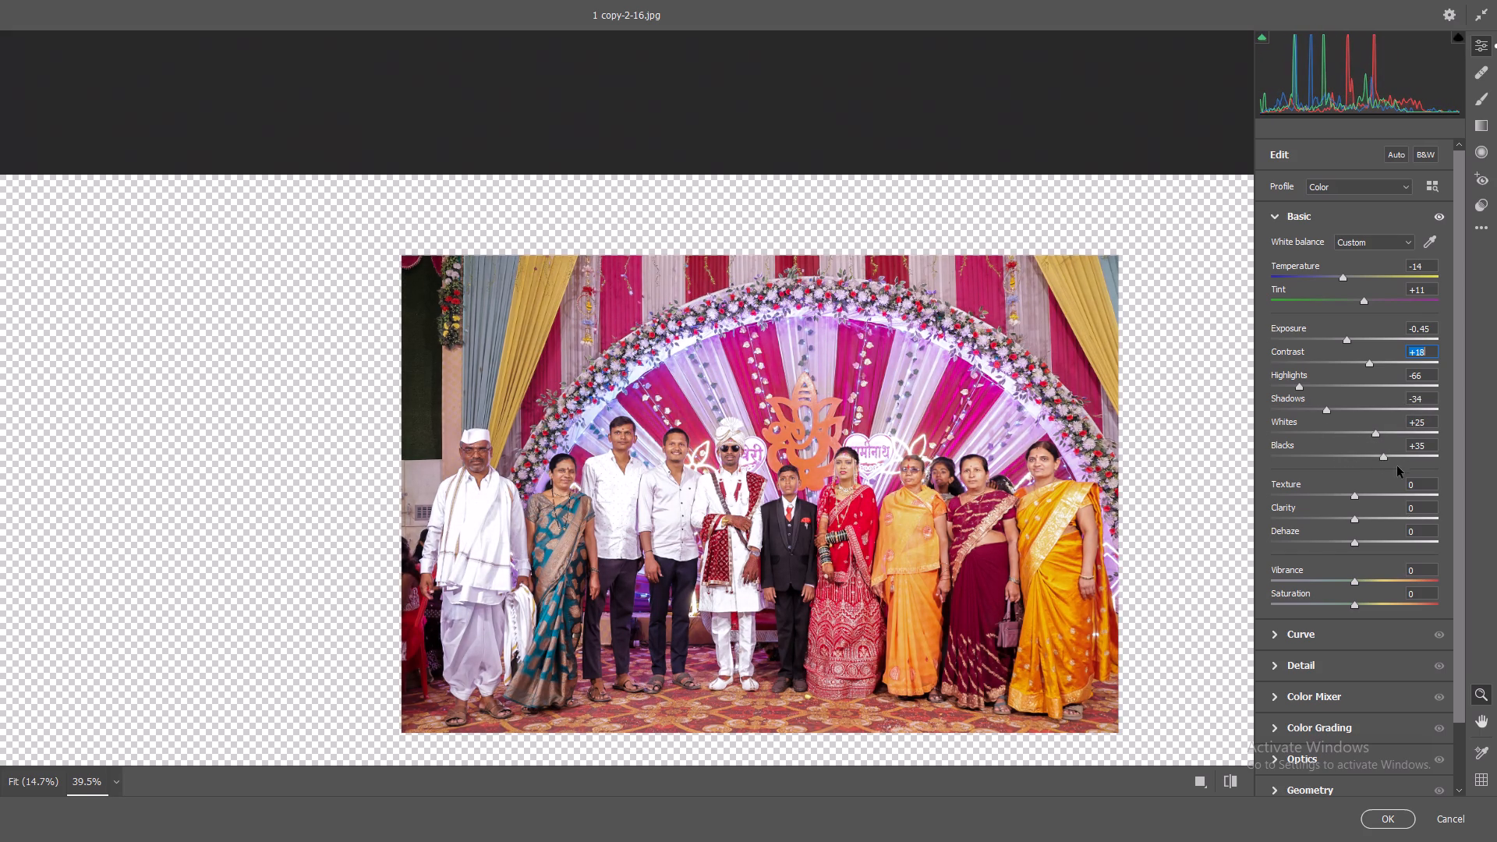
Set Texture and Clarity to -7, Dehaze to -4, Vibrance to +28 and Saturation to -7 for _V2A0638, and apply the filter.
left_click(1354, 497)
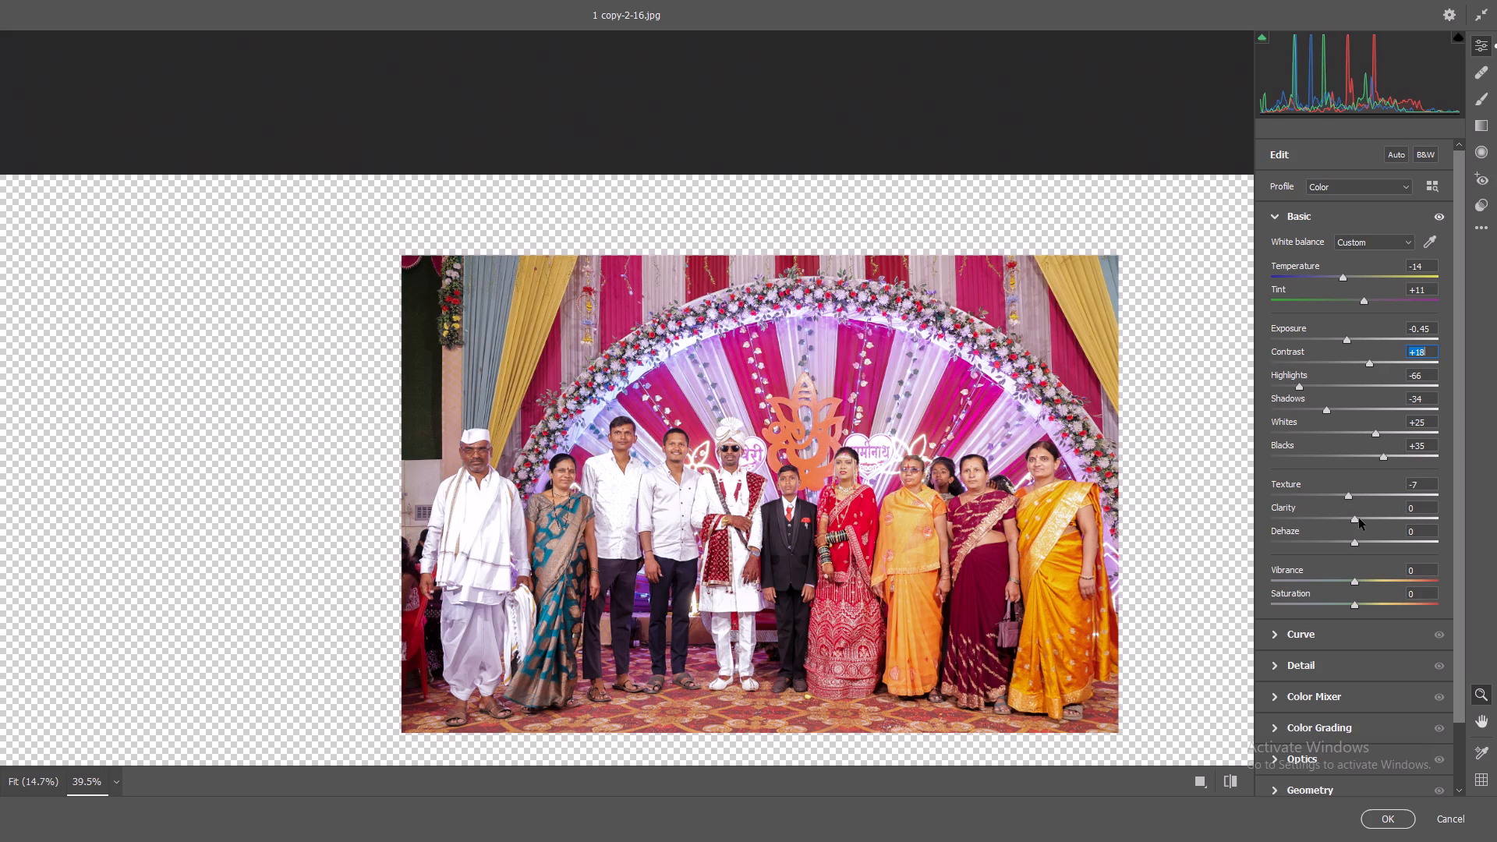
left_click(1359, 518)
left_click_drag(1361, 541, 1351, 543)
left_click_drag(1353, 581, 1376, 585)
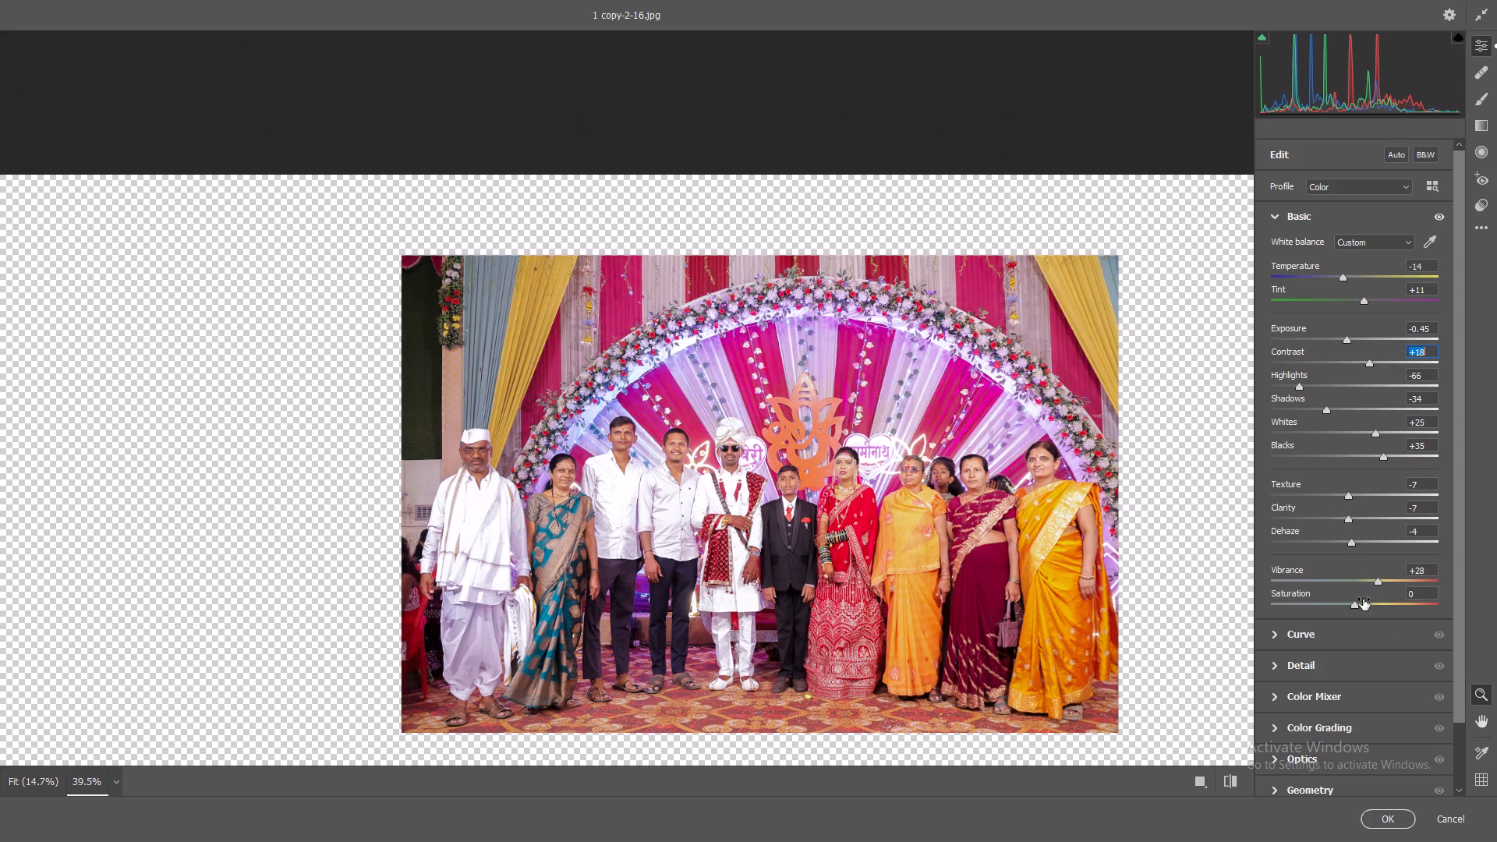
left_click(1353, 605)
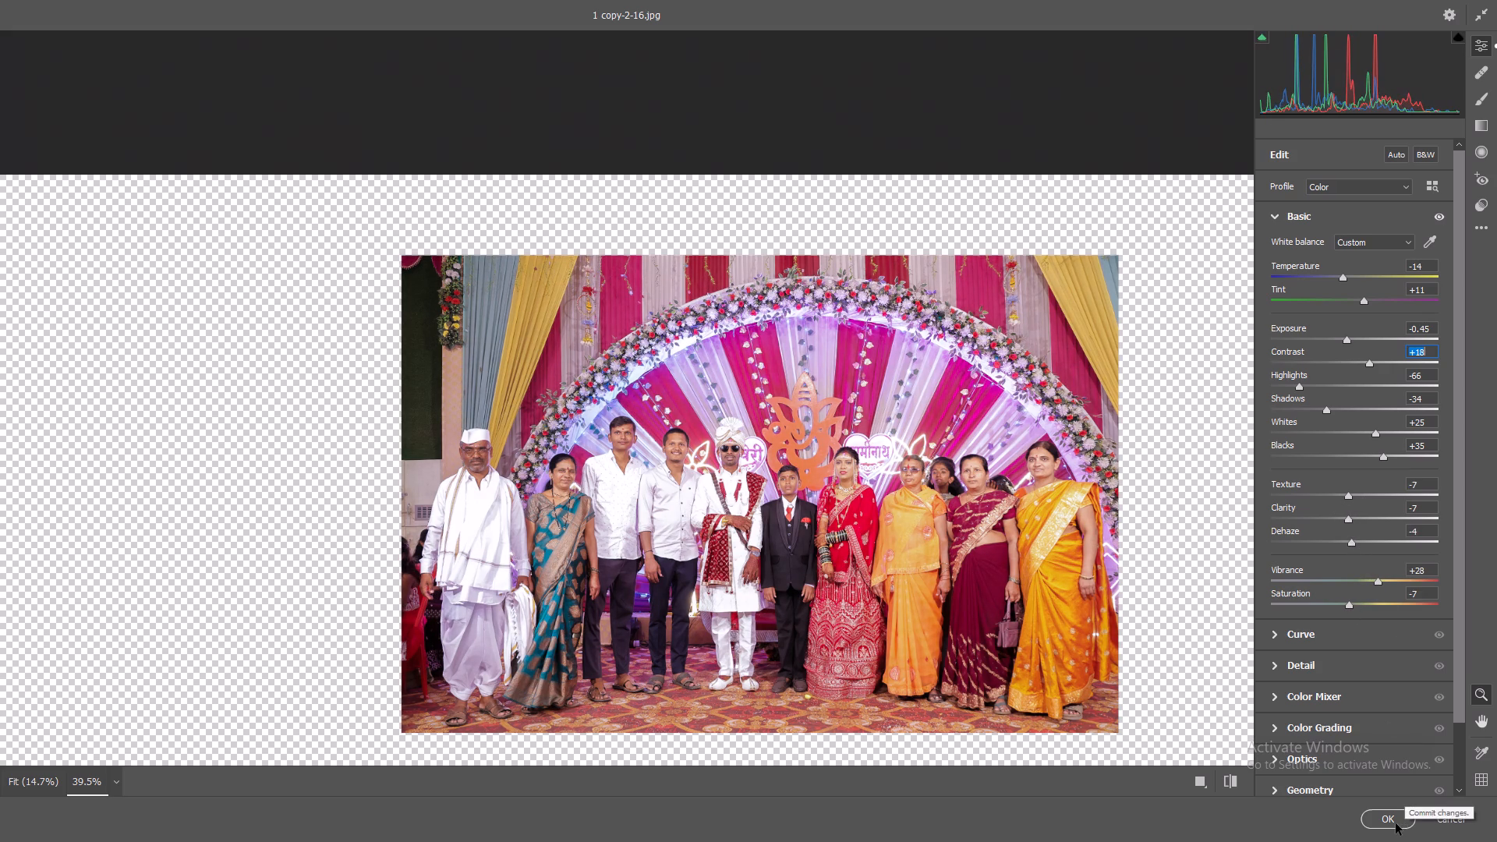
left_click(1396, 823)
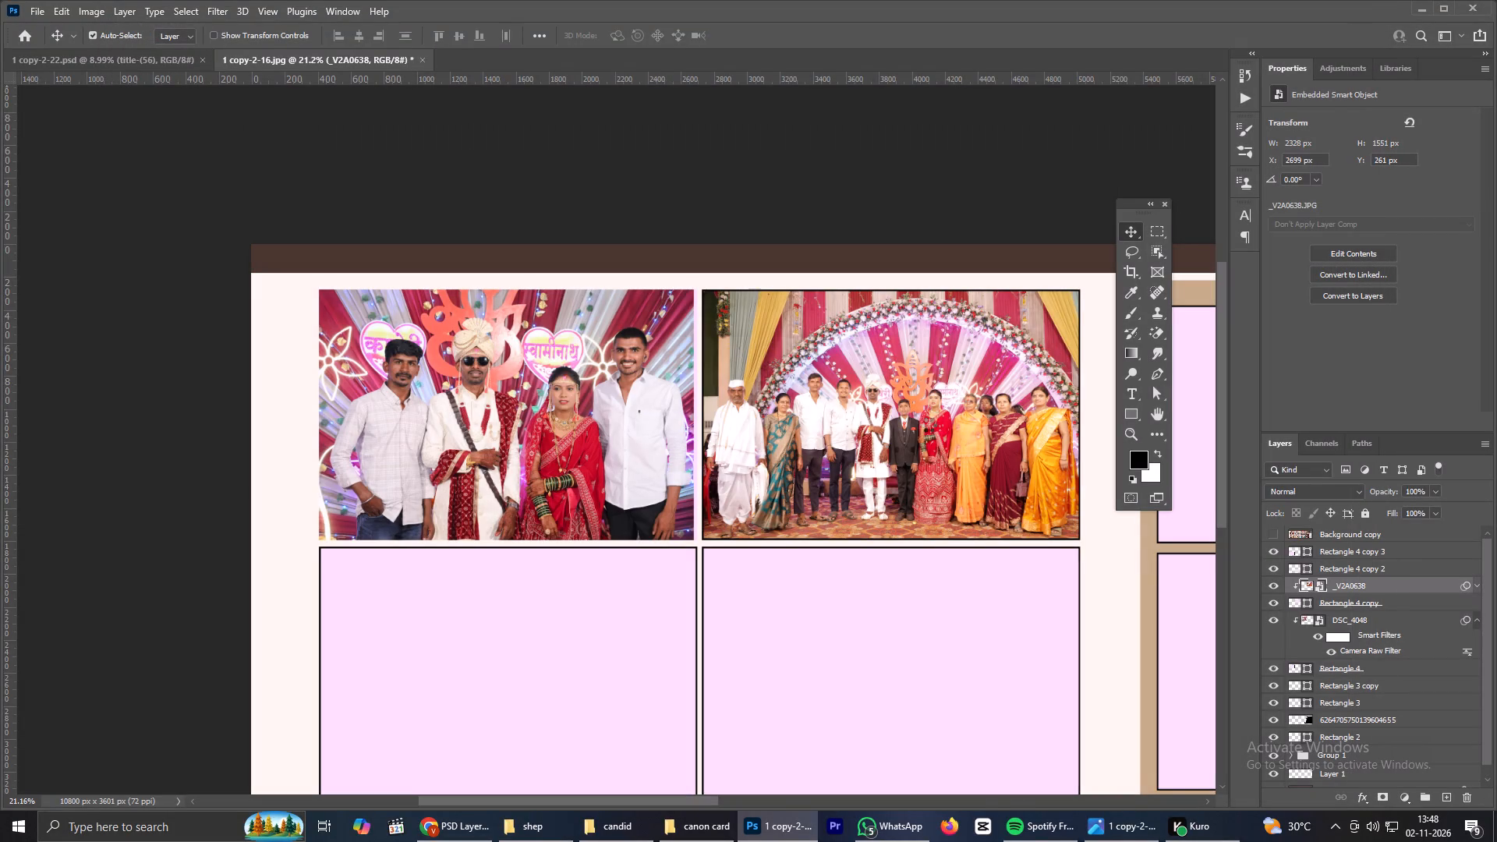
Examine the colour-corrected _V2A0638 up close and beside the first upper photo.
scroll(935, 410, "up", 2)
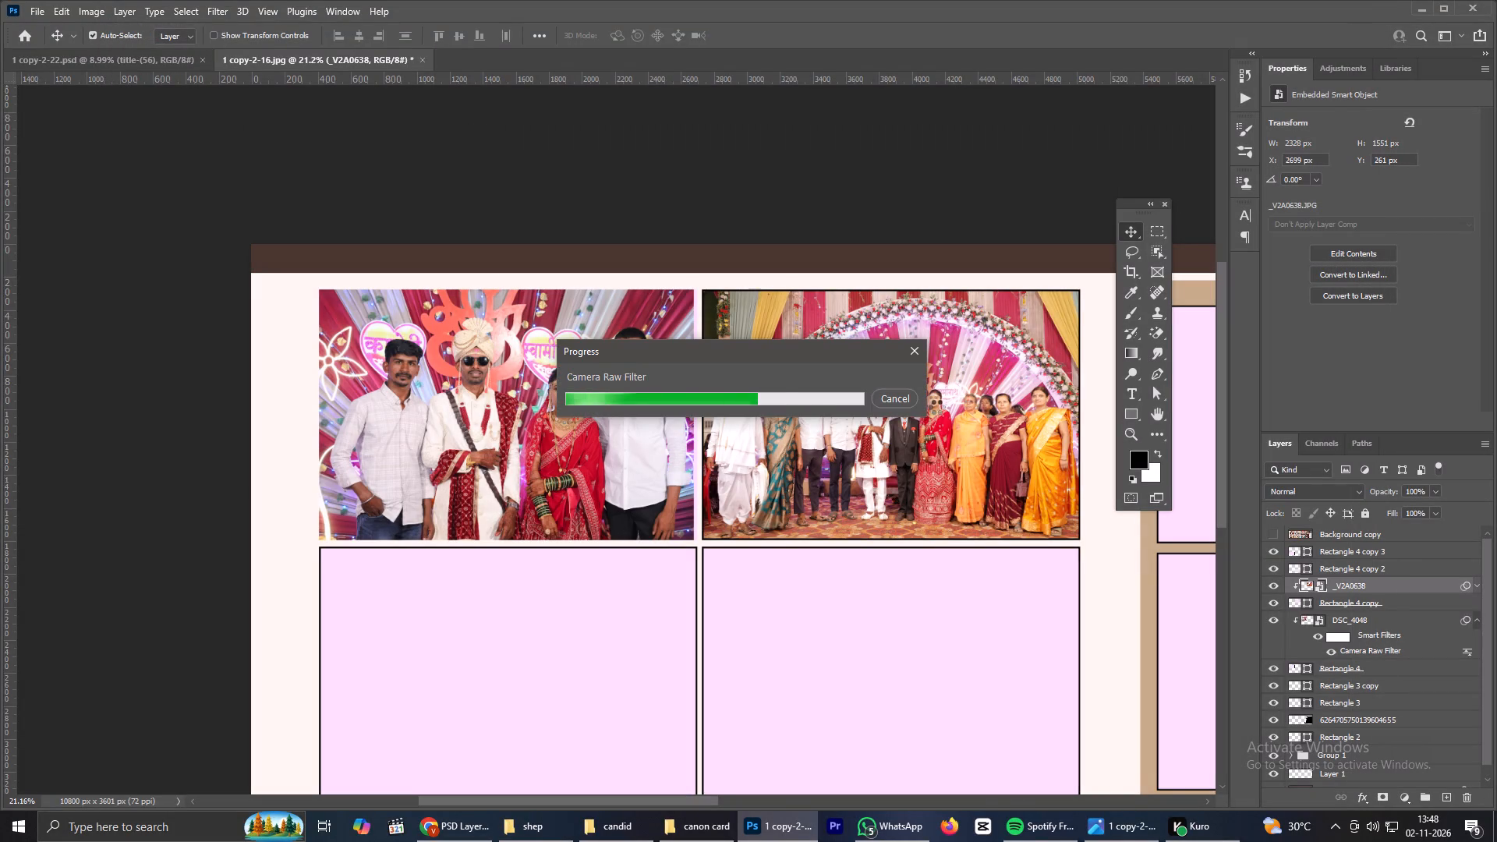
scroll(982, 367, "up", 5)
scroll(911, 416, "up", 6)
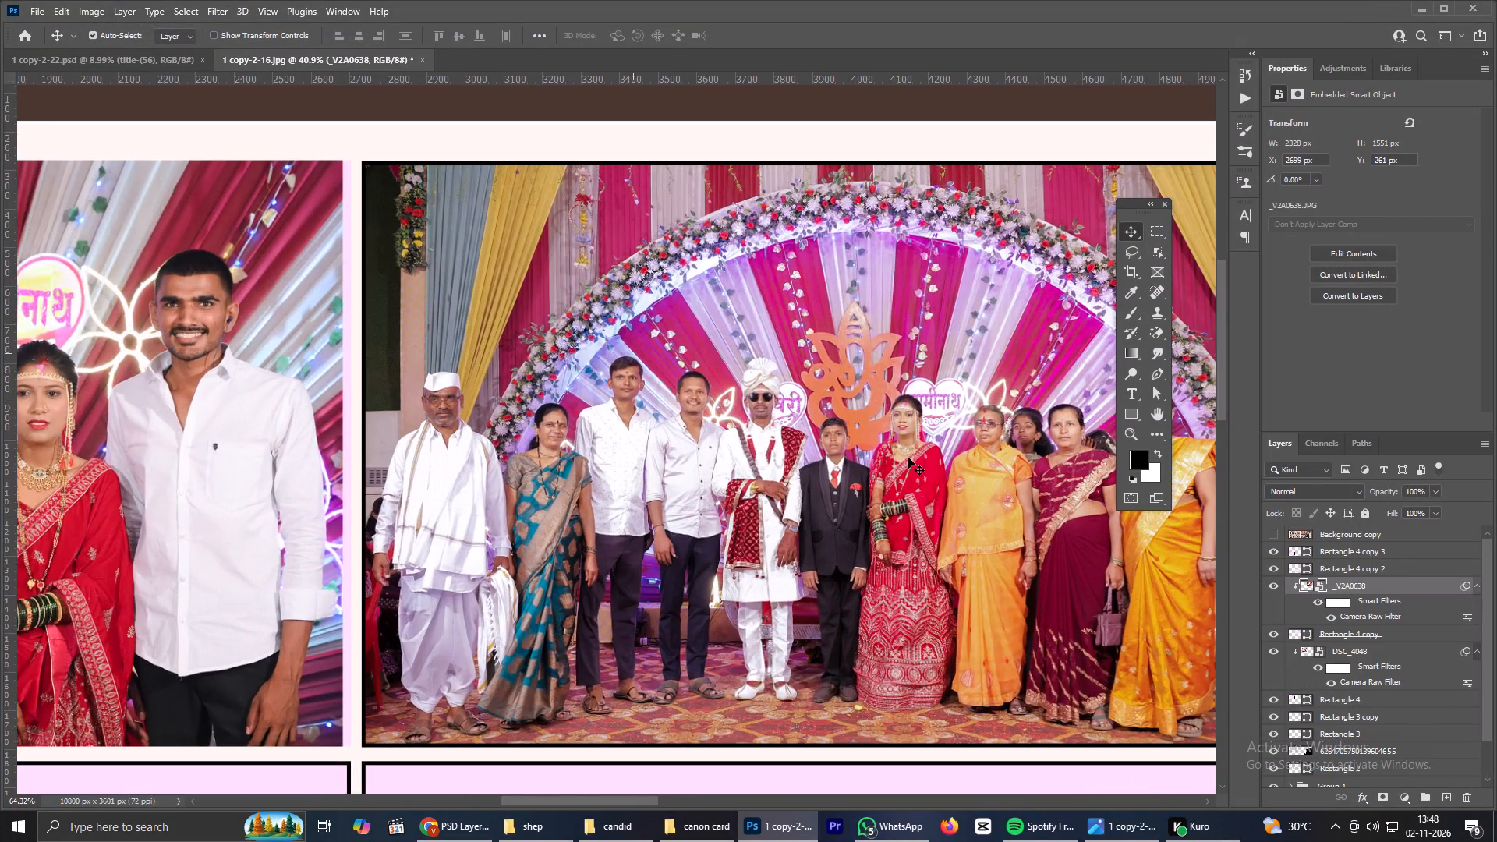
scroll(907, 432, "up", 6)
scroll(922, 435, "down", 15)
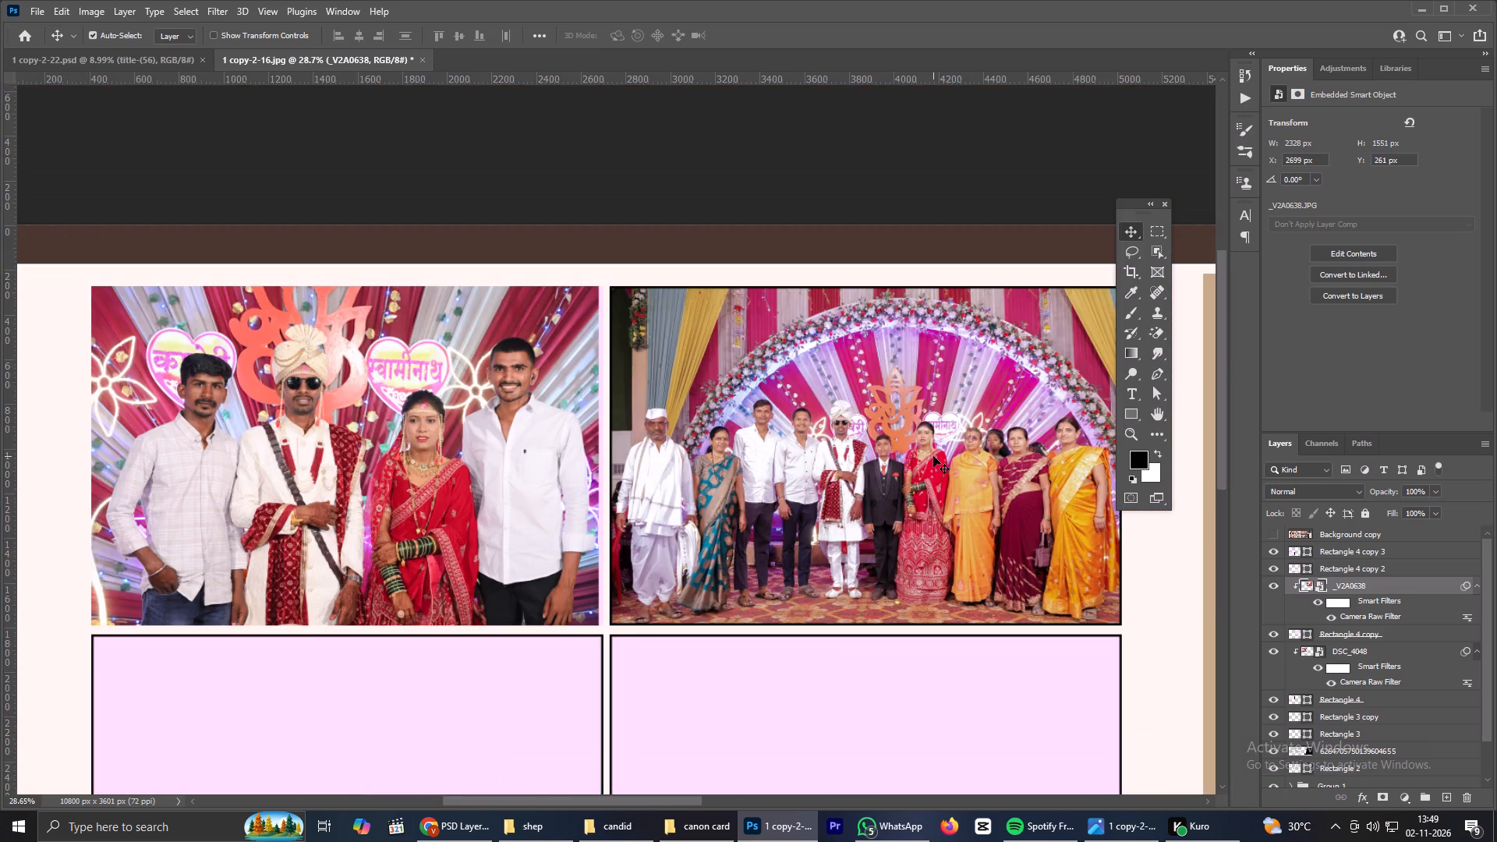
scroll(933, 456, "down", 4)
scroll(890, 520, "down", 4)
key("space")
key("space")
left_click_drag(795, 488, 799, 419)
Nudge DSC_4048 about 33 px sideways inside the first upper frame.
left_click(699, 421)
left_click(699, 421)
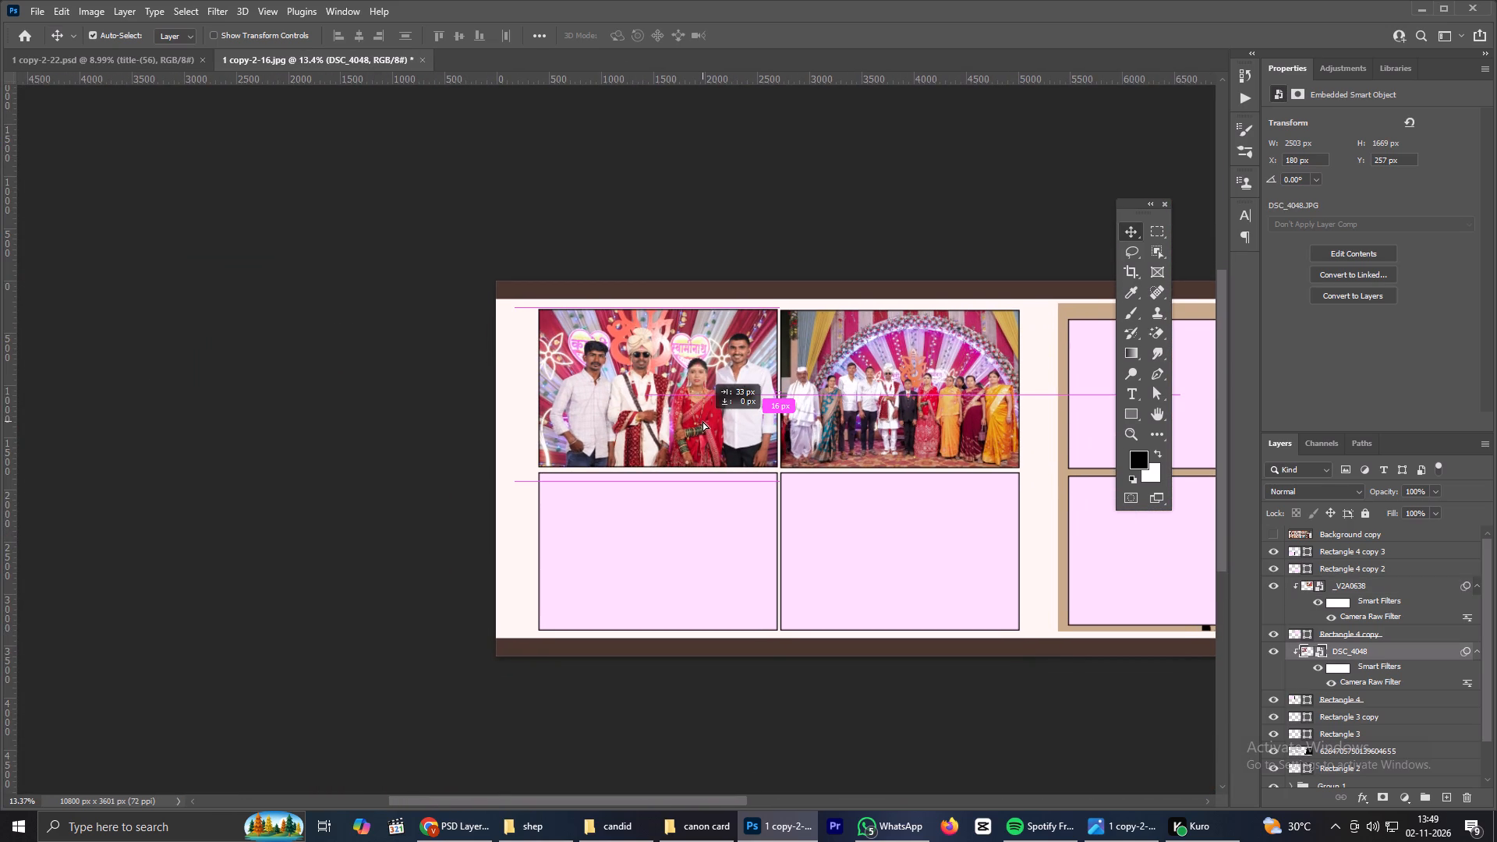
Place _V2A0640 from the canon card folder over the empty first lower frame and clip it to Rectangle 4 copy 3.
left_click(625, 550)
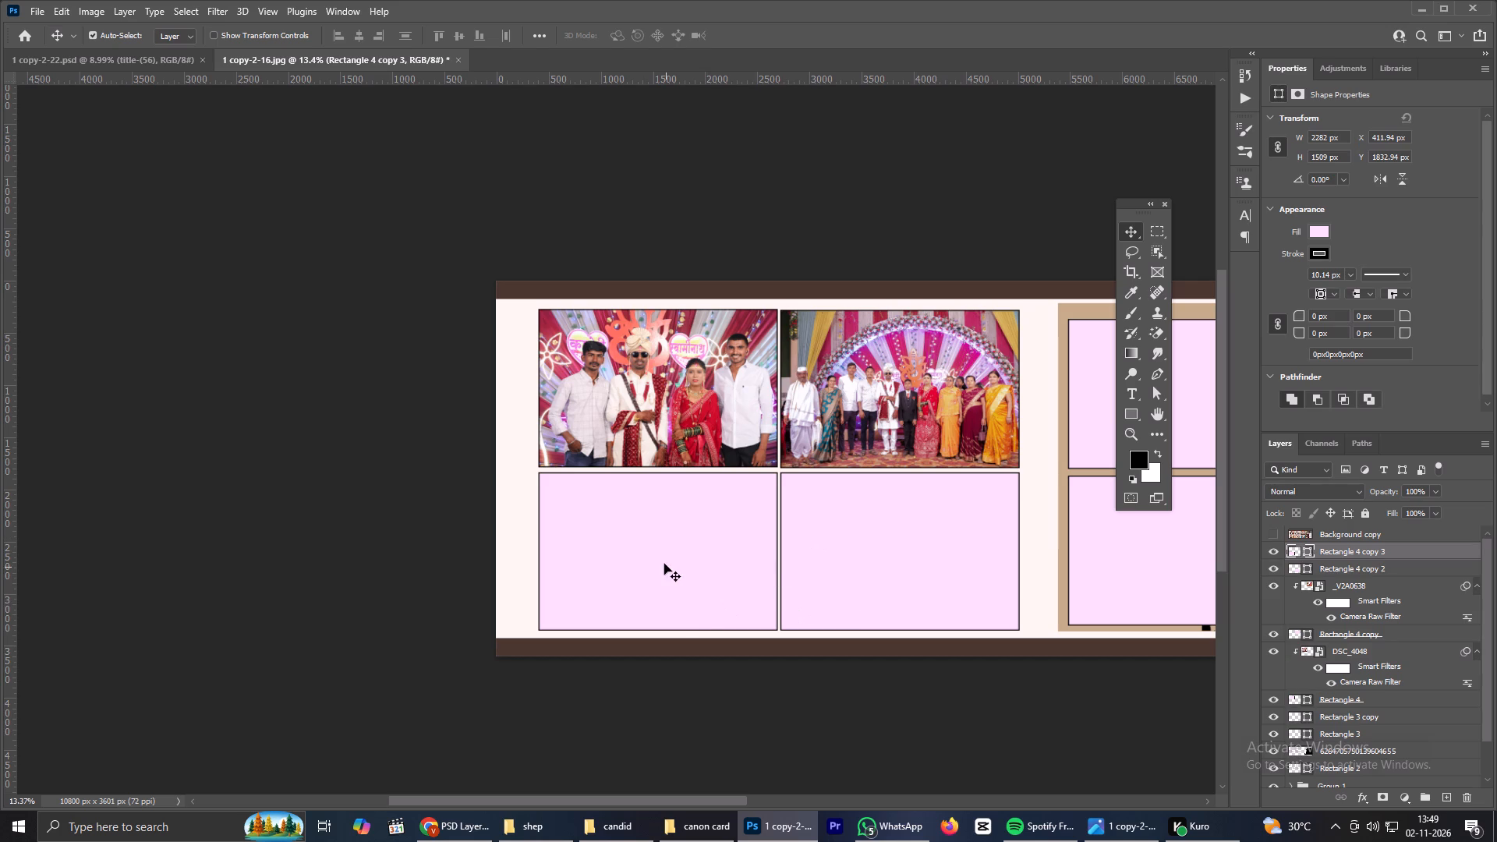
left_click(678, 841)
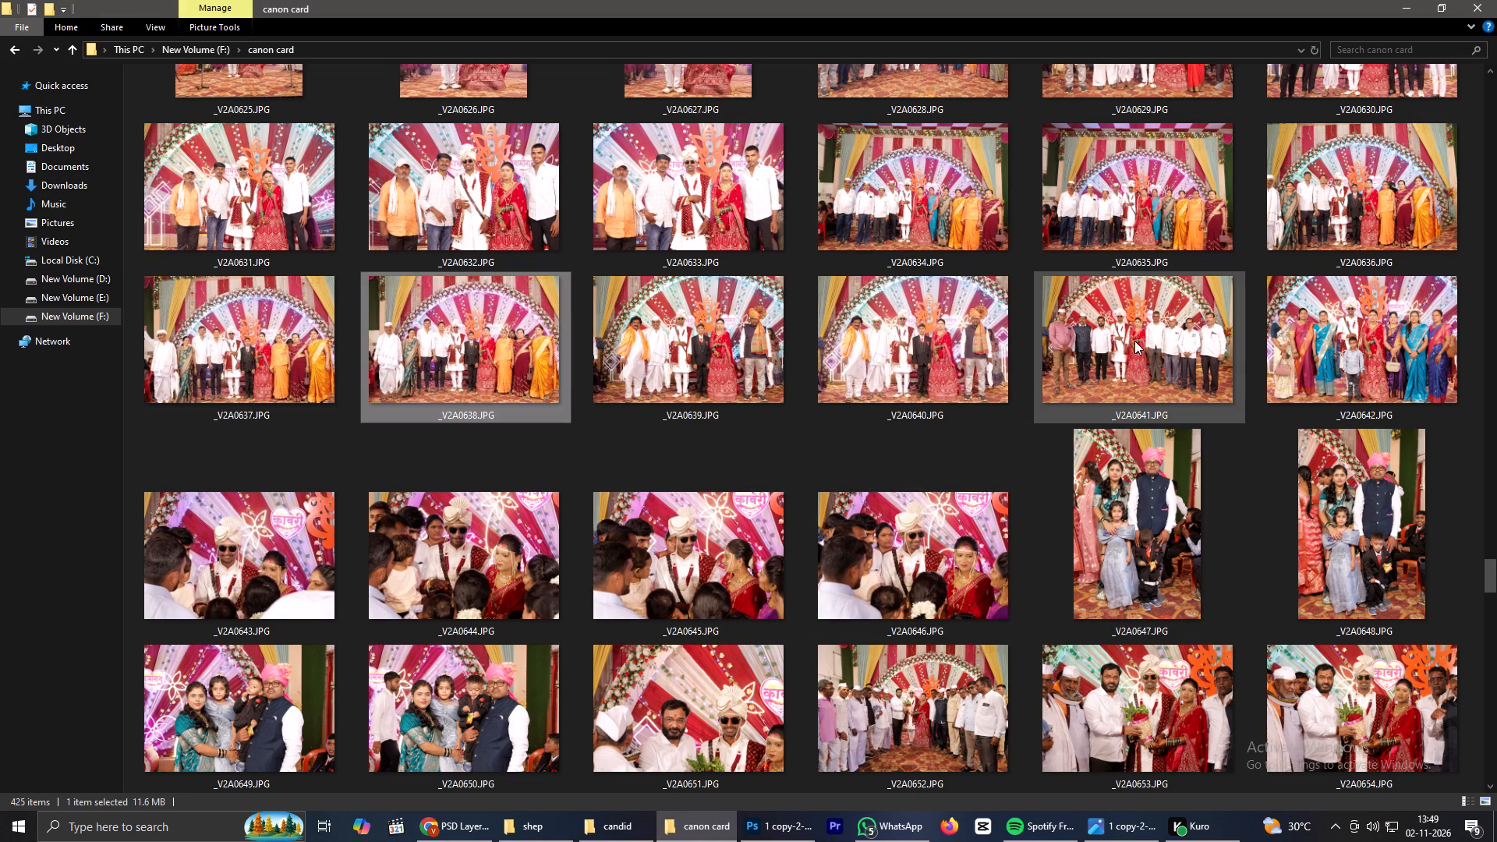
left_click(888, 328)
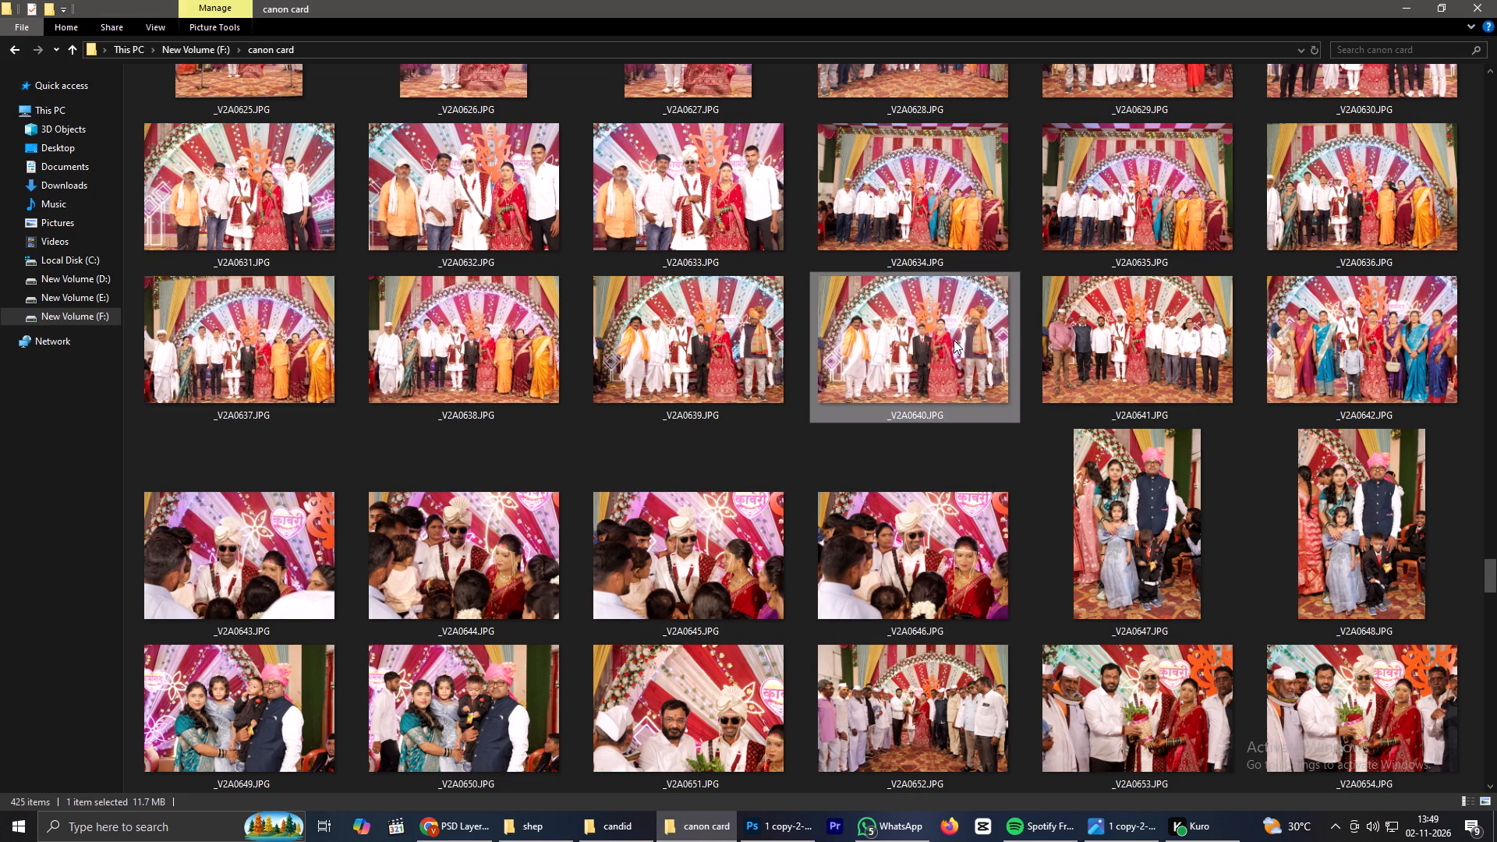
left_click_drag(880, 331, 882, 331)
left_click_drag(882, 331, 758, 841)
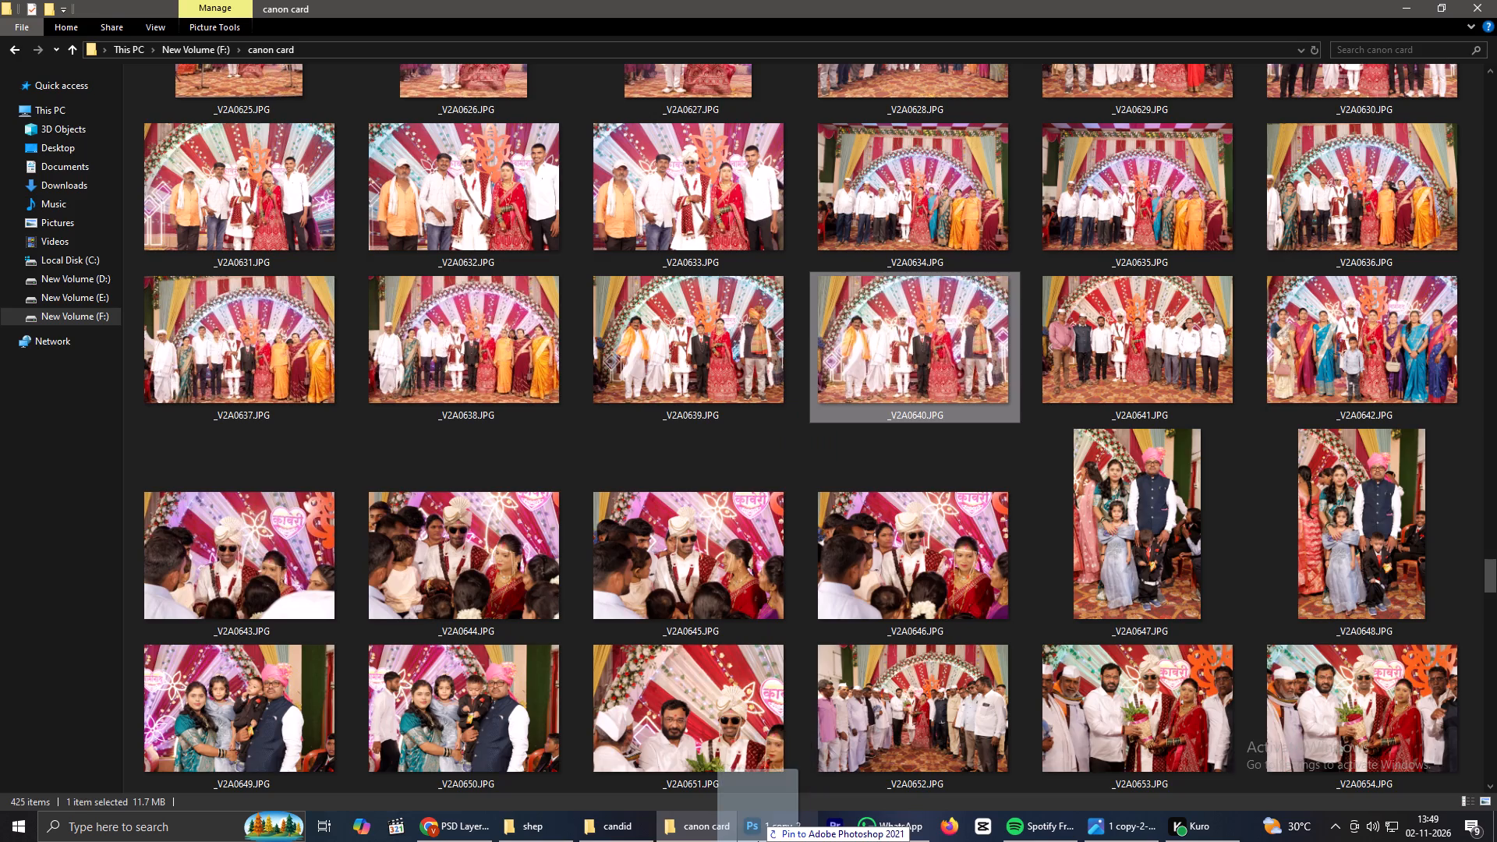
left_click_drag(758, 841, 667, 527)
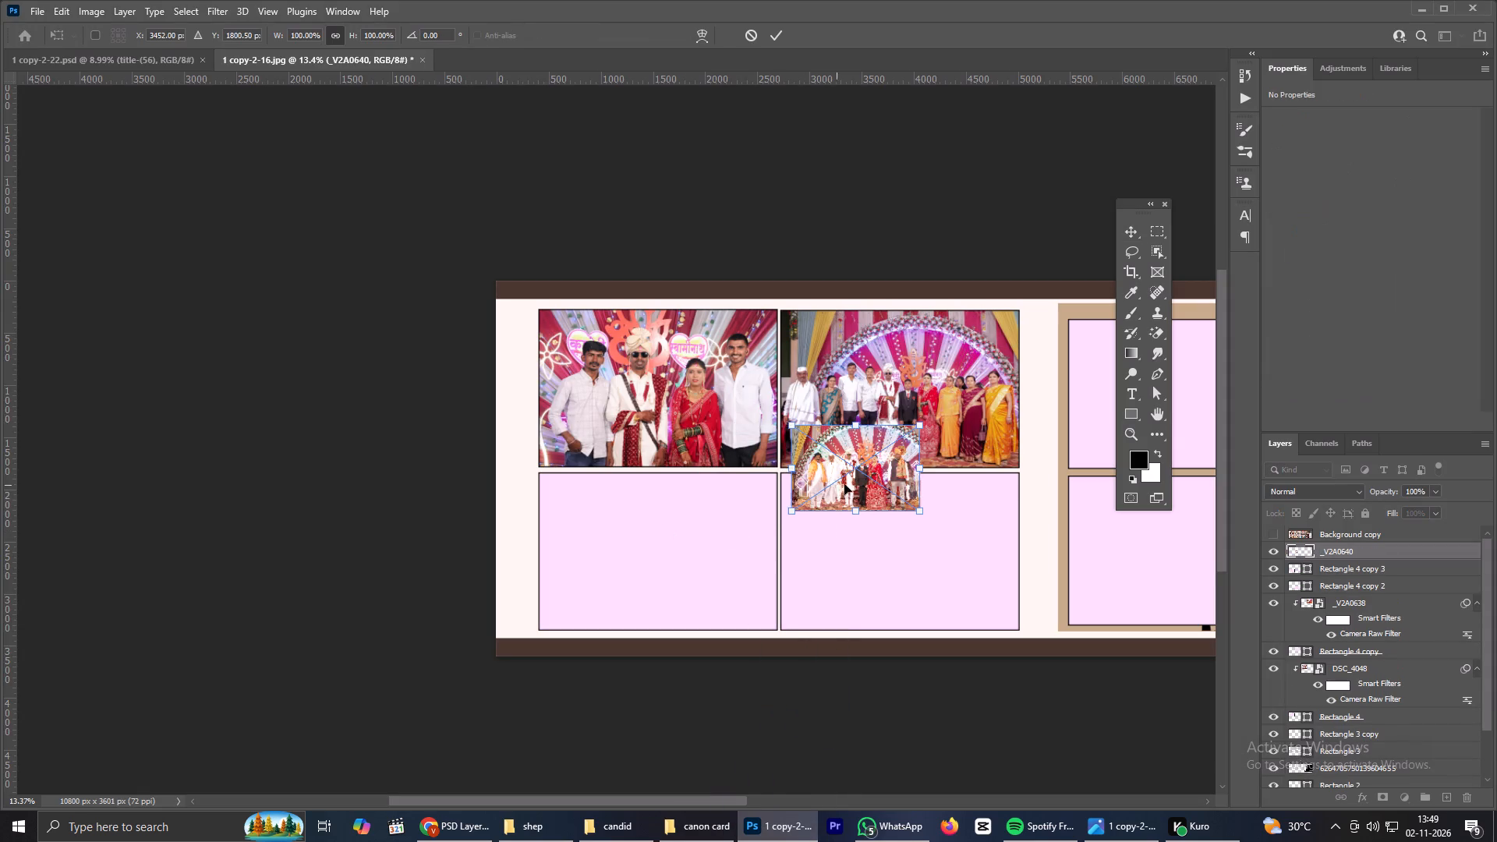
left_click_drag(867, 479, 619, 525)
left_click(1343, 554)
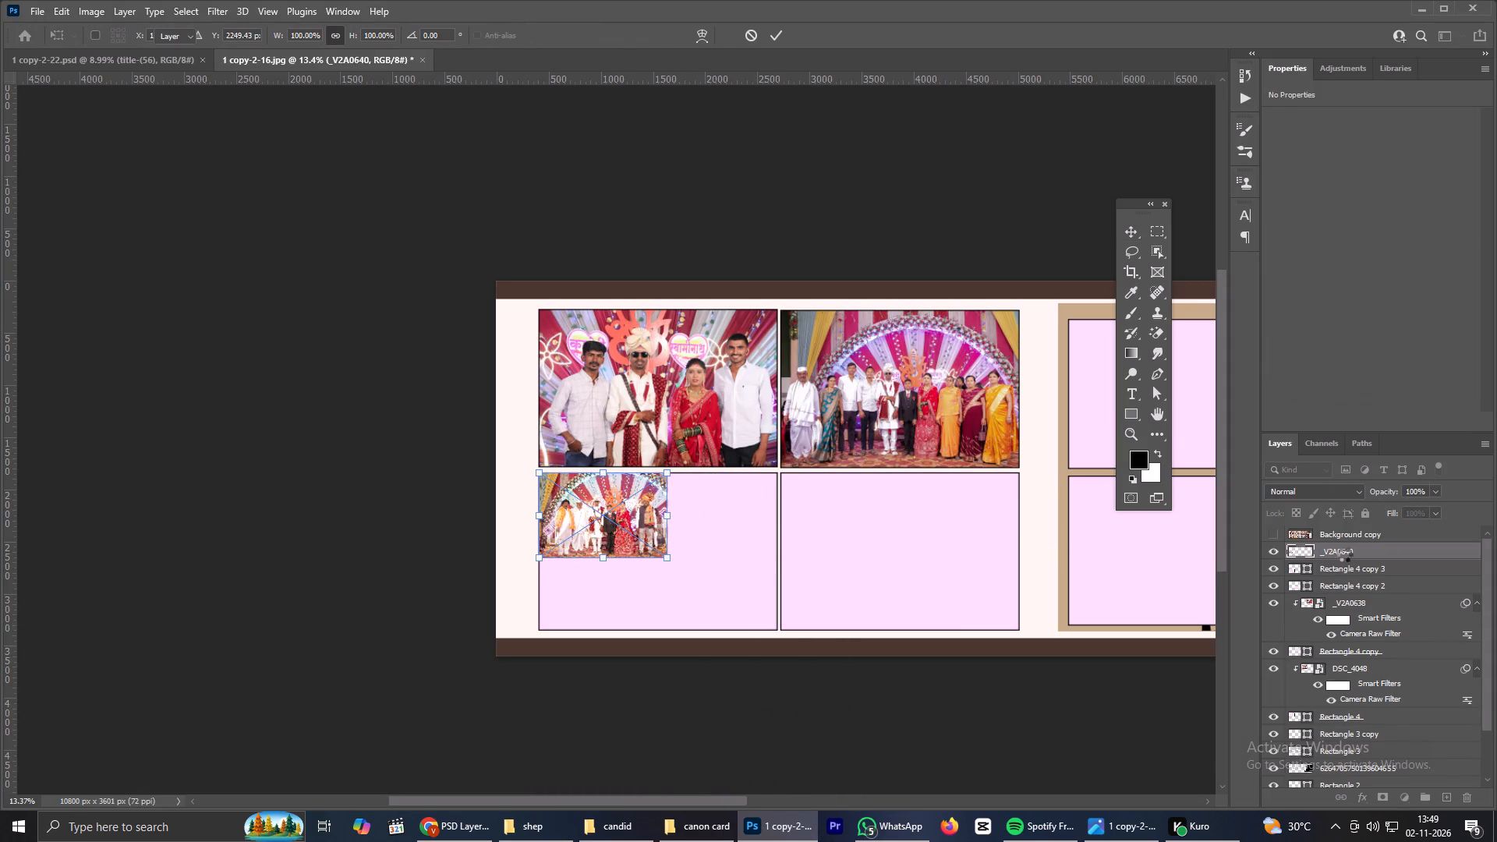
left_click(1348, 561, "alt")
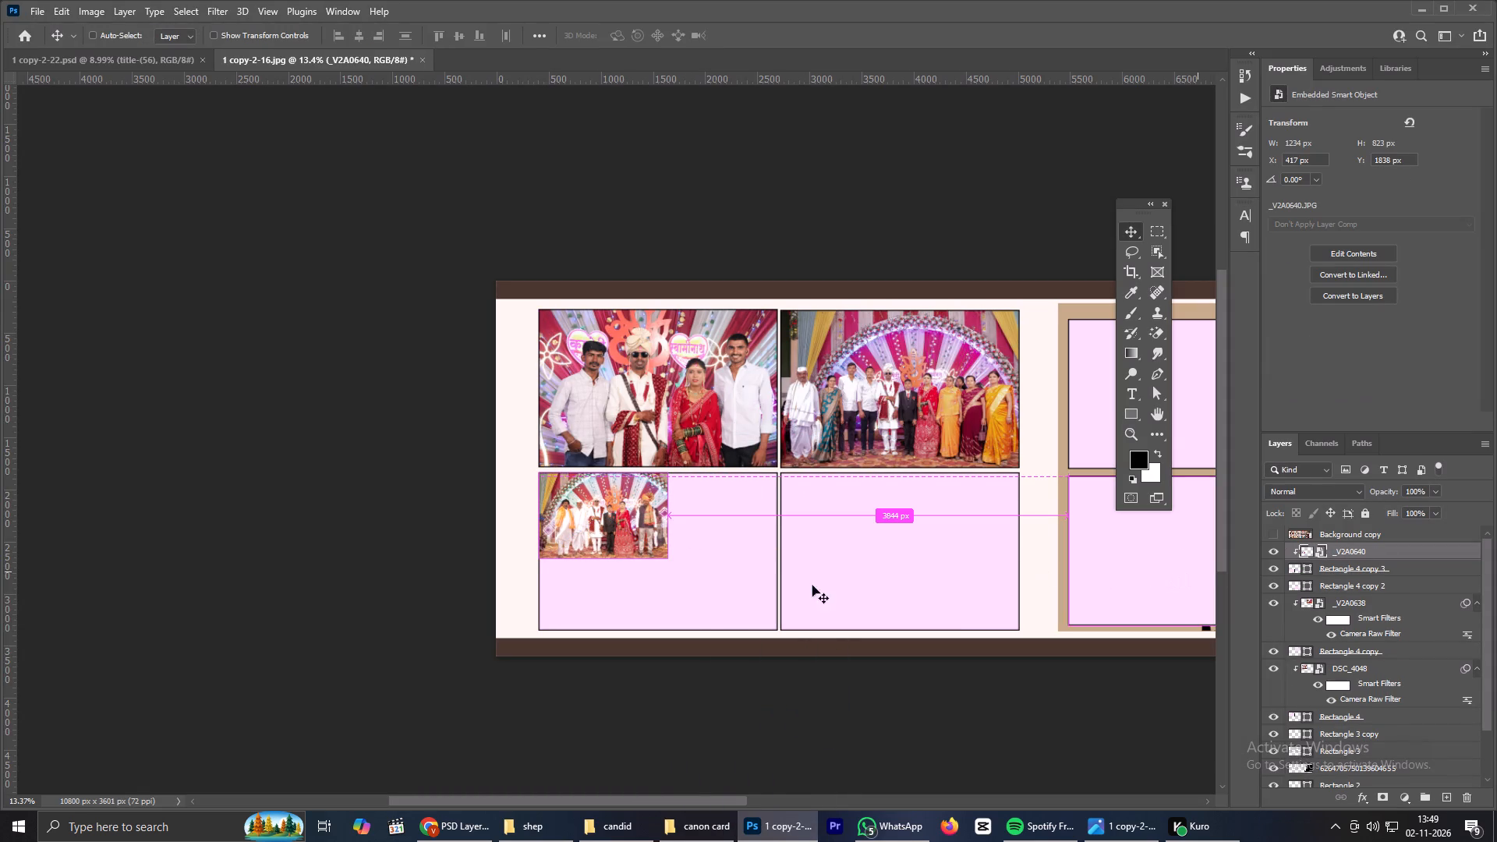
Scale _V2A0640 to about 193.8% and reposition it so the group fills the first lower frame.
key("ctrl+t")
left_click_drag(668, 559, 788, 618)
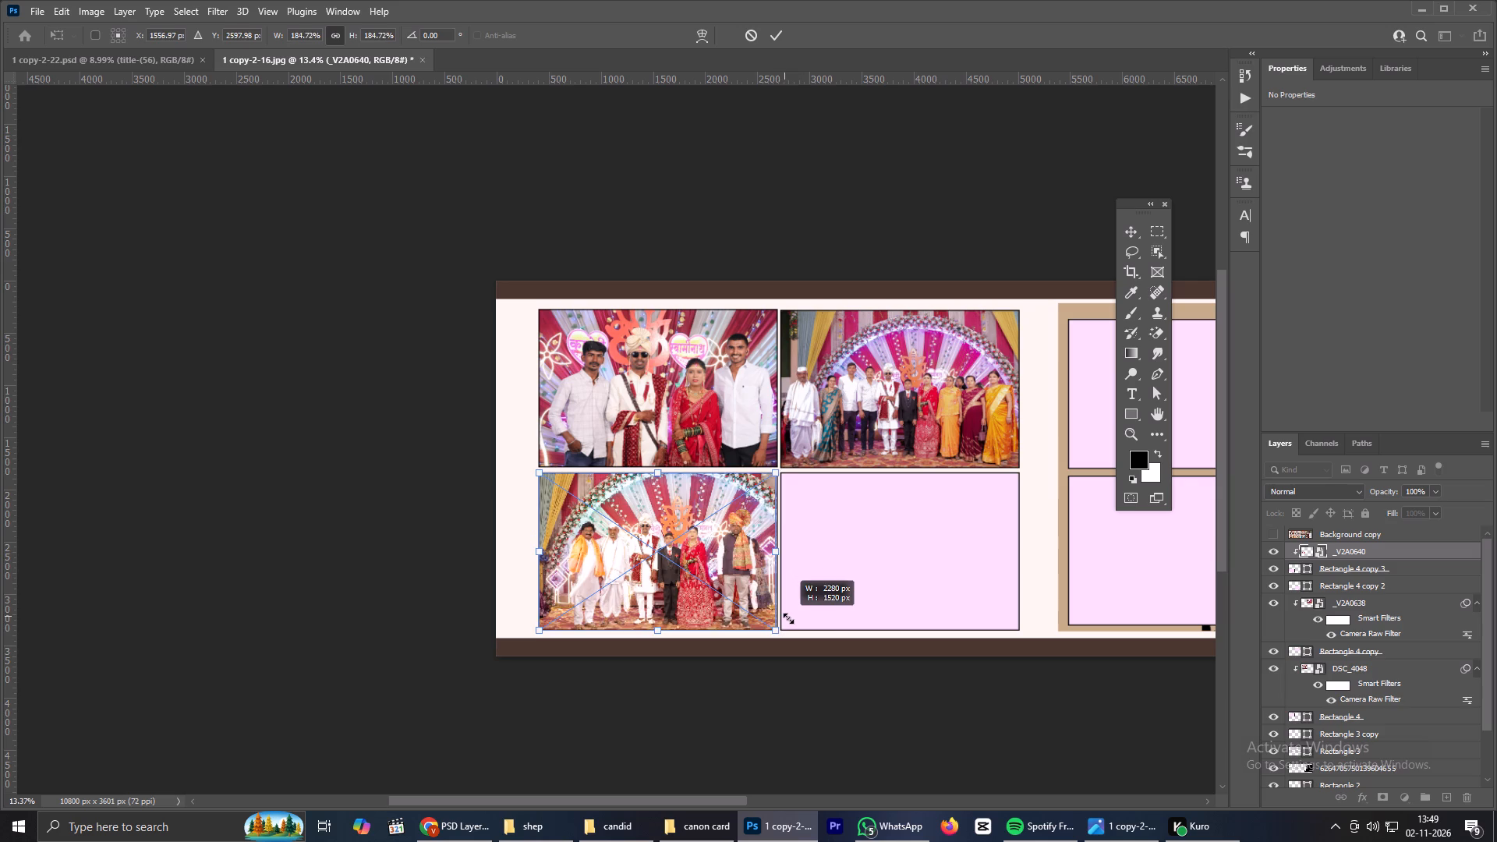
left_click_drag(788, 618, 800, 623)
left_click_drag(682, 582, 679, 572)
left_click(782, 33)
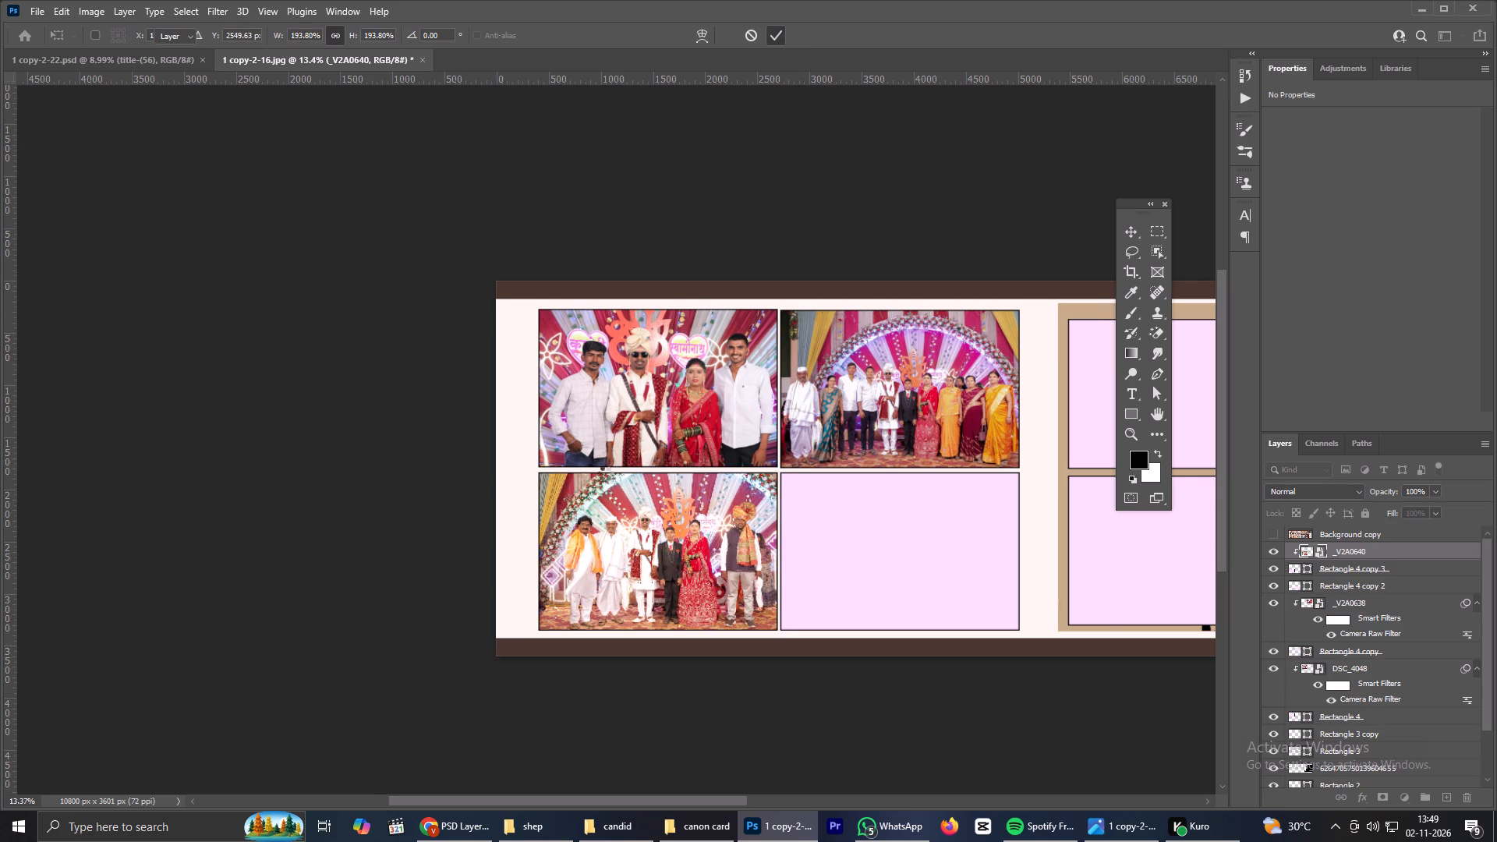
Open the Camera Raw filter on _V2A0640 and set Exposure to -0.50, Contrast to +14 and Highlights to -70.
scroll(649, 577, "up", 13)
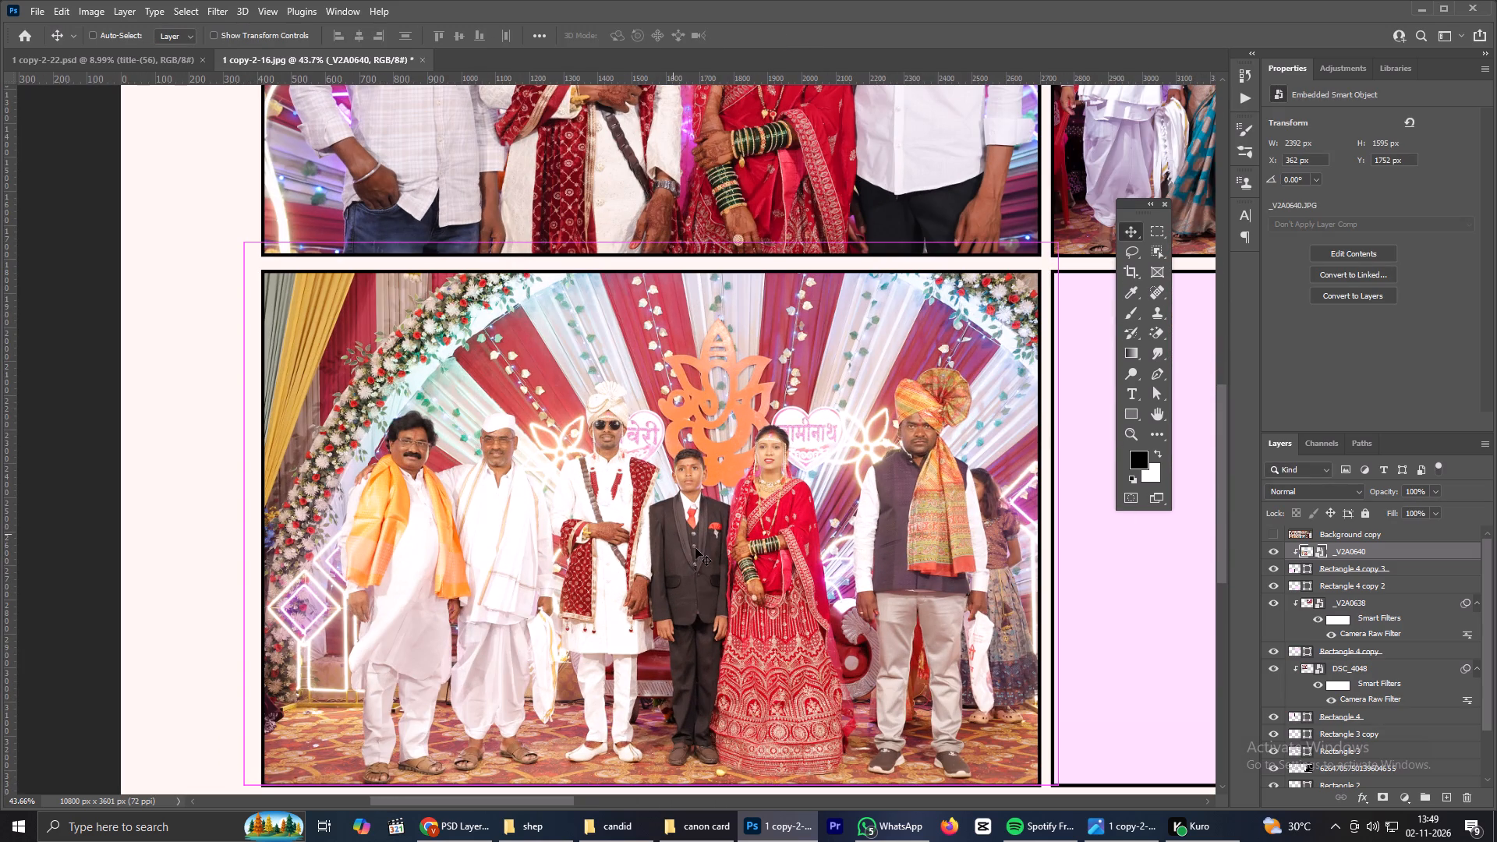
key("ctrl+shift+a")
key("ctrl+shift+a")
key("ctrl+shift+a")
key("ctrl+shift+a")
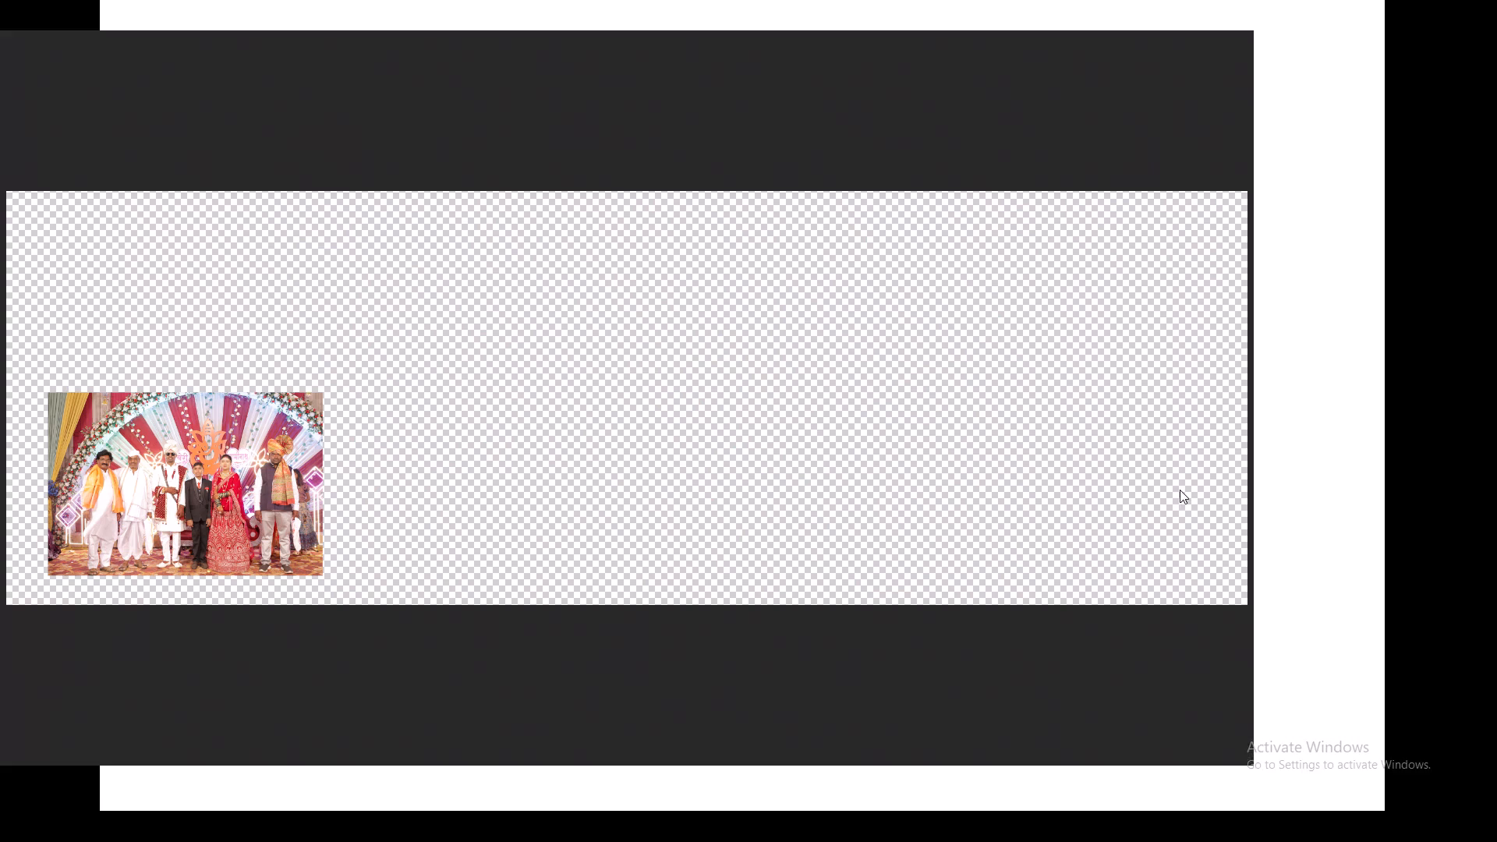
left_click_drag(166, 446, 315, 453)
key("space")
key("space")
key("space")
key("space")
key("space")
key("space")
key("space")
key("space")
key("space")
key("space")
key("space")
key("space")
key("space")
key("space")
key("space")
key("space")
key("space")
key("space")
key("space")
key("space")
left_click_drag(299, 472, 469, 433)
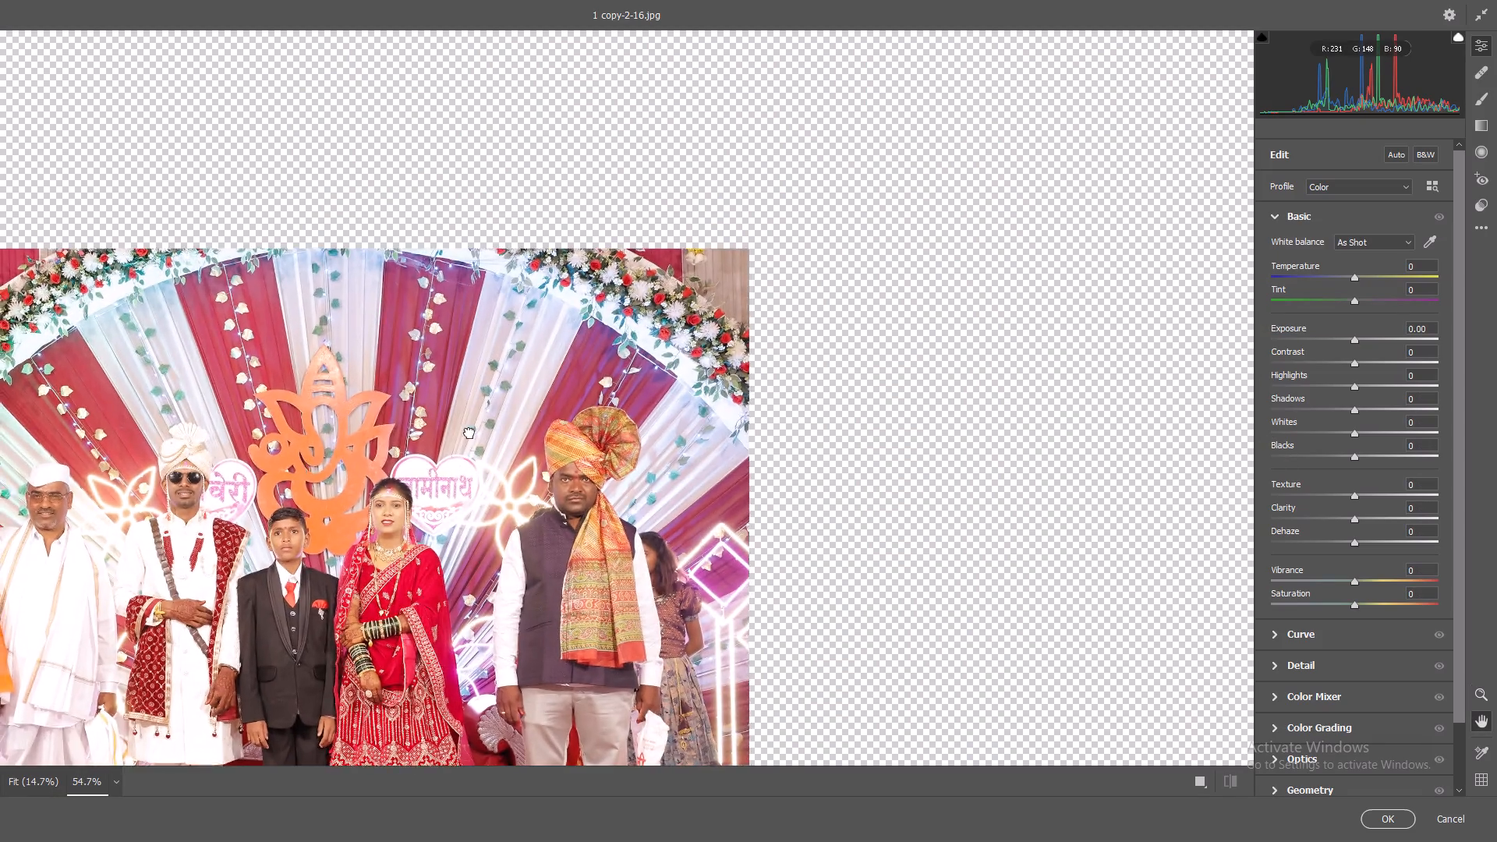
left_click_drag(469, 433, 768, 302)
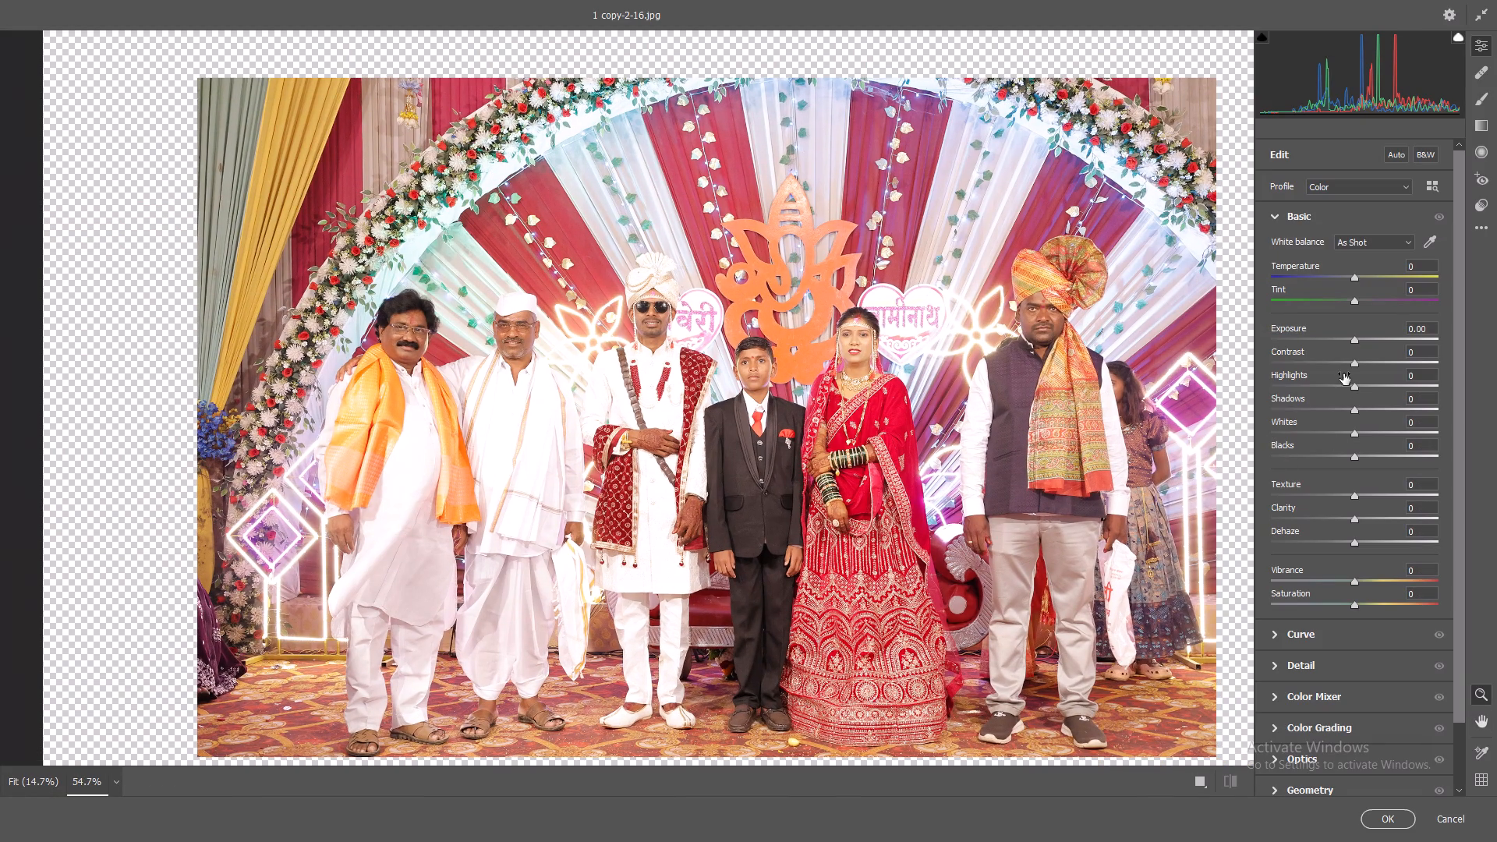
left_click_drag(1352, 380, 1311, 383)
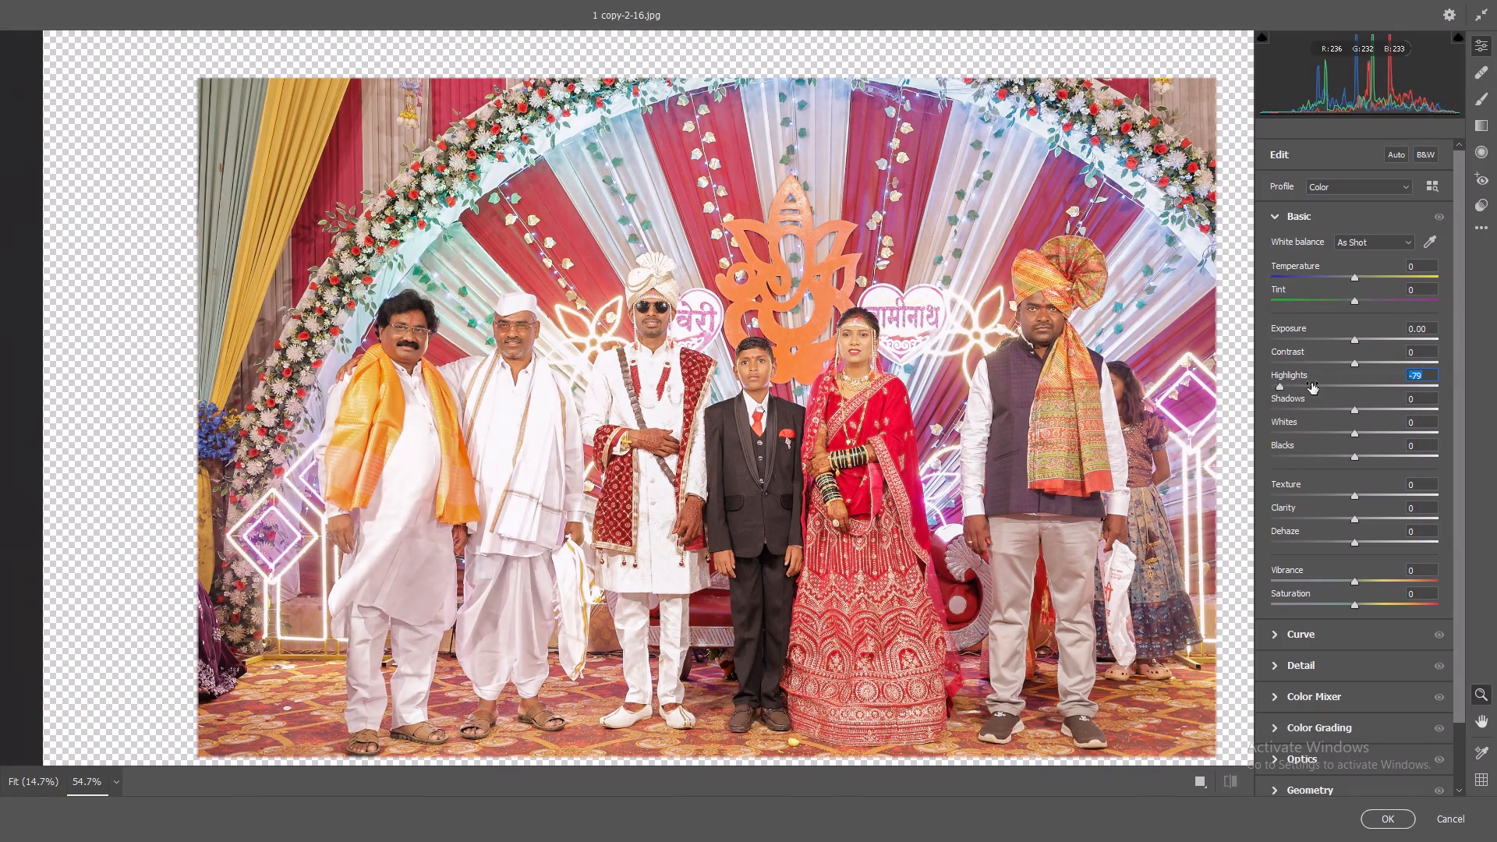
left_click_drag(1311, 383, 1264, 389)
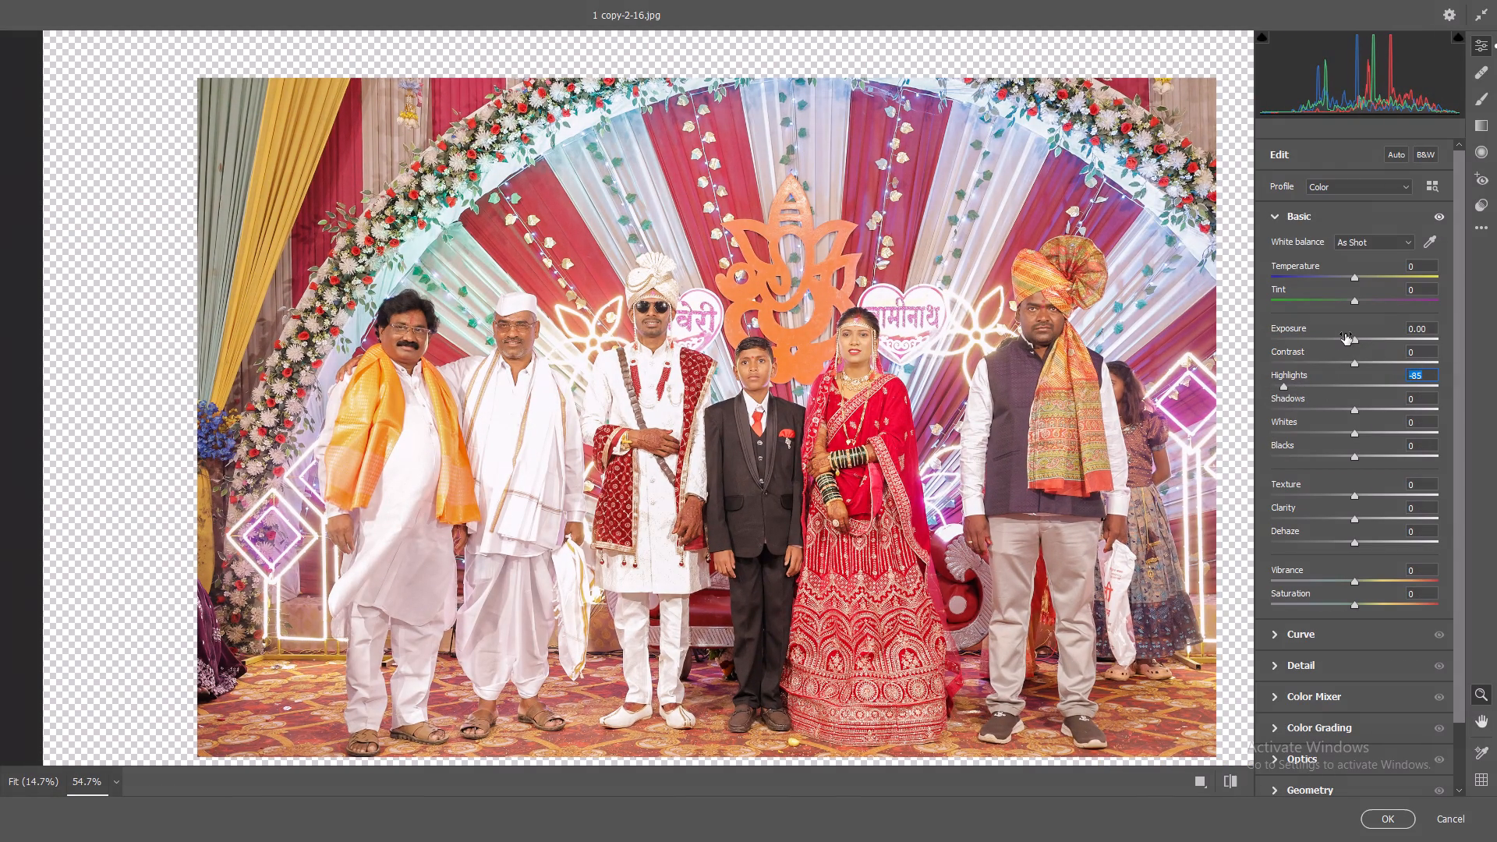
left_click_drag(1345, 333, 1337, 333)
left_click_drag(1290, 379, 1301, 381)
left_click(1361, 359)
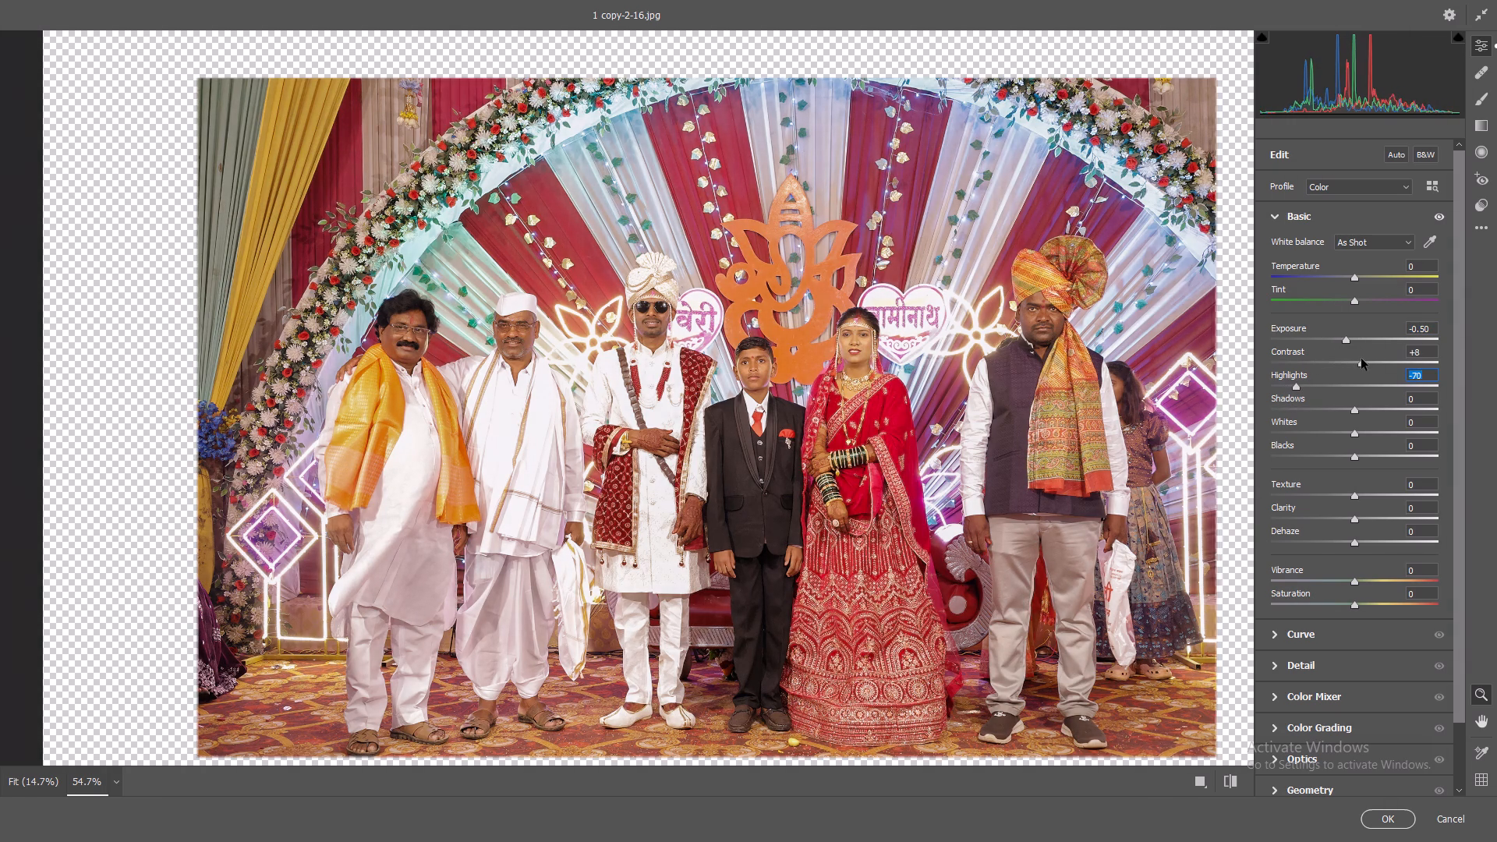
Set Shadows to -32, Whites to +11 and Blacks to +14 for _V2A0640.
left_click_drag(1358, 410, 1348, 418)
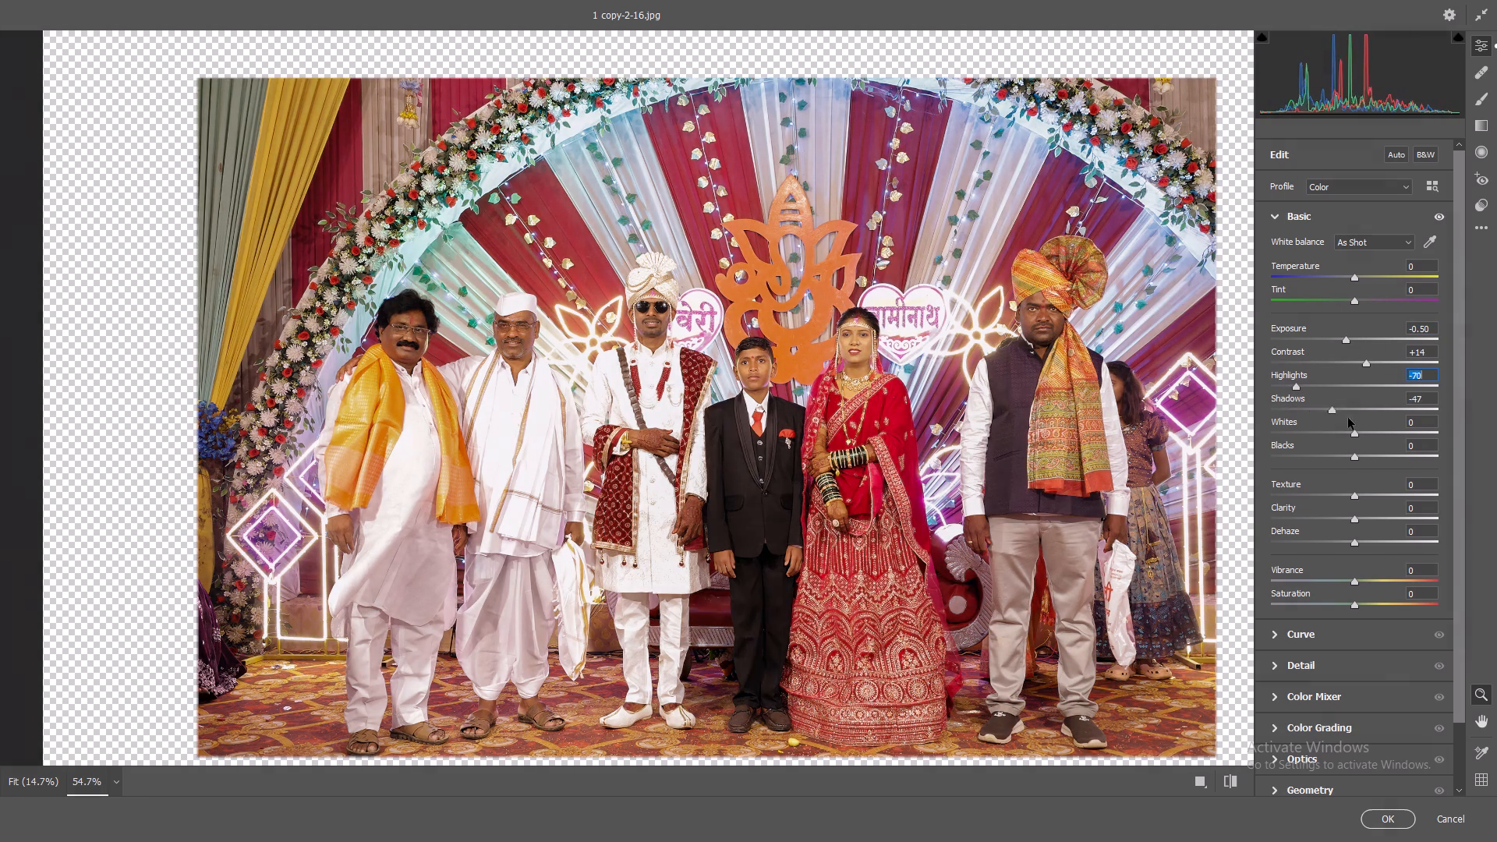
left_click_drag(1348, 418, 1332, 429)
left_click_drag(1354, 433, 1345, 433)
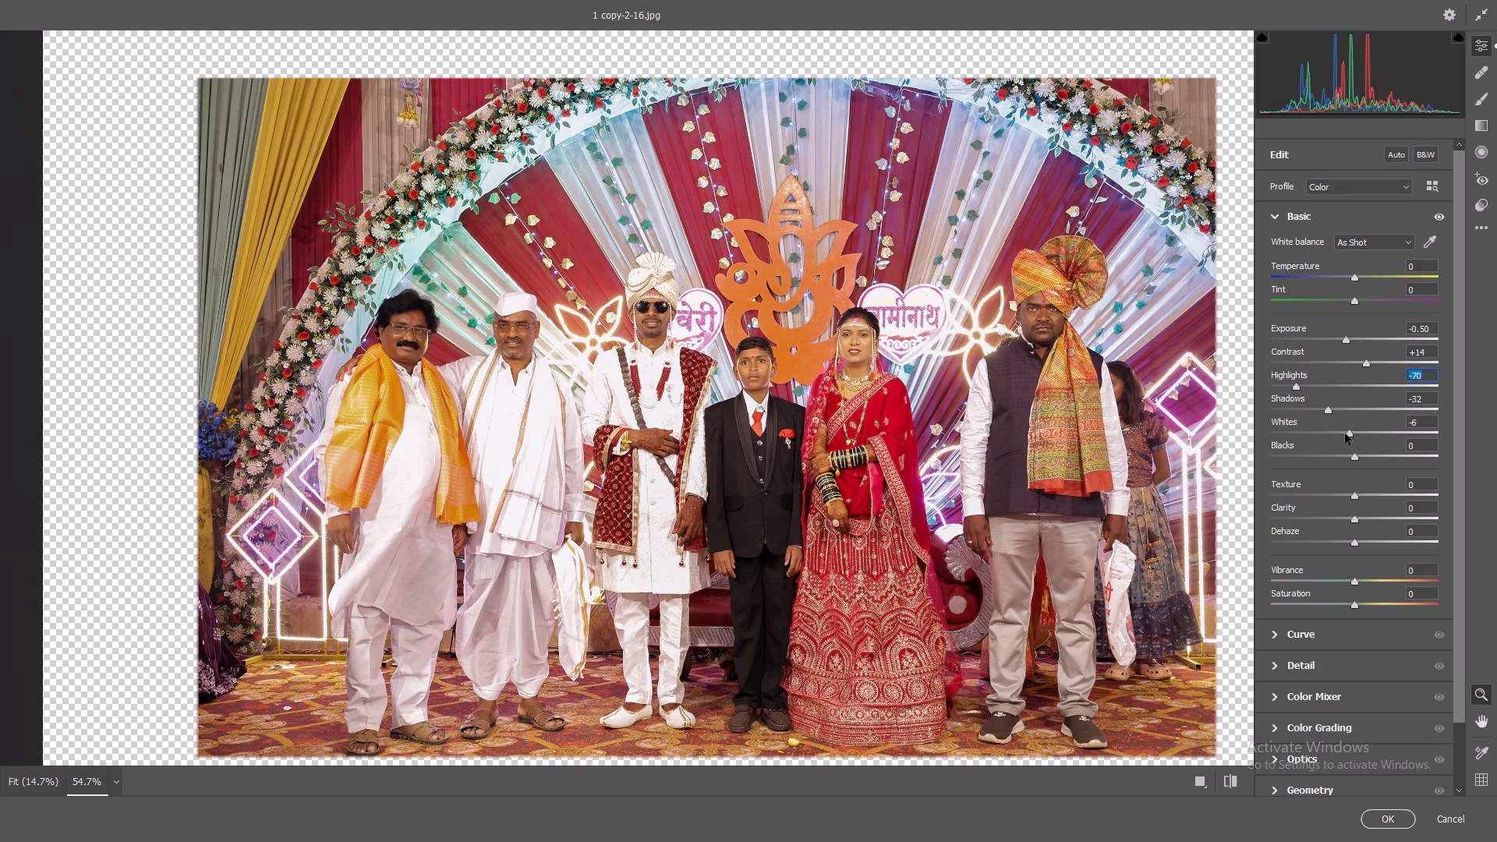
left_click_drag(1345, 433, 1384, 437)
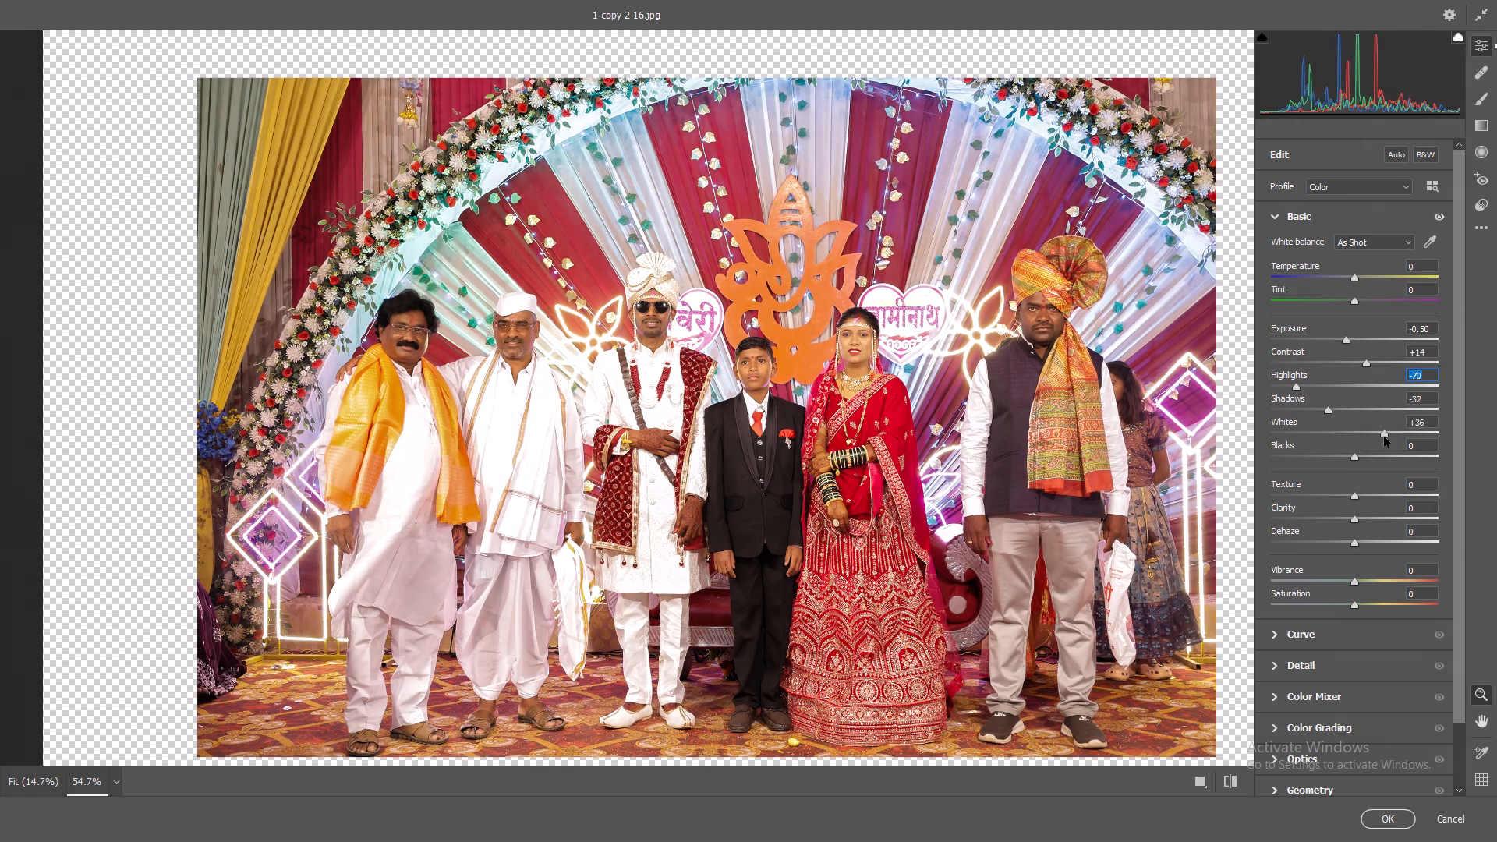
left_click_drag(1384, 437, 1364, 456)
left_click_drag(1351, 456, 1363, 458)
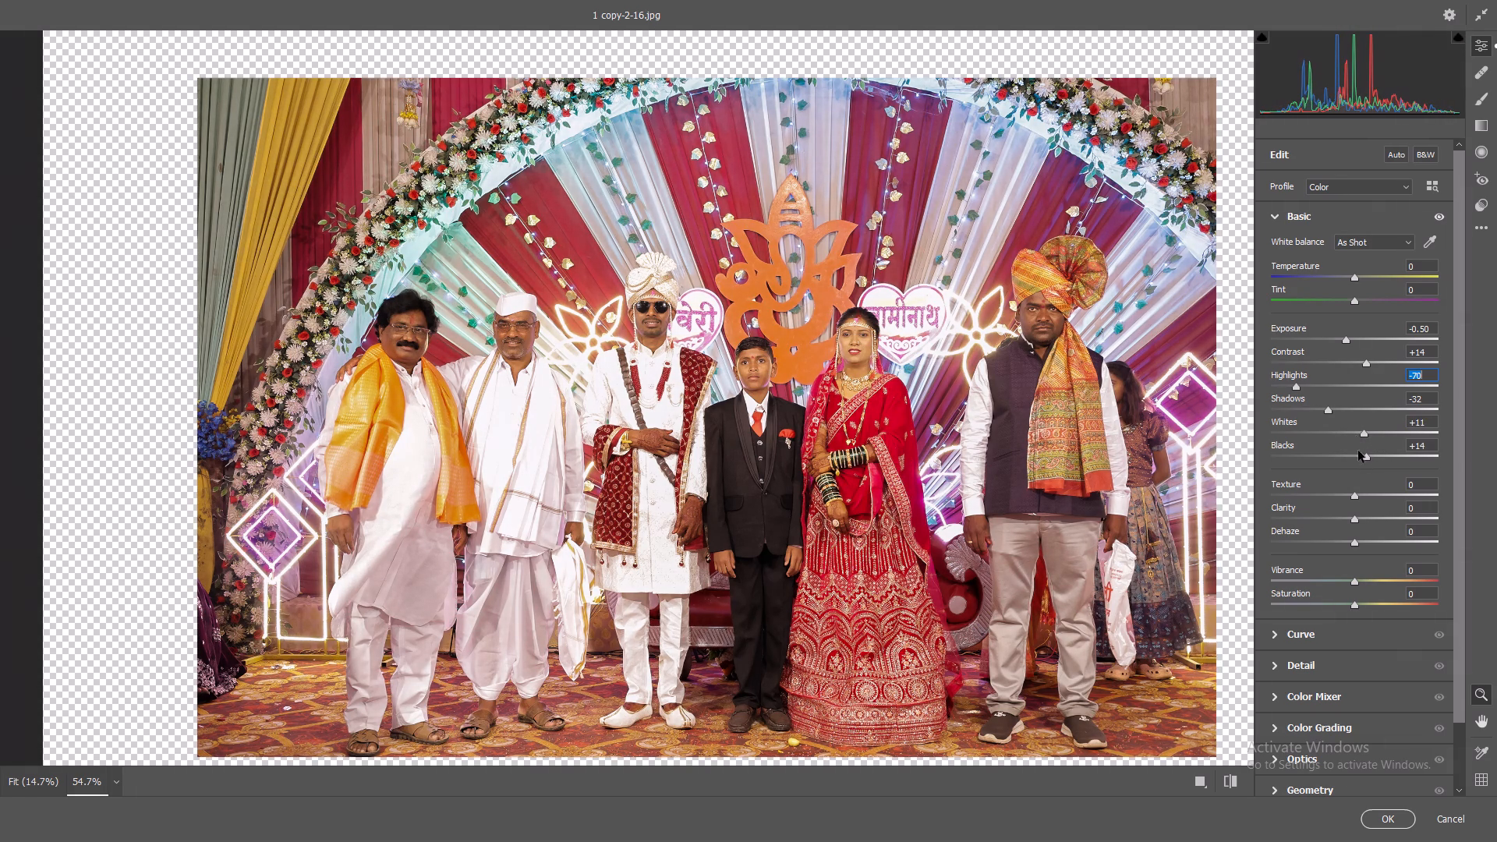
Set Temperature to -13, Texture to -6, Clarity to -11 and Dehaze to -11 for _V2A0640.
left_click_drag(1346, 271, 1336, 299)
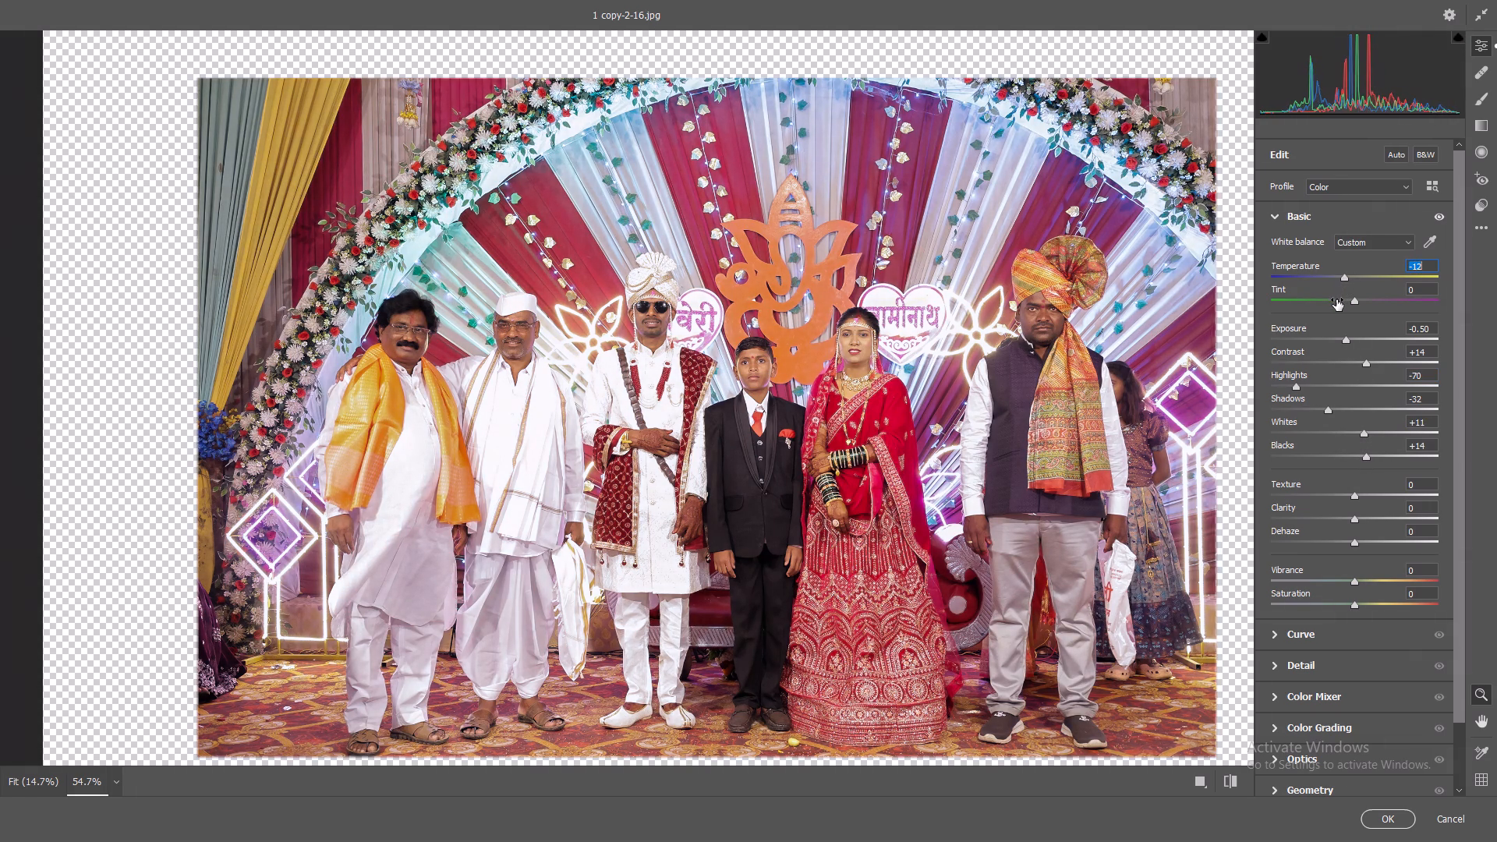
left_click_drag(1336, 299, 1336, 302)
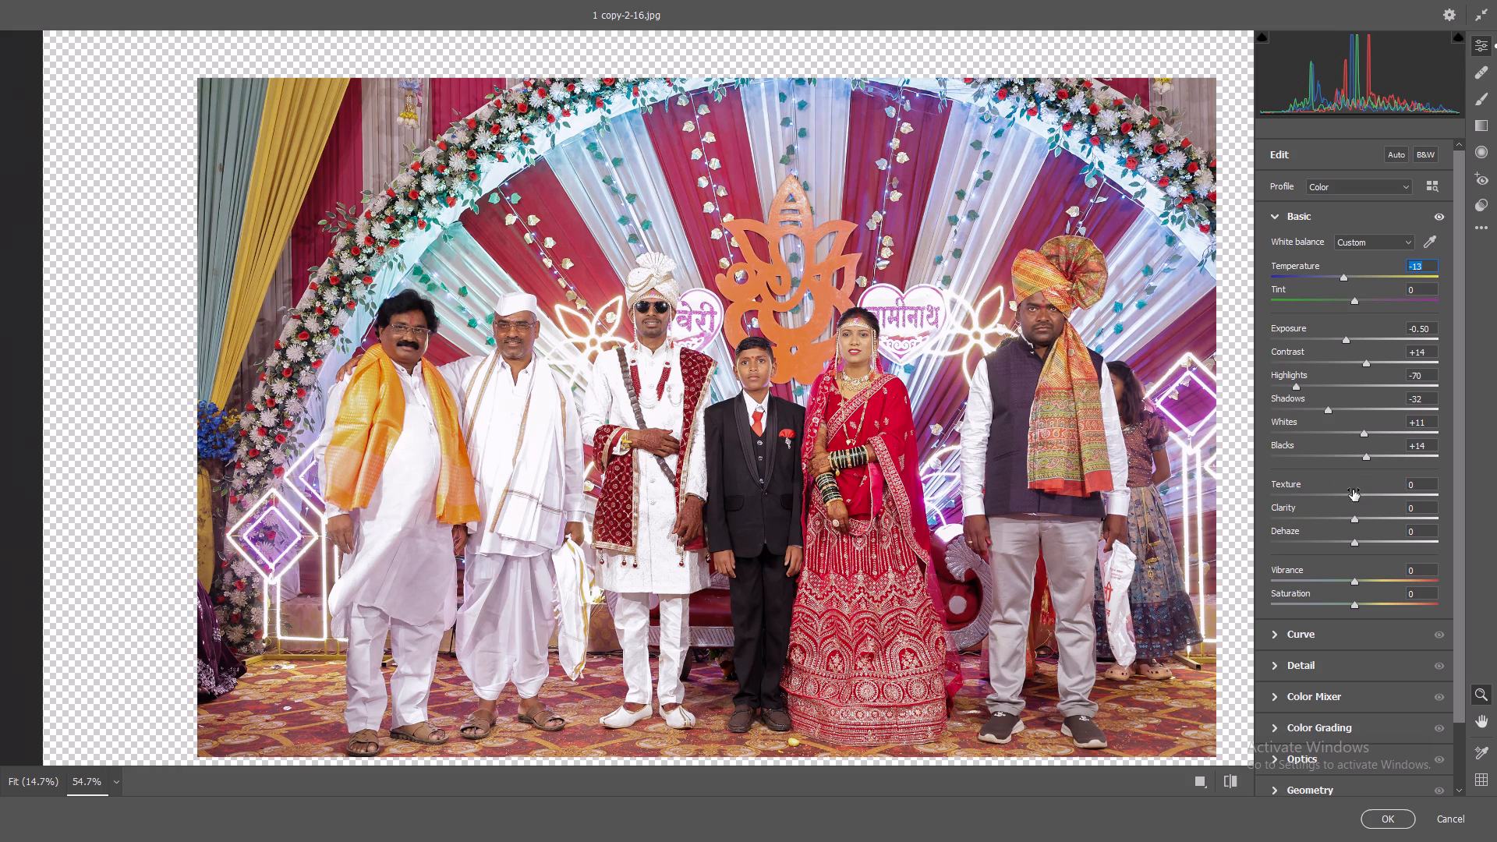
left_click_drag(1352, 491, 1347, 511)
left_click_drag(1351, 518, 1342, 552)
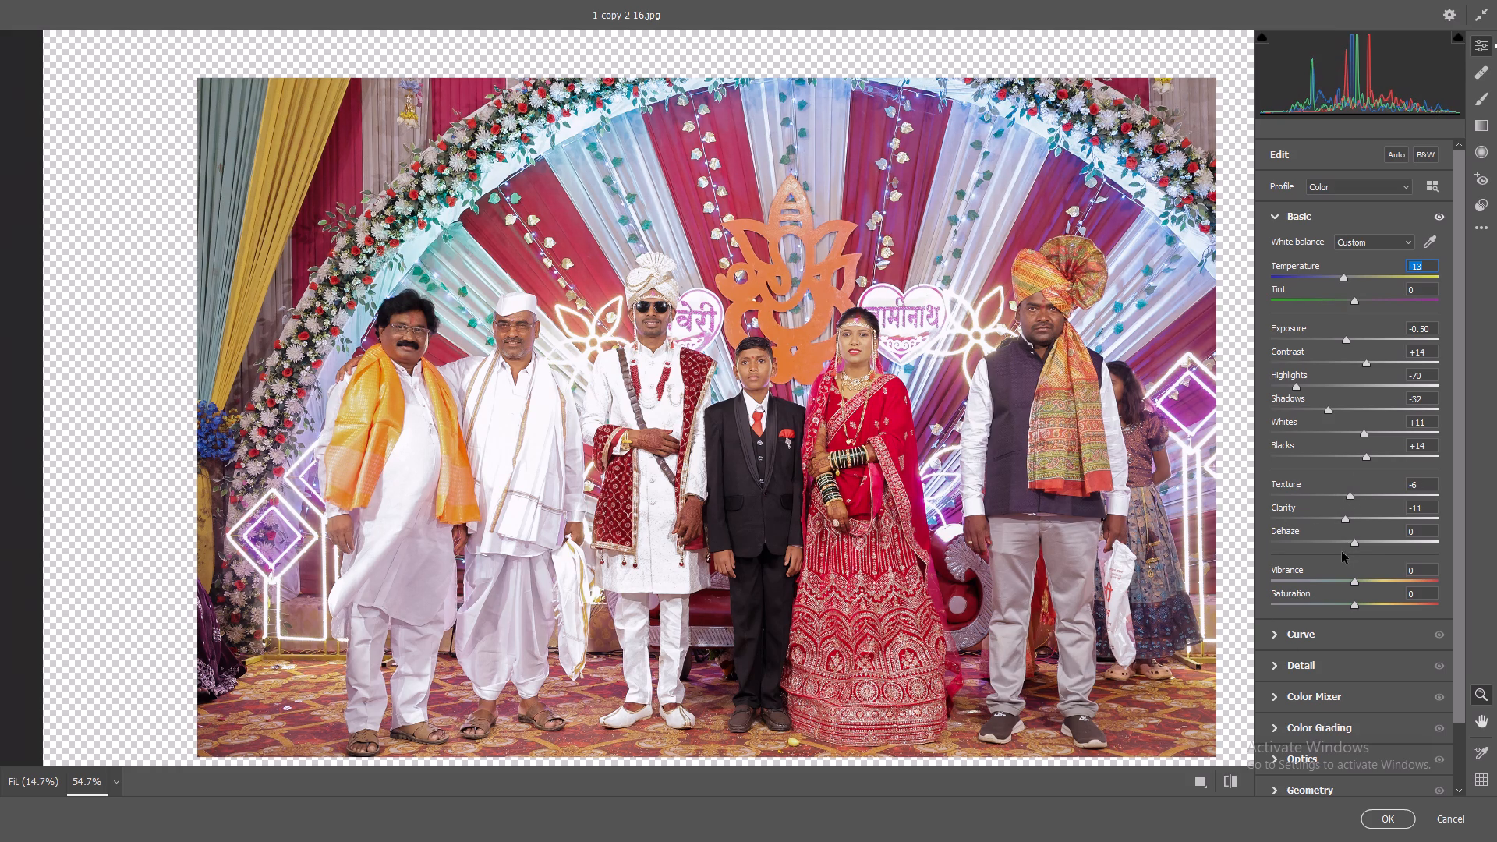
left_click_drag(1354, 535, 1346, 569)
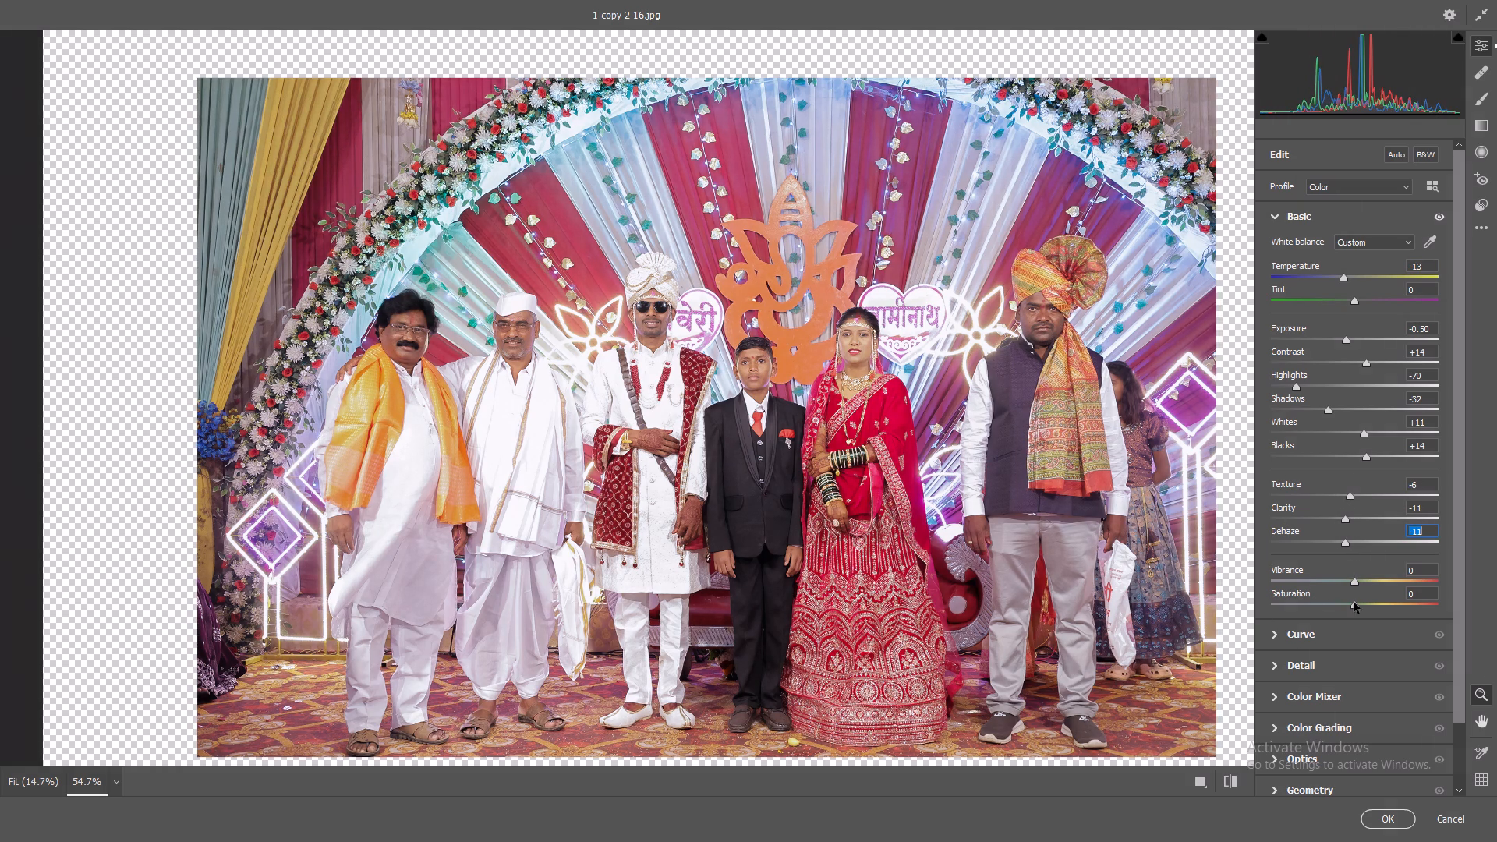
Set Vibrance to +43 and Saturation to -9 for _V2A0640, and apply the Camera Raw filter.
left_click_drag(1354, 584, 1365, 604)
left_click_drag(1358, 603, 1351, 635)
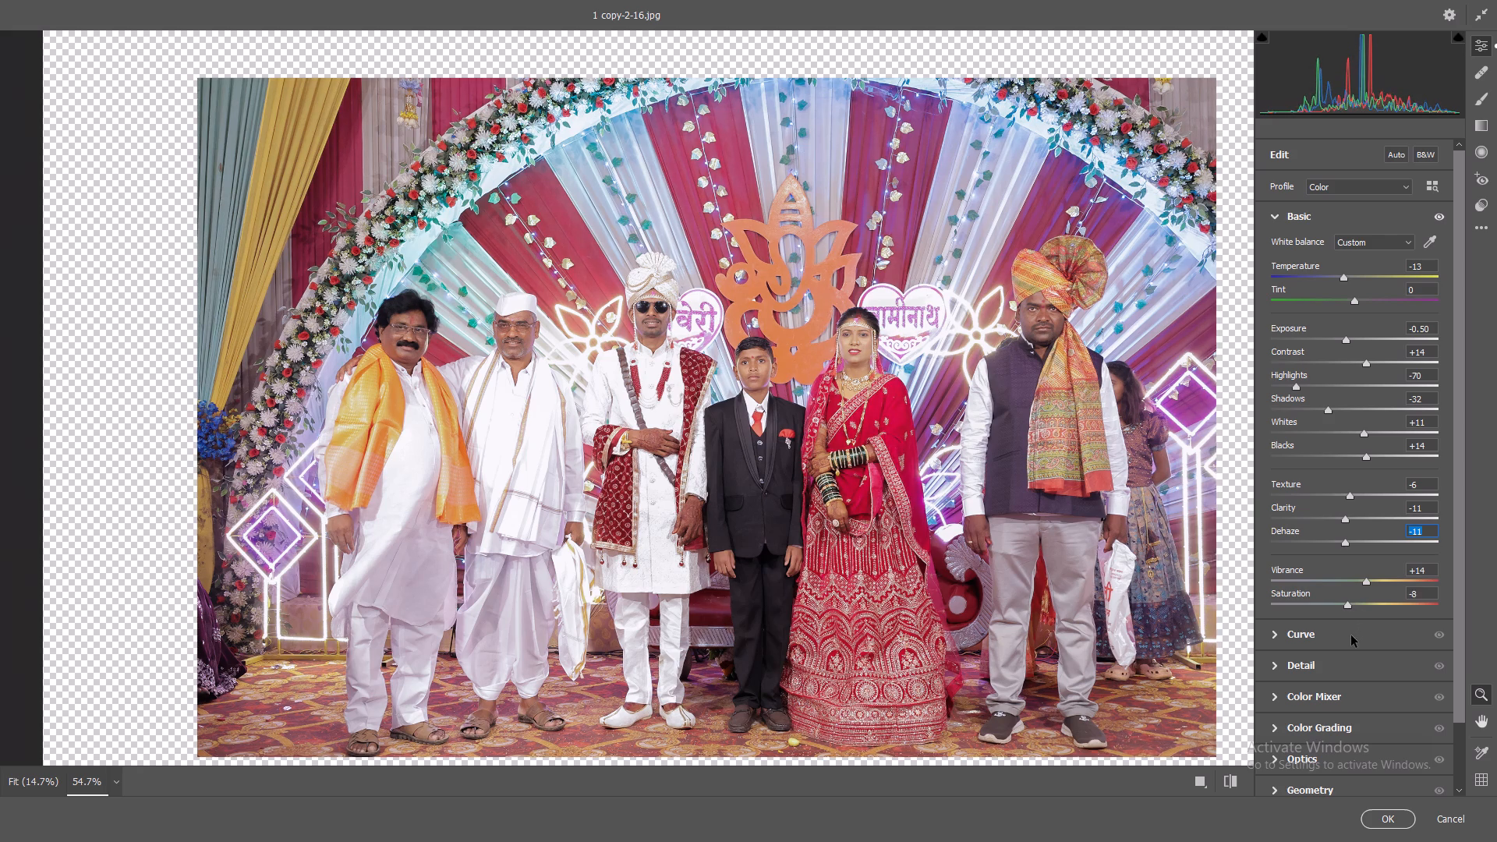
left_click_drag(1351, 635, 1350, 681)
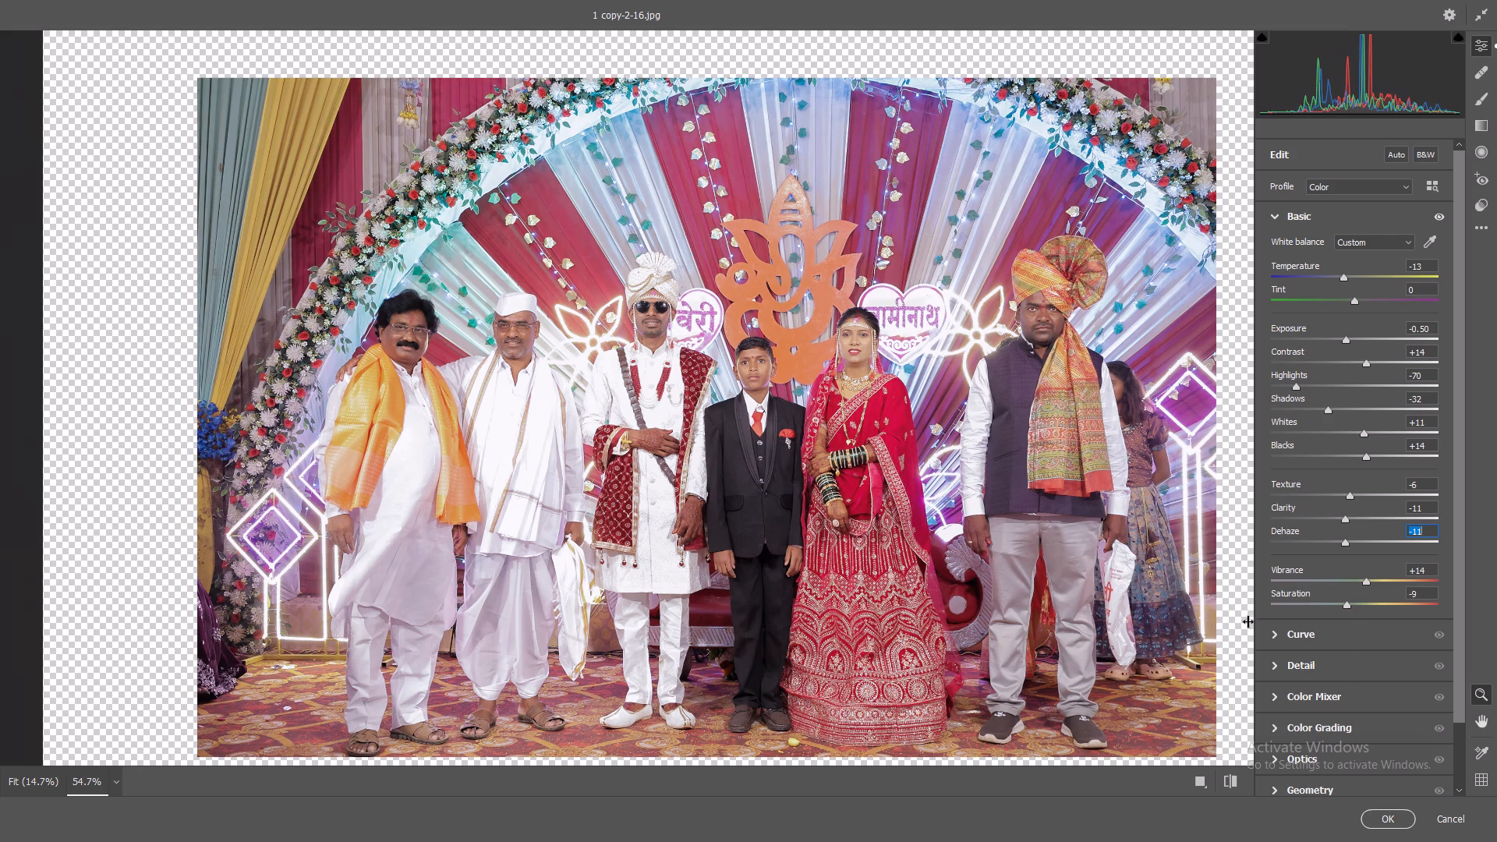
left_click_drag(1364, 582, 1397, 586)
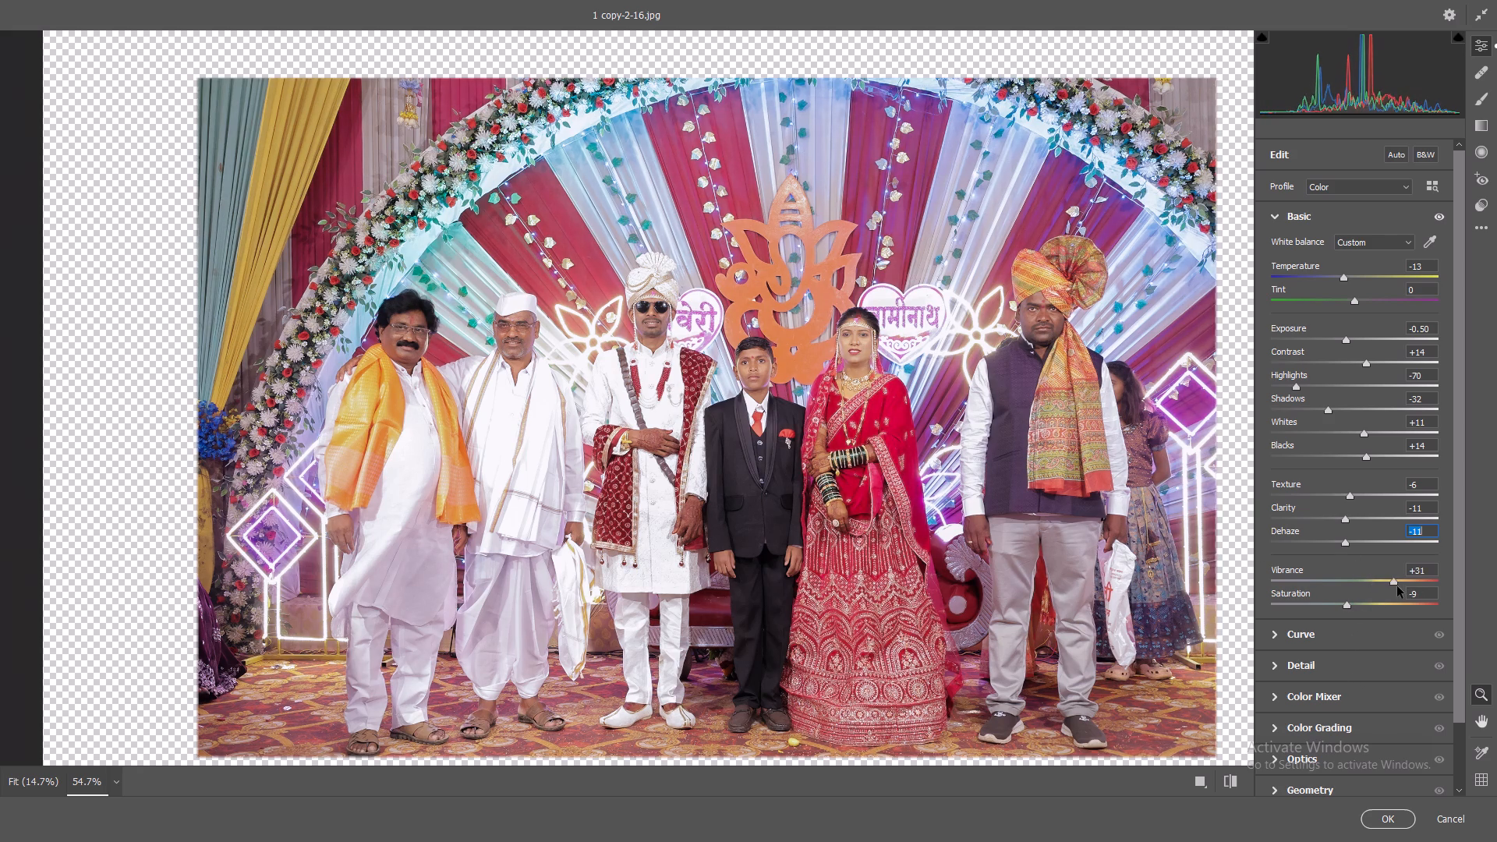
left_click_drag(1397, 586, 1388, 586)
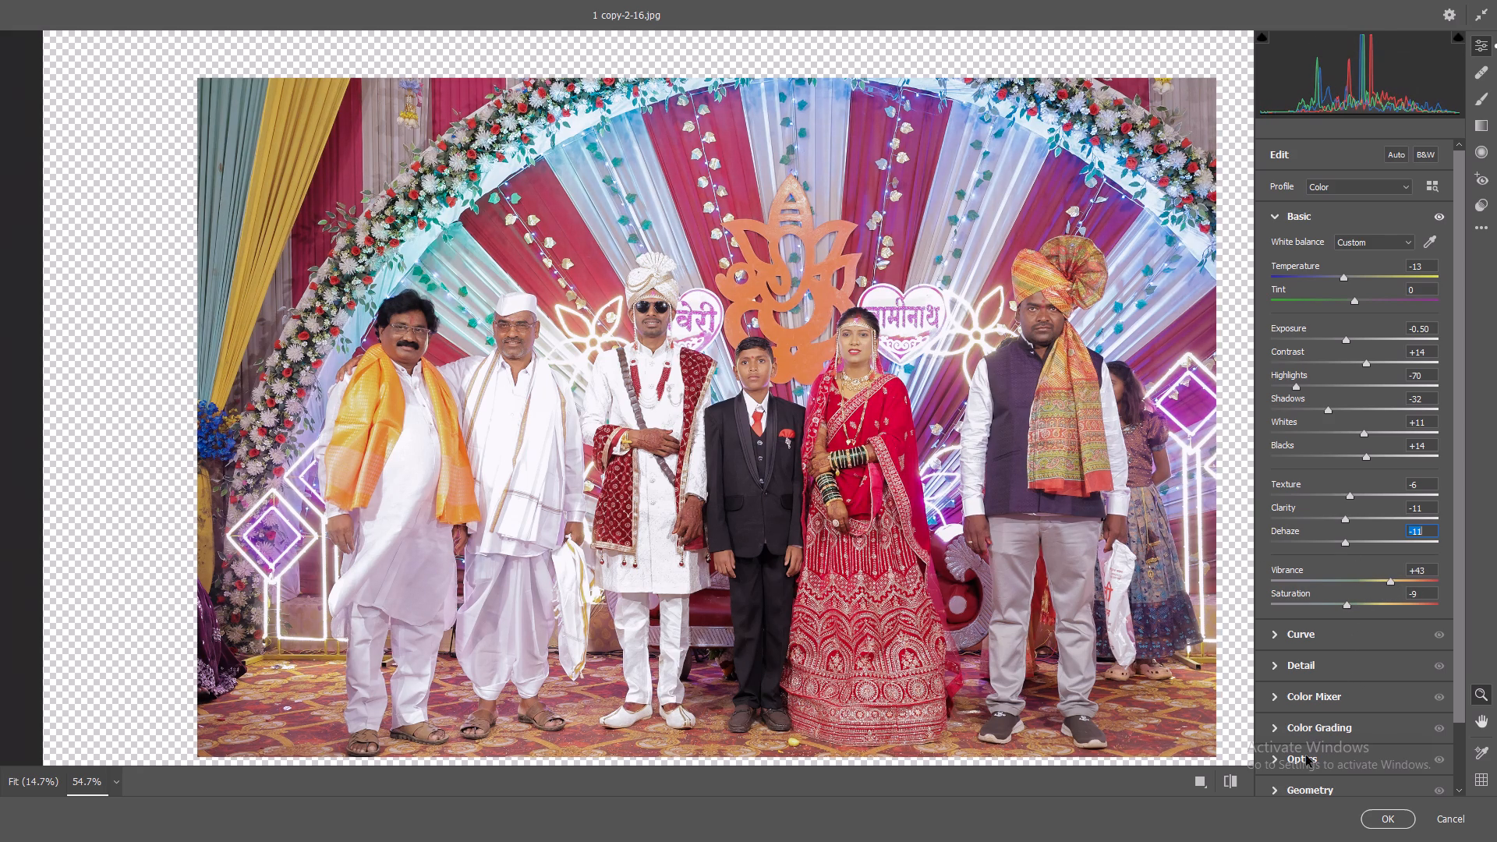
left_click(1376, 822)
Select the empty second lower frame, Rectangle 4 copy 2, beside the _V2A0640 photo.
scroll(787, 389, "down", 3)
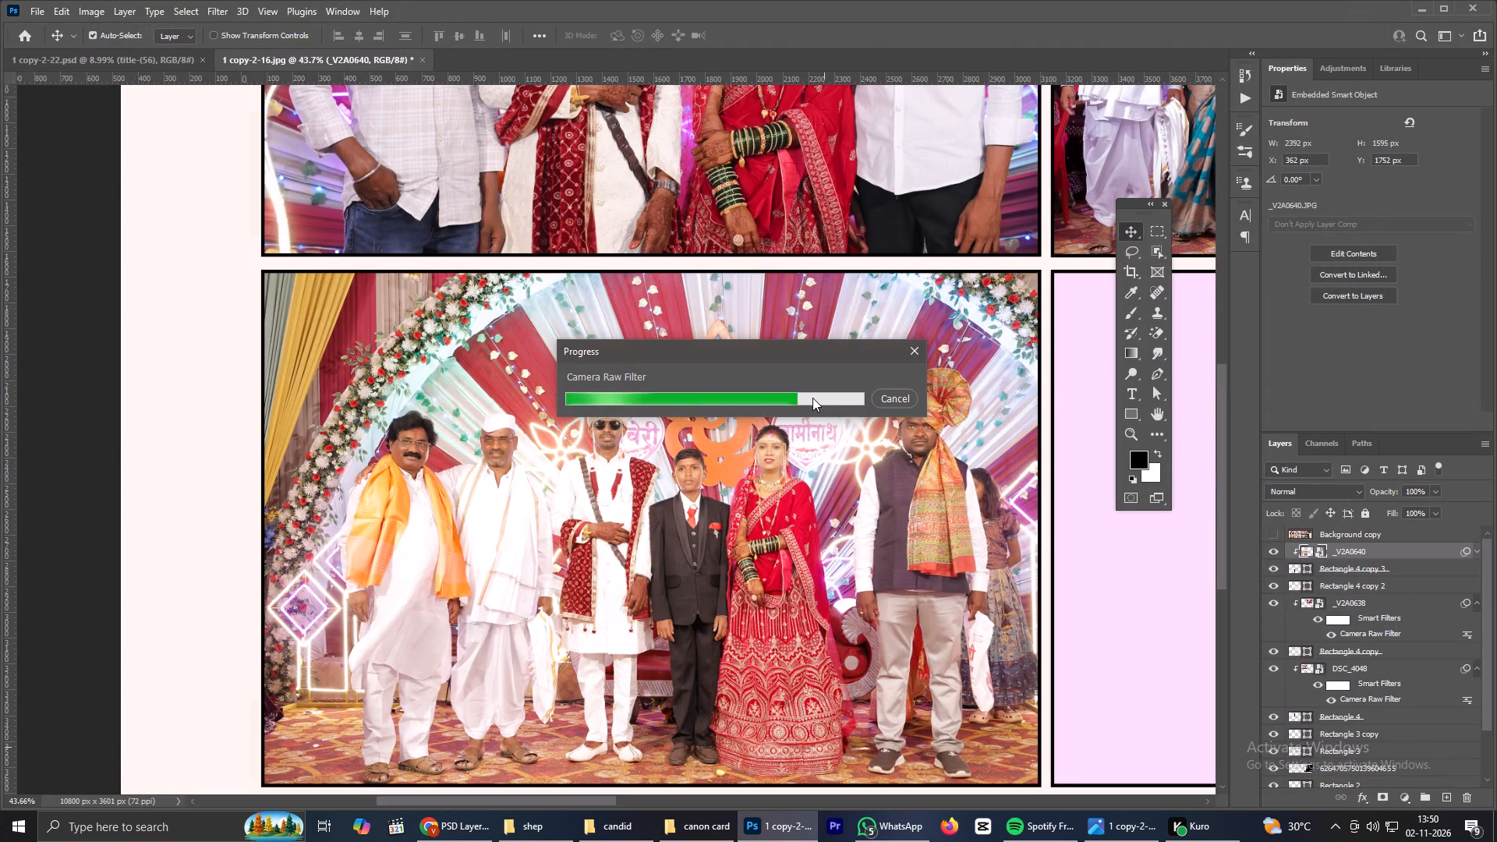
scroll(692, 327, "down", 3)
scroll(752, 227, "down", 1)
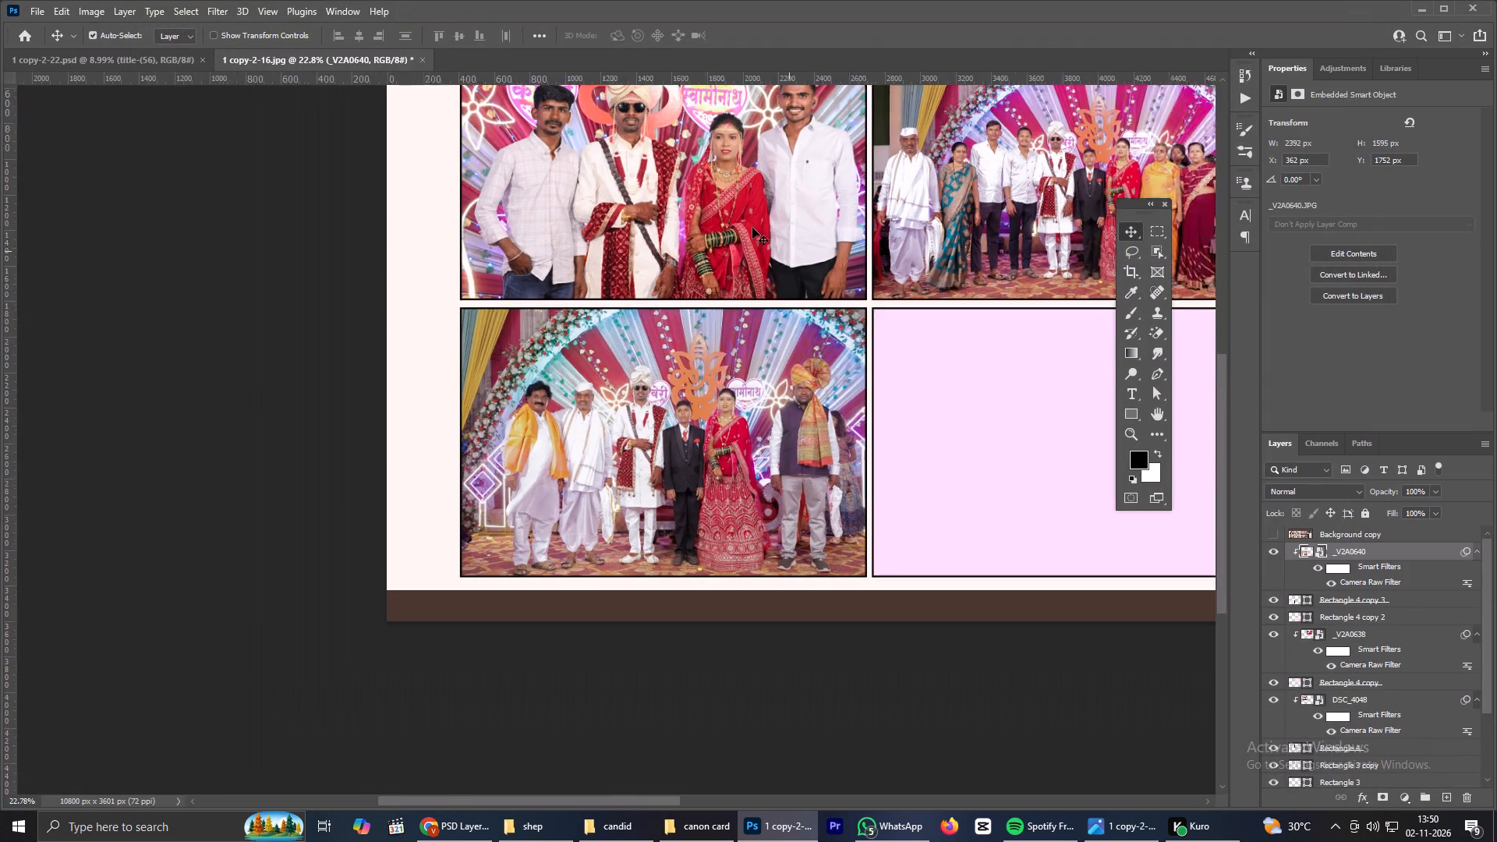
scroll(752, 228, "down", 2)
key("space")
key("space")
key("space")
key("space")
key("space")
key("space")
key("space")
key("space")
key("space")
key("space")
left_click_drag(833, 210, 627, 280)
scroll(618, 281, "up", 1)
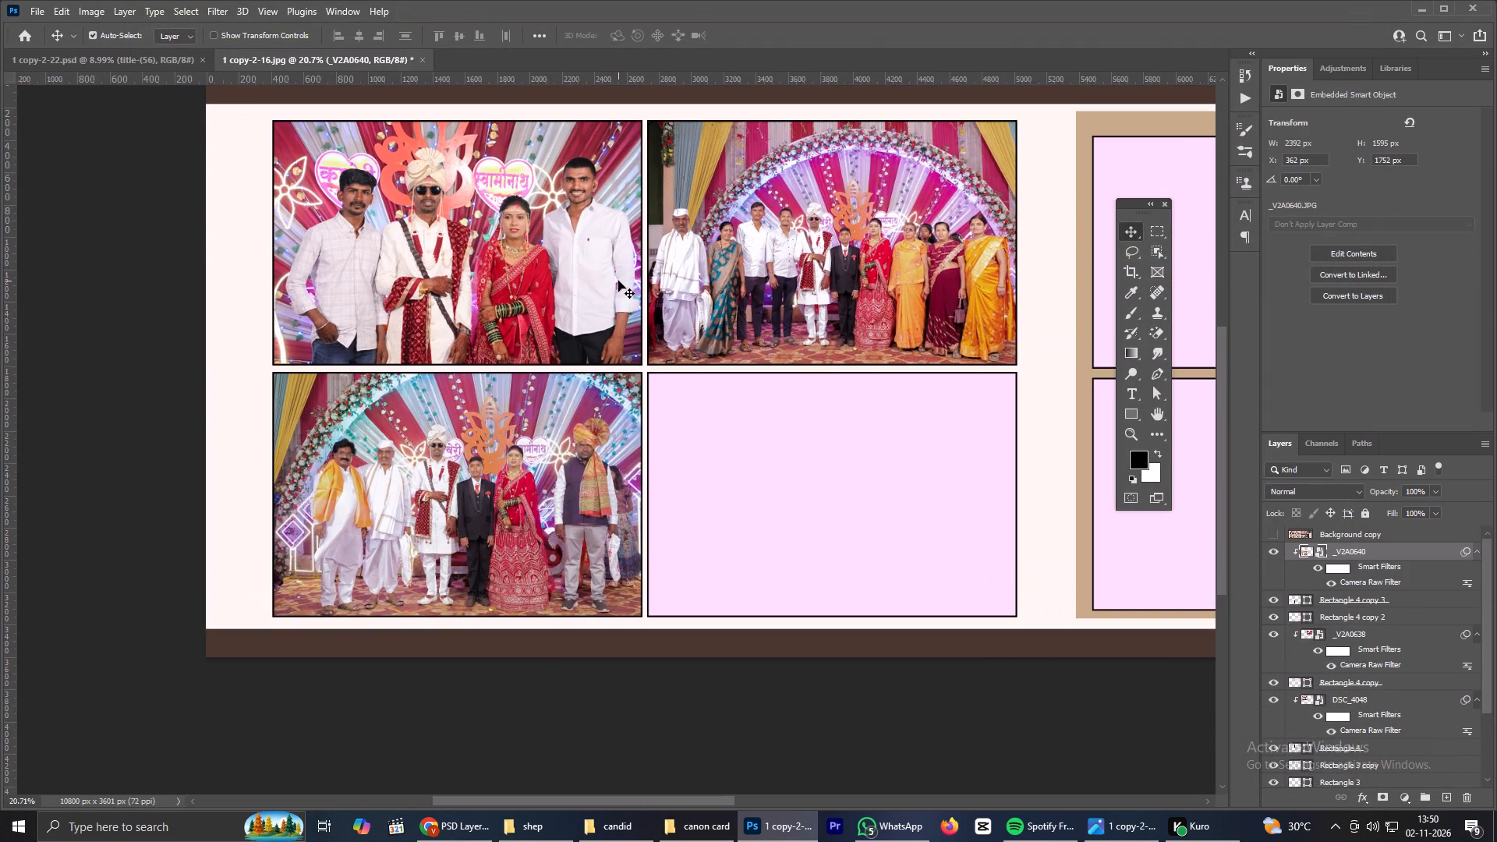
scroll(621, 286, "up", 2)
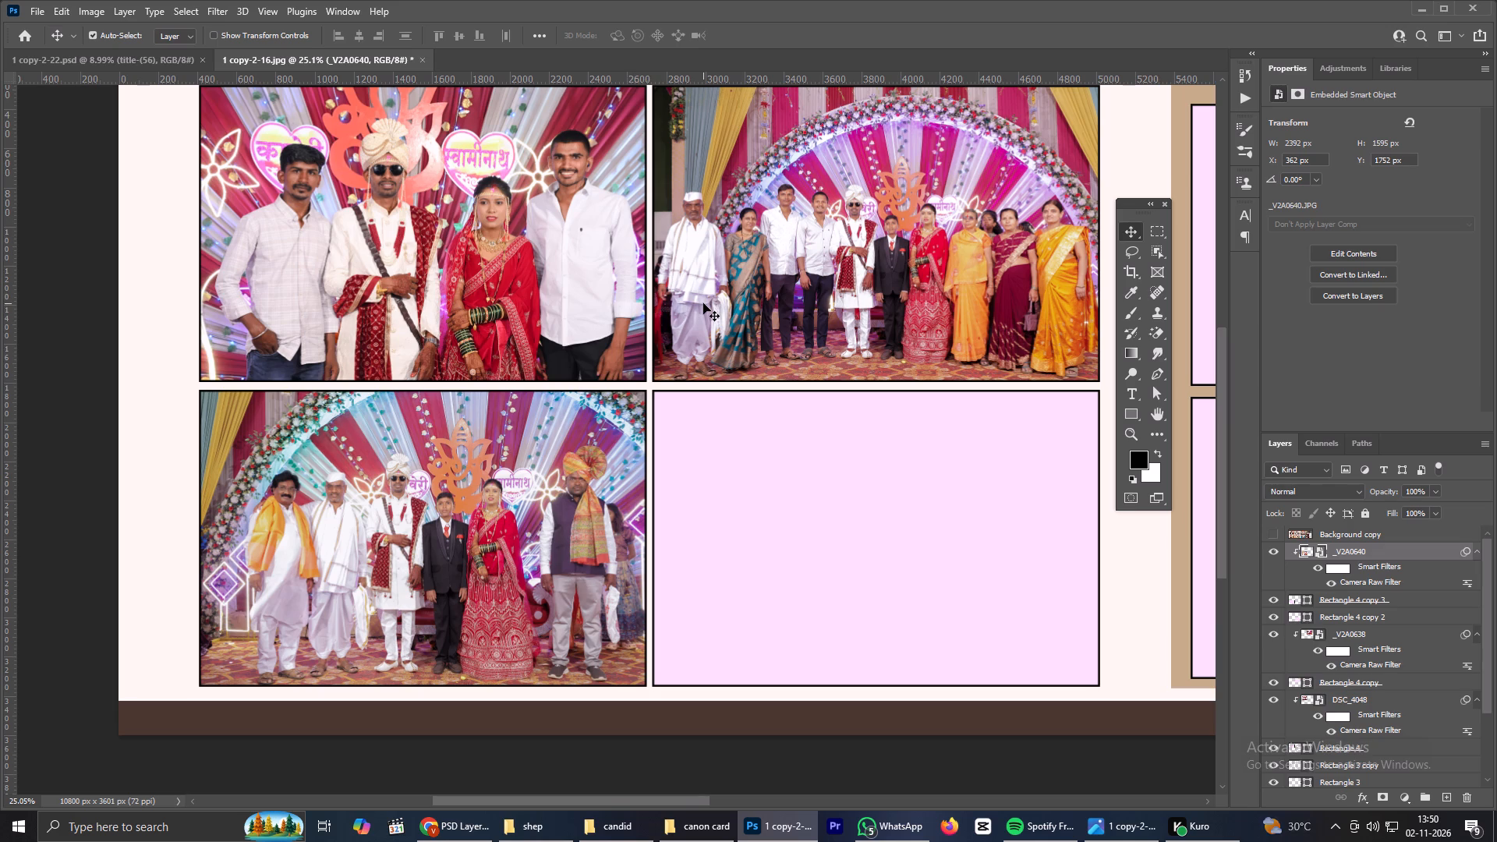
left_click(948, 437)
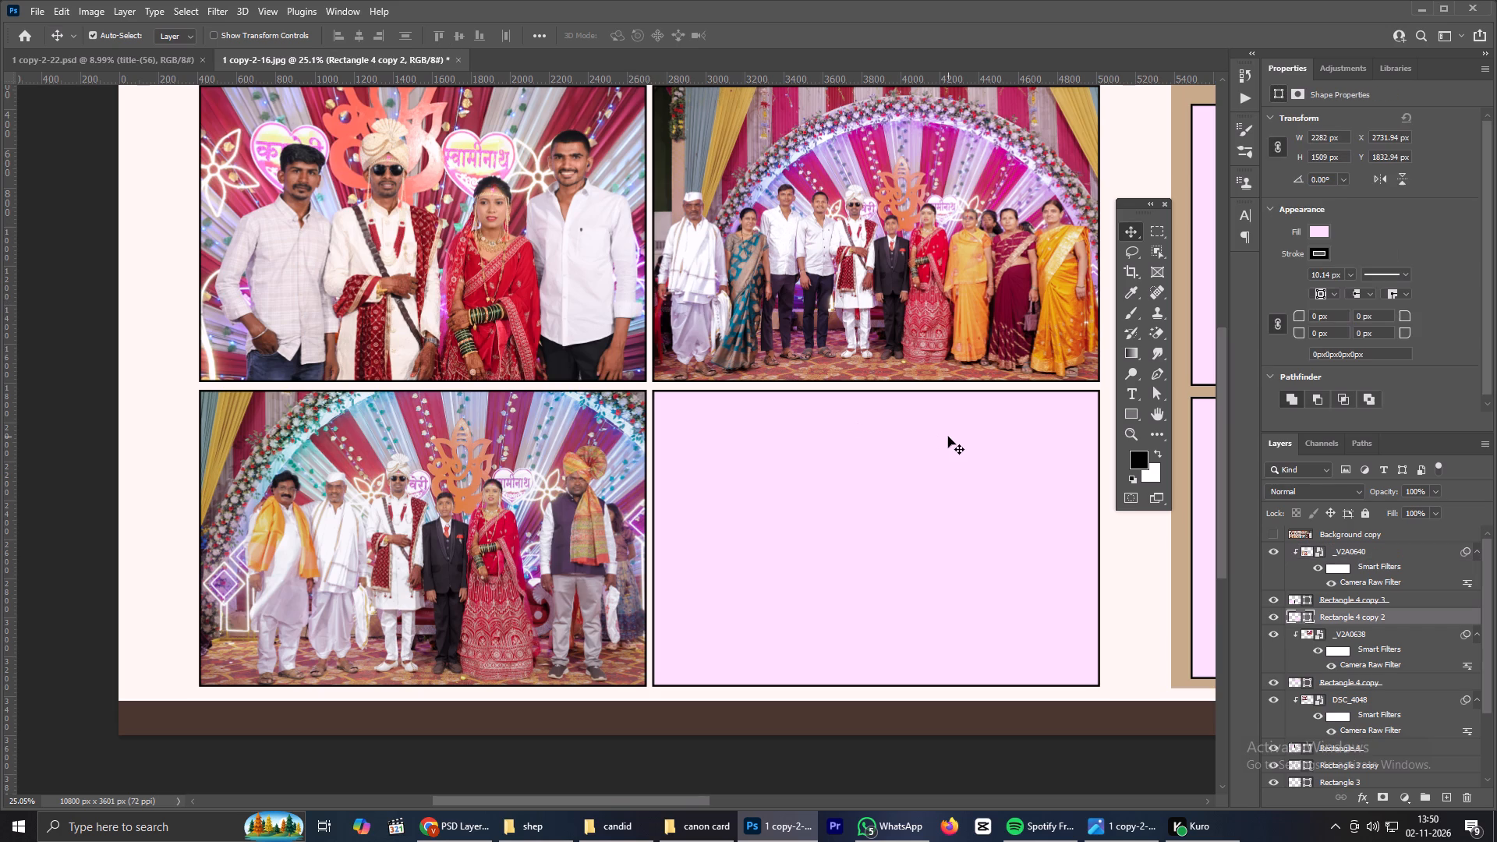